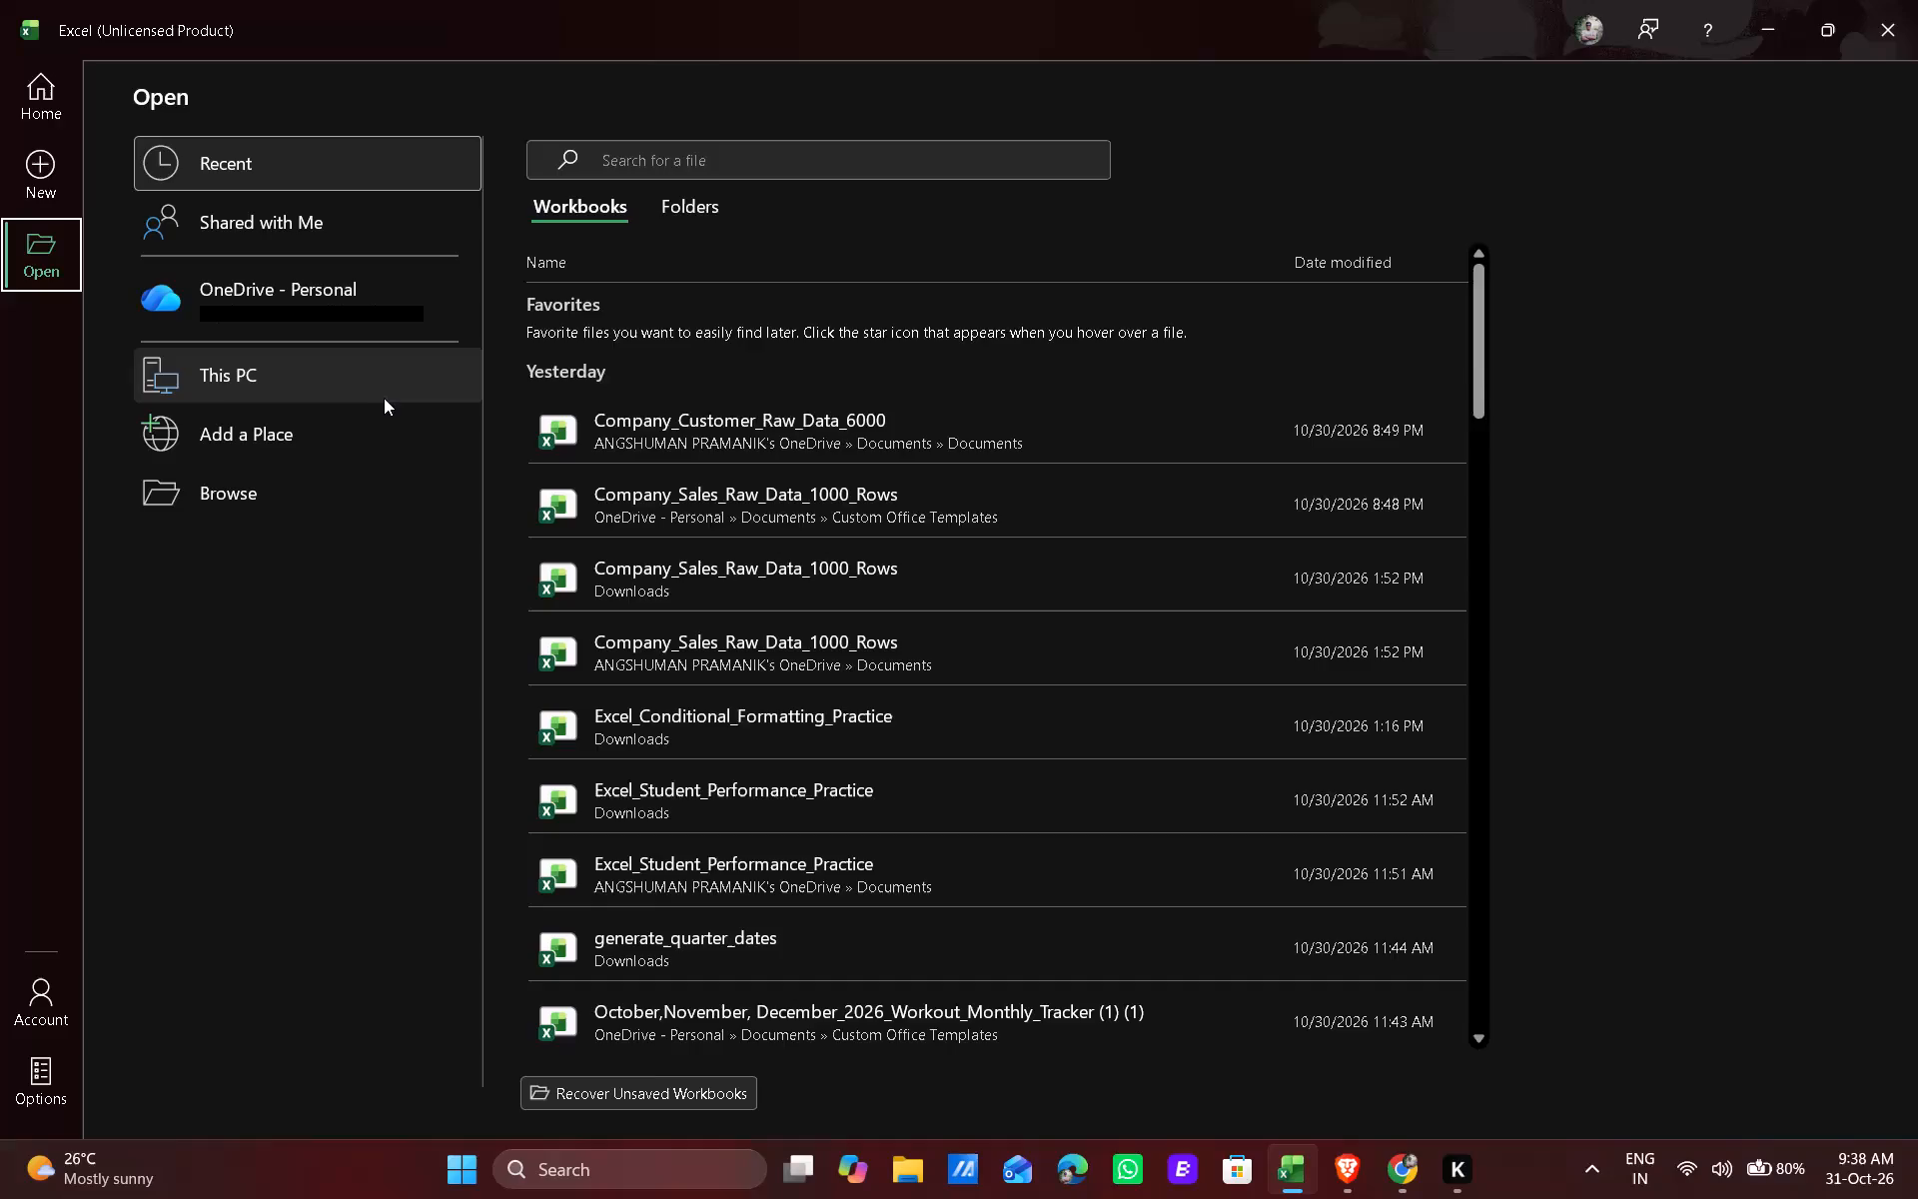
Open the Customer_Conditional_Formatting_Practice_6500 workbook from this PC's Downloads folder and enable editing.
left_click(360, 387)
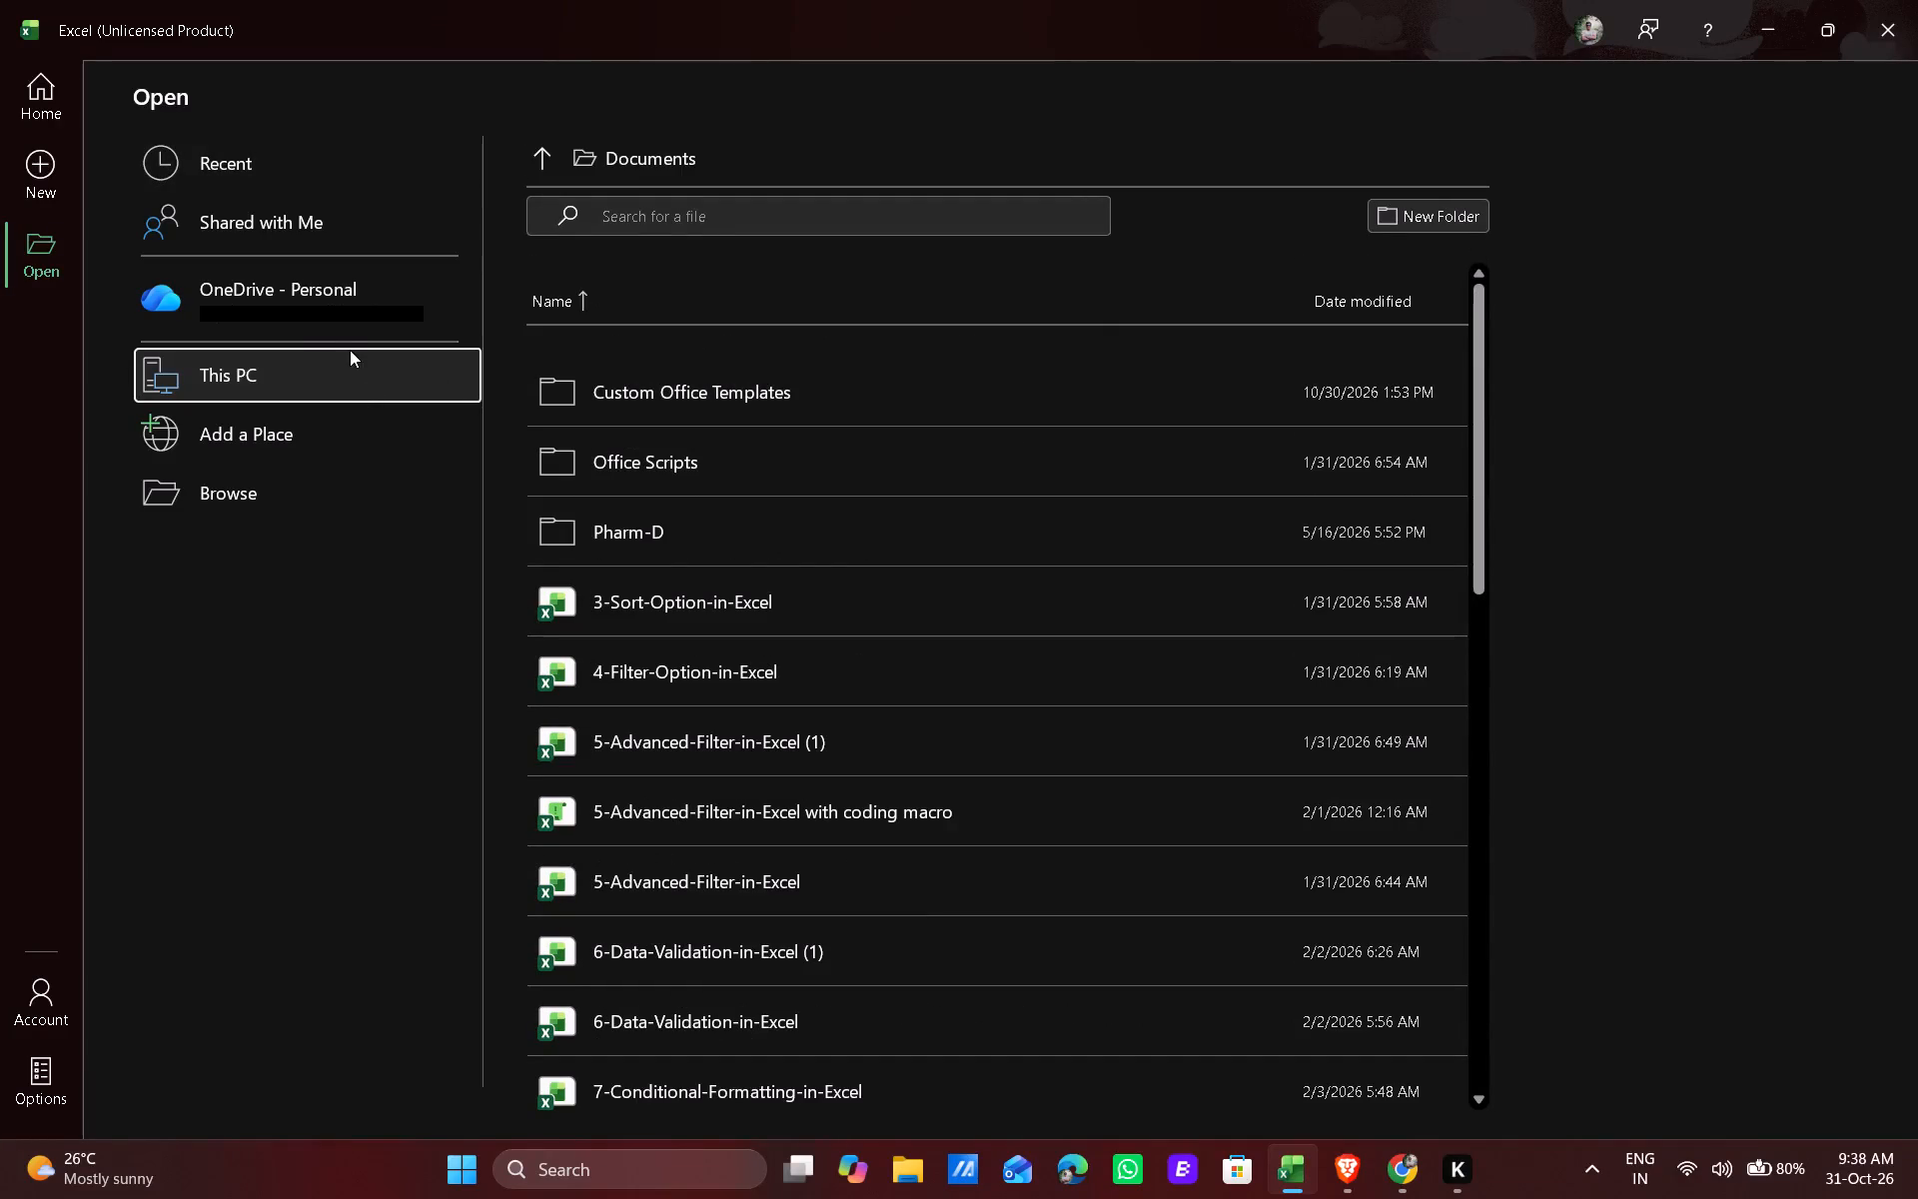
left_click(311, 375)
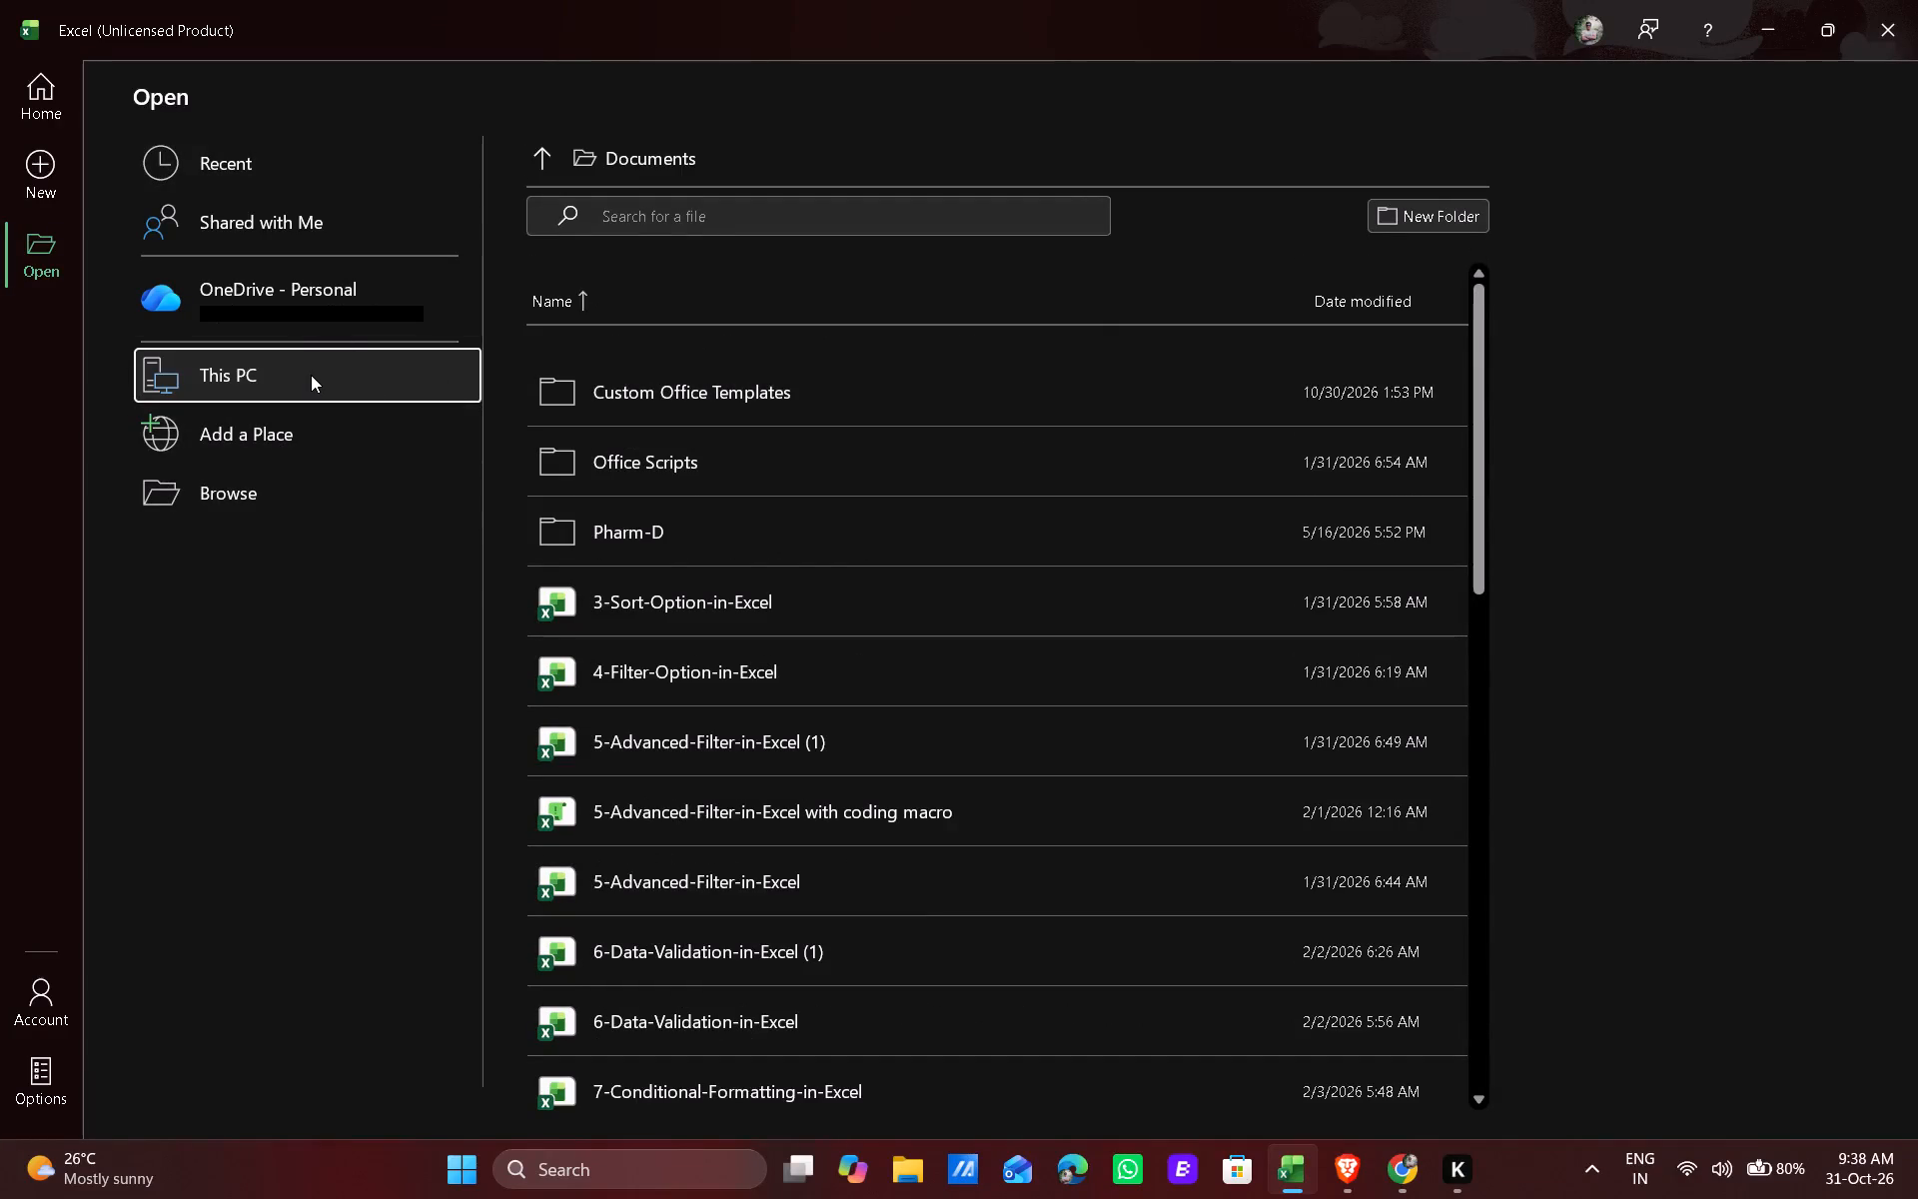
left_click(311, 375)
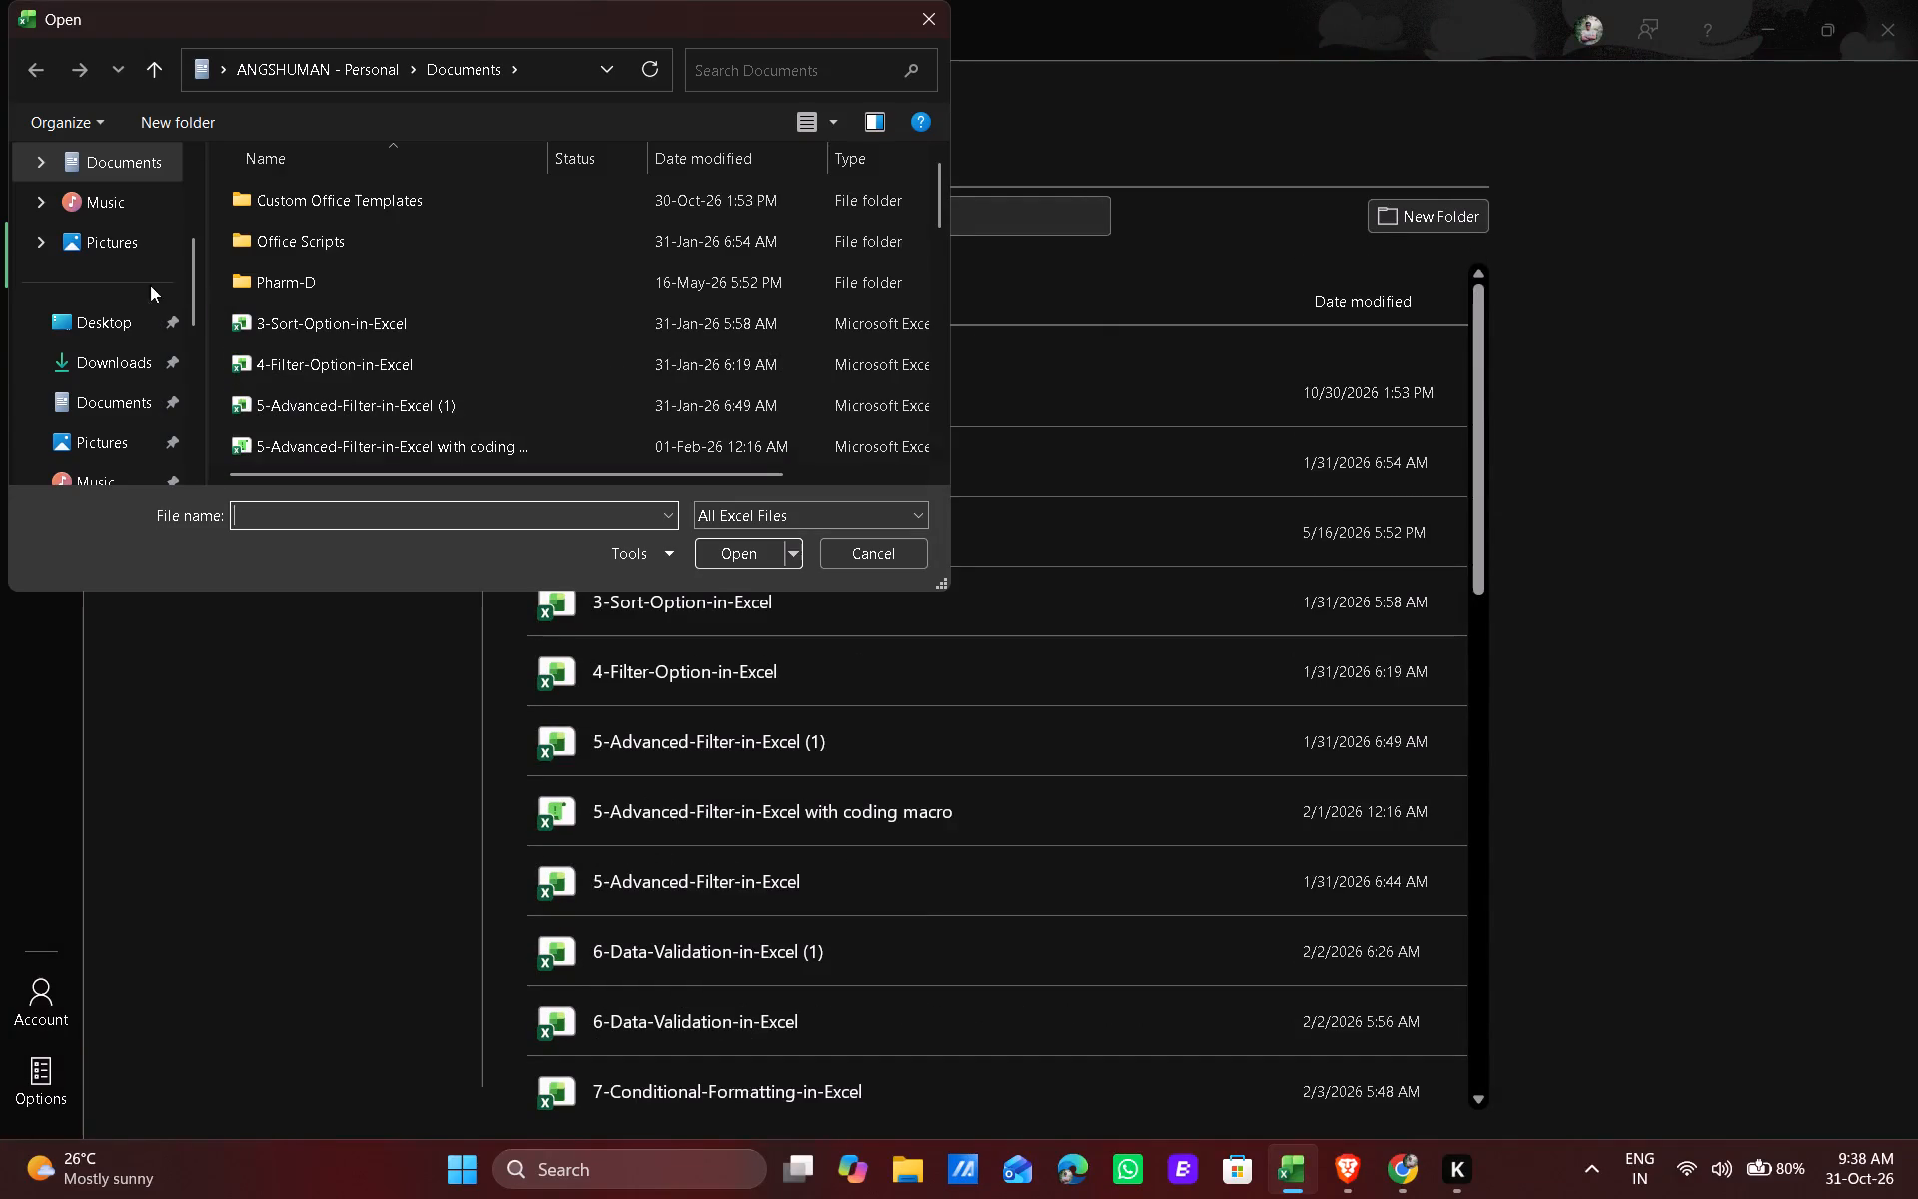
left_click(119, 355)
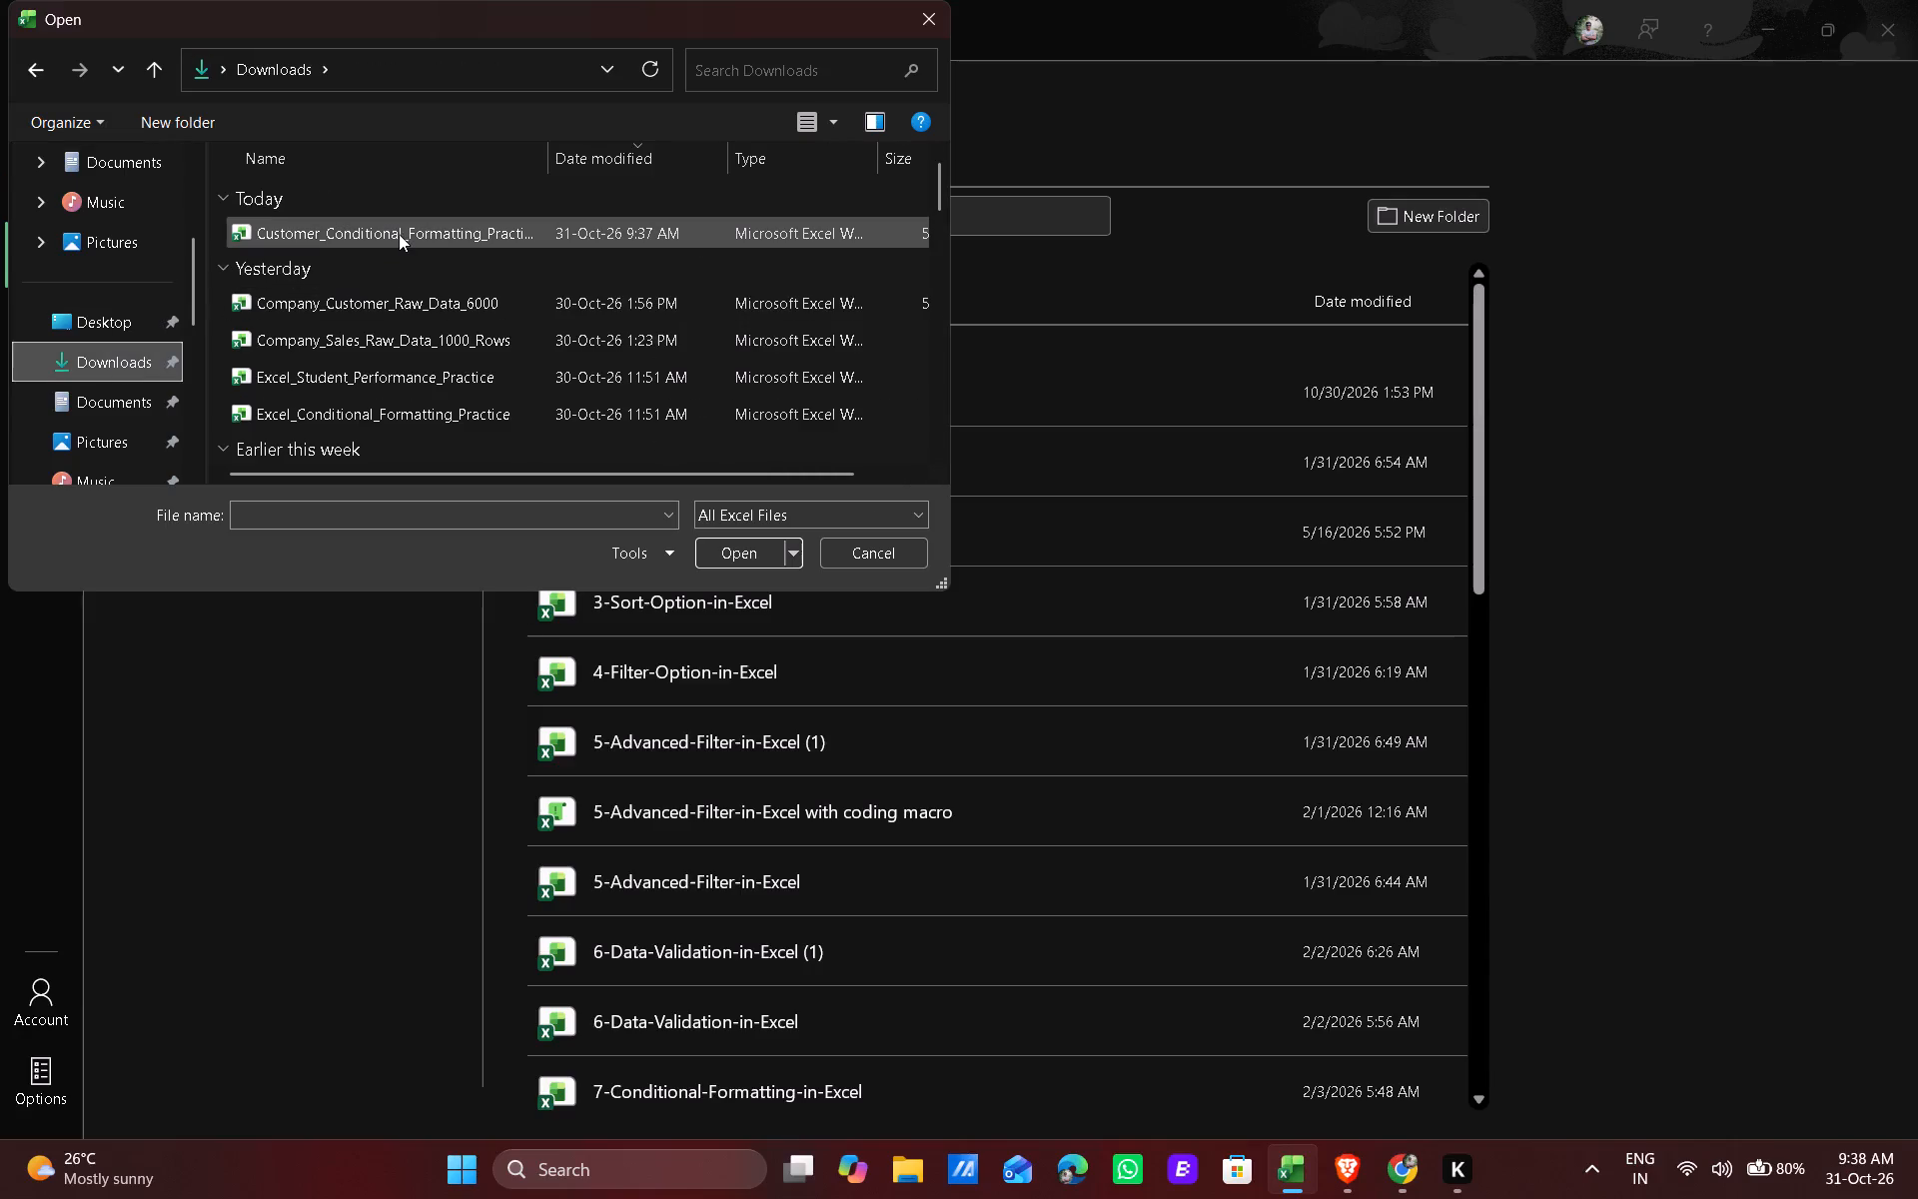
left_click(400, 234)
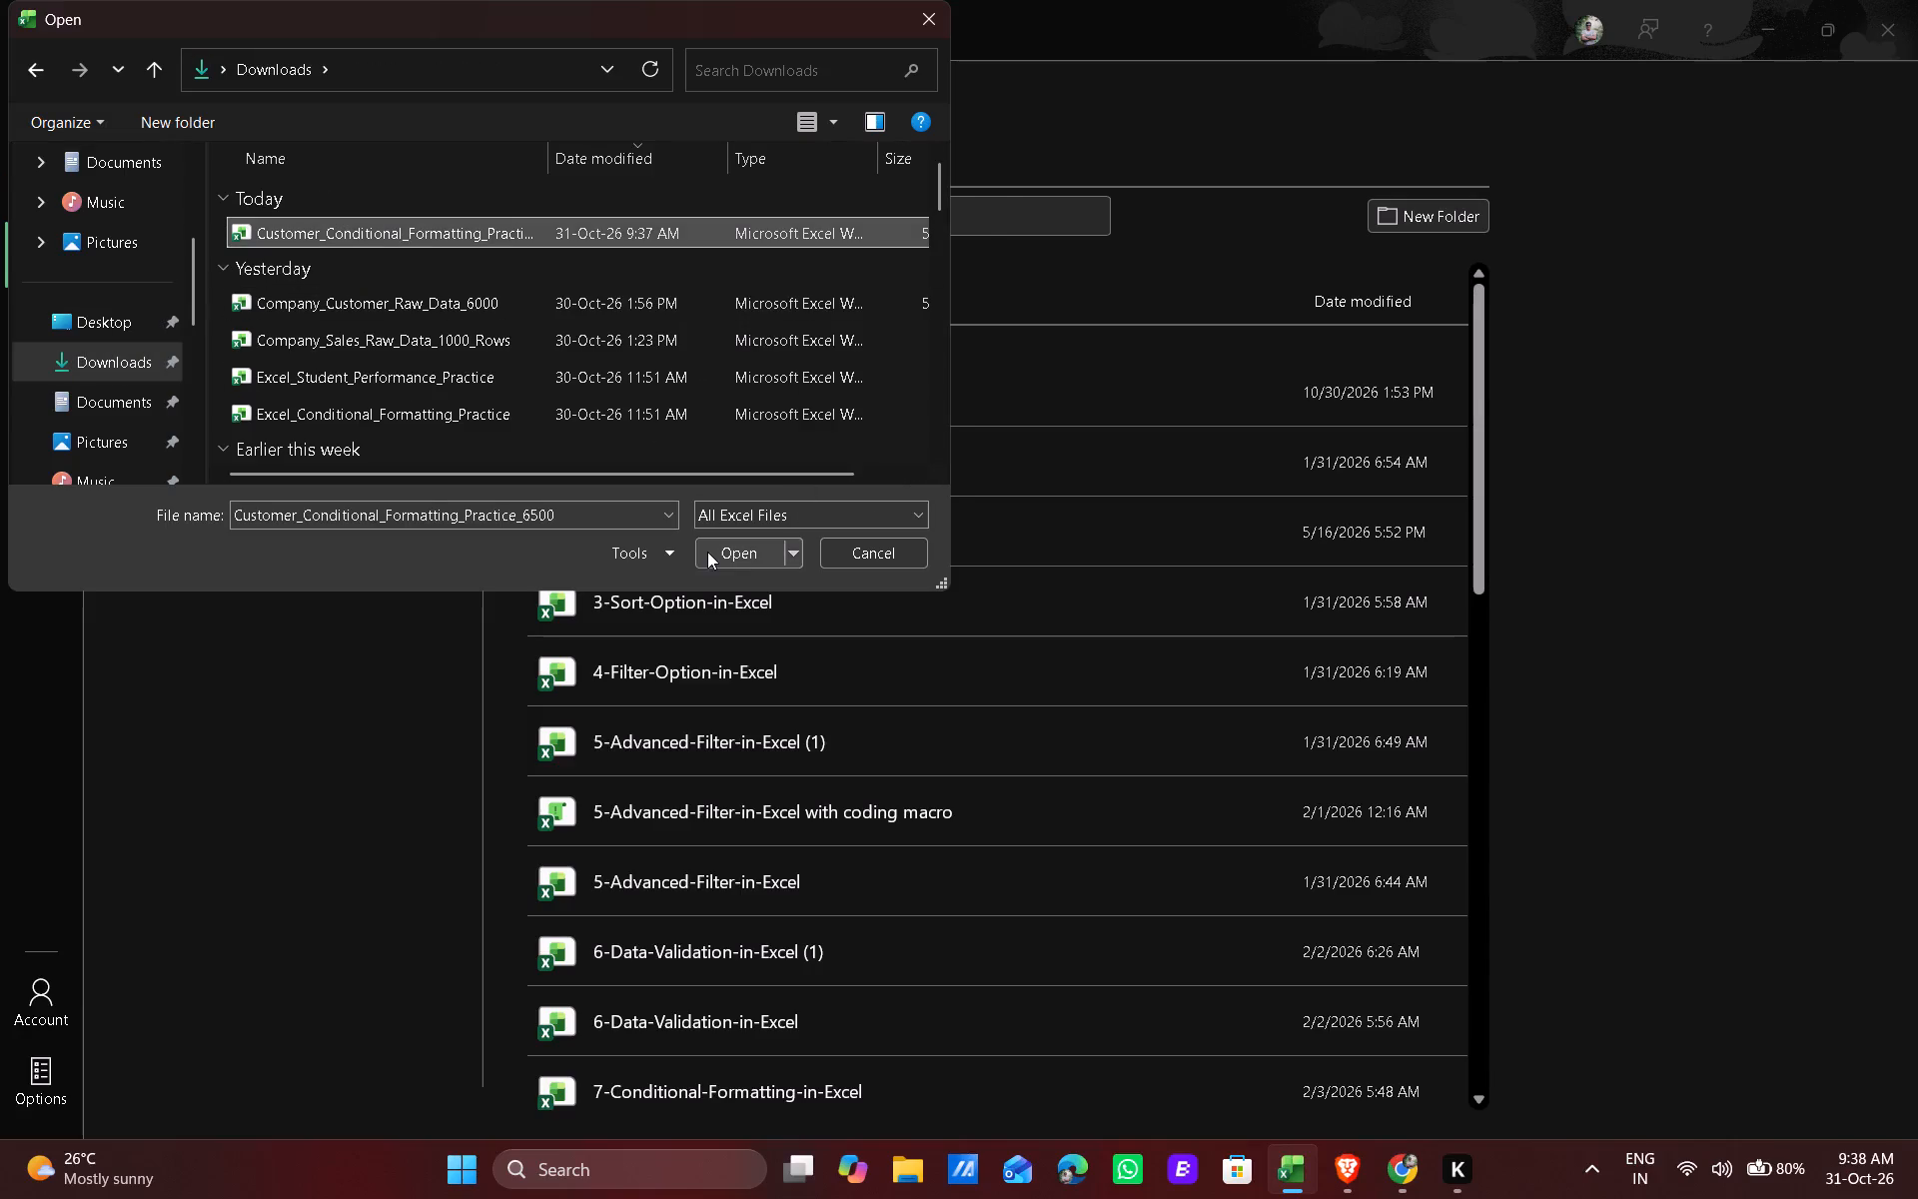
left_click(707, 552)
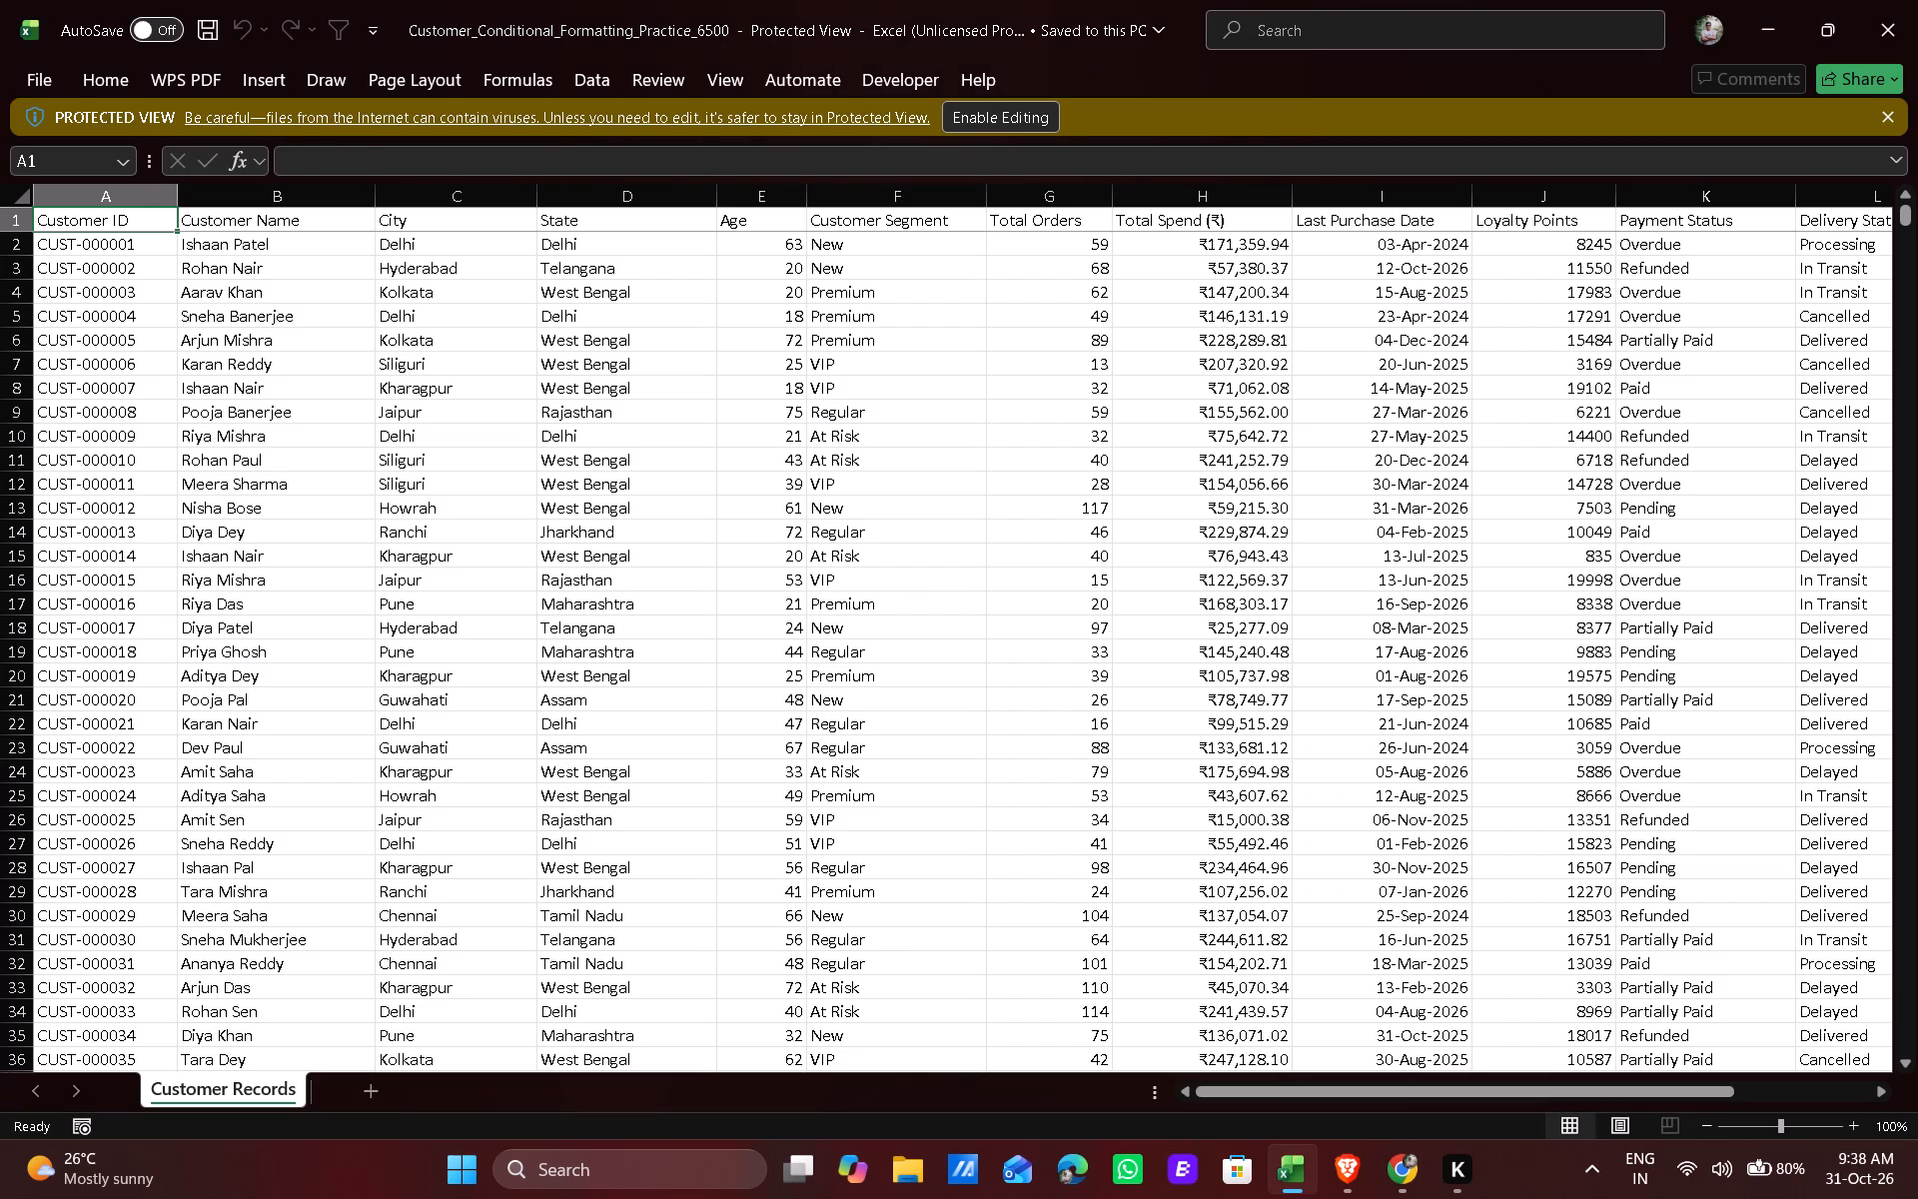
left_click(1034, 118)
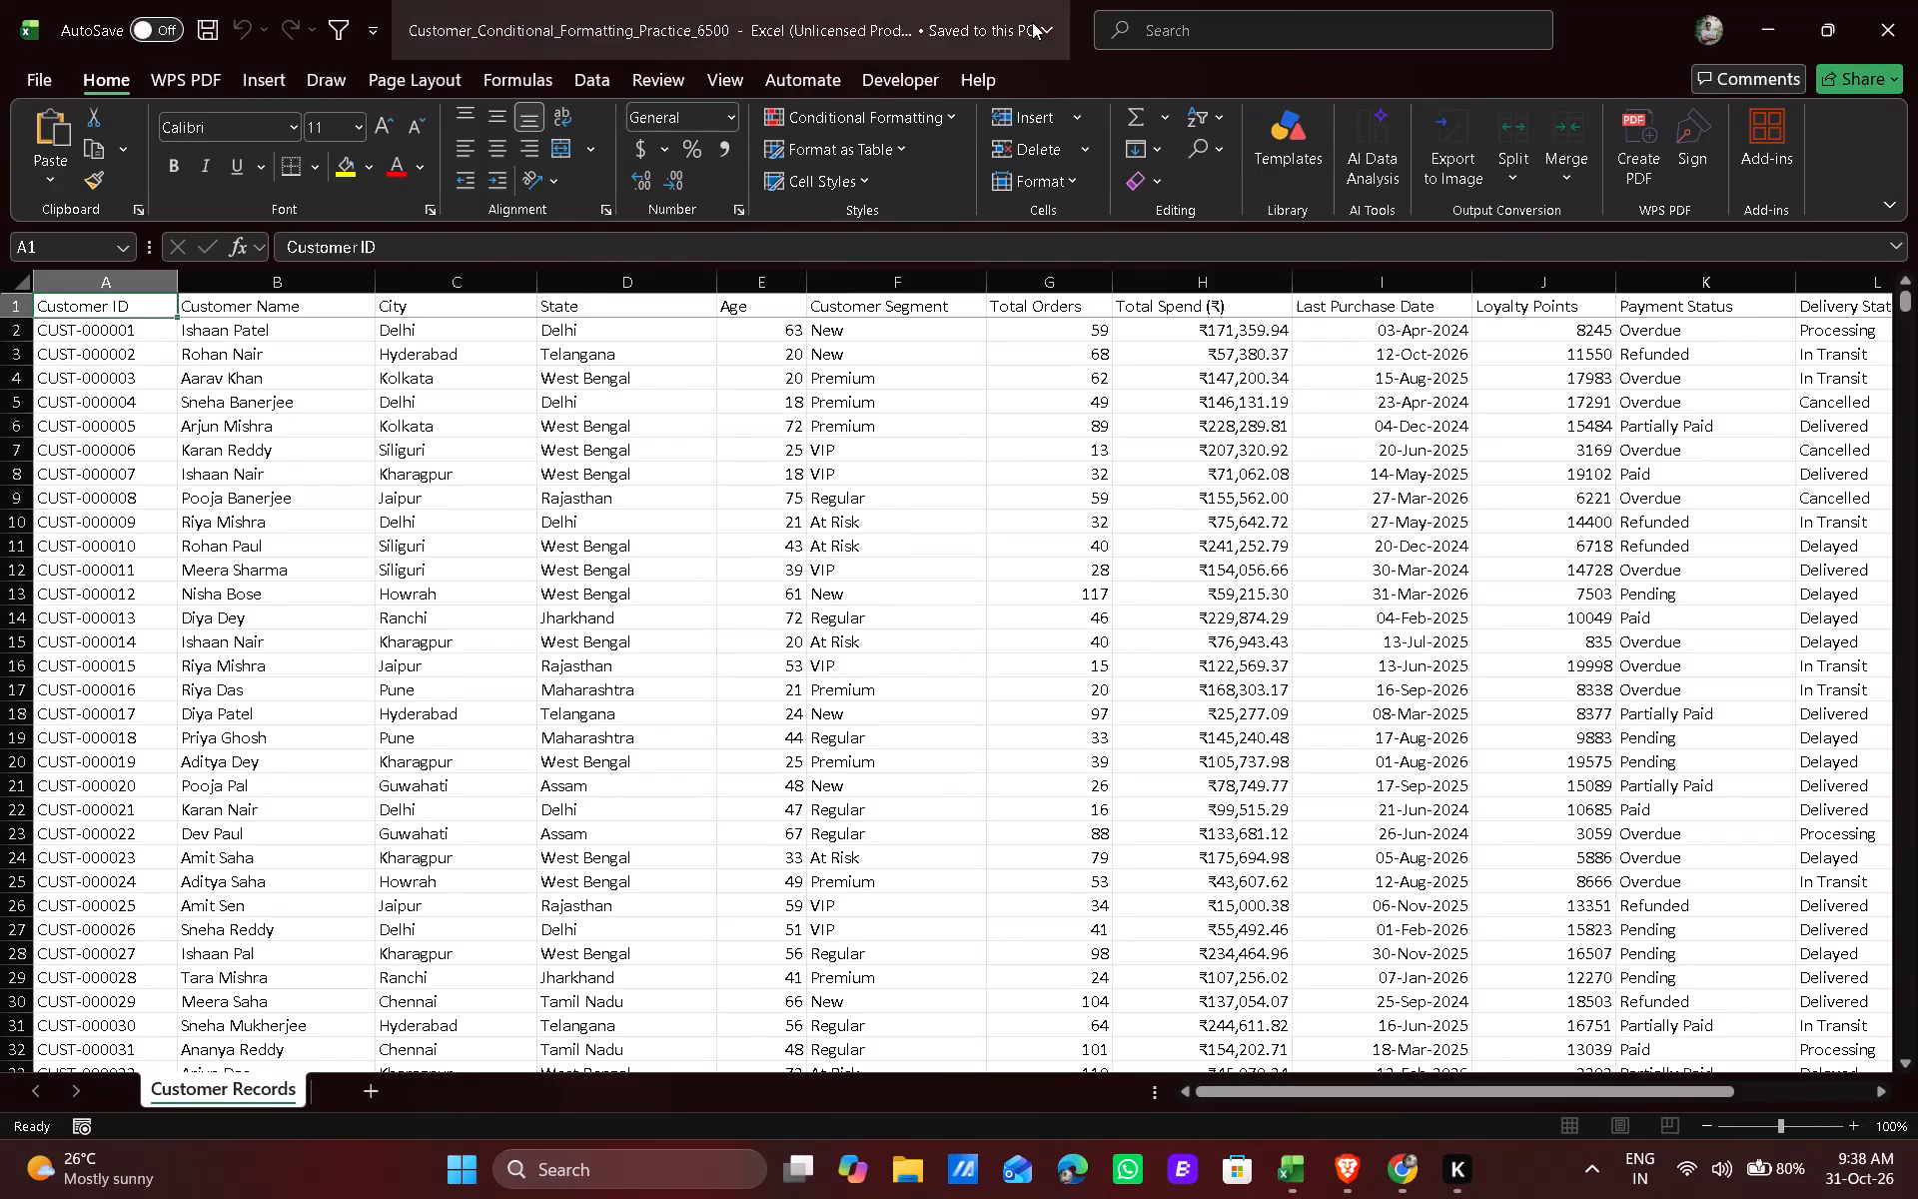
Upload a copy of the workbook to the personal OneDrive so that AutoSave is on.
left_click(1032, 22)
left_click(884, 415)
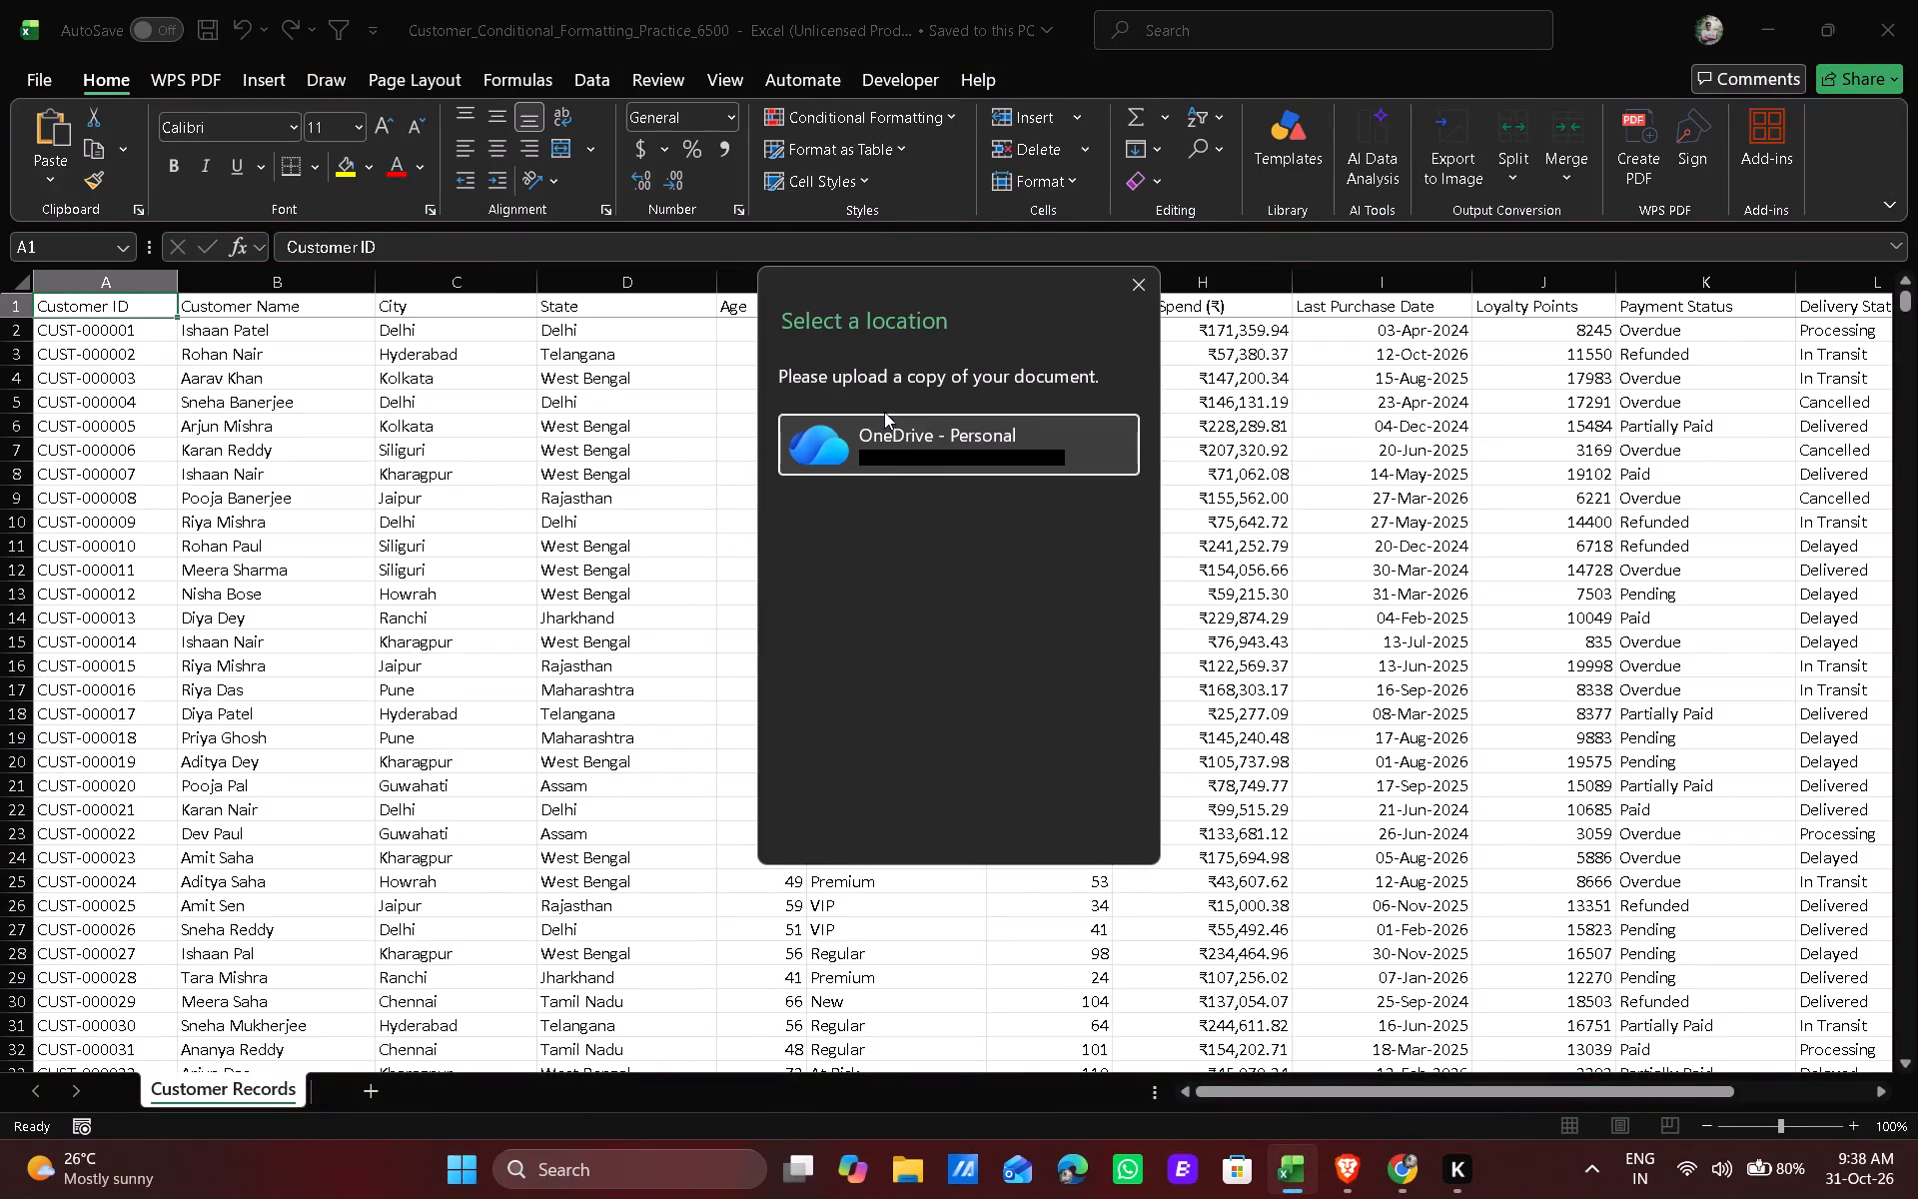
left_click(998, 433)
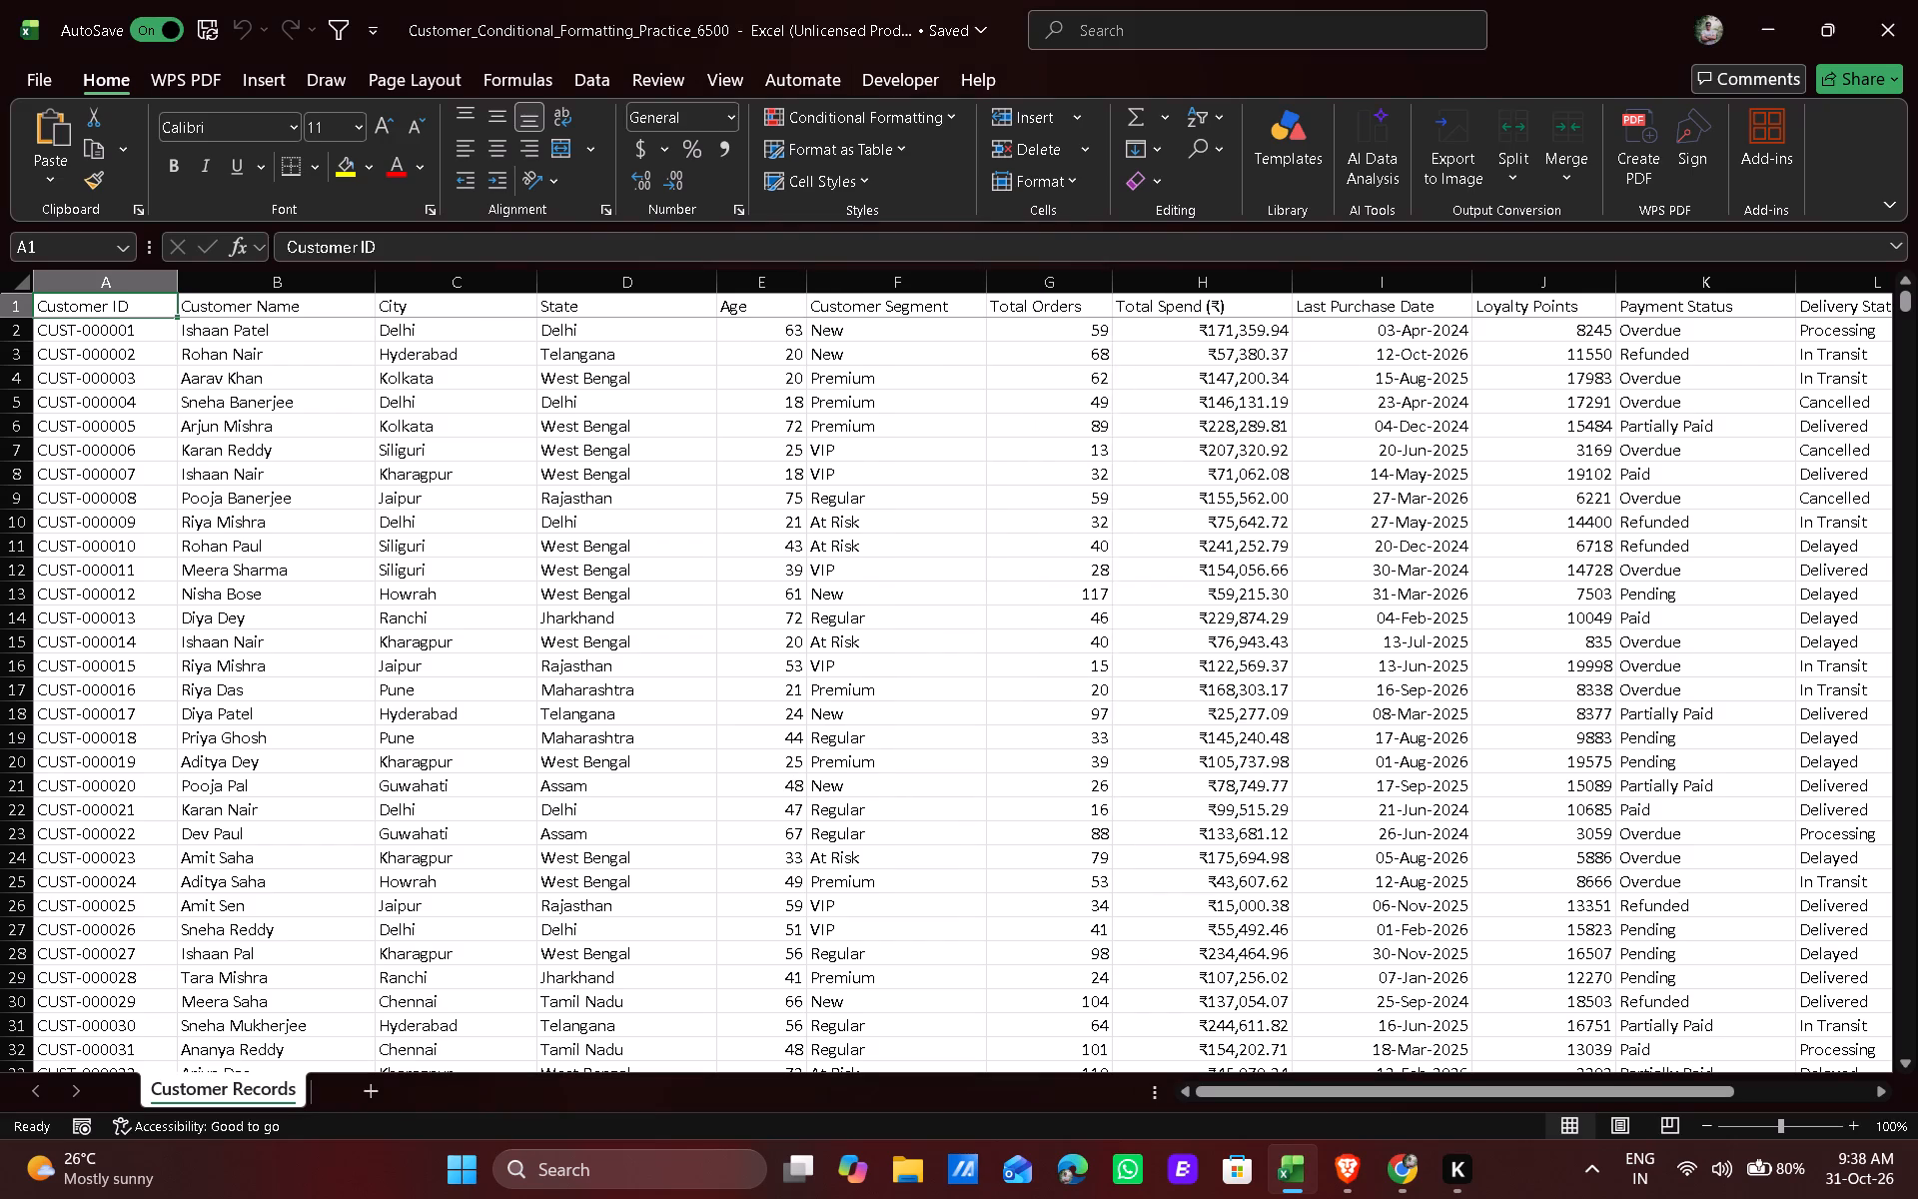
Examine the customer records and all their columns, from Customer ID through Account Status, on the Customer Records sheet.
scroll(221, 465, "down", 5)
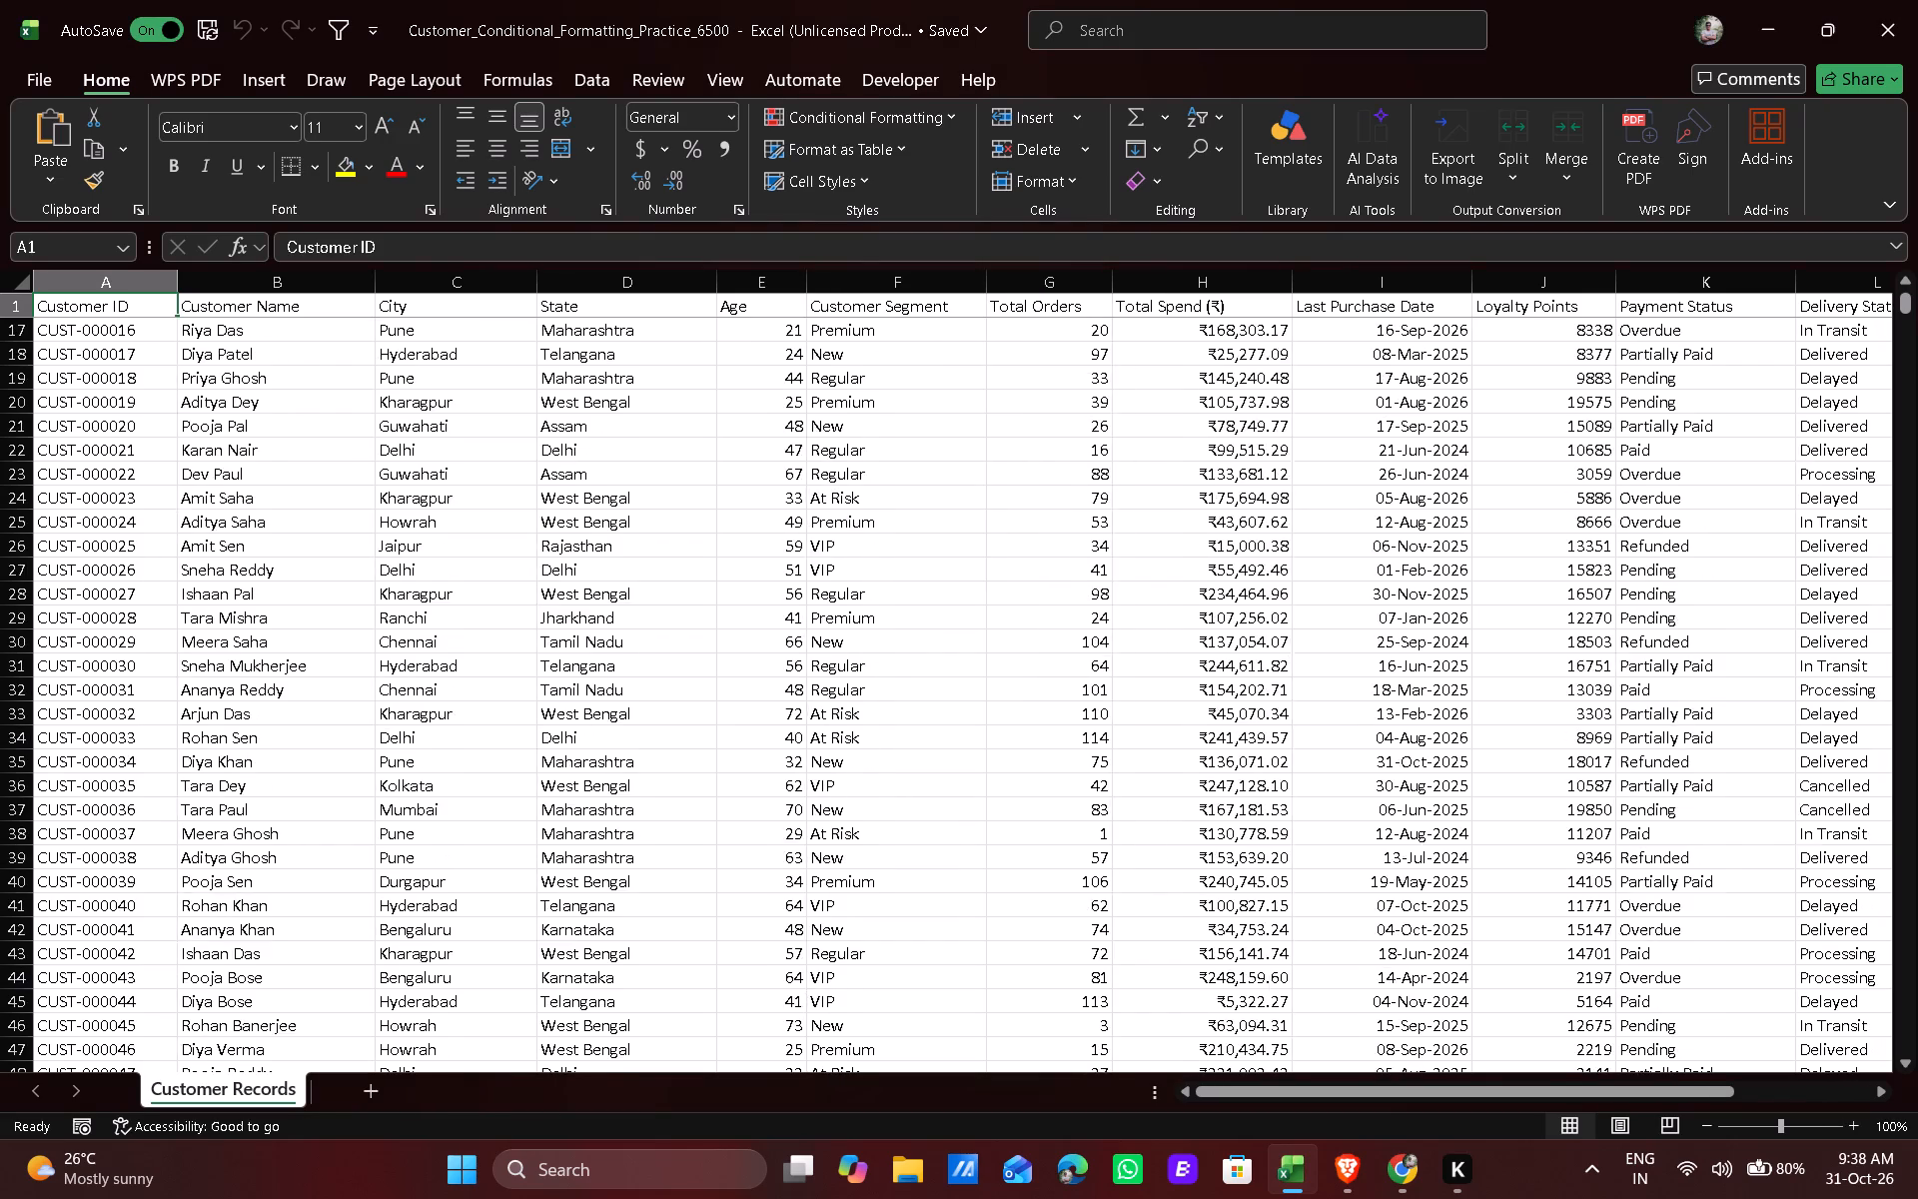
scroll(373, 644, "up", 7)
scroll(373, 644, "down", 5)
scroll(1411, 727, "up", 7)
scroll(1411, 727, "down", 2)
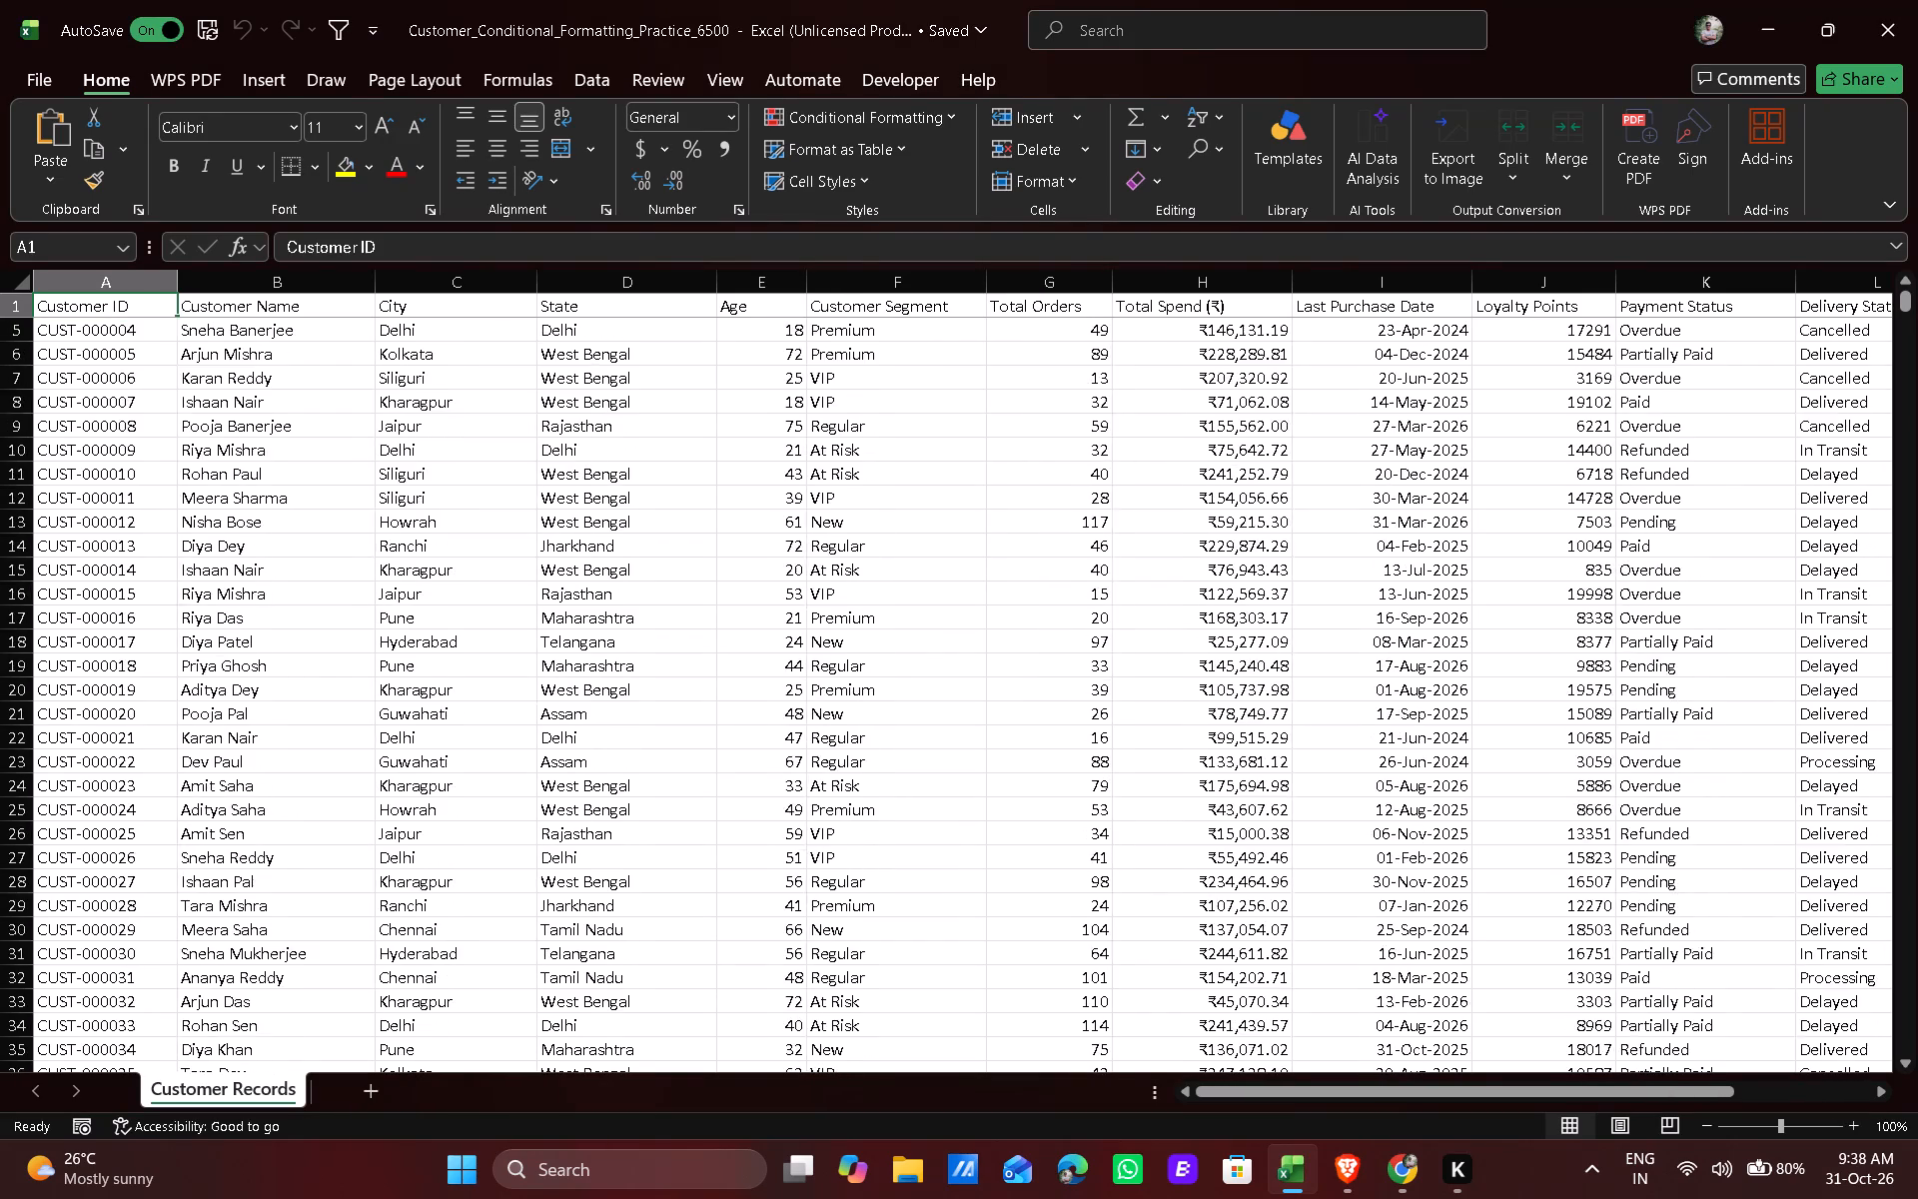
scroll(1411, 727, "down", 9)
scroll(1314, 769, "down", 7)
scroll(1197, 795, "up", 1)
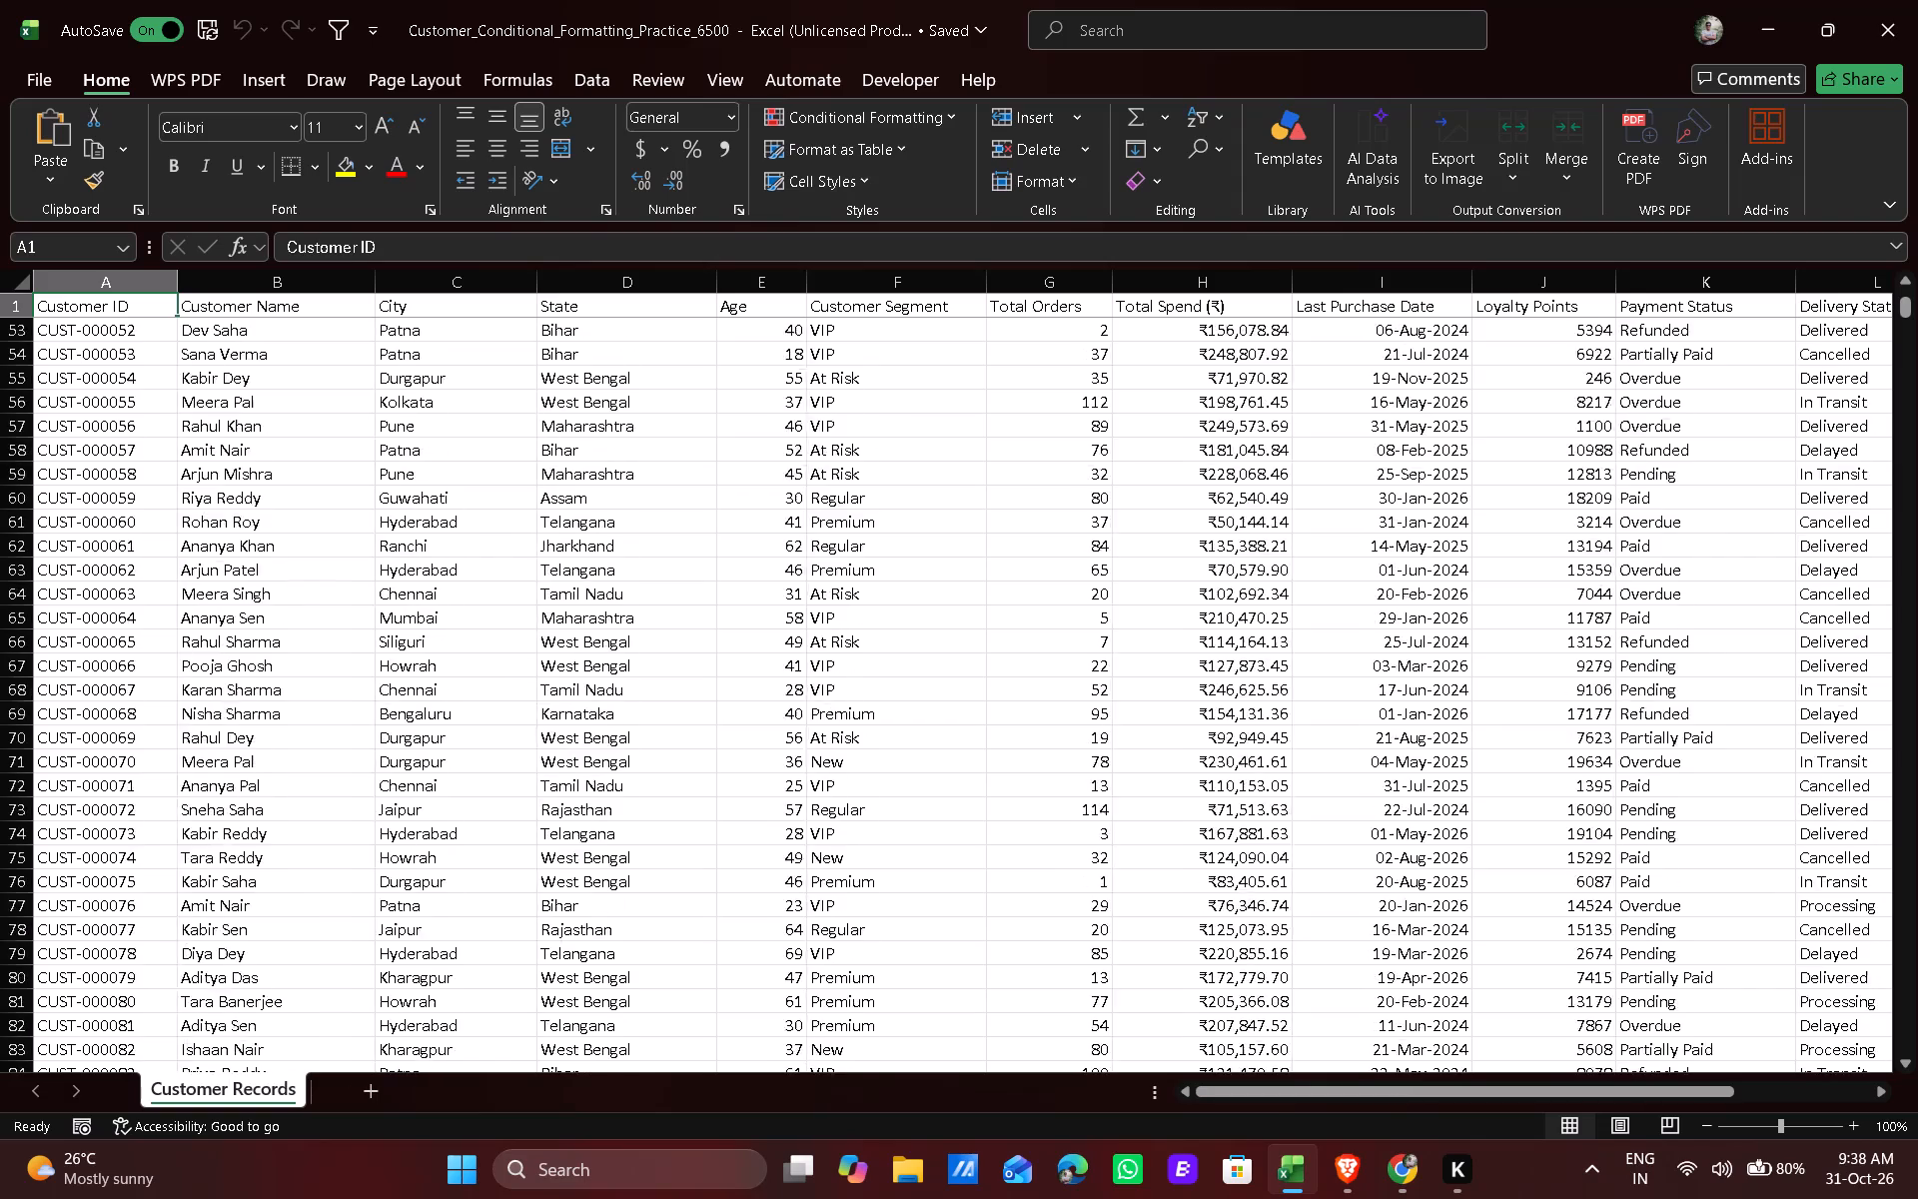
scroll(1197, 795, "up", 8)
scroll(911, 827, "down", 8)
scroll(907, 794, "up", 8)
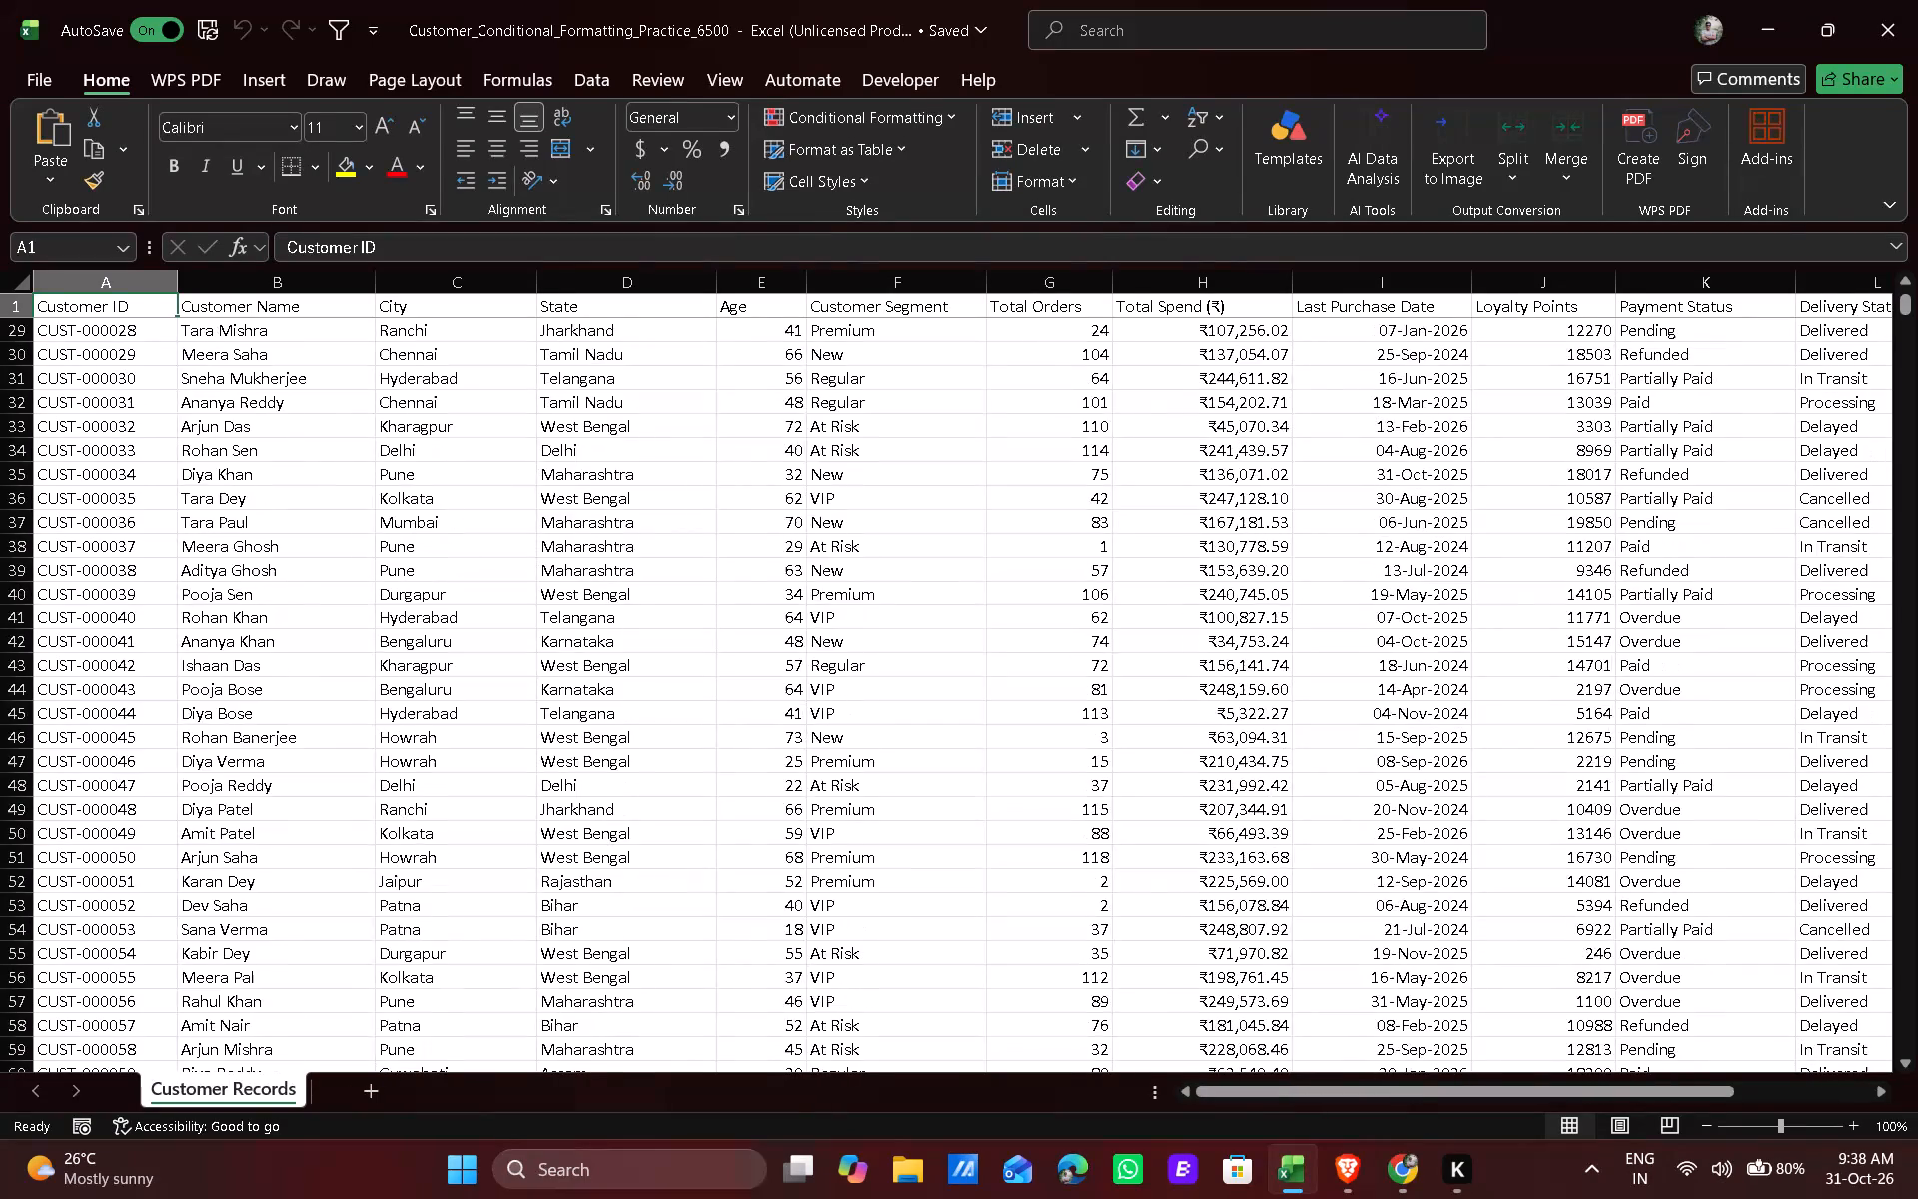
scroll(907, 794, "down", 20)
scroll(907, 794, "down", 5)
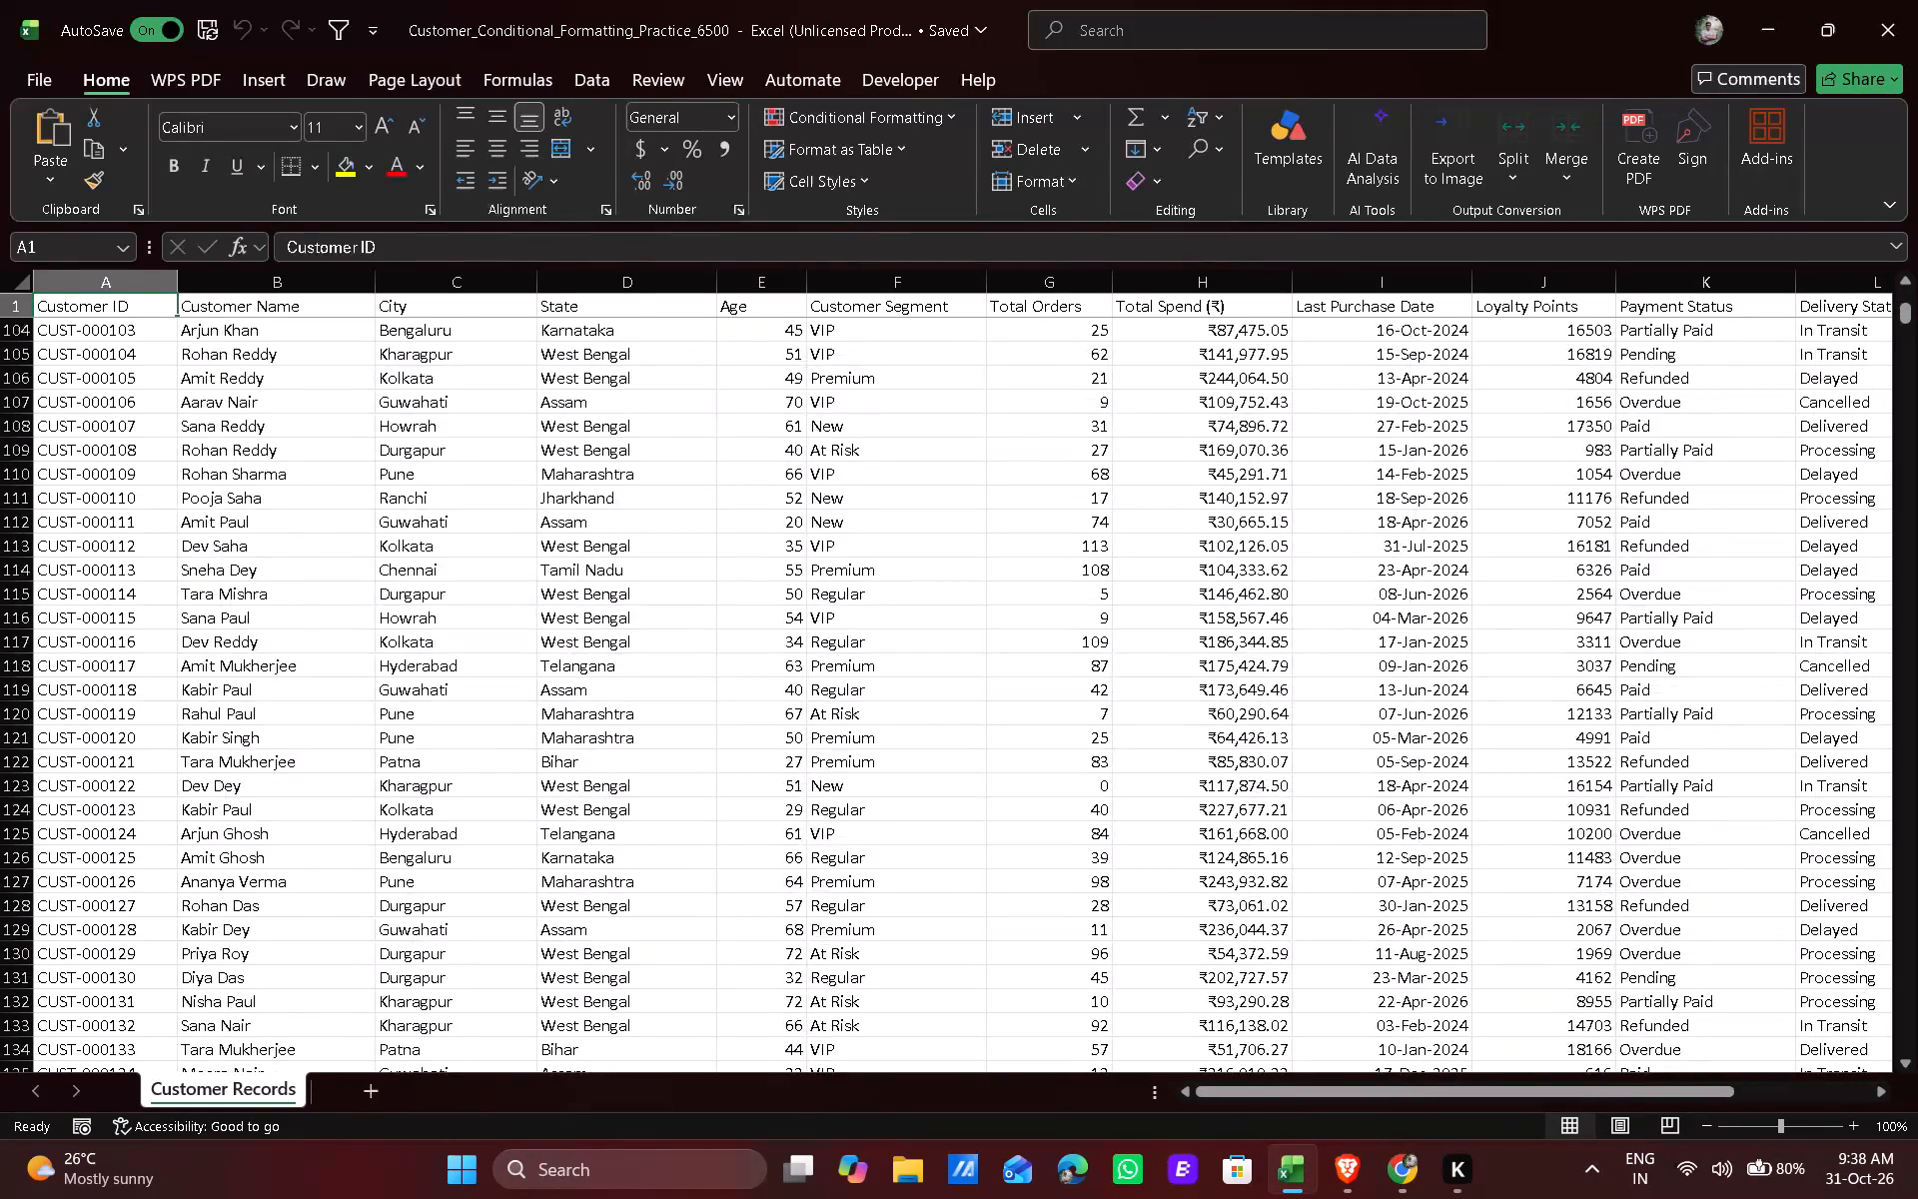
scroll(1636, 569, "down", 4)
scroll(1376, 624, "down", 3, "ctrl")
scroll(1376, 624, "up", 1, "ctrl")
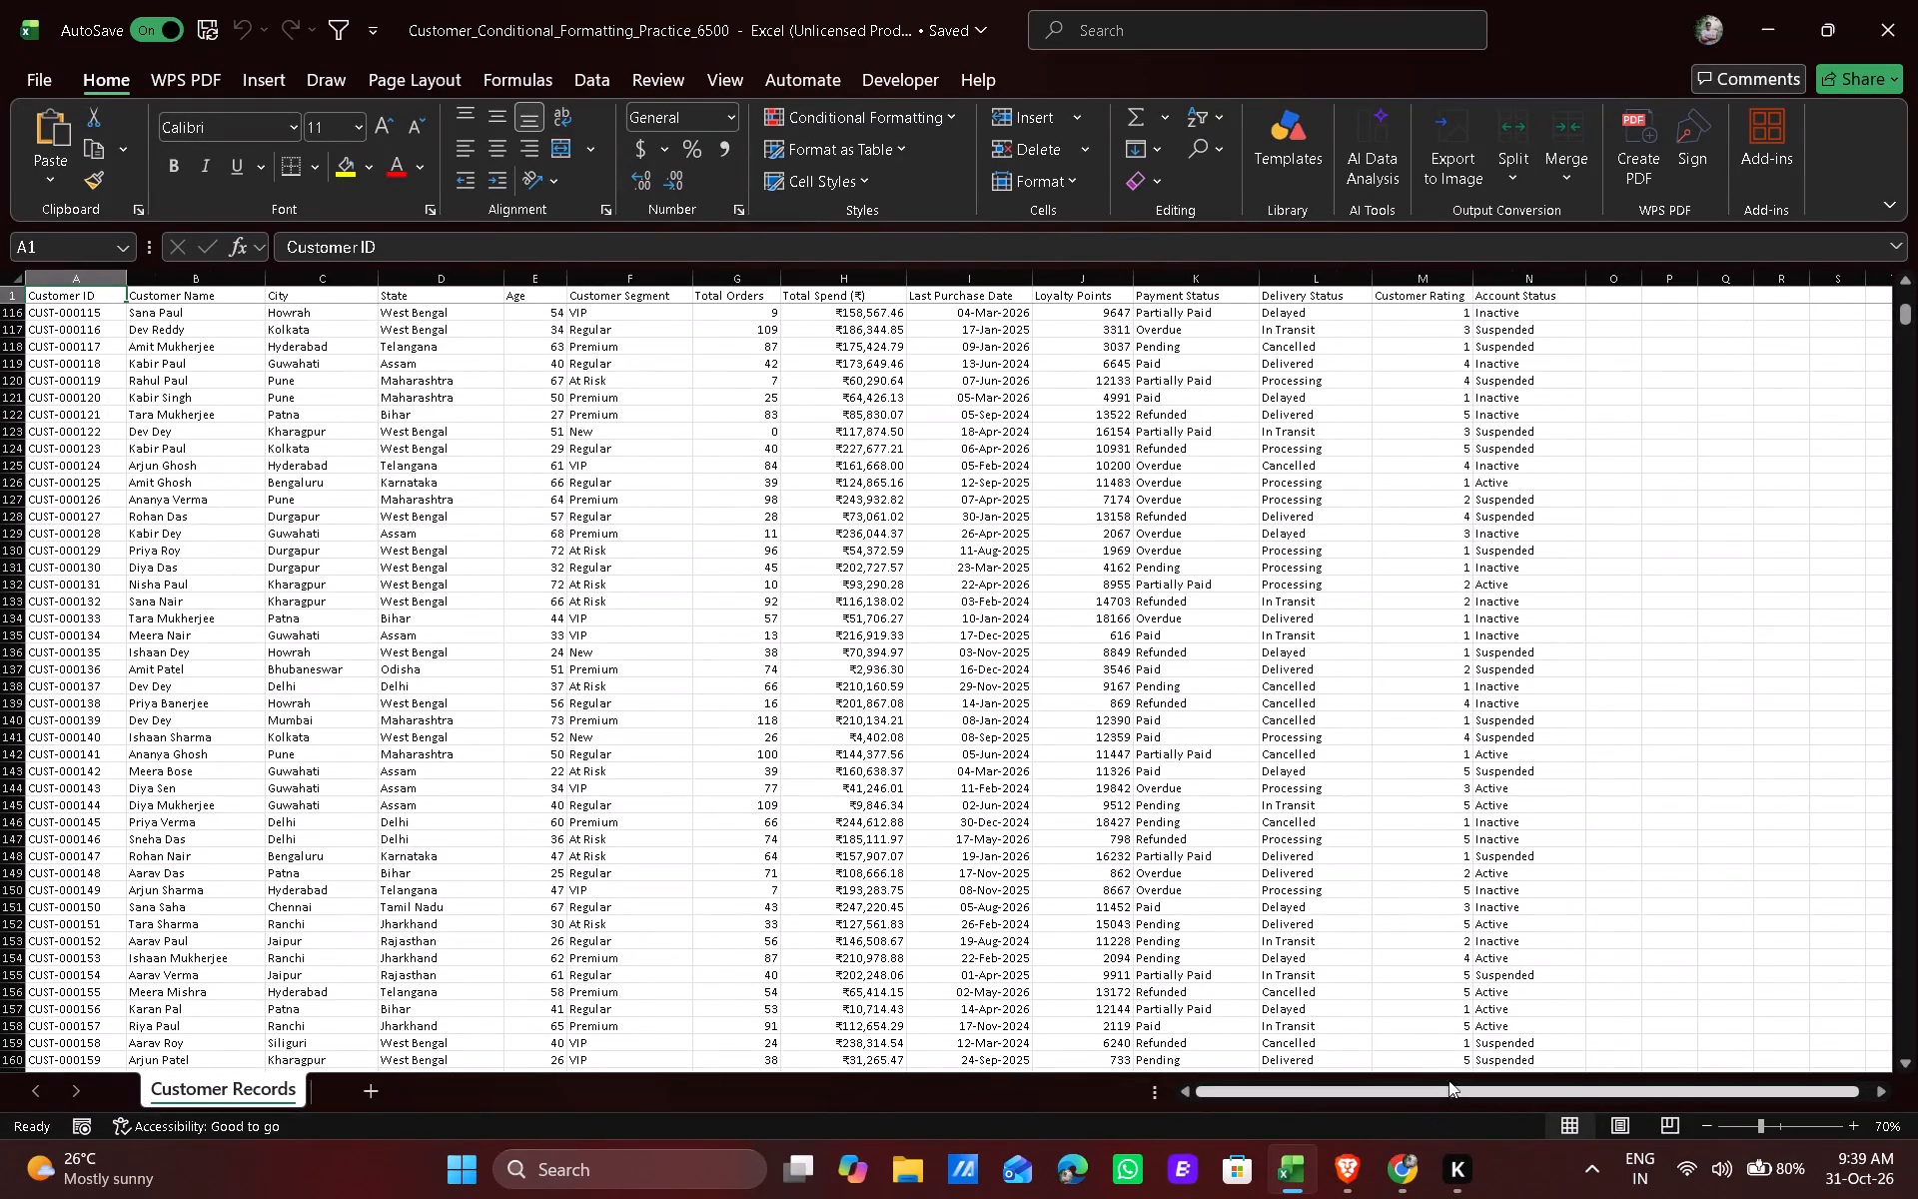
scroll(1447, 1071, "up", 1, "ctrl")
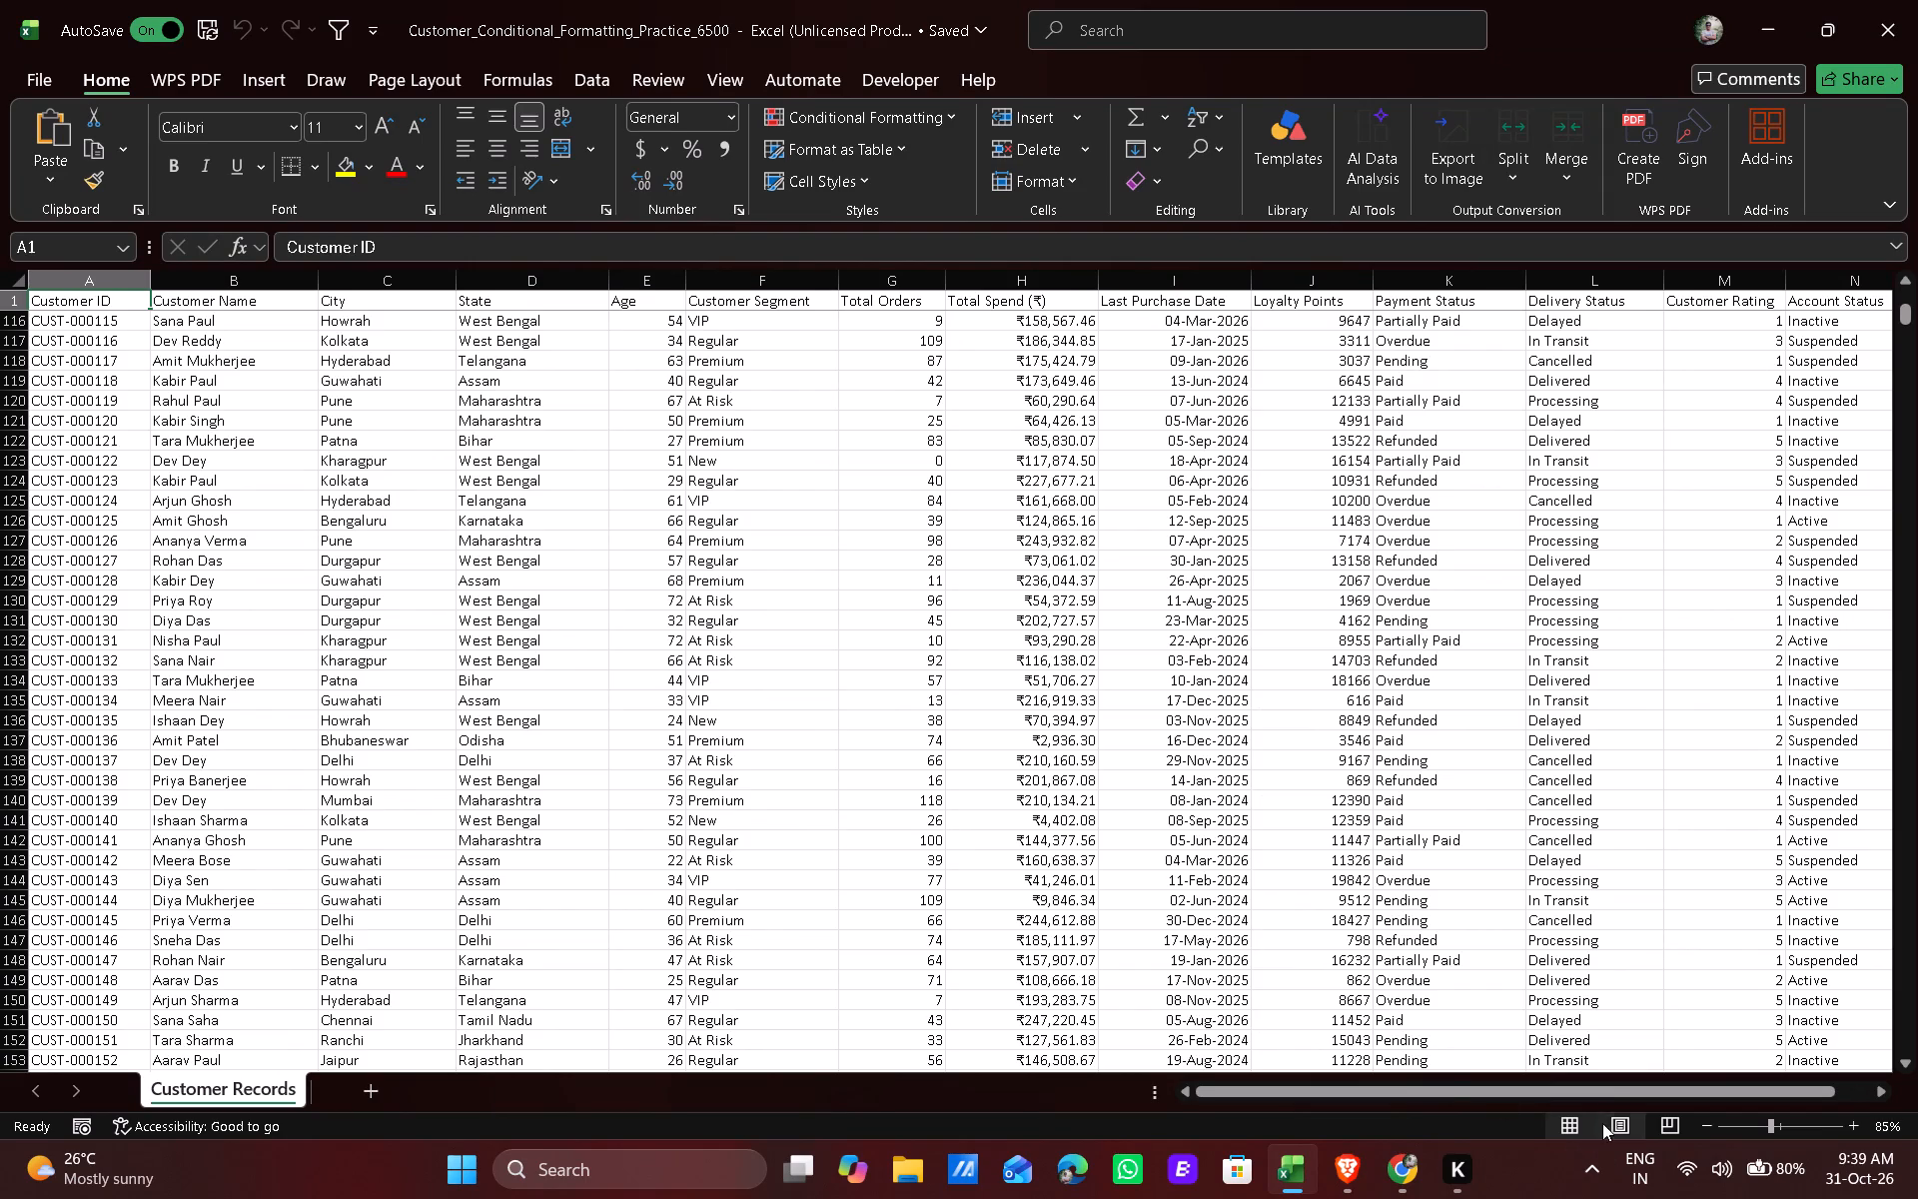
left_click_drag(1602, 1094, 1389, 1127)
scroll(1418, 563, "down", 5)
scroll(1418, 563, "up", 14)
scroll(1418, 562, "down", 1)
scroll(1418, 562, "up", 4)
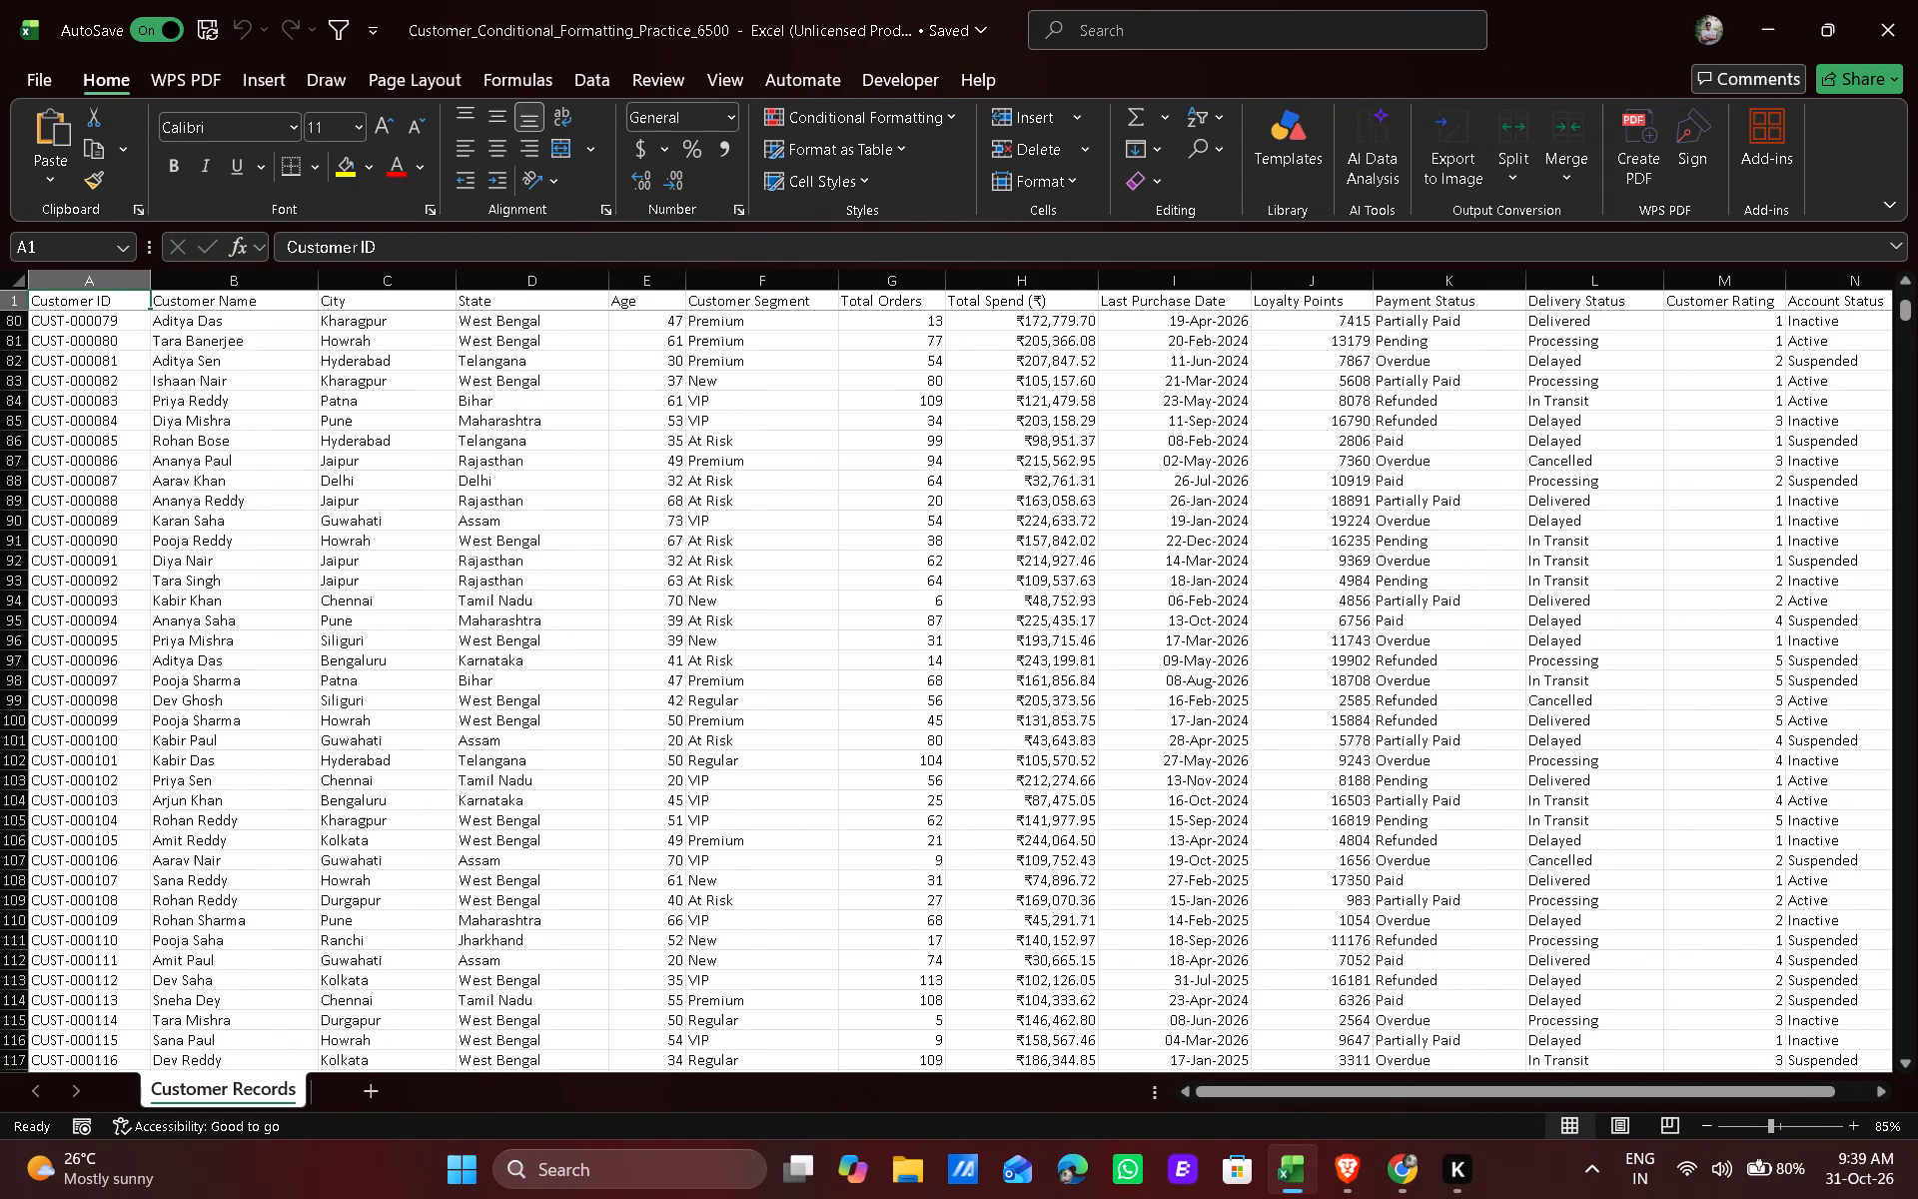
scroll(1418, 562, "up", 3)
scroll(1418, 562, "down", 6)
scroll(502, 692, "down", 2)
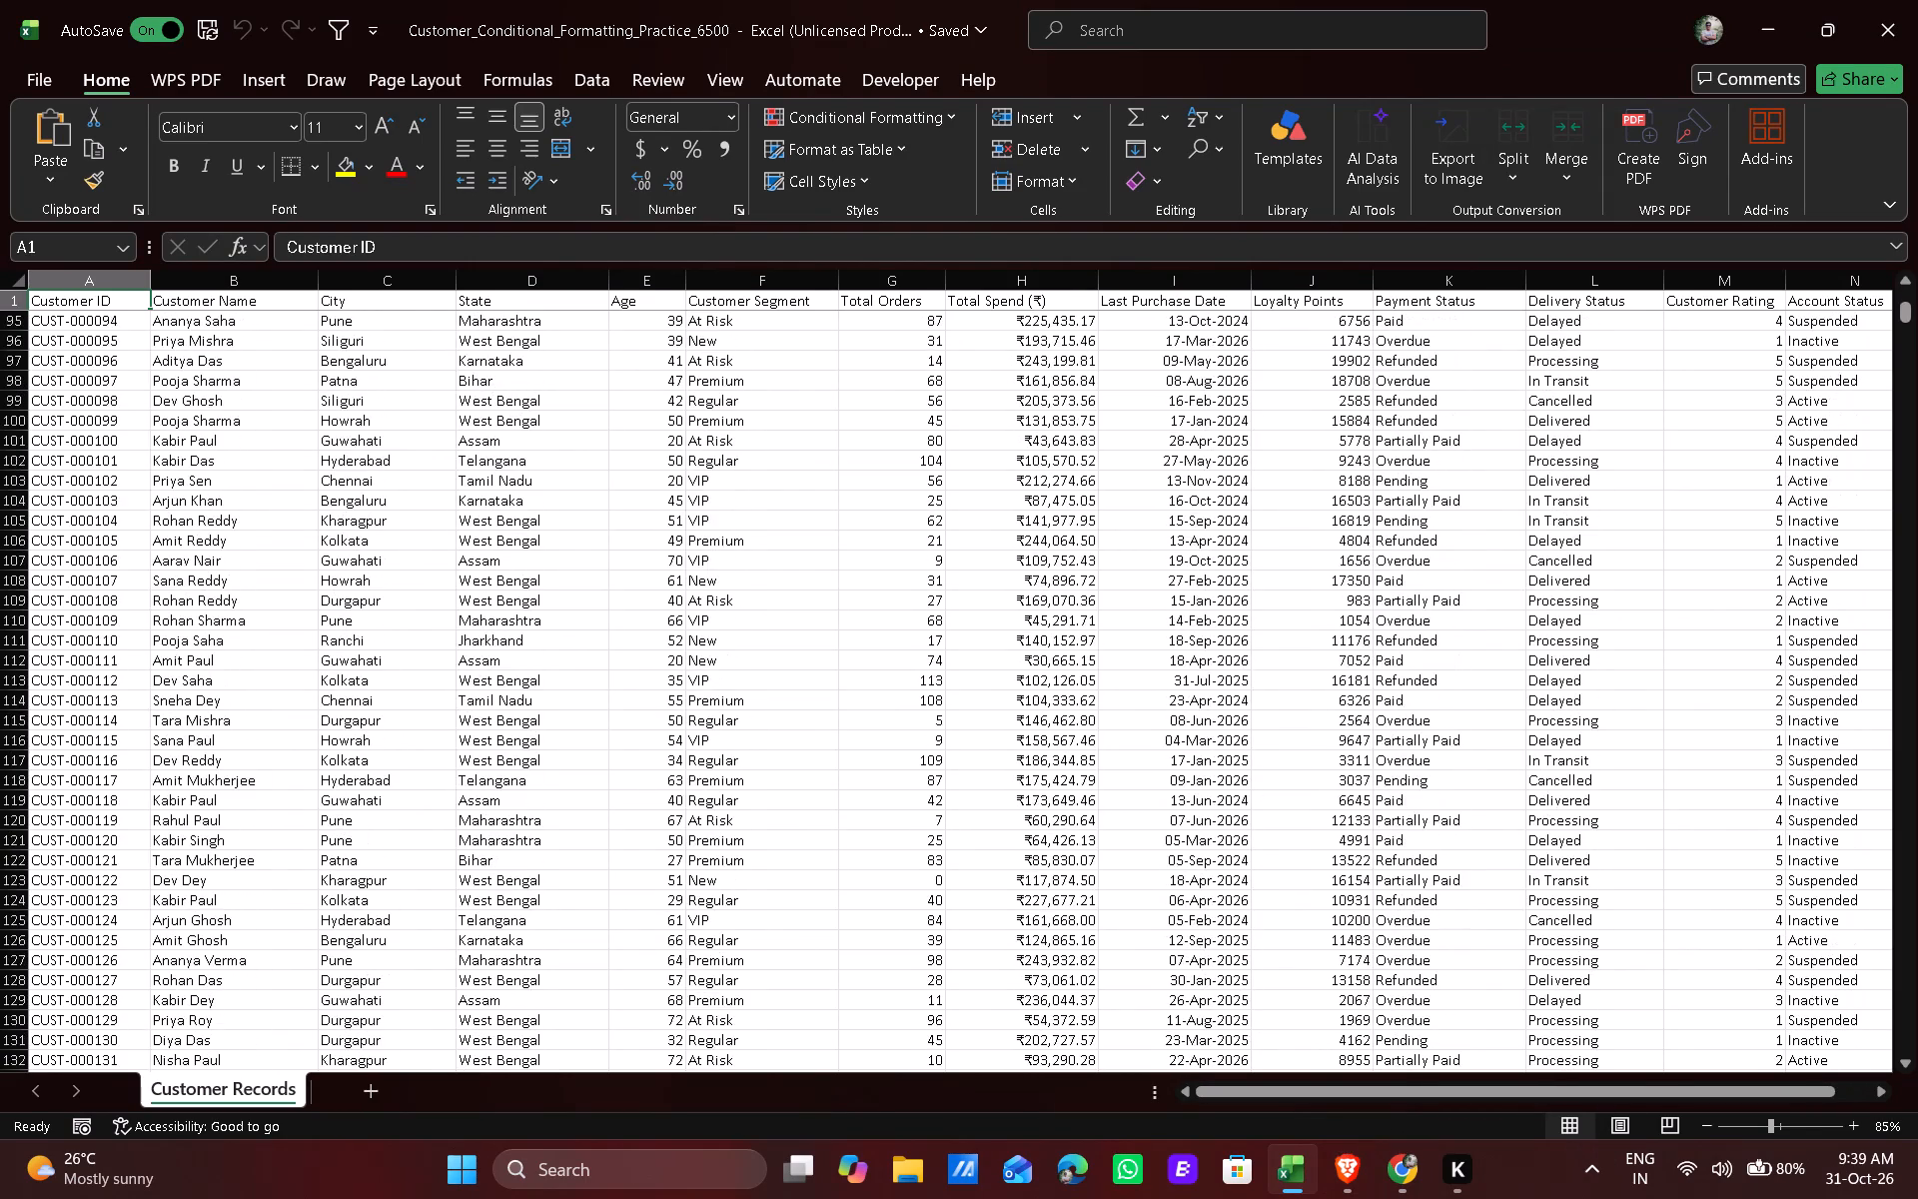
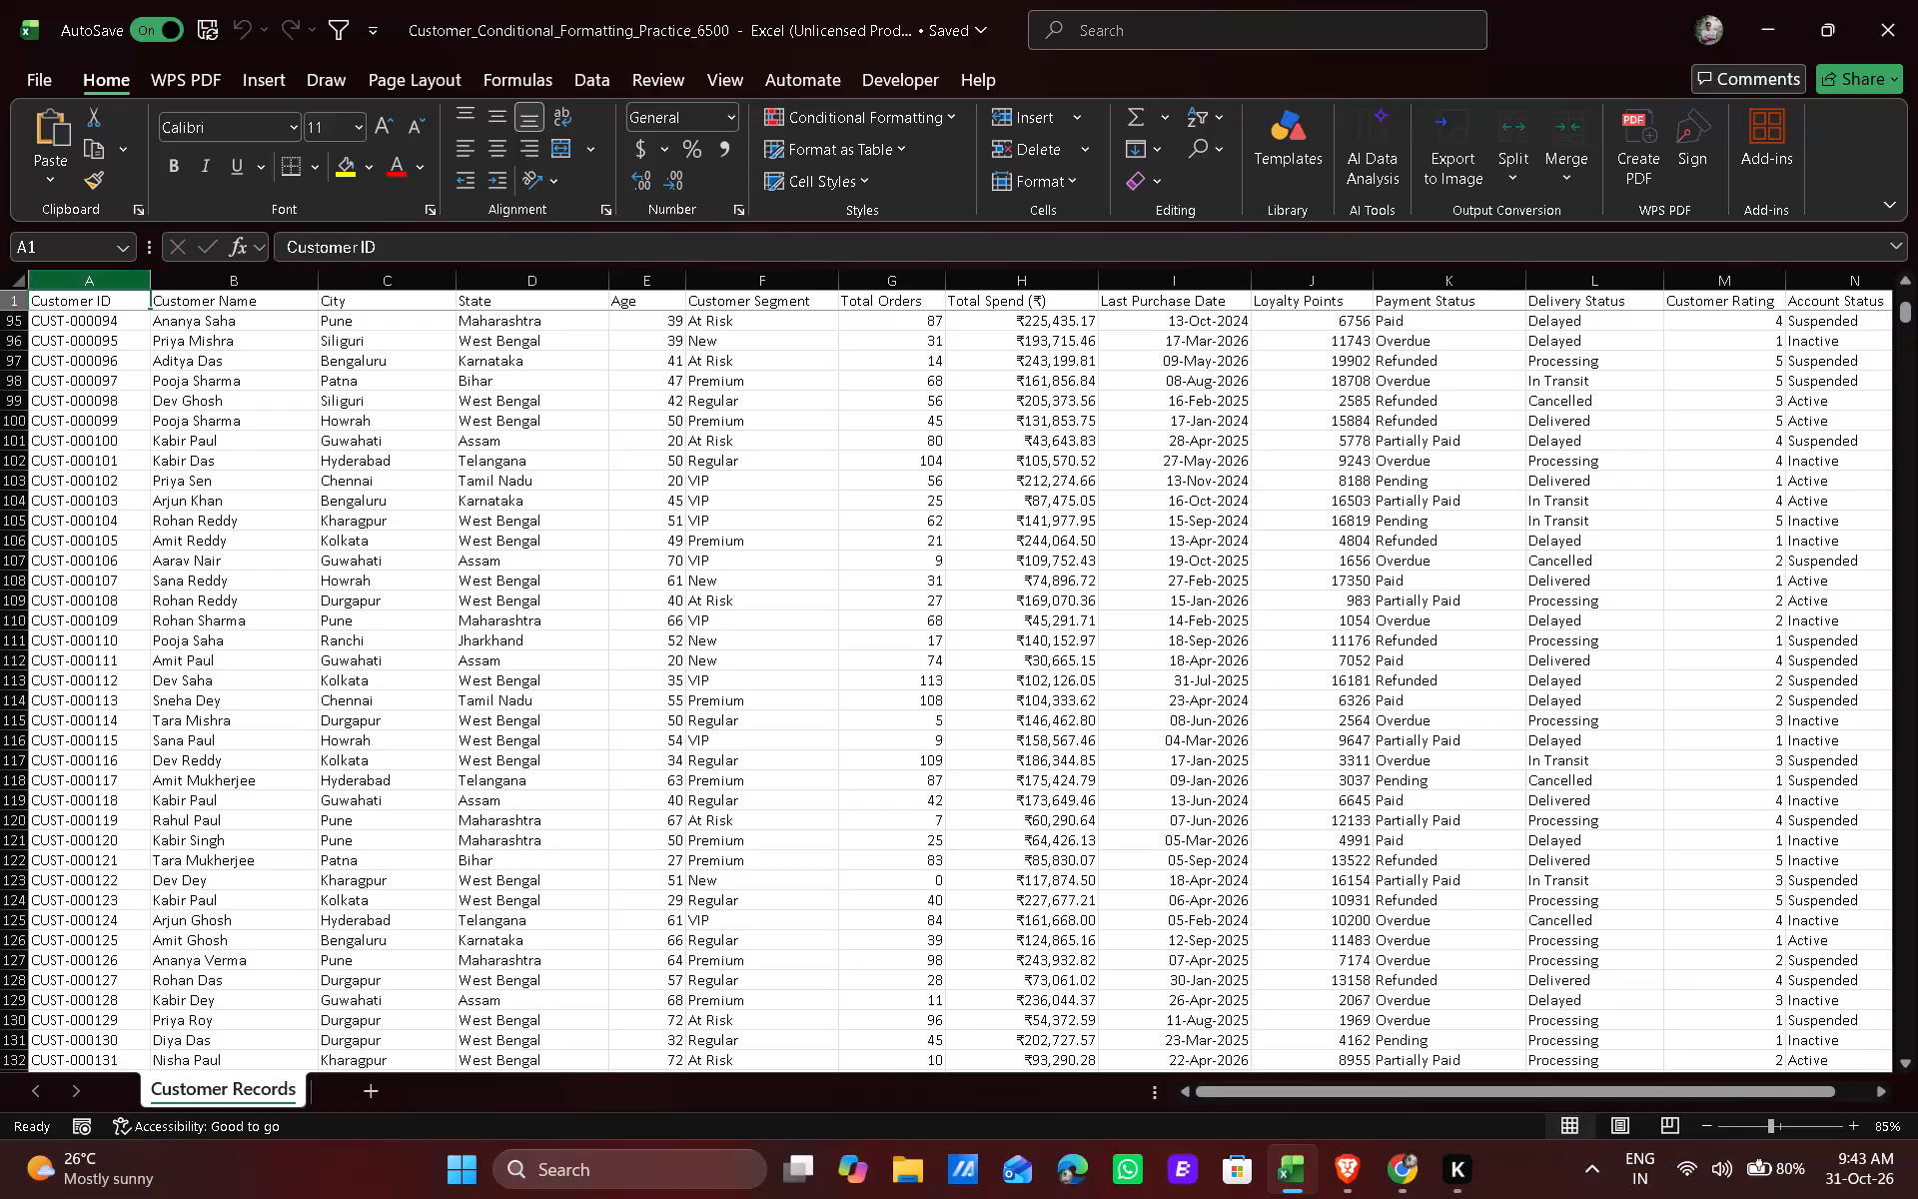
Make the header row from Customer ID through Account Status bold with font size 14.
left_click(126, 297)
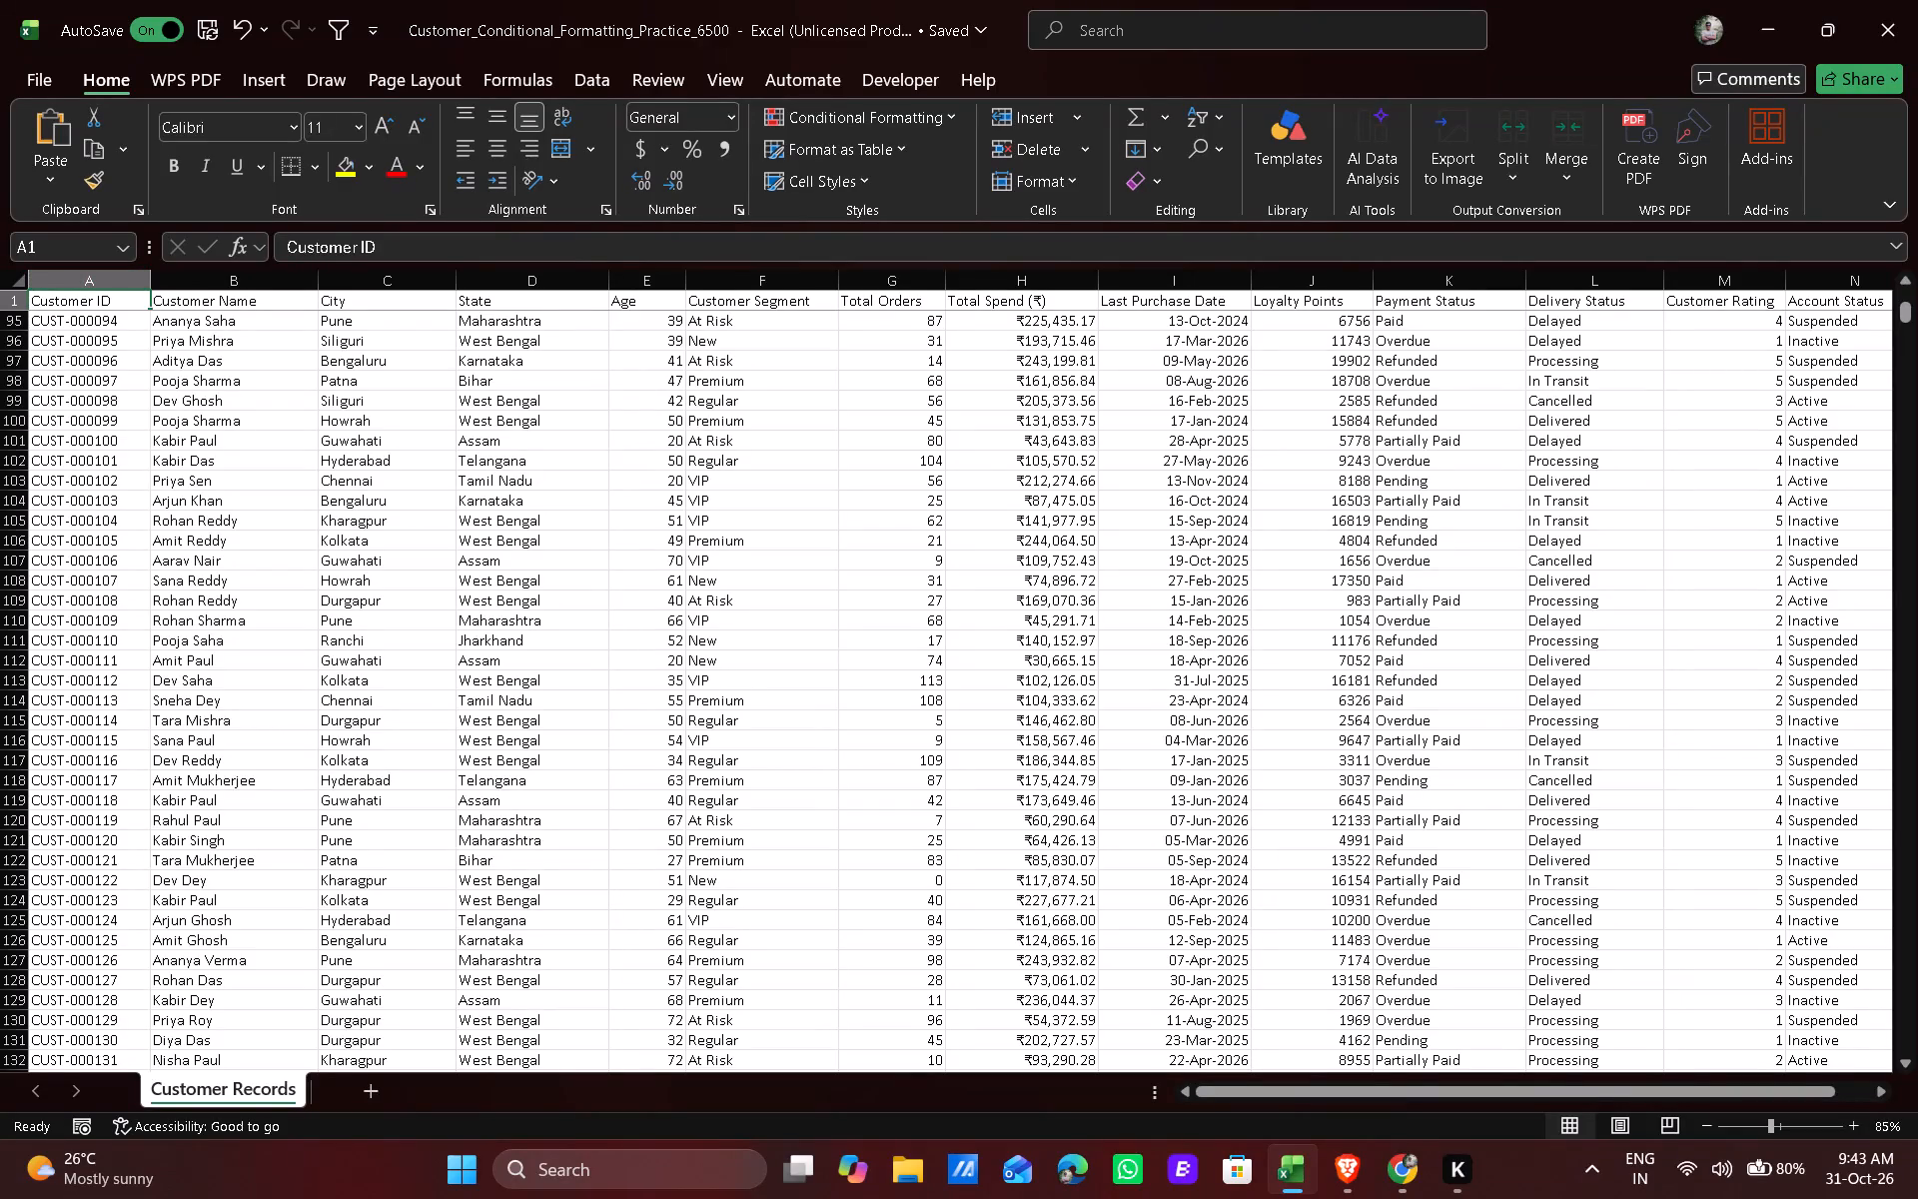
key("ctrl+shift+Right")
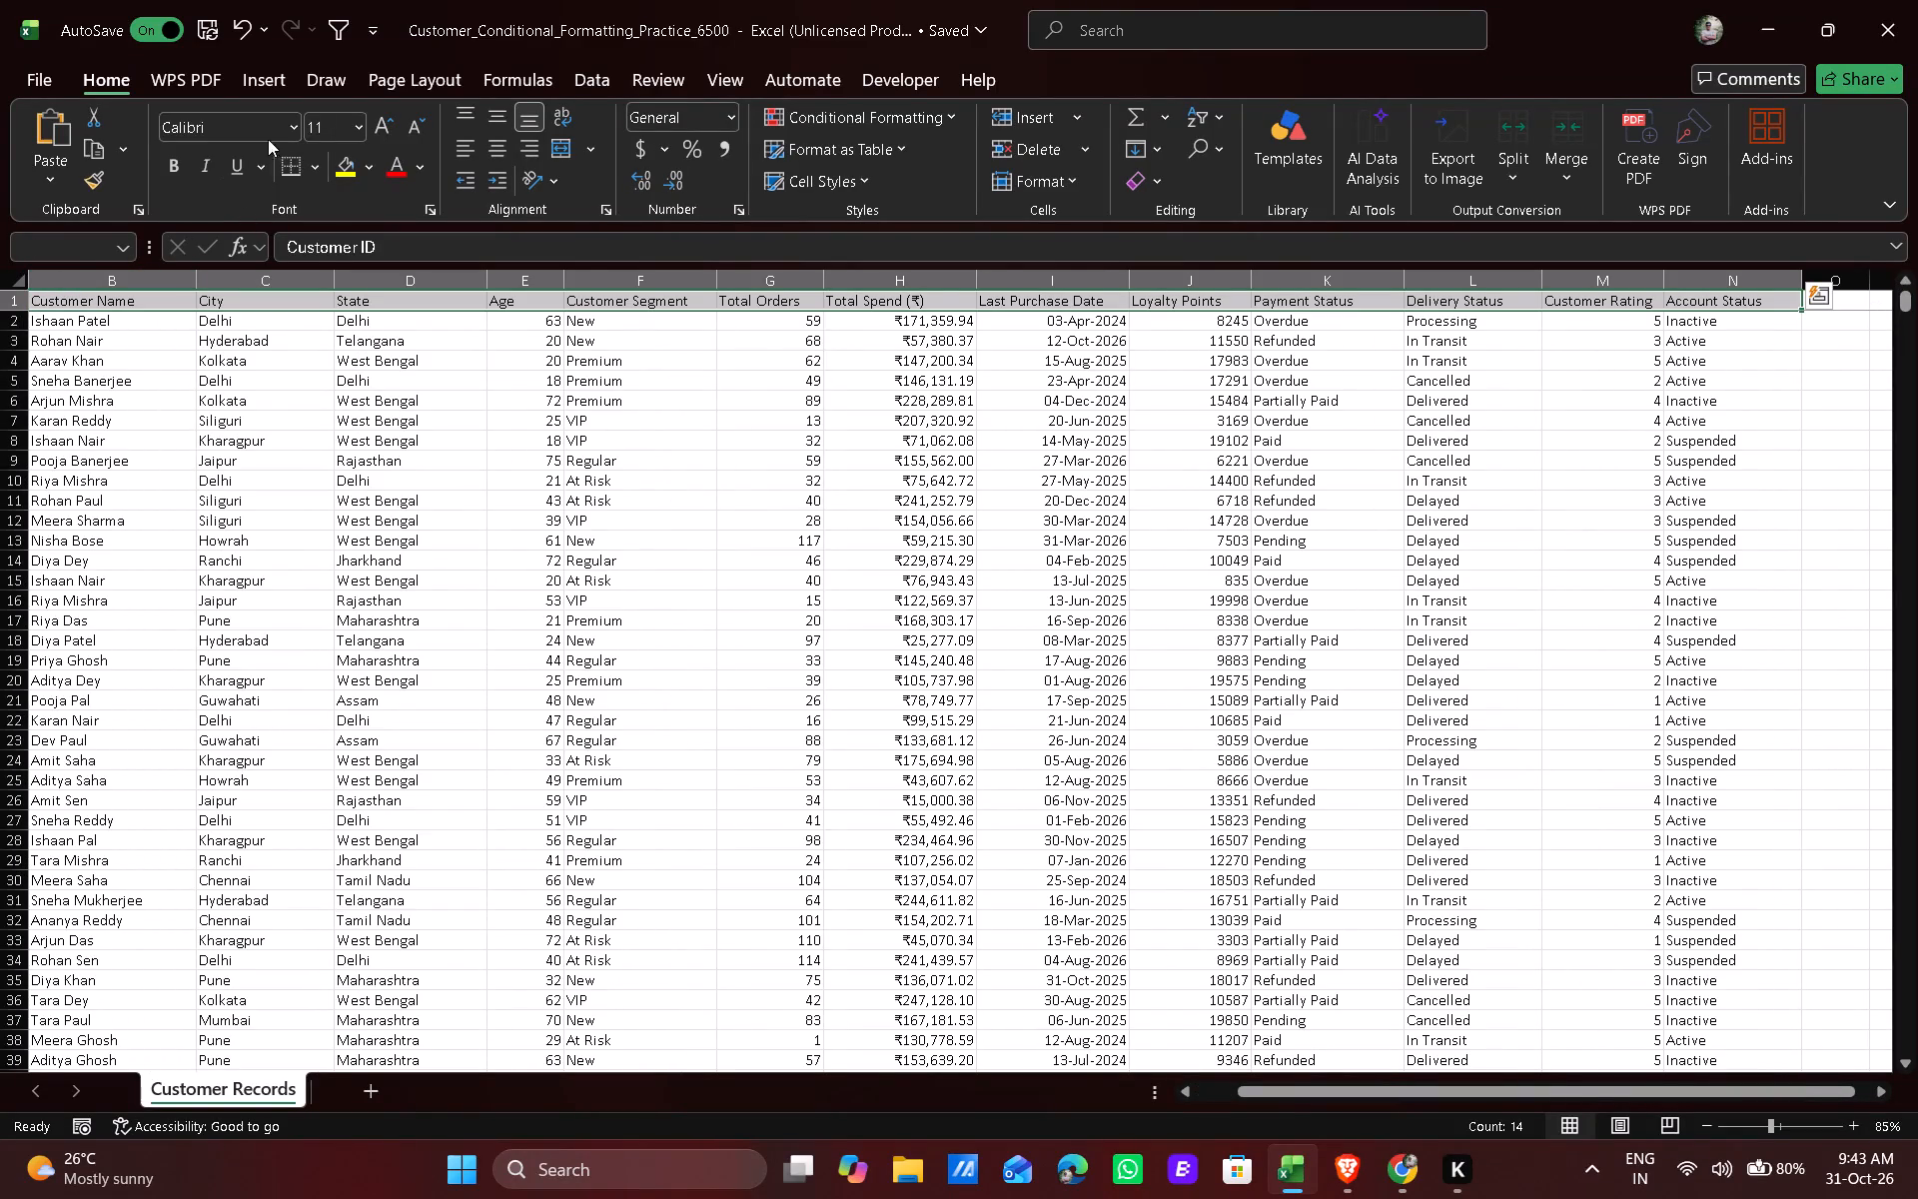
left_click(161, 170)
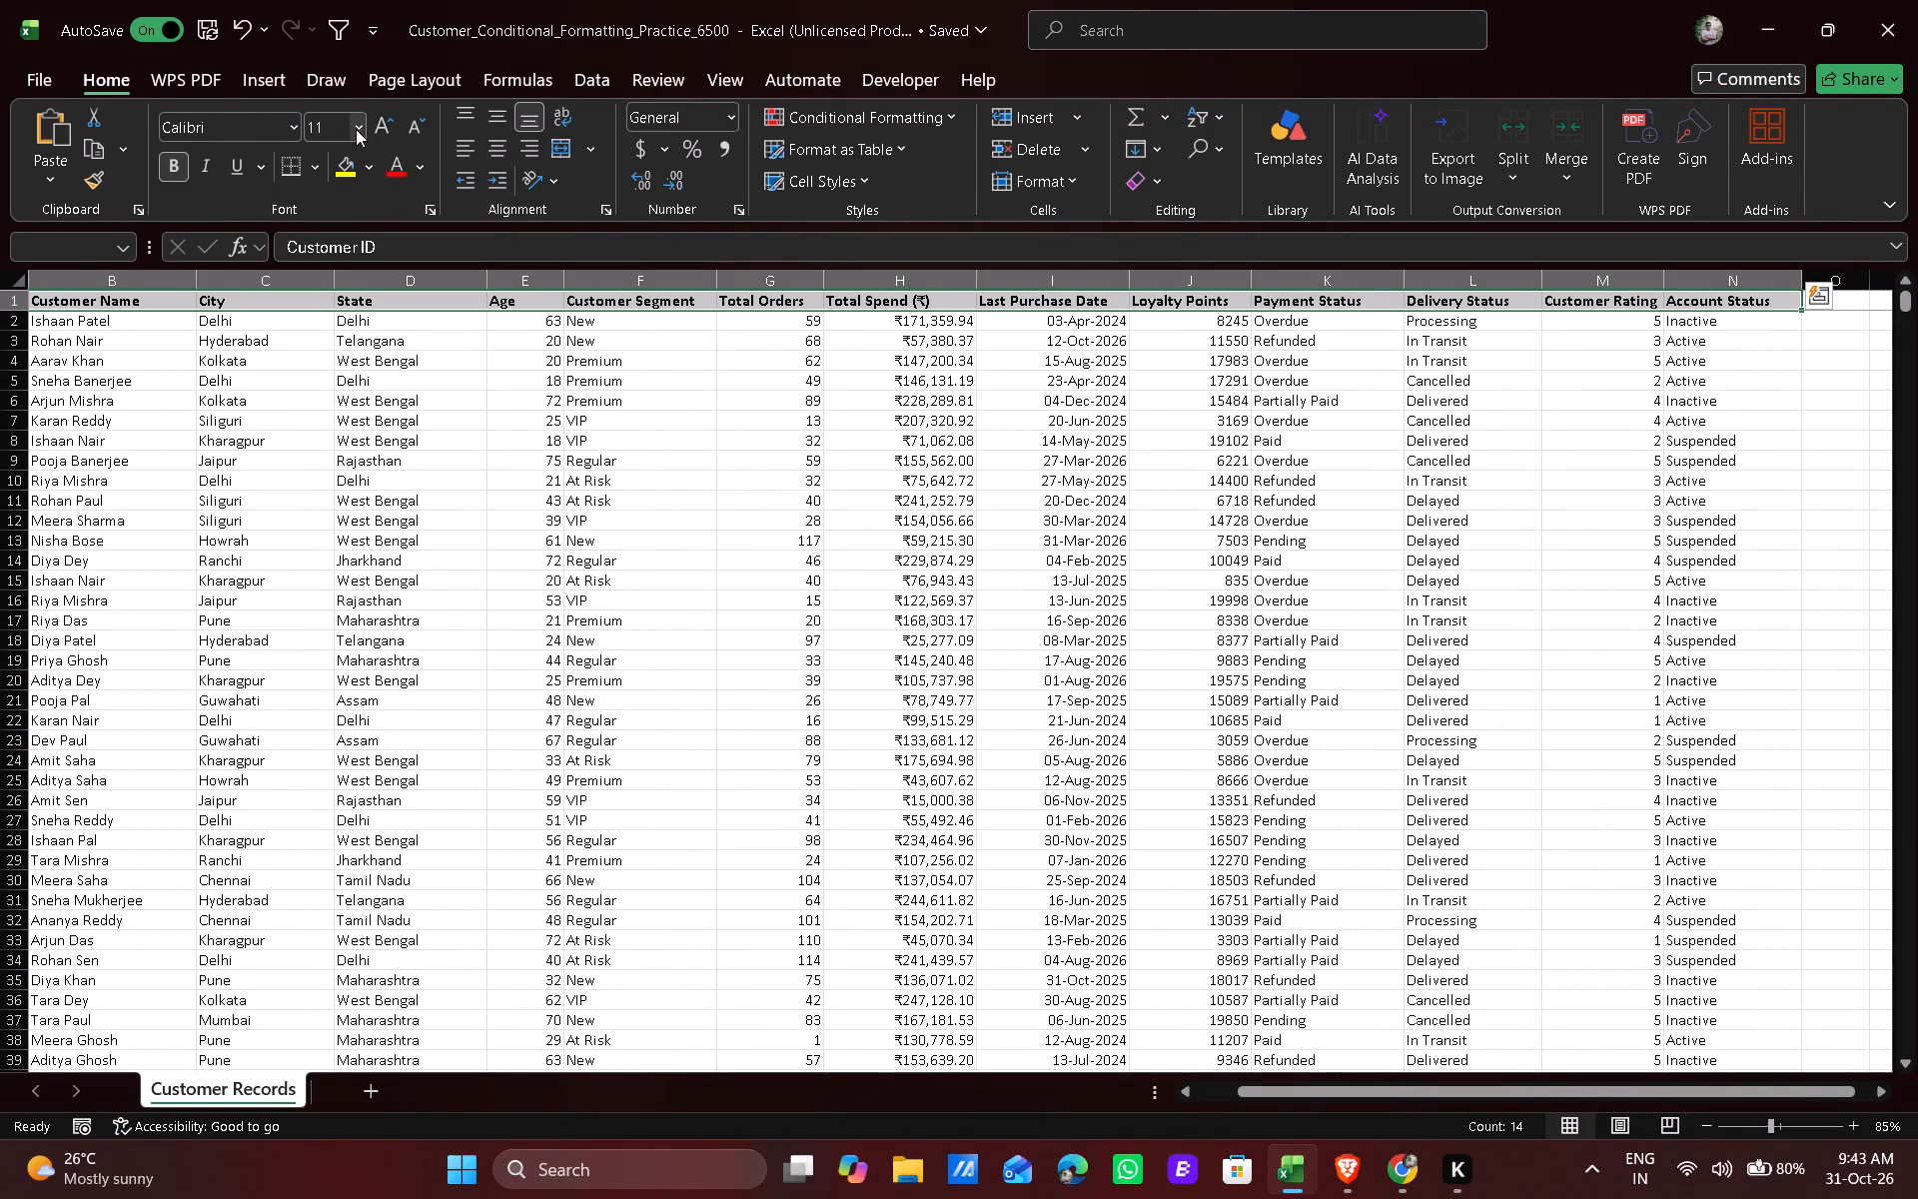
left_click(356, 129)
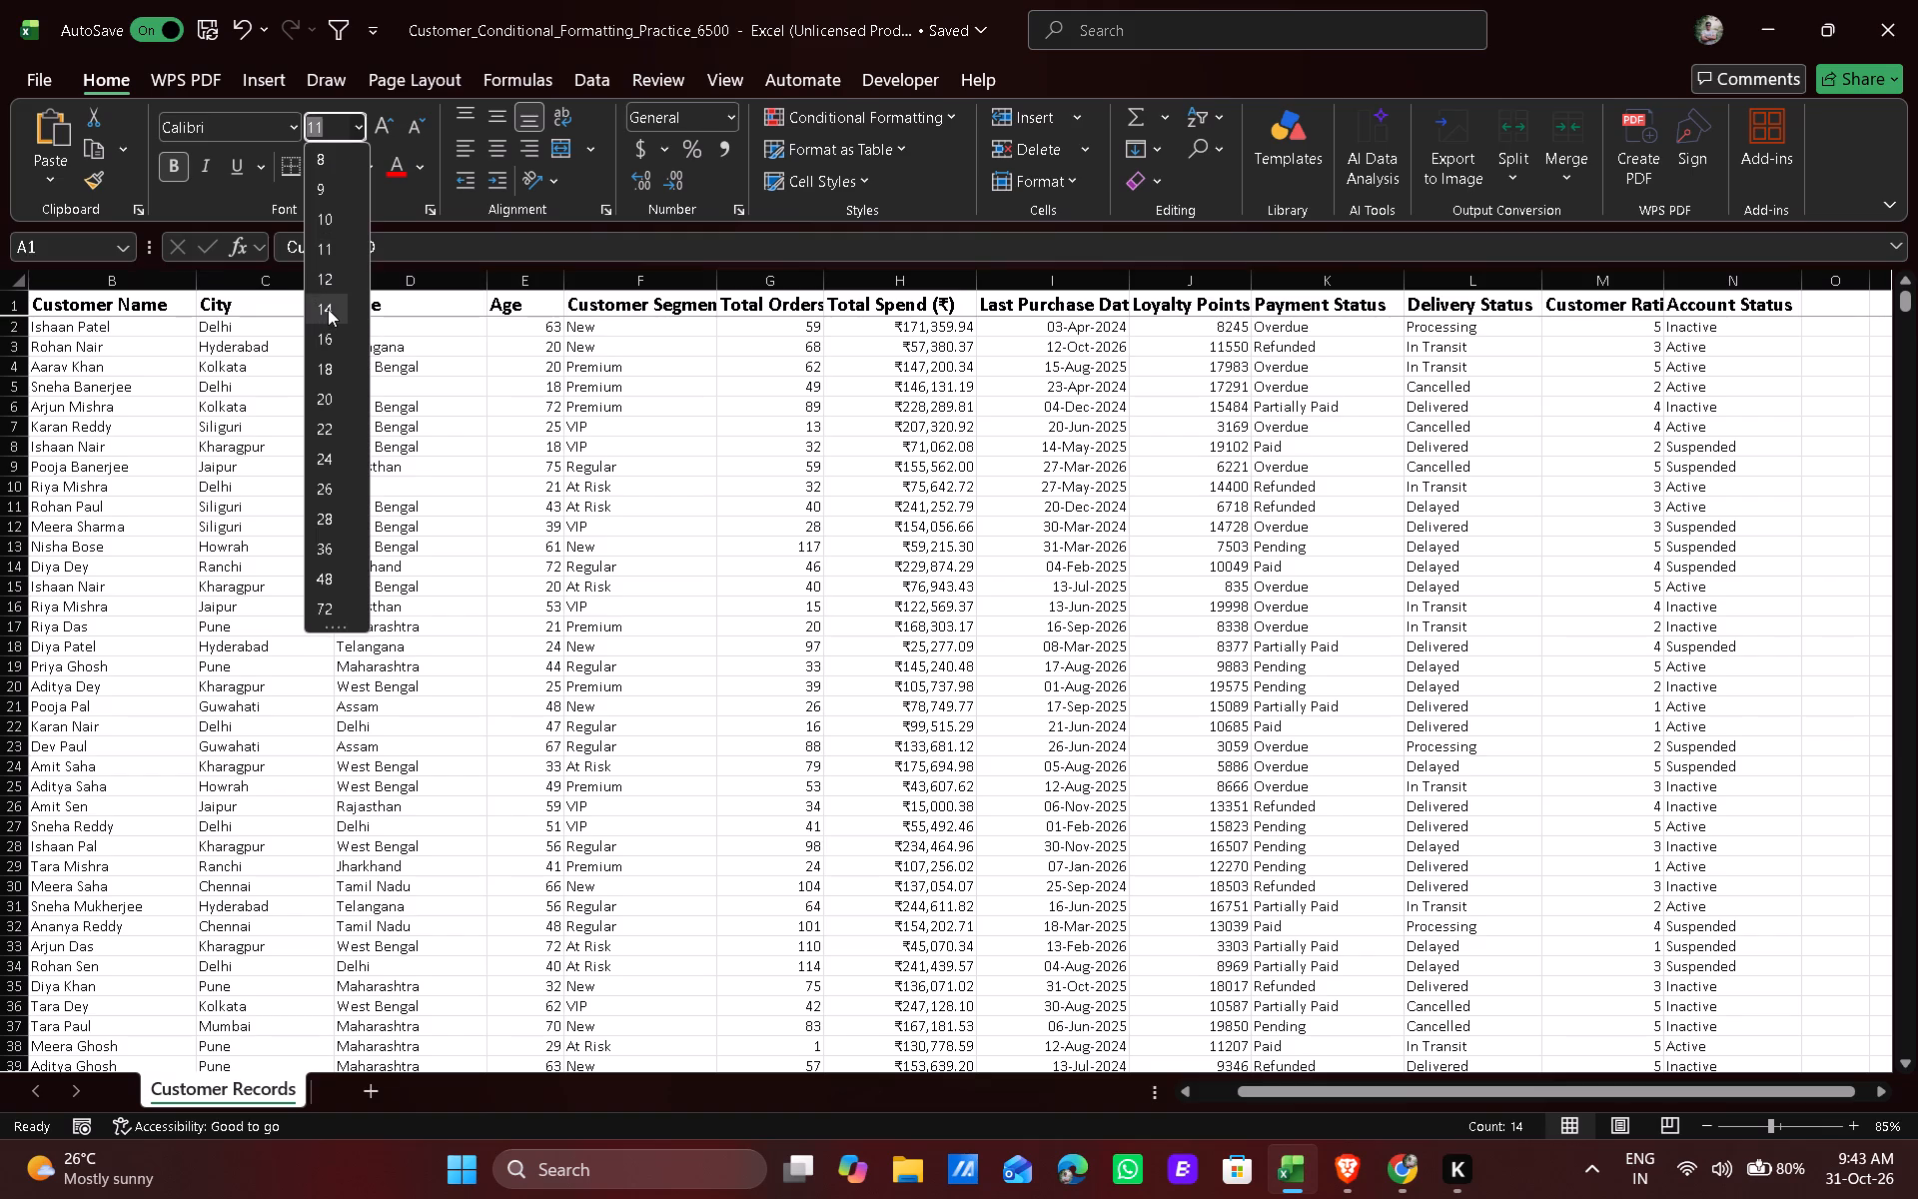
left_click(328, 309)
AutoFit the column widths of the whole customer records table.
left_click(311, 567)
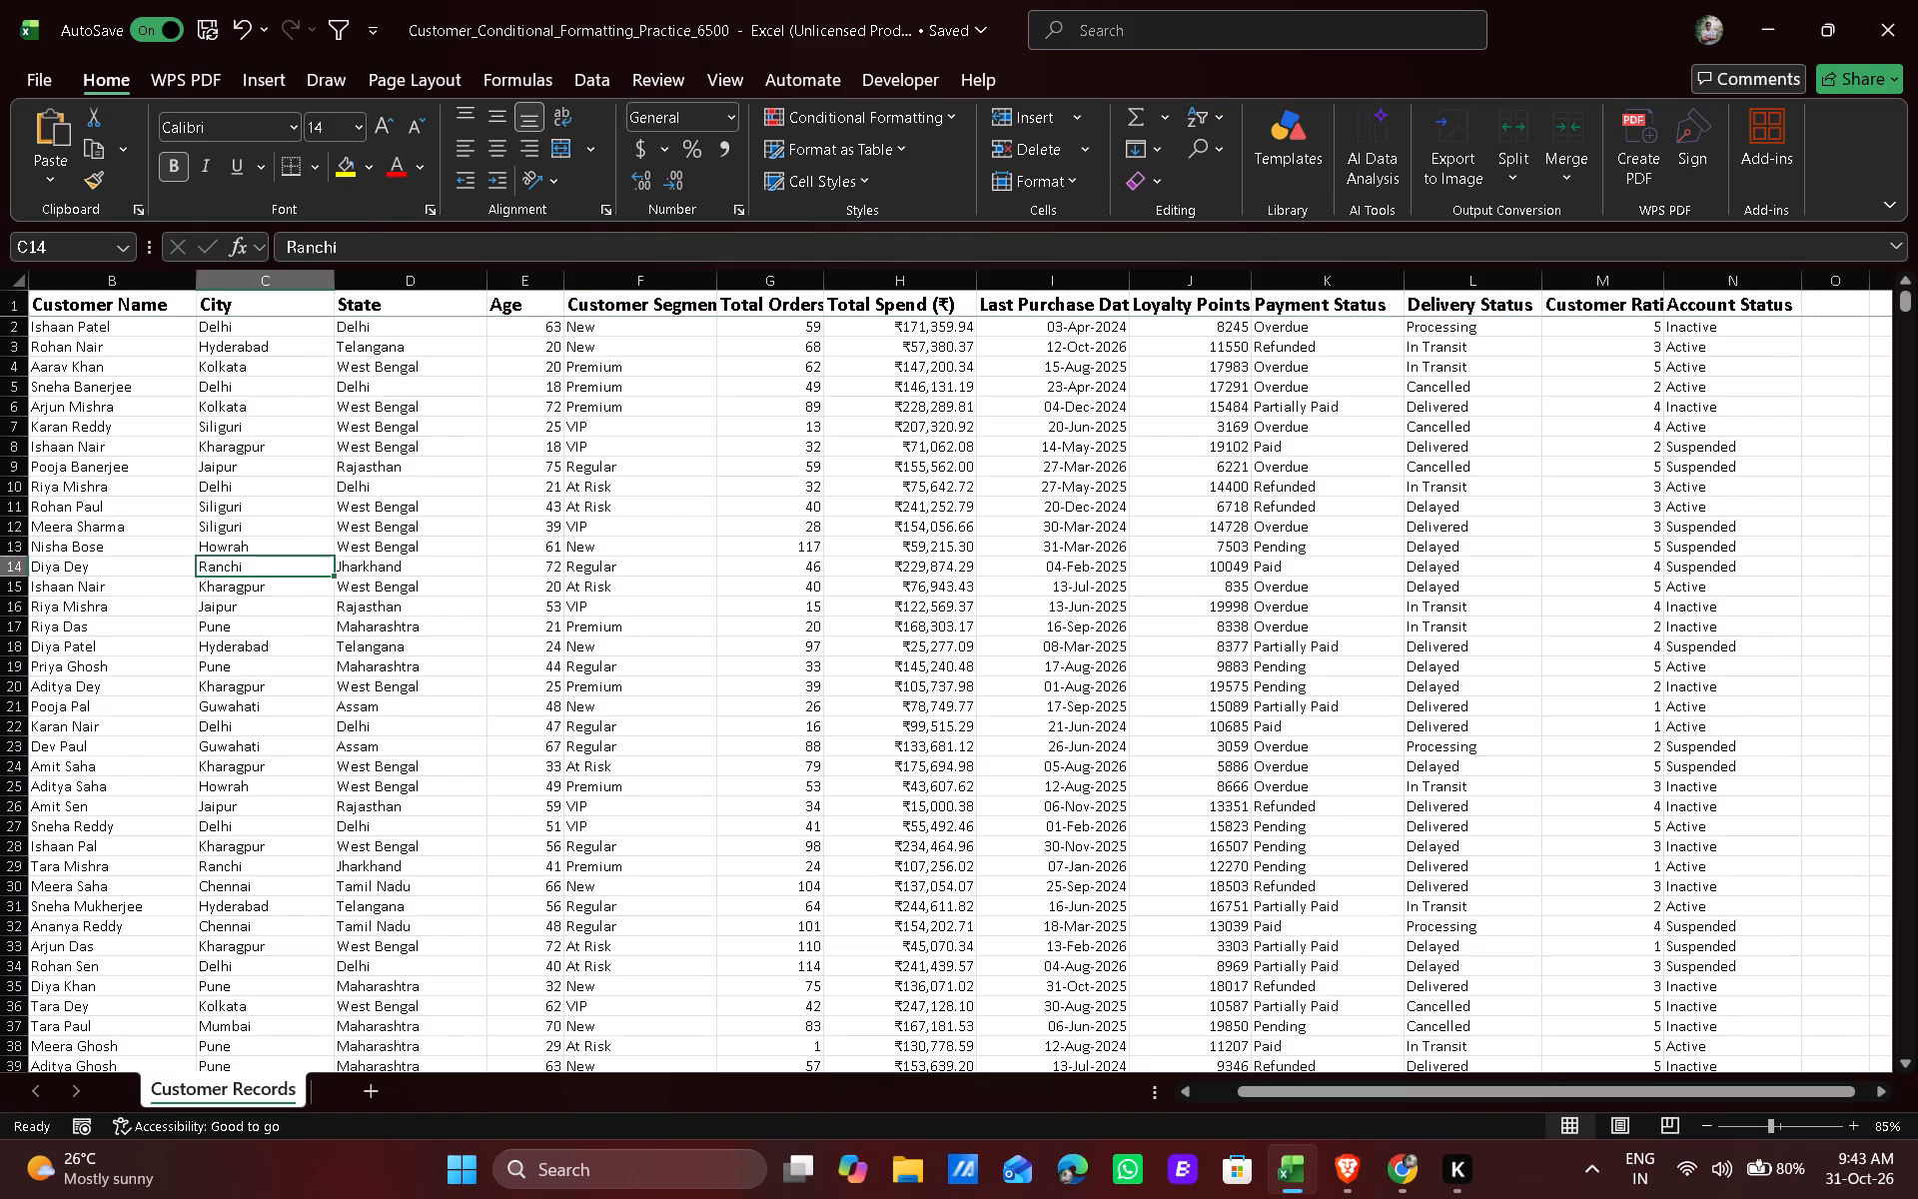
key("ctrl+a")
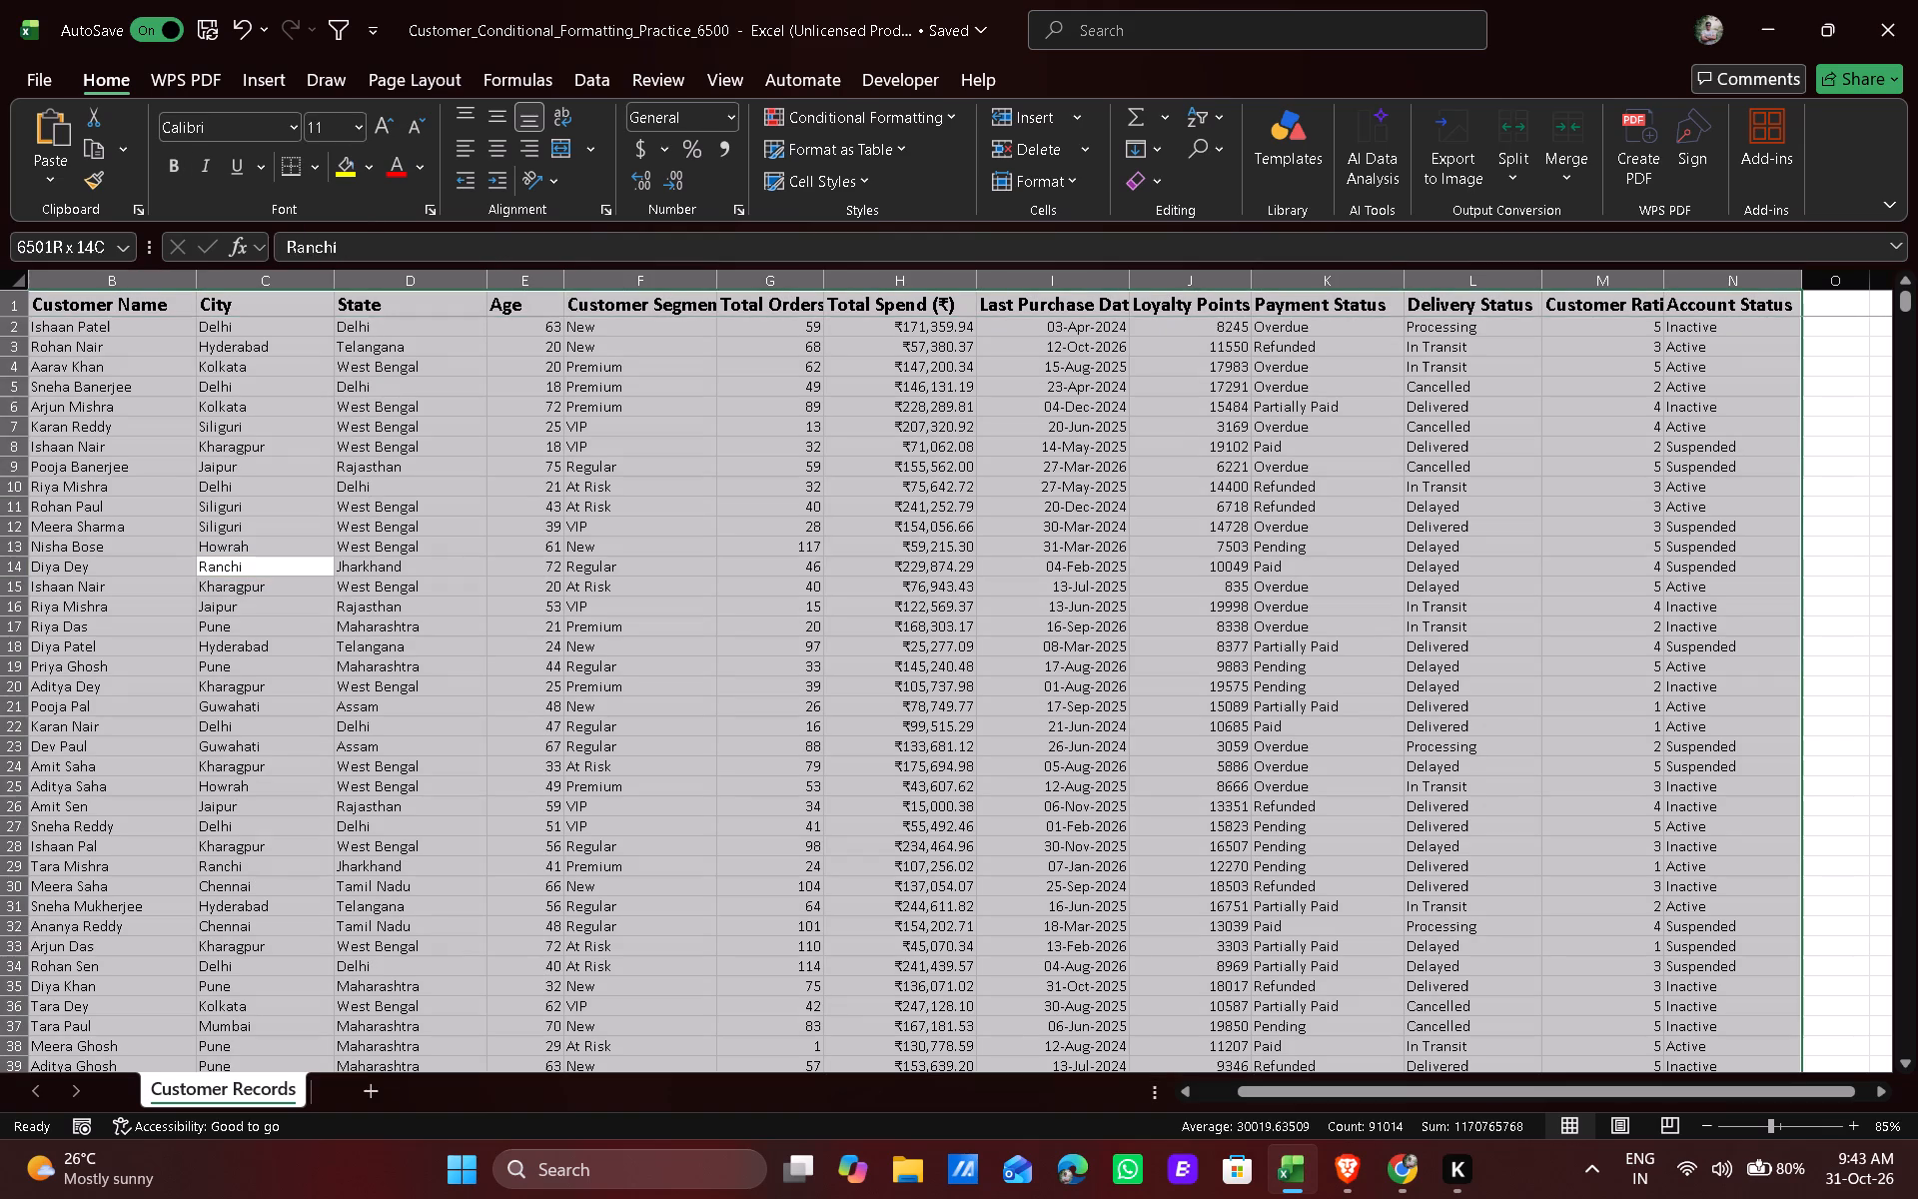
key("alt+h")
key("alt+o")
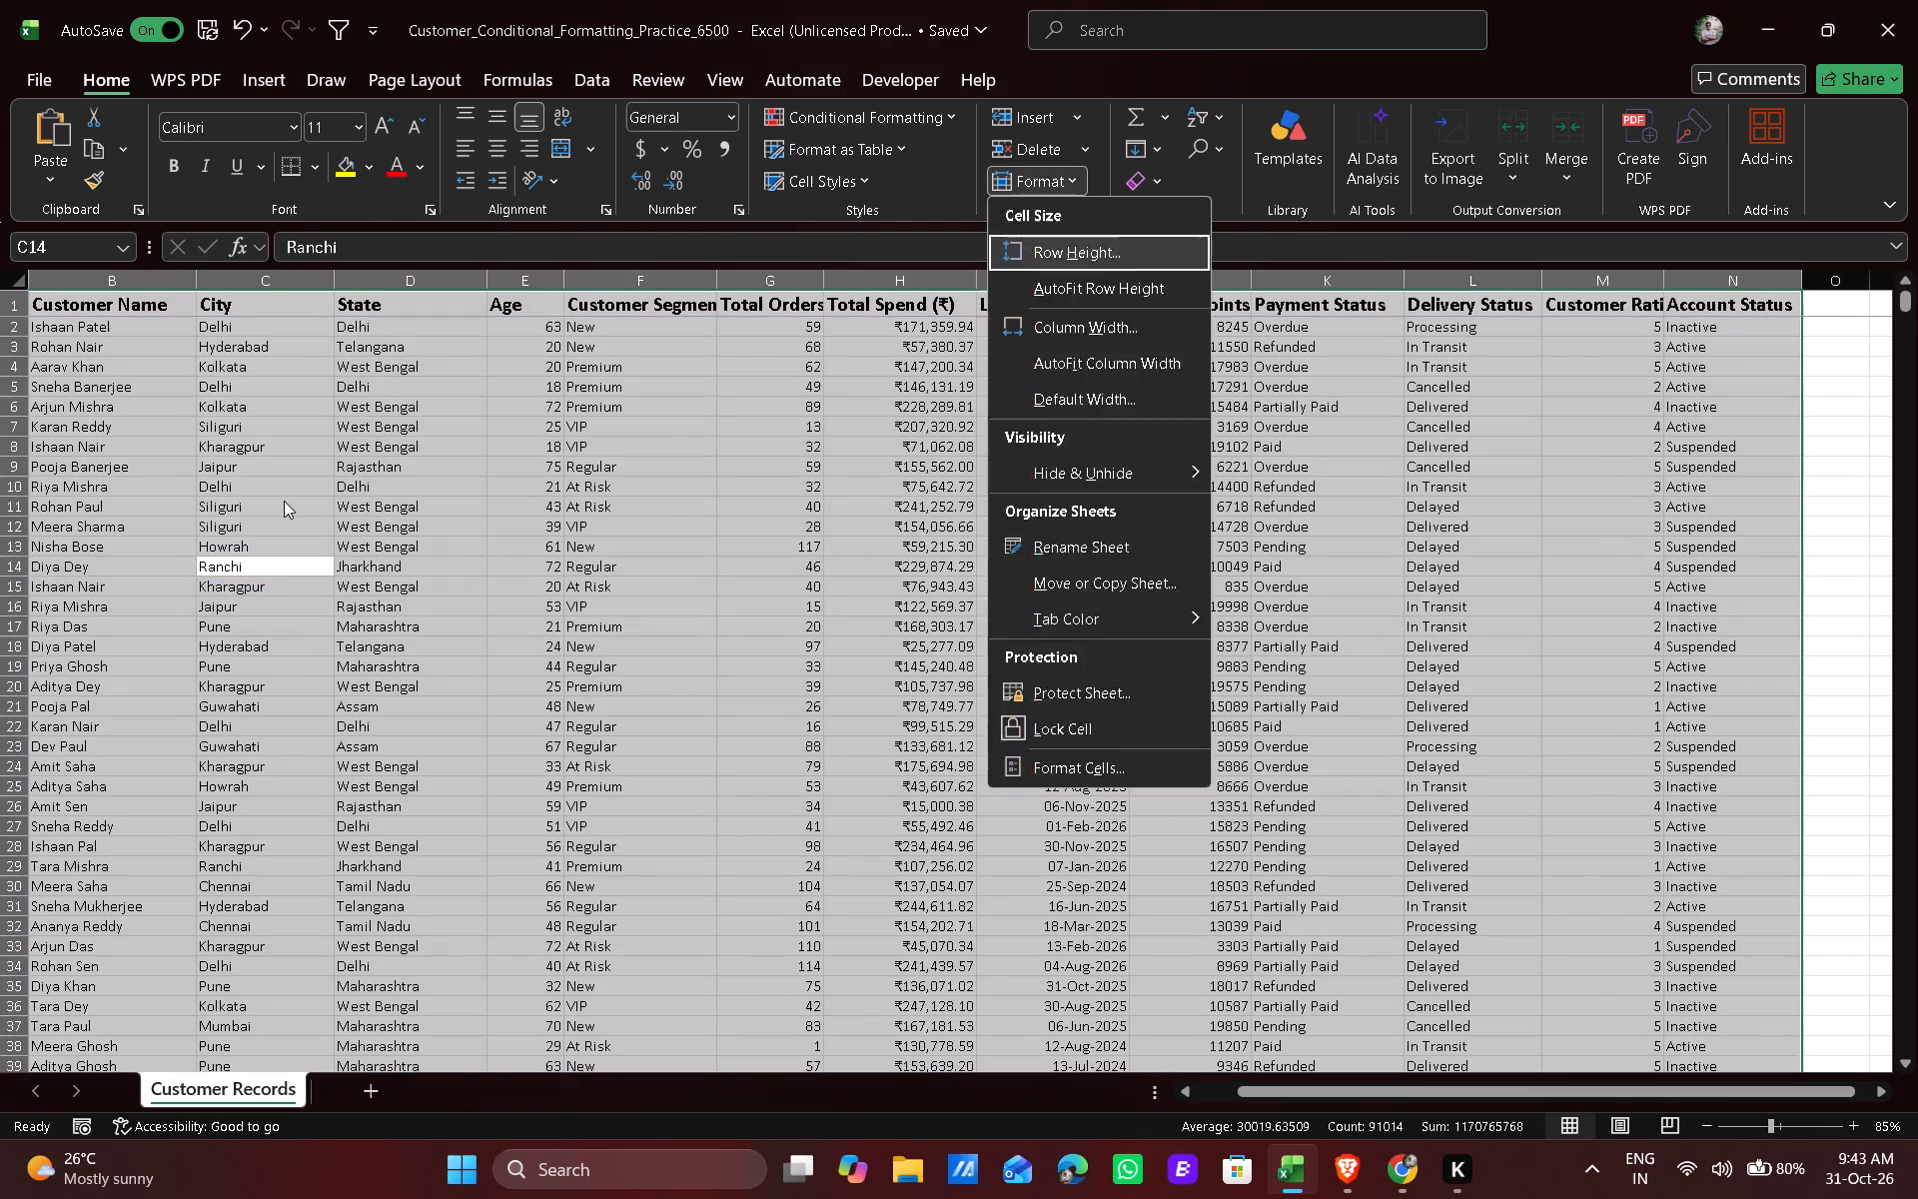
key("alt+i")
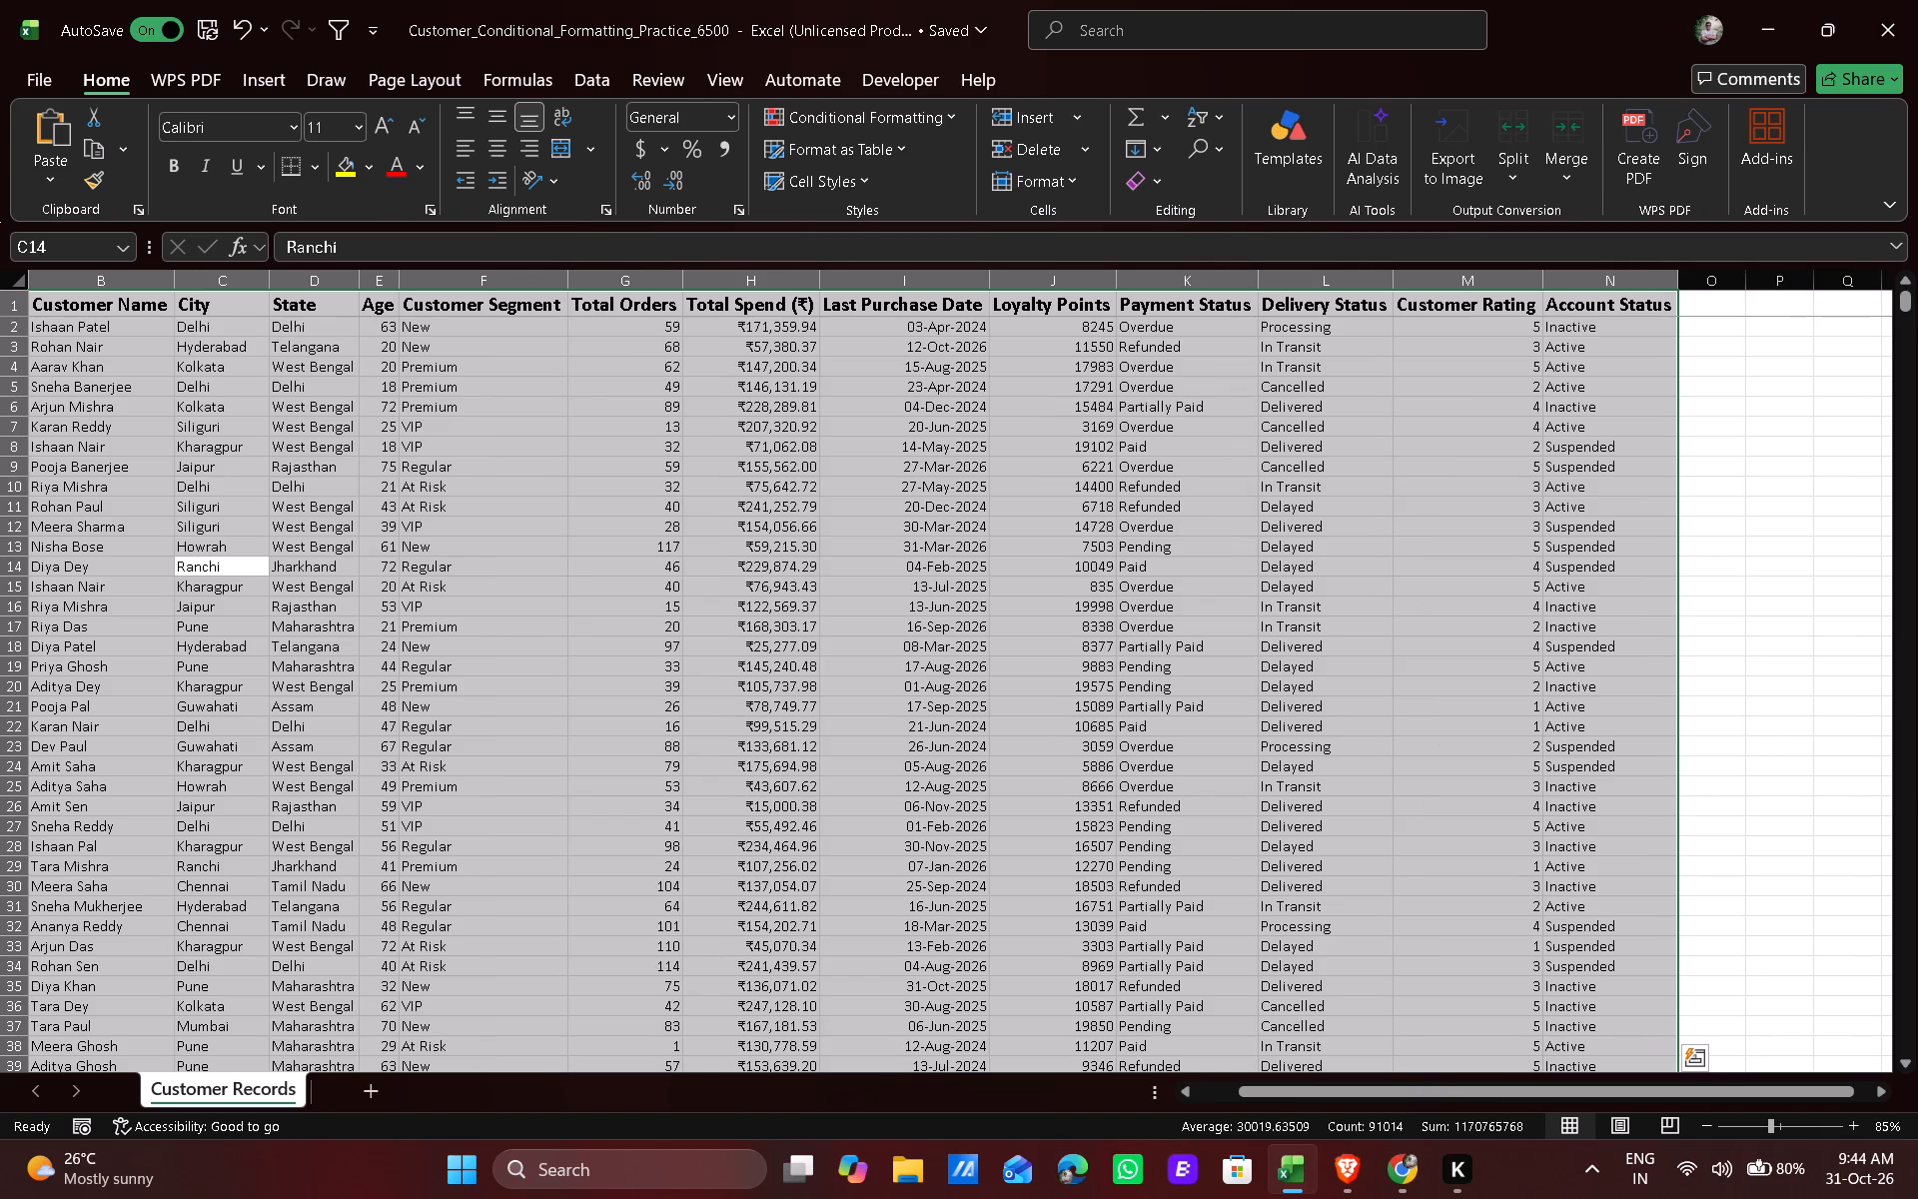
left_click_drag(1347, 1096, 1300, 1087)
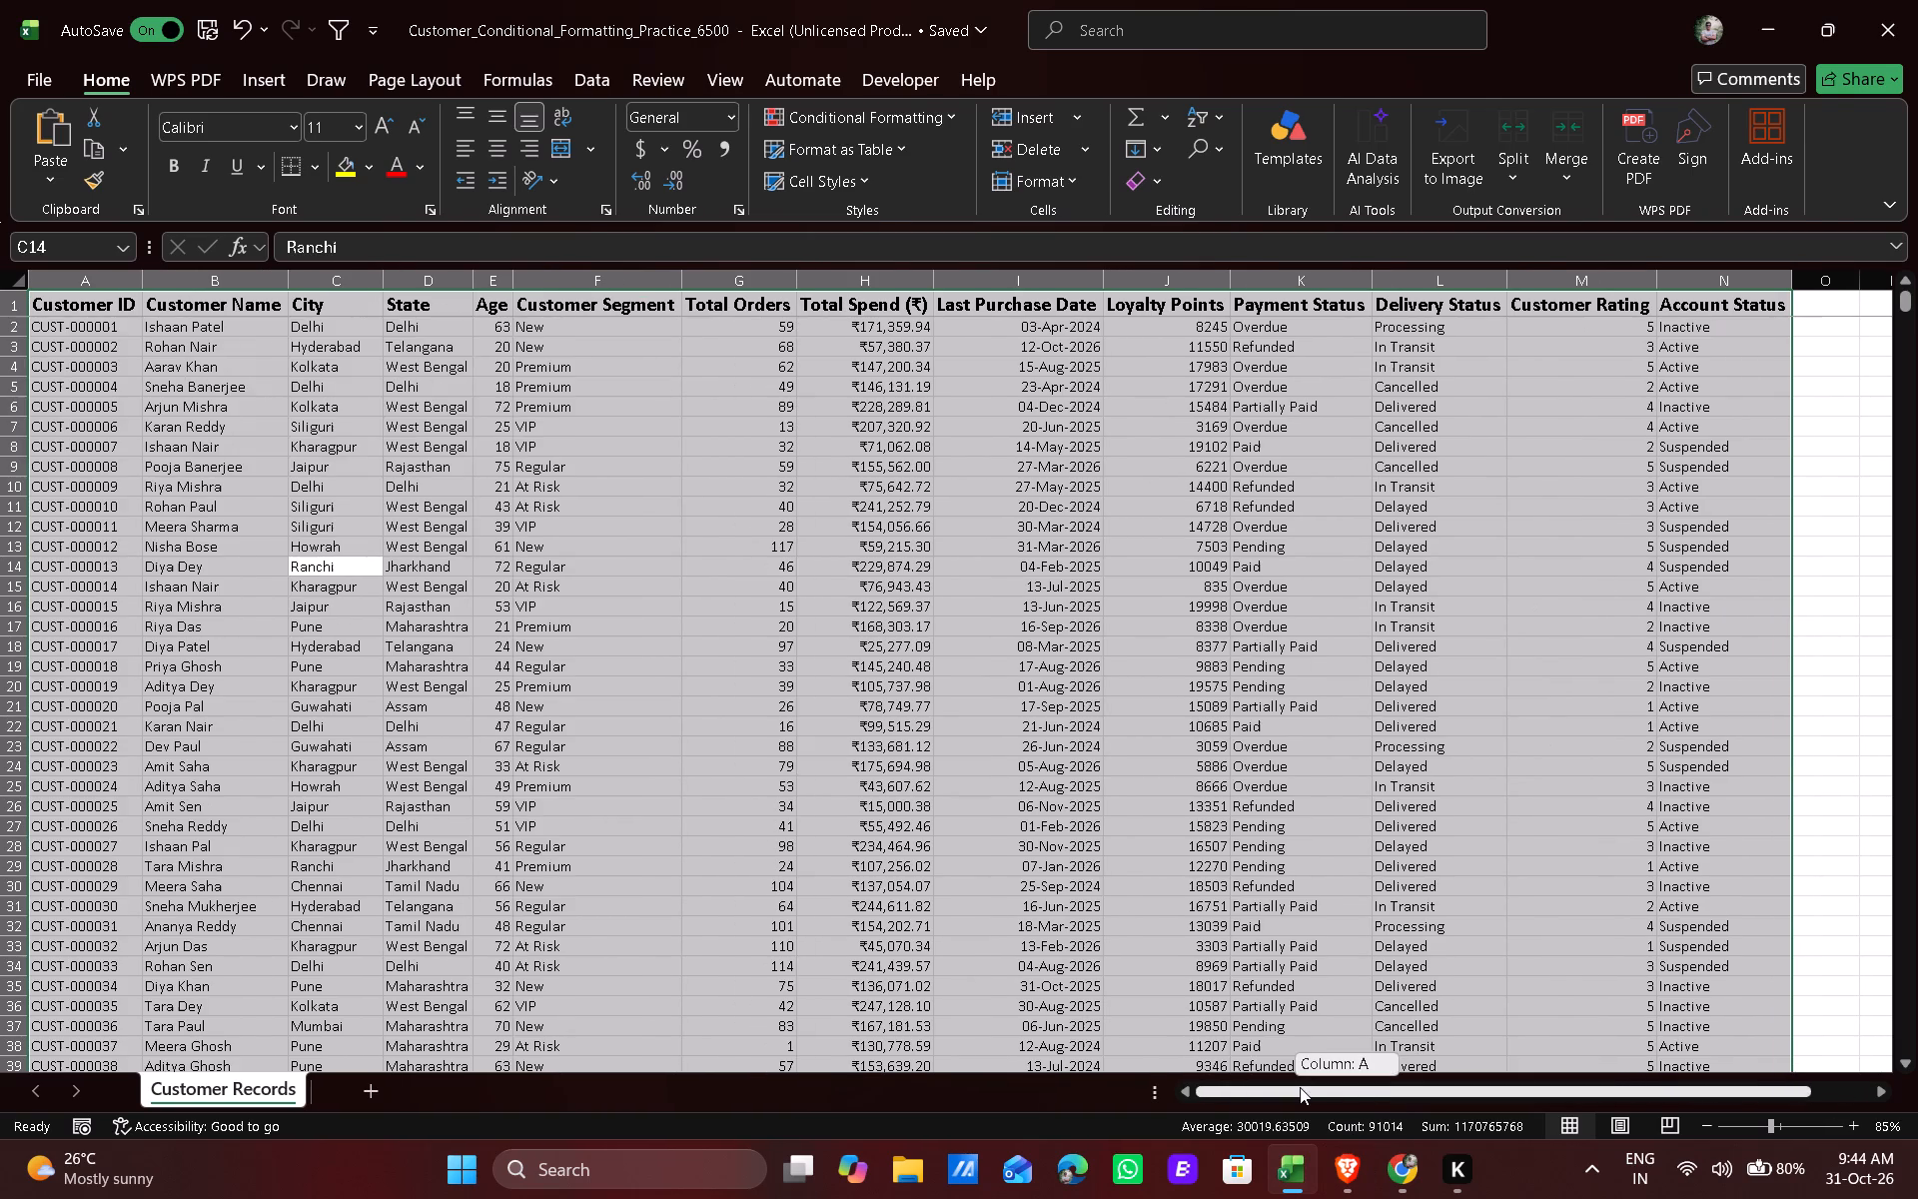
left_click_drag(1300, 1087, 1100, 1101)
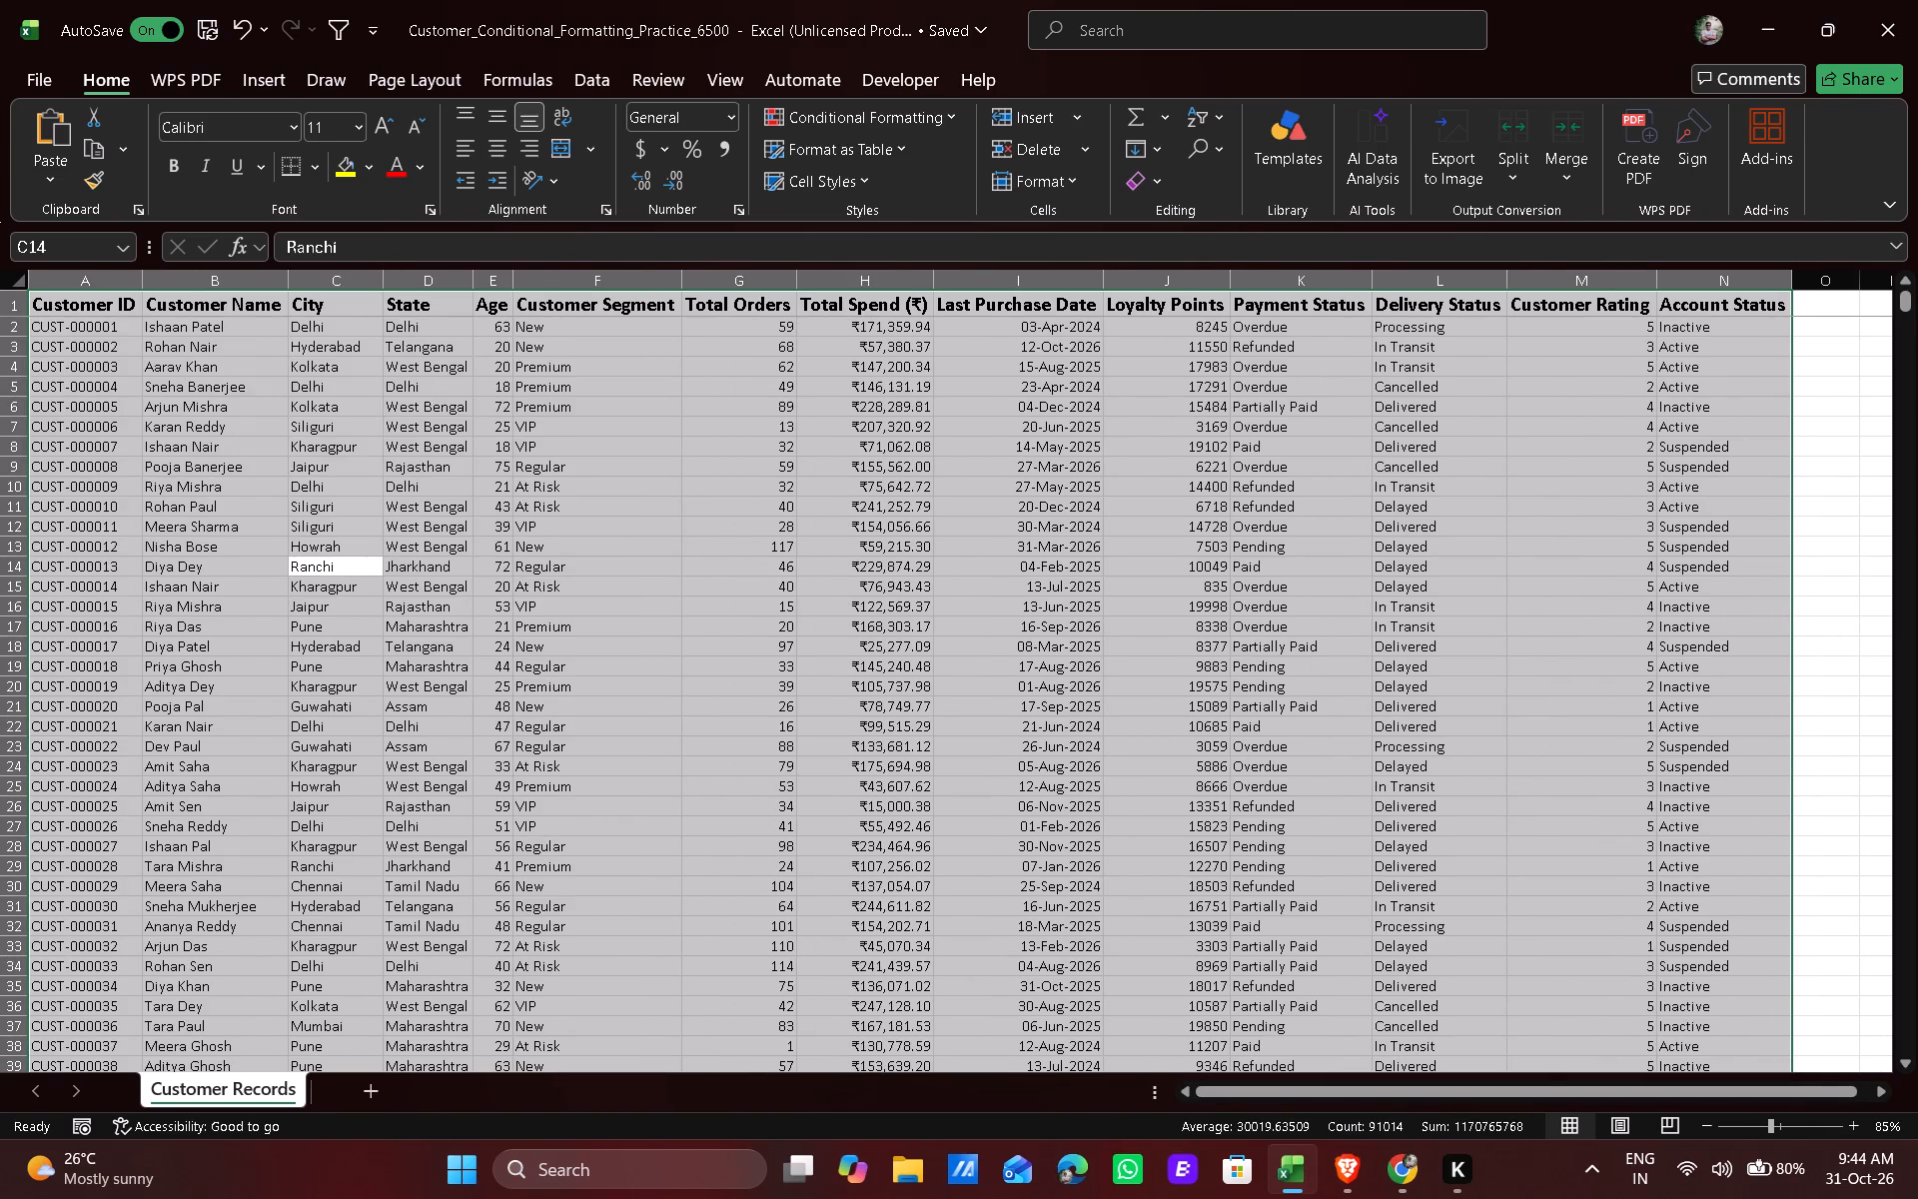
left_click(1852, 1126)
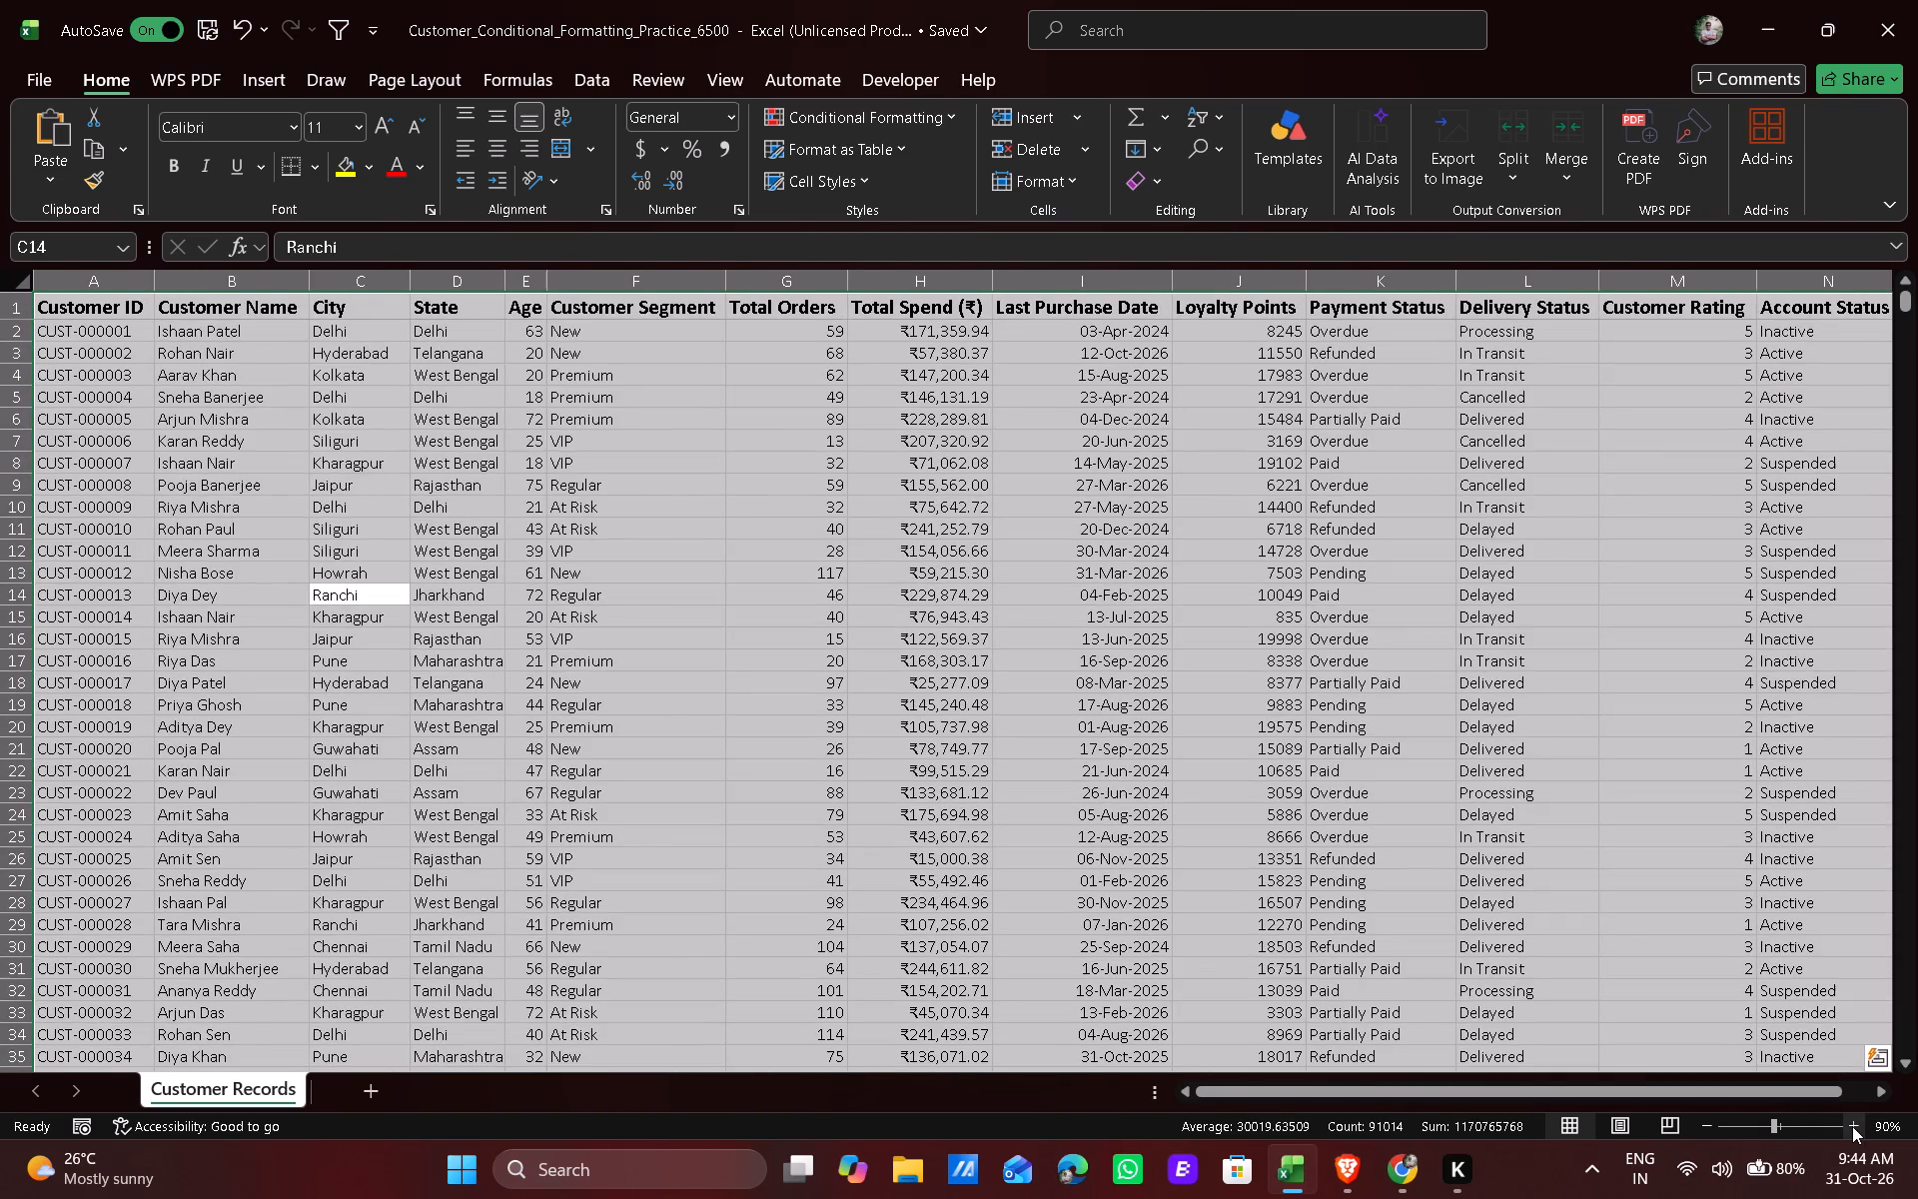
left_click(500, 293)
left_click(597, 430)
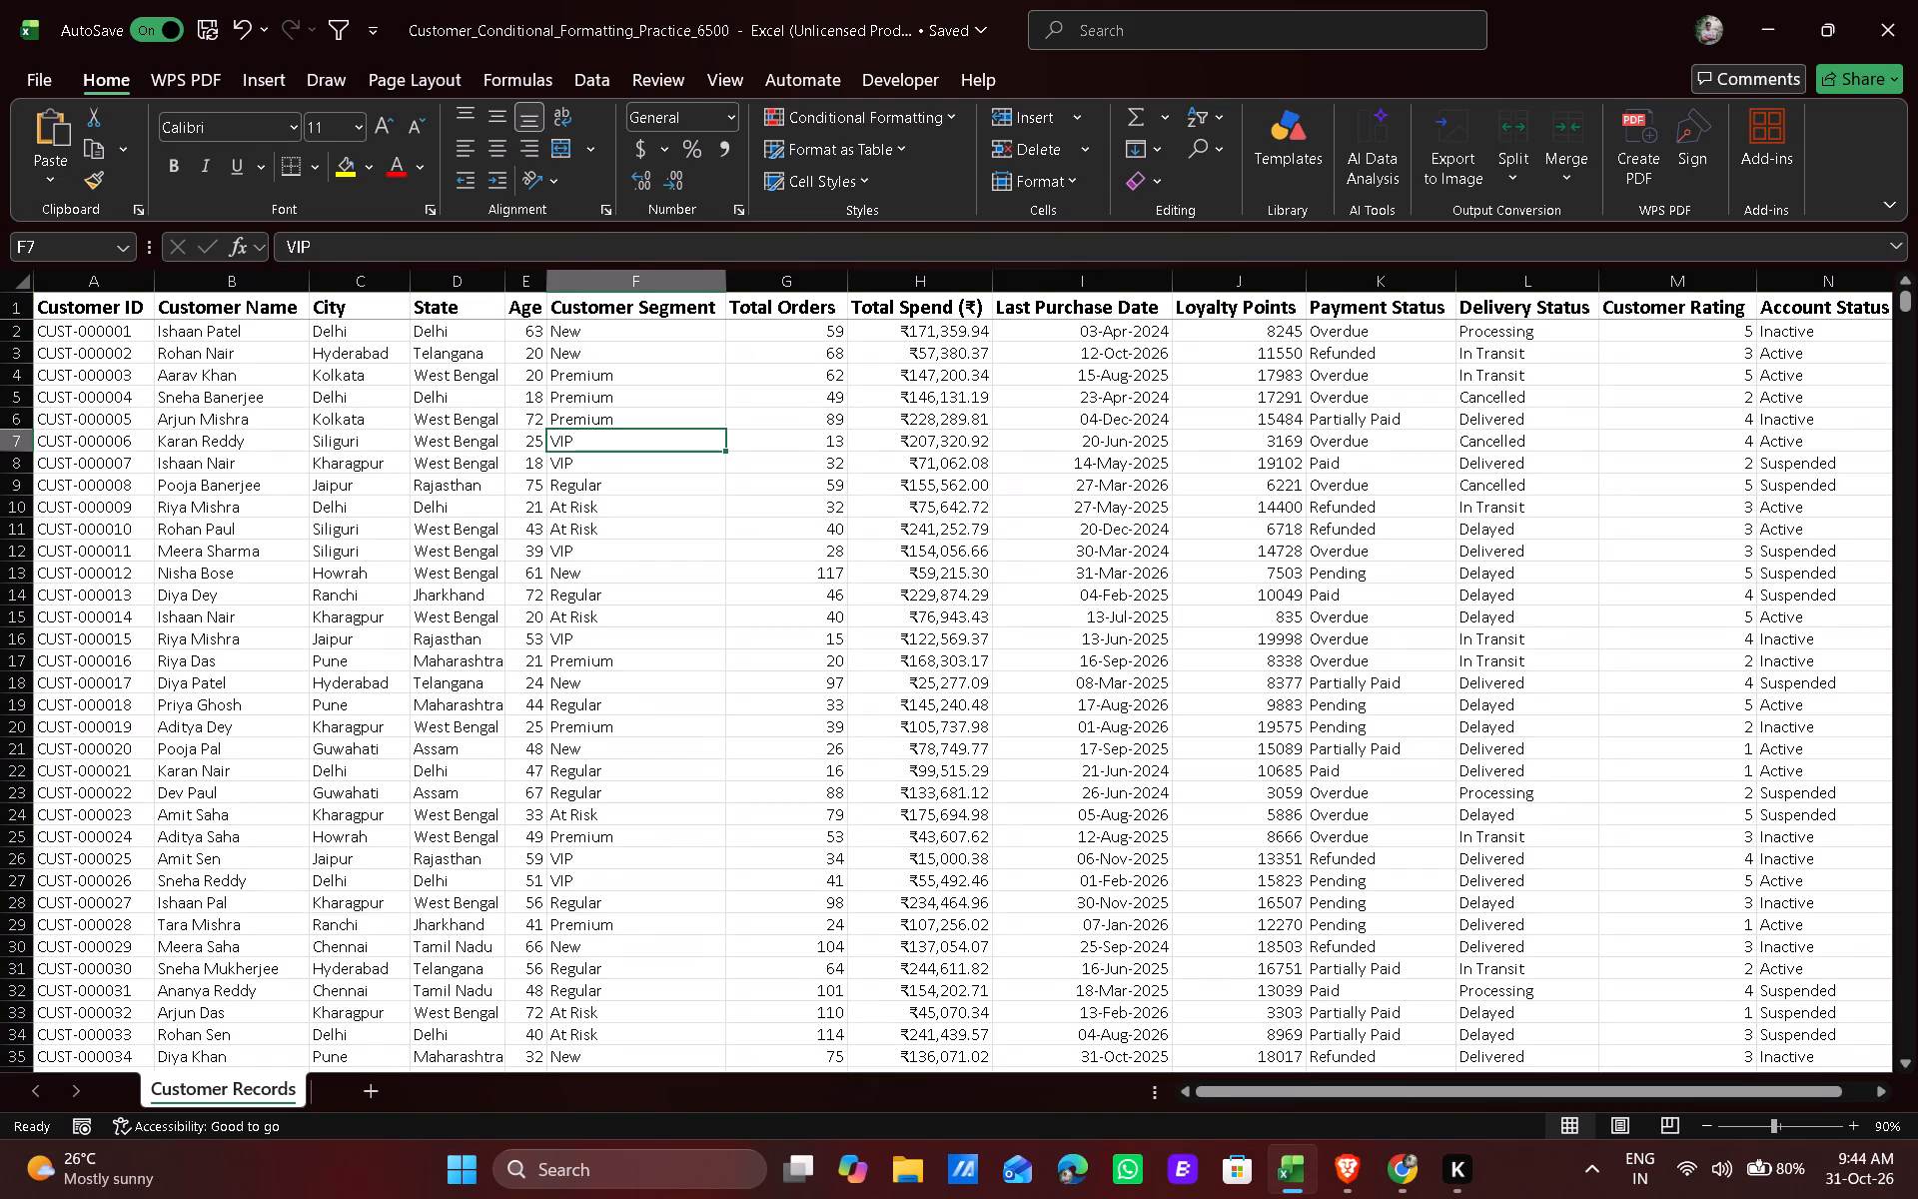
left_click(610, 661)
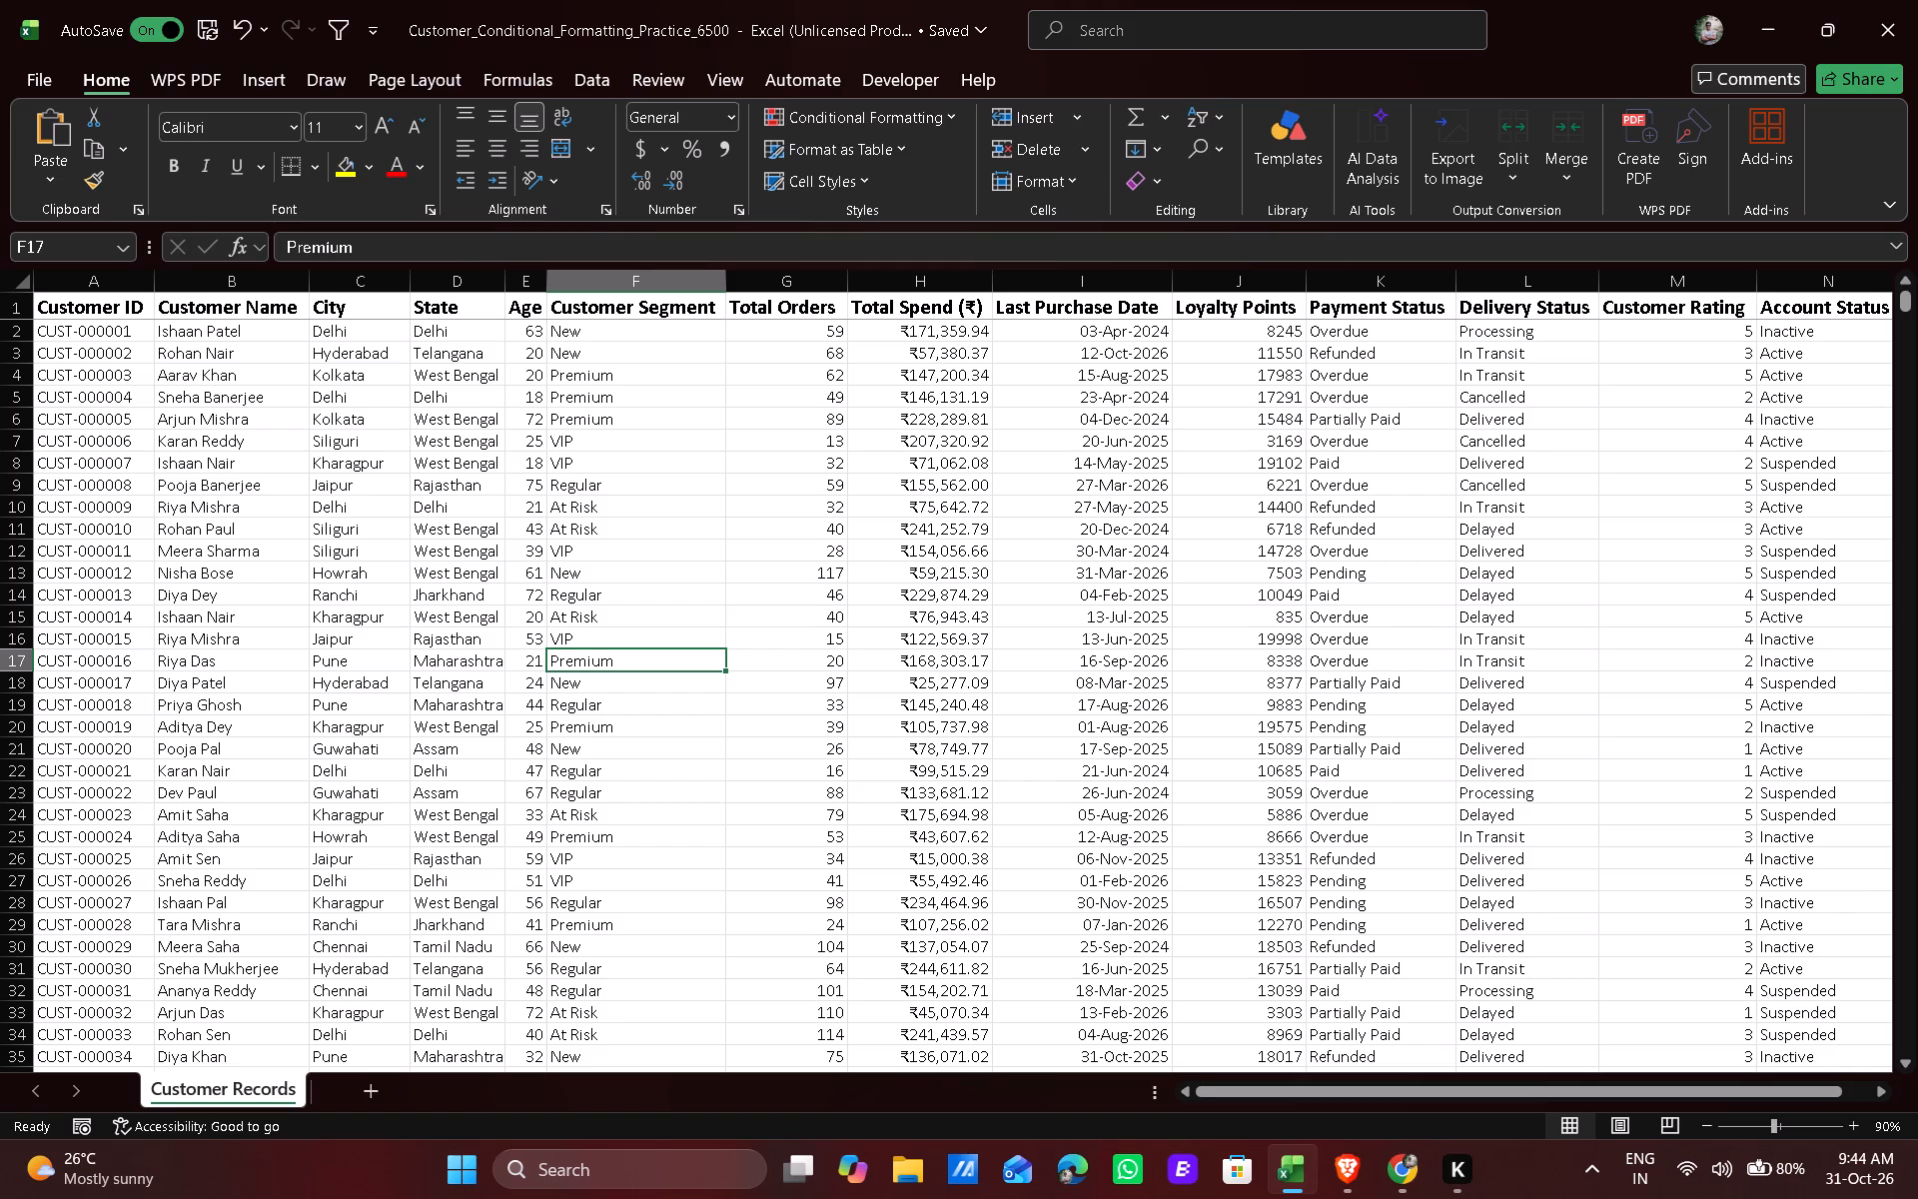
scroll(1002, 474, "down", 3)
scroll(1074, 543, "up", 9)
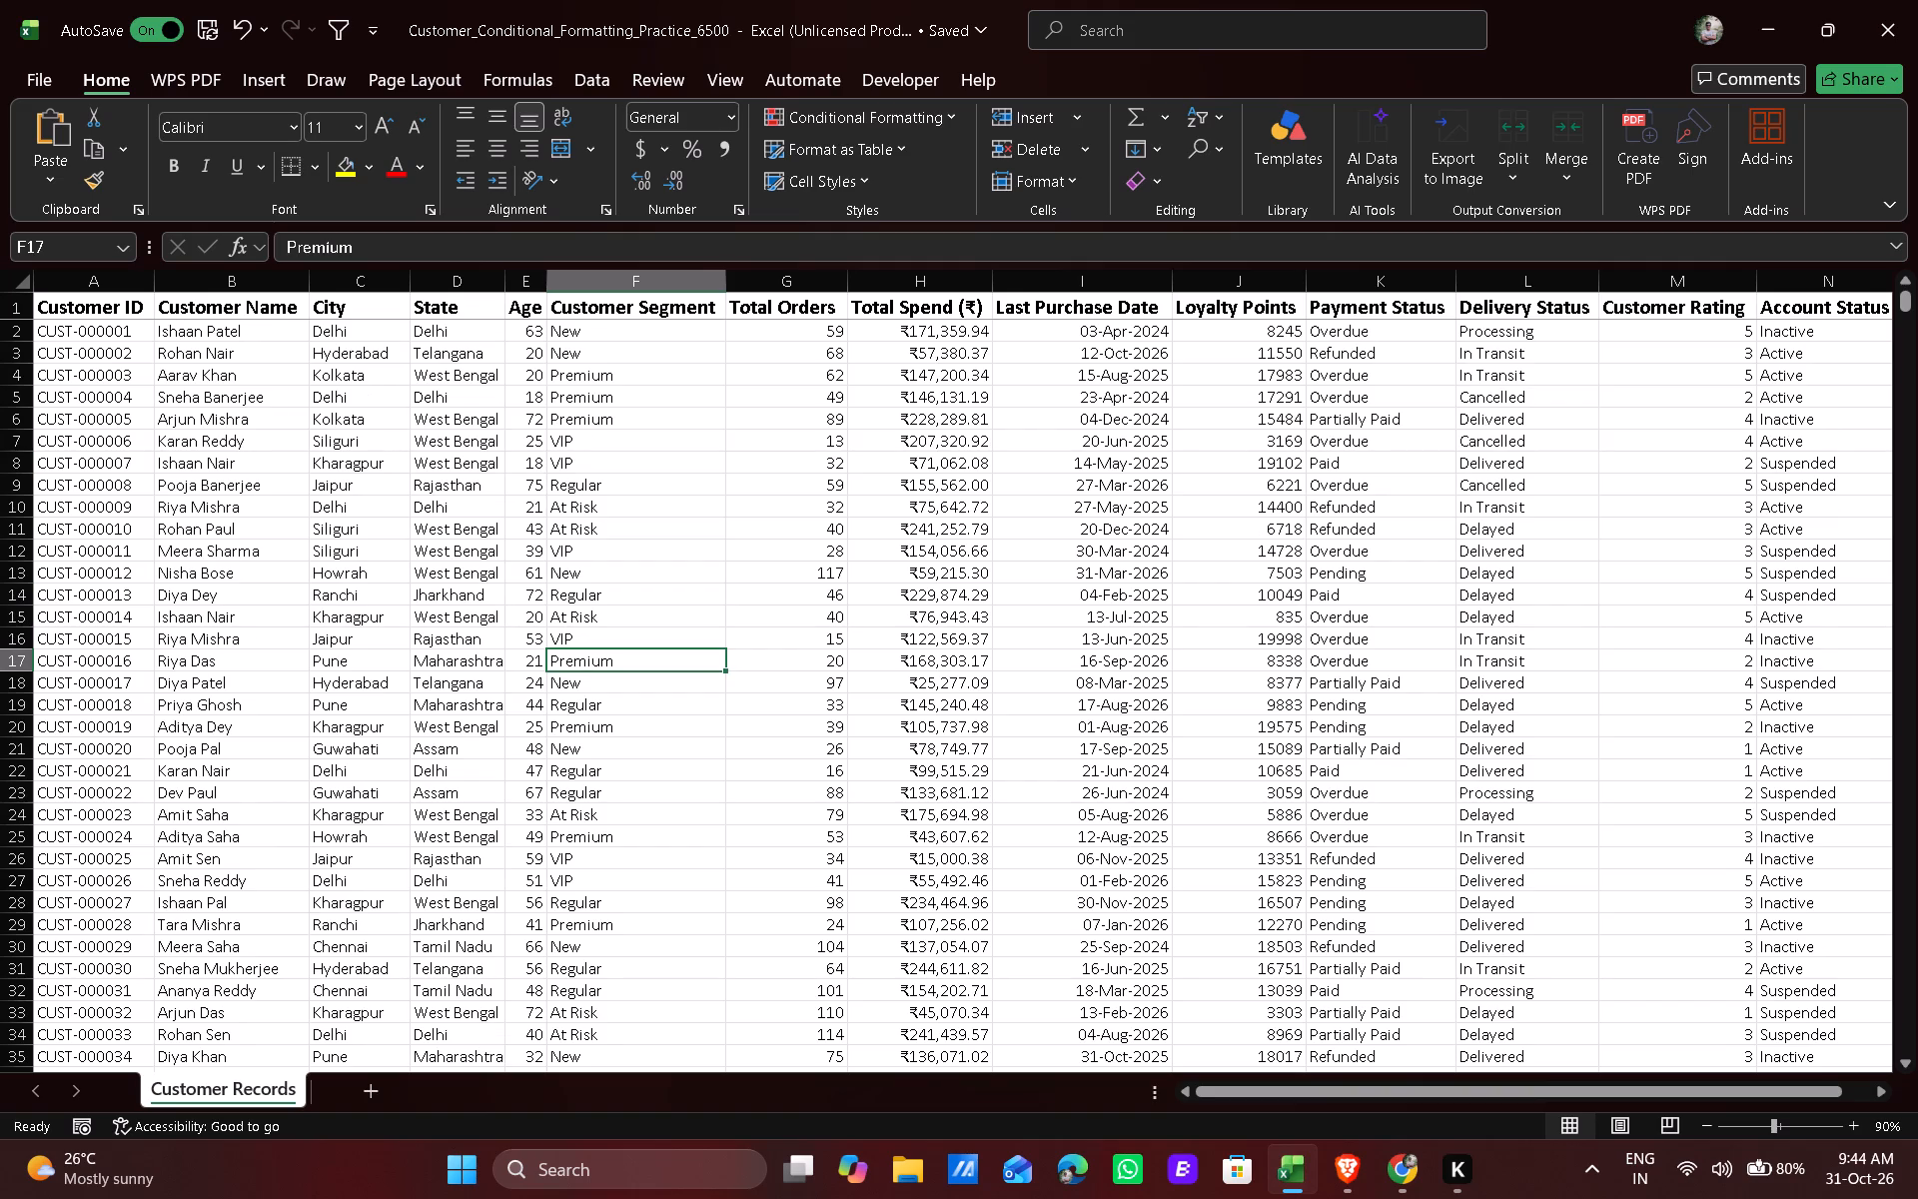
Set up a formula-based conditional formatting rule for all Customer Segment values, F2 to F6501, with the formula =$F2="VIP".
left_click(639, 328)
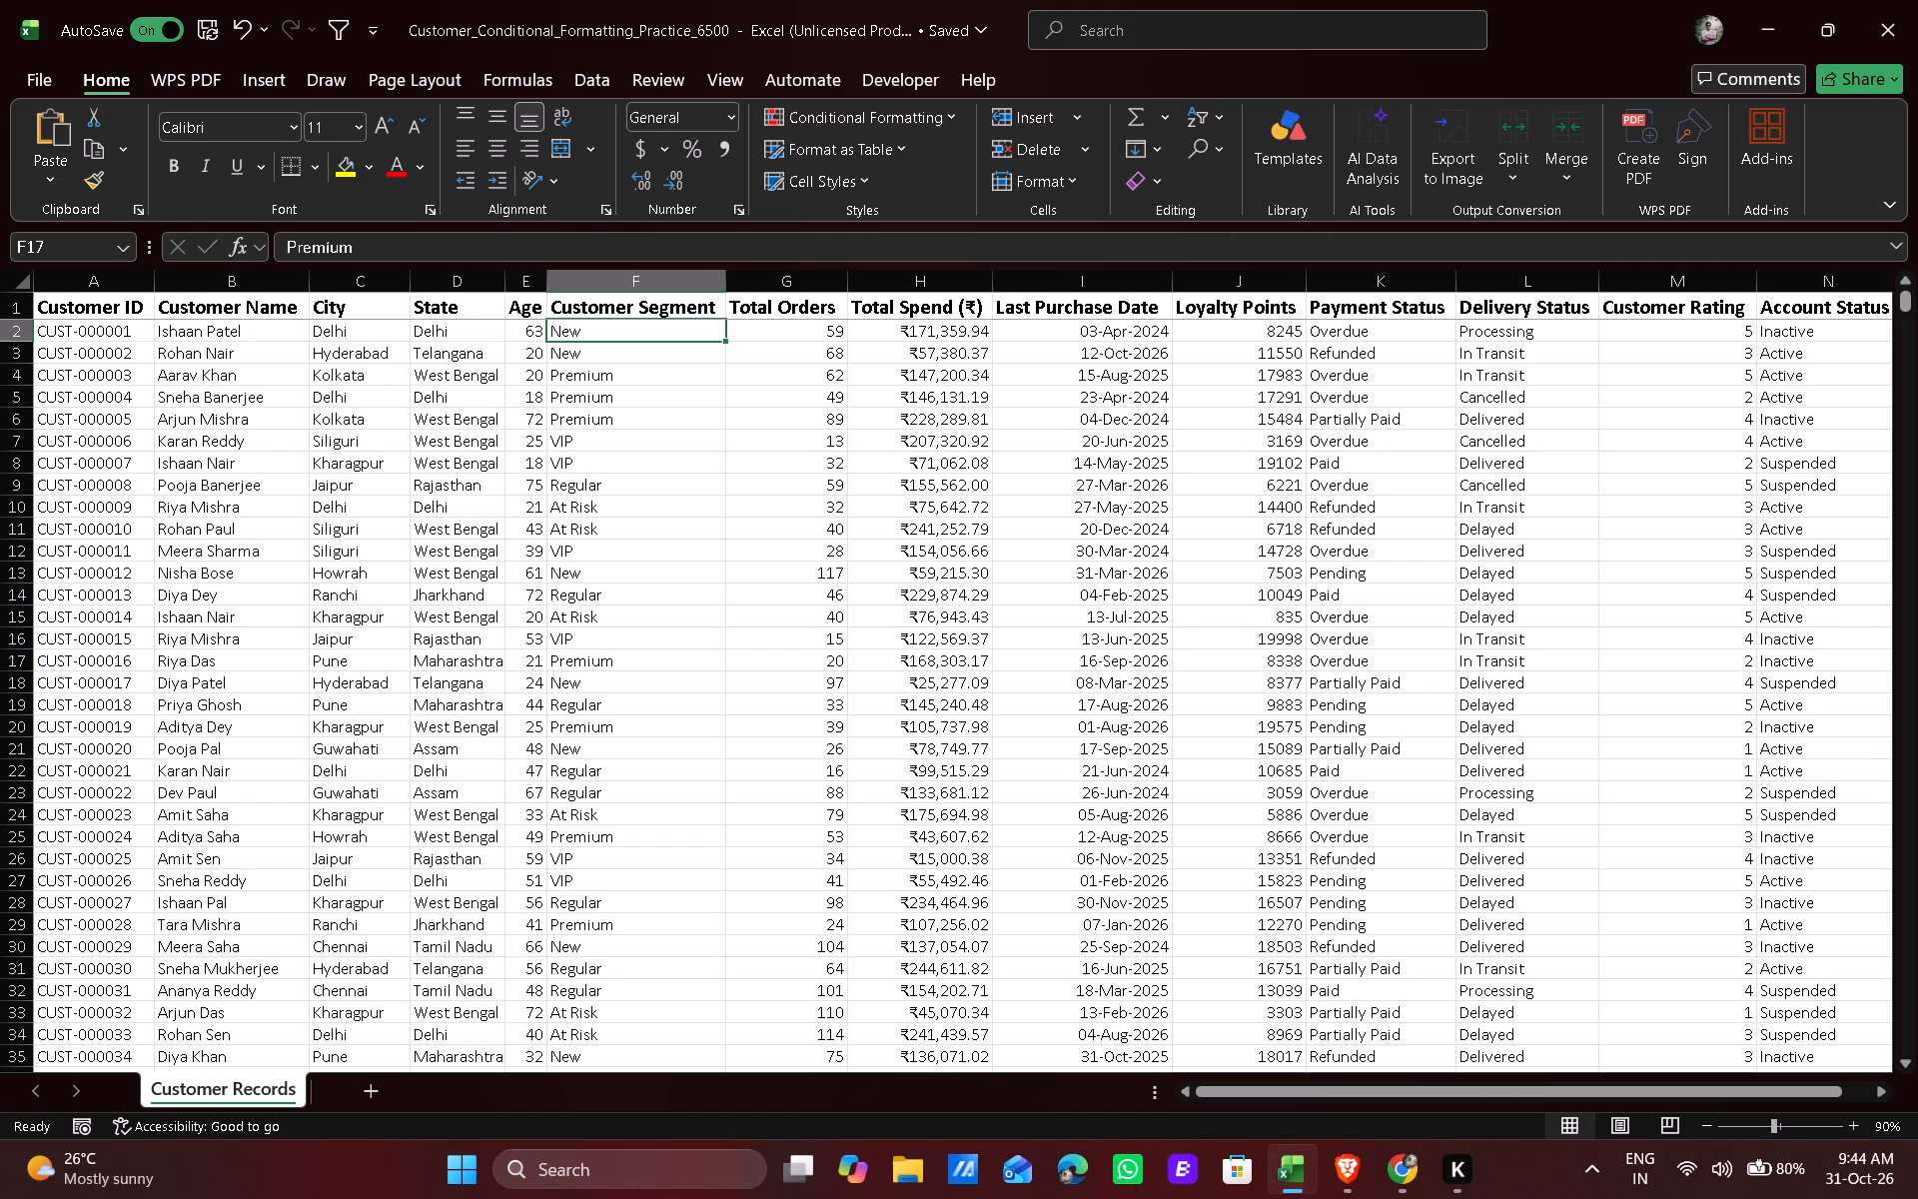
key("ctrl+shift+Down")
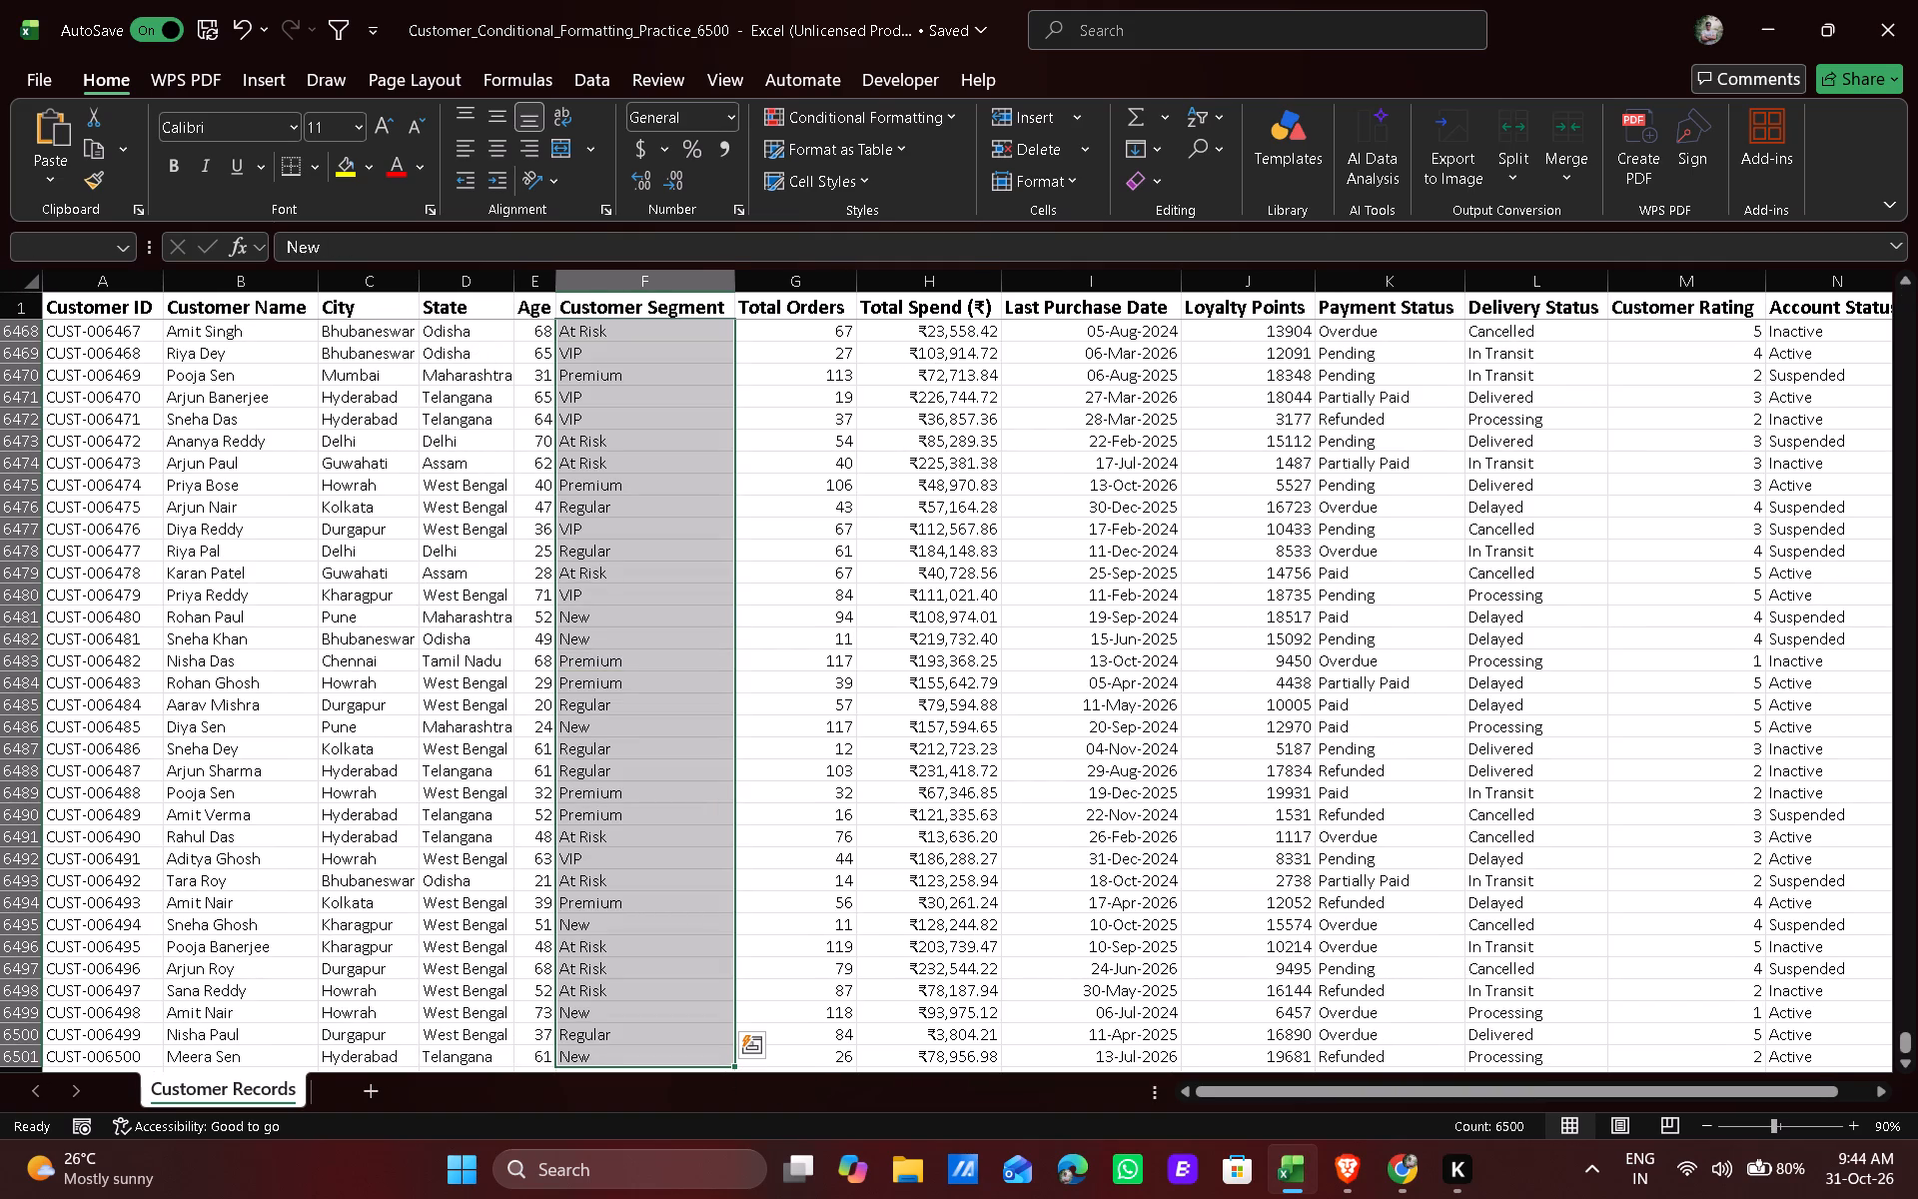
left_click_drag(1910, 1048, 1916, 423)
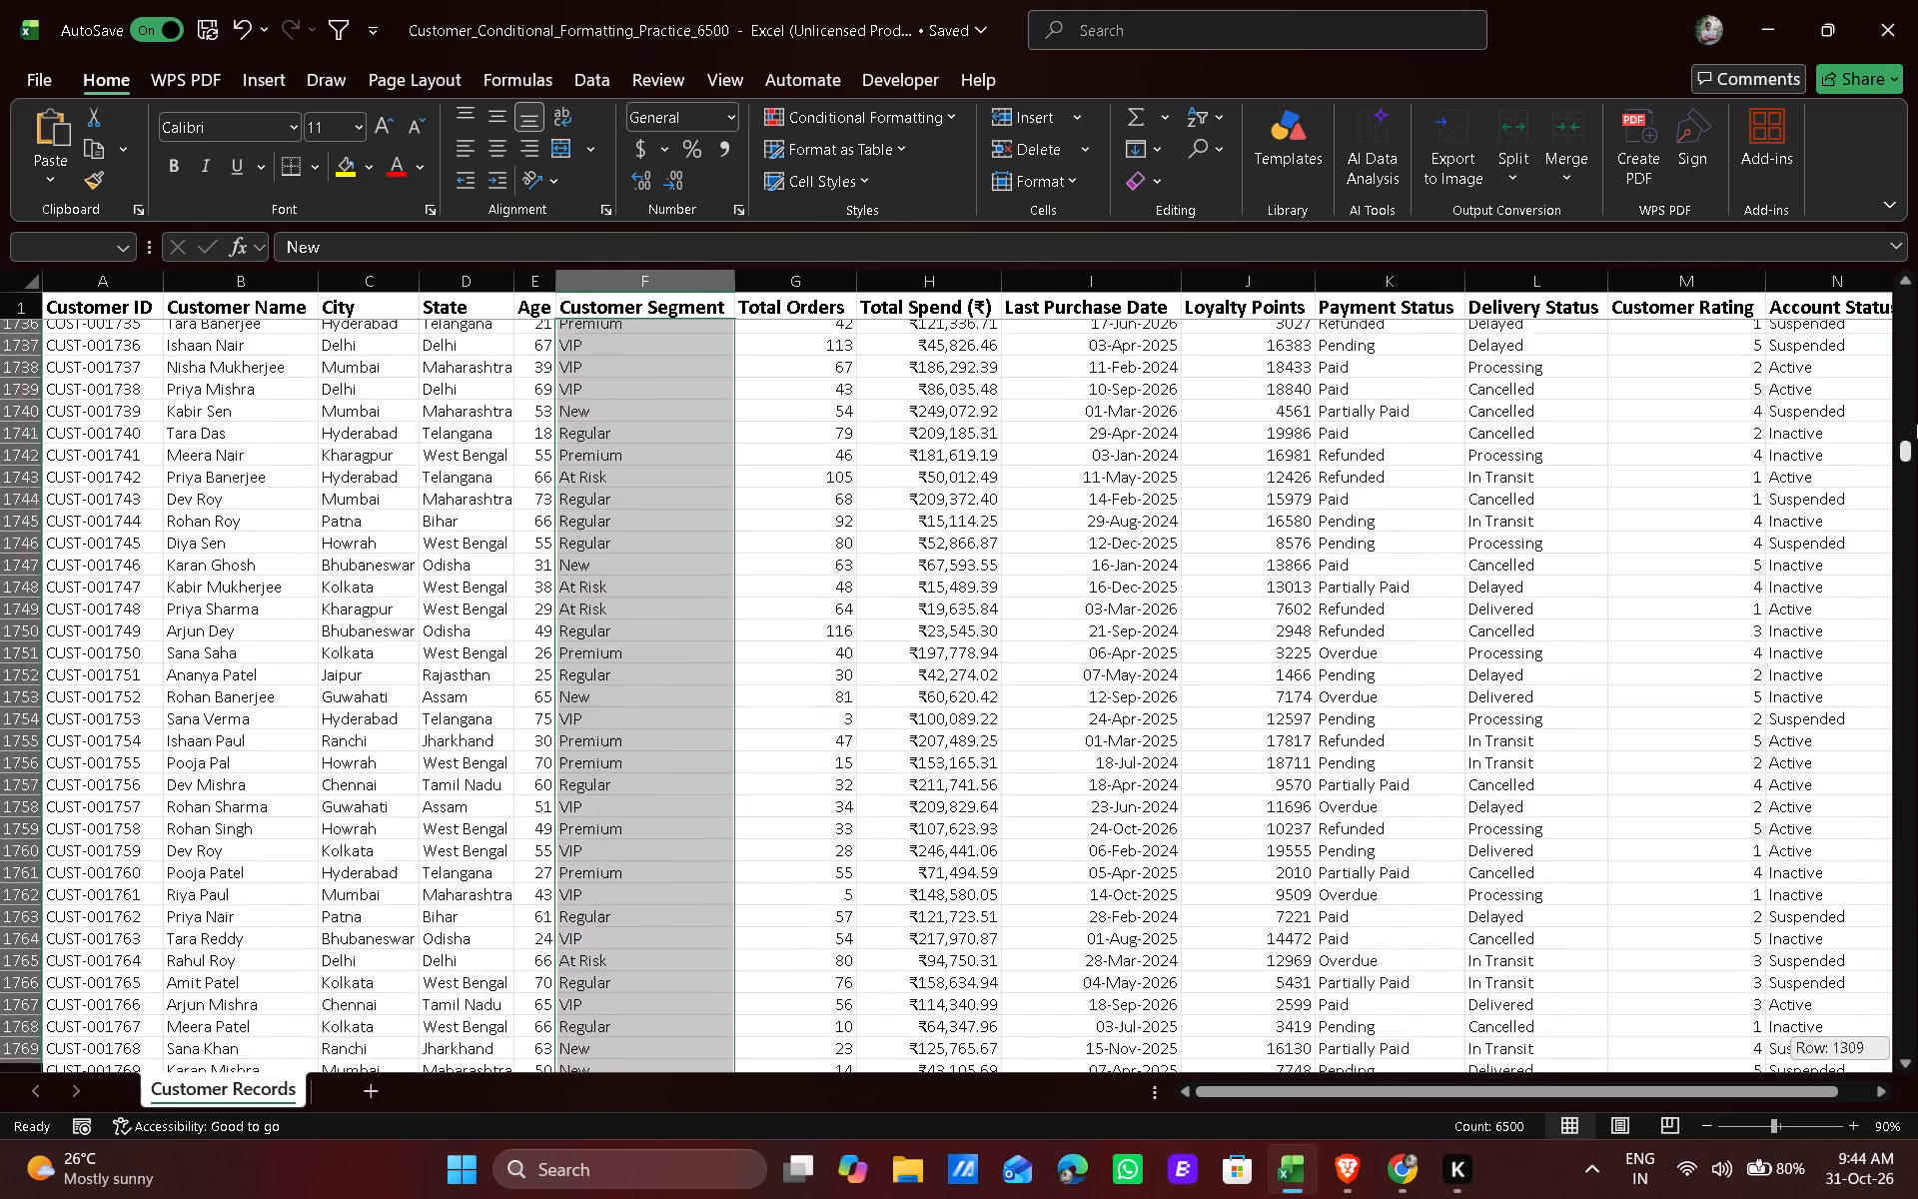
left_click_drag(1916, 423, 1917, 208)
left_click(849, 115)
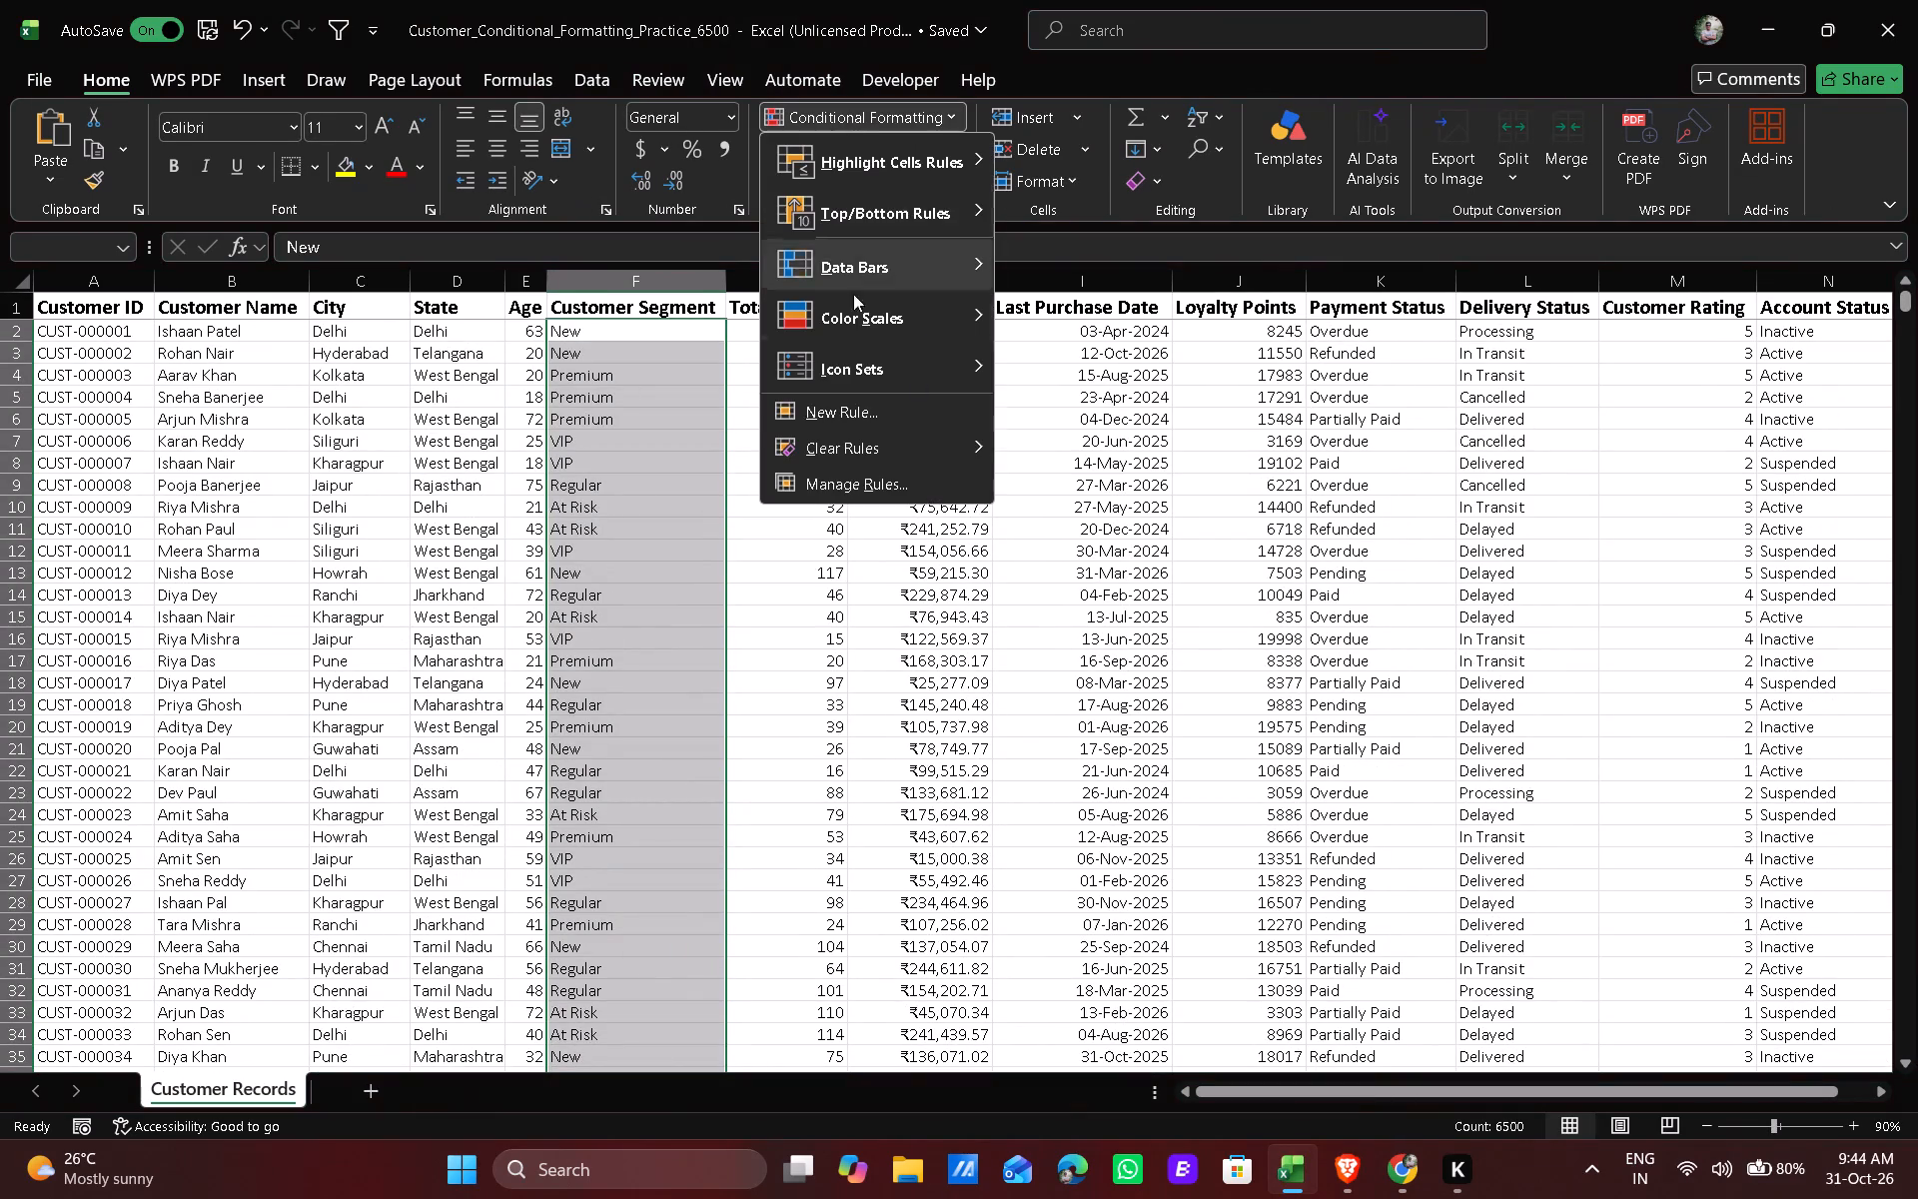
left_click(853, 416)
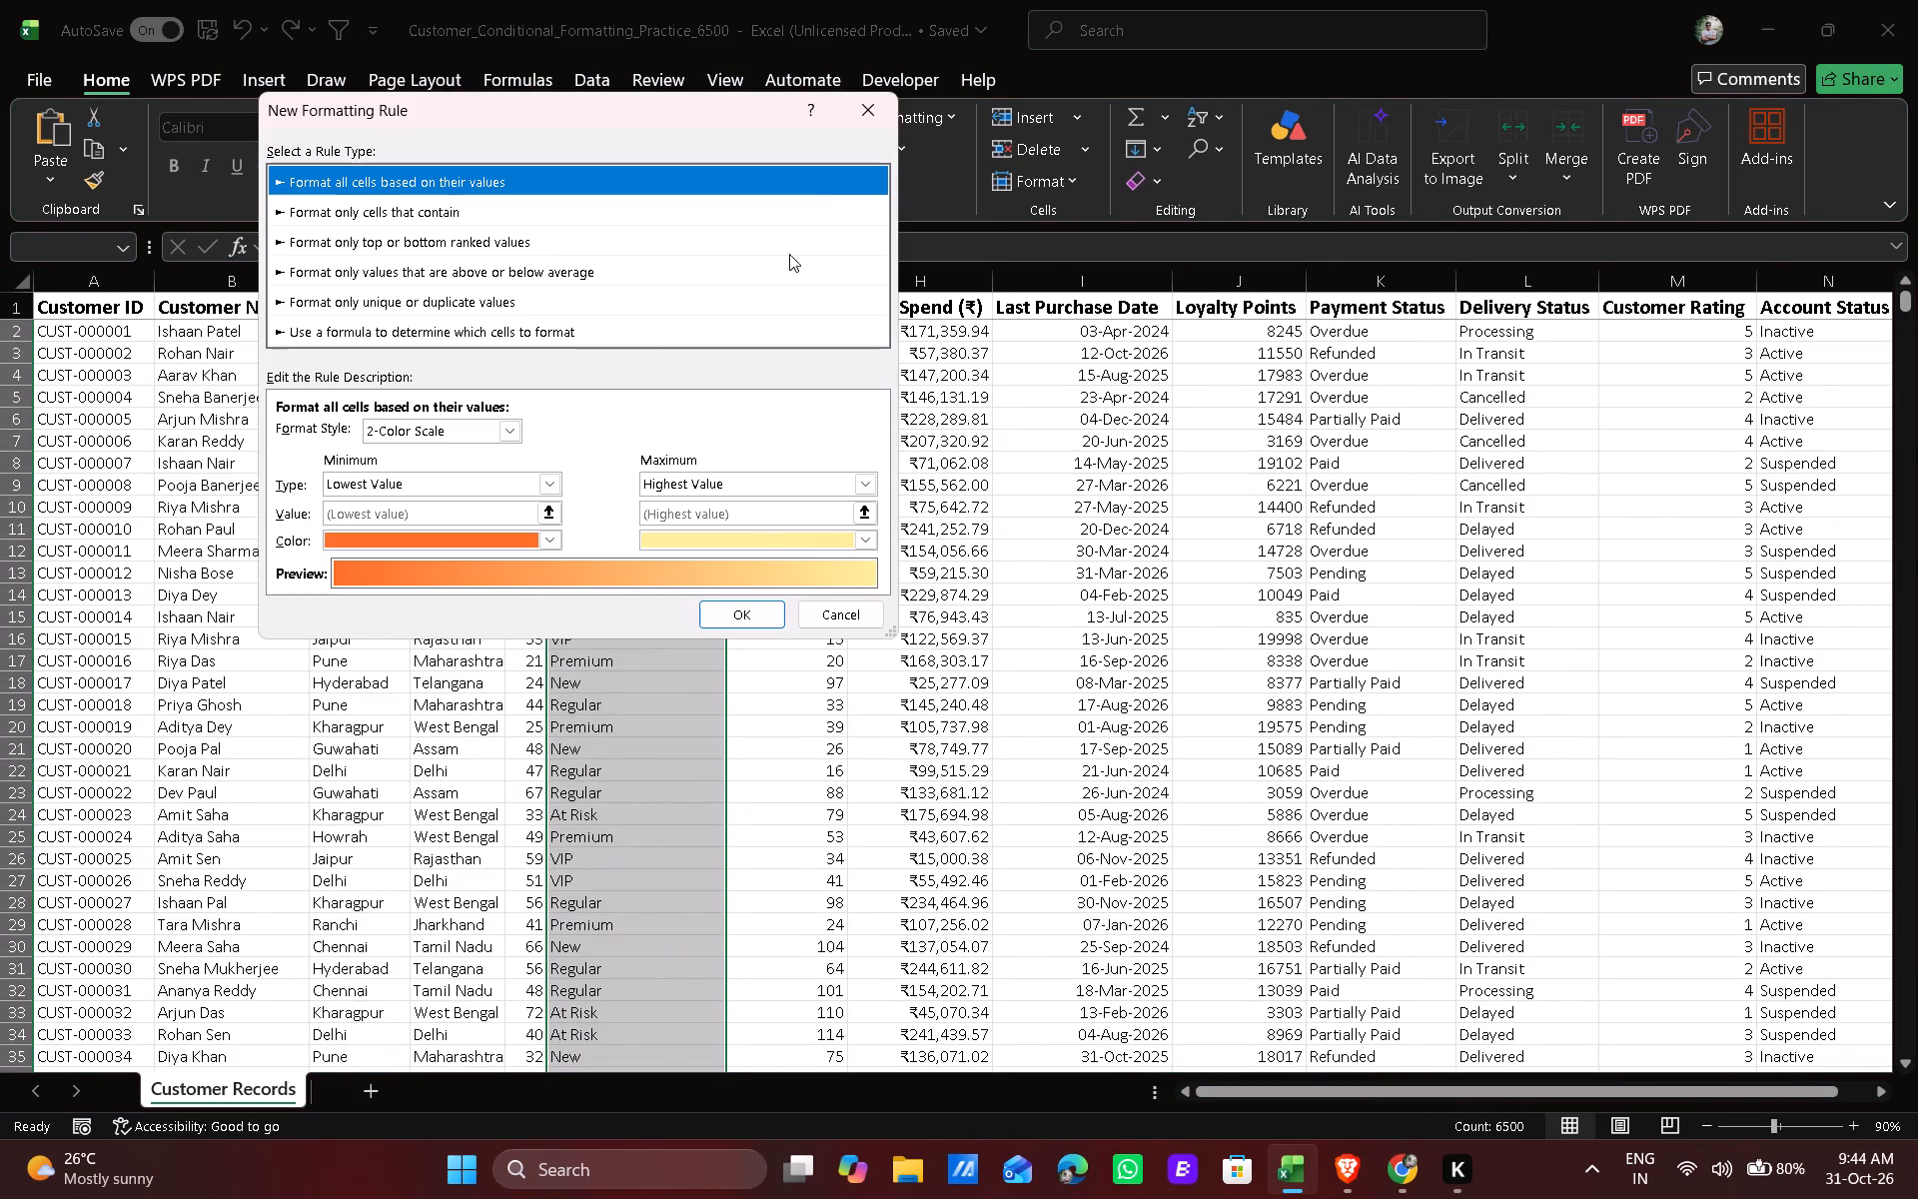
left_click(646, 331)
left_click(383, 438)
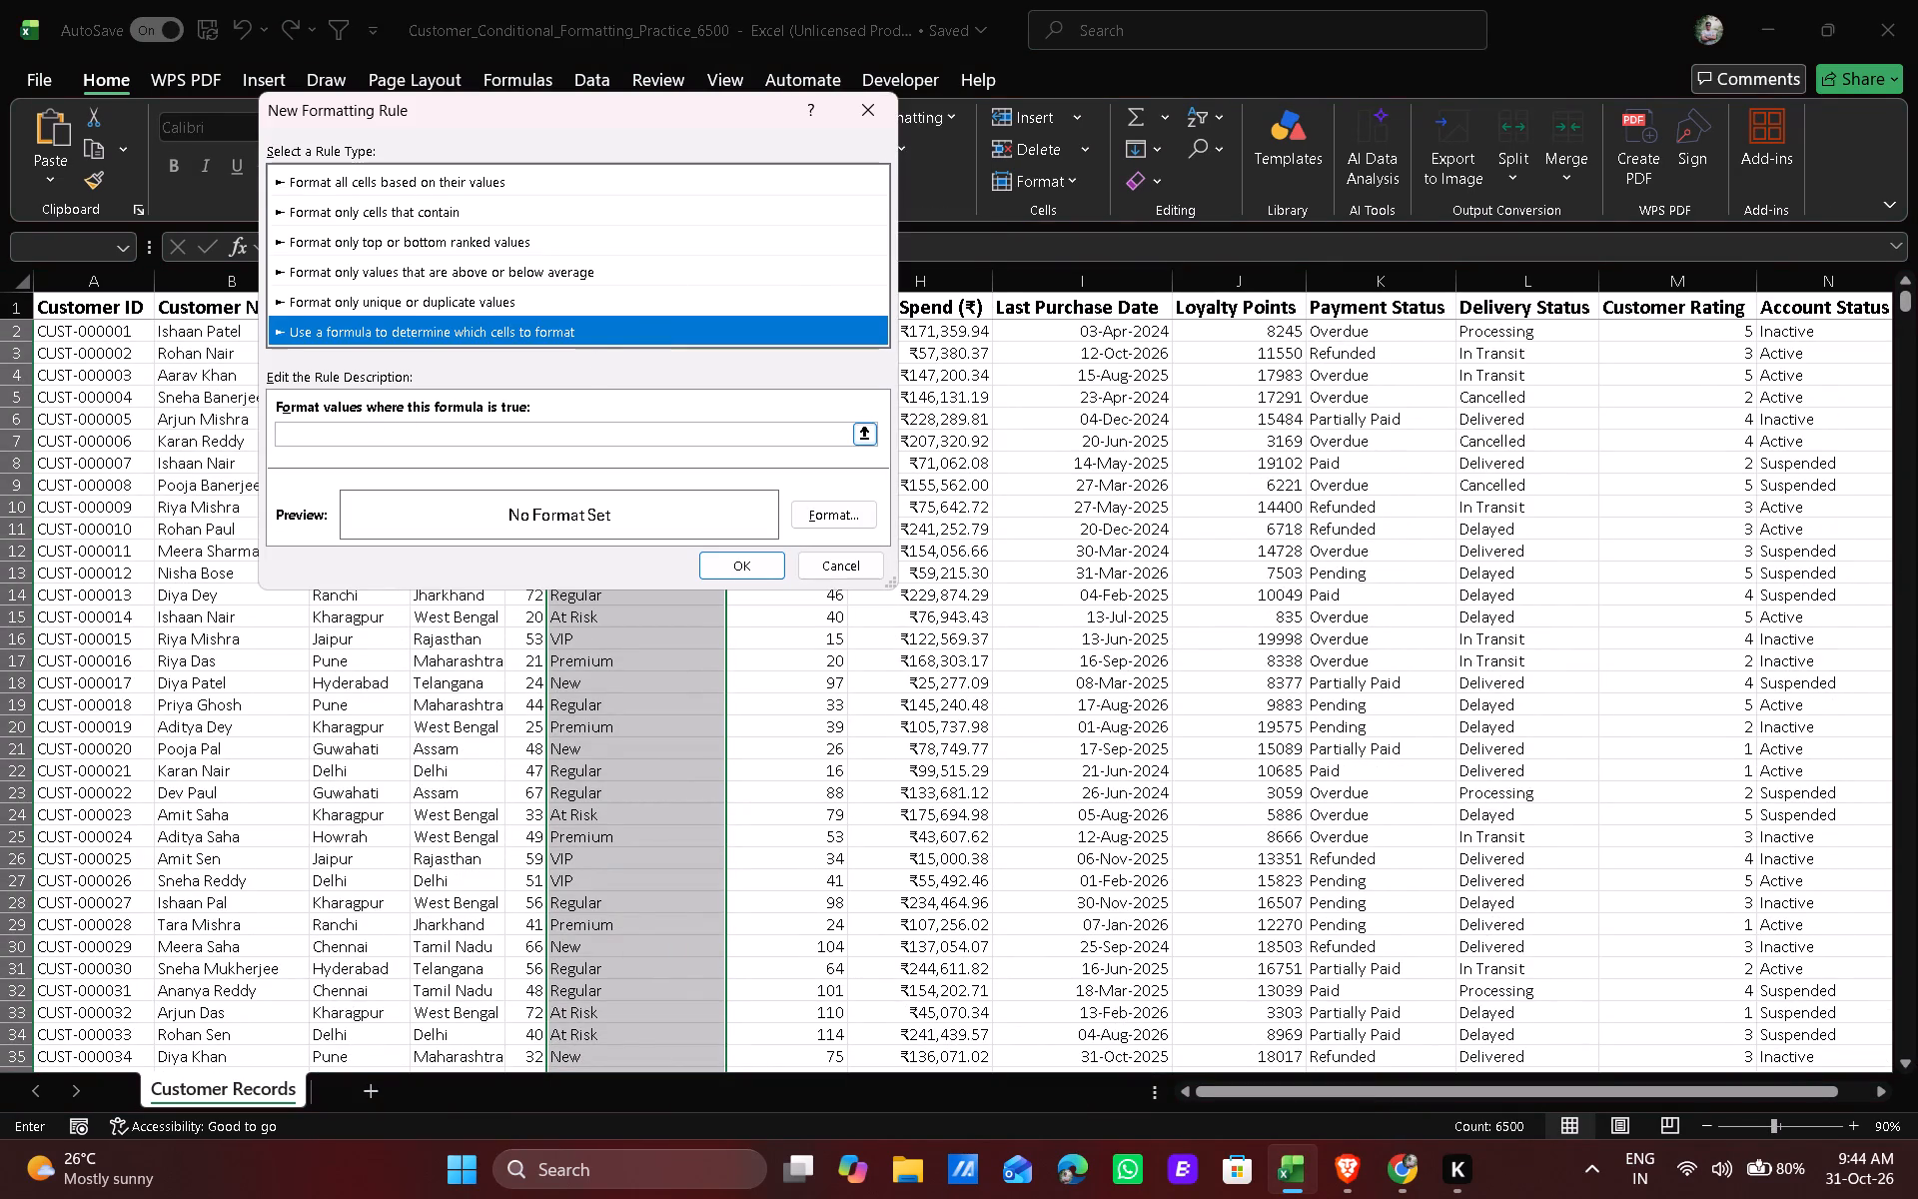
left_click(611, 93)
left_click_drag(622, 104, 1272, 328)
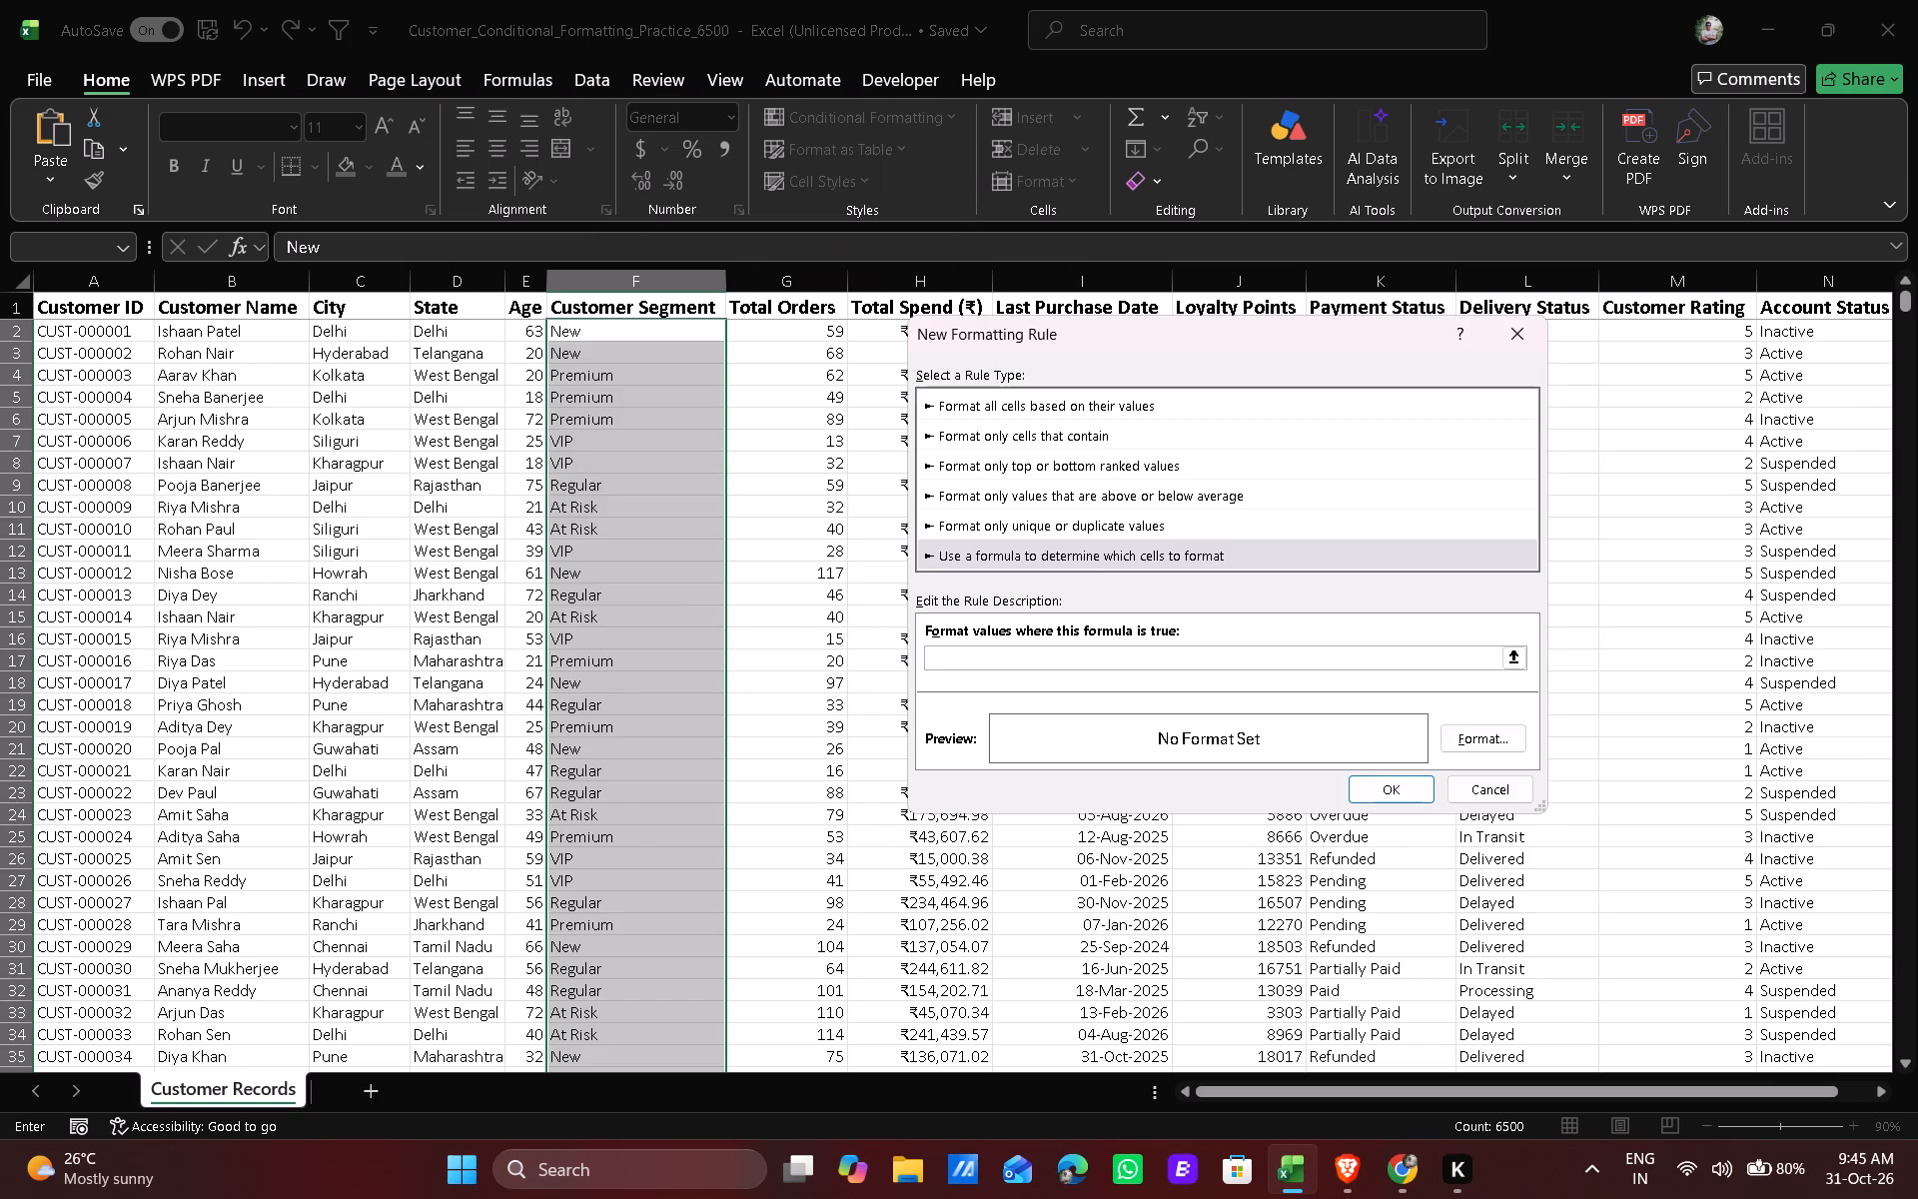
left_click(639, 341)
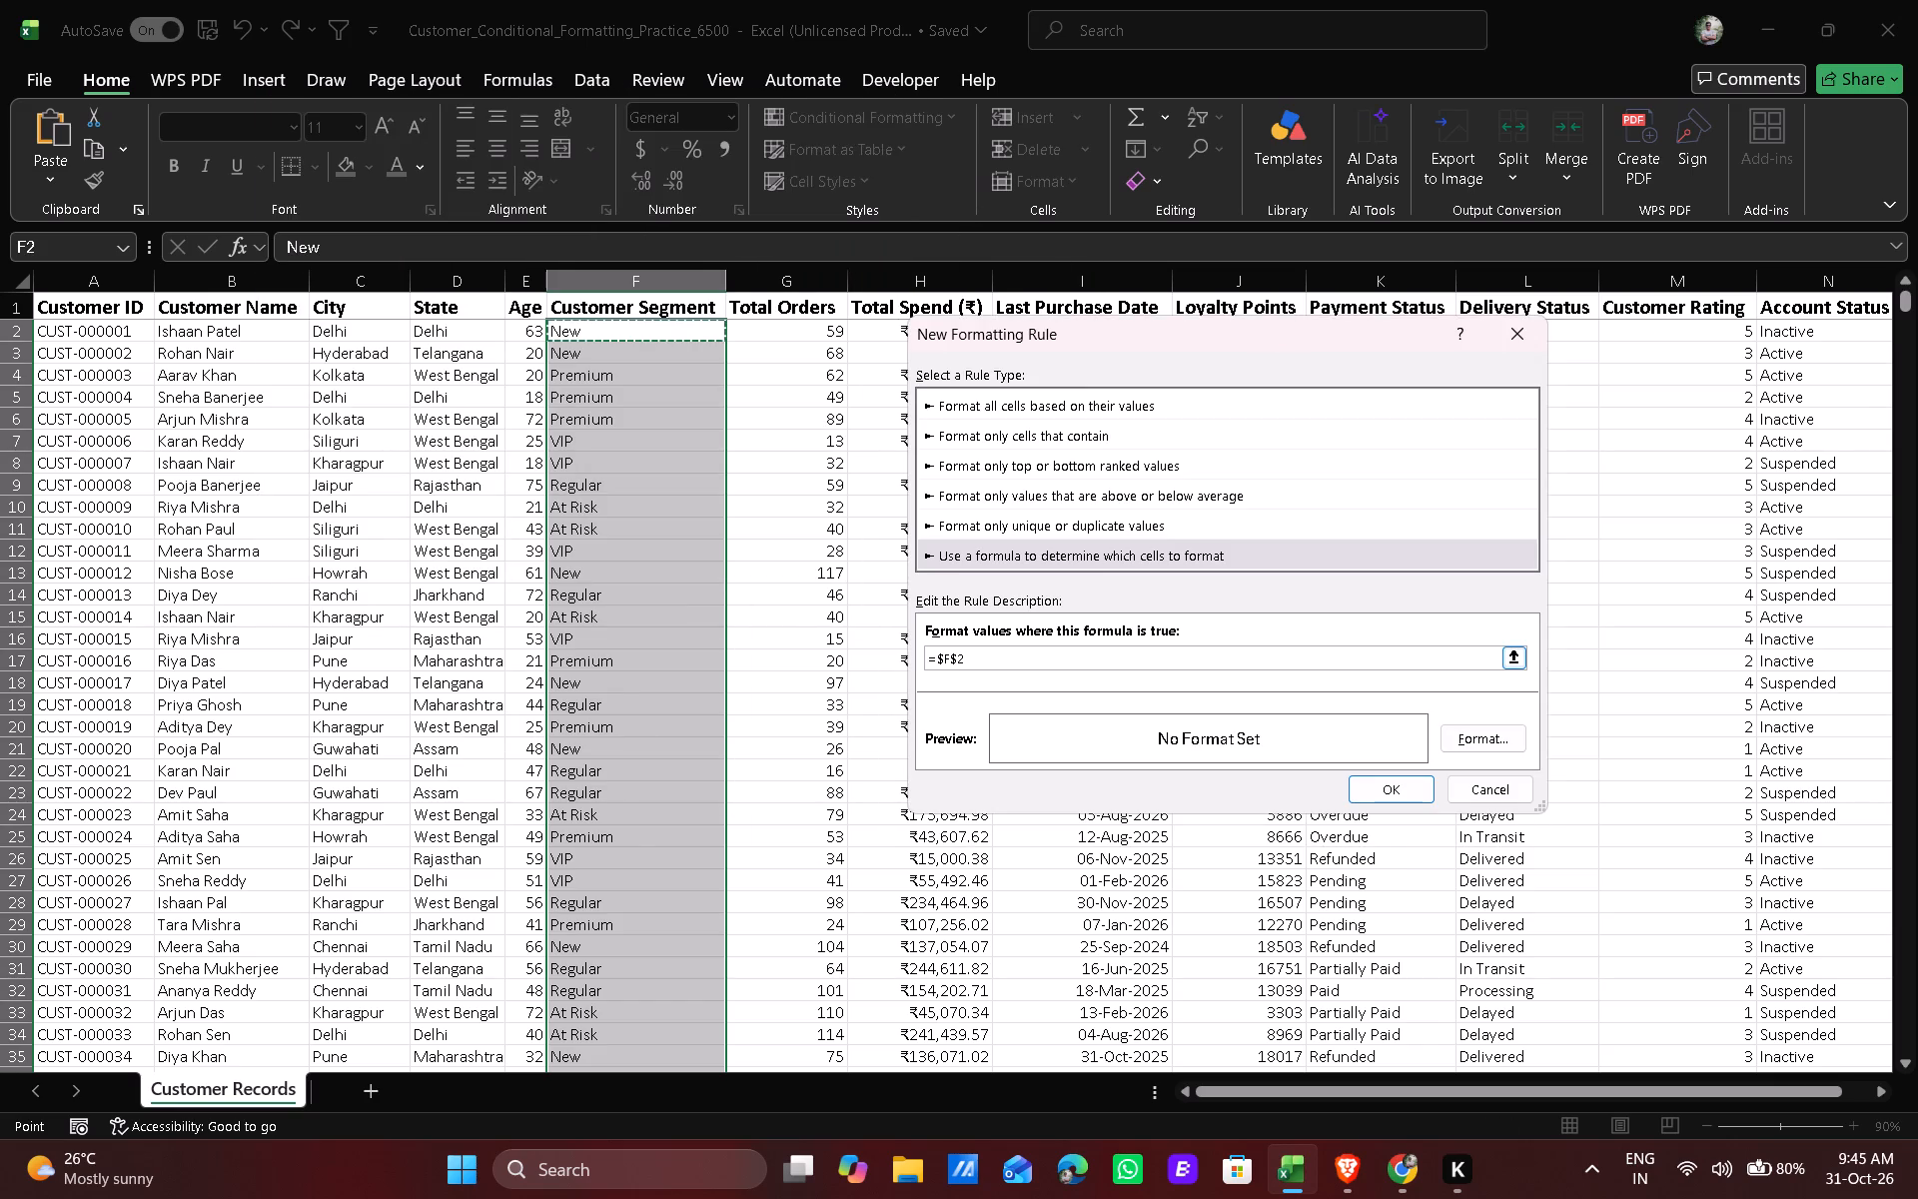
left_click(956, 657)
key("BackSpace")
left_click(1033, 653)
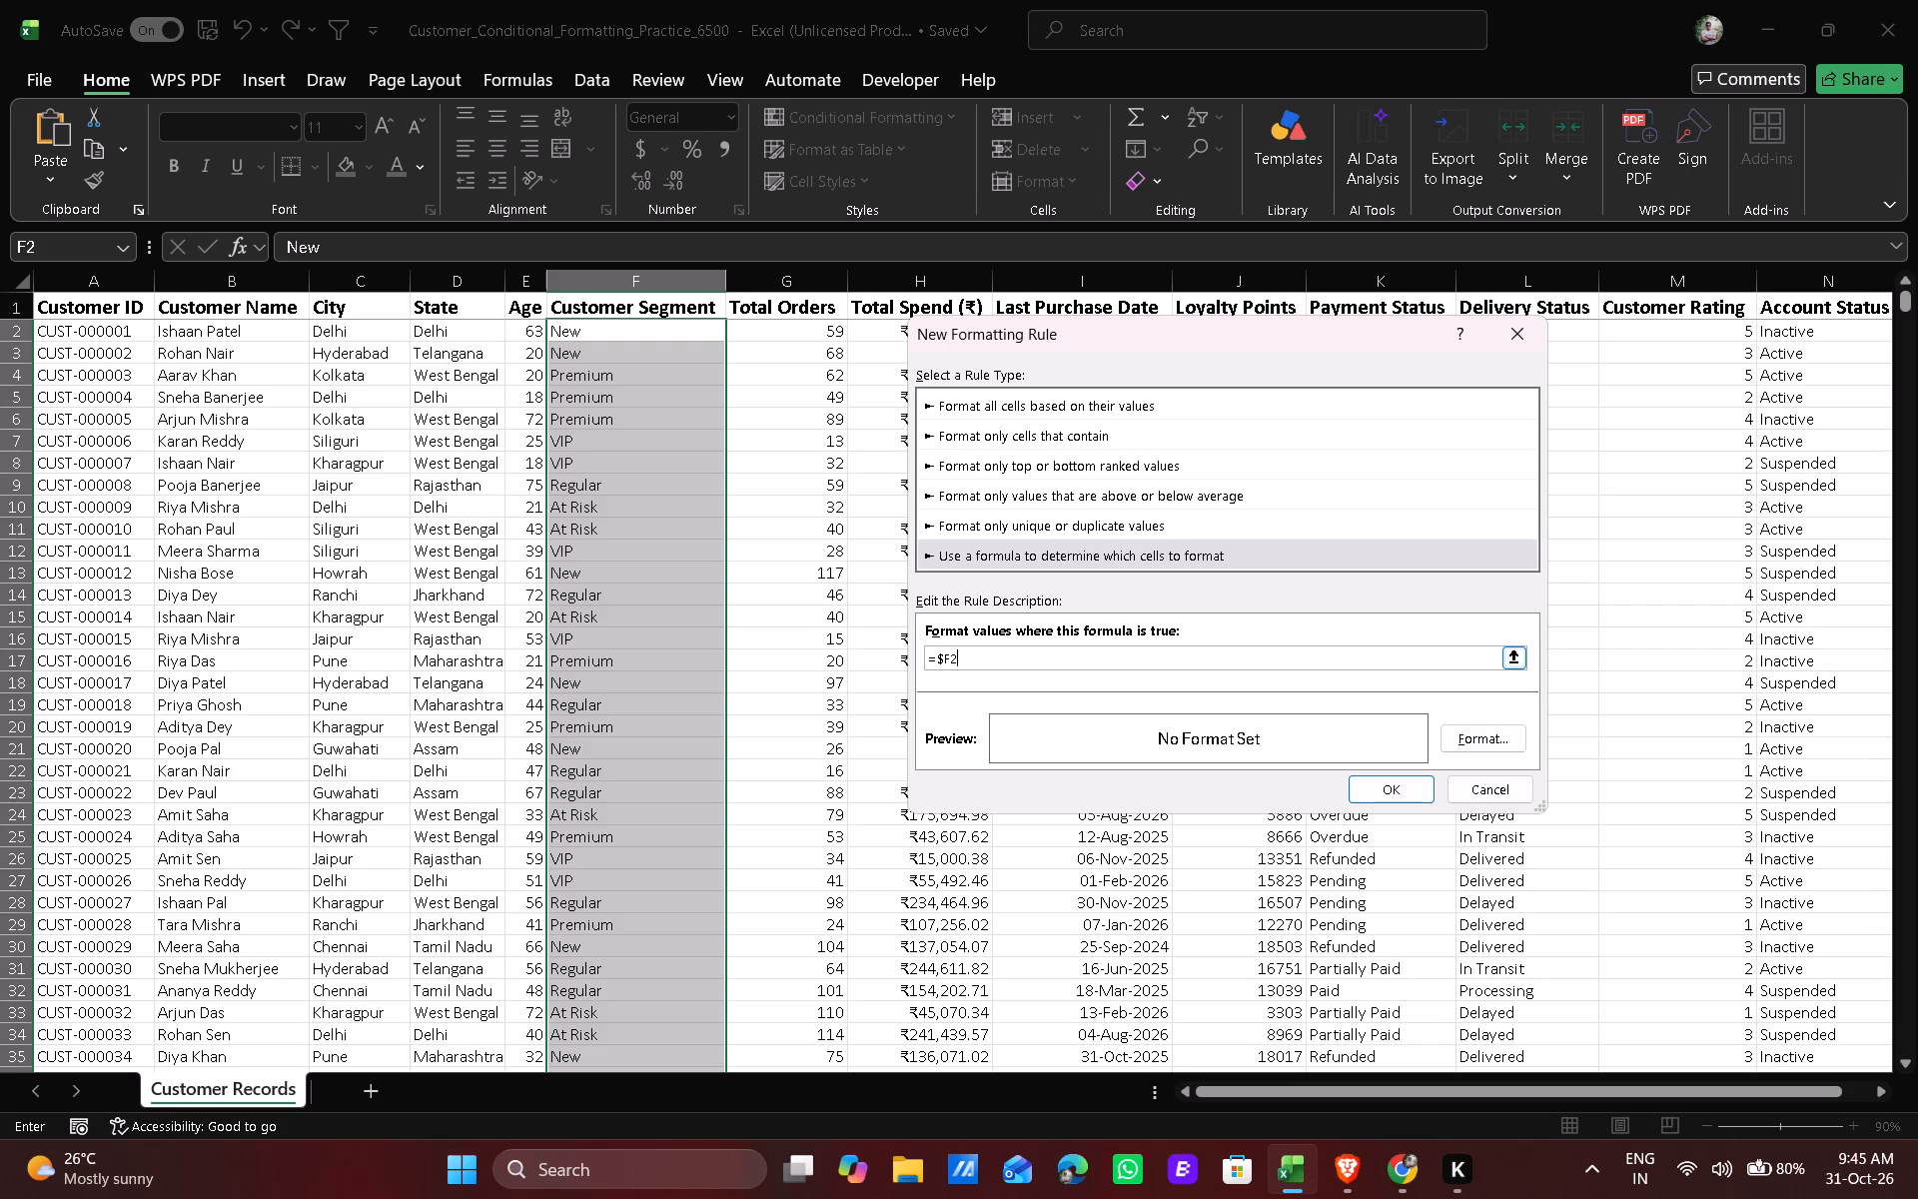
key("equal")
key("shift+quotedbl")
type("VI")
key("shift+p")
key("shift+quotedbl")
Give the VIP rule a light green fill and apply it to the Customer Segment column.
left_click(1489, 726)
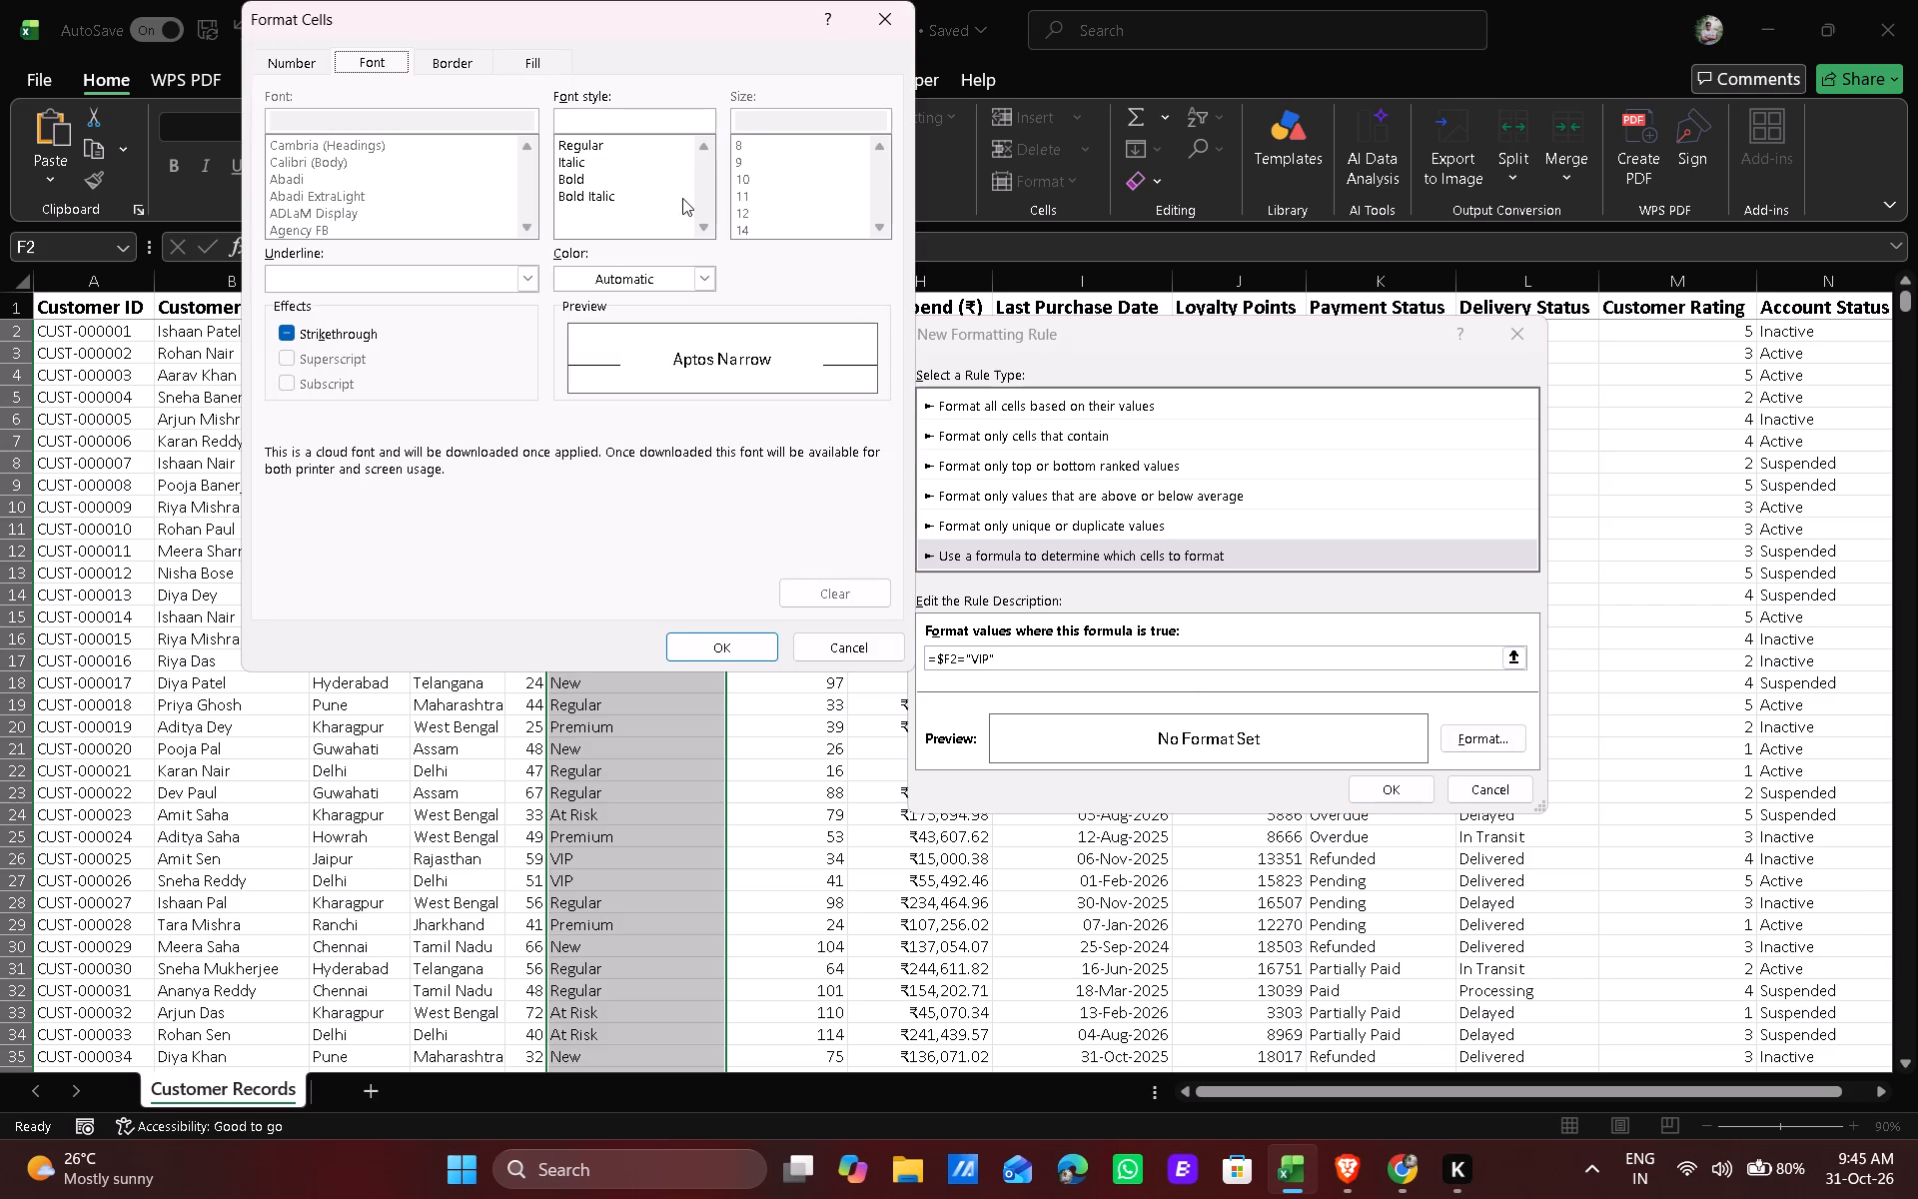
left_click(507, 69)
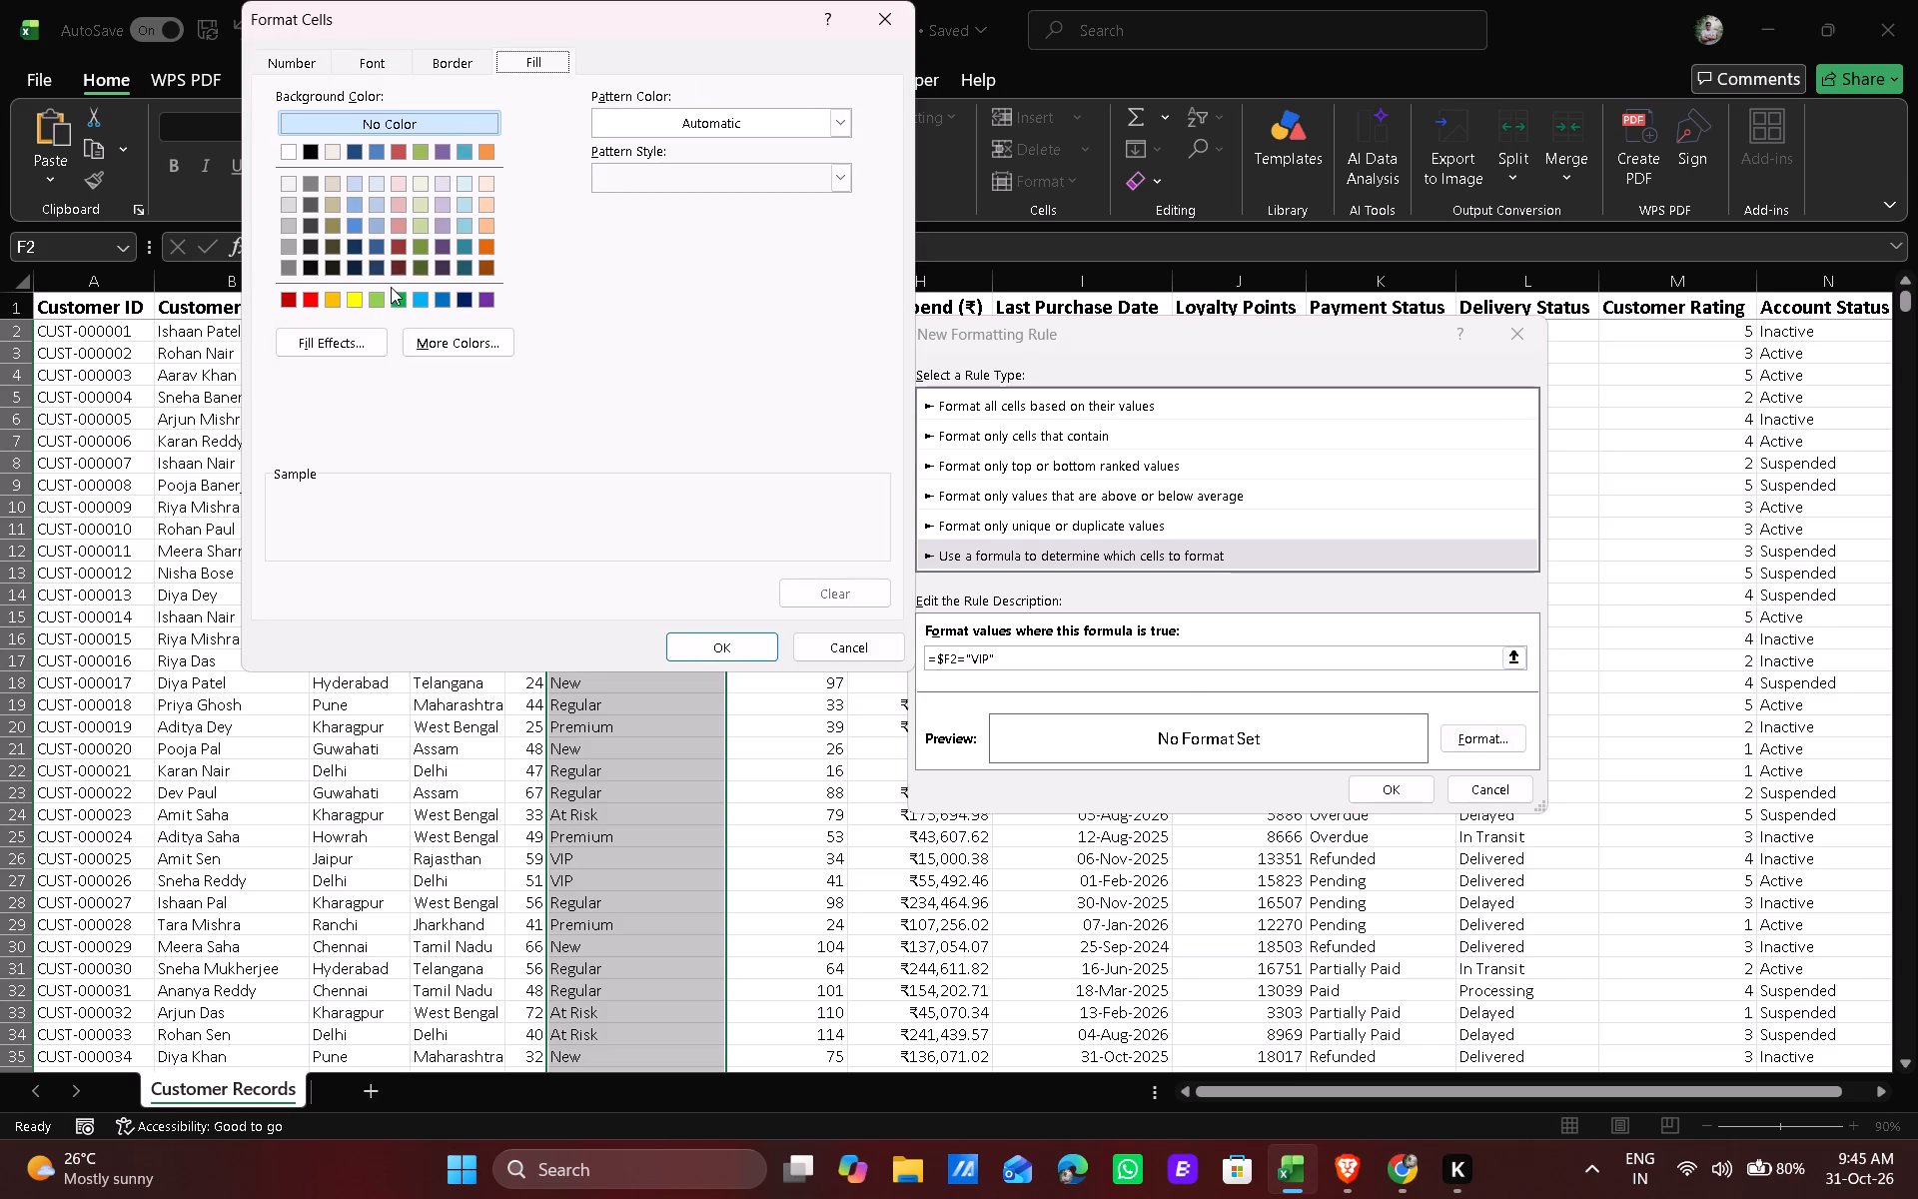
left_click(368, 306)
left_click(689, 650)
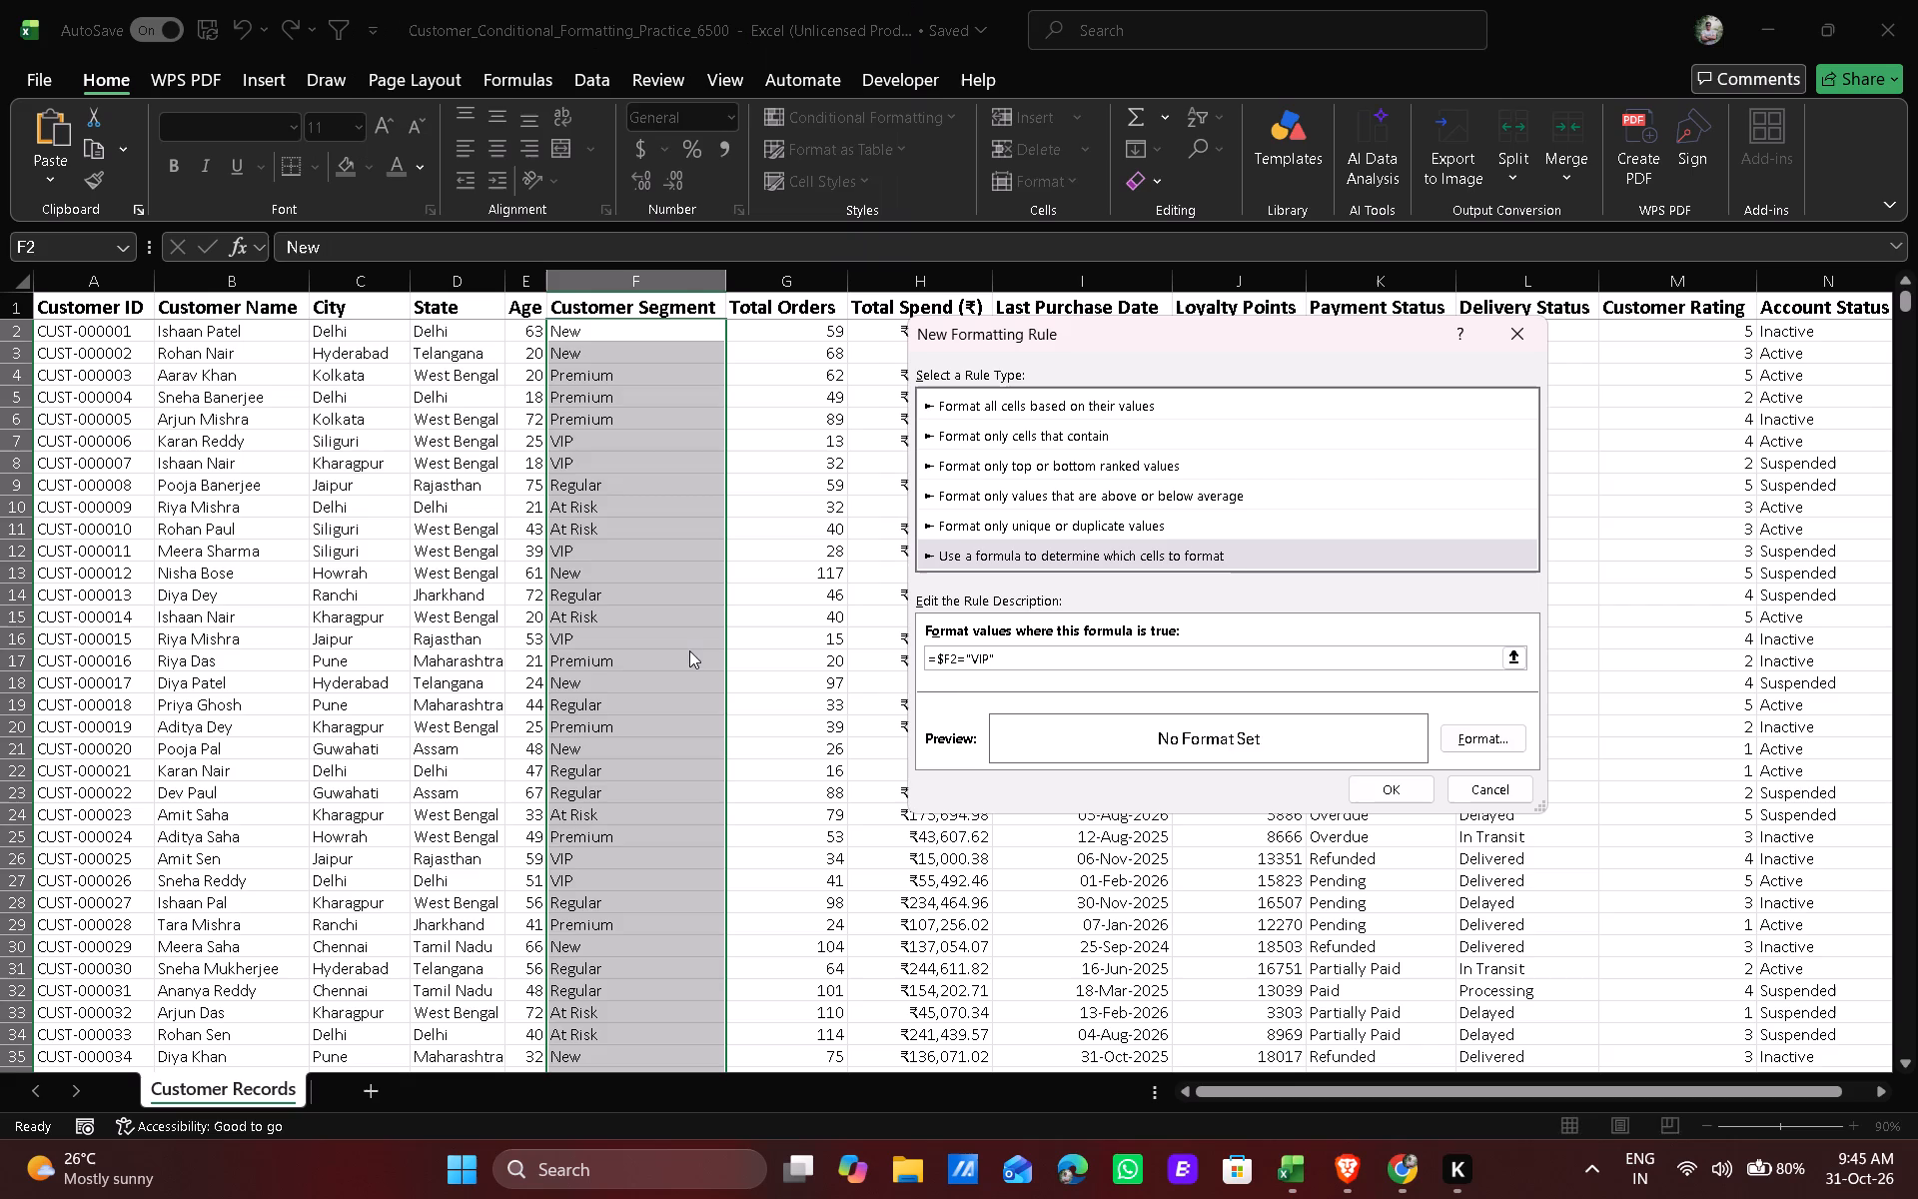
left_click(1401, 794)
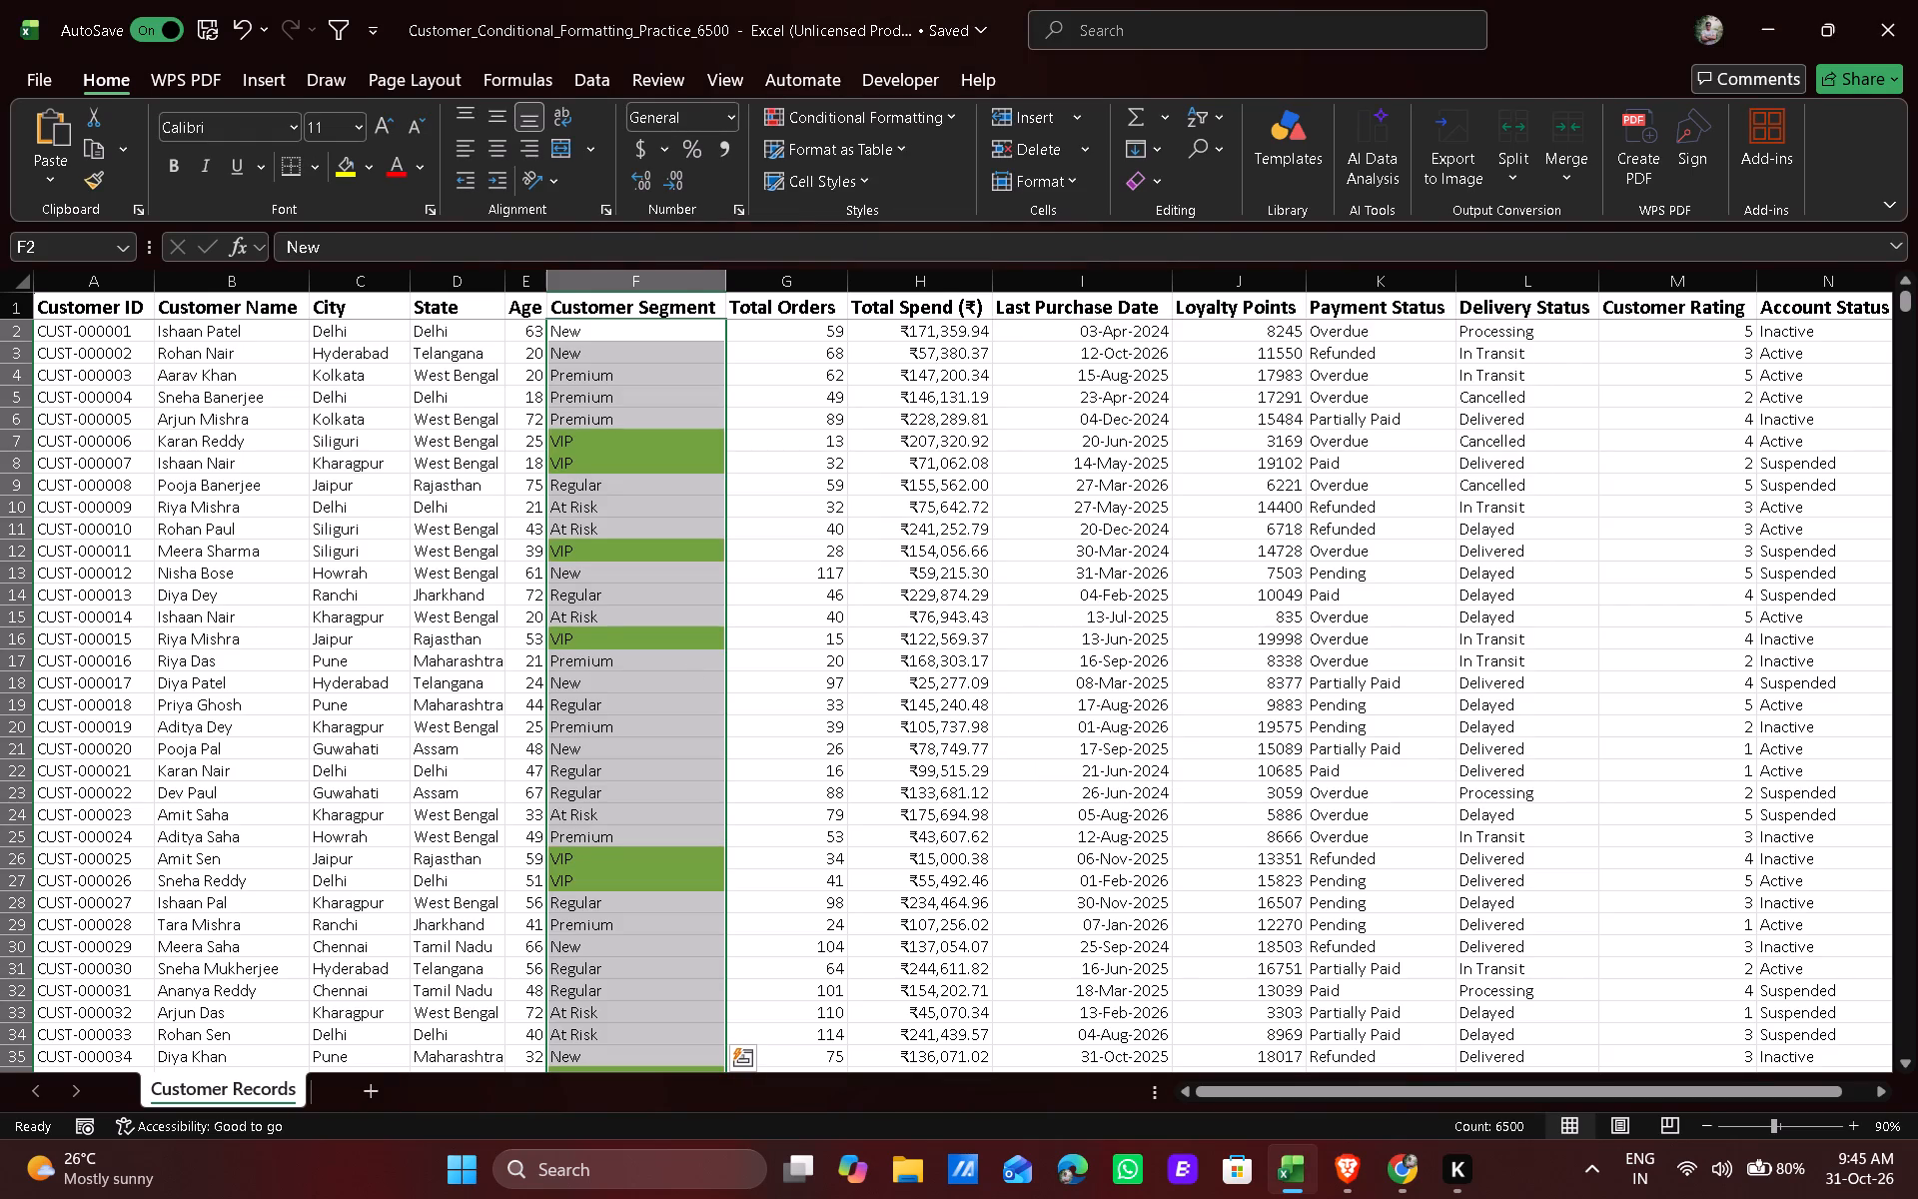
Duplicate the VIP conditional formatting rule and change the copy's formula to =$F2="Premium".
left_click(885, 124)
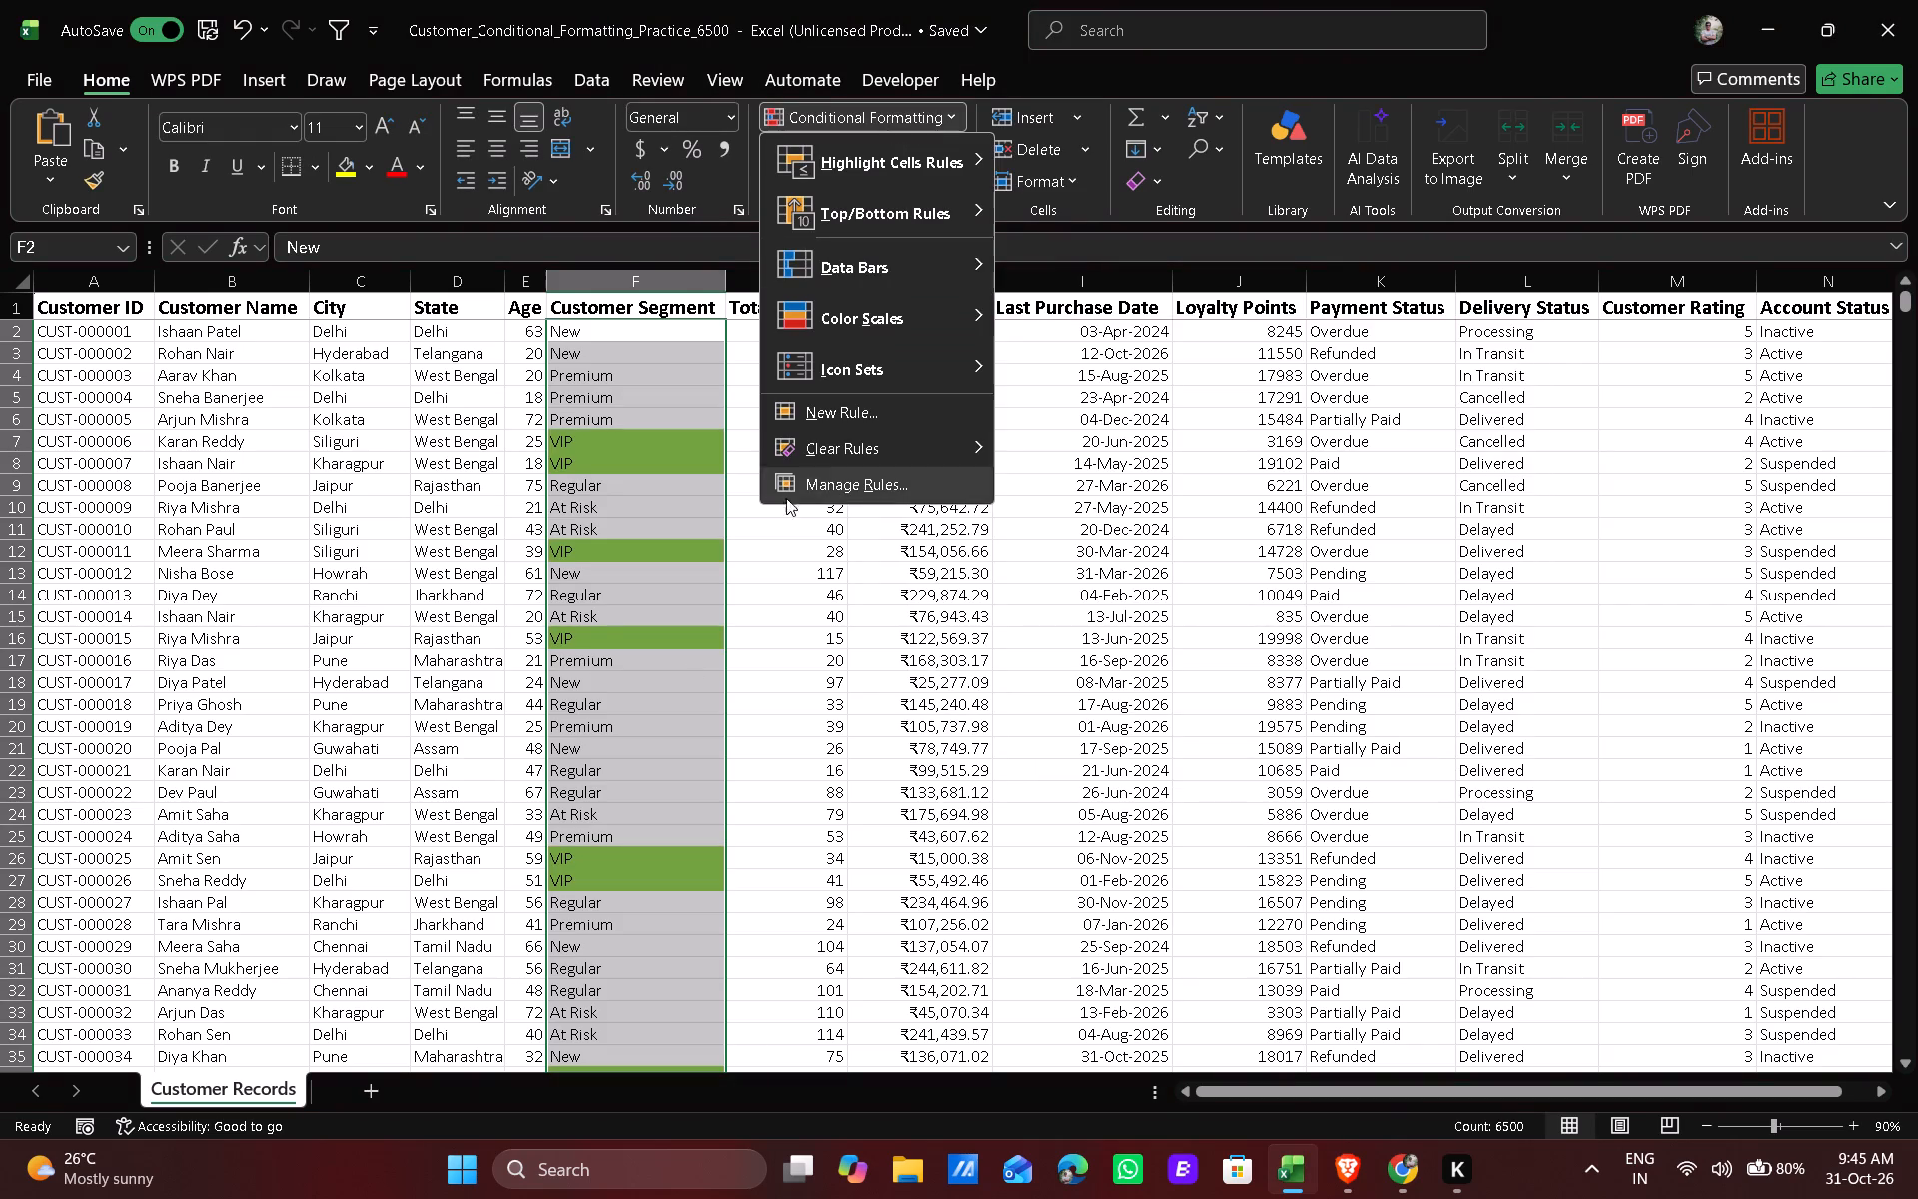
left_click(869, 497)
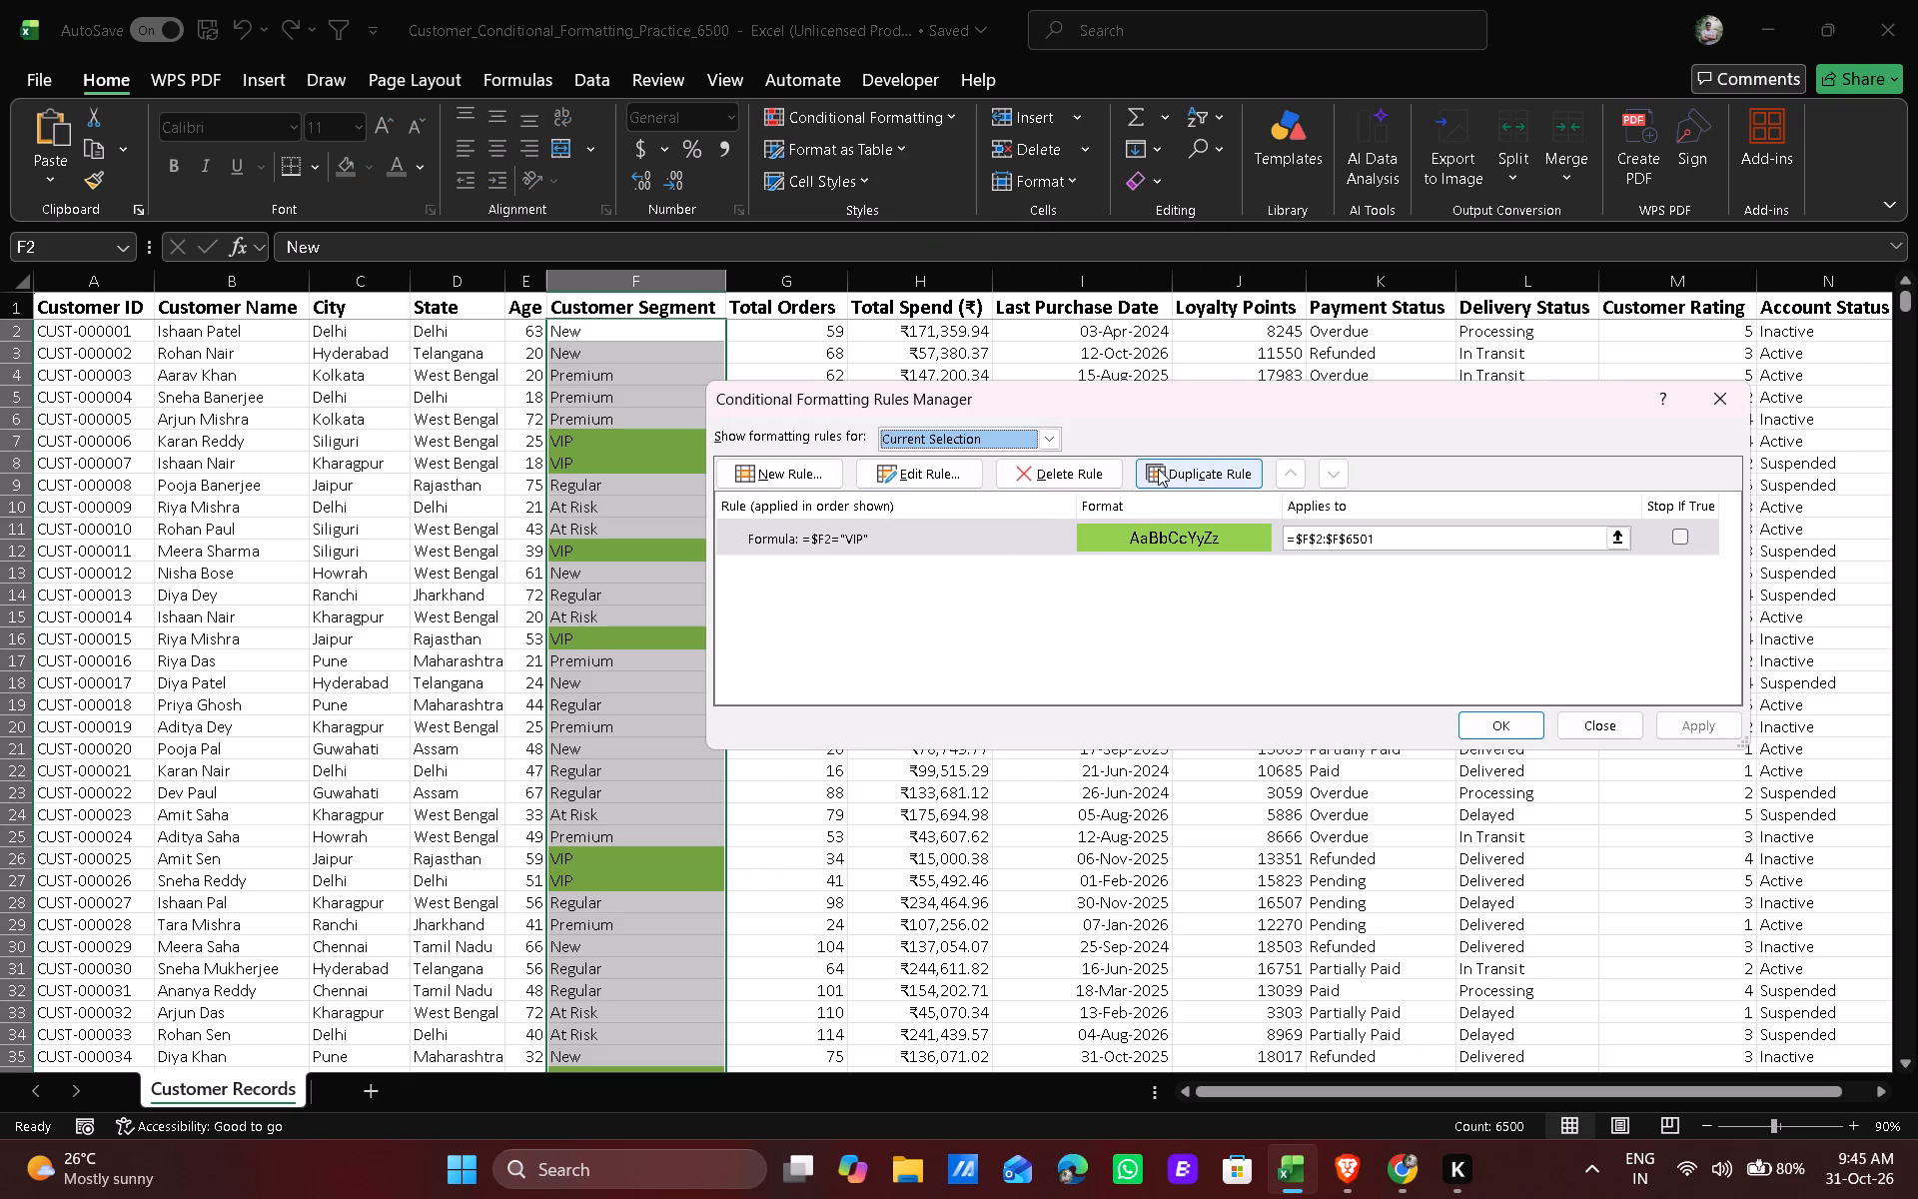
left_click(1158, 469)
double_click(977, 539)
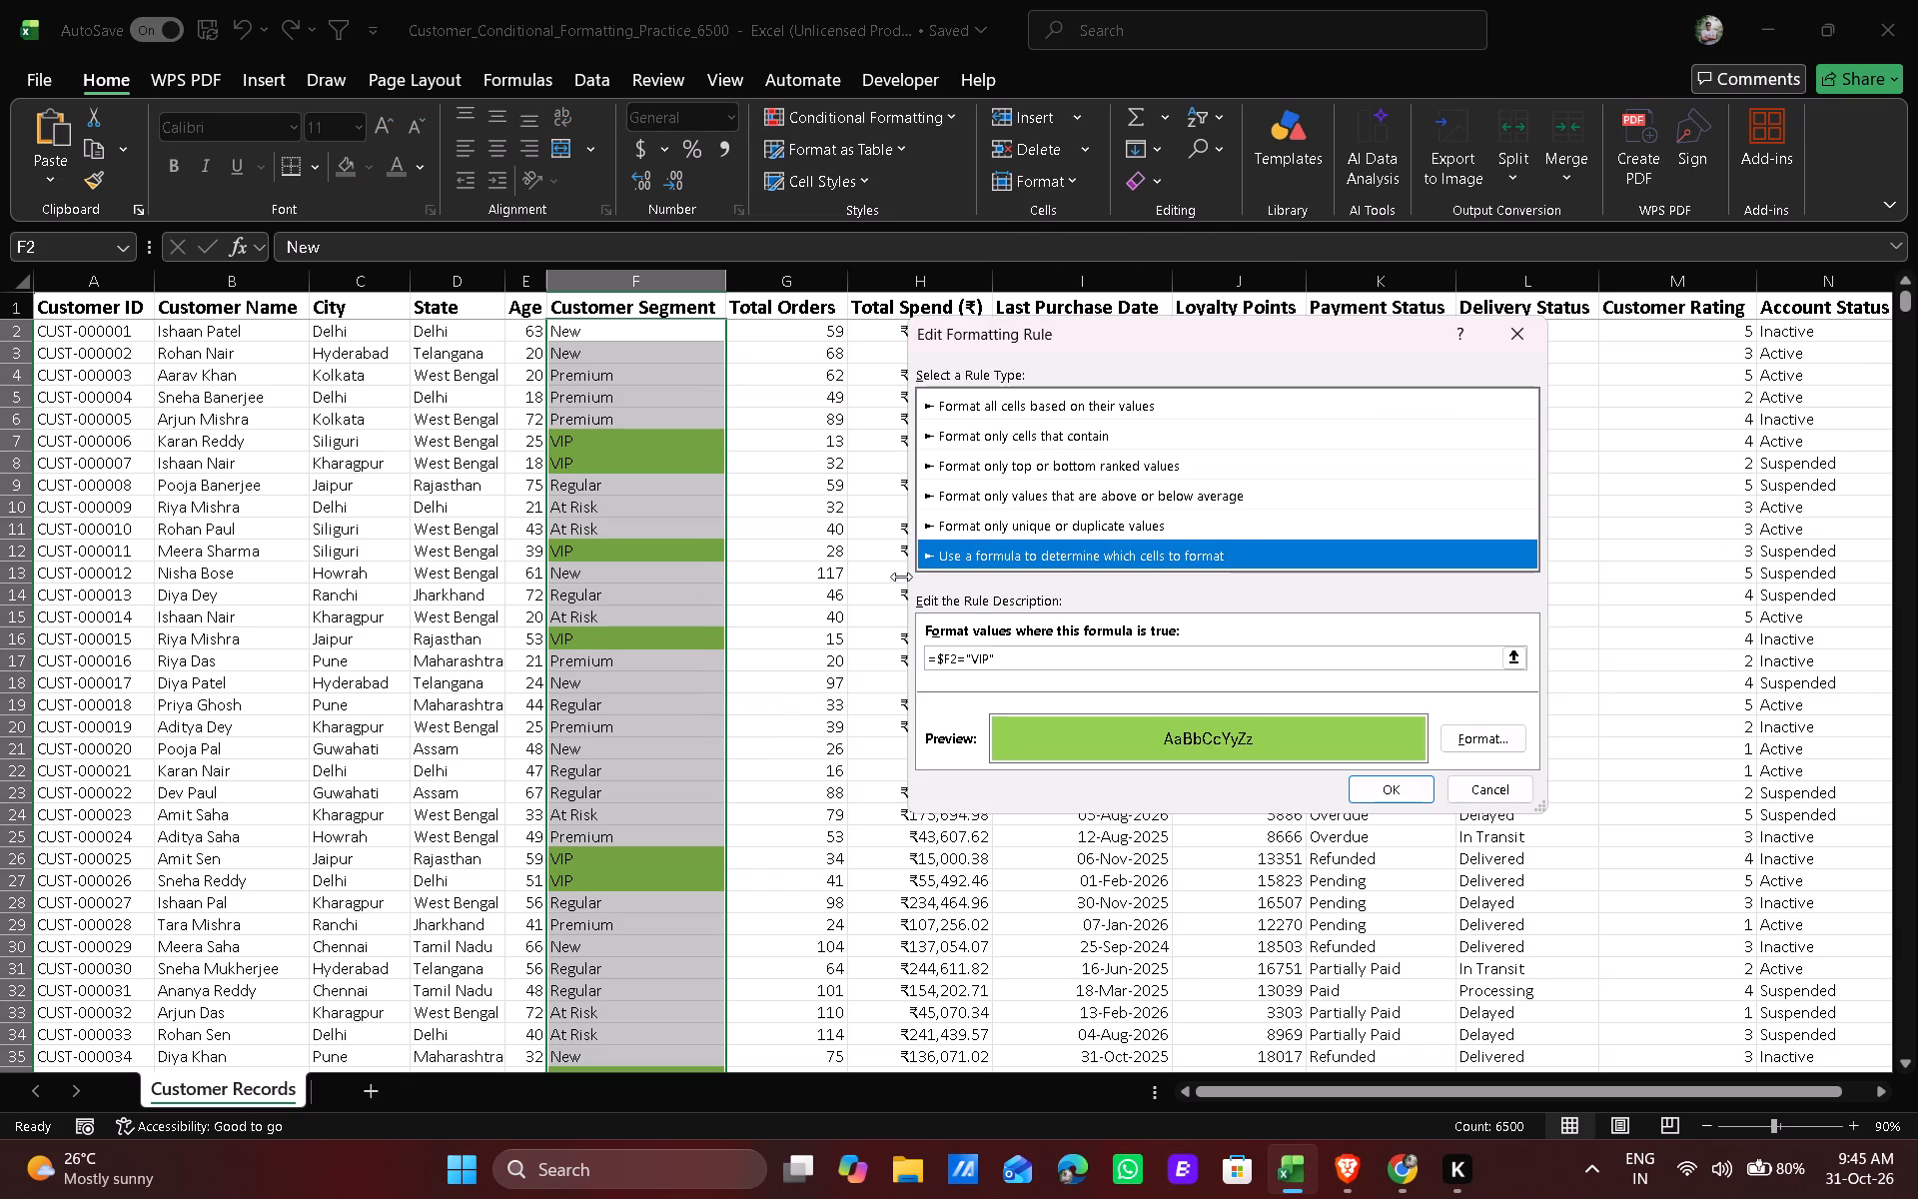
left_click(988, 655)
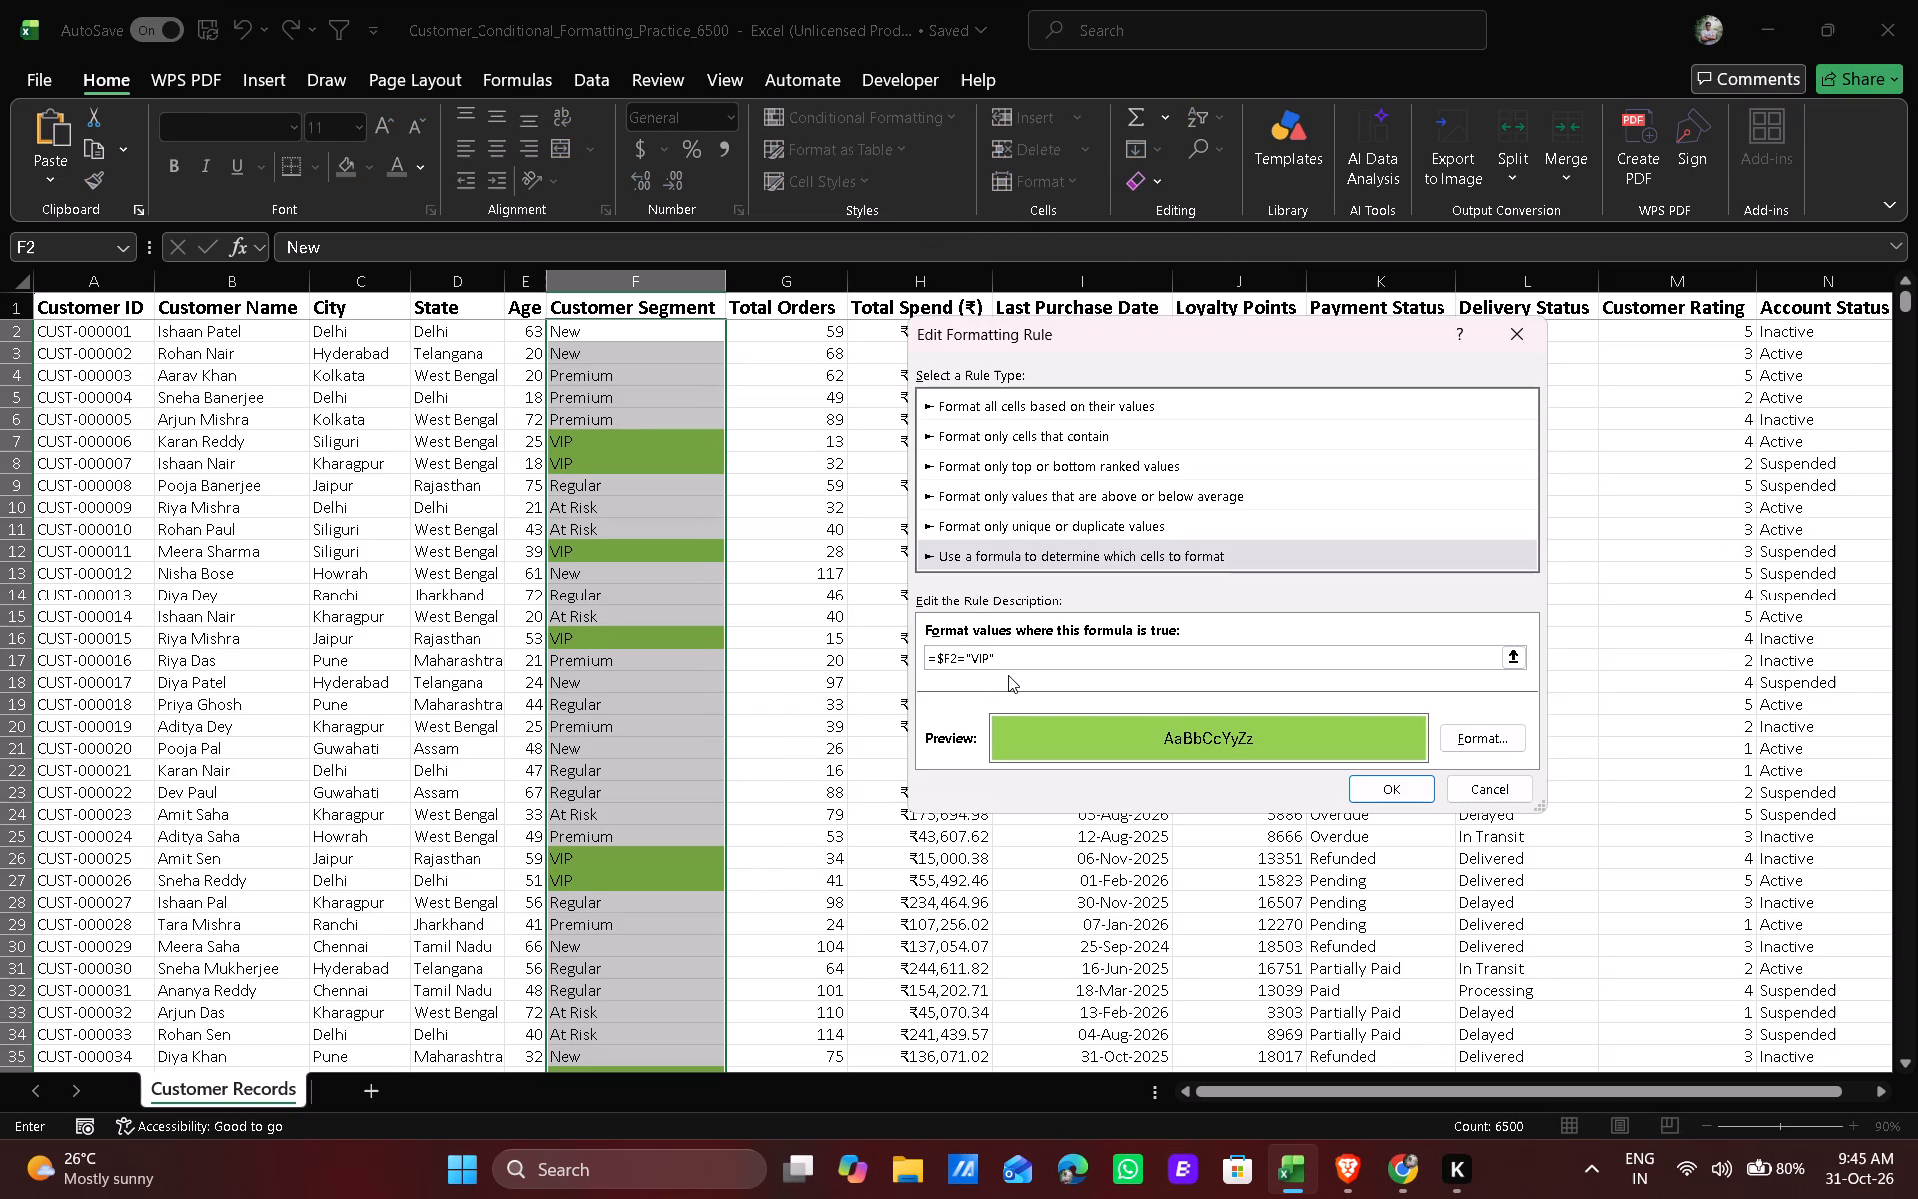
key("BackSpace")
key("BackSpace")
key("BackSpace")
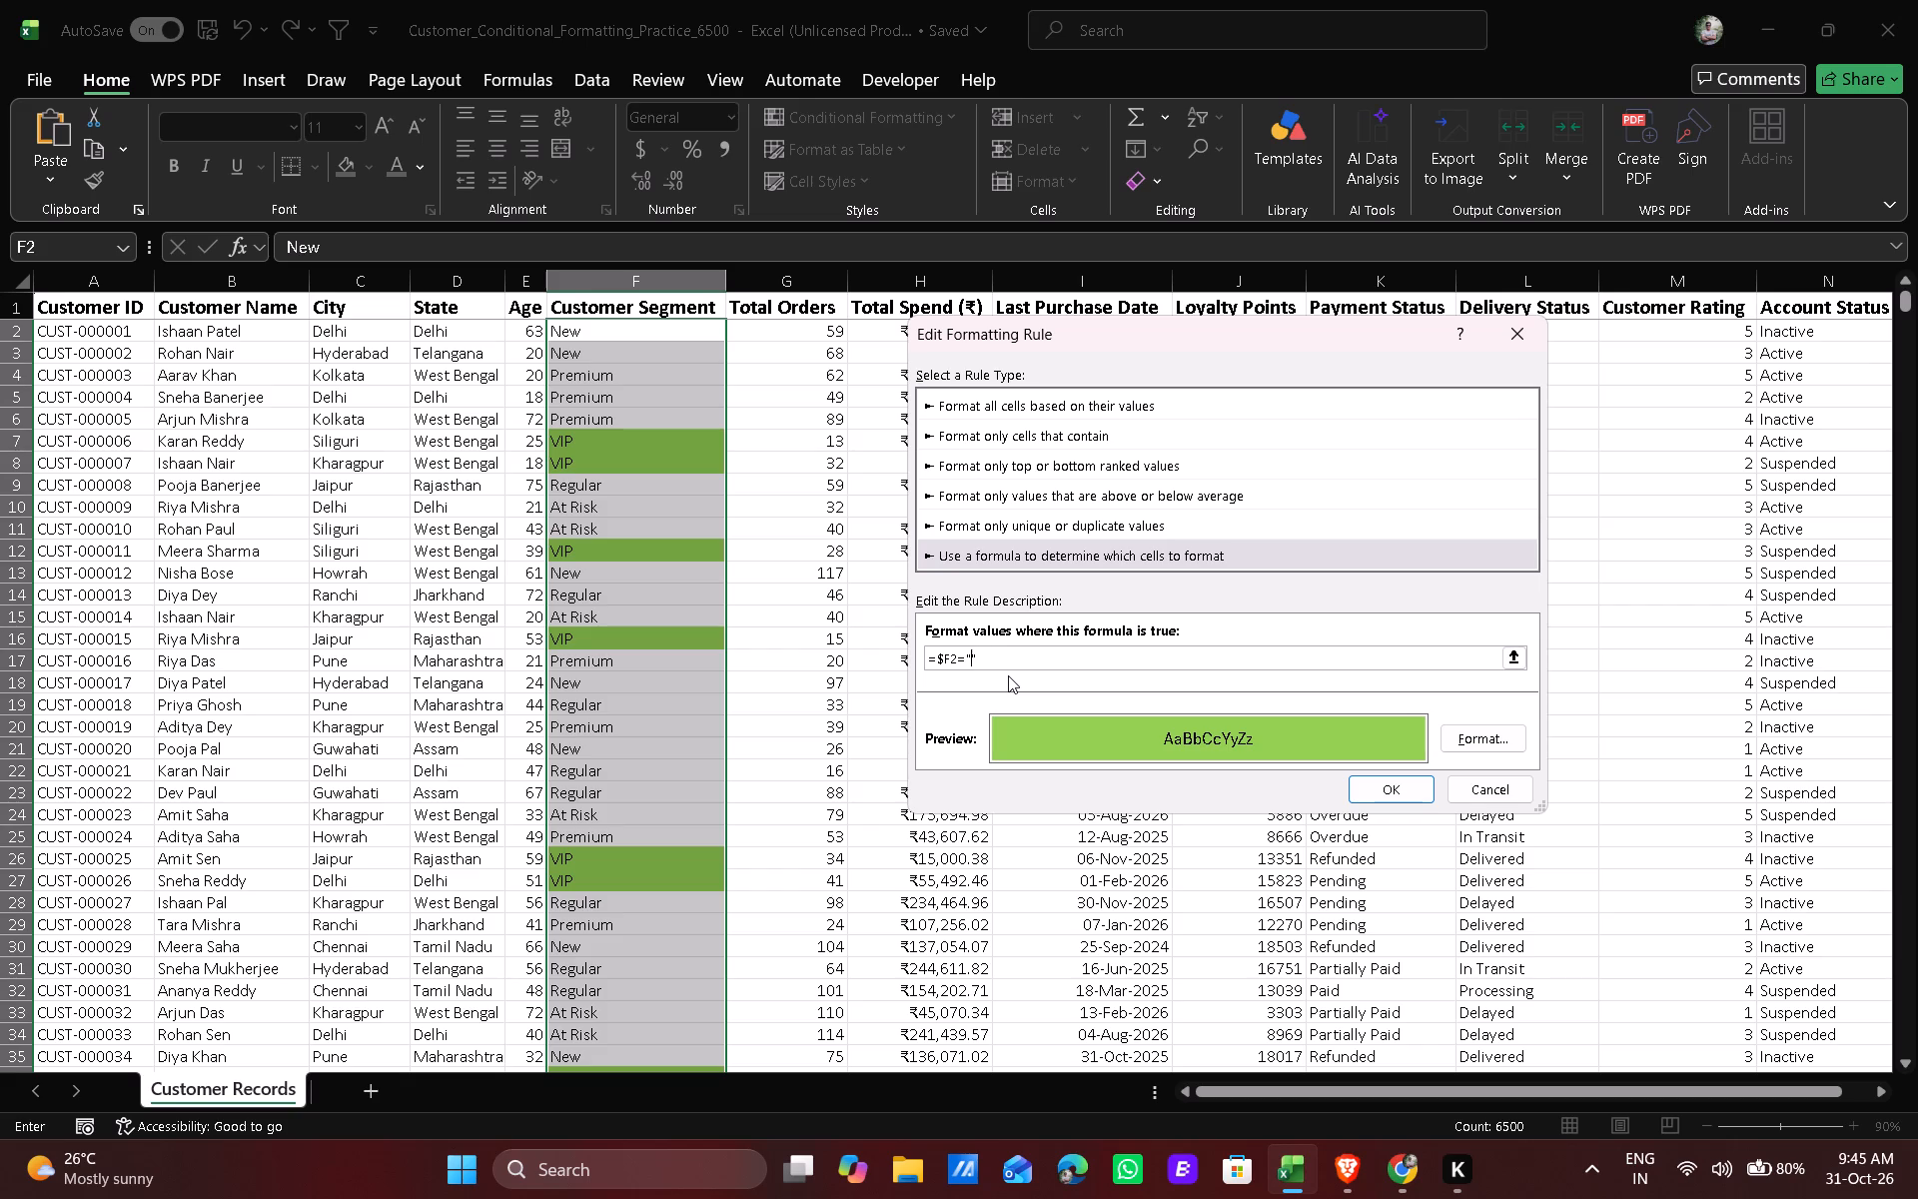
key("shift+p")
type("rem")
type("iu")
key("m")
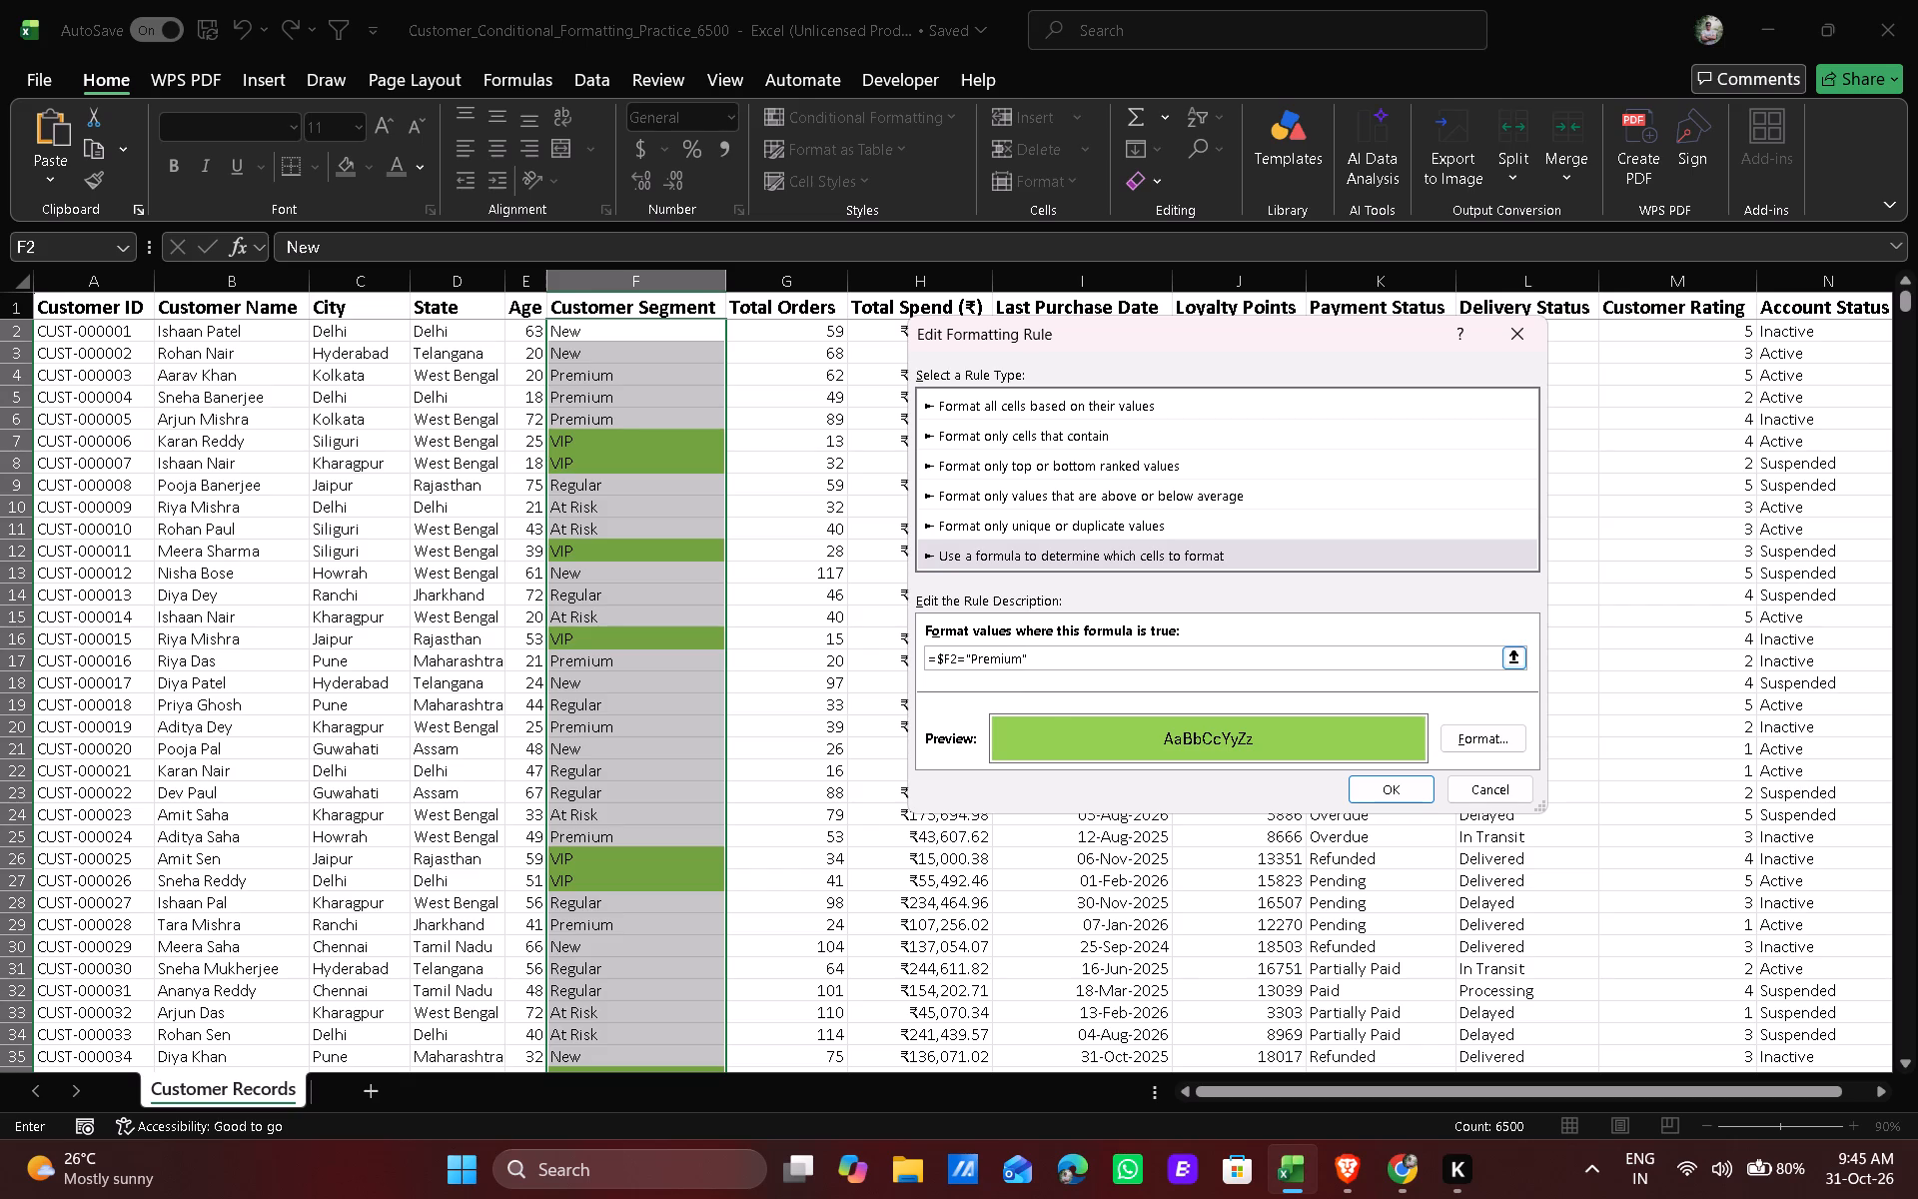
Give the Premium rule a blue fill and apply it to the Customer Segment column.
left_click(1517, 737)
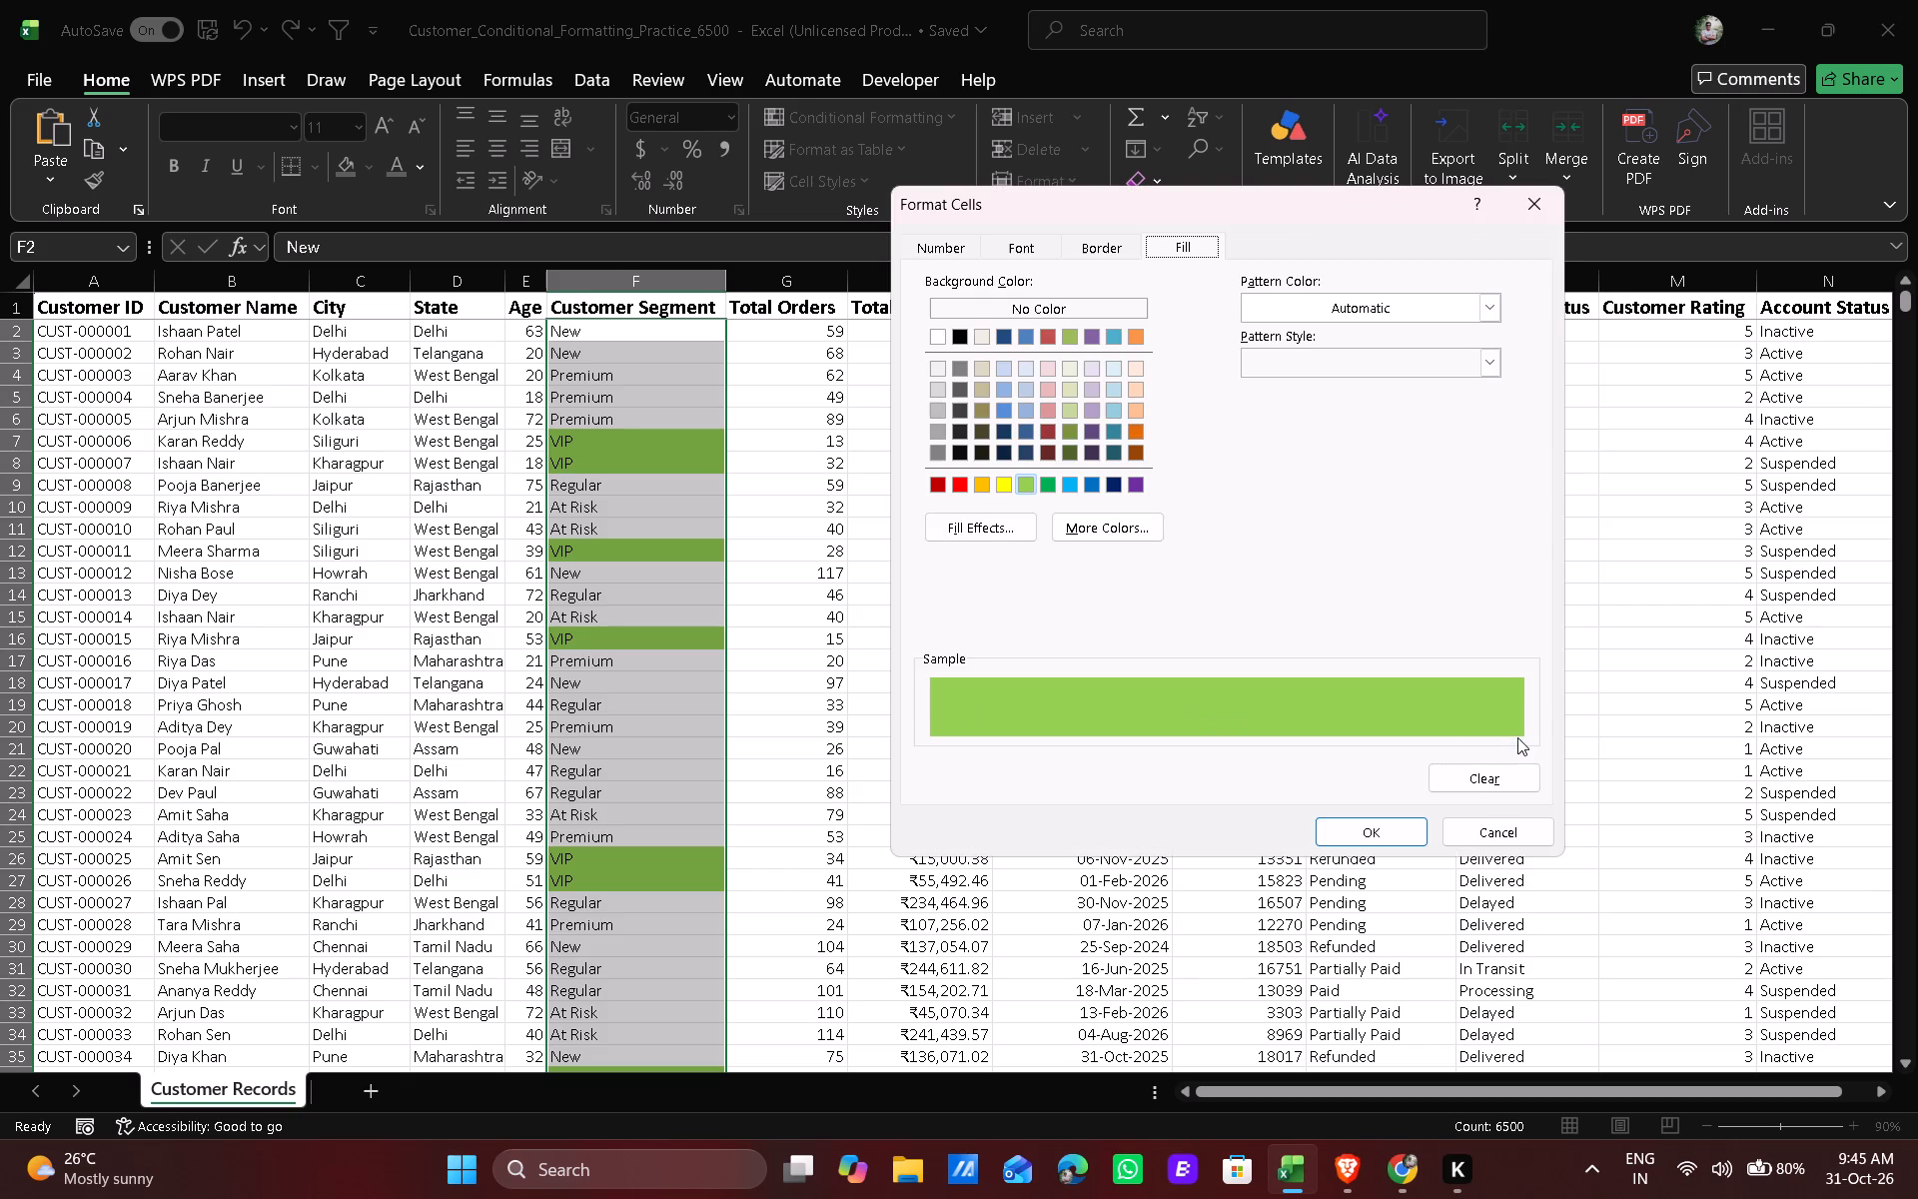
left_click(1095, 488)
left_click(1378, 830)
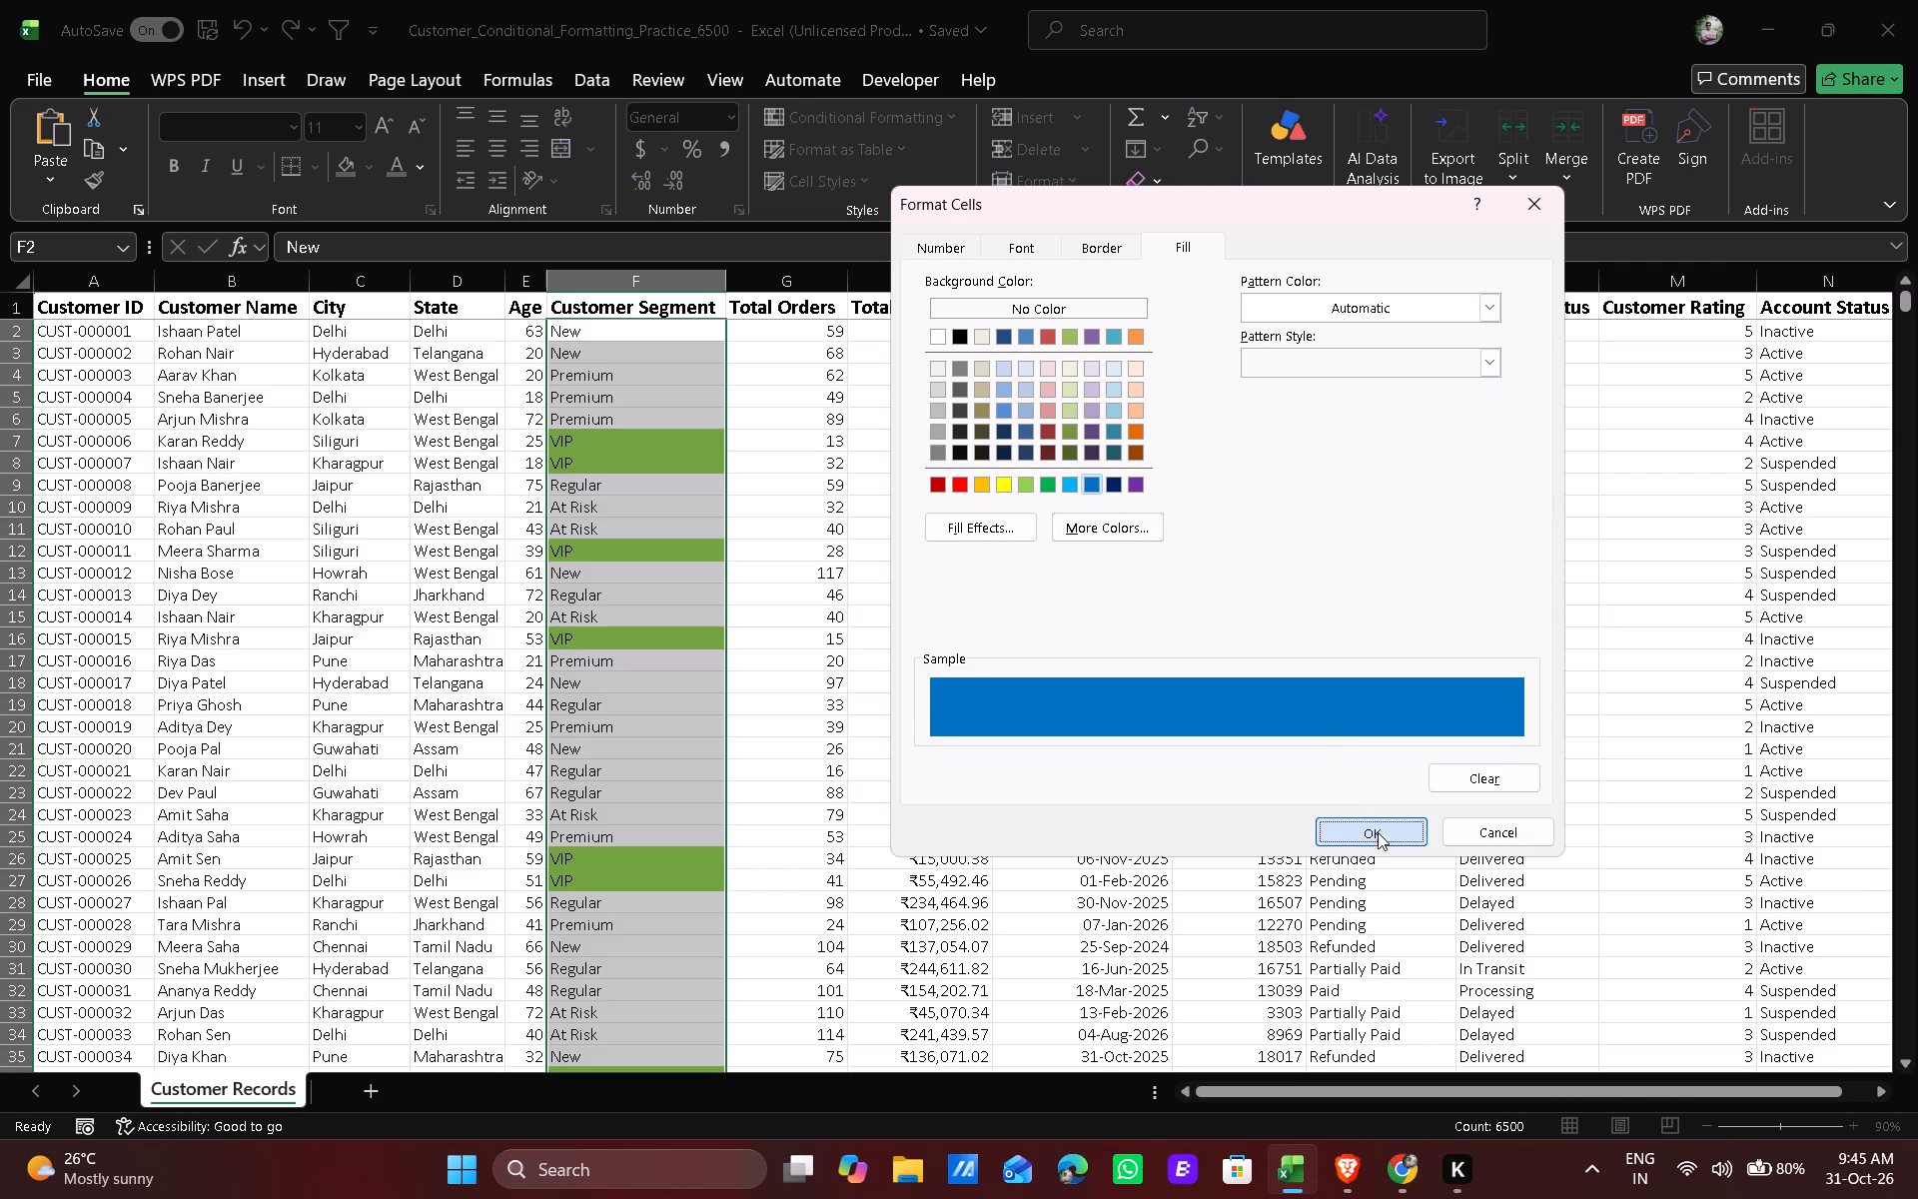
left_click(1381, 796)
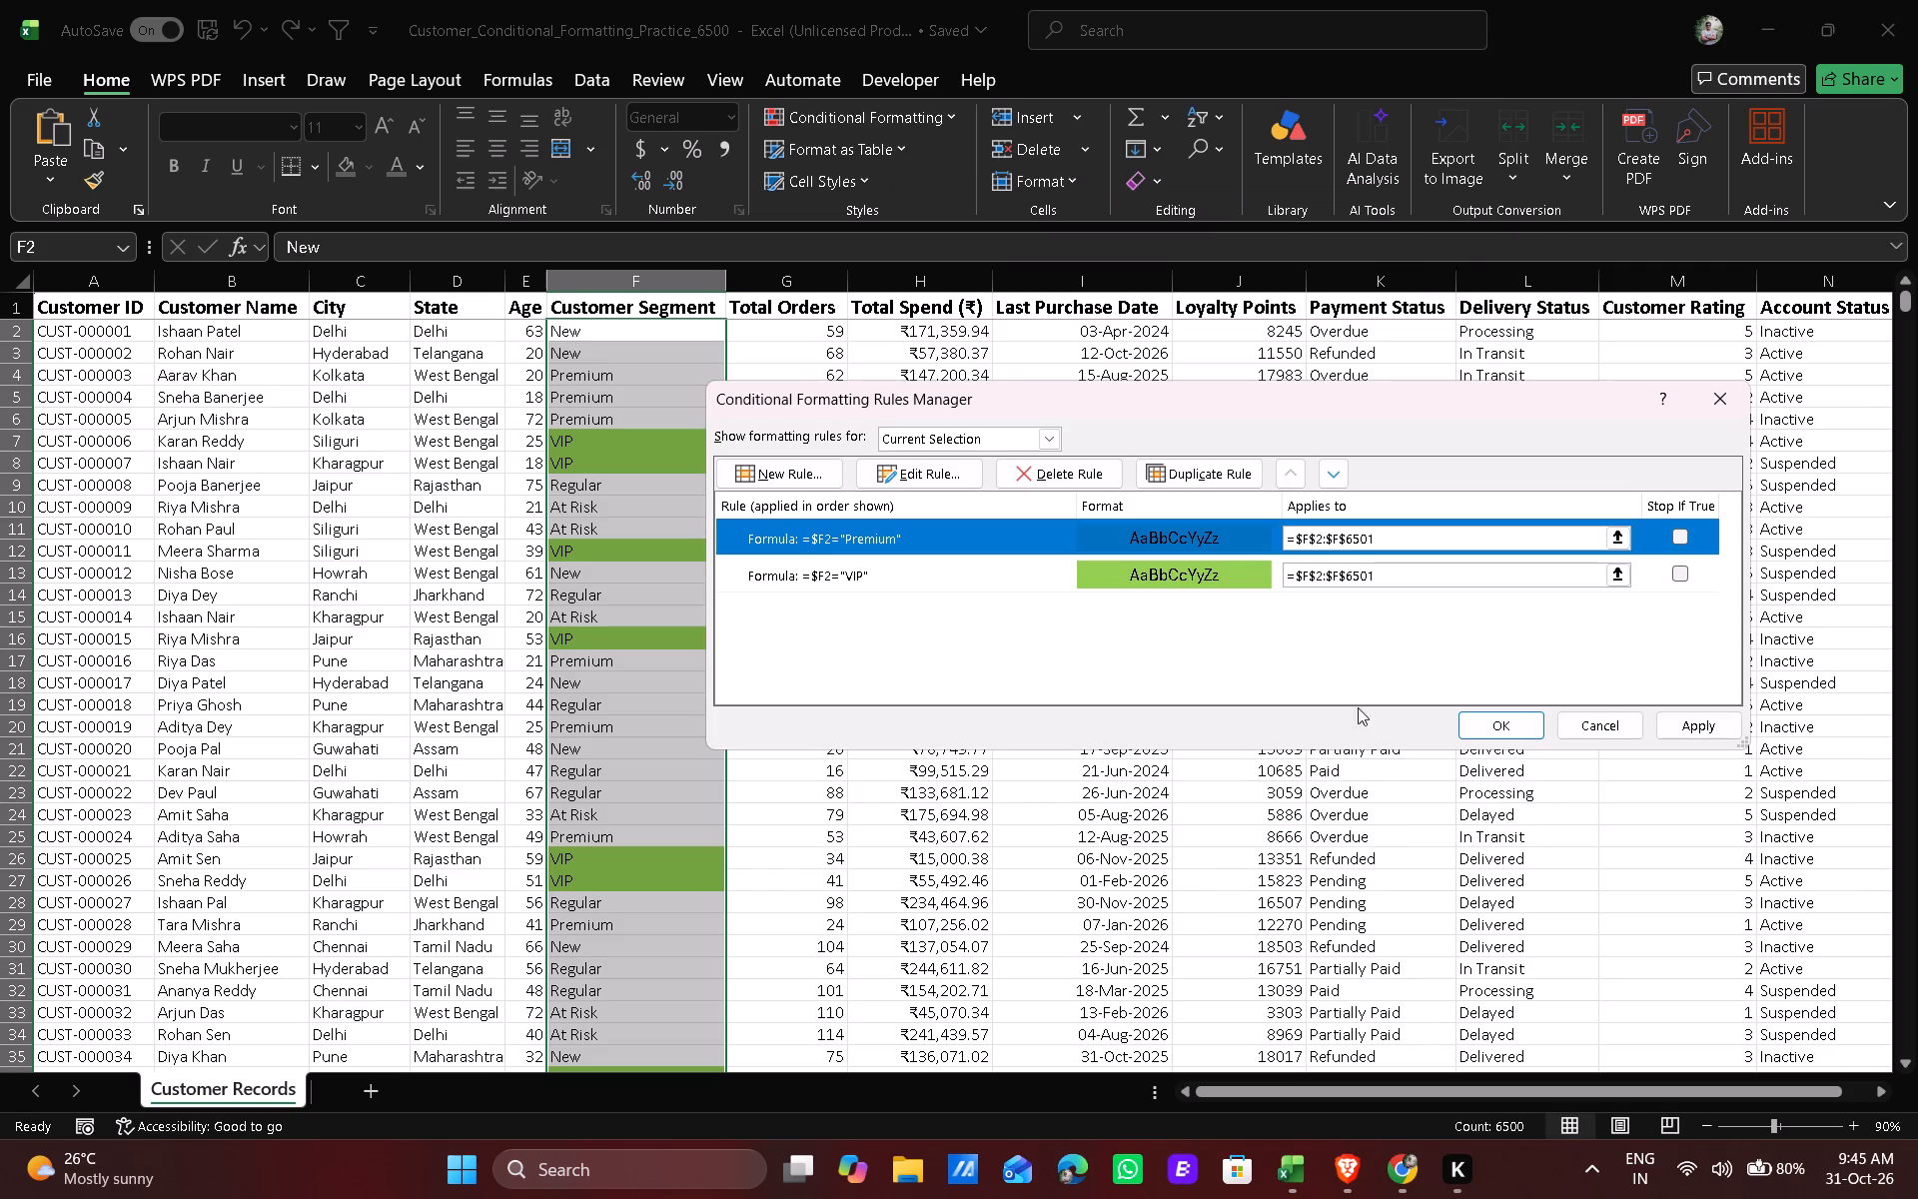
left_click(1518, 734)
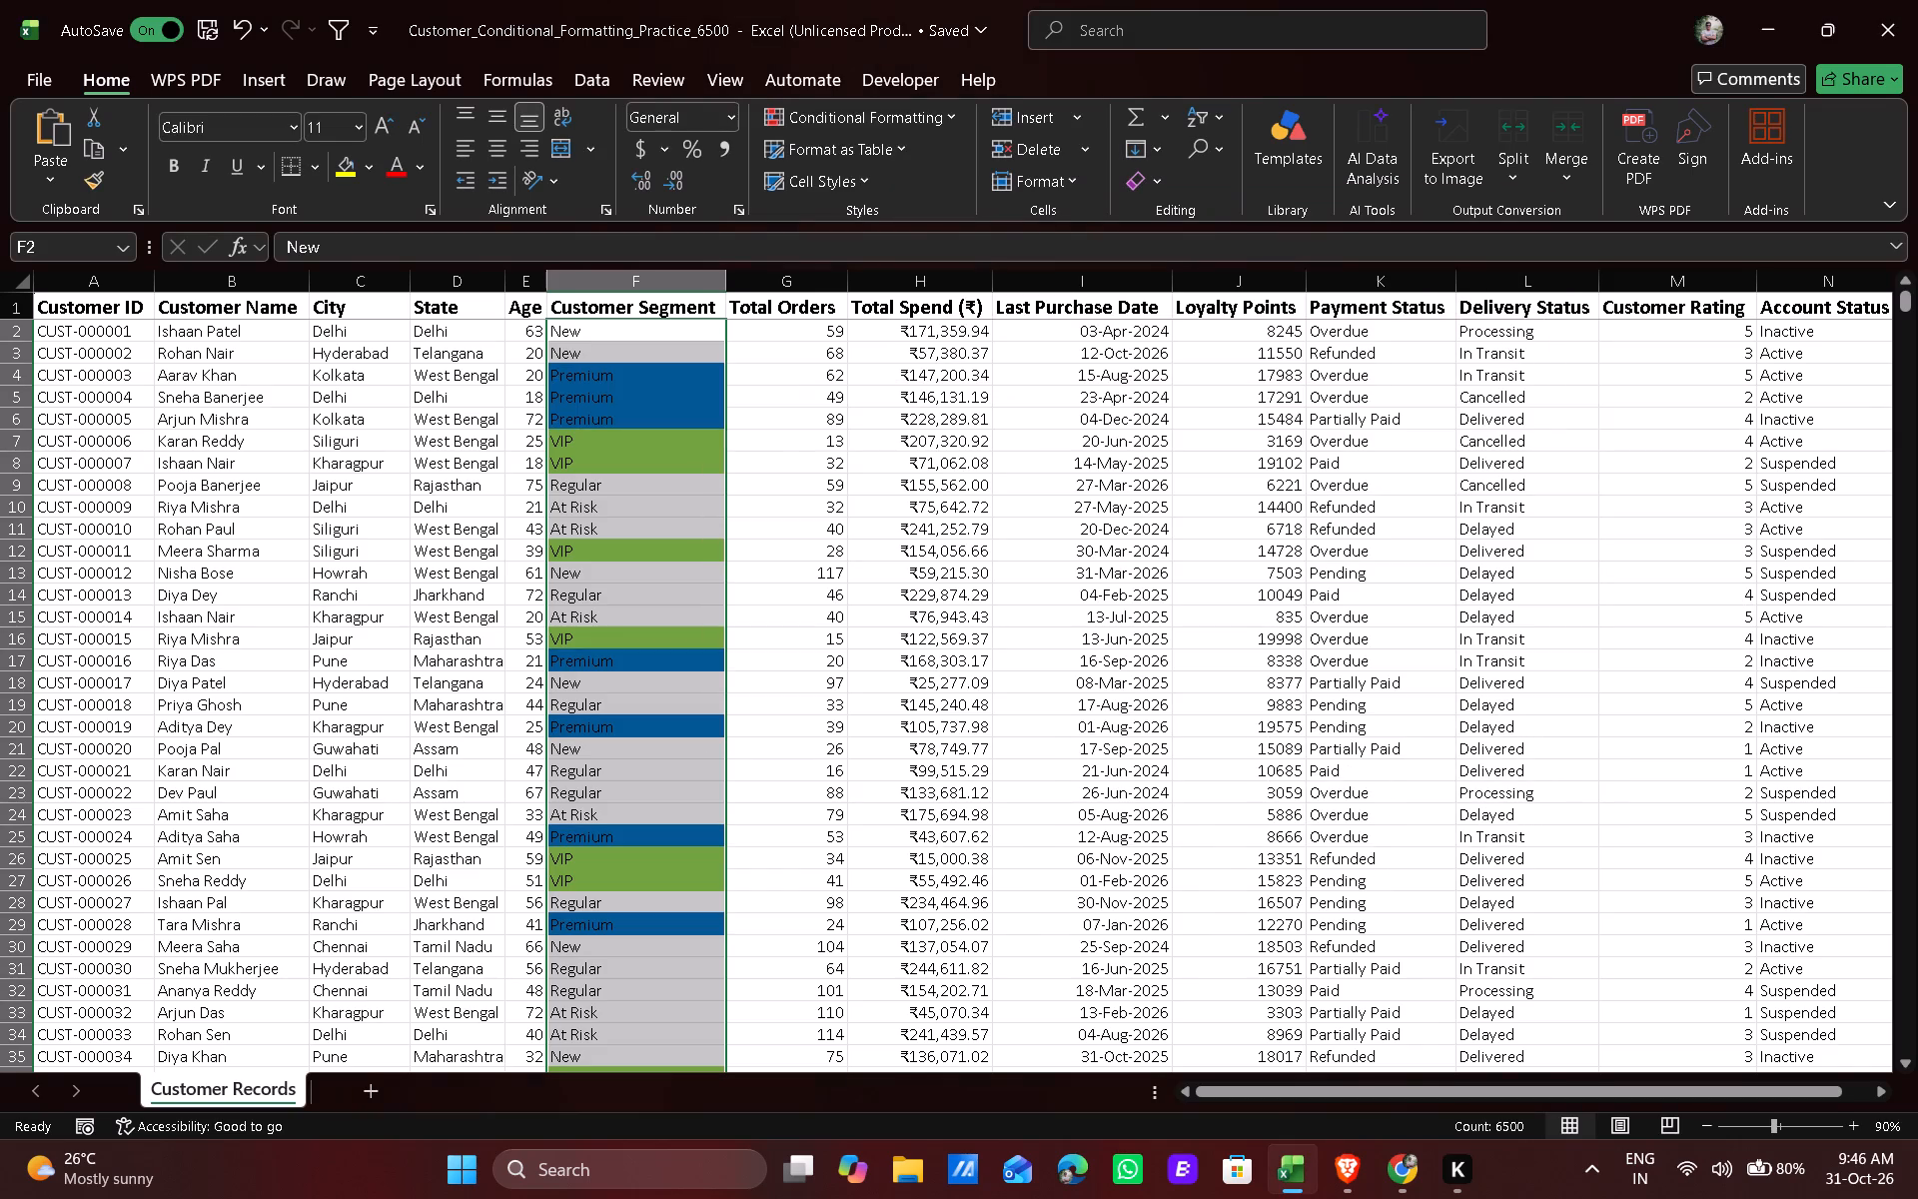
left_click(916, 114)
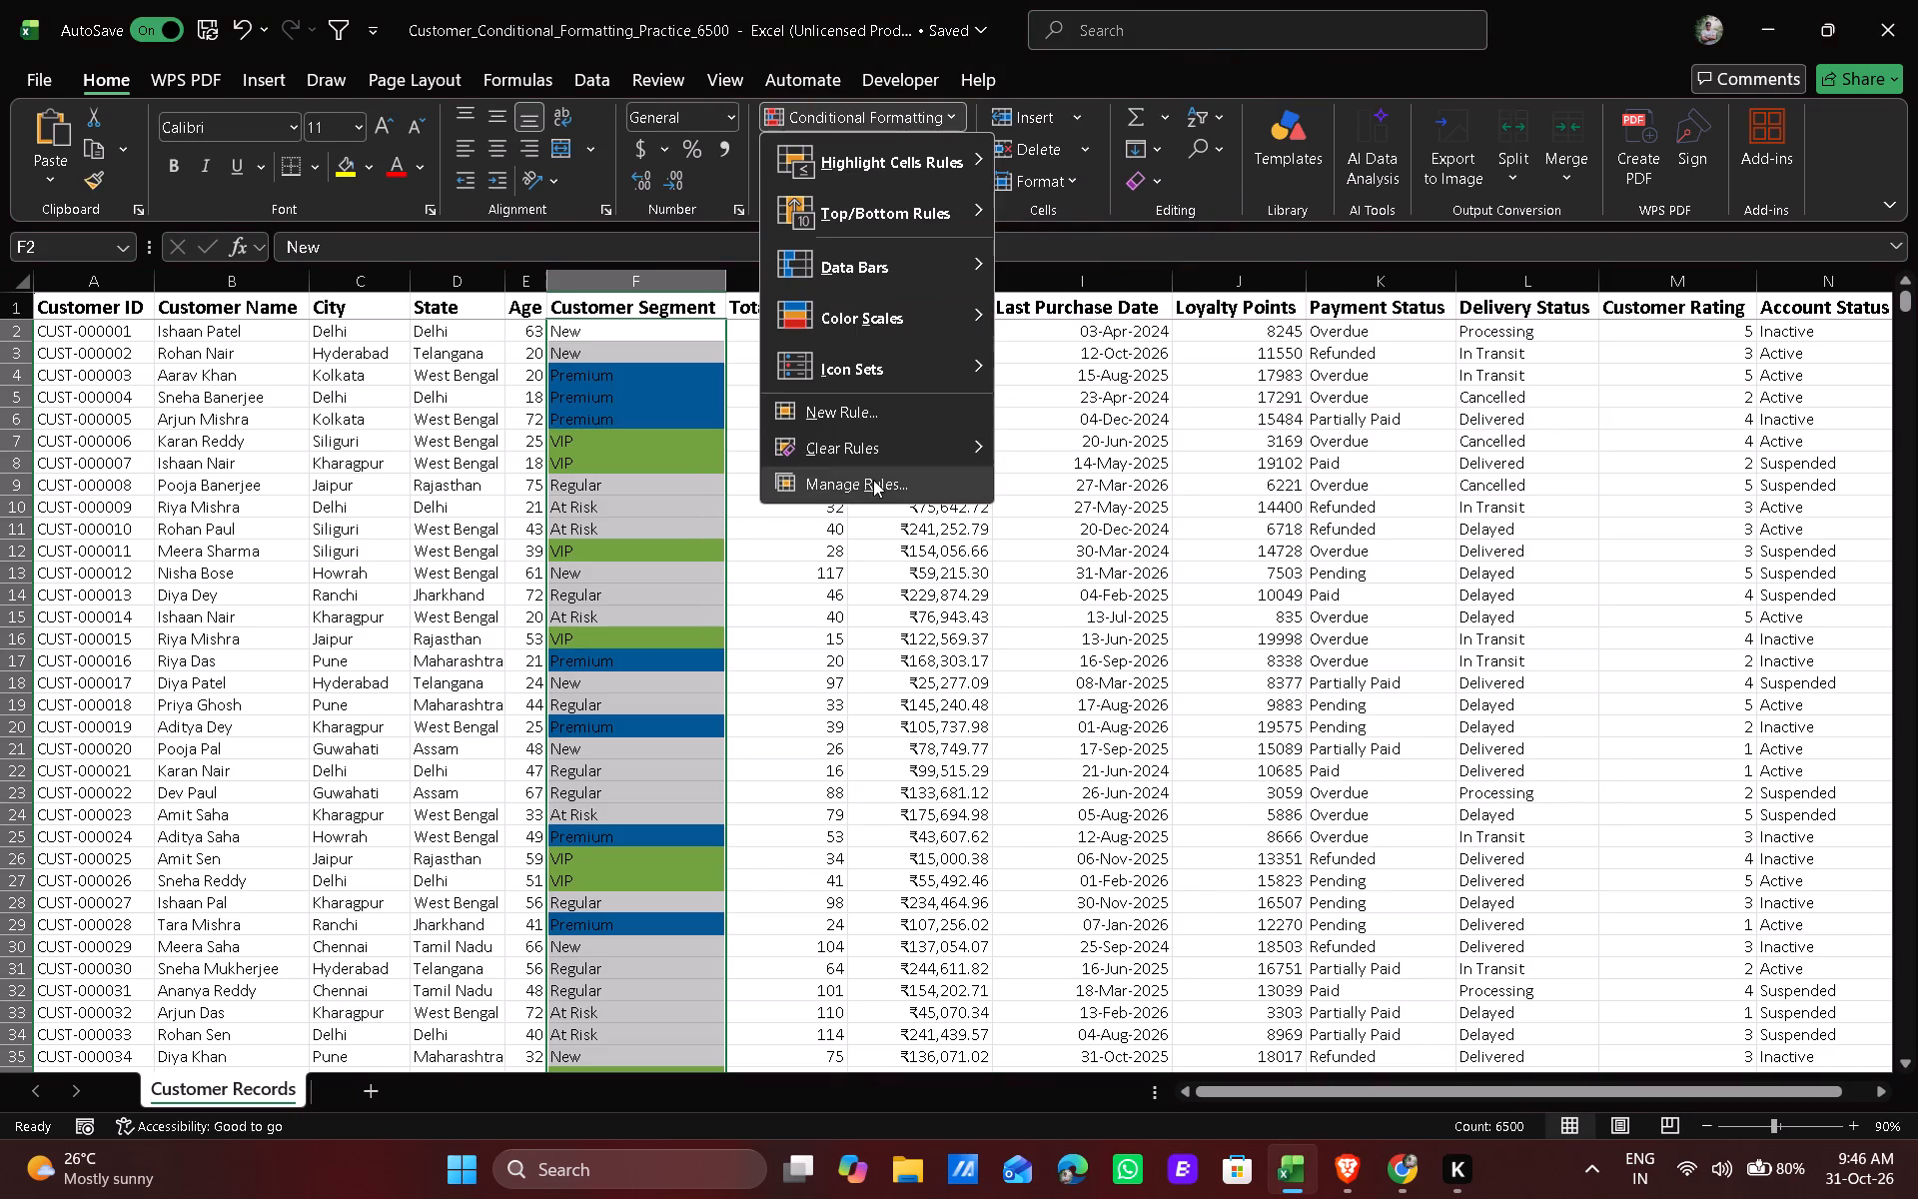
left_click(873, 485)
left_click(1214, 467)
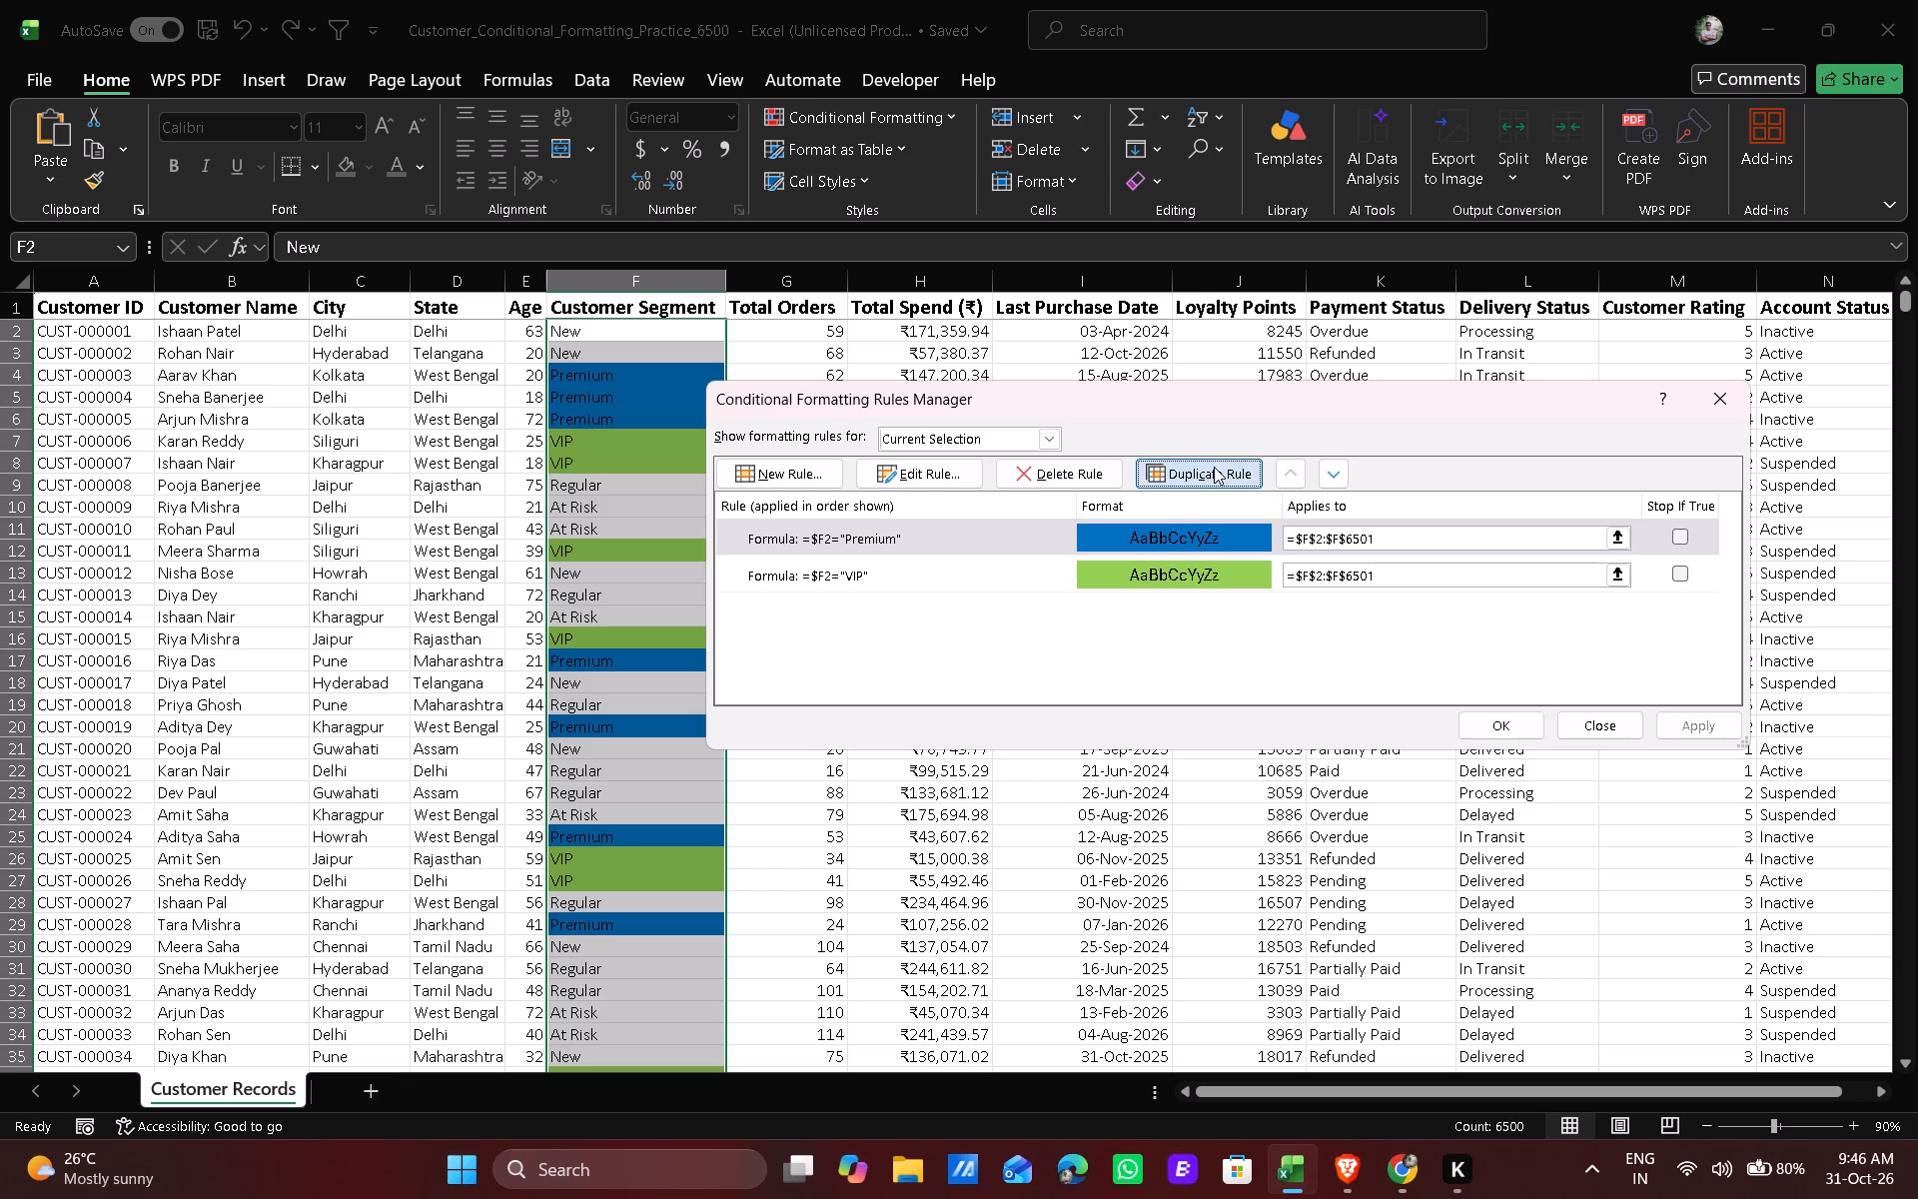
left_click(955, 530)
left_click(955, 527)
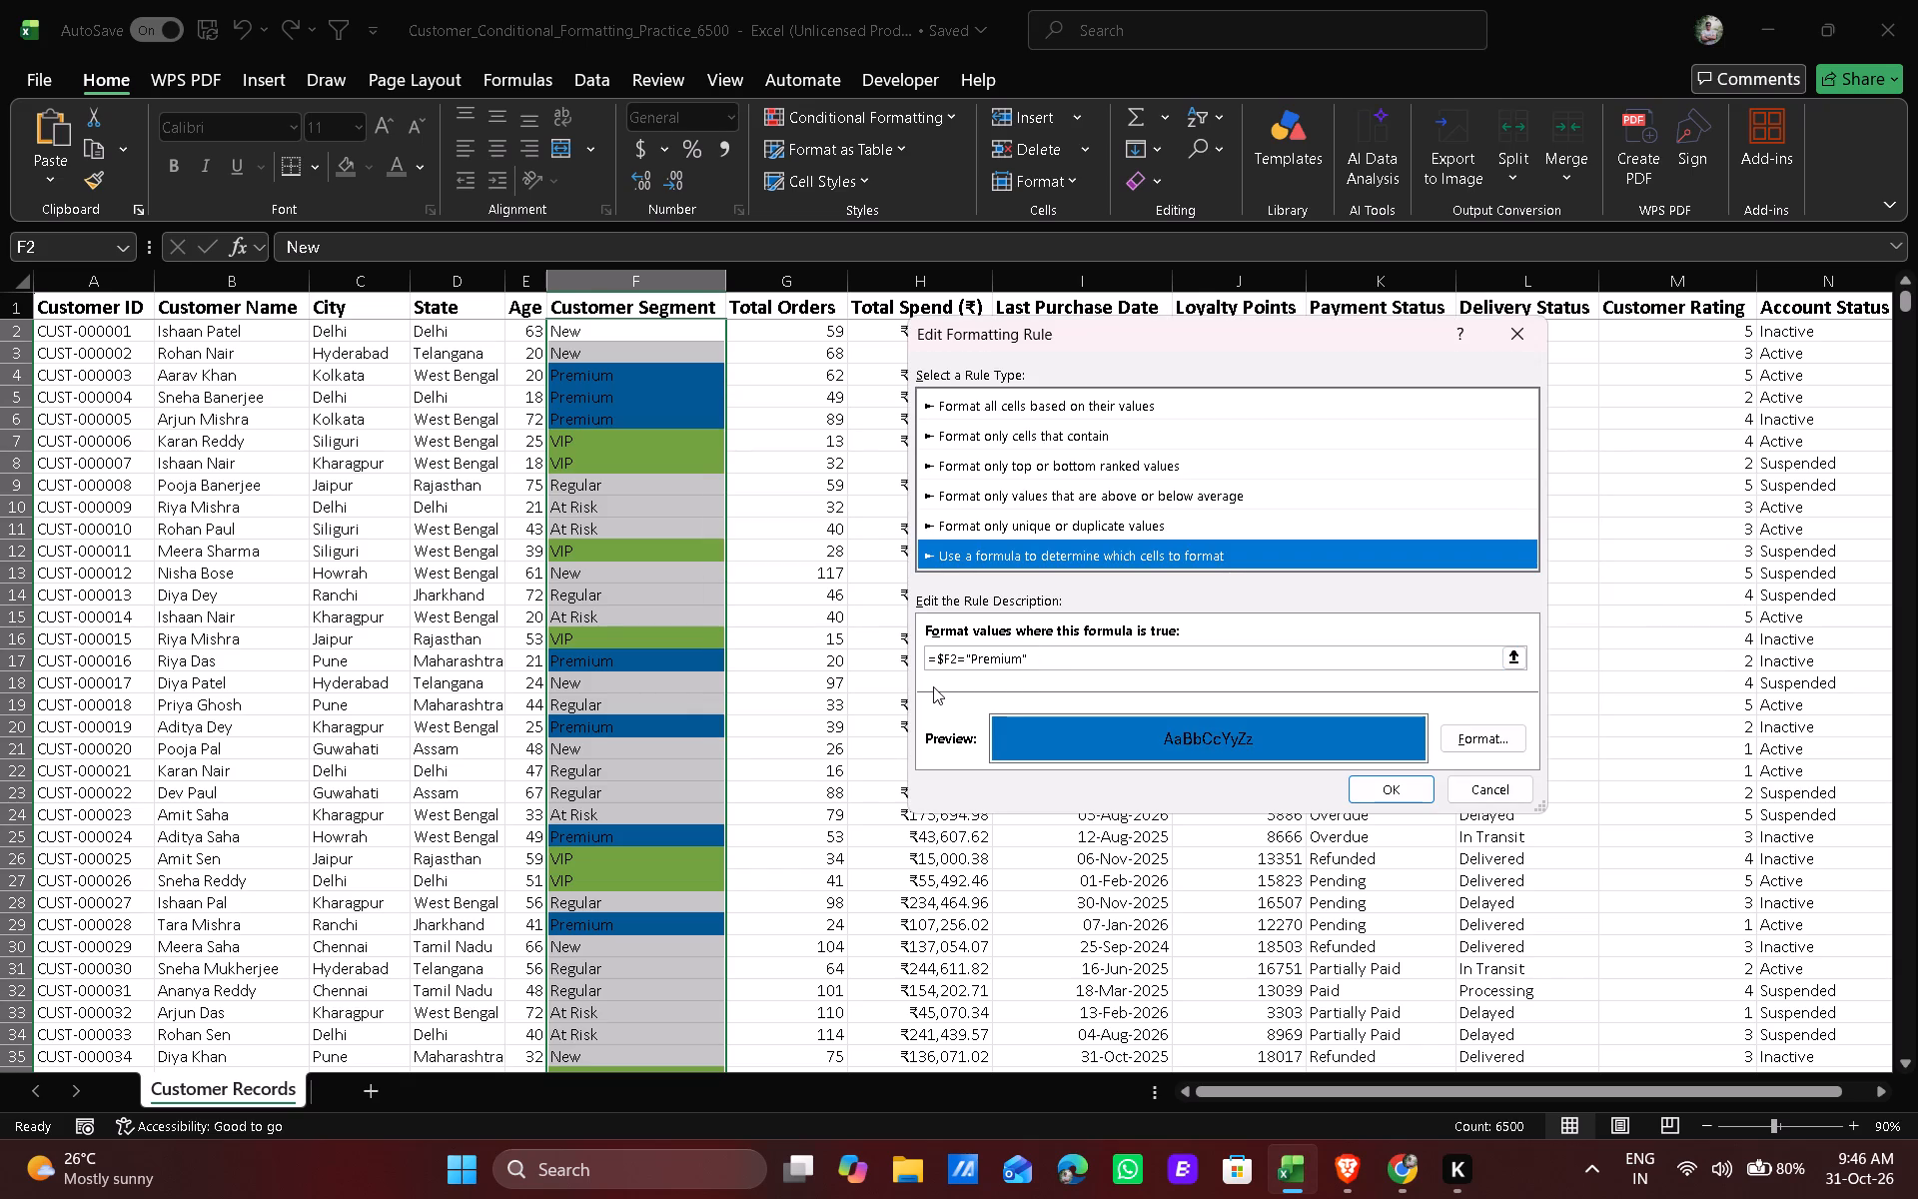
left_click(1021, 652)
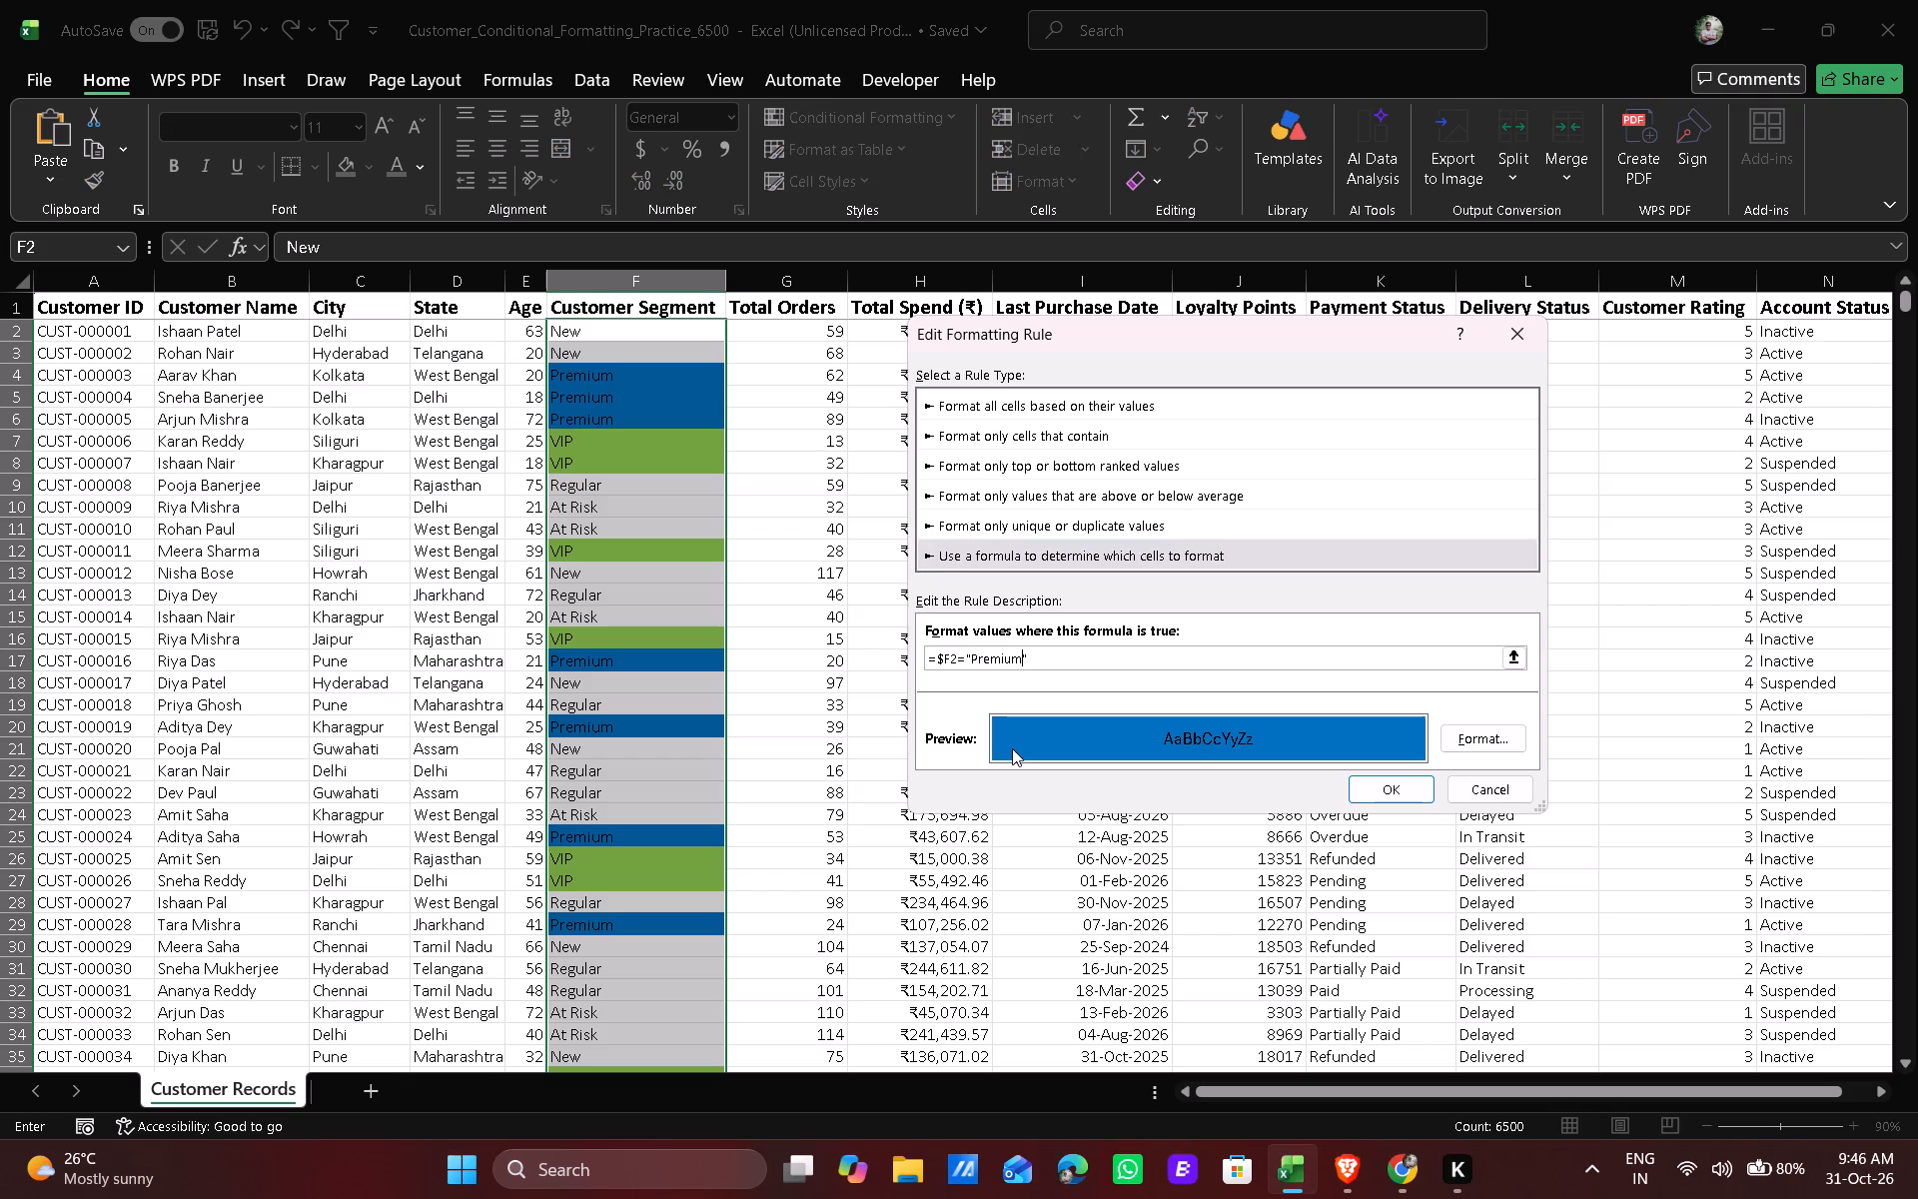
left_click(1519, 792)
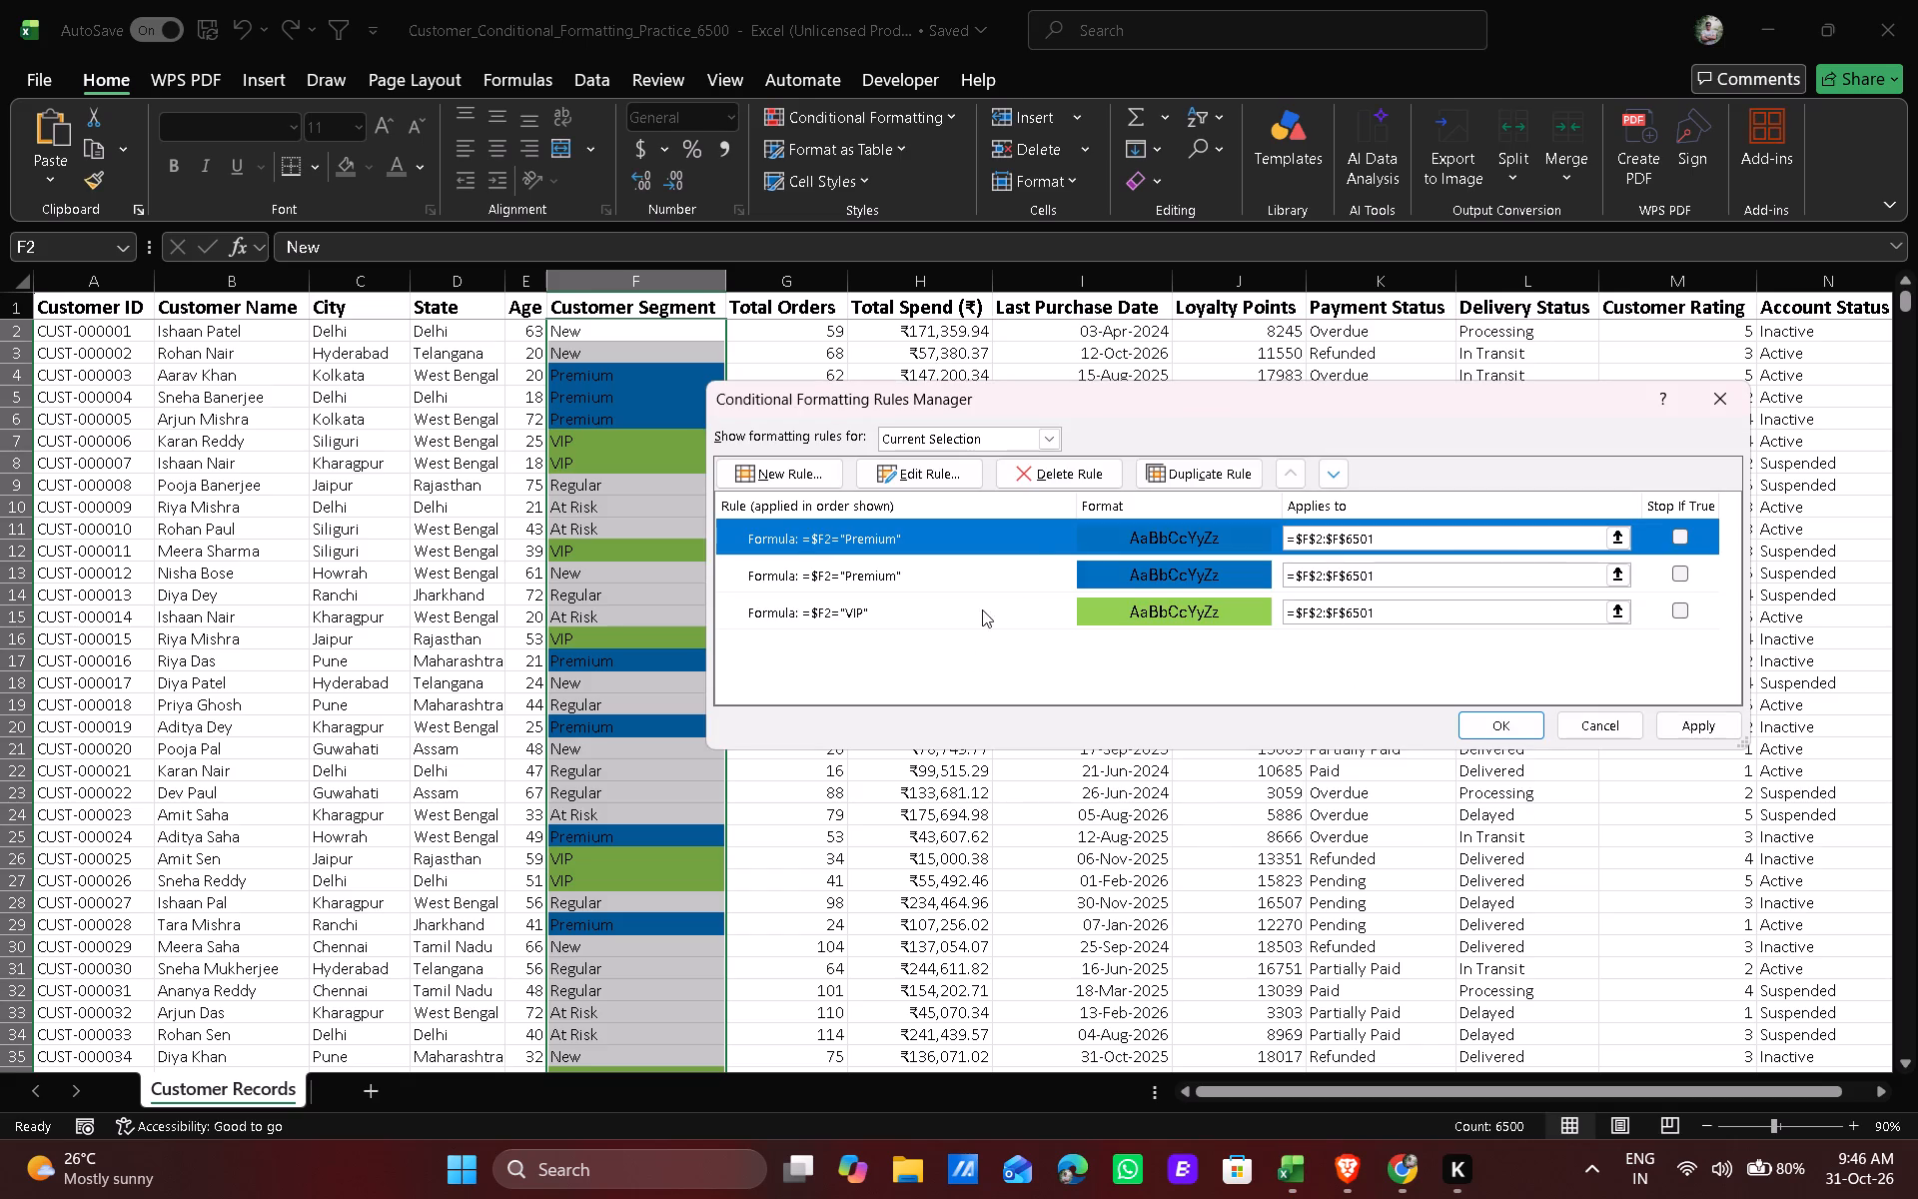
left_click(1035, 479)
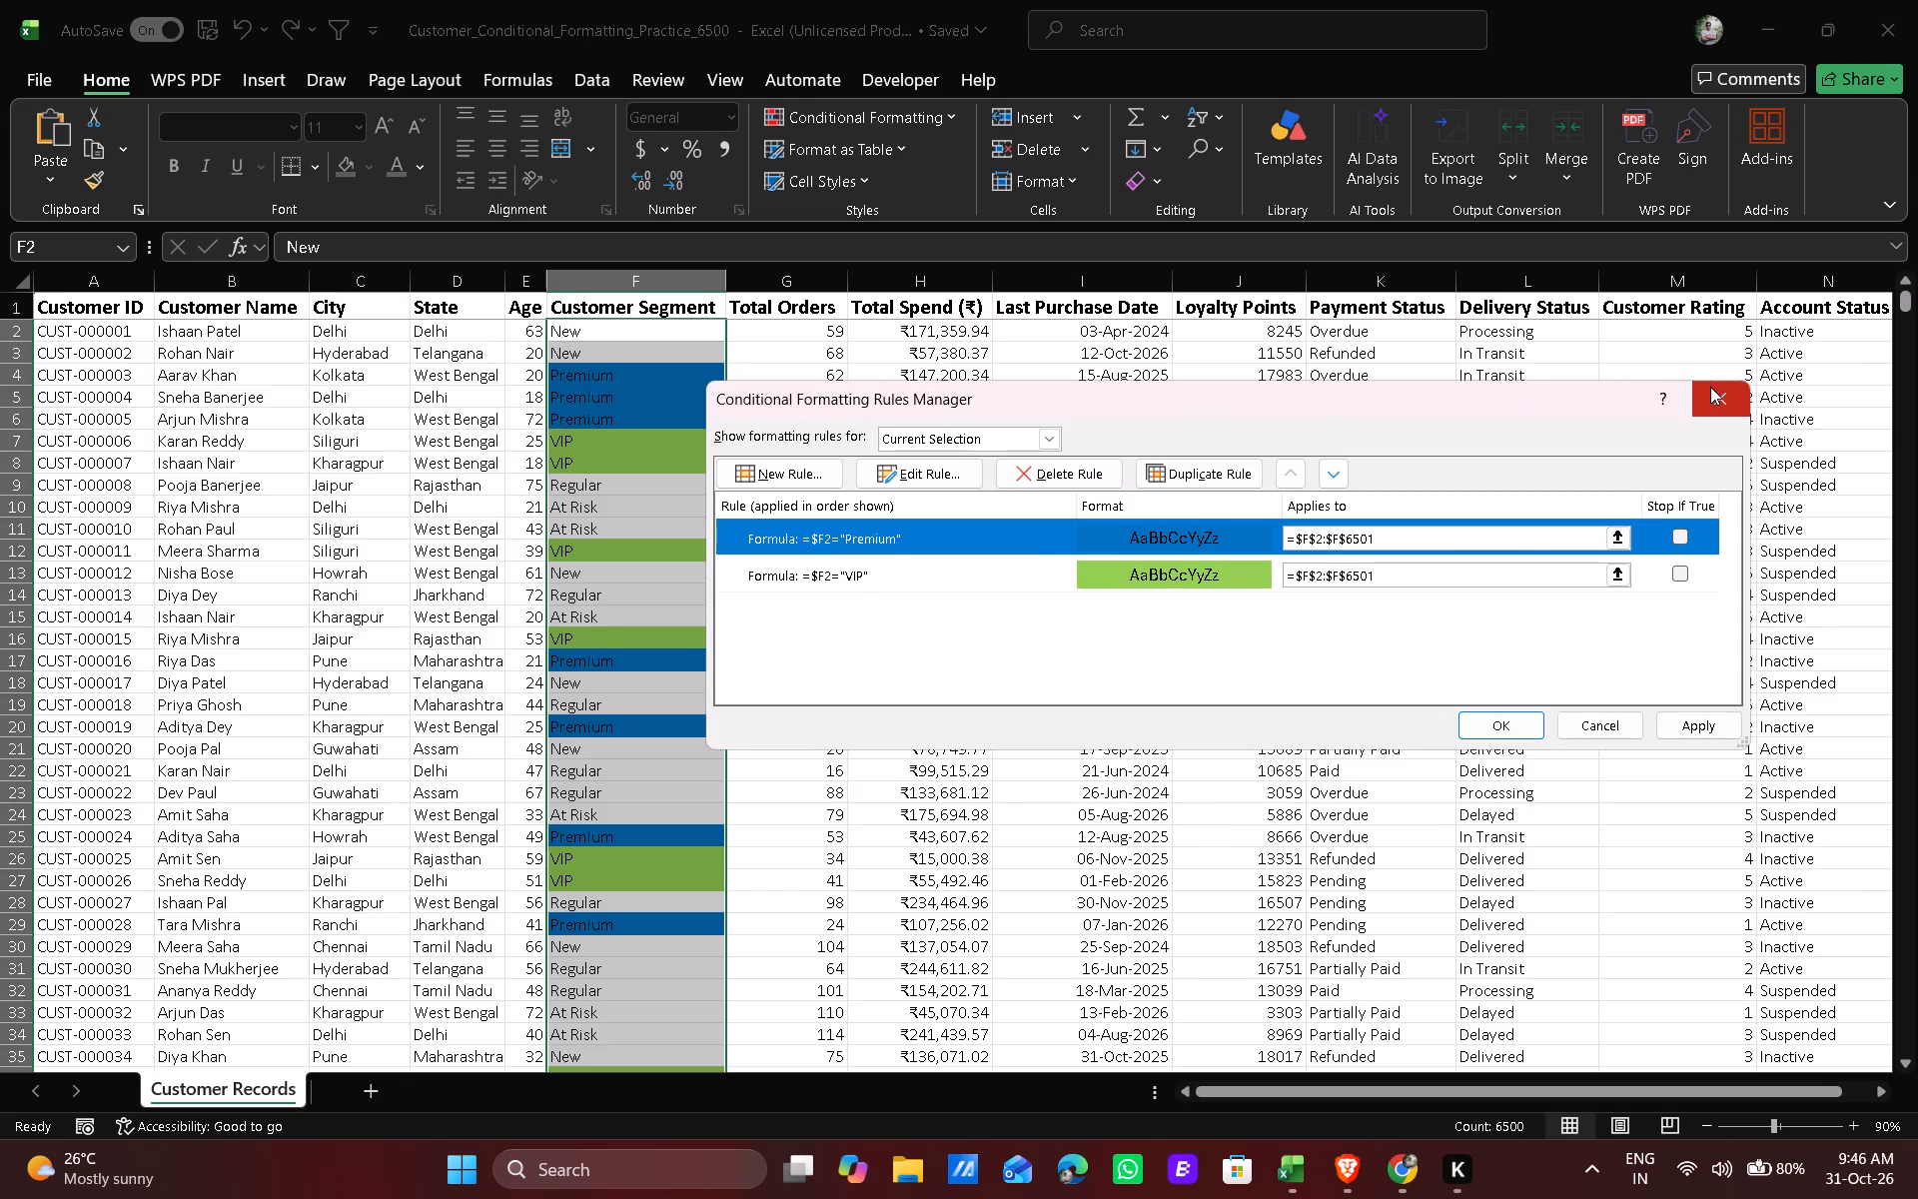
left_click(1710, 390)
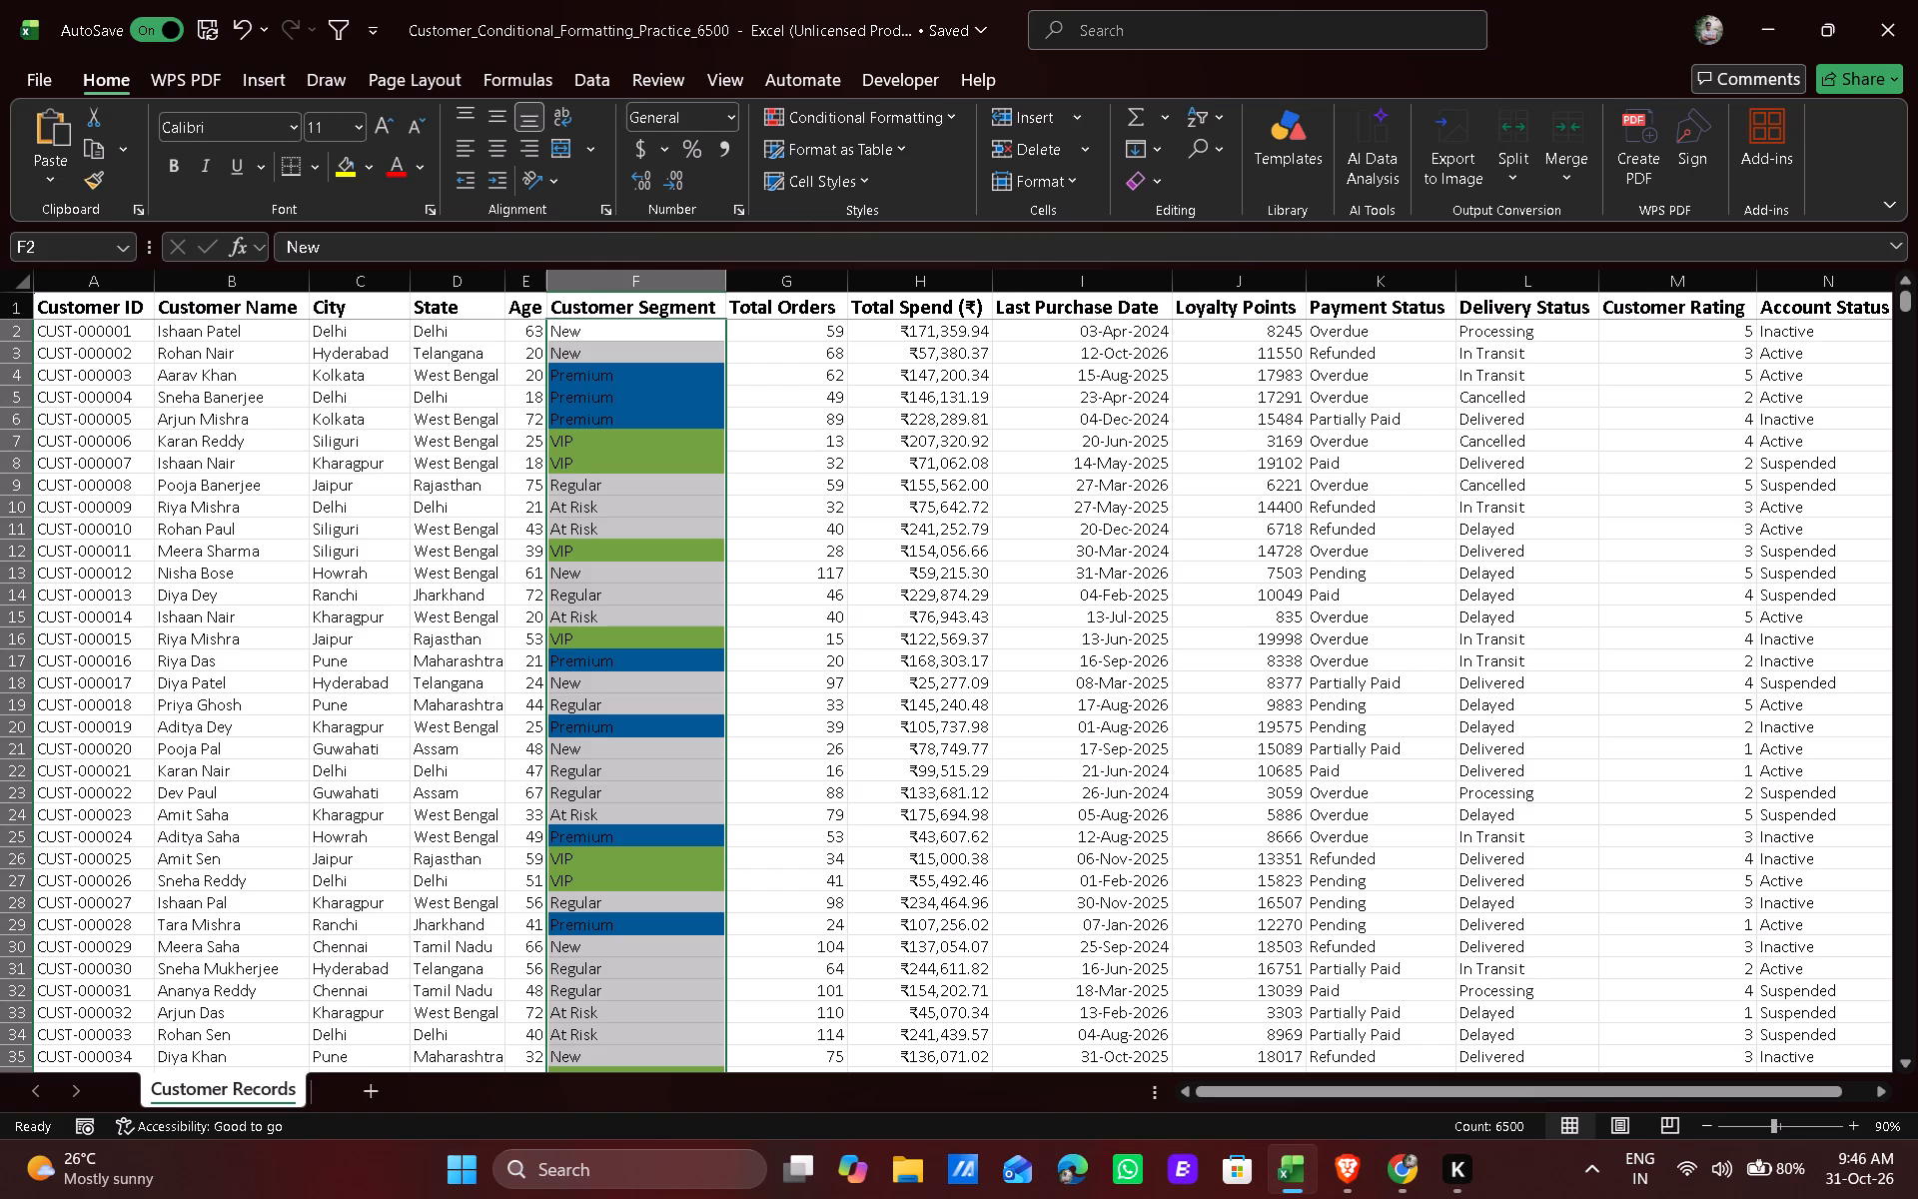
Select all Account Status values, N2 to N6501.
scroll(1803, 532, "up", 1)
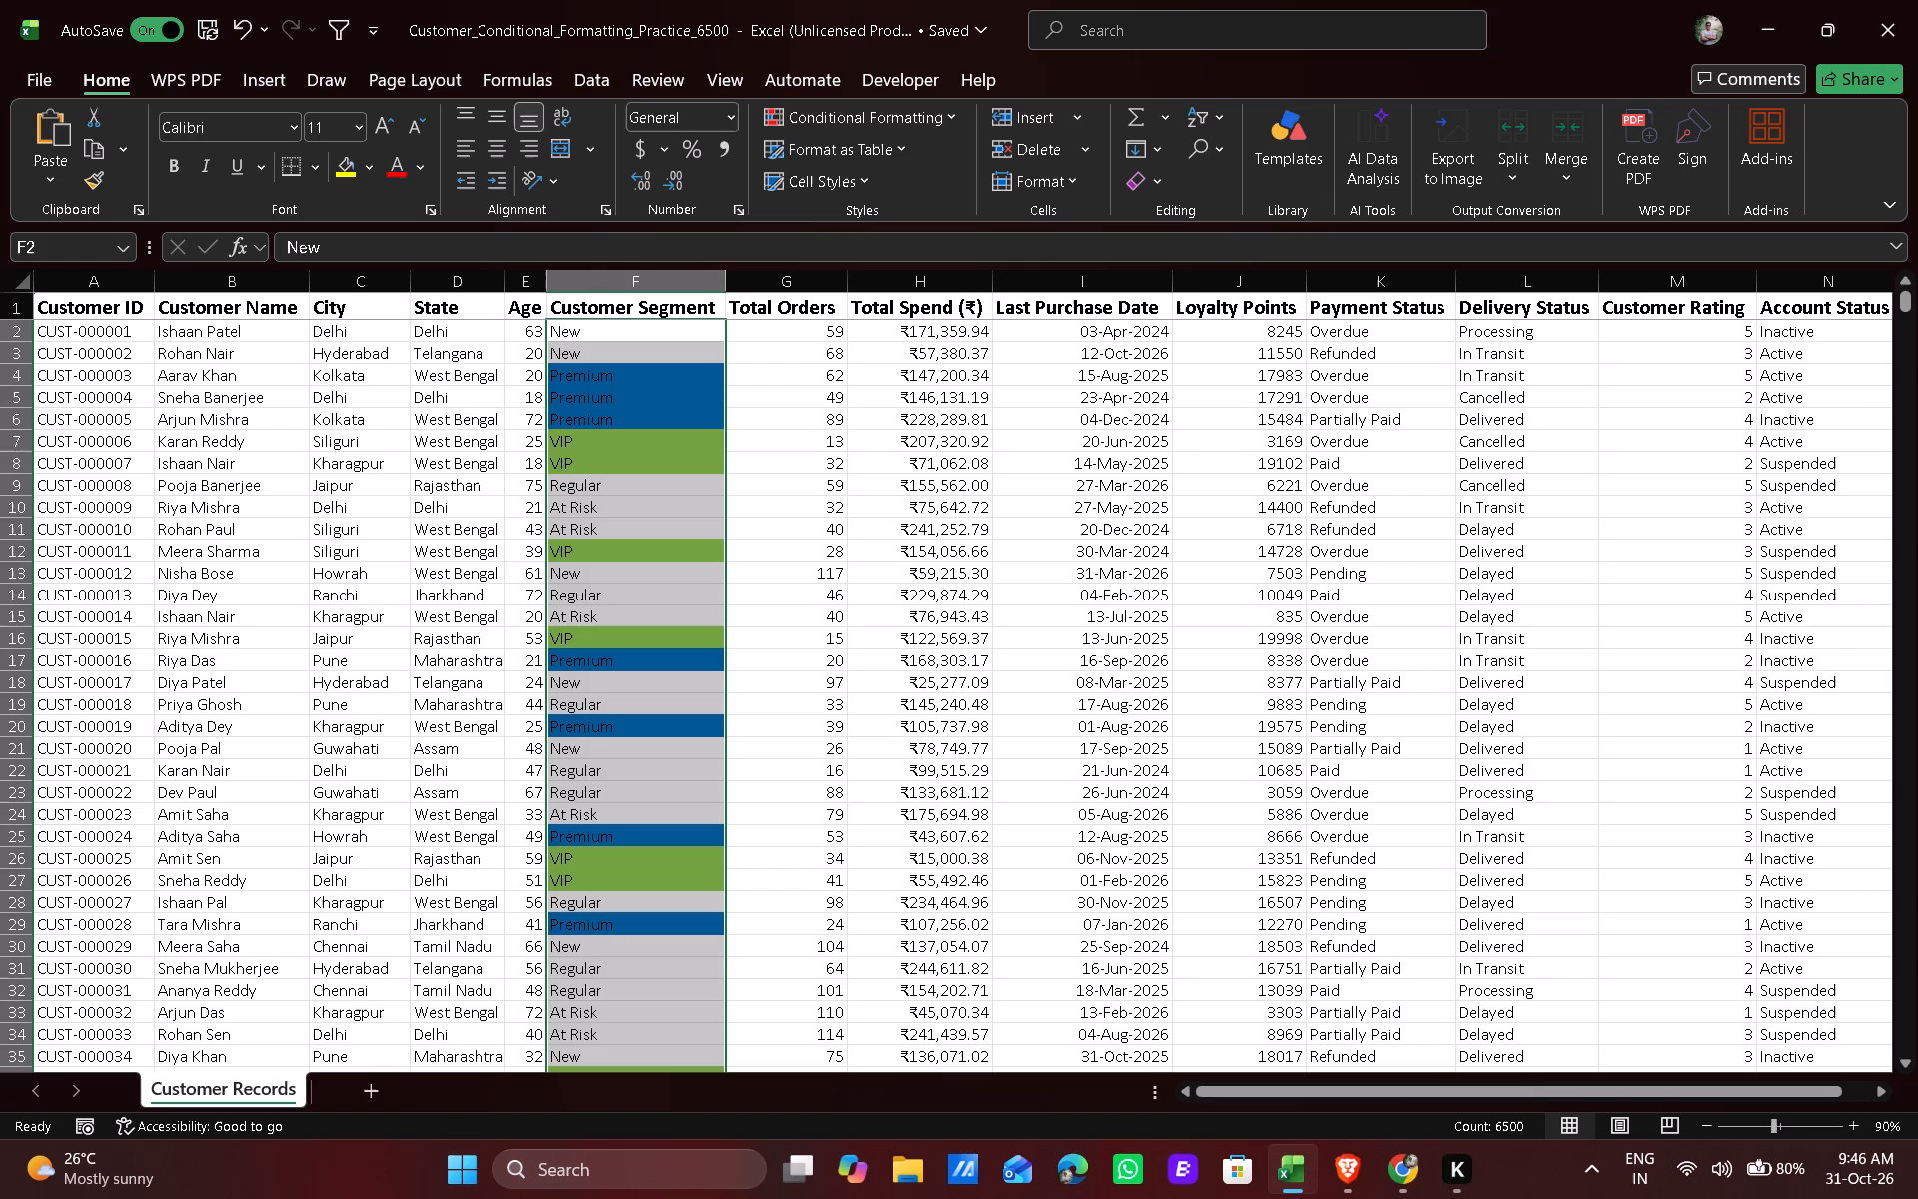
left_click_drag(1755, 1091, 1910, 1096)
left_click(1729, 349)
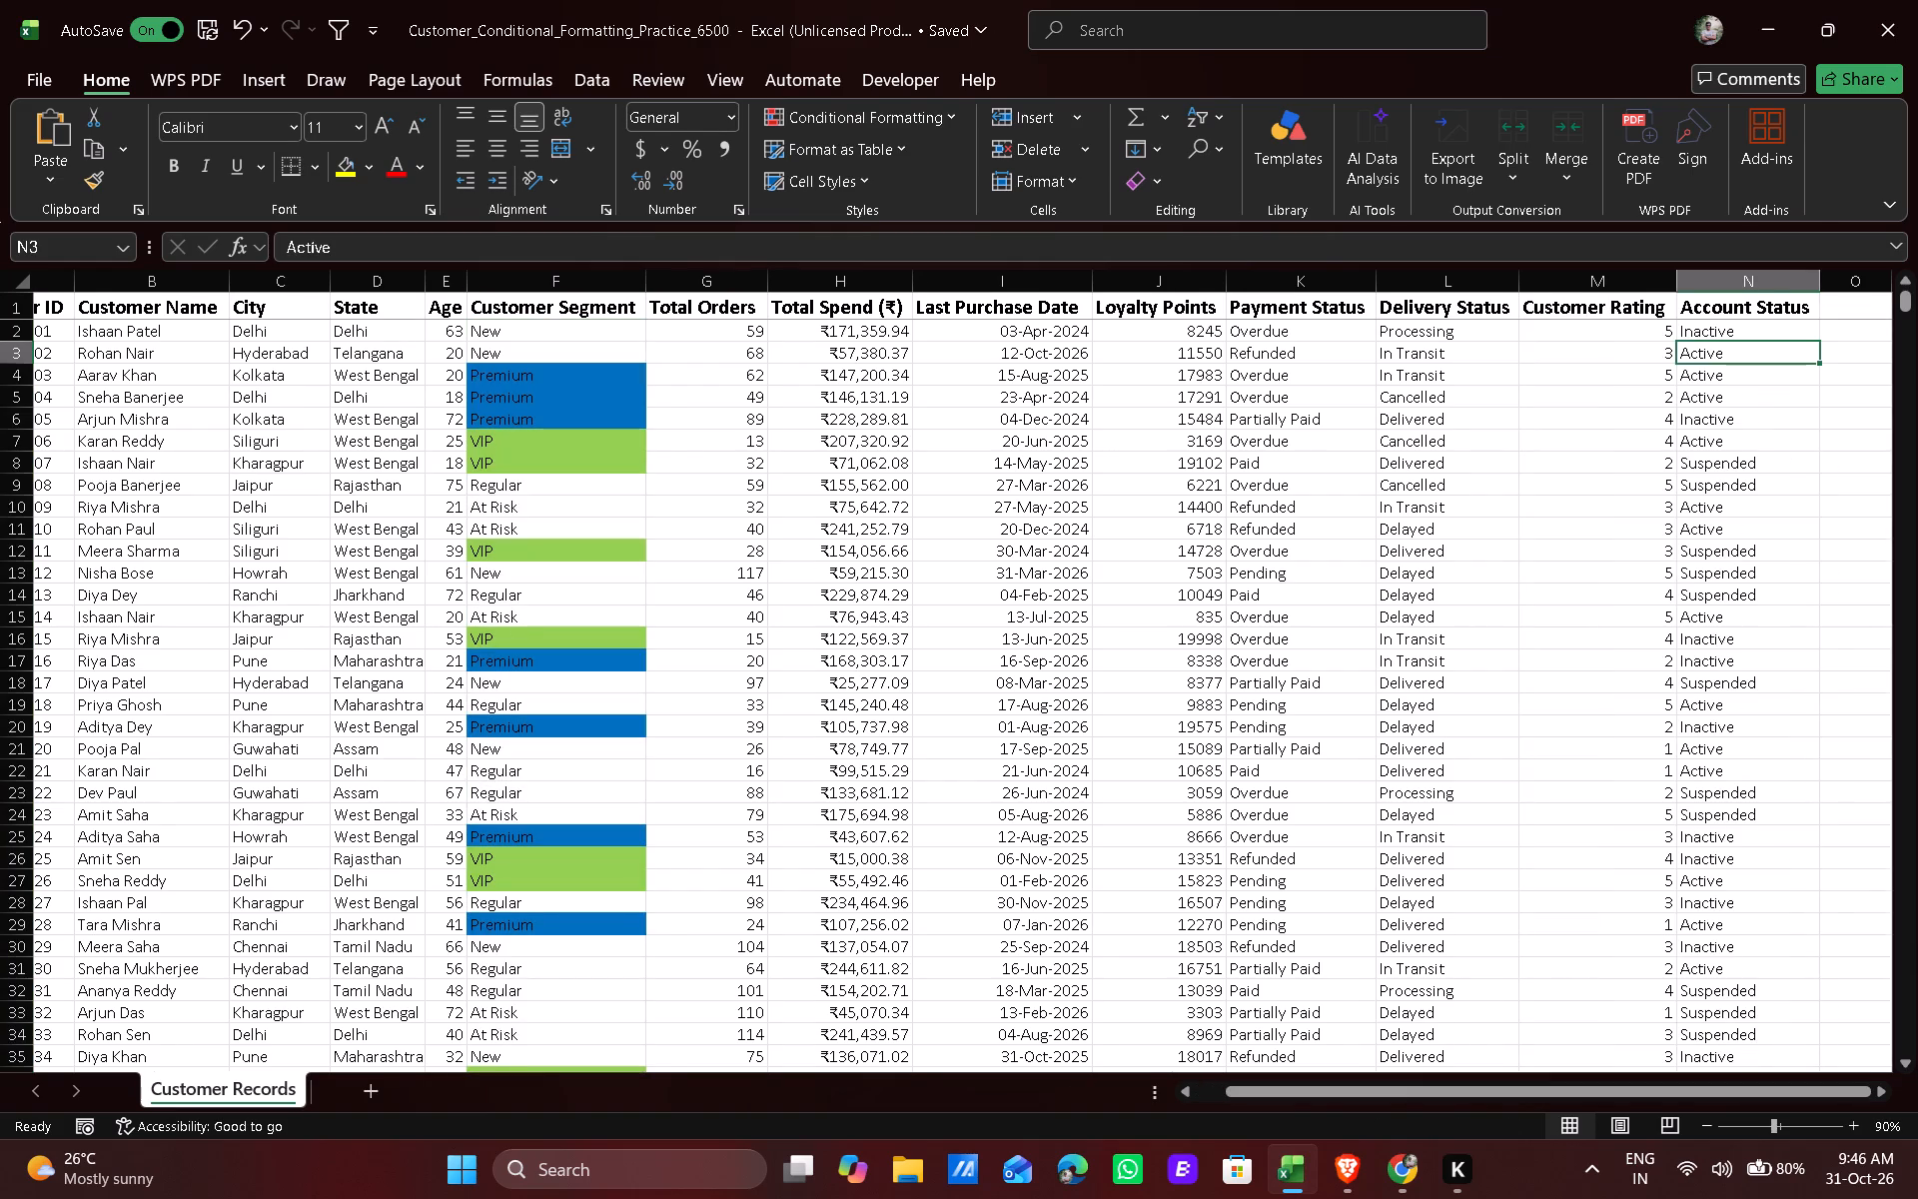
left_click(1758, 332)
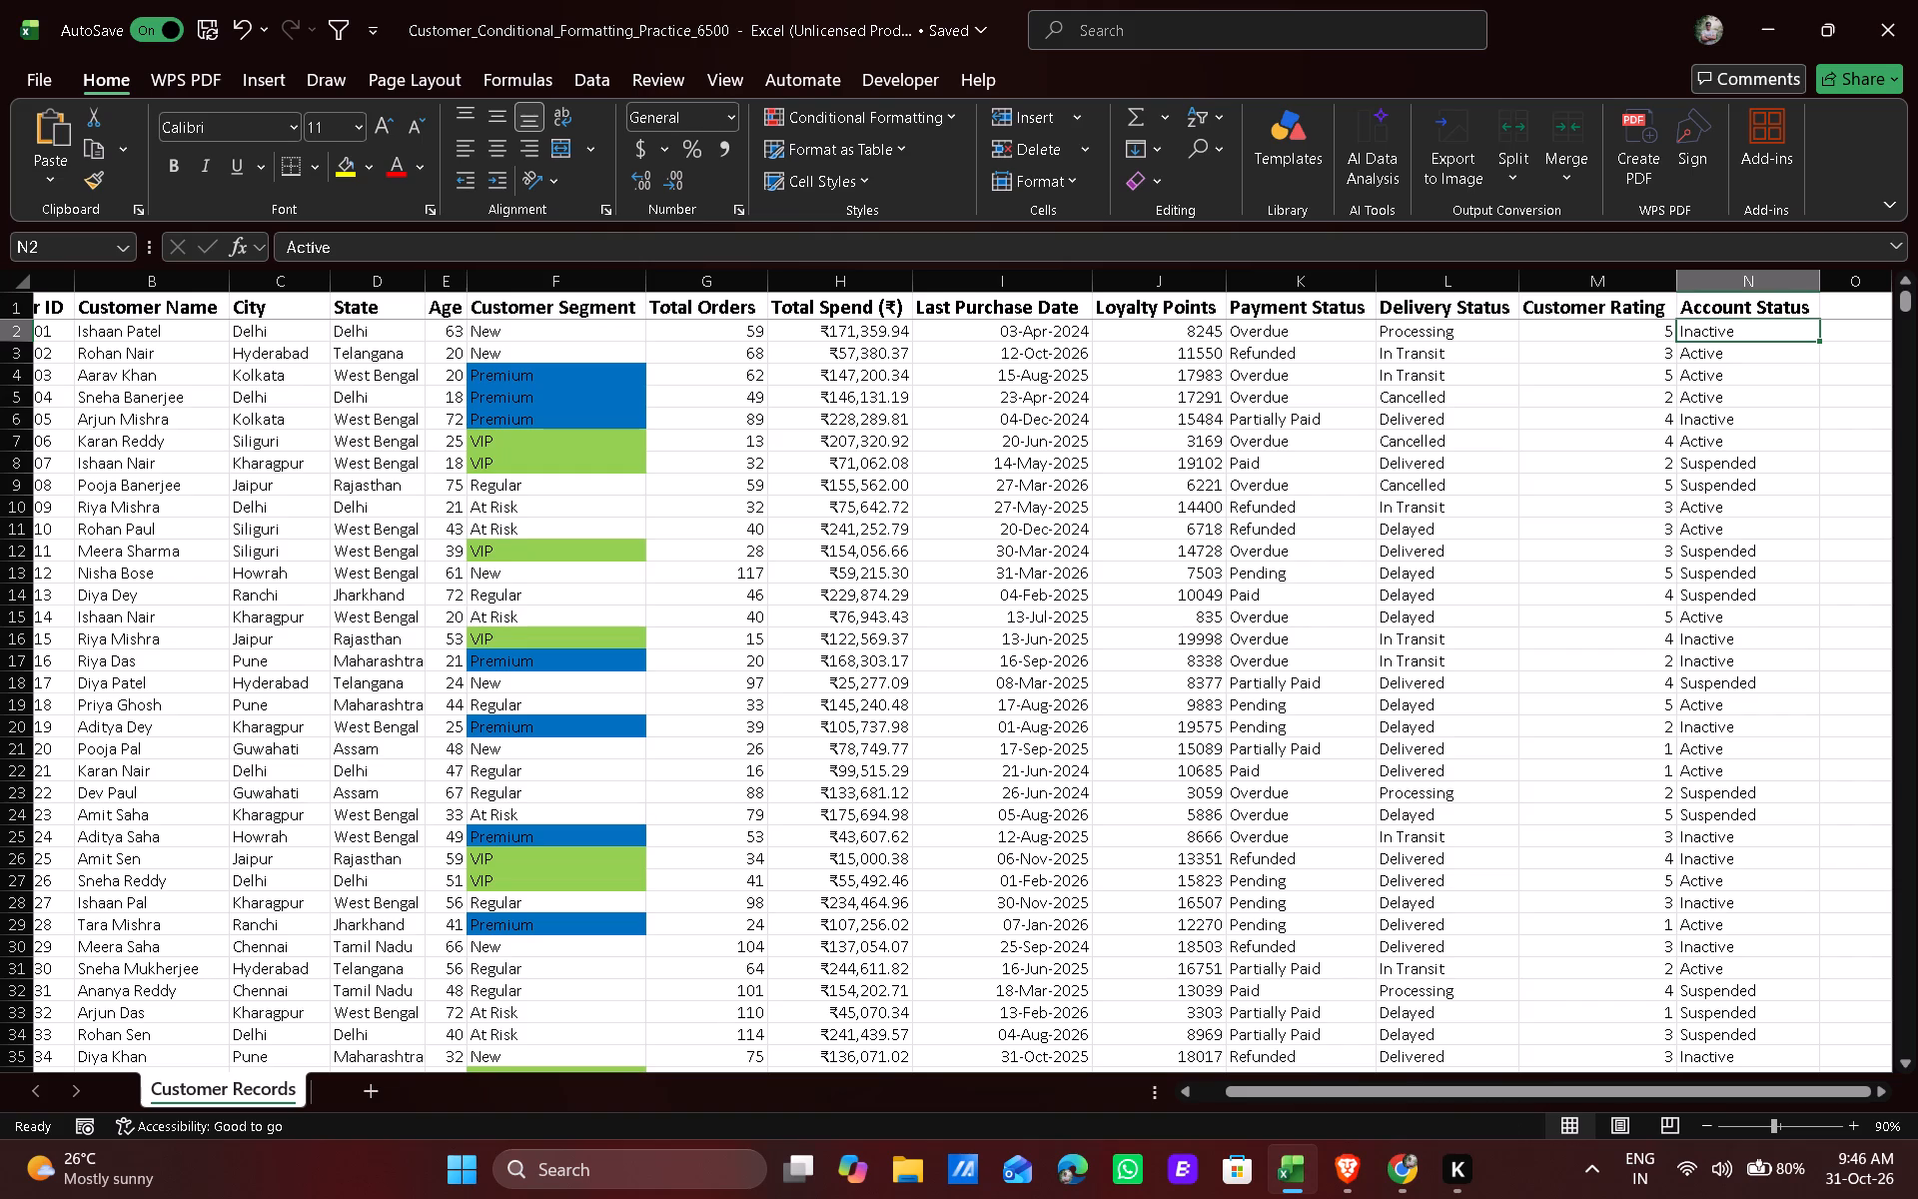
key("ctrl+shift+Down")
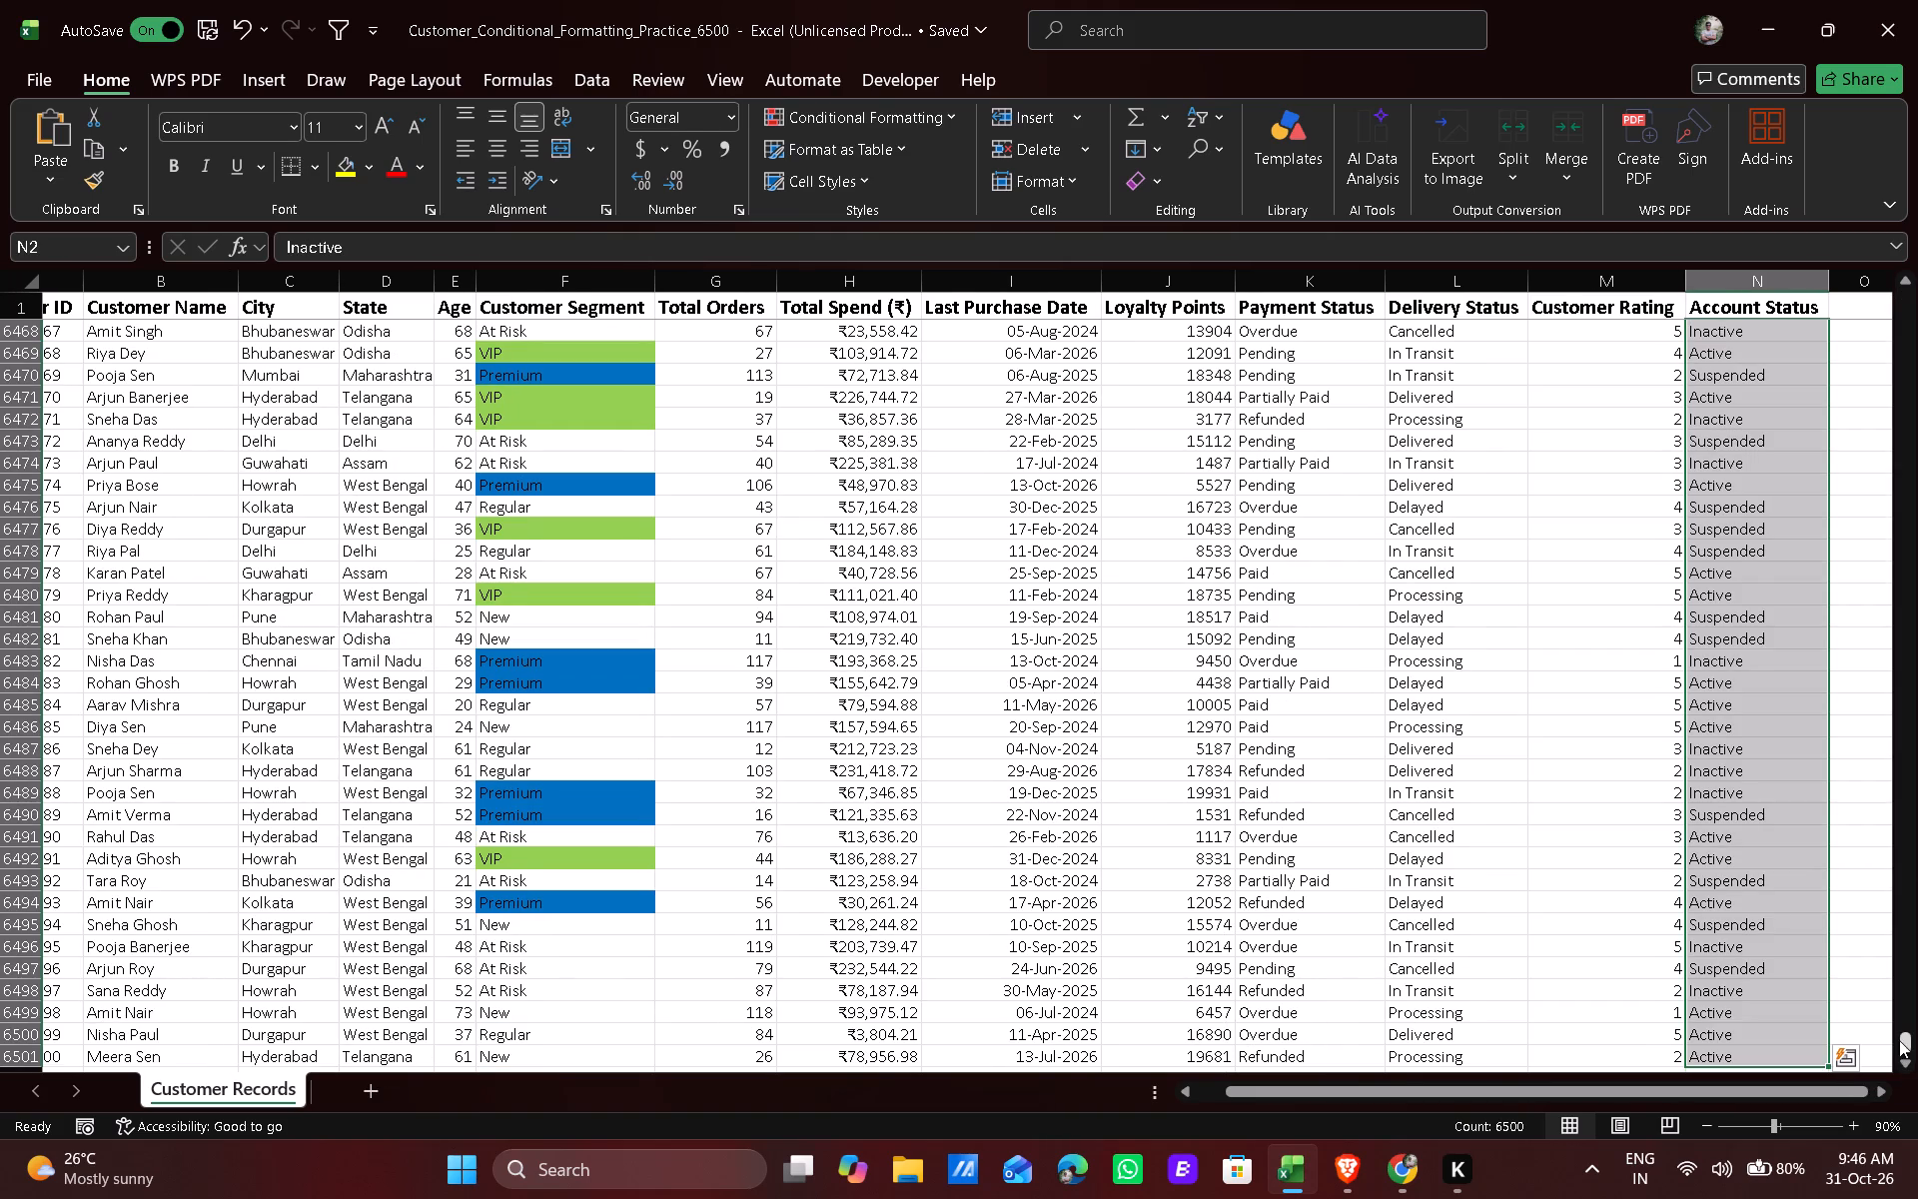
left_click_drag(1902, 1040, 1839, 138)
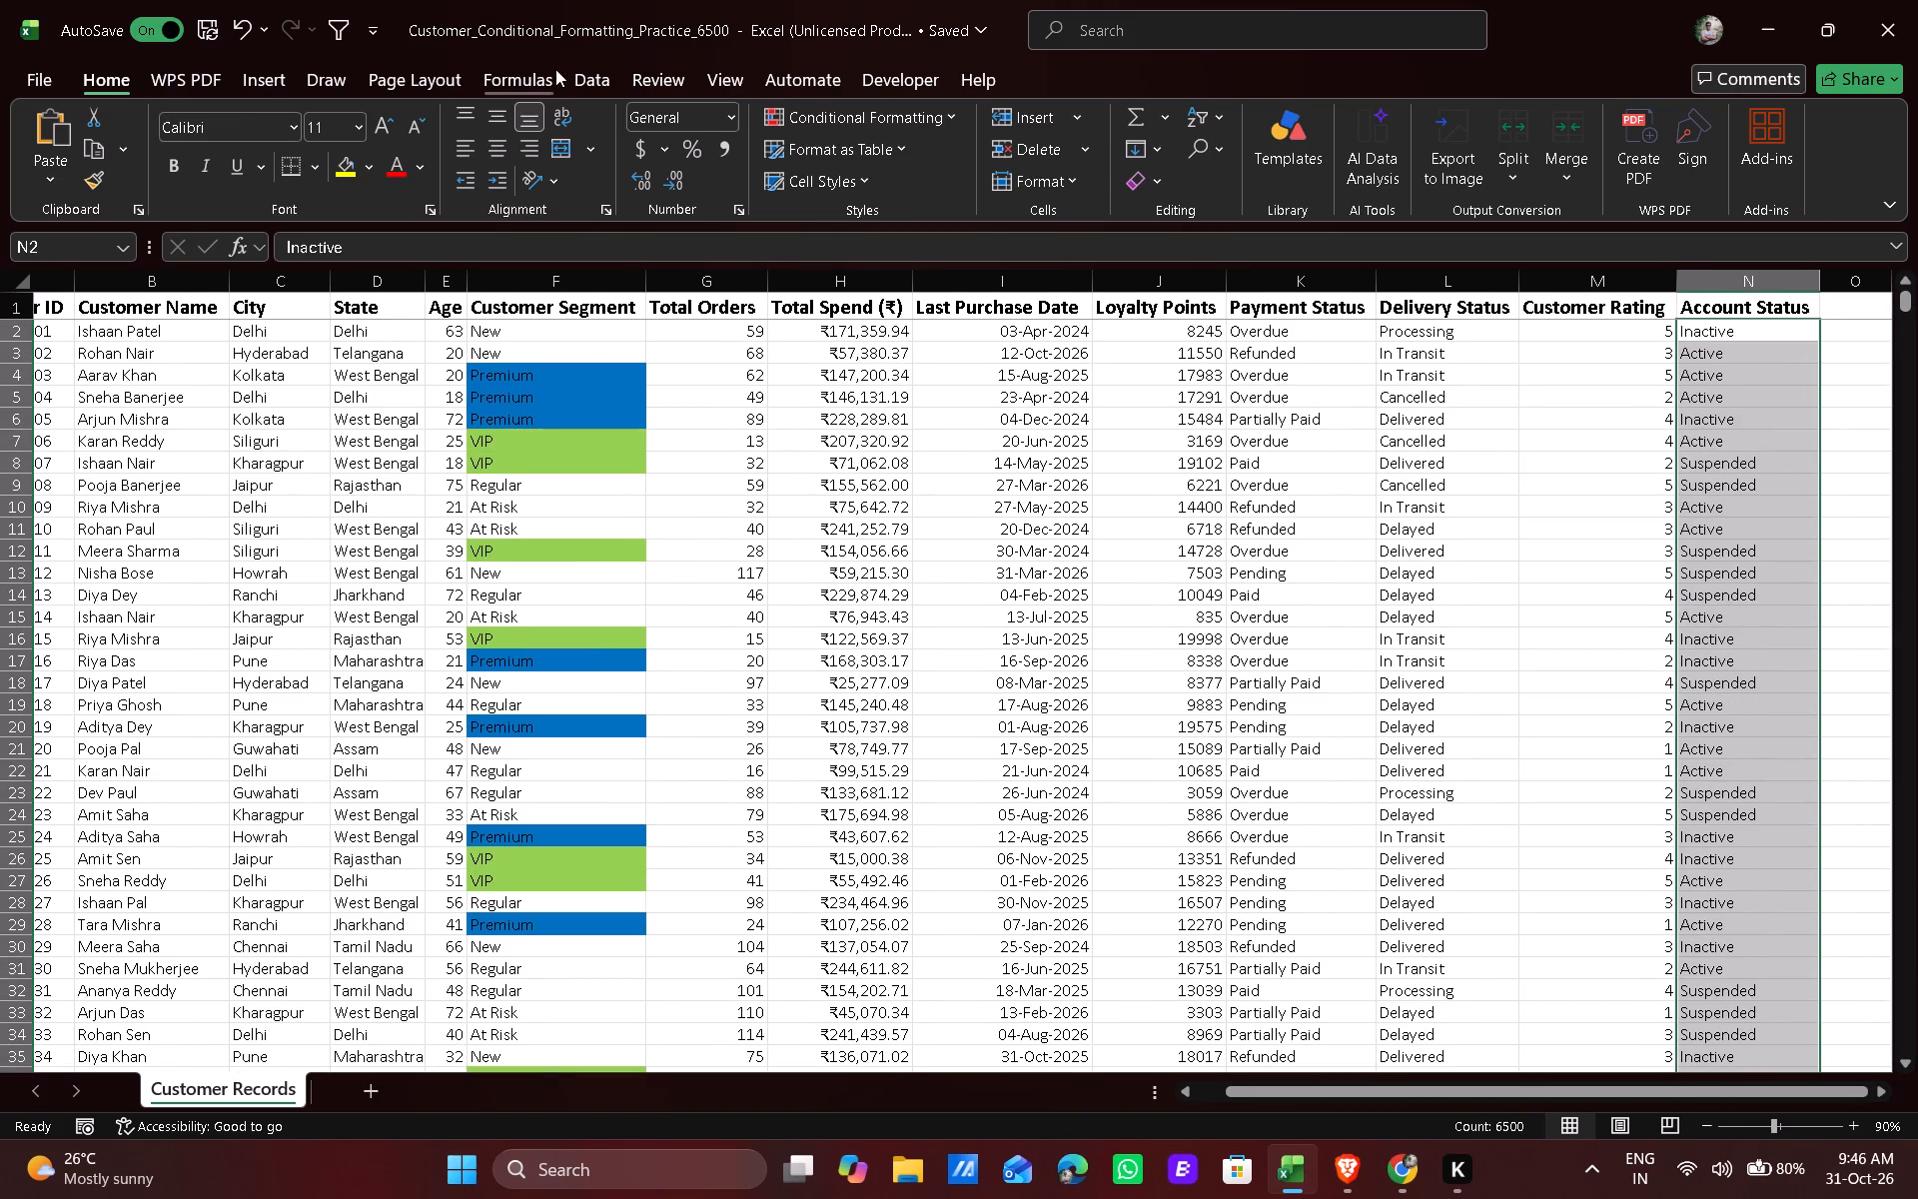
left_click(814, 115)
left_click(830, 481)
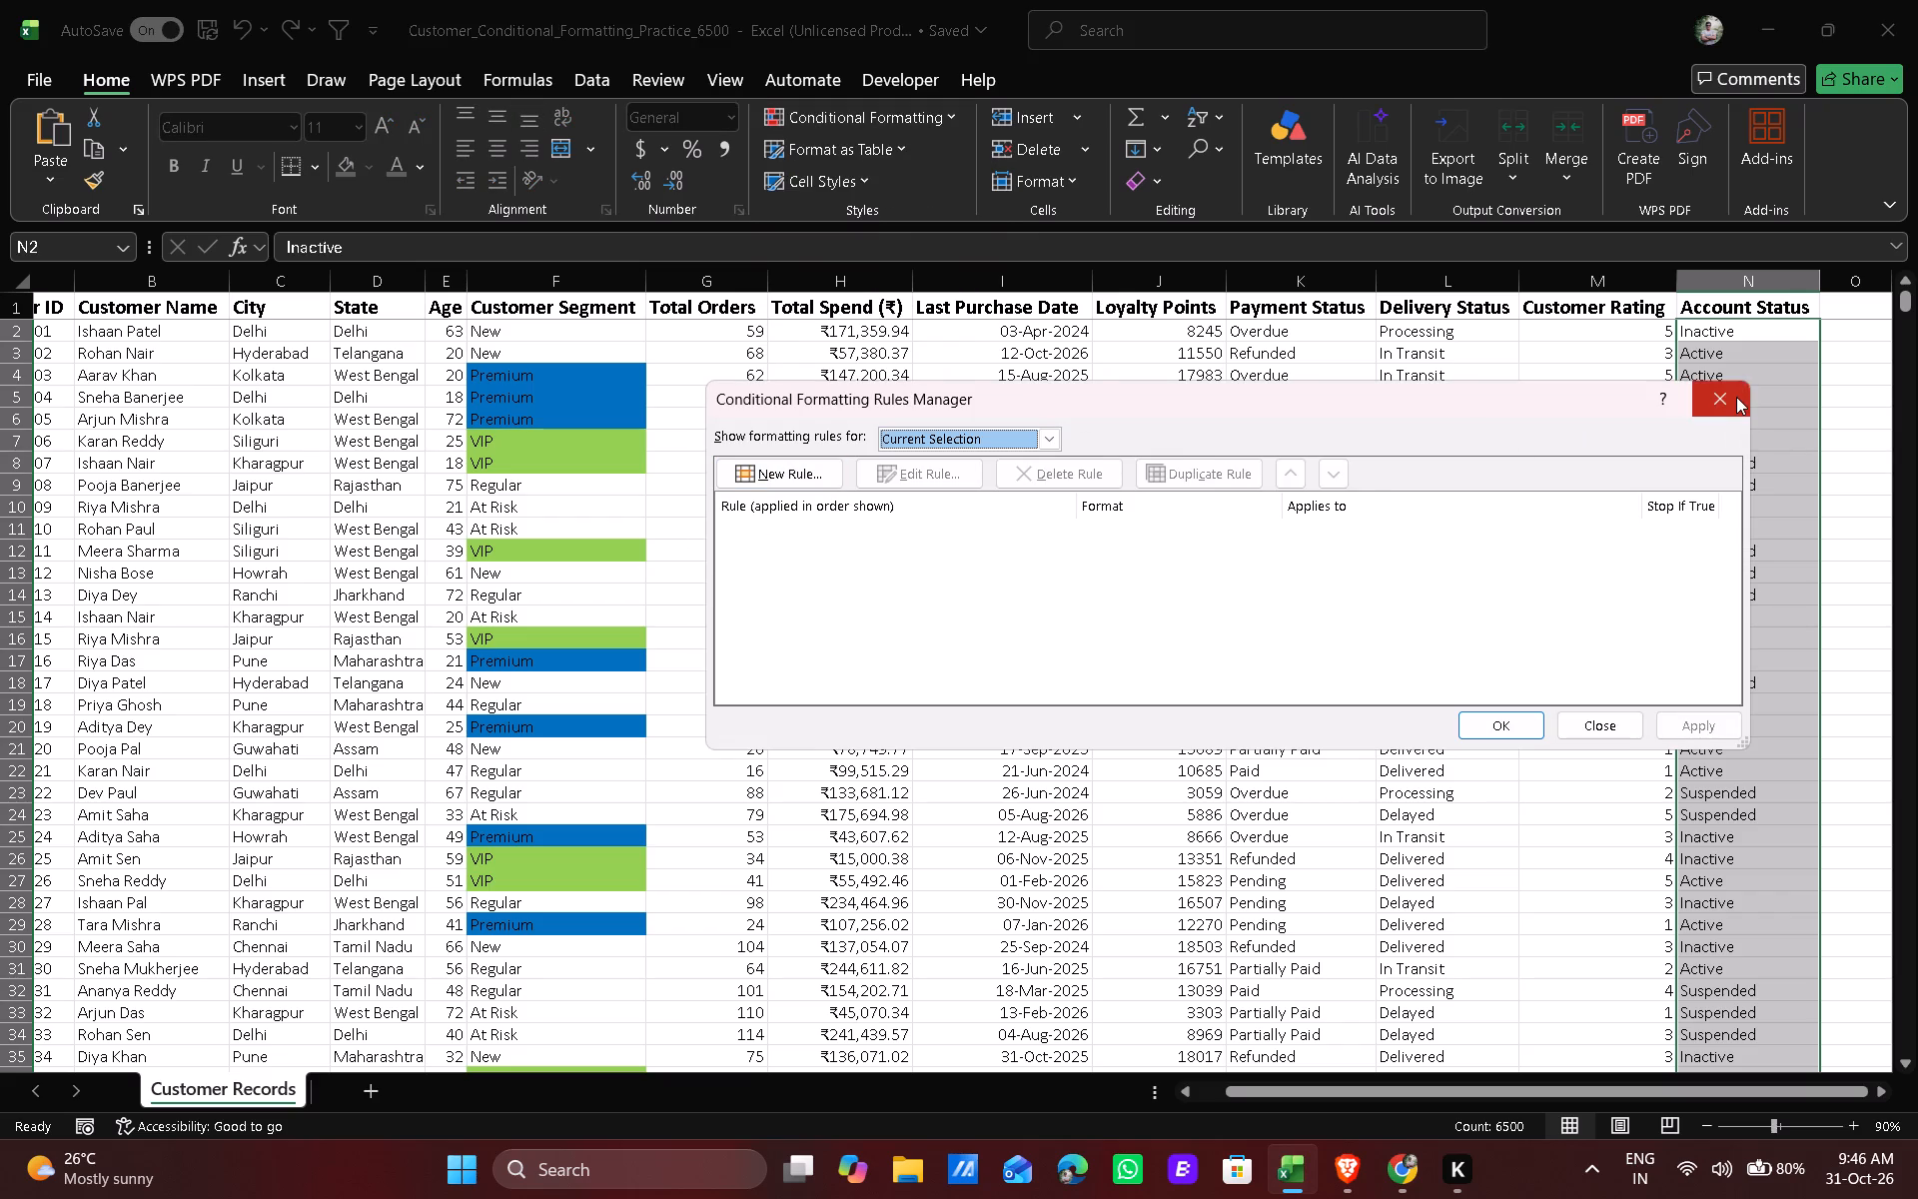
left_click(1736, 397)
Set up a formula-based conditional formatting rule for the selected Account Status values with the formula =$N2="Inactive".
left_click(896, 114)
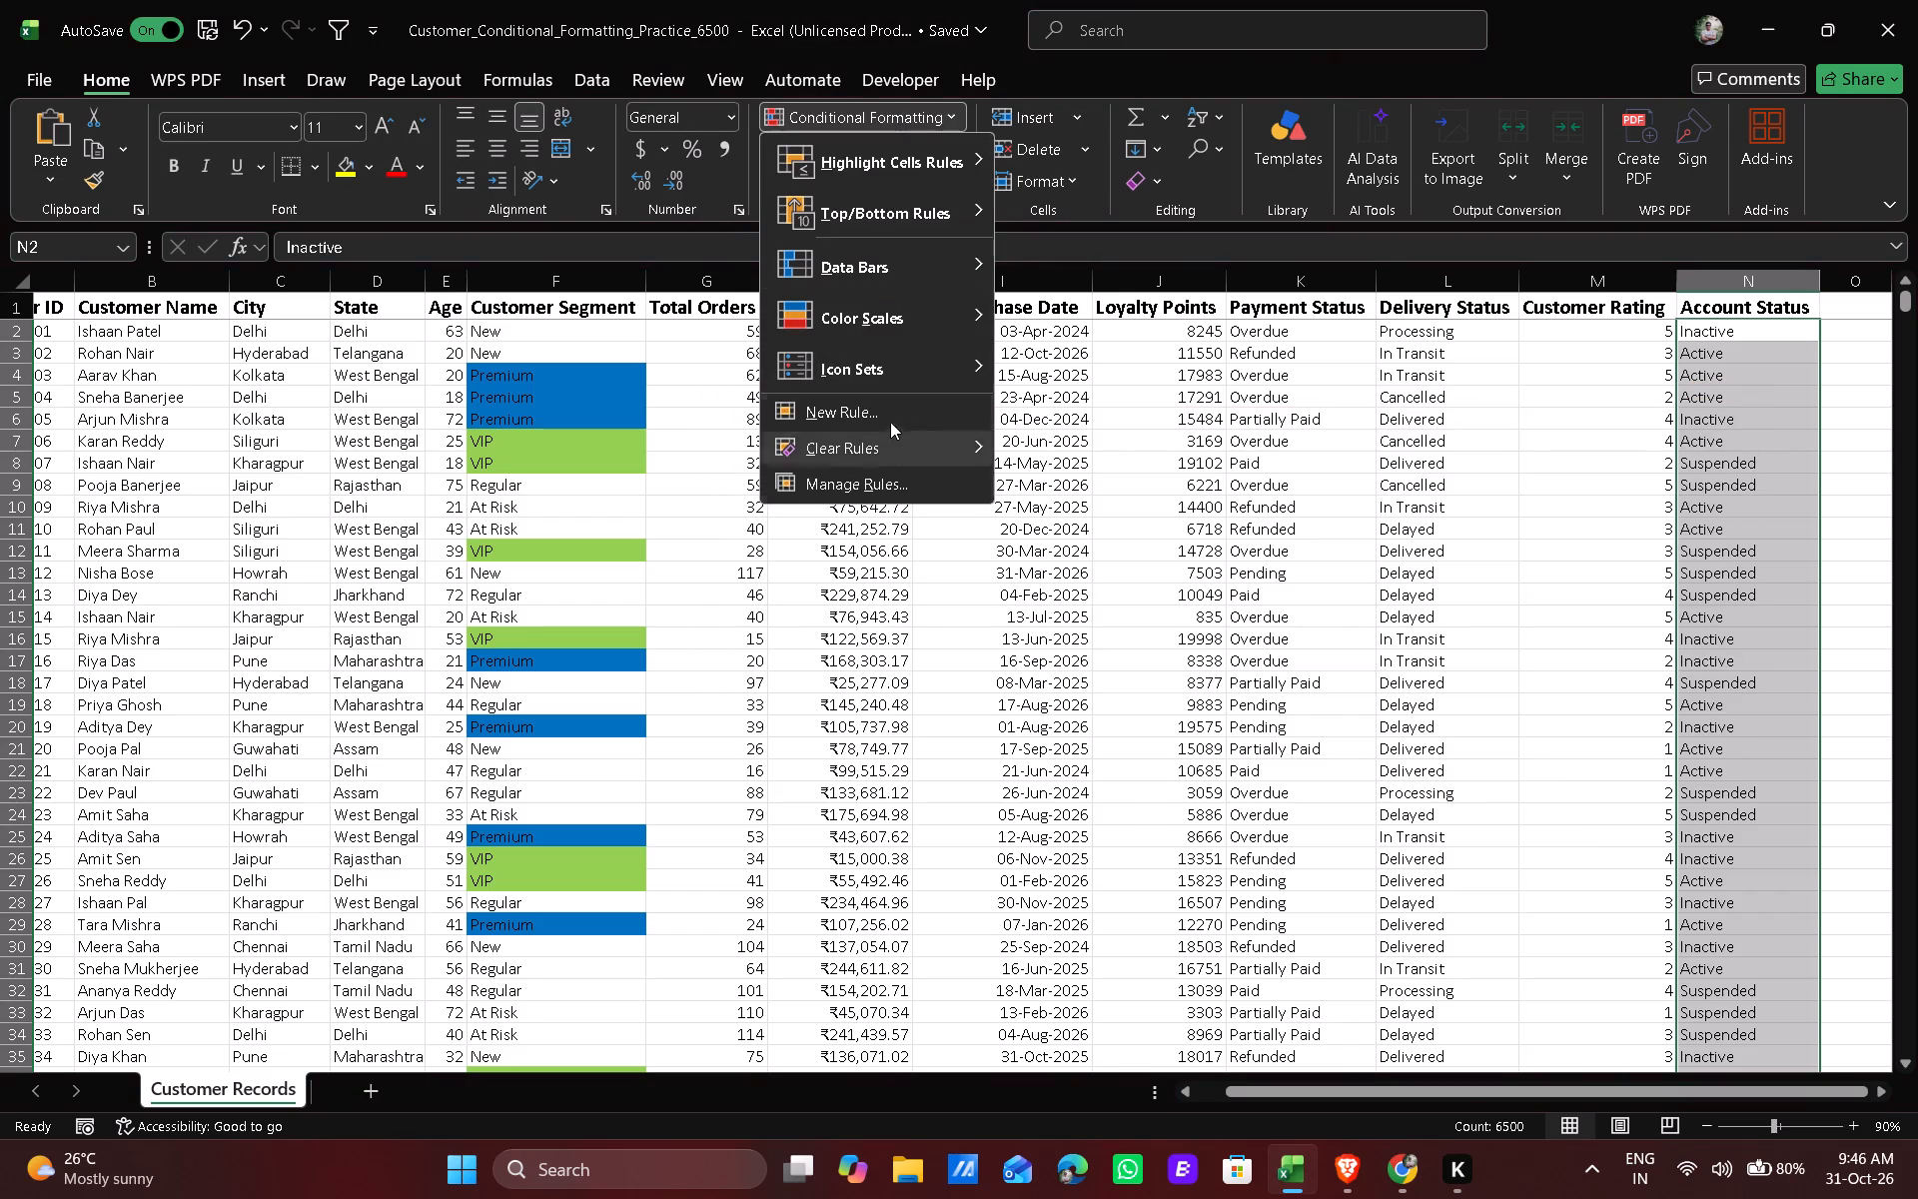
left_click(890, 409)
left_click(1015, 535)
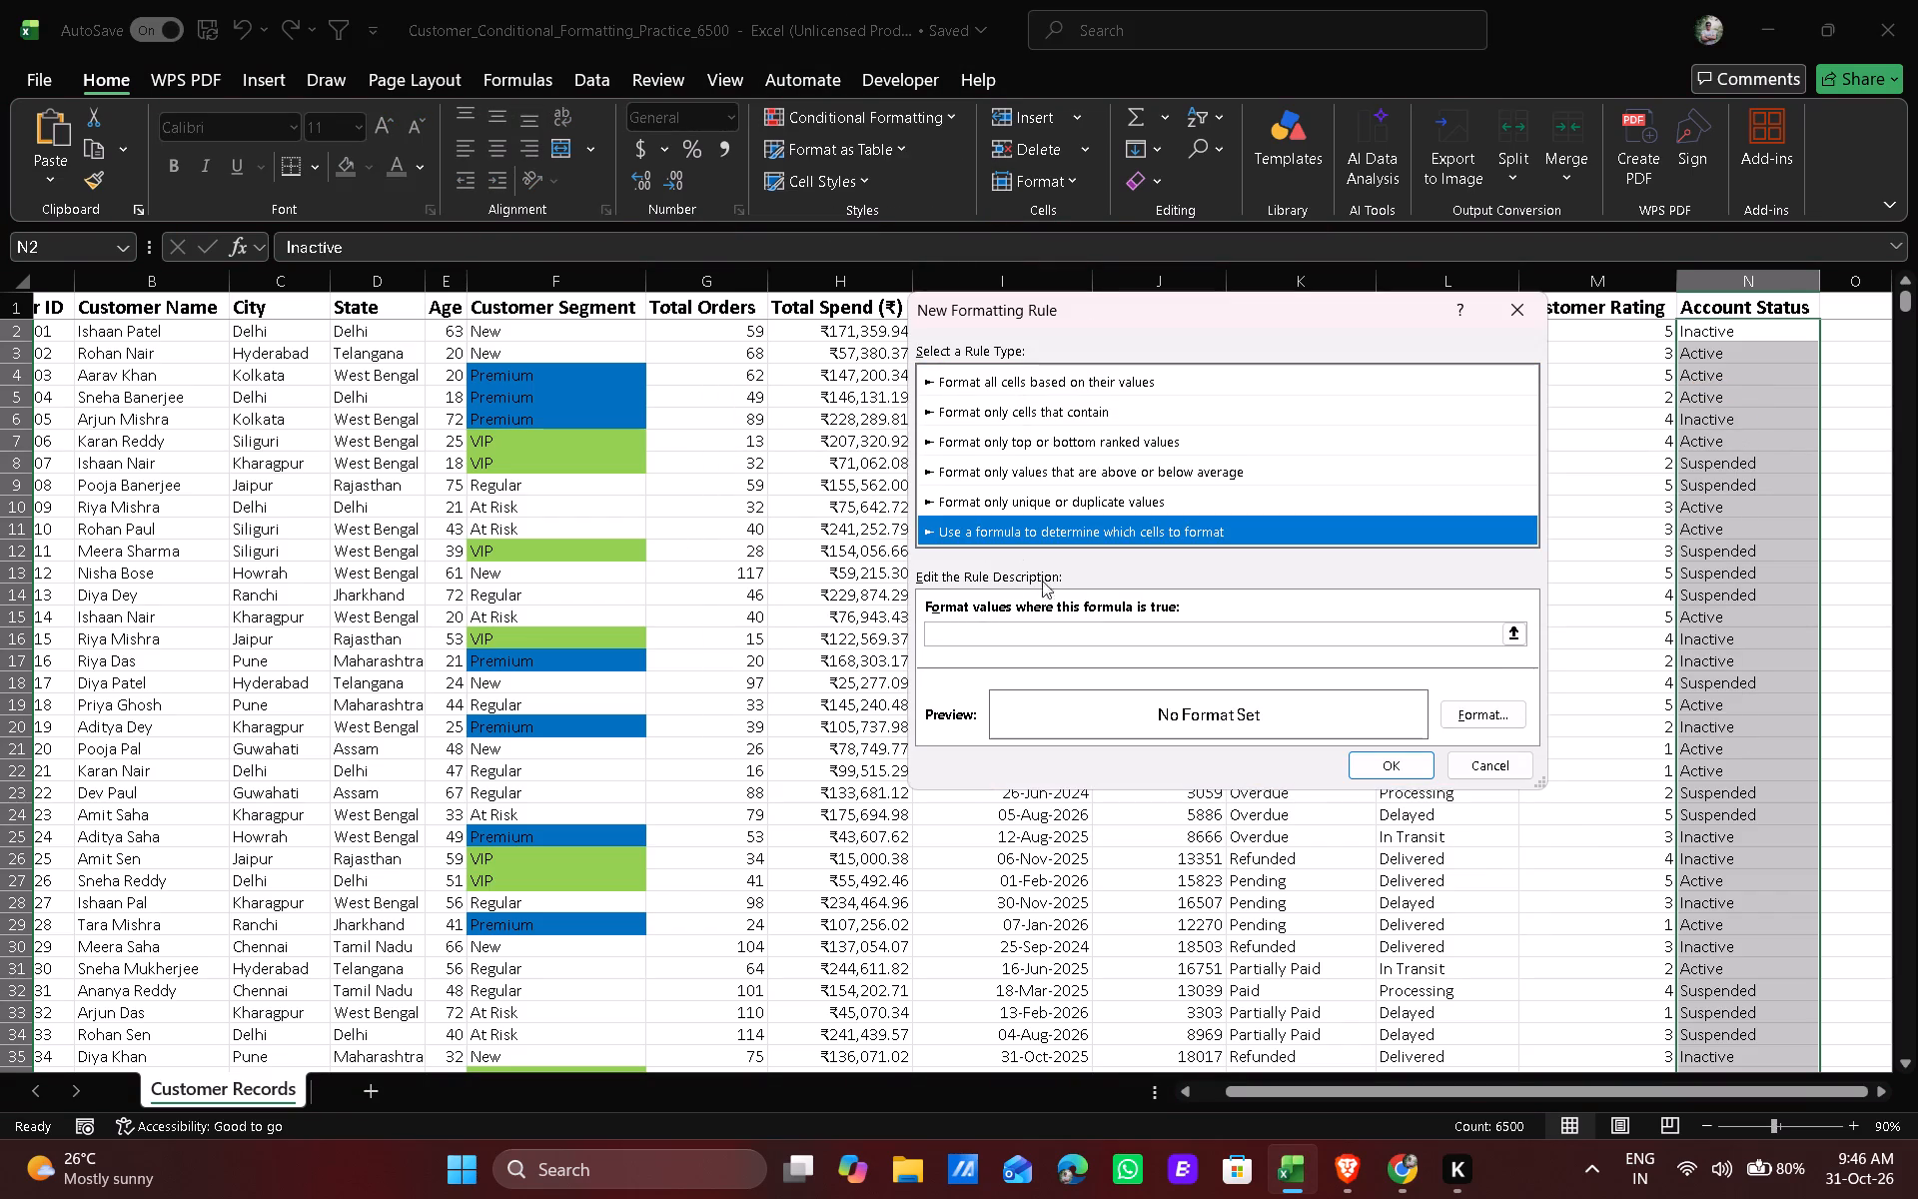
left_click(1022, 631)
left_click(1759, 326)
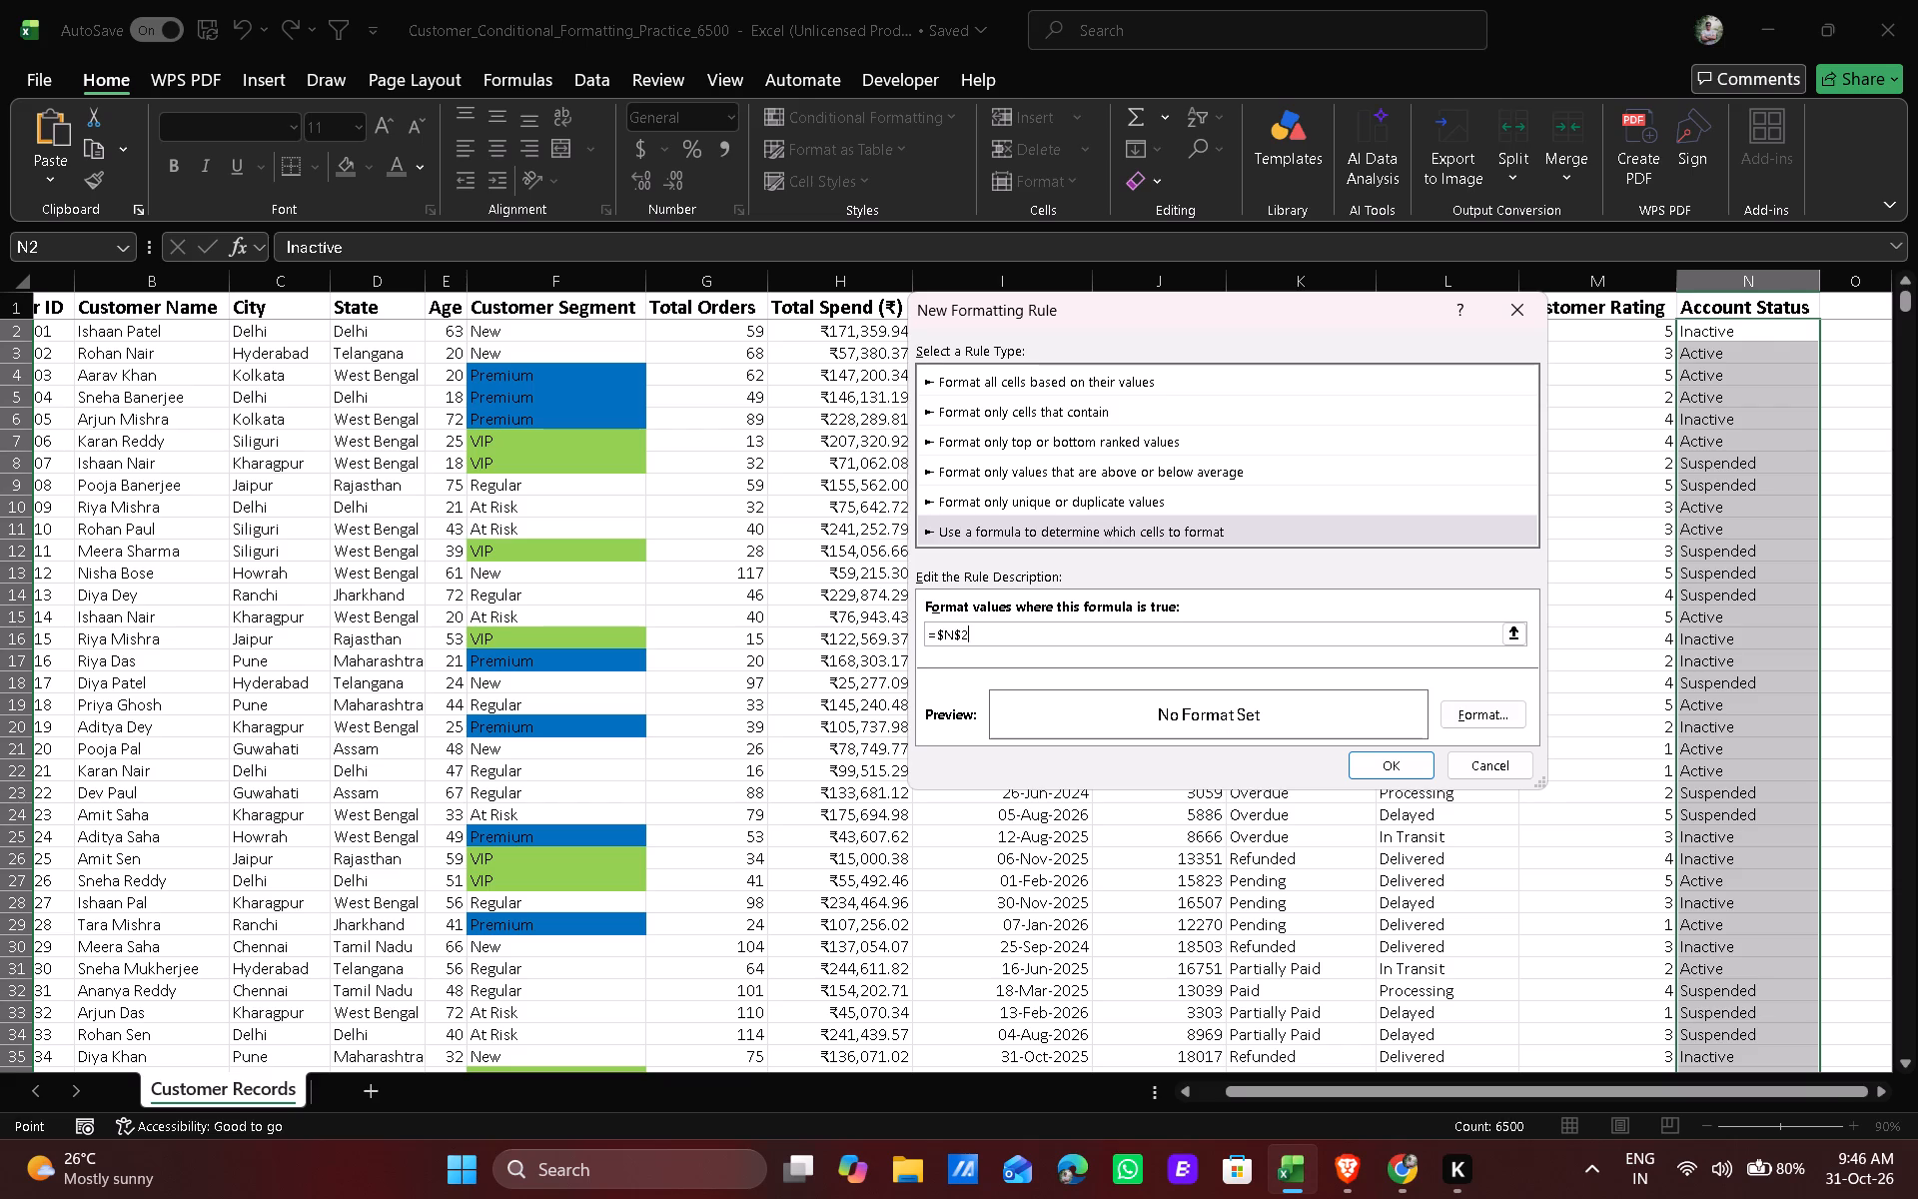
left_click(958, 620)
left_click(962, 628)
key("BackSpace")
left_click(1088, 633)
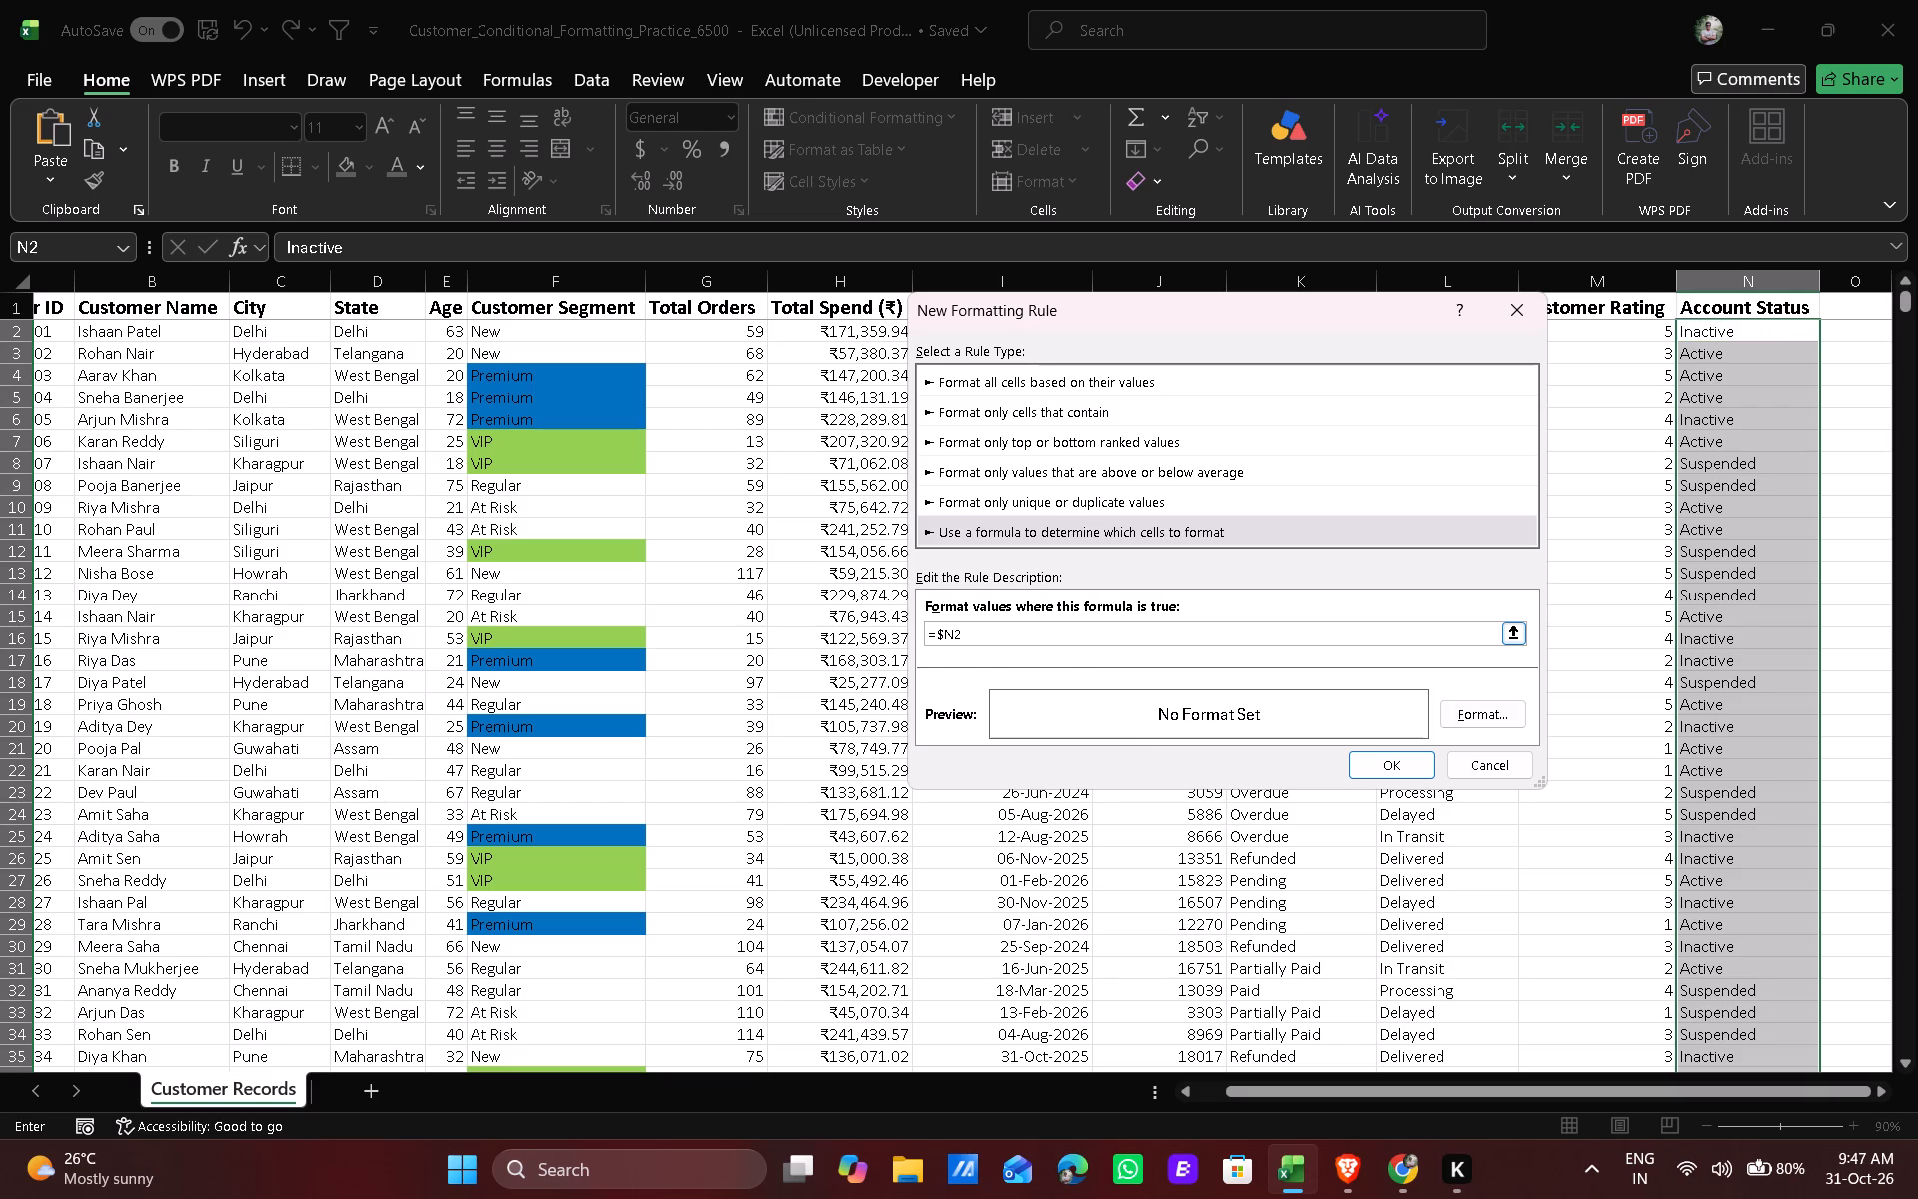
key("equal")
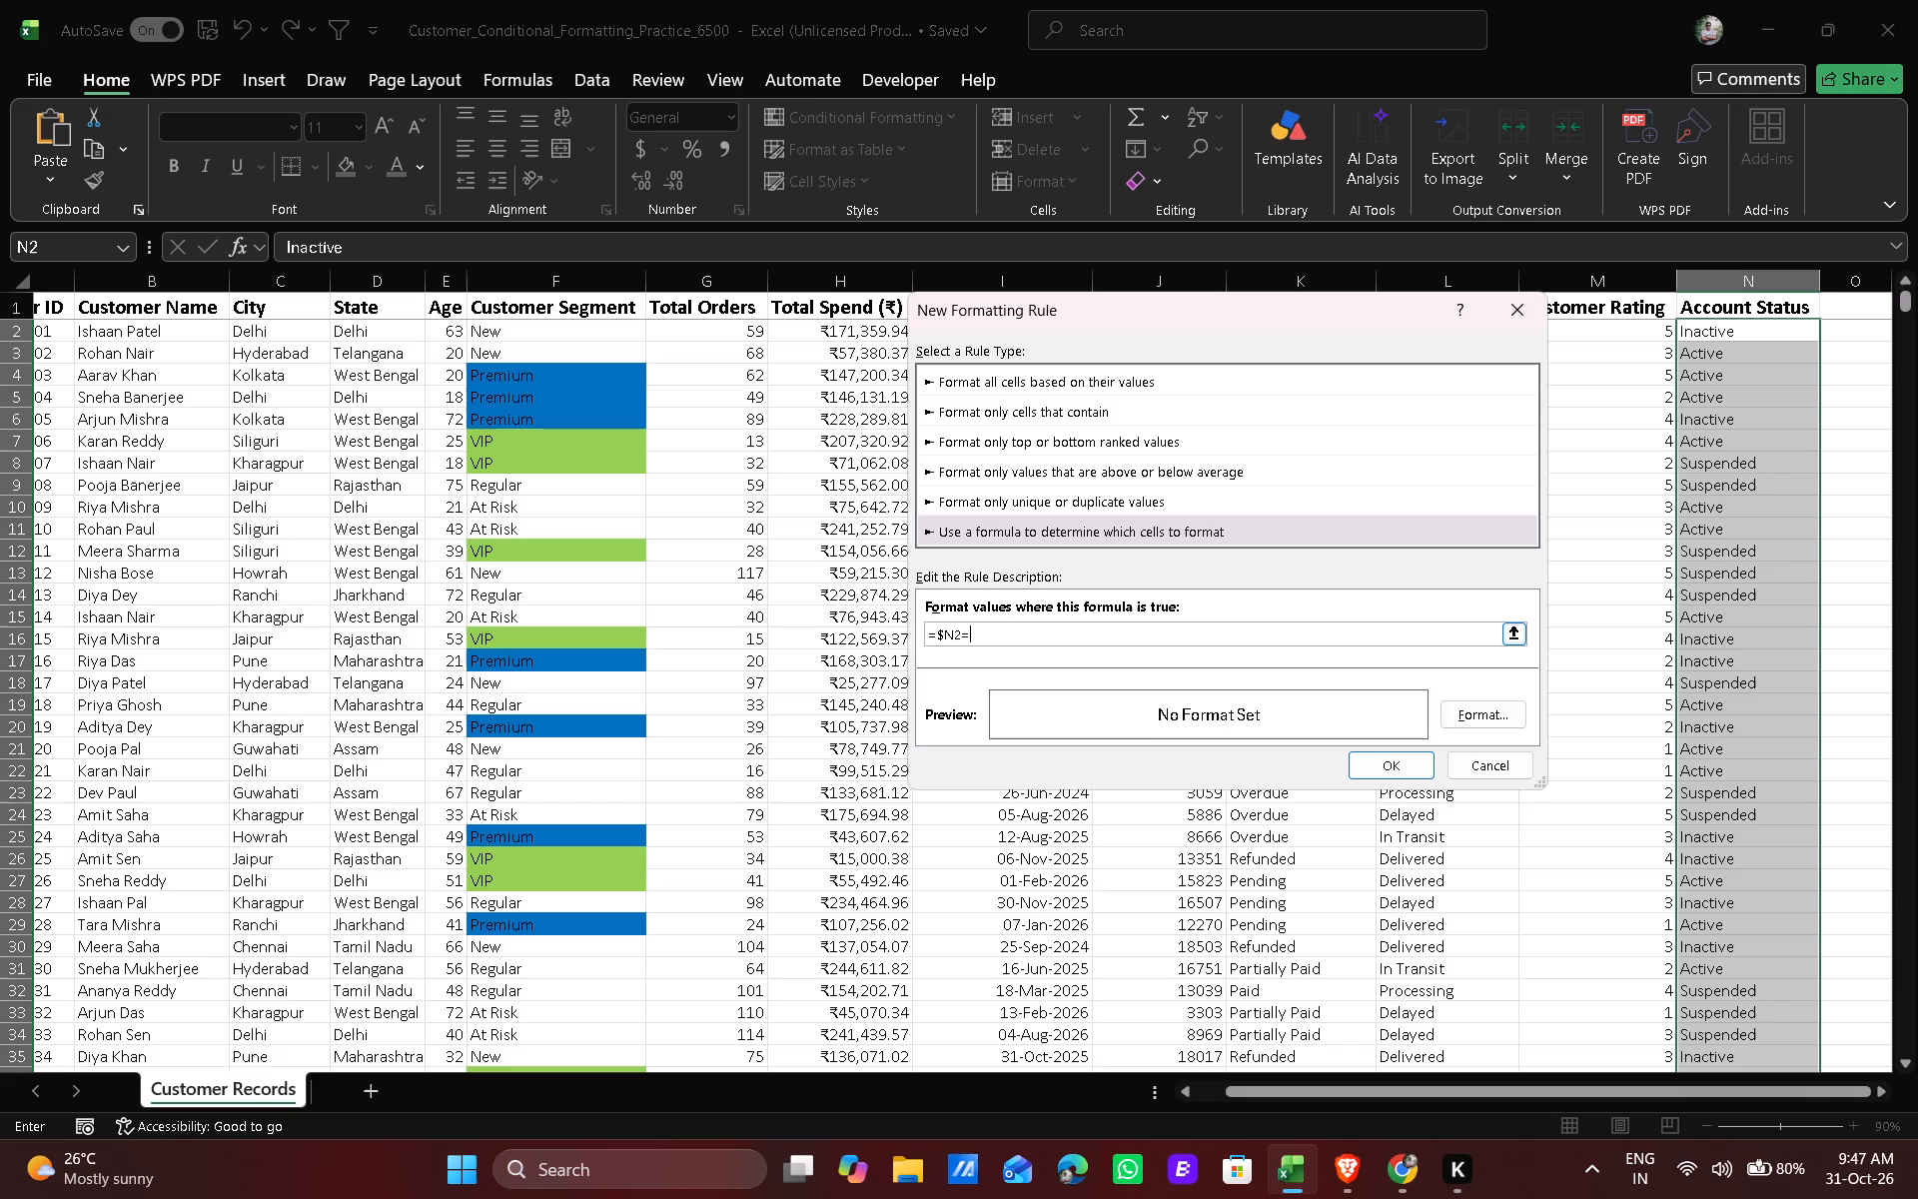
key("shift+quotedbl")
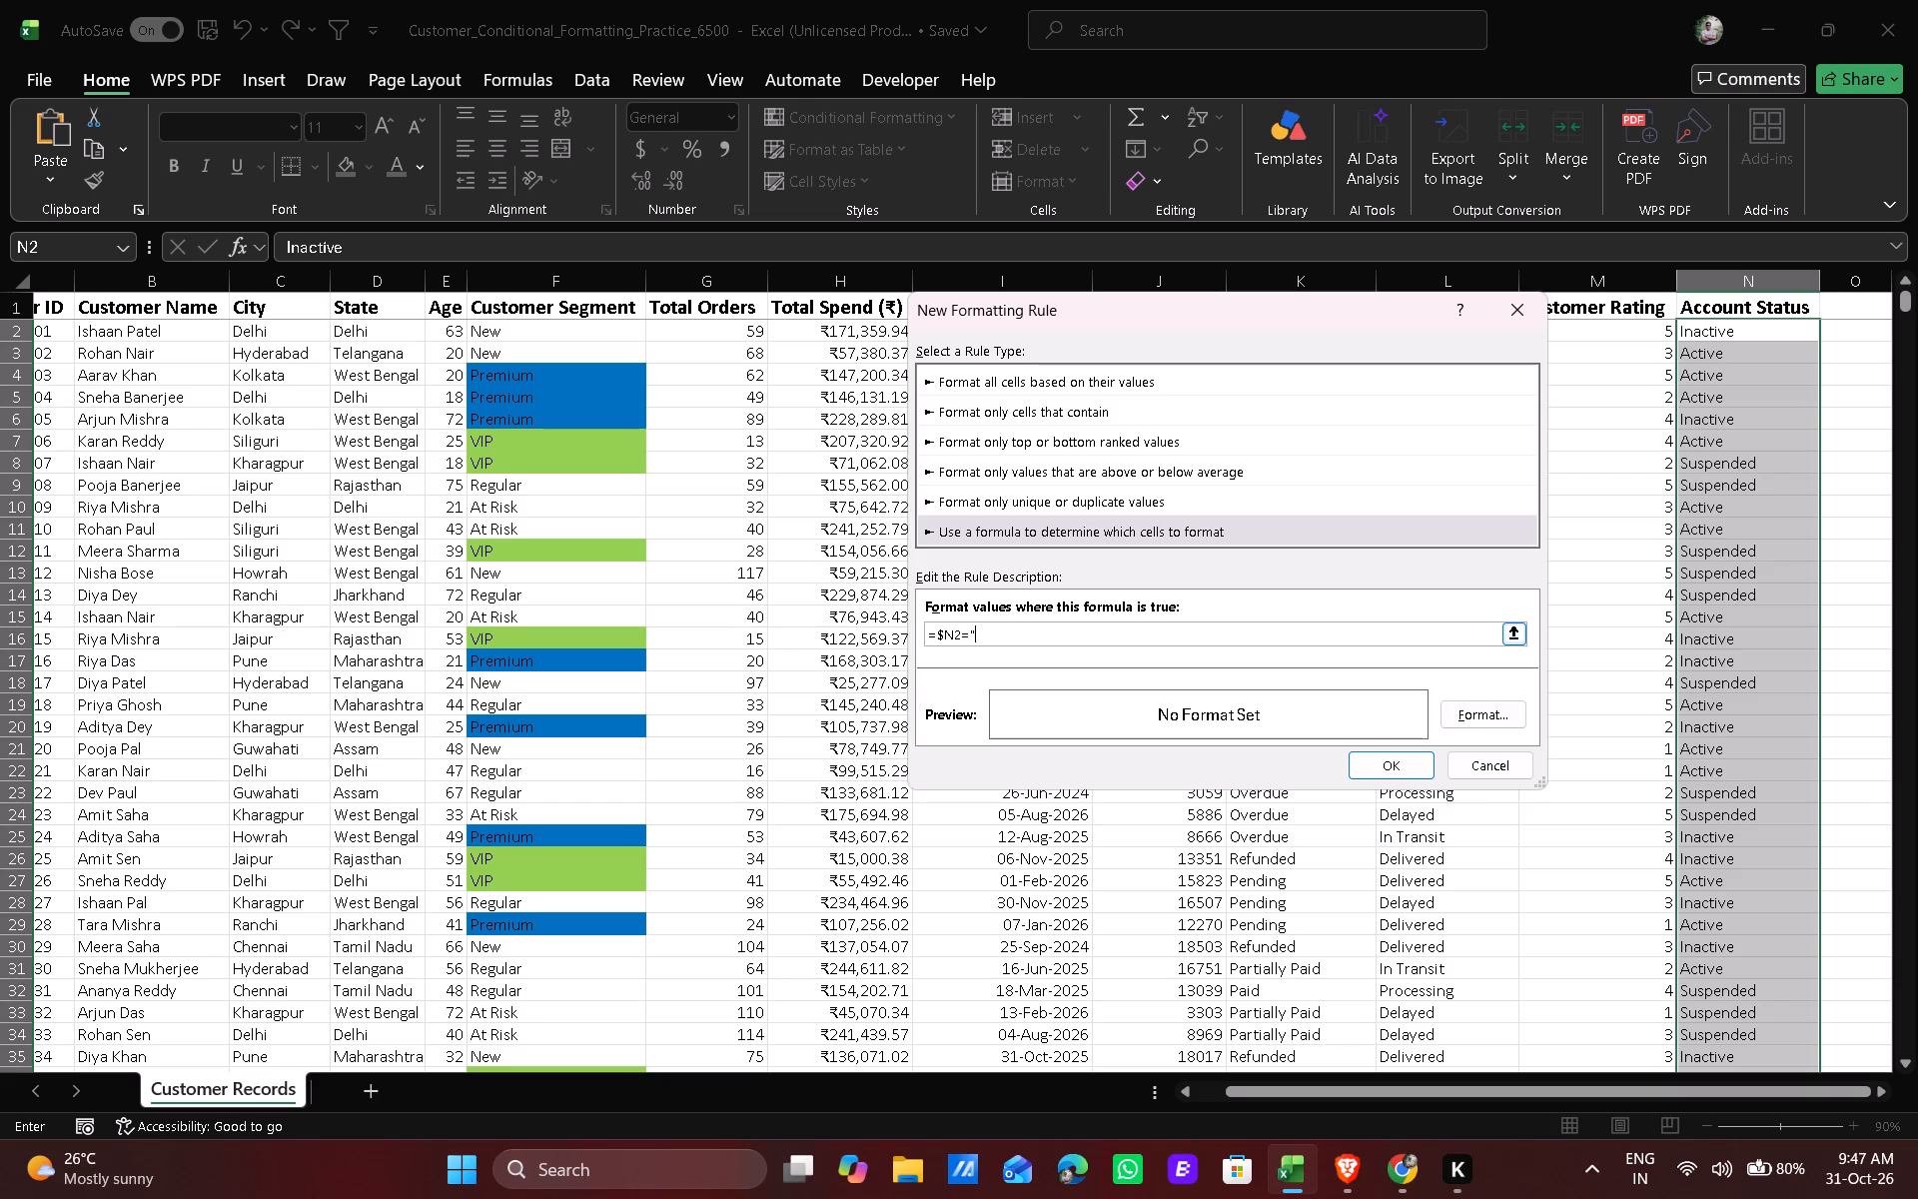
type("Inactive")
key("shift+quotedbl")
Give the Inactive rule a bright red fill and apply it to the selected Account Status values.
left_click(1499, 709)
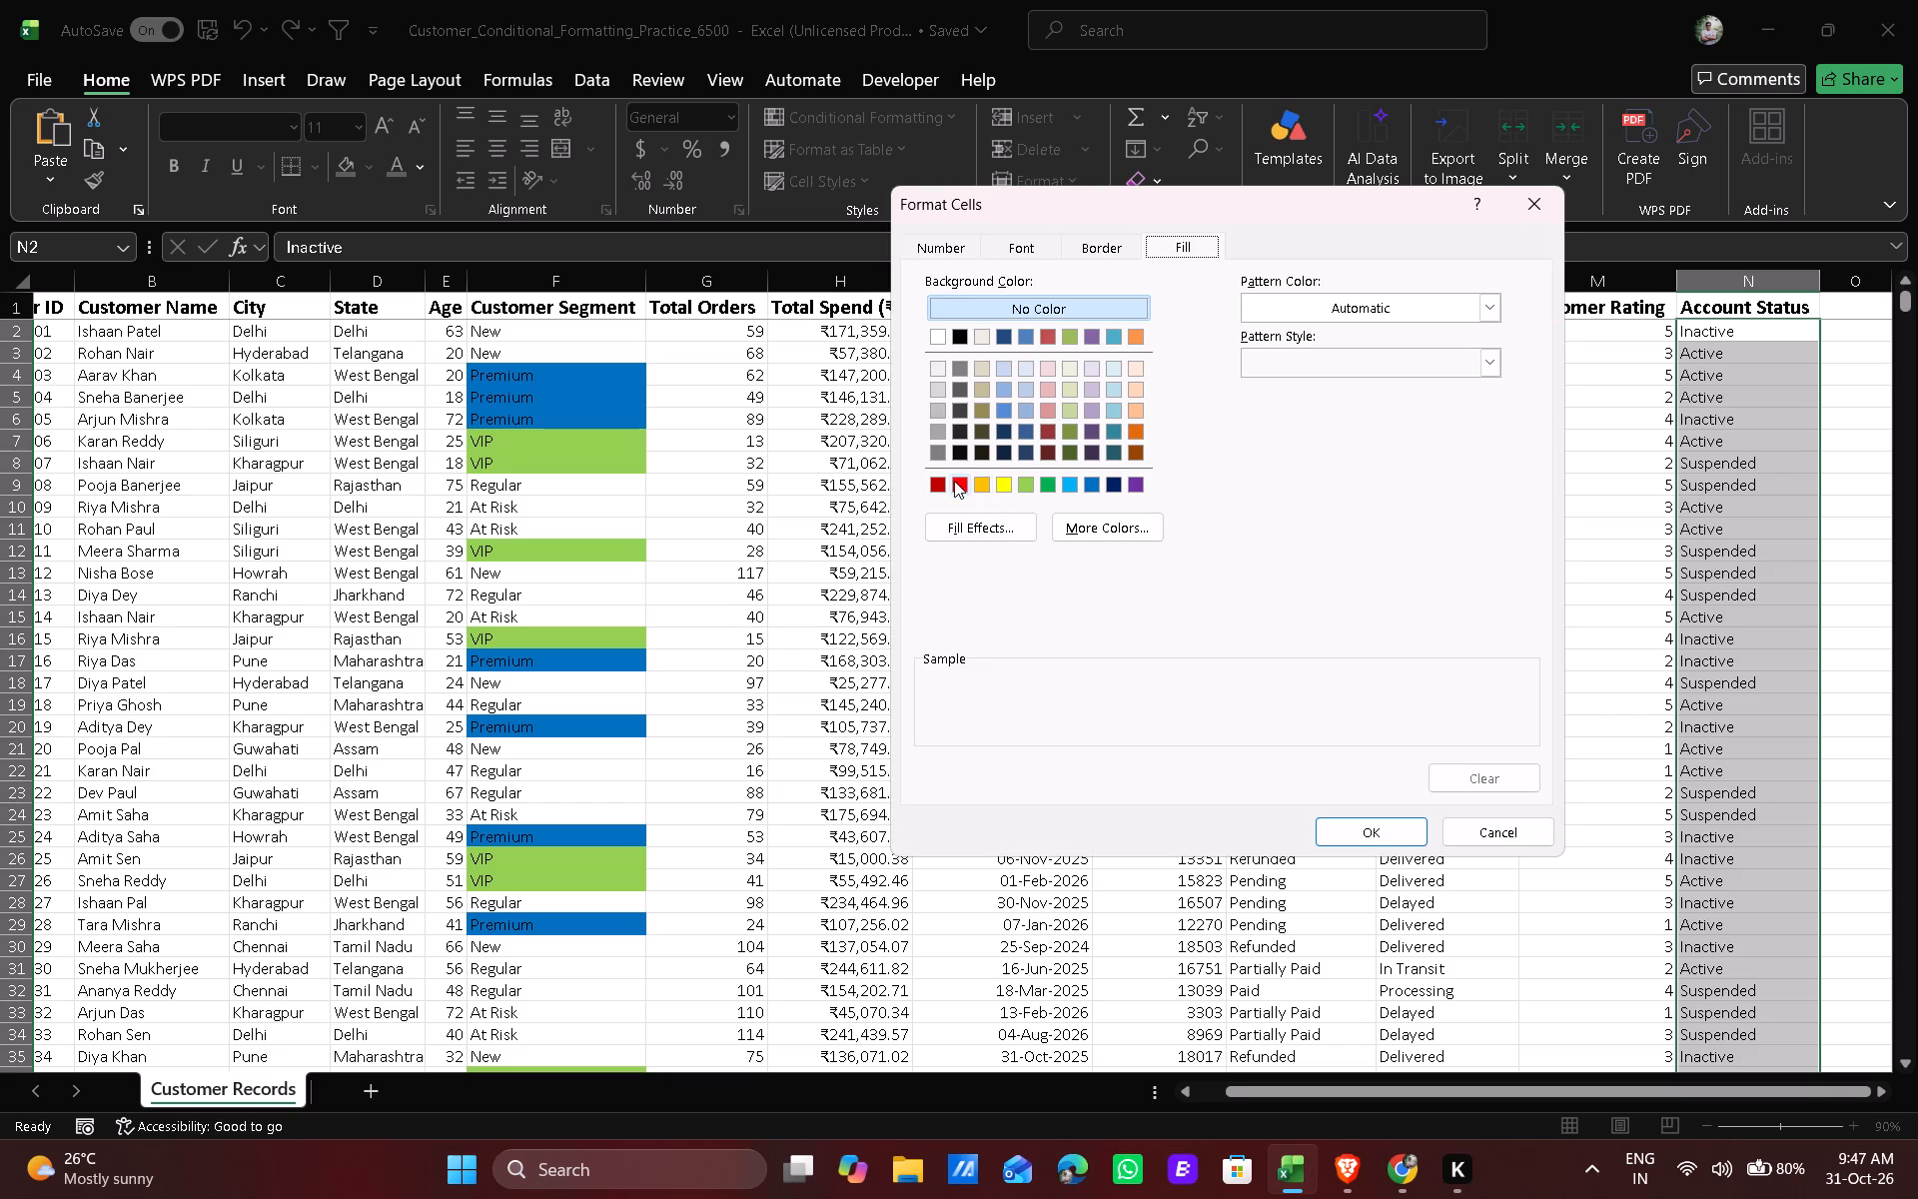
left_click(954, 481)
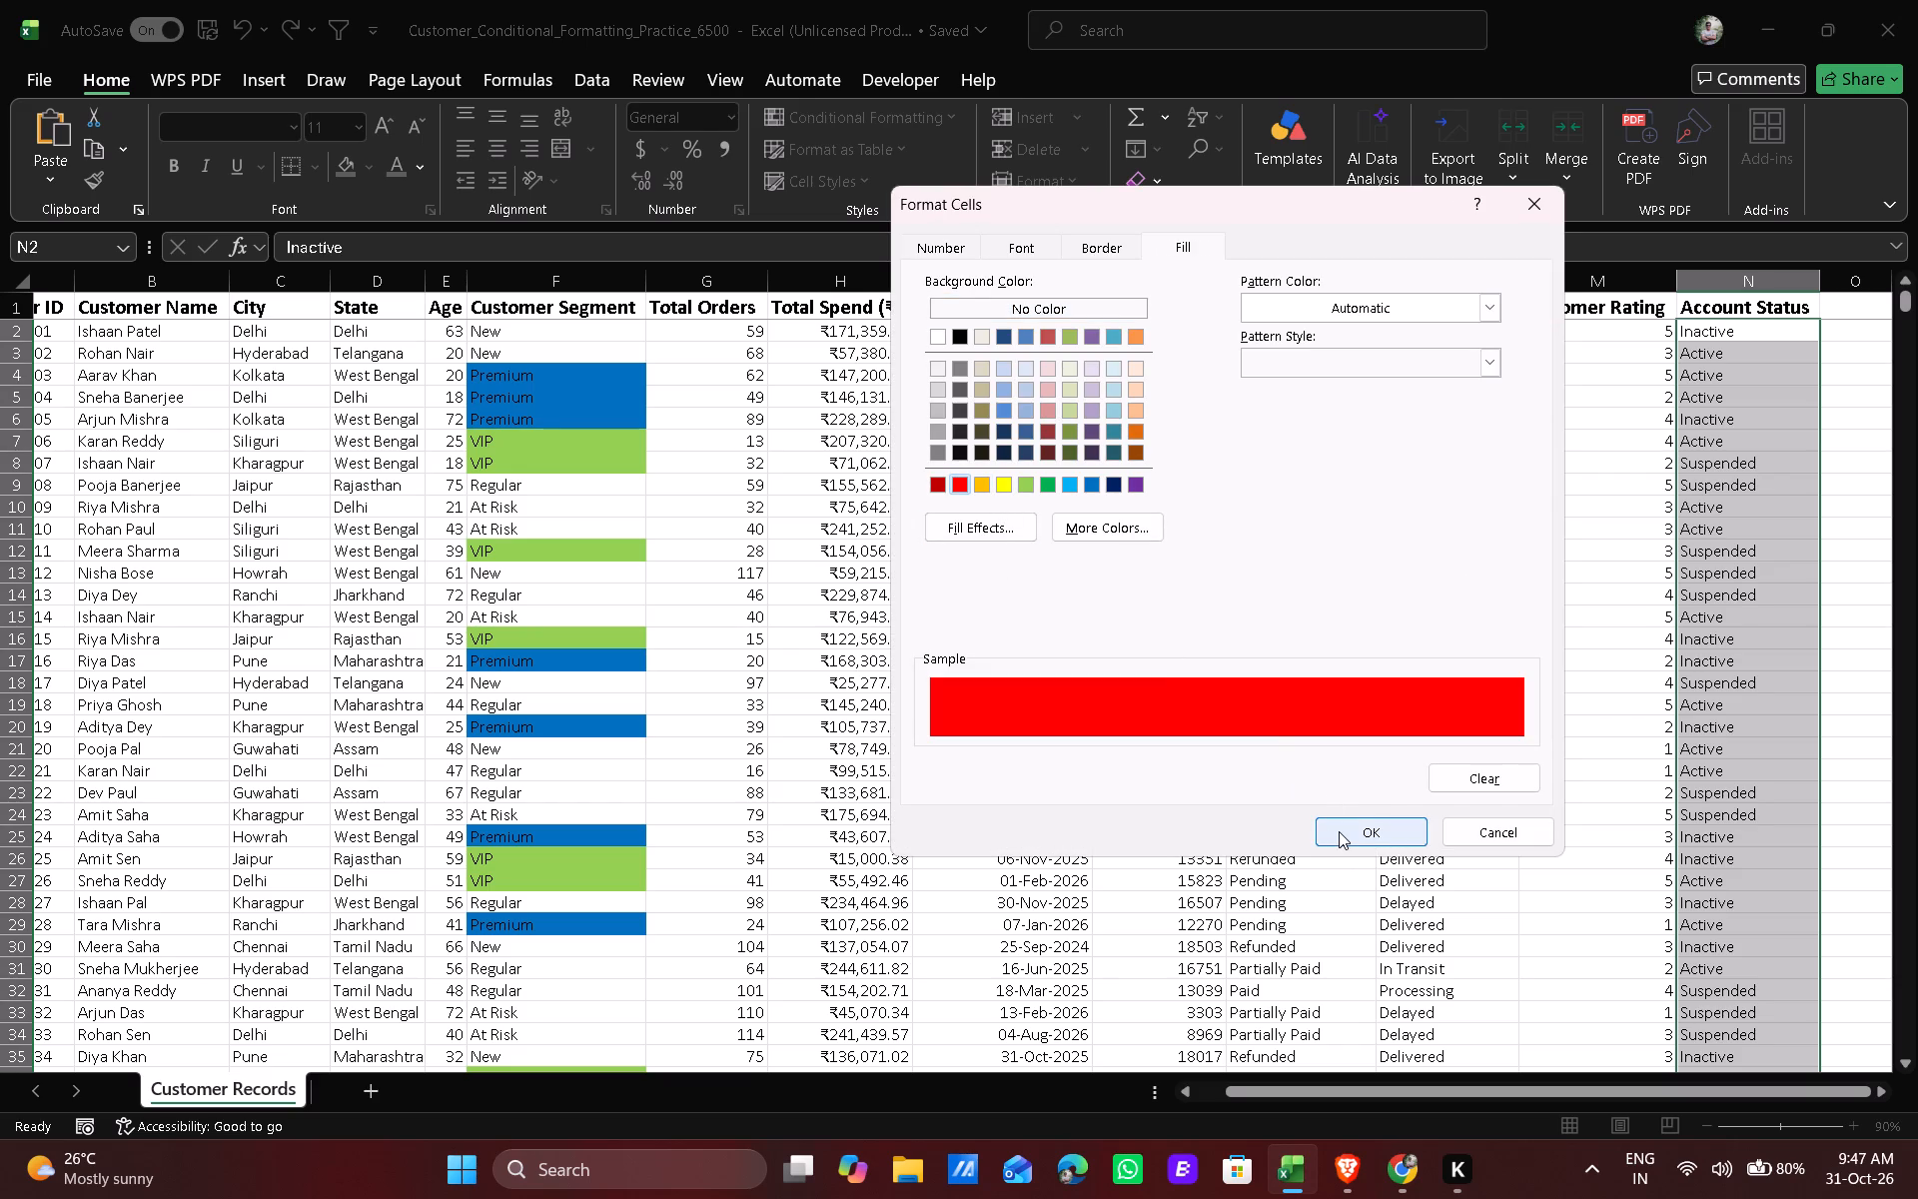
left_click(1339, 831)
scroll(1440, 614, "down", 3)
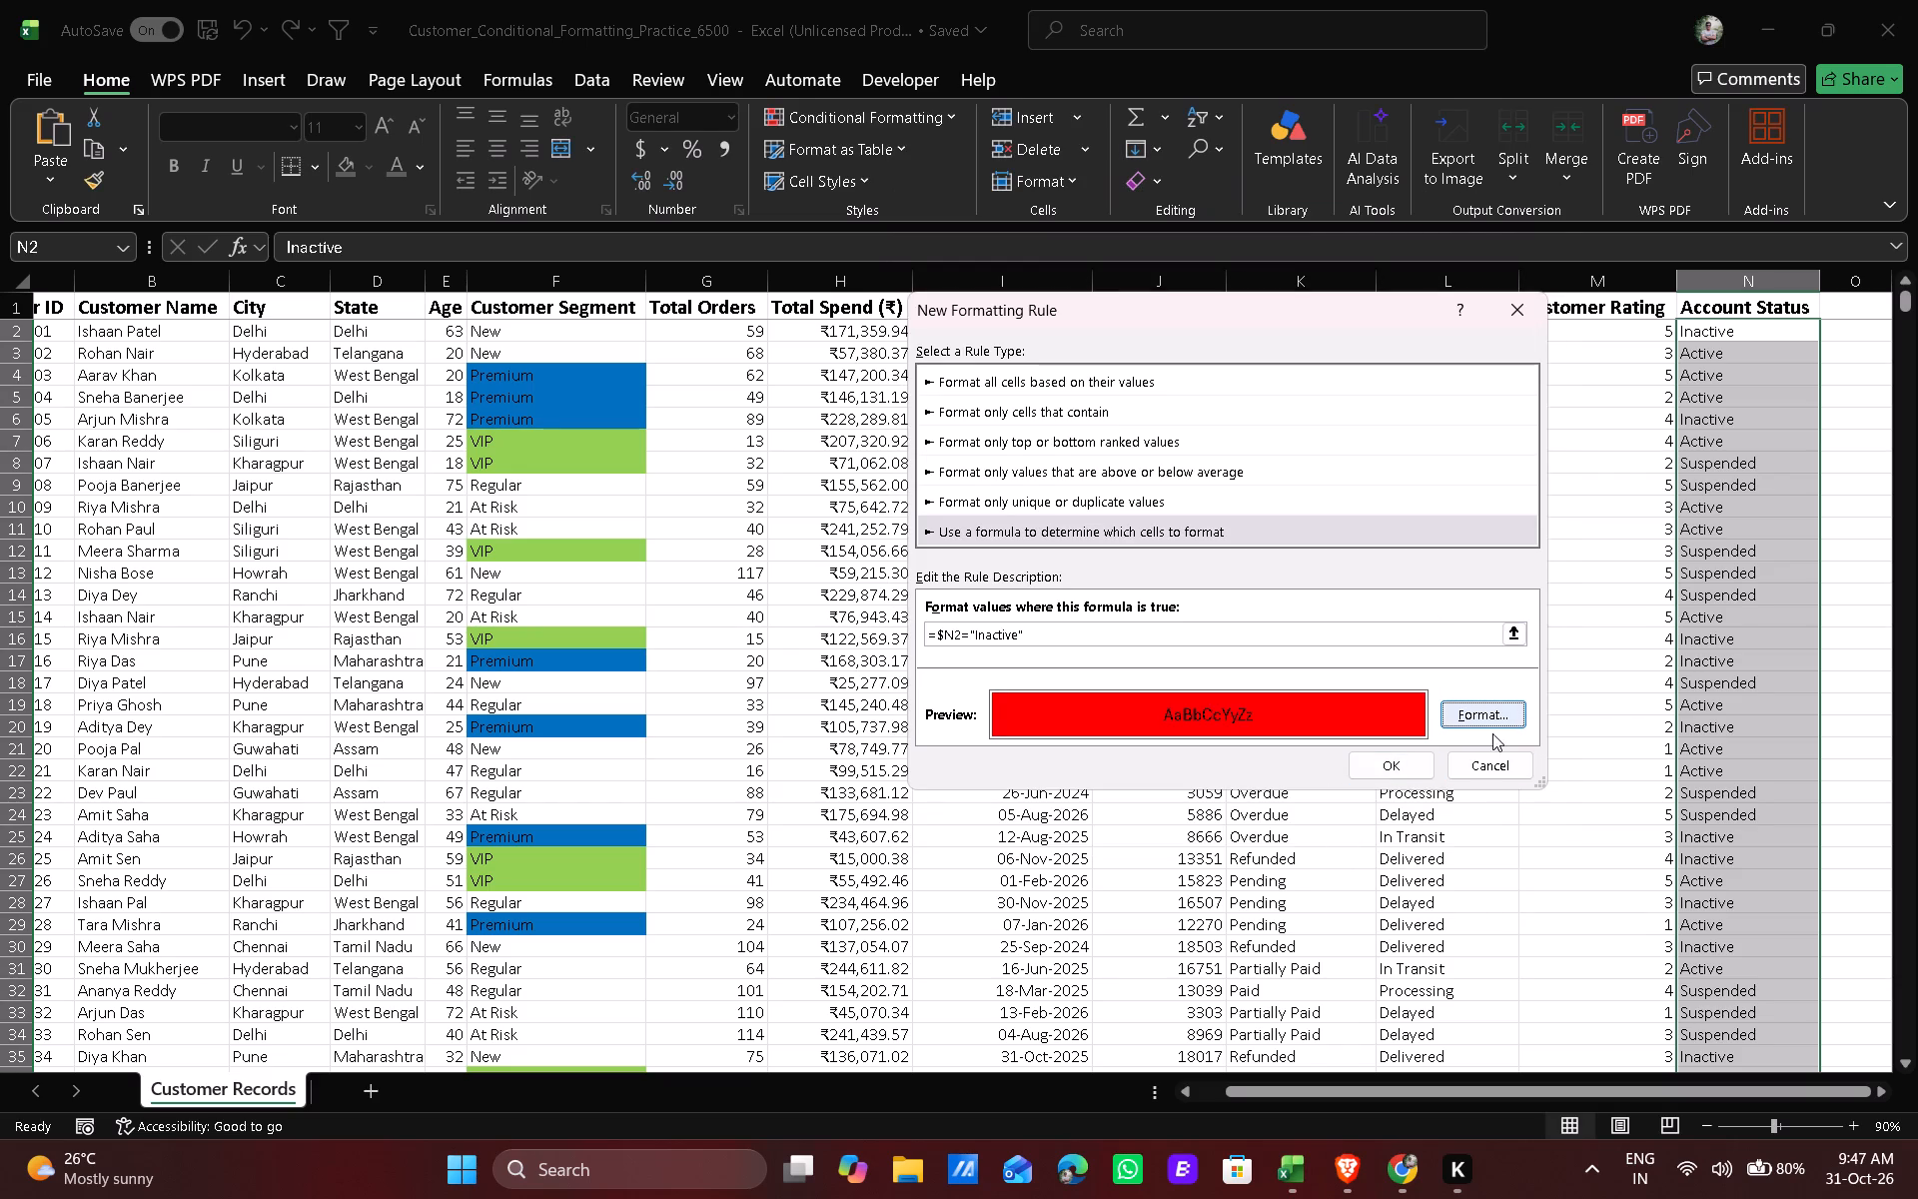
left_click(1386, 765)
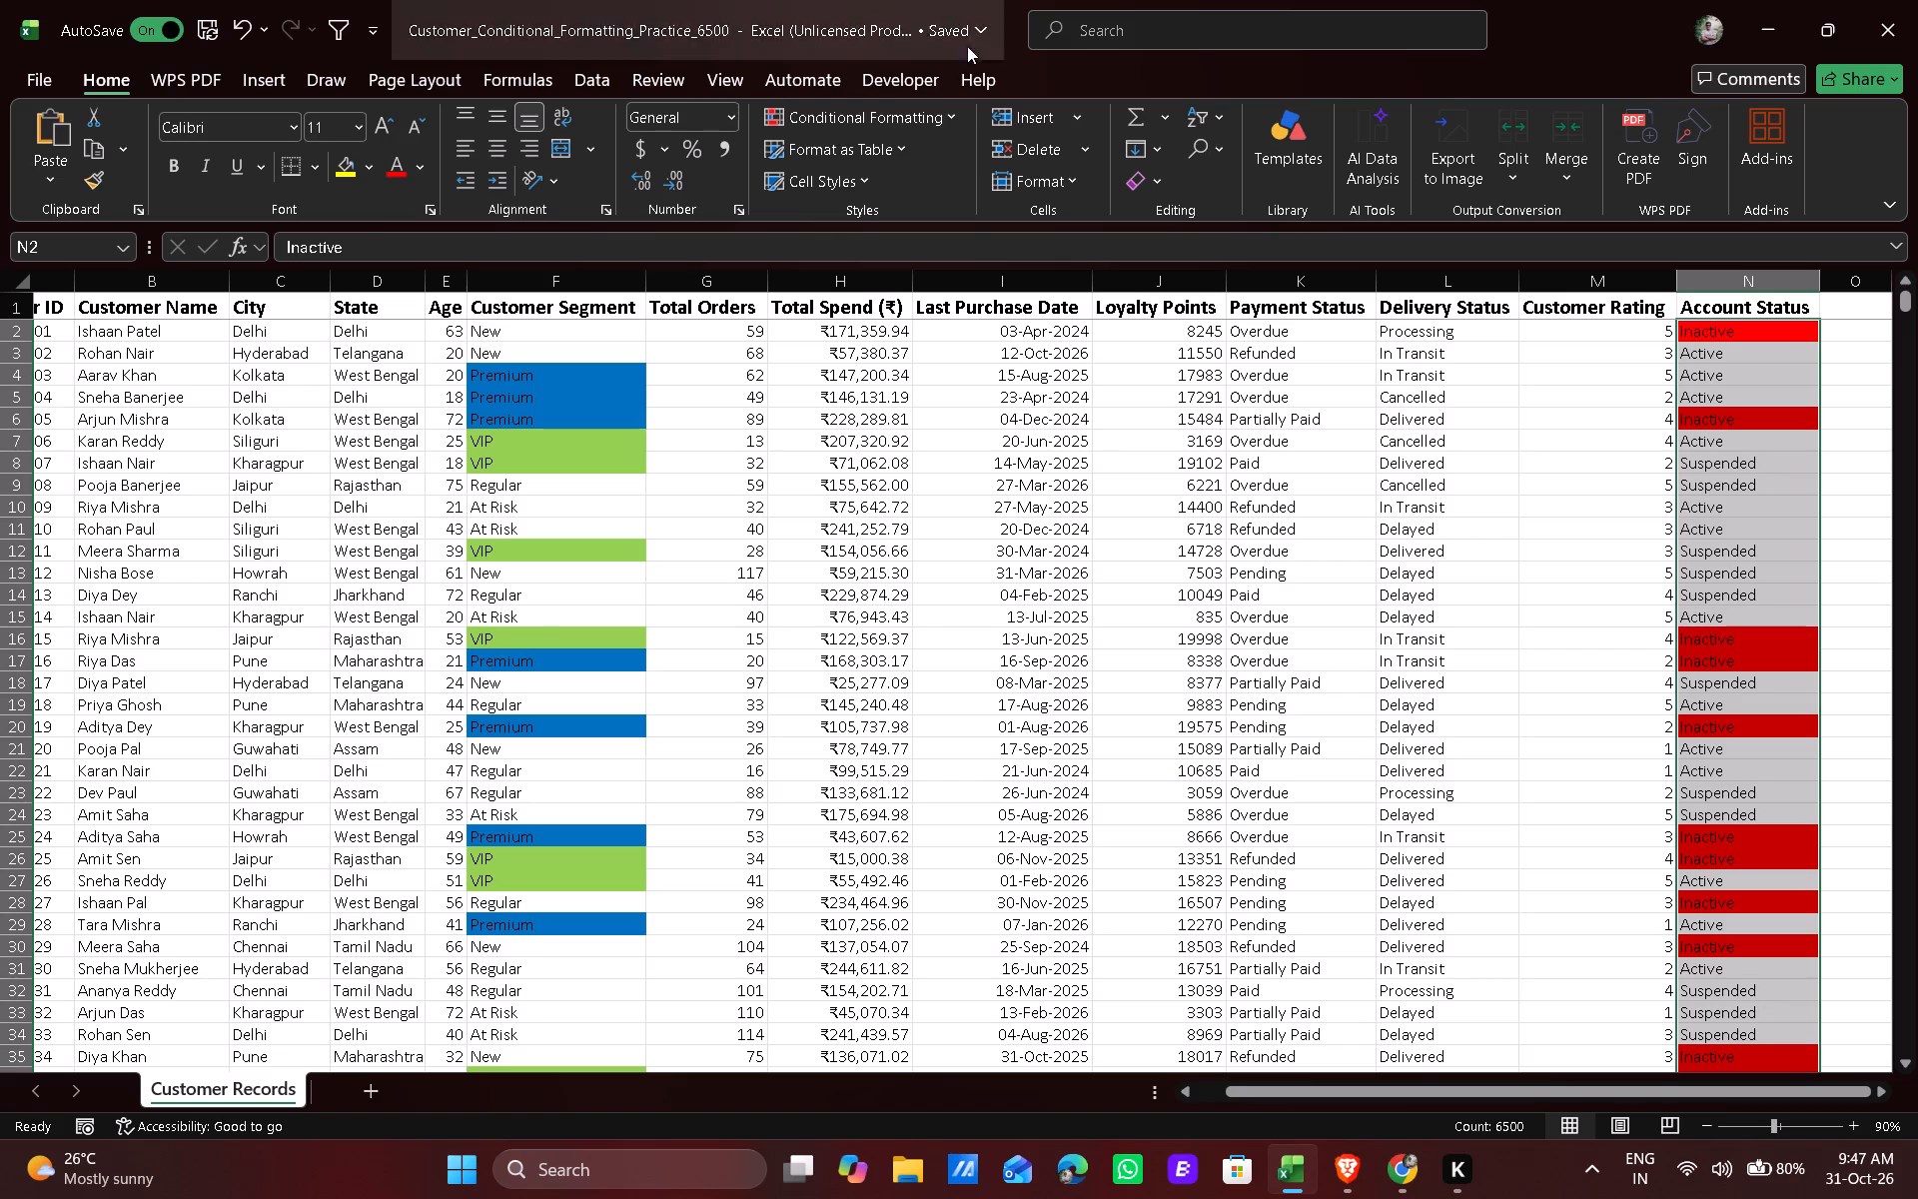
Duplicate the Inactive conditional formatting rule and change the copy's formula to =$N2="Suspended".
left_click(898, 119)
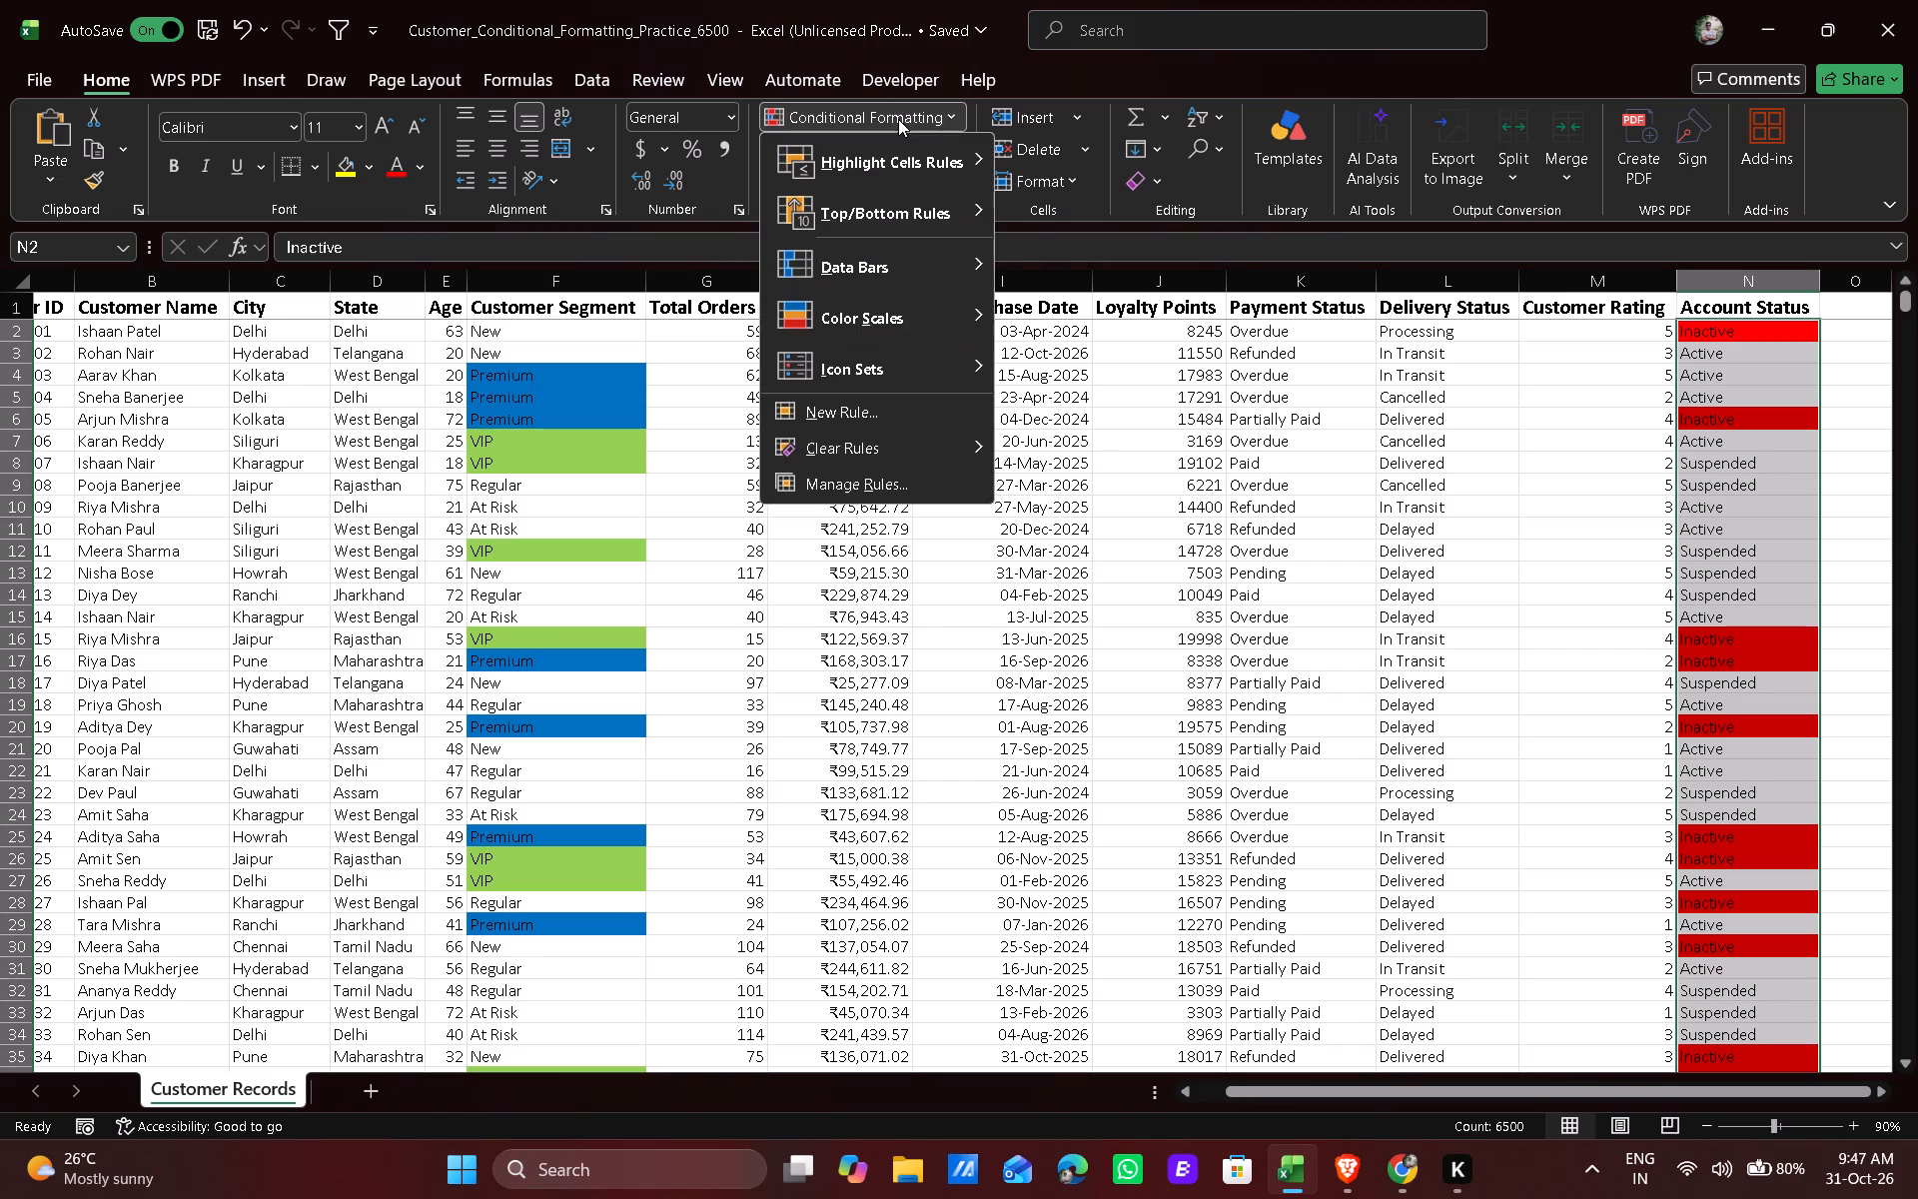
left_click(858, 489)
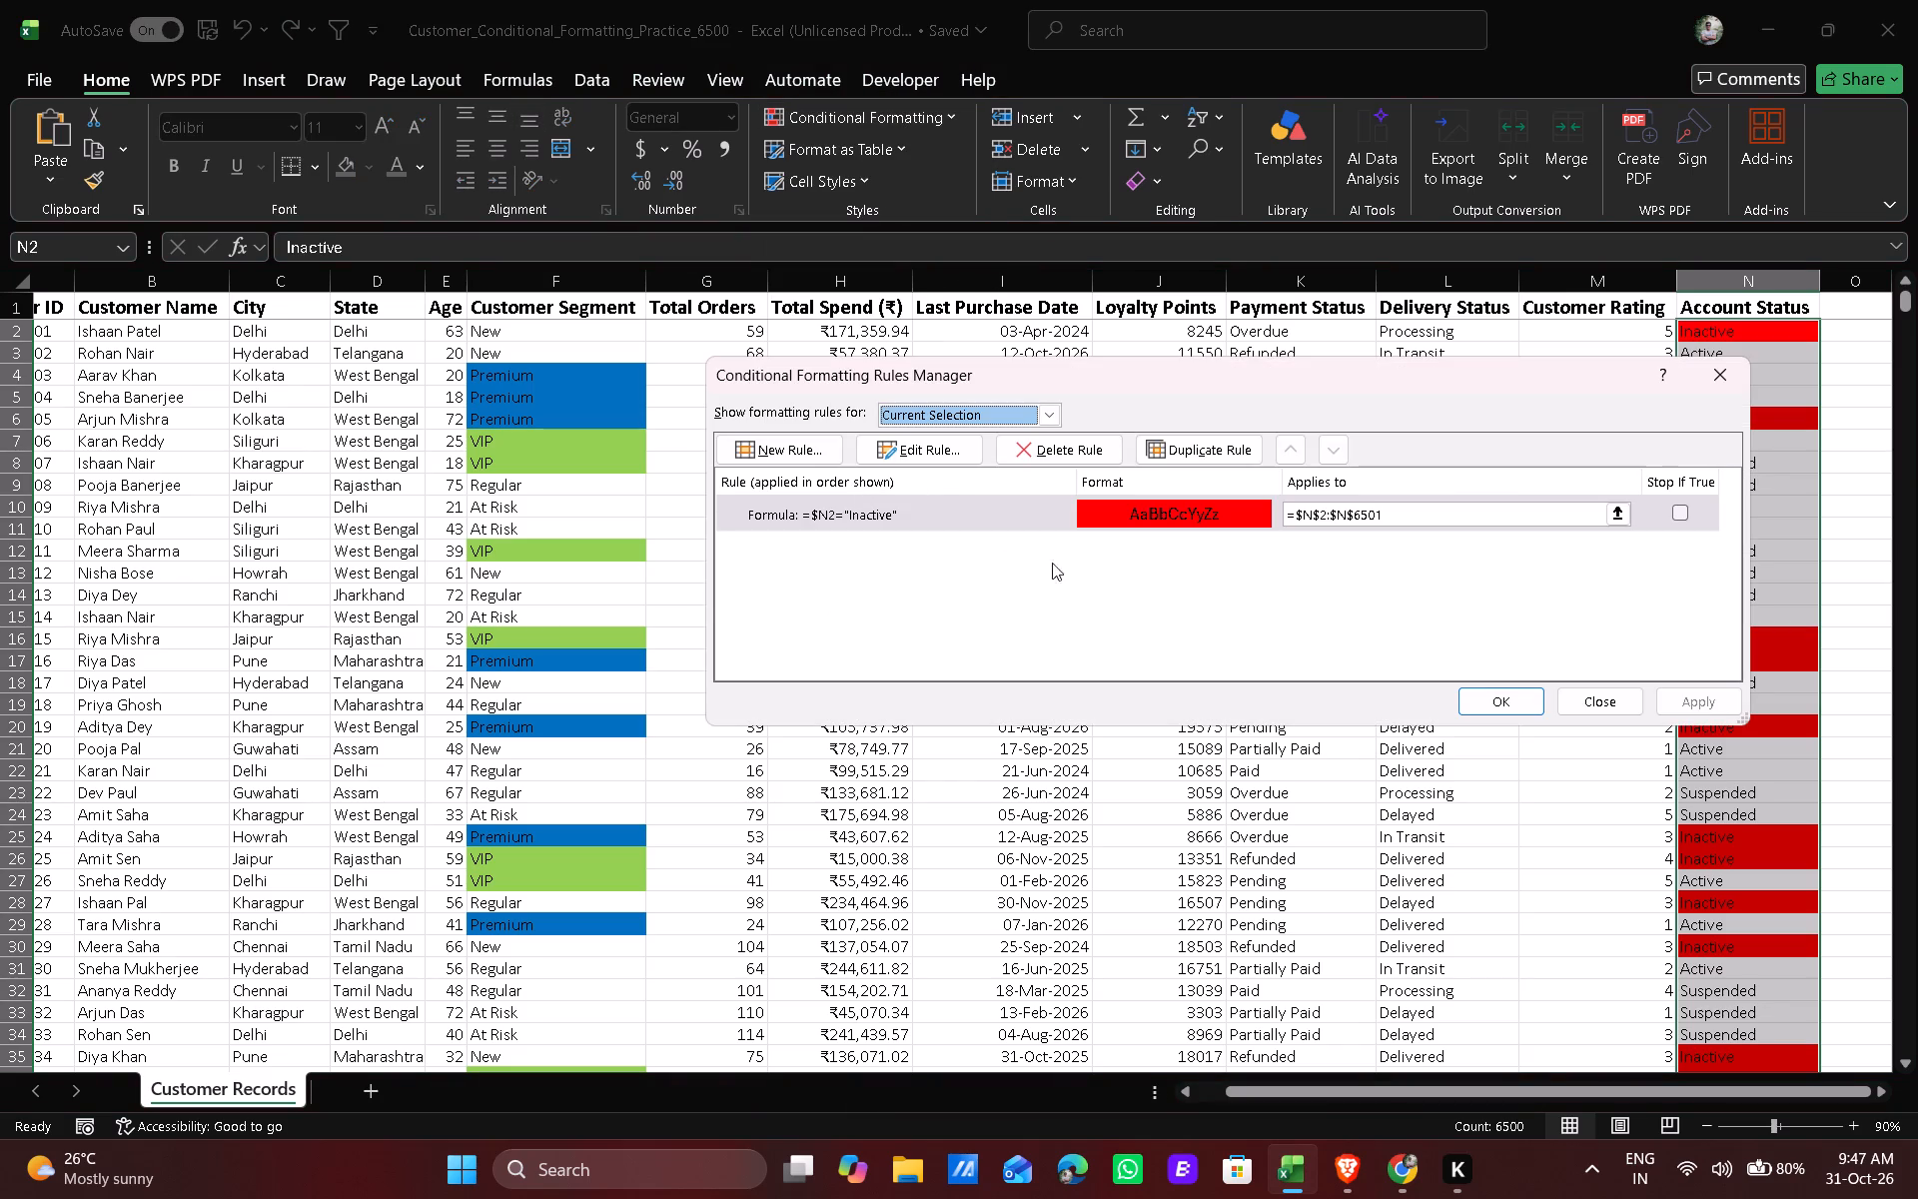
left_click(1192, 463)
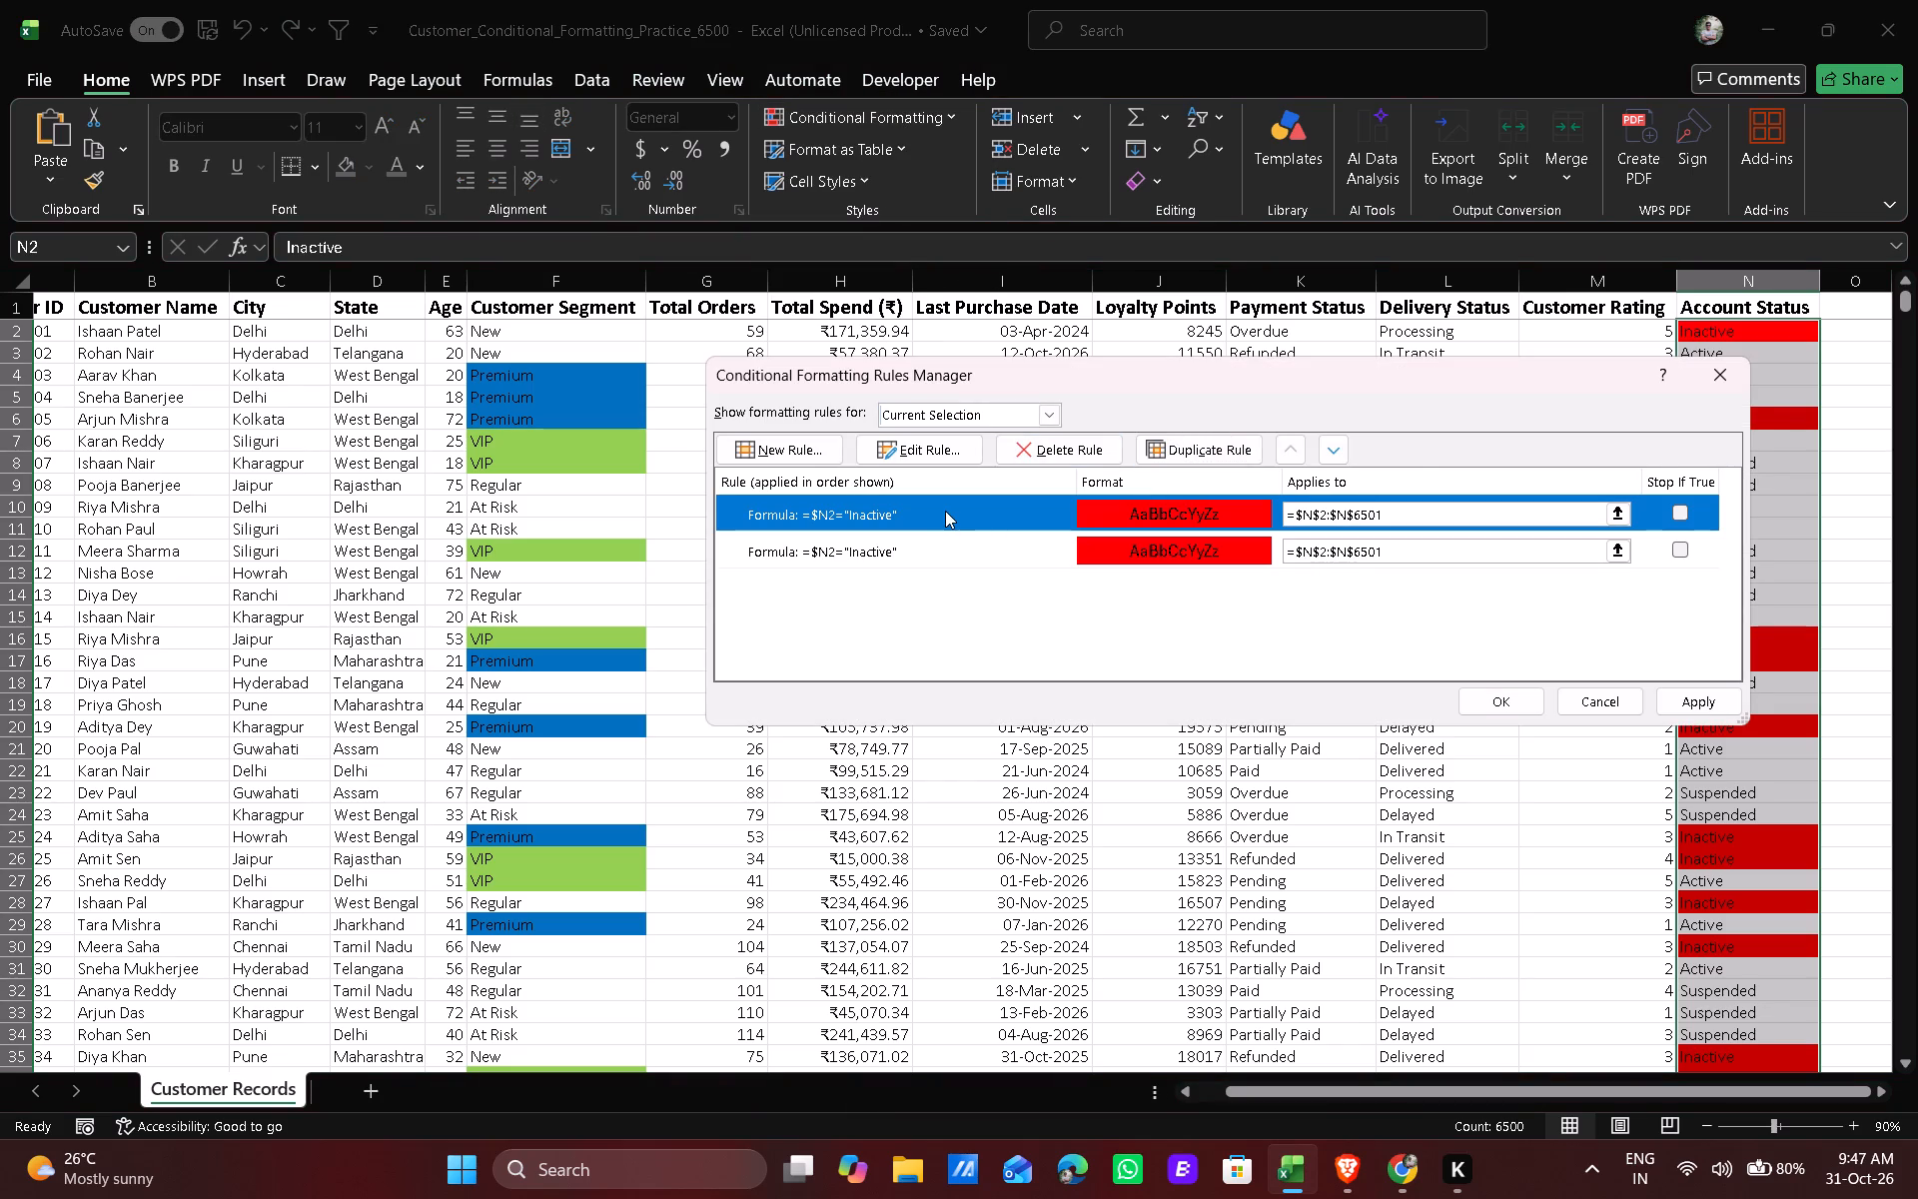
double_click(945, 509)
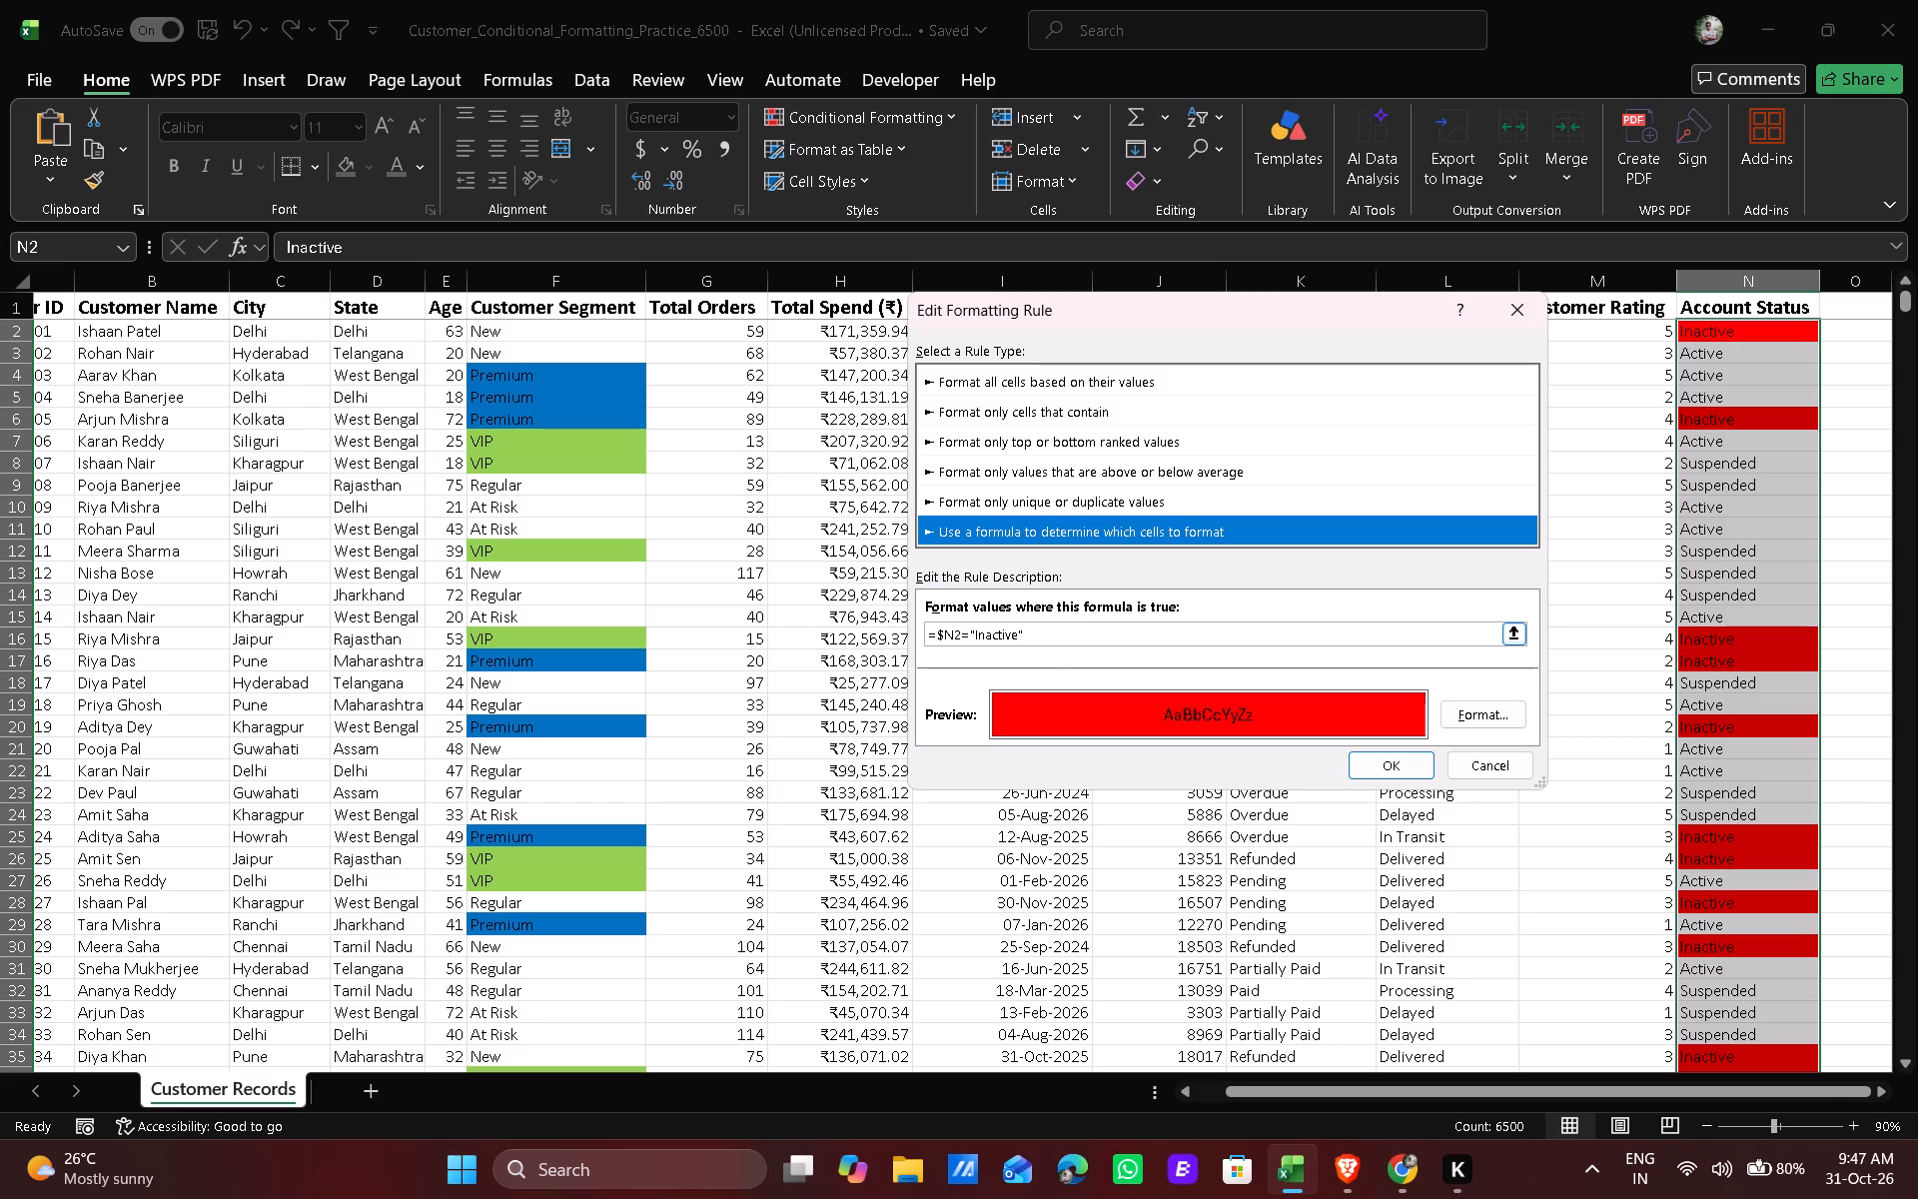
left_click(1018, 638)
key("BackSpace")
key("BackSpace")
key("BackSpace")
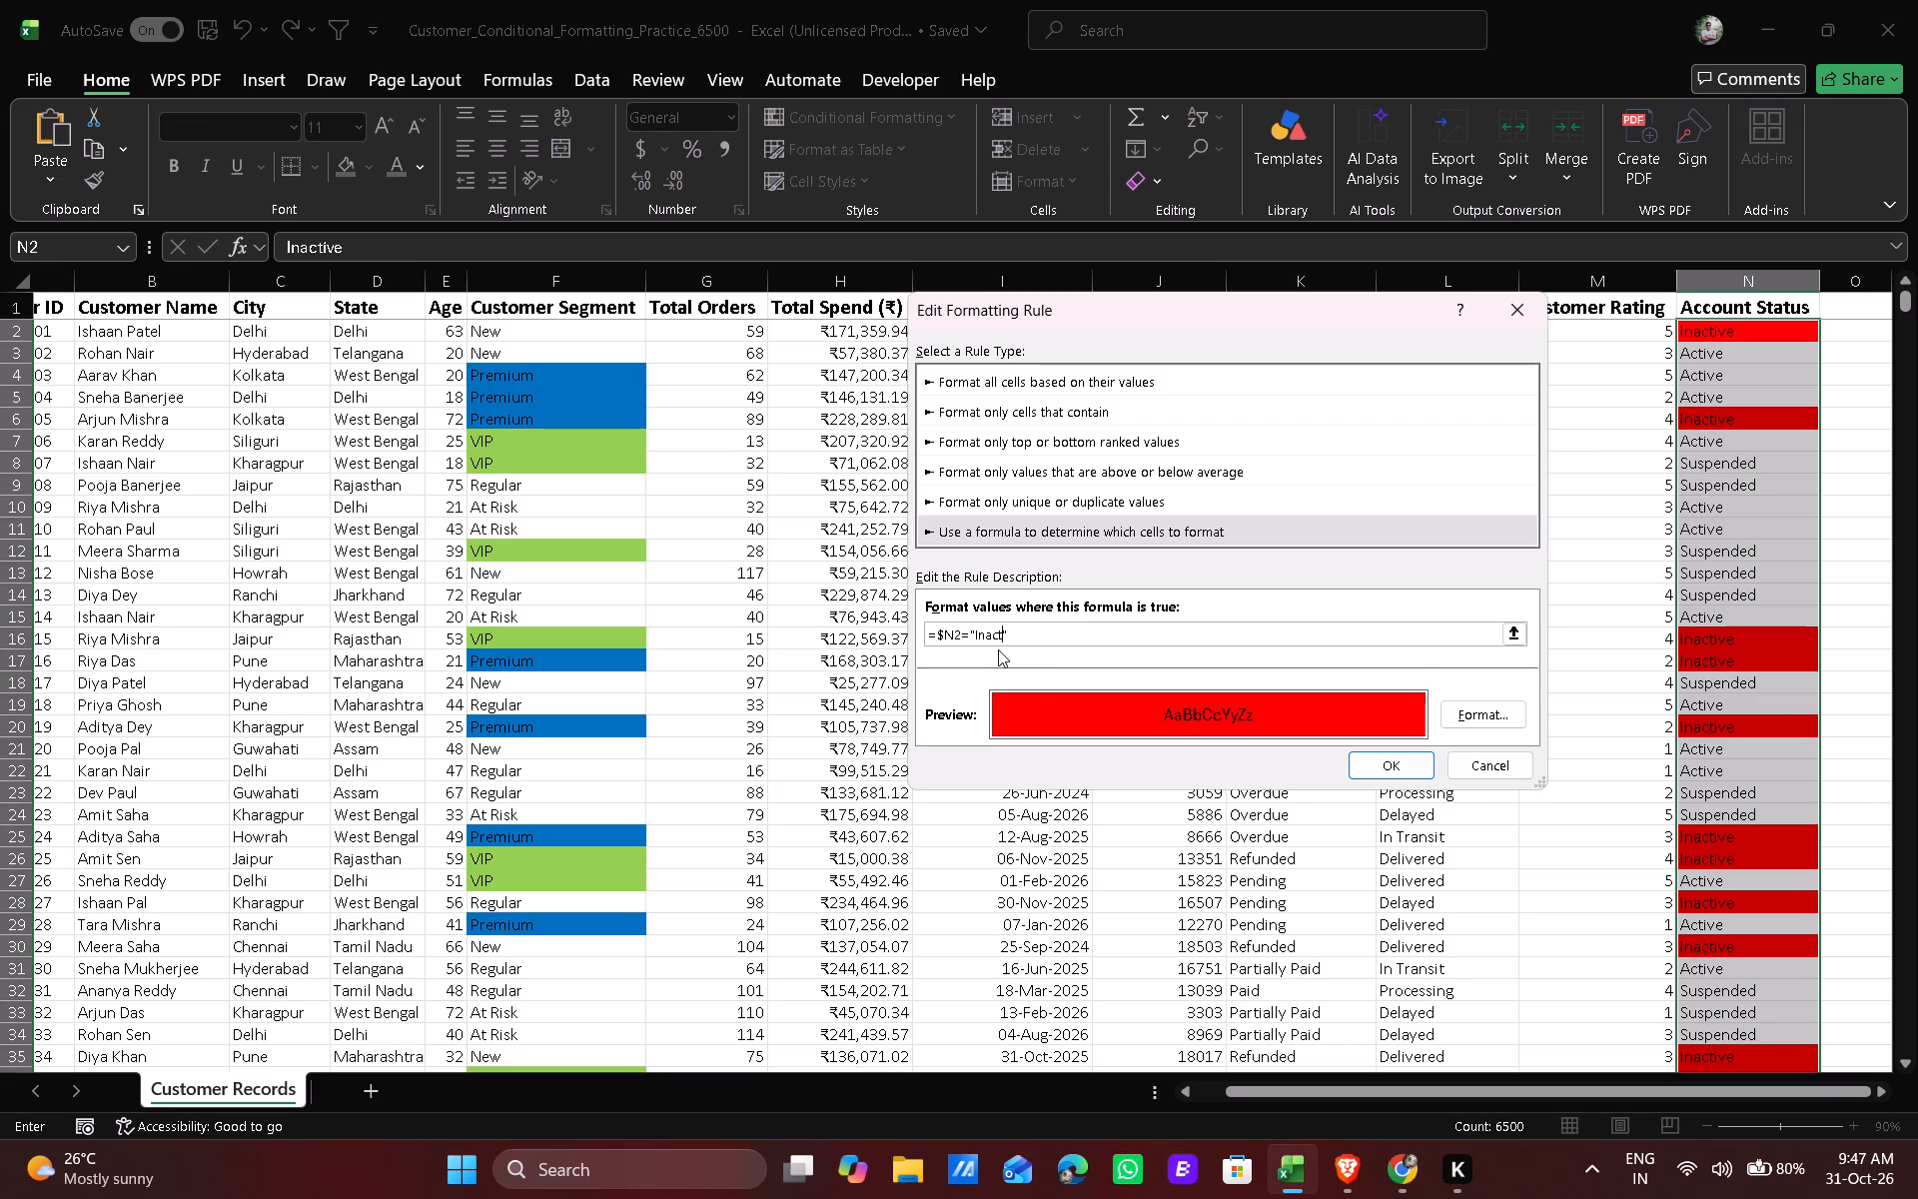
key("BackSpace")
key("BackSpace")
key("BackSpace")
key("BackSpace")
key("BackSpace")
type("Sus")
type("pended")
Mix a custom red fill, about #E00202, for the Suspended rule.
left_click(1487, 705)
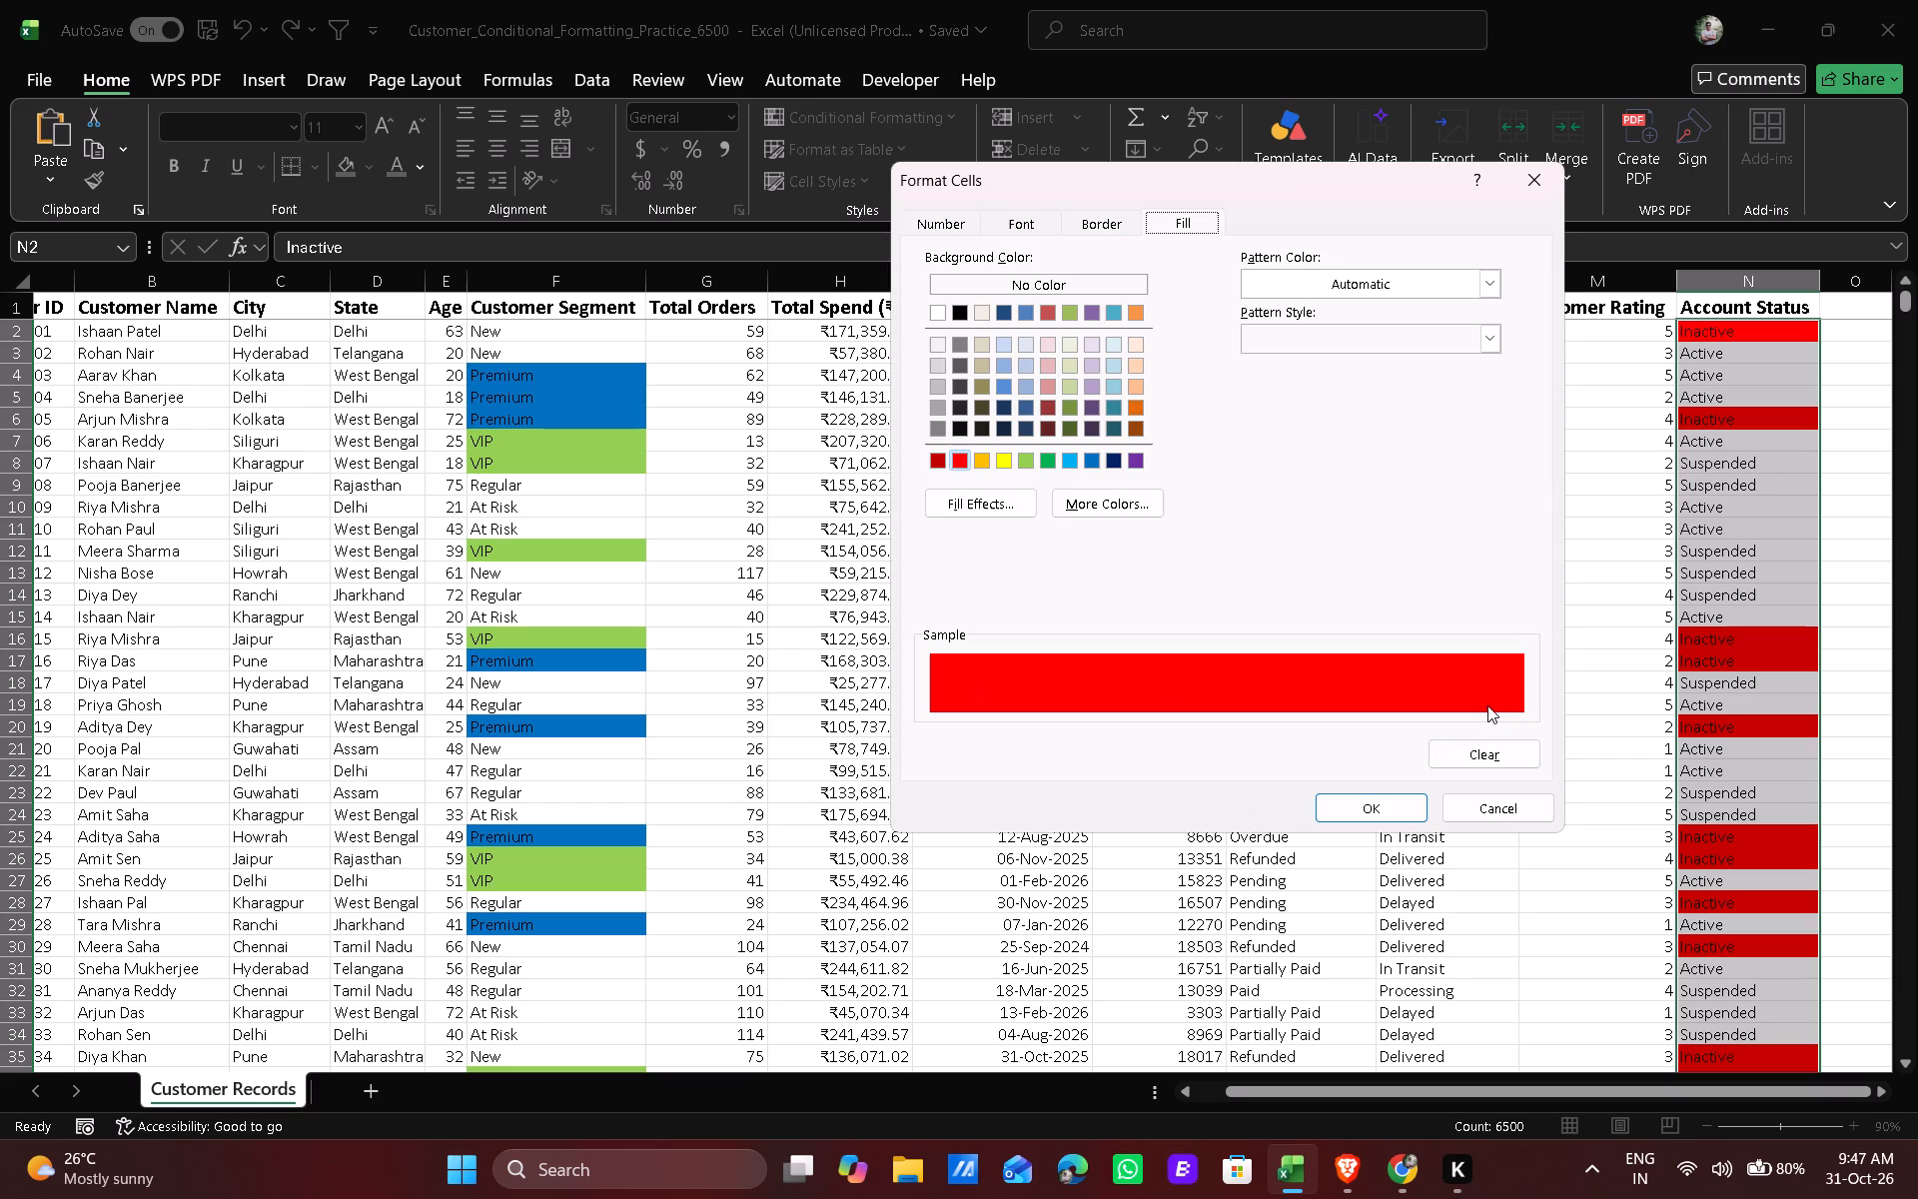
left_click(1047, 410)
left_click(1047, 425)
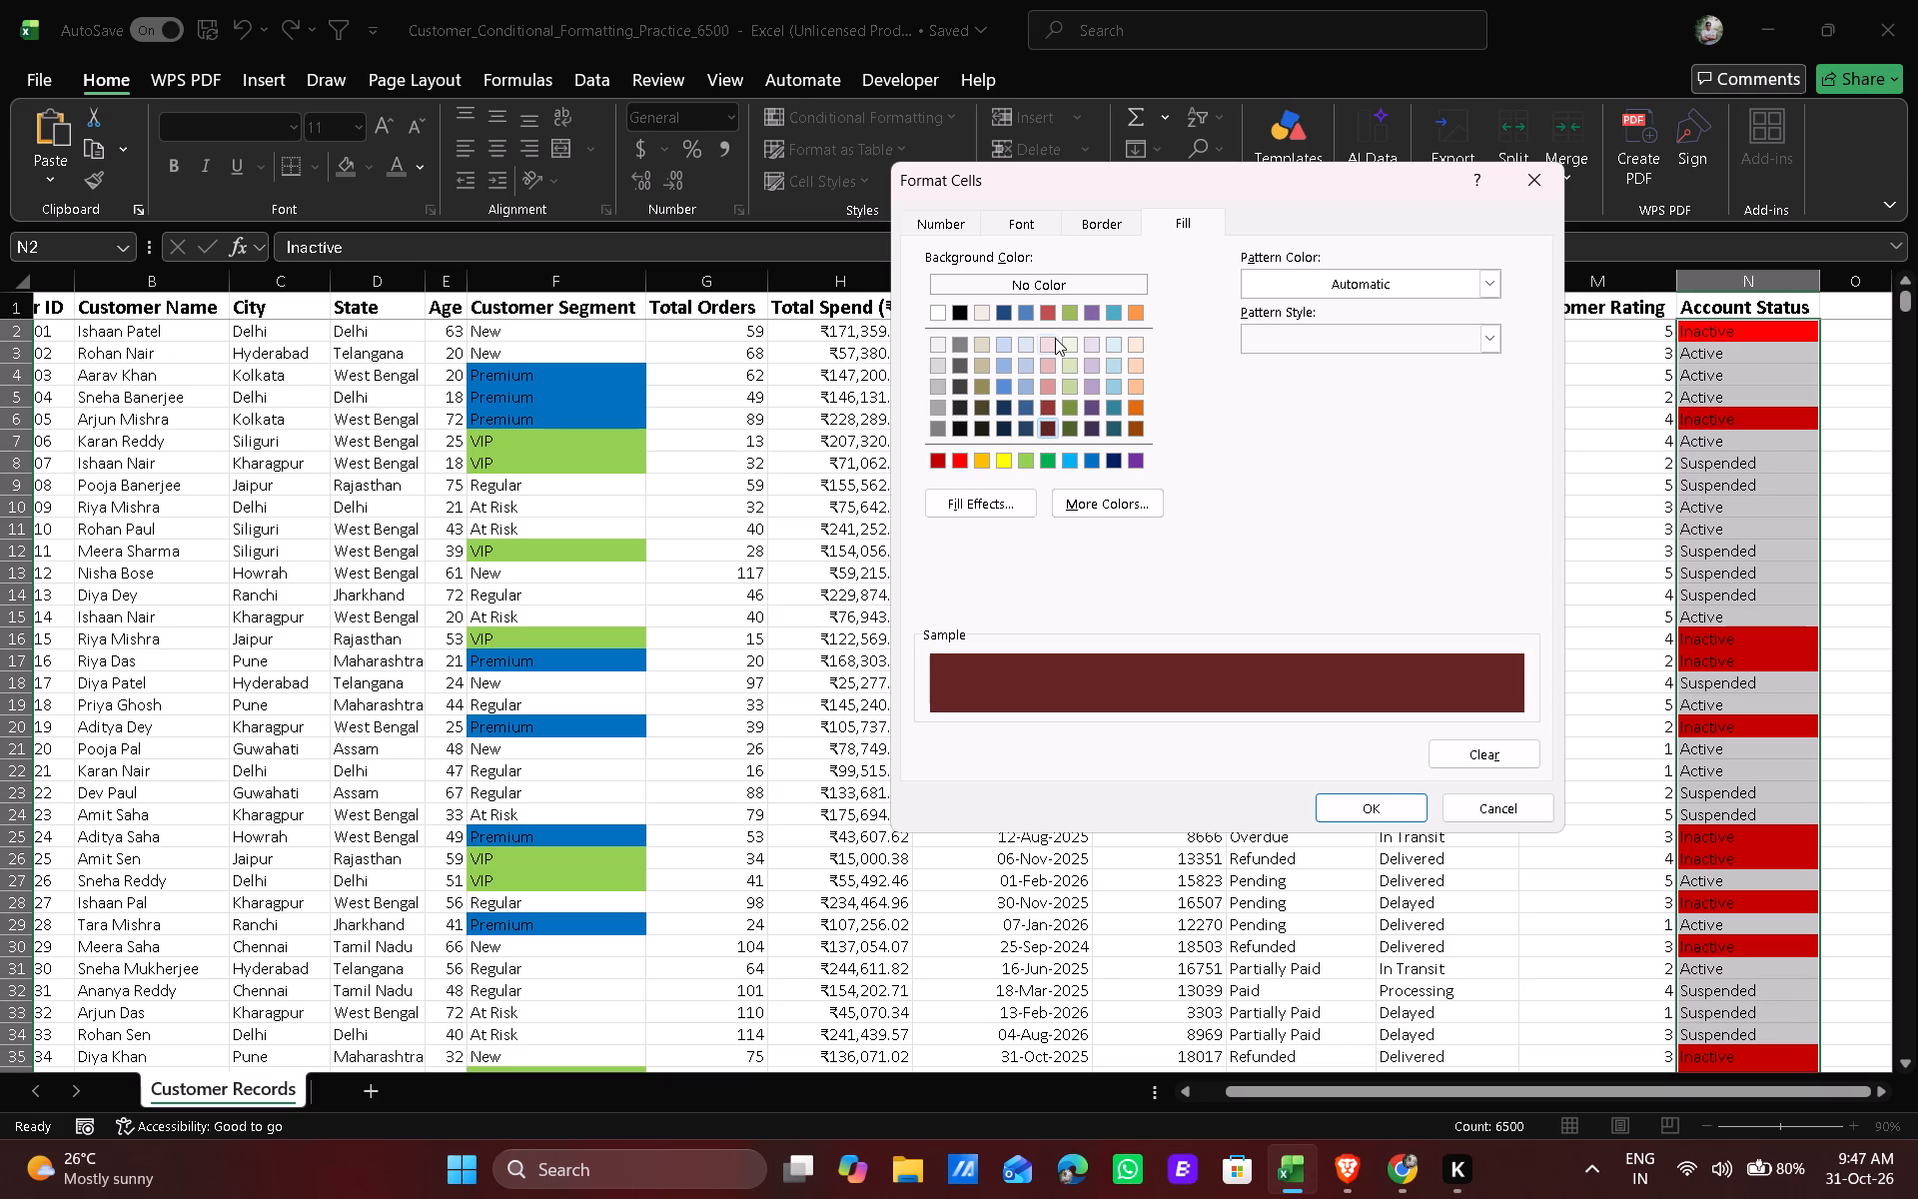
left_click(1055, 312)
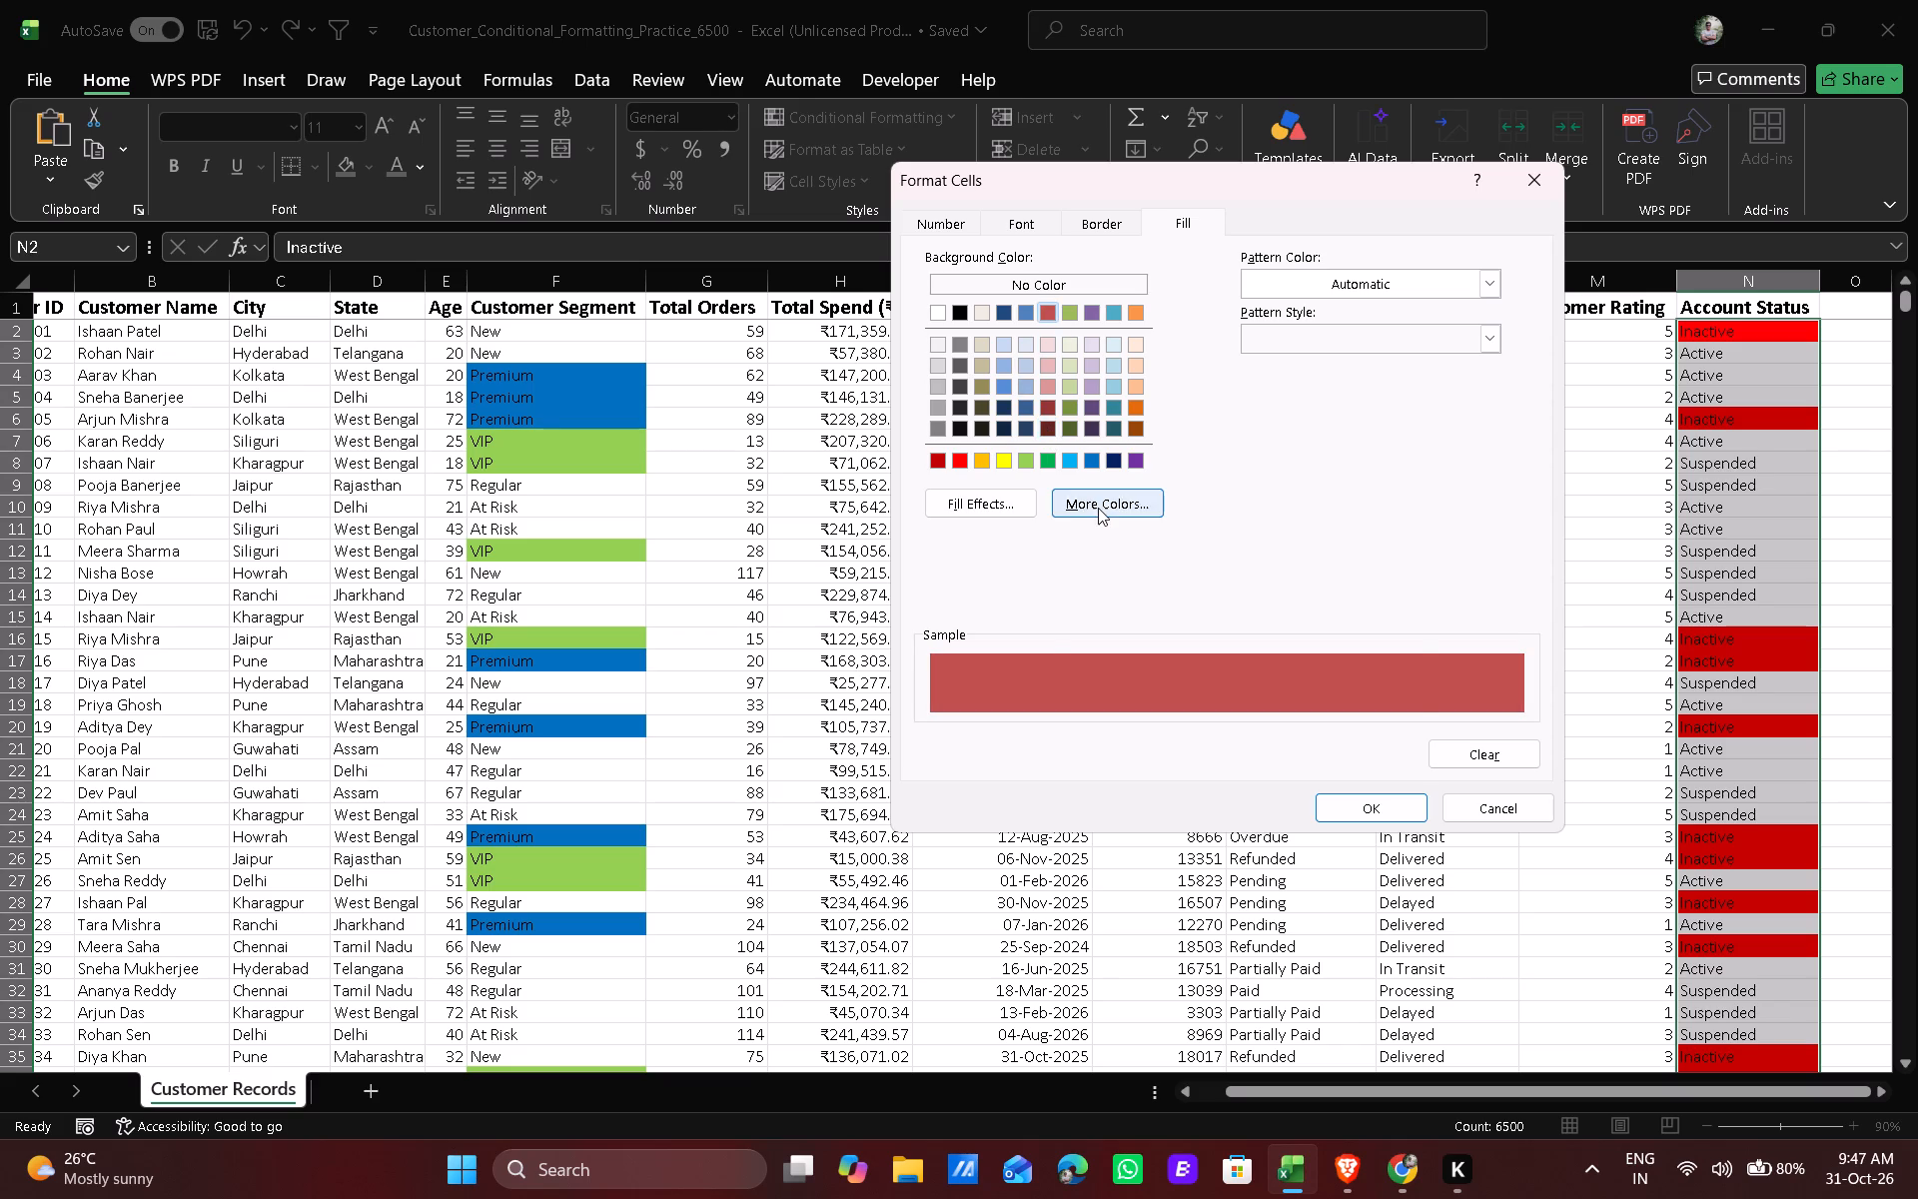
left_click(1098, 508)
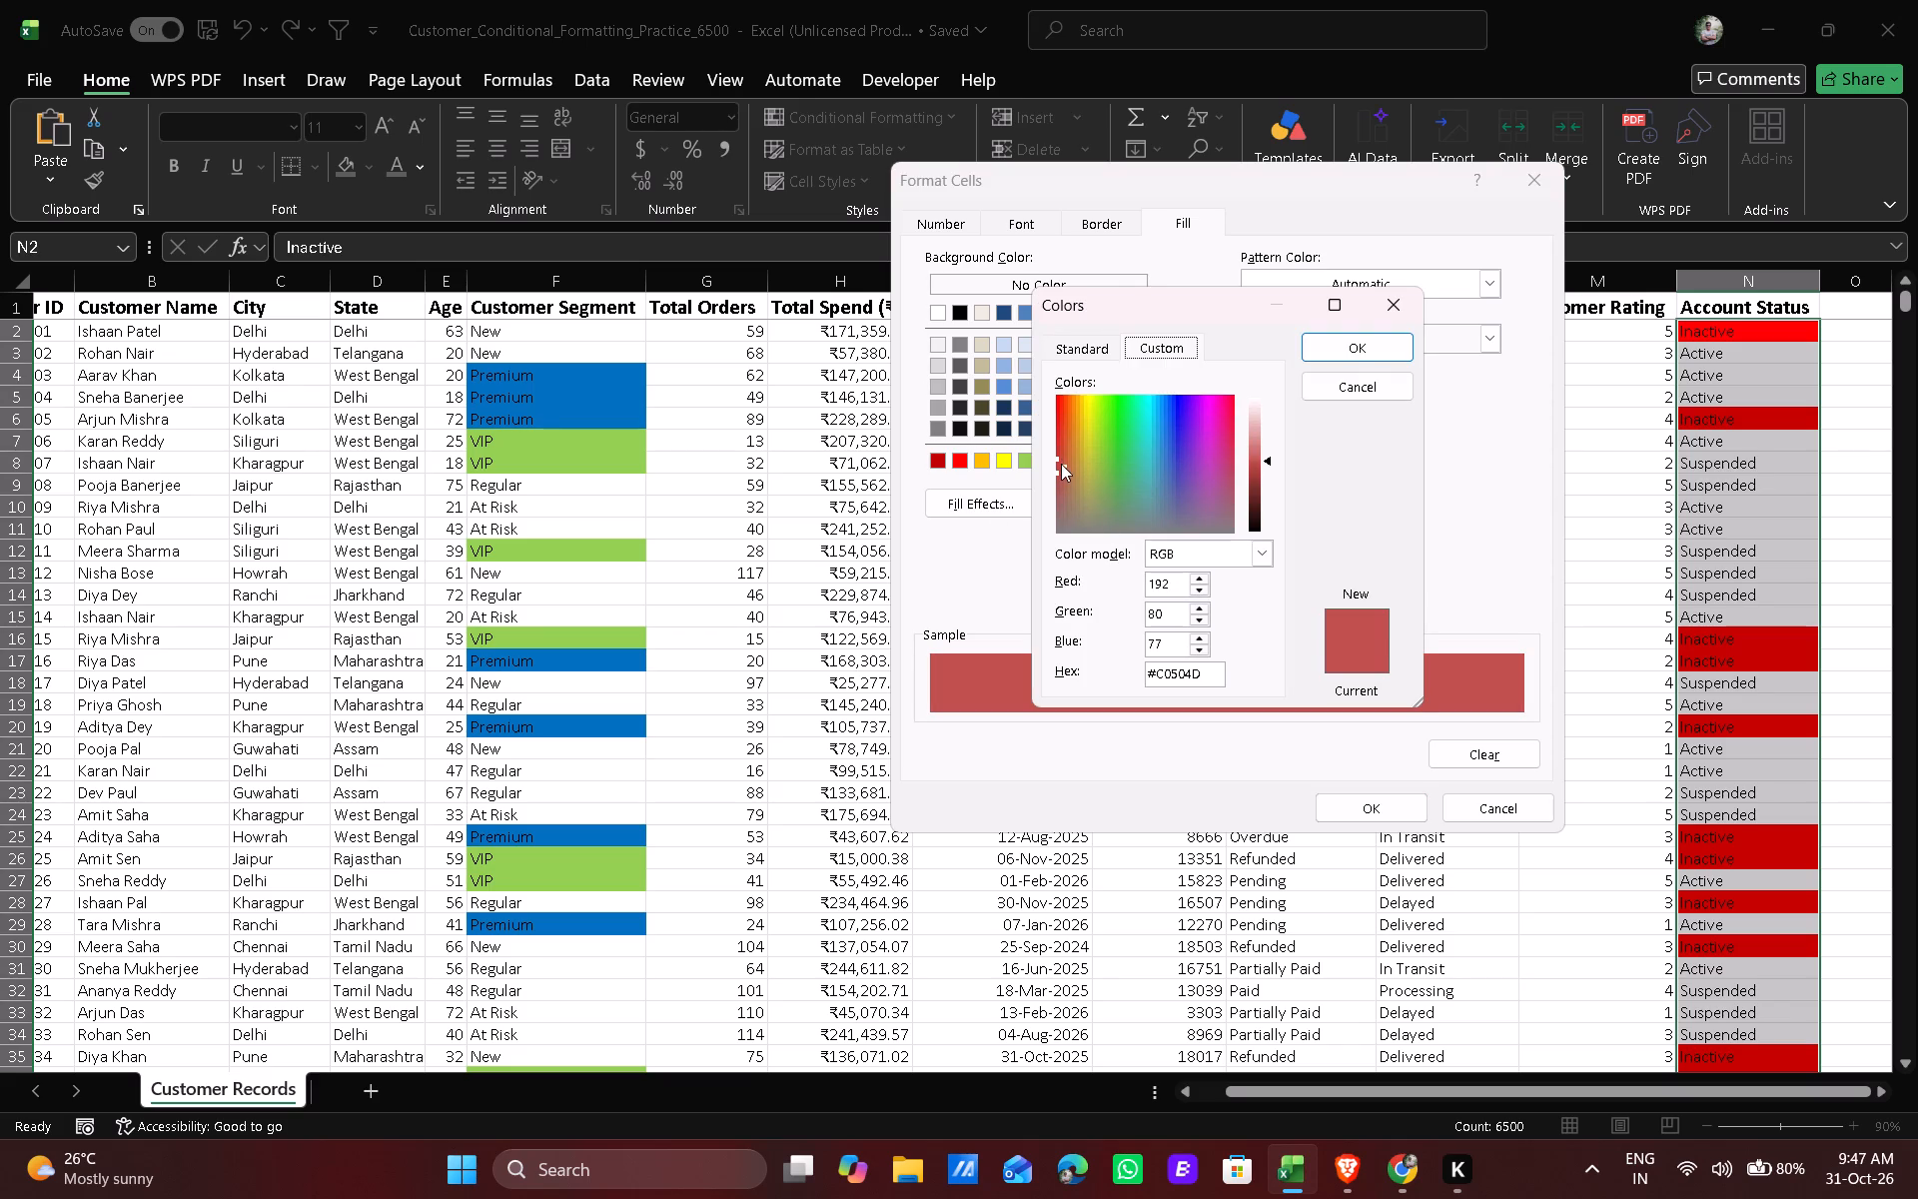
left_click_drag(1061, 468, 1232, 417)
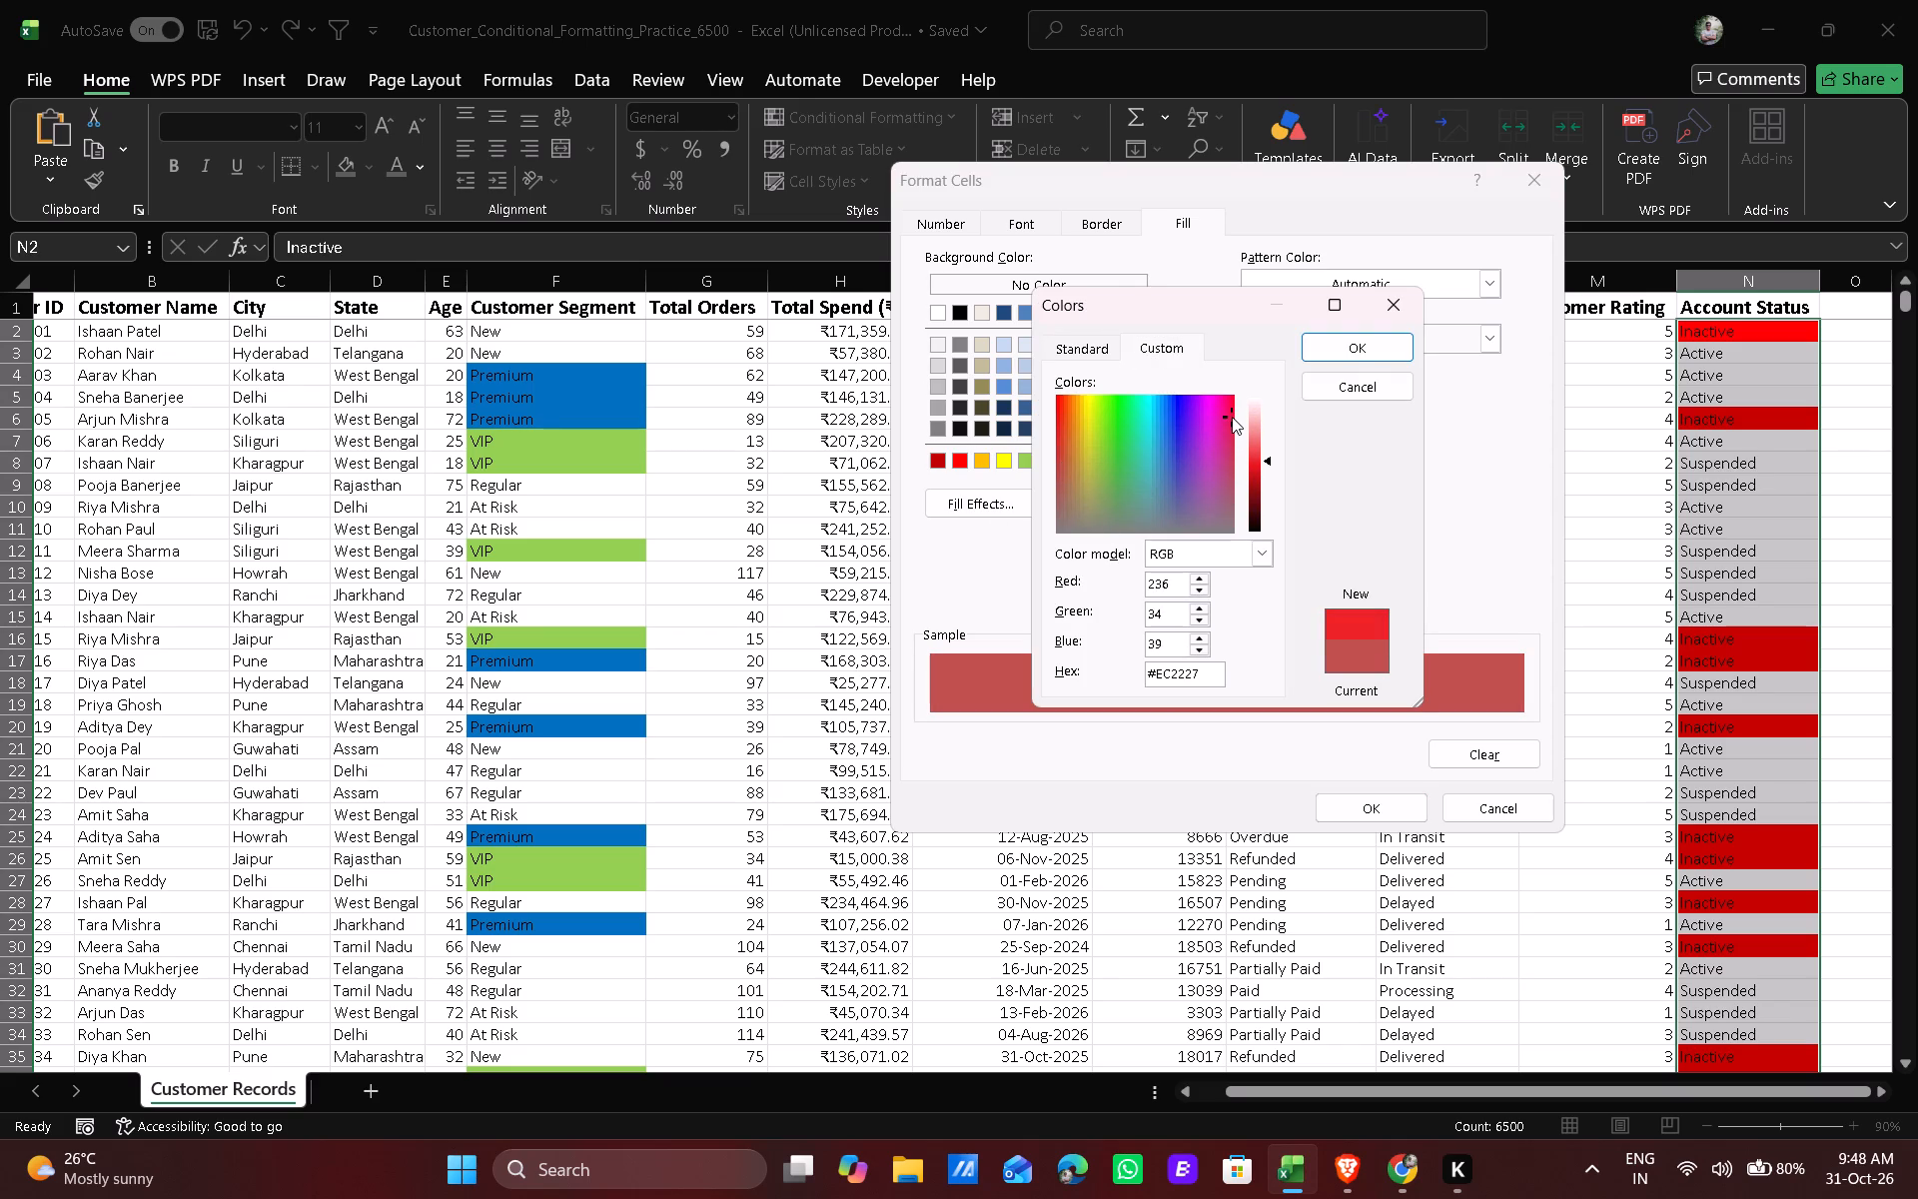
left_click_drag(1232, 417, 1233, 414)
left_click(1120, 429)
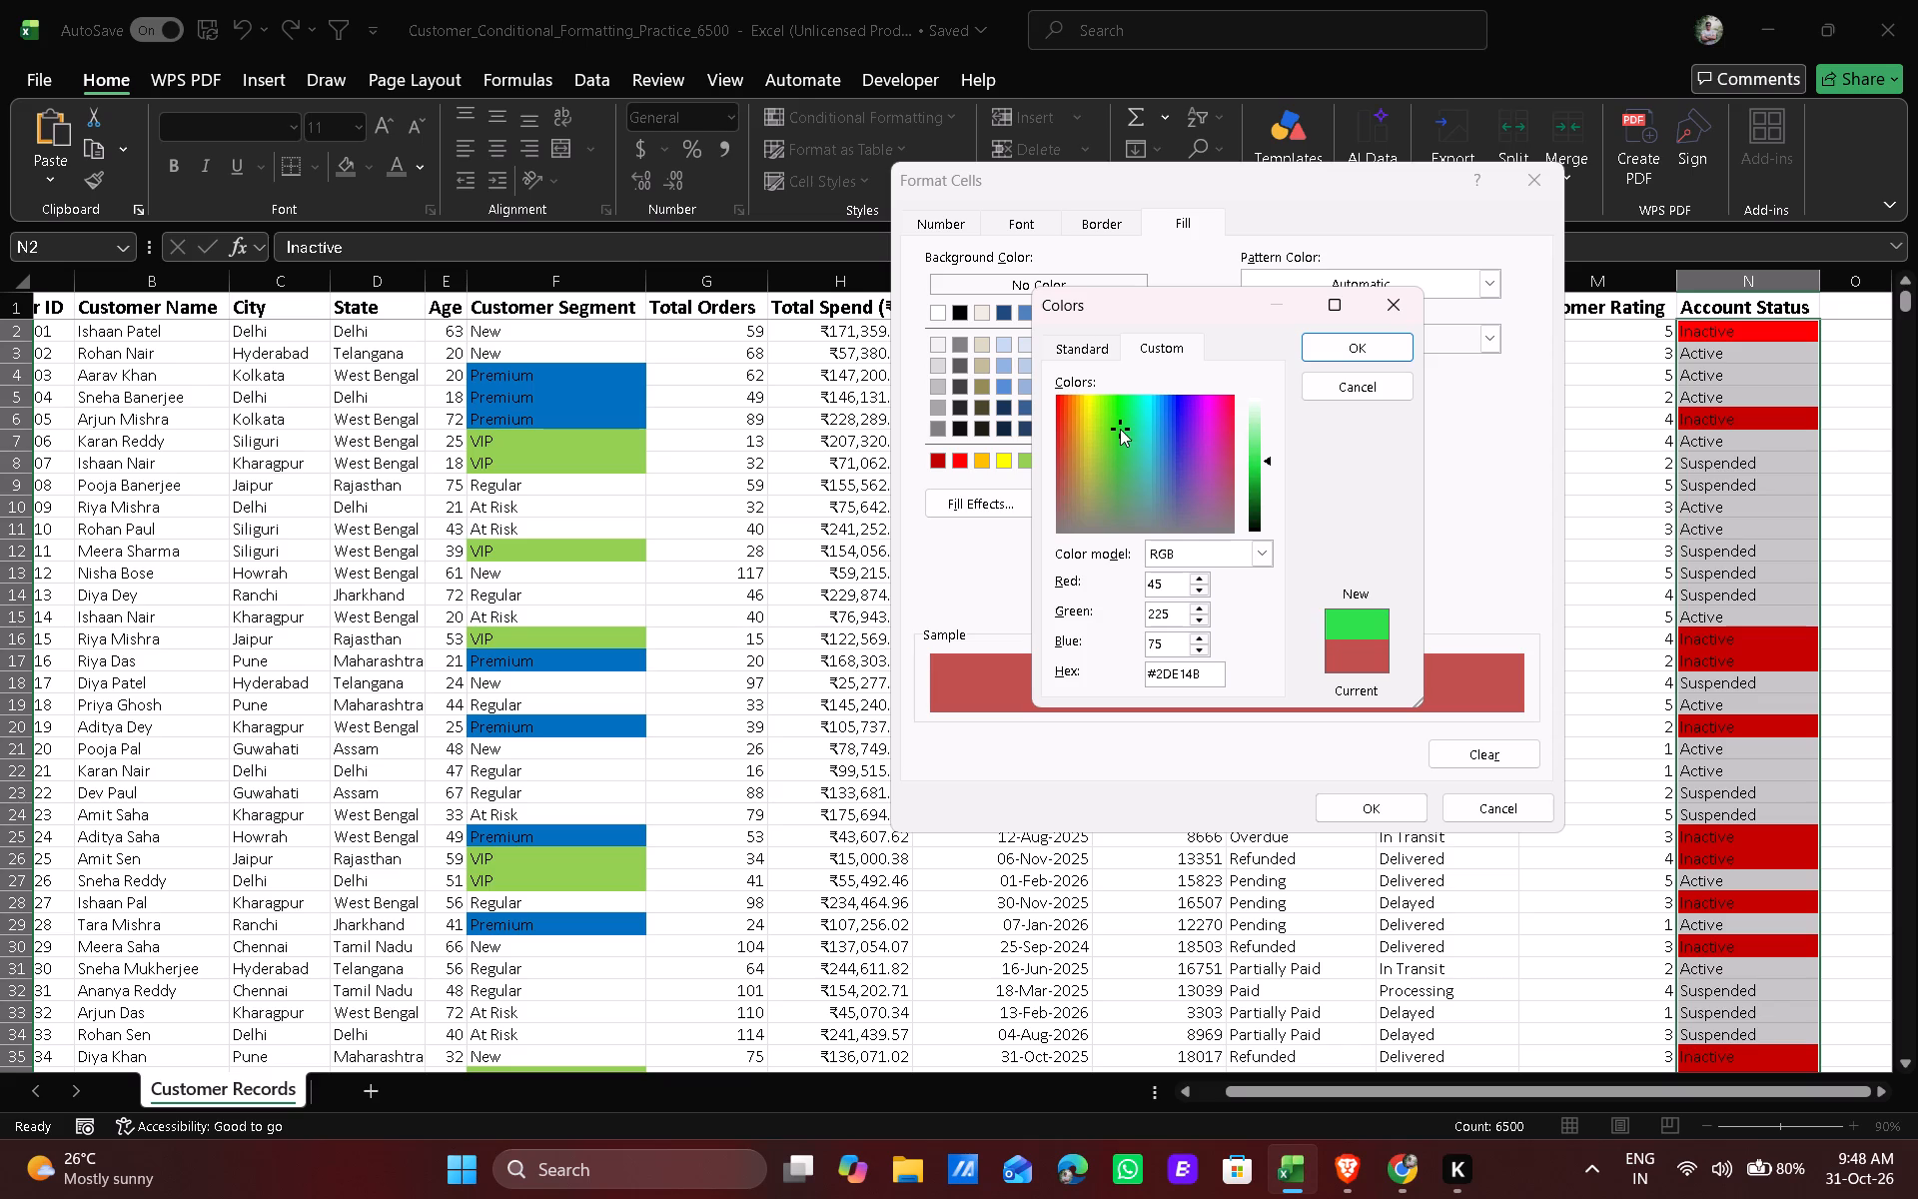
left_click_drag(1122, 424, 1098, 459)
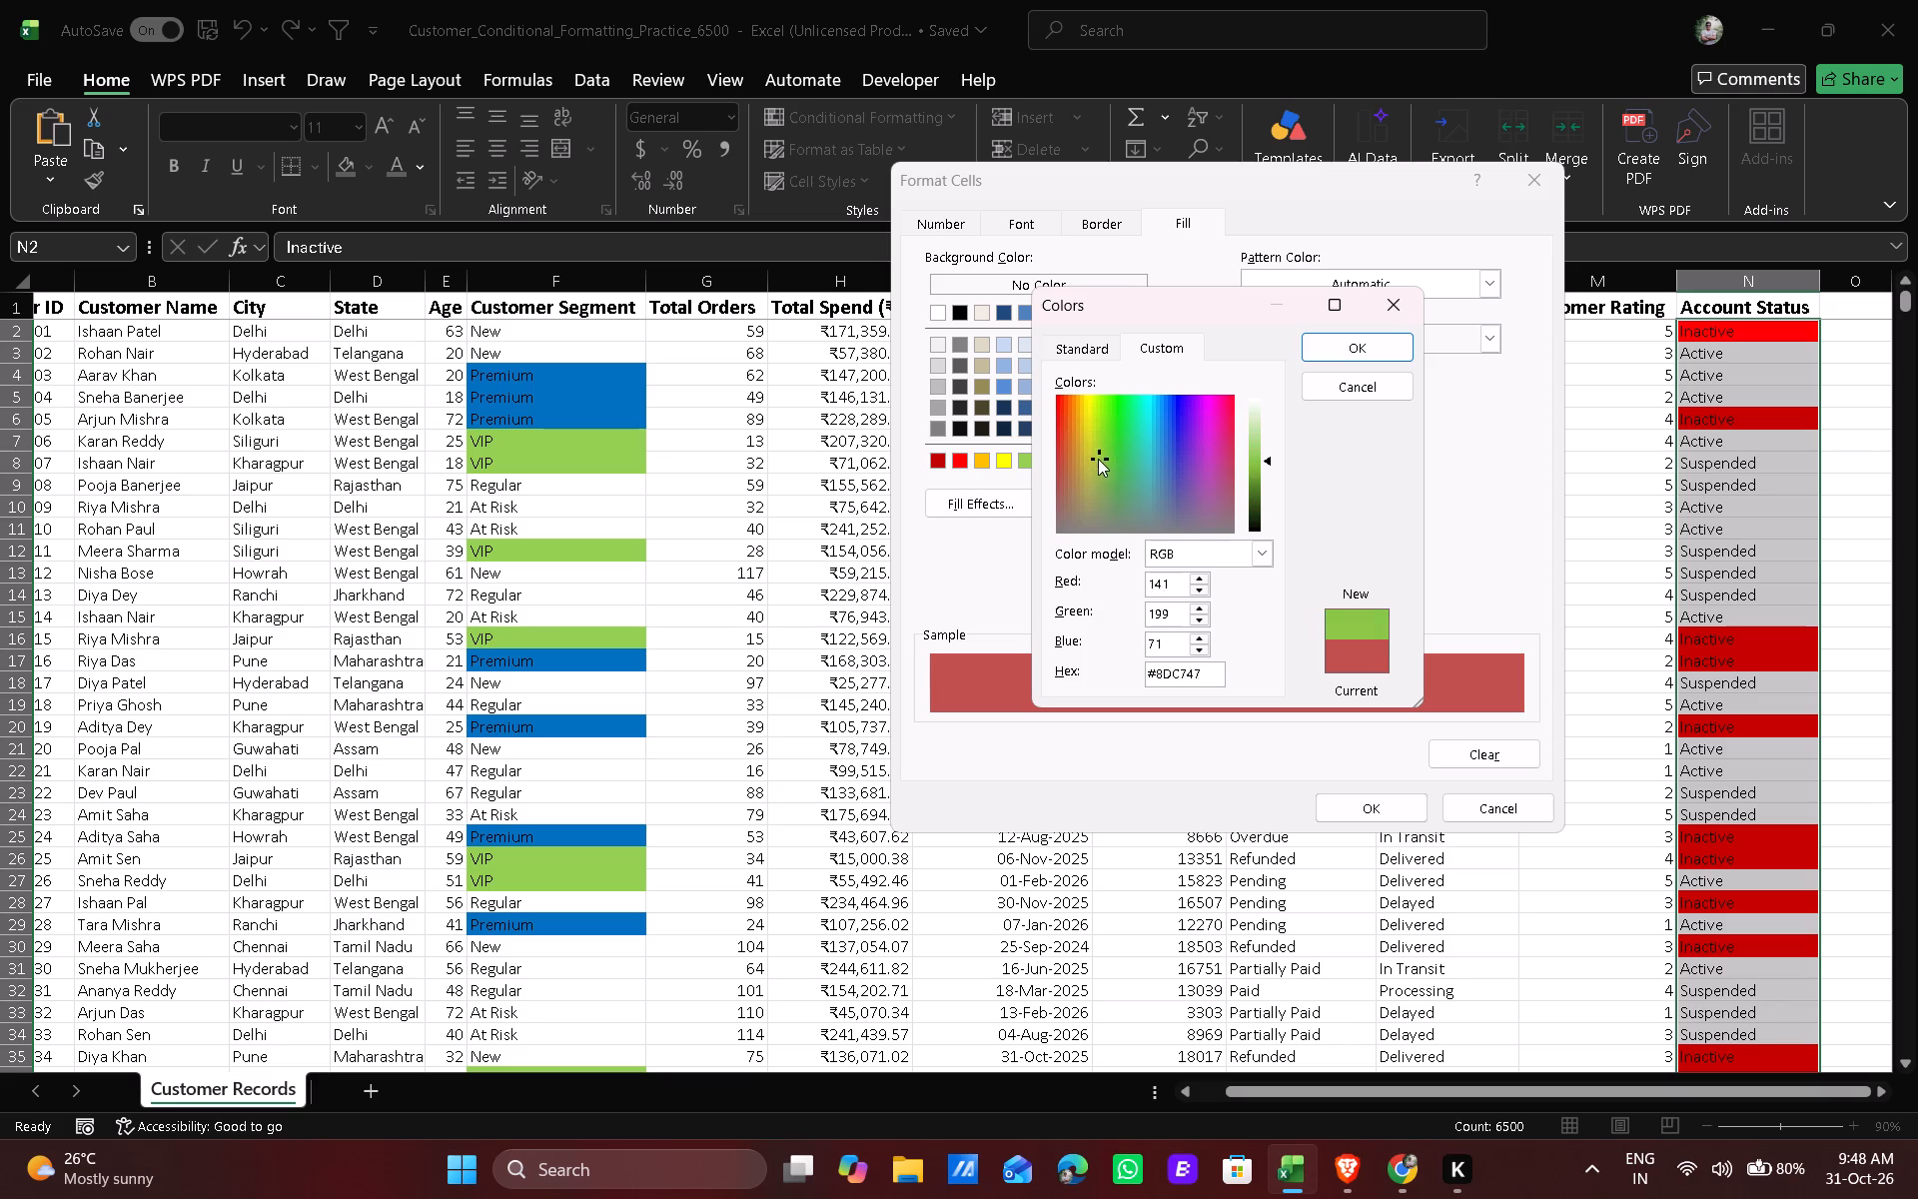
left_click_drag(1098, 459, 1061, 408)
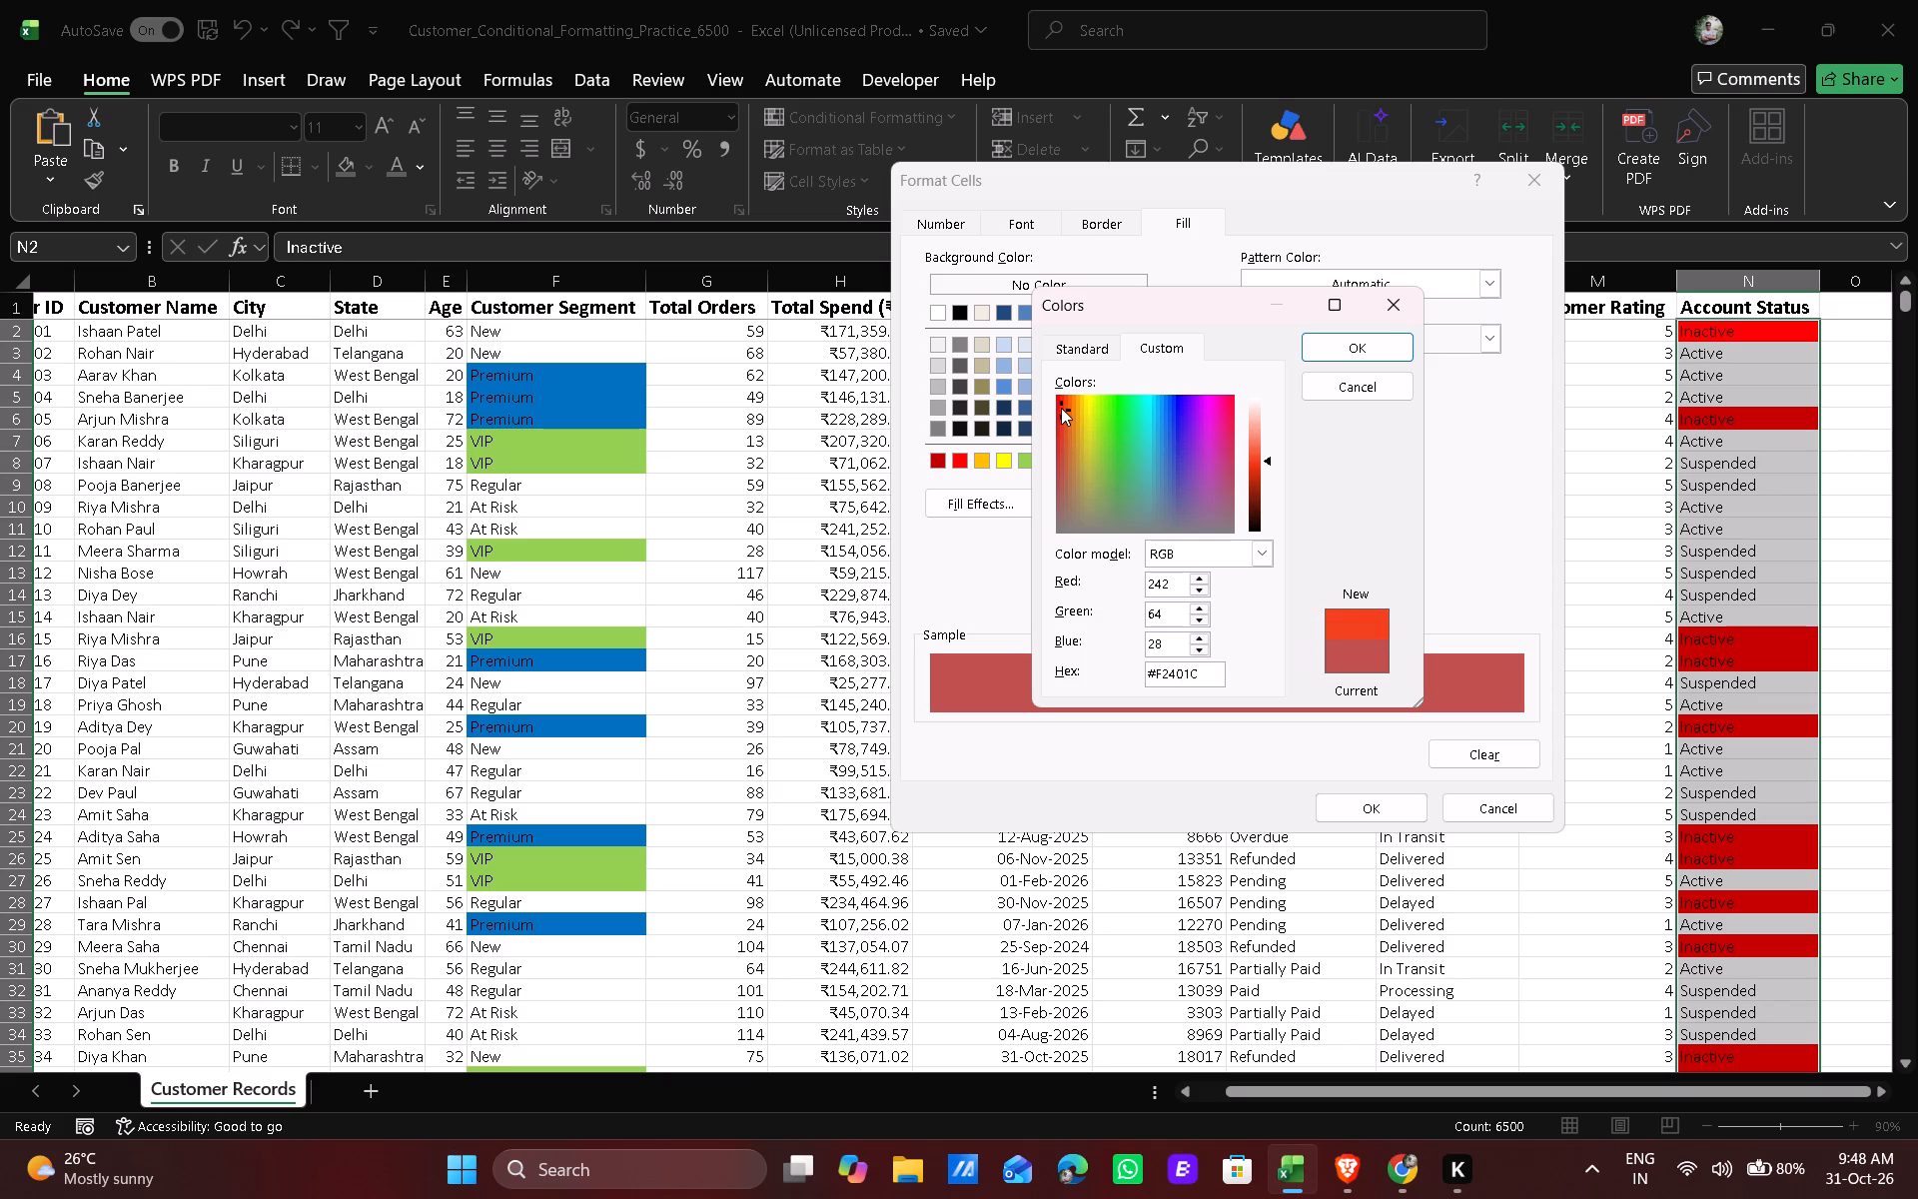
left_click_drag(1061, 408, 1356, 444)
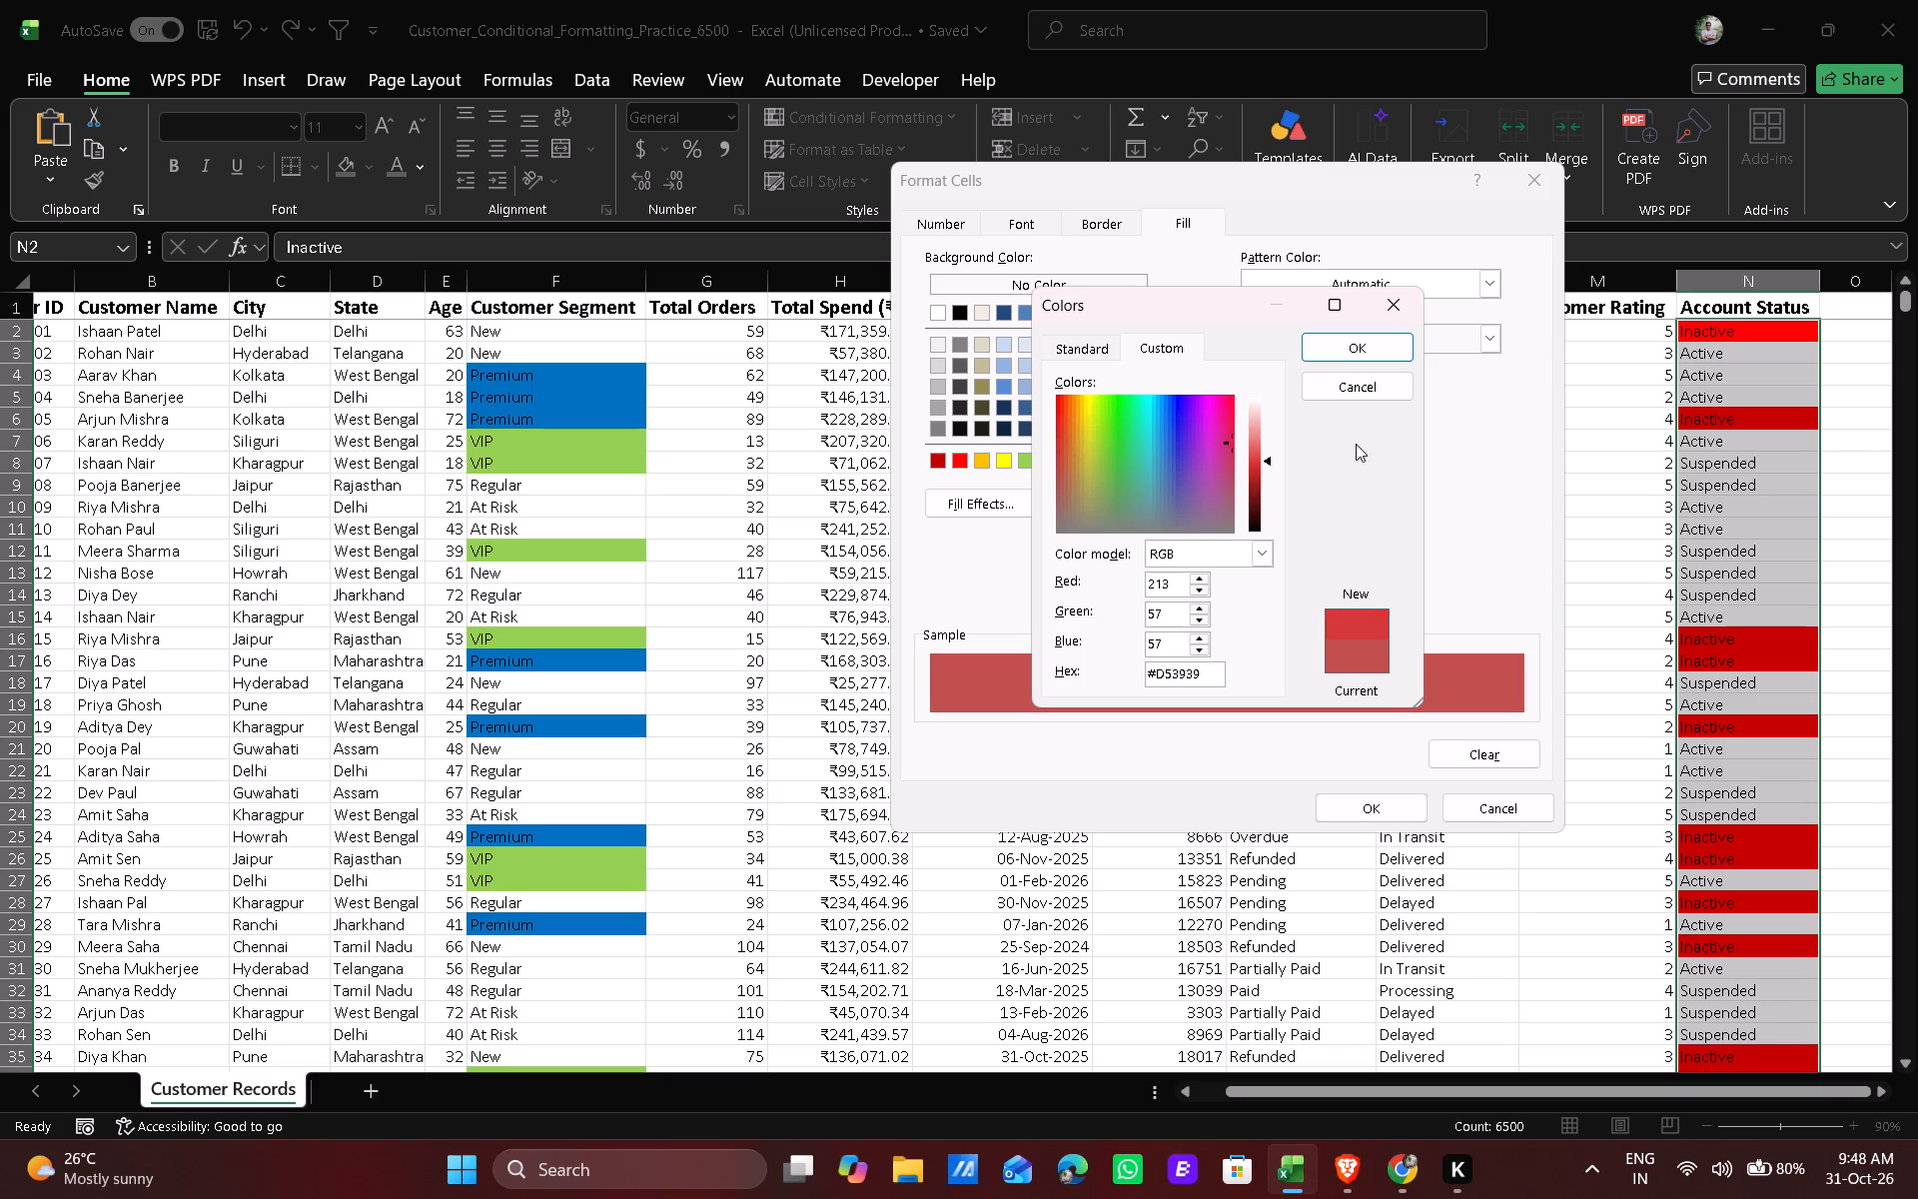
left_click_drag(1356, 444, 1356, 397)
left_click_drag(1265, 460, 1265, 480)
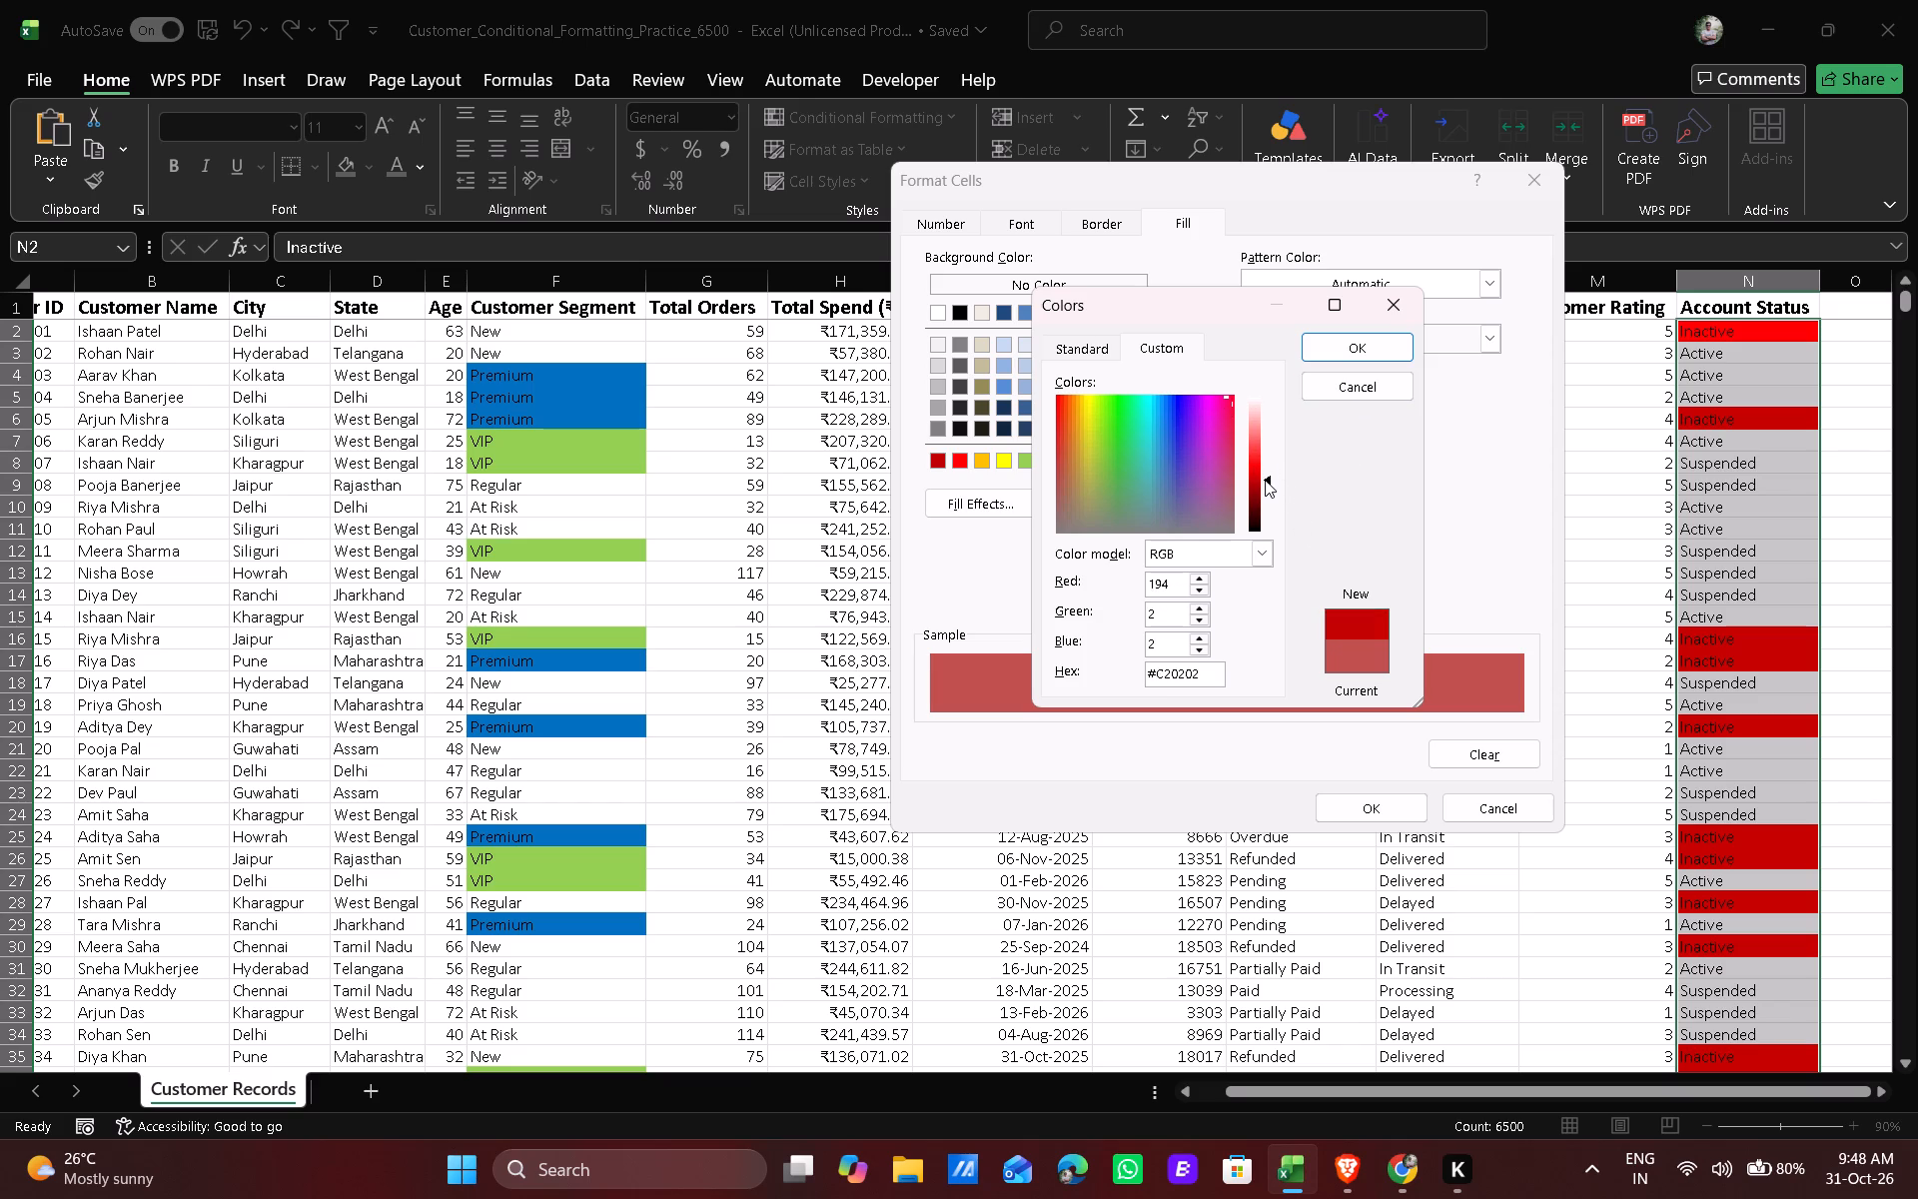
left_click_drag(1265, 480, 1265, 534)
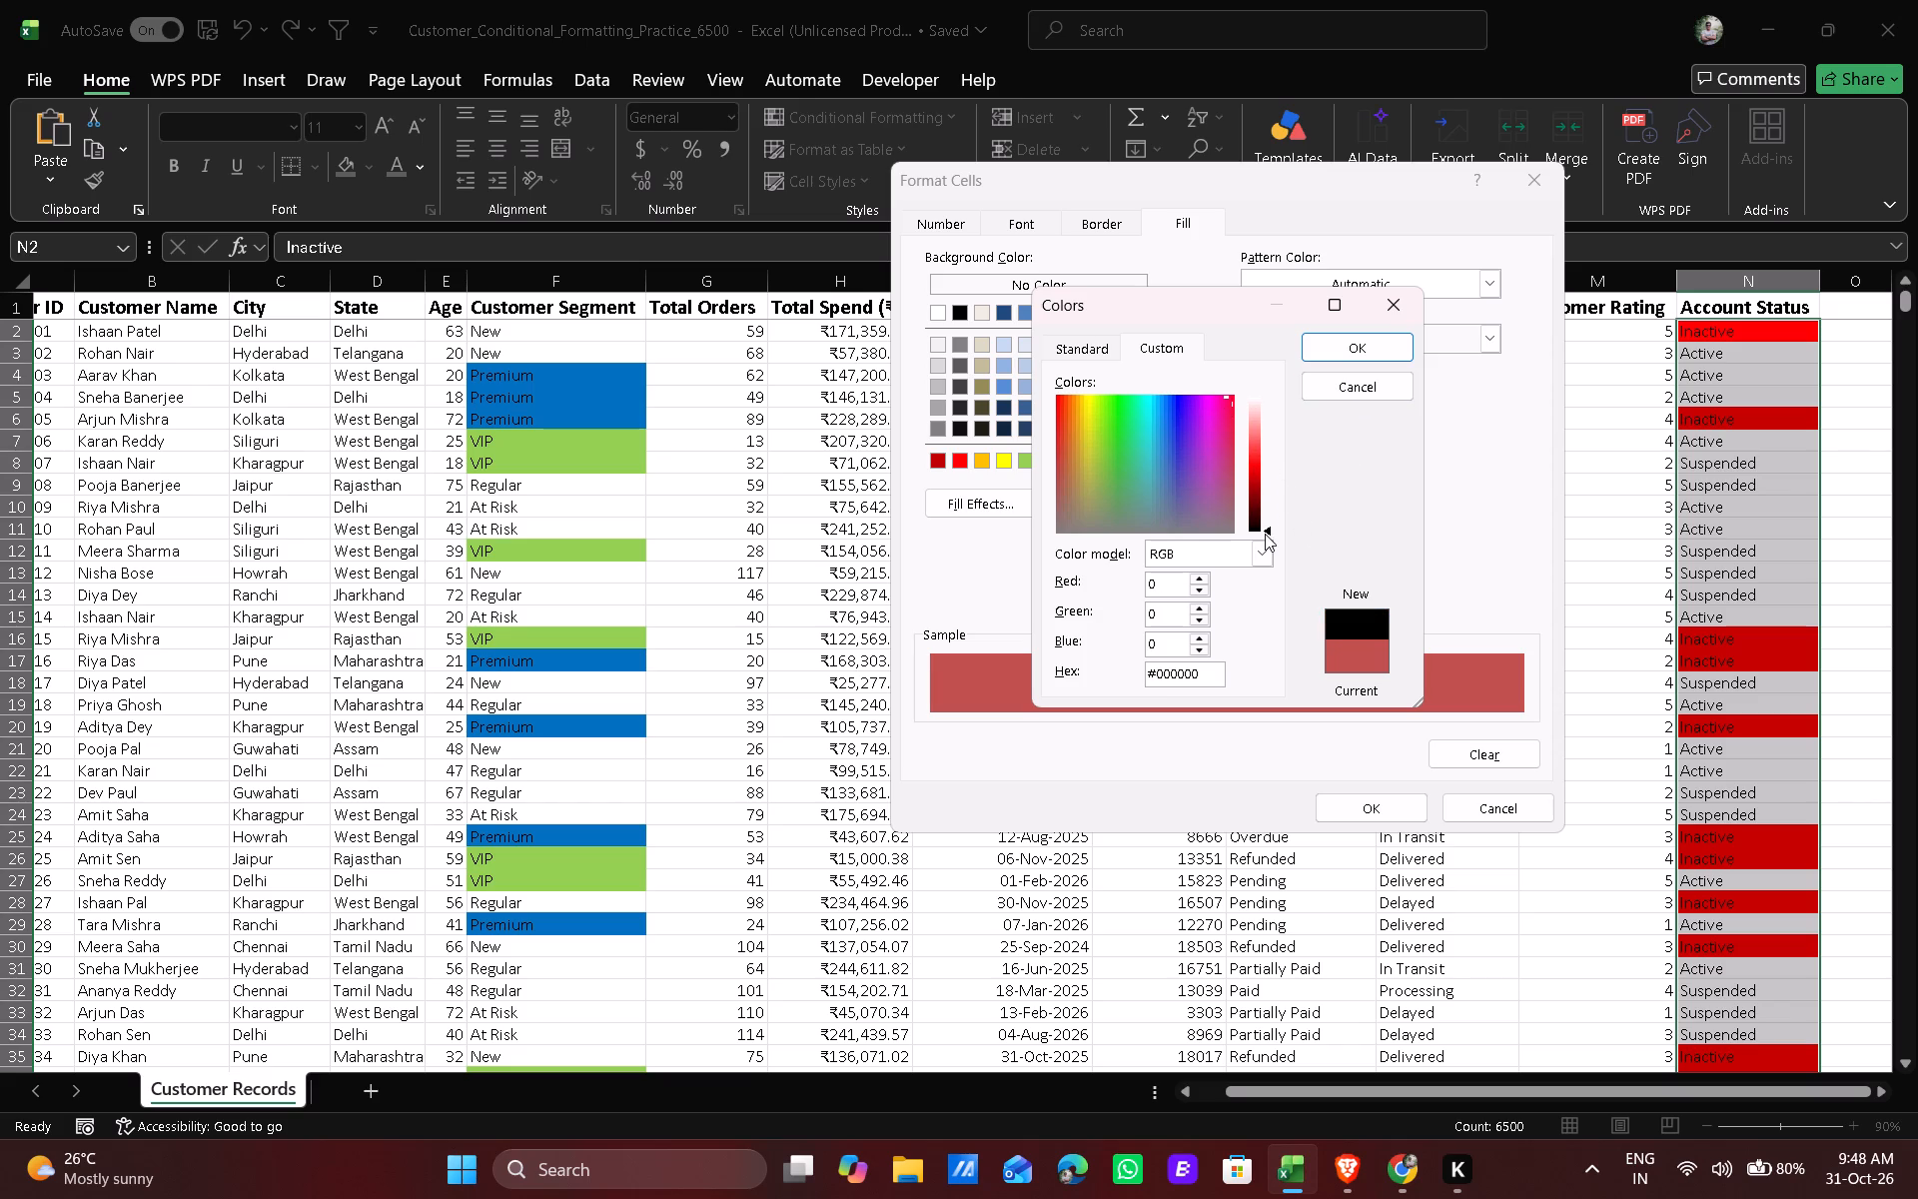
left_click_drag(1265, 534, 1271, 485)
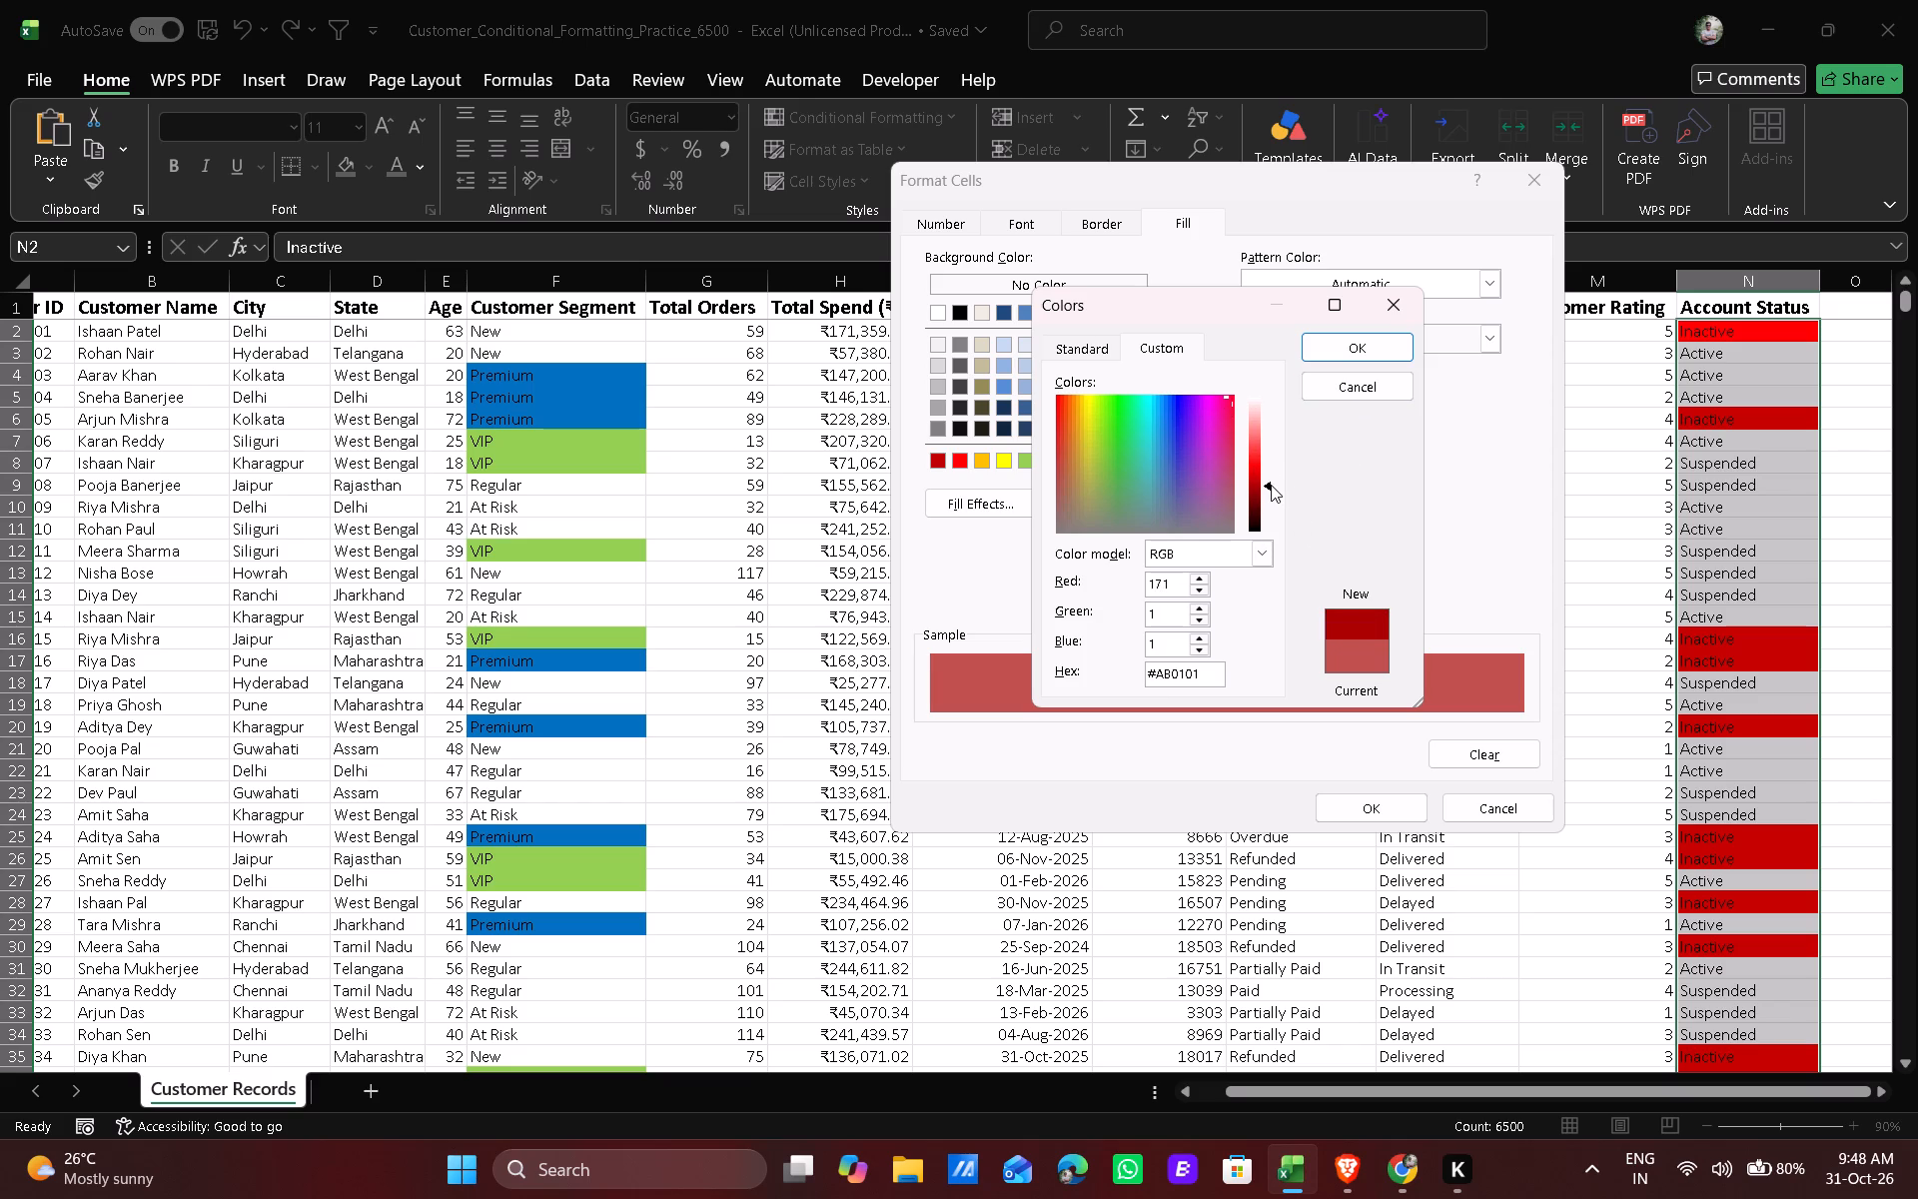
left_click_drag(1271, 485, 1271, 472)
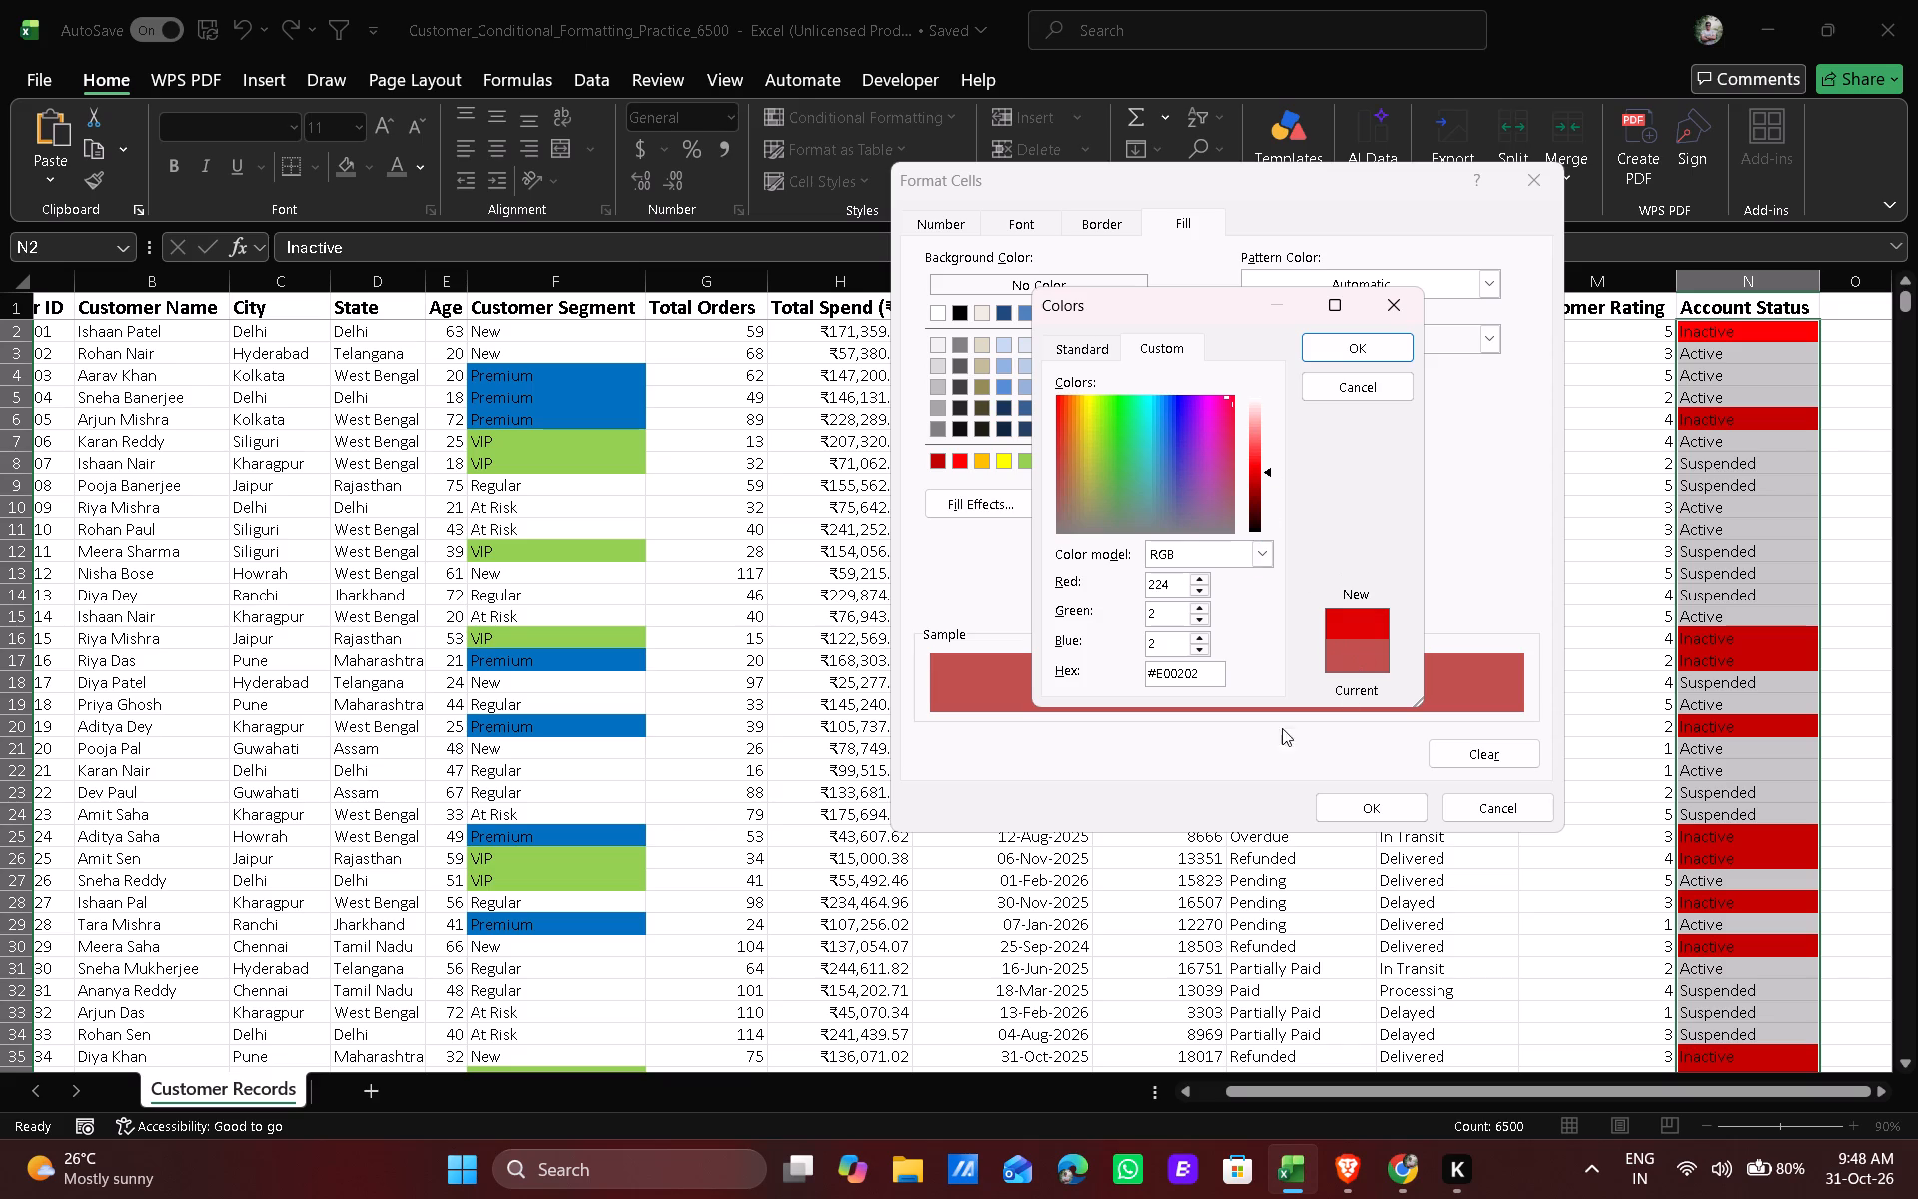
left_click(1376, 807)
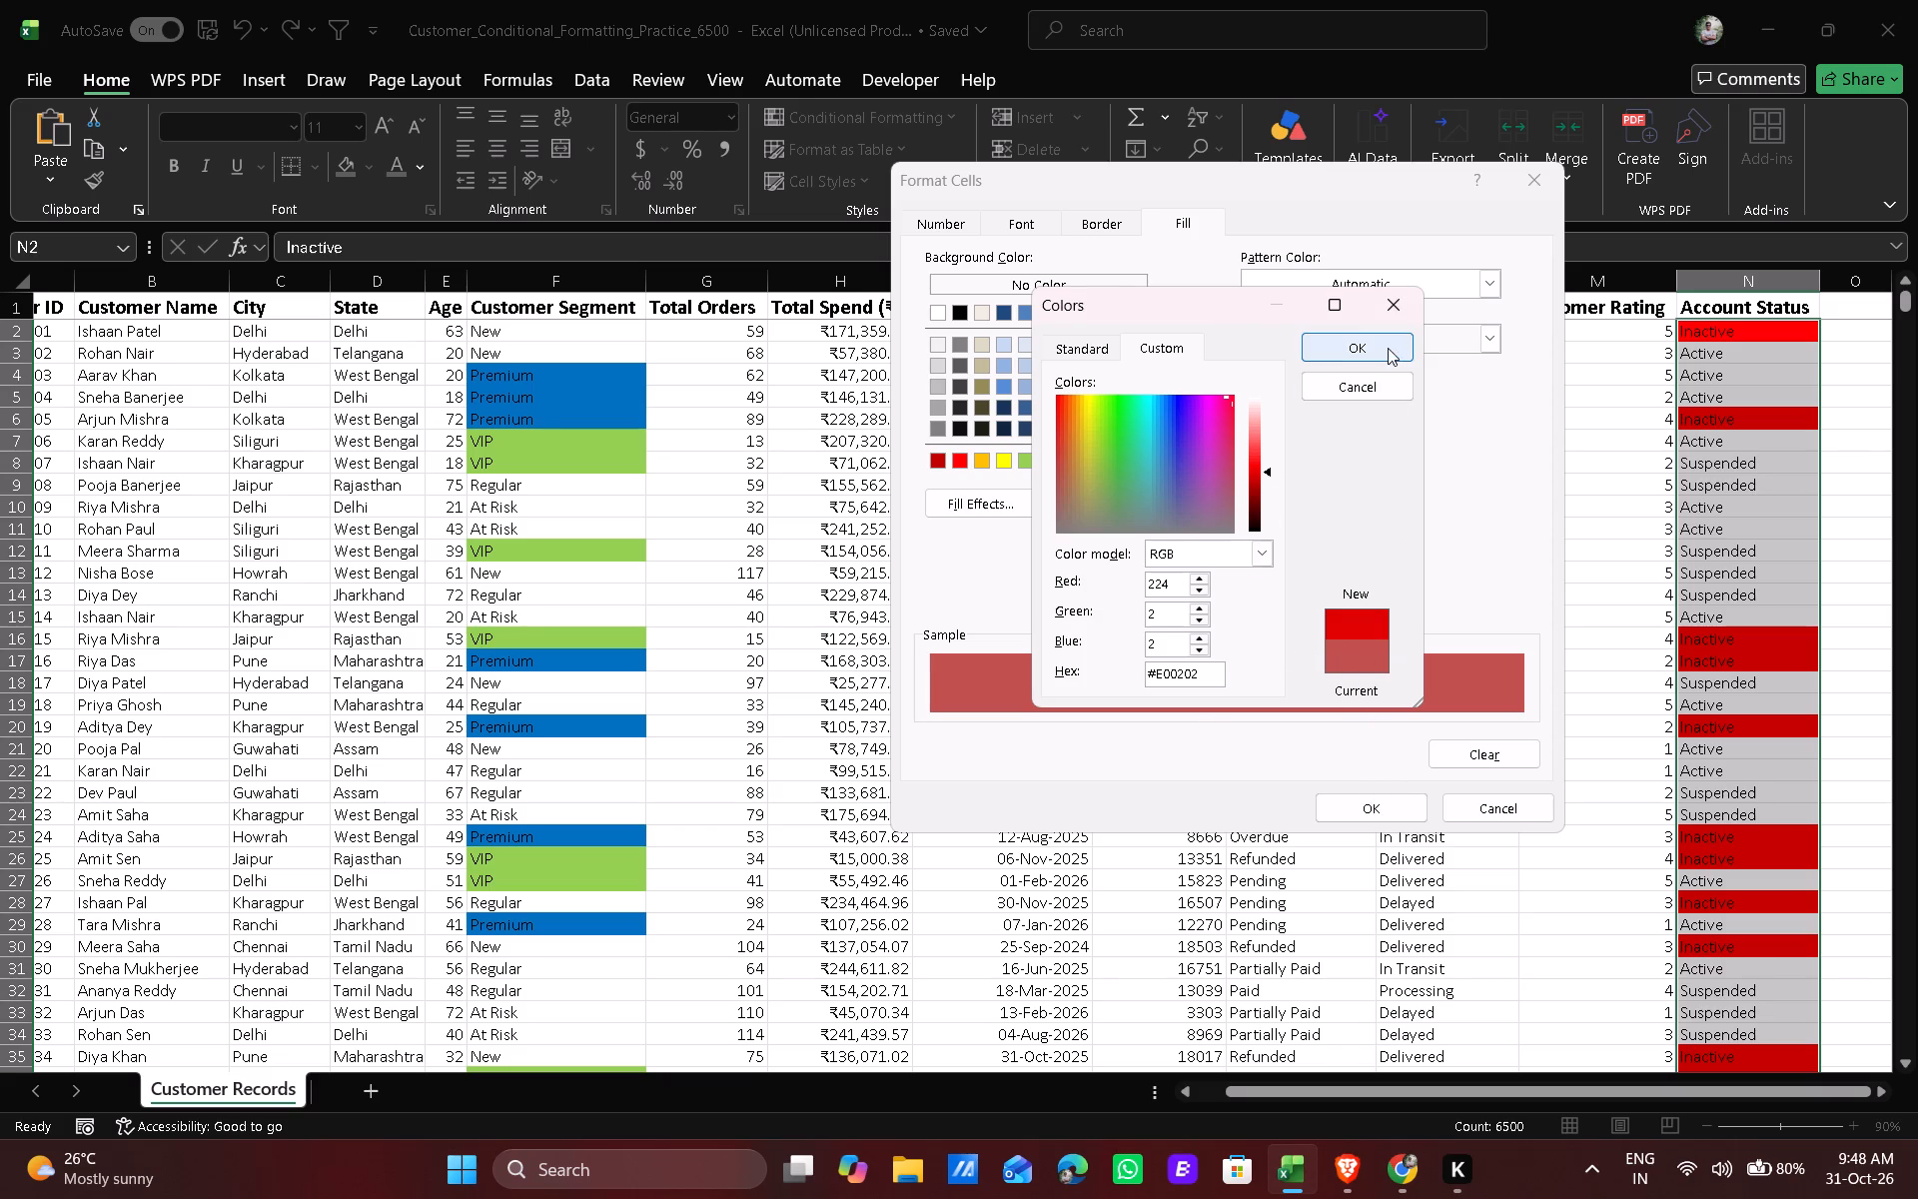
left_click(1388, 348)
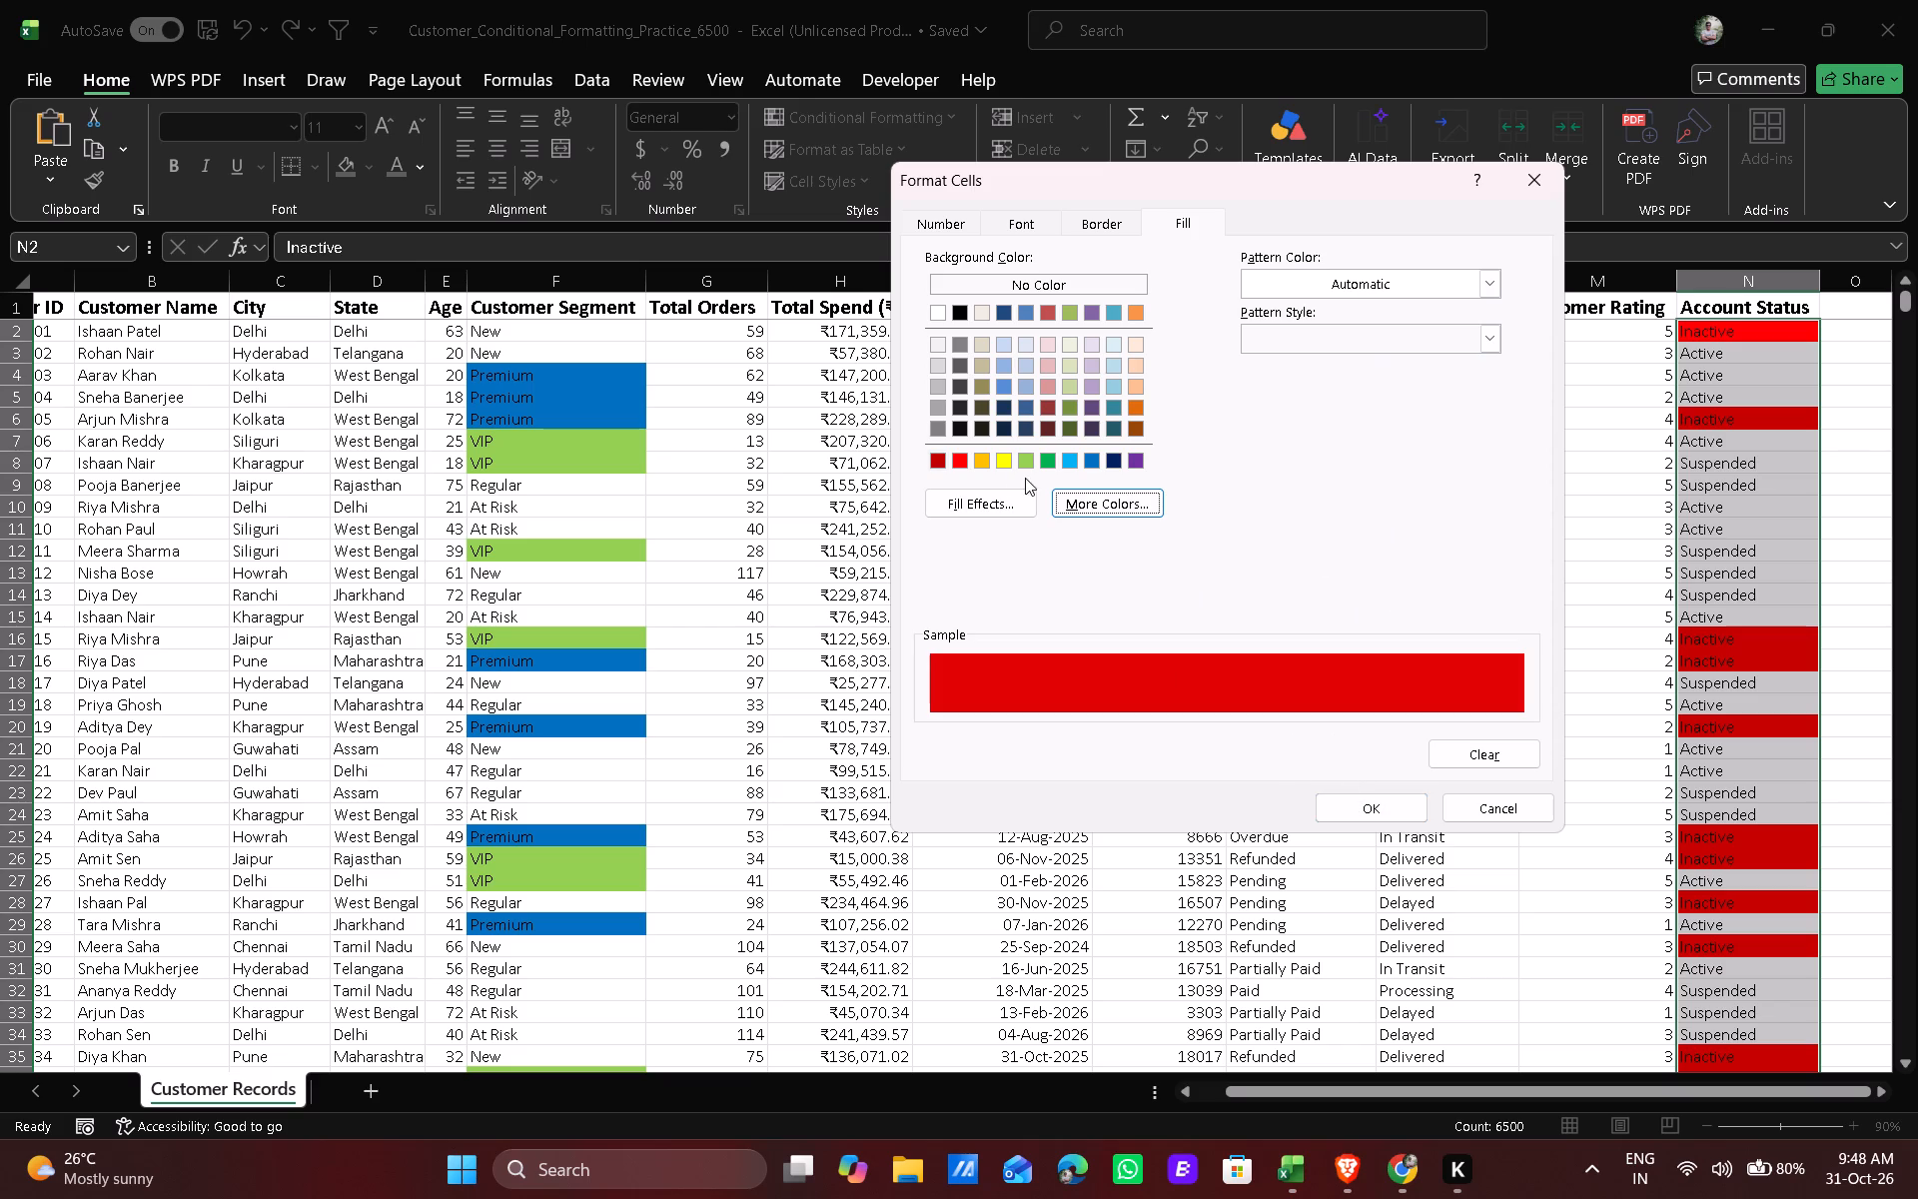
Darken the Suspended rule's custom fill to about #850101 and apply the rules to the Account Status column.
left_click(1113, 507)
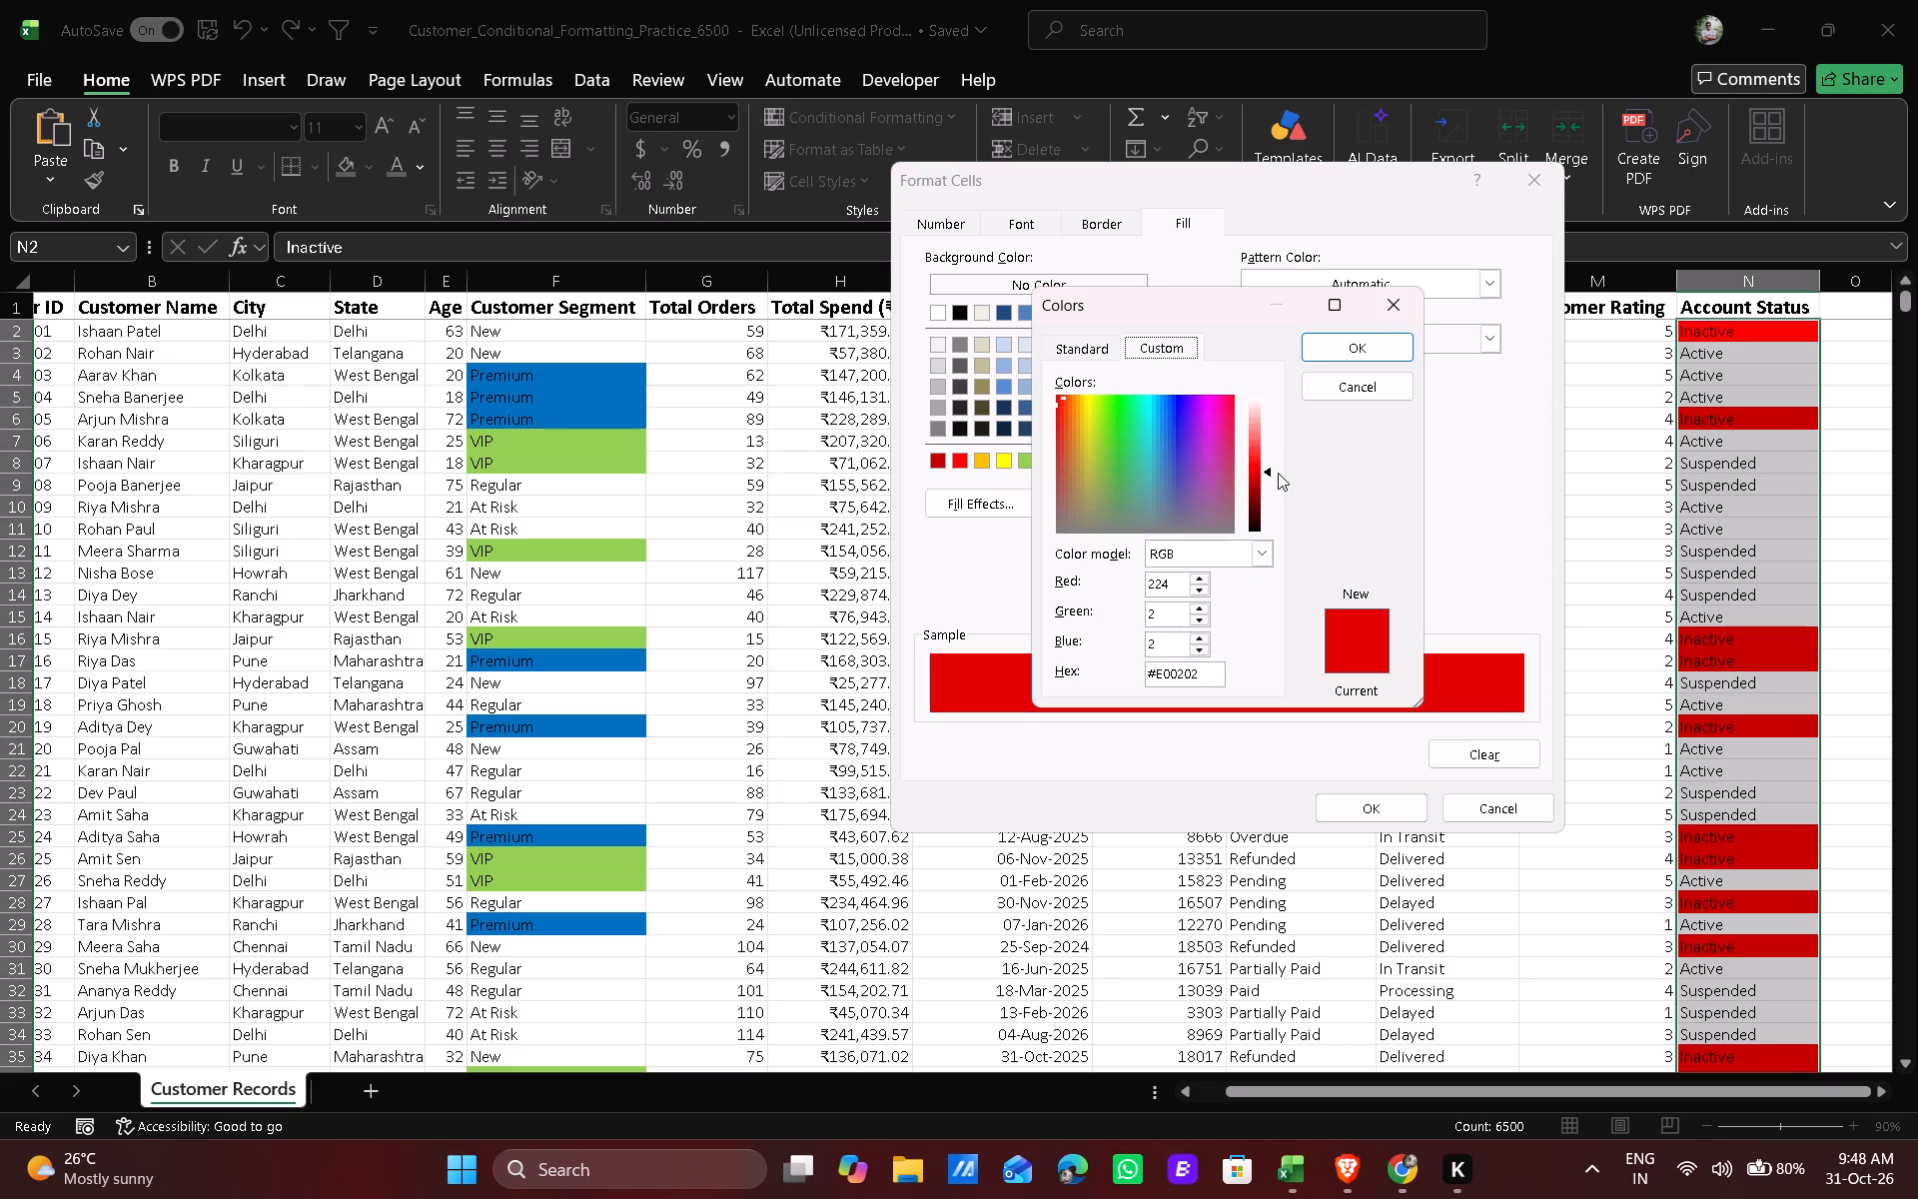
left_click_drag(1272, 473, 1274, 486)
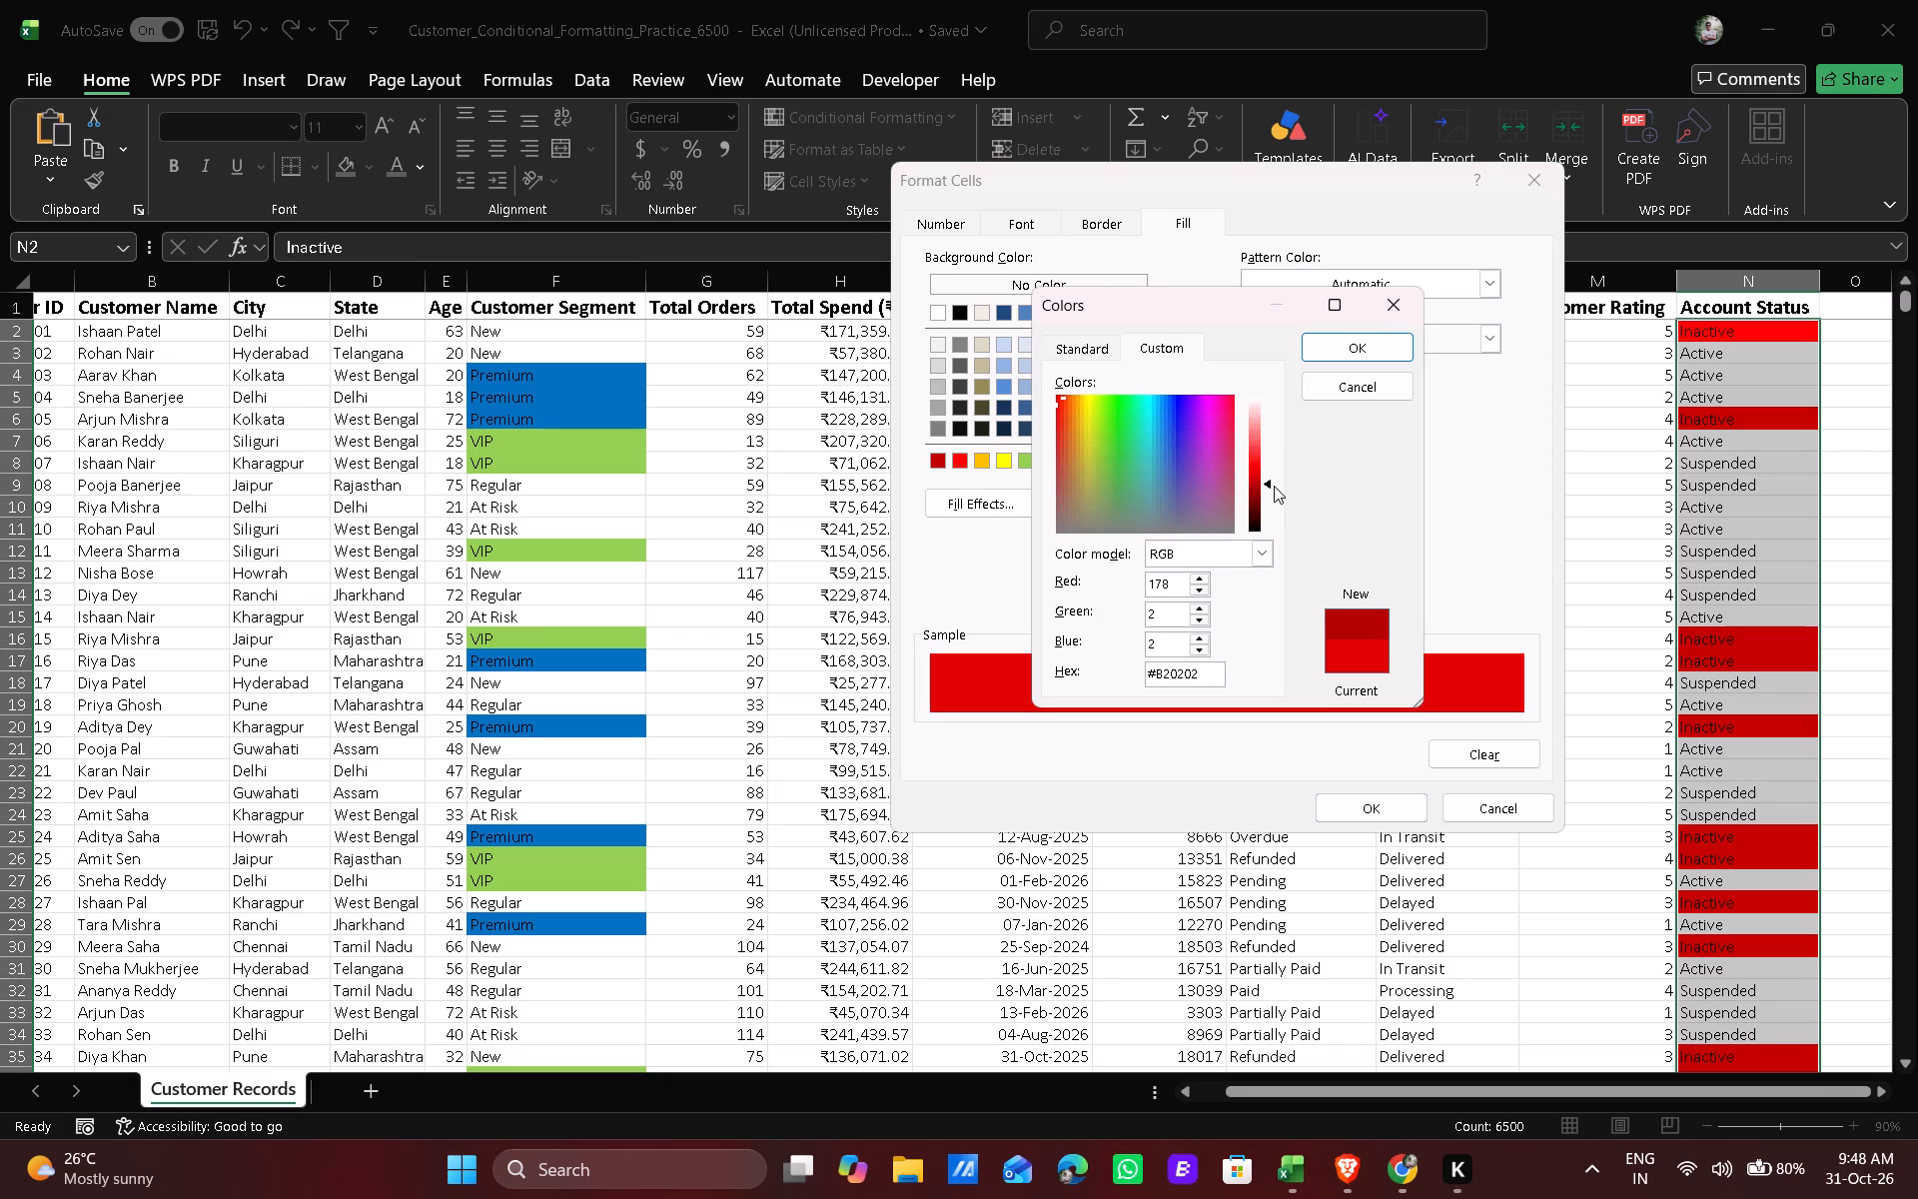
left_click_drag(1274, 486, 1274, 496)
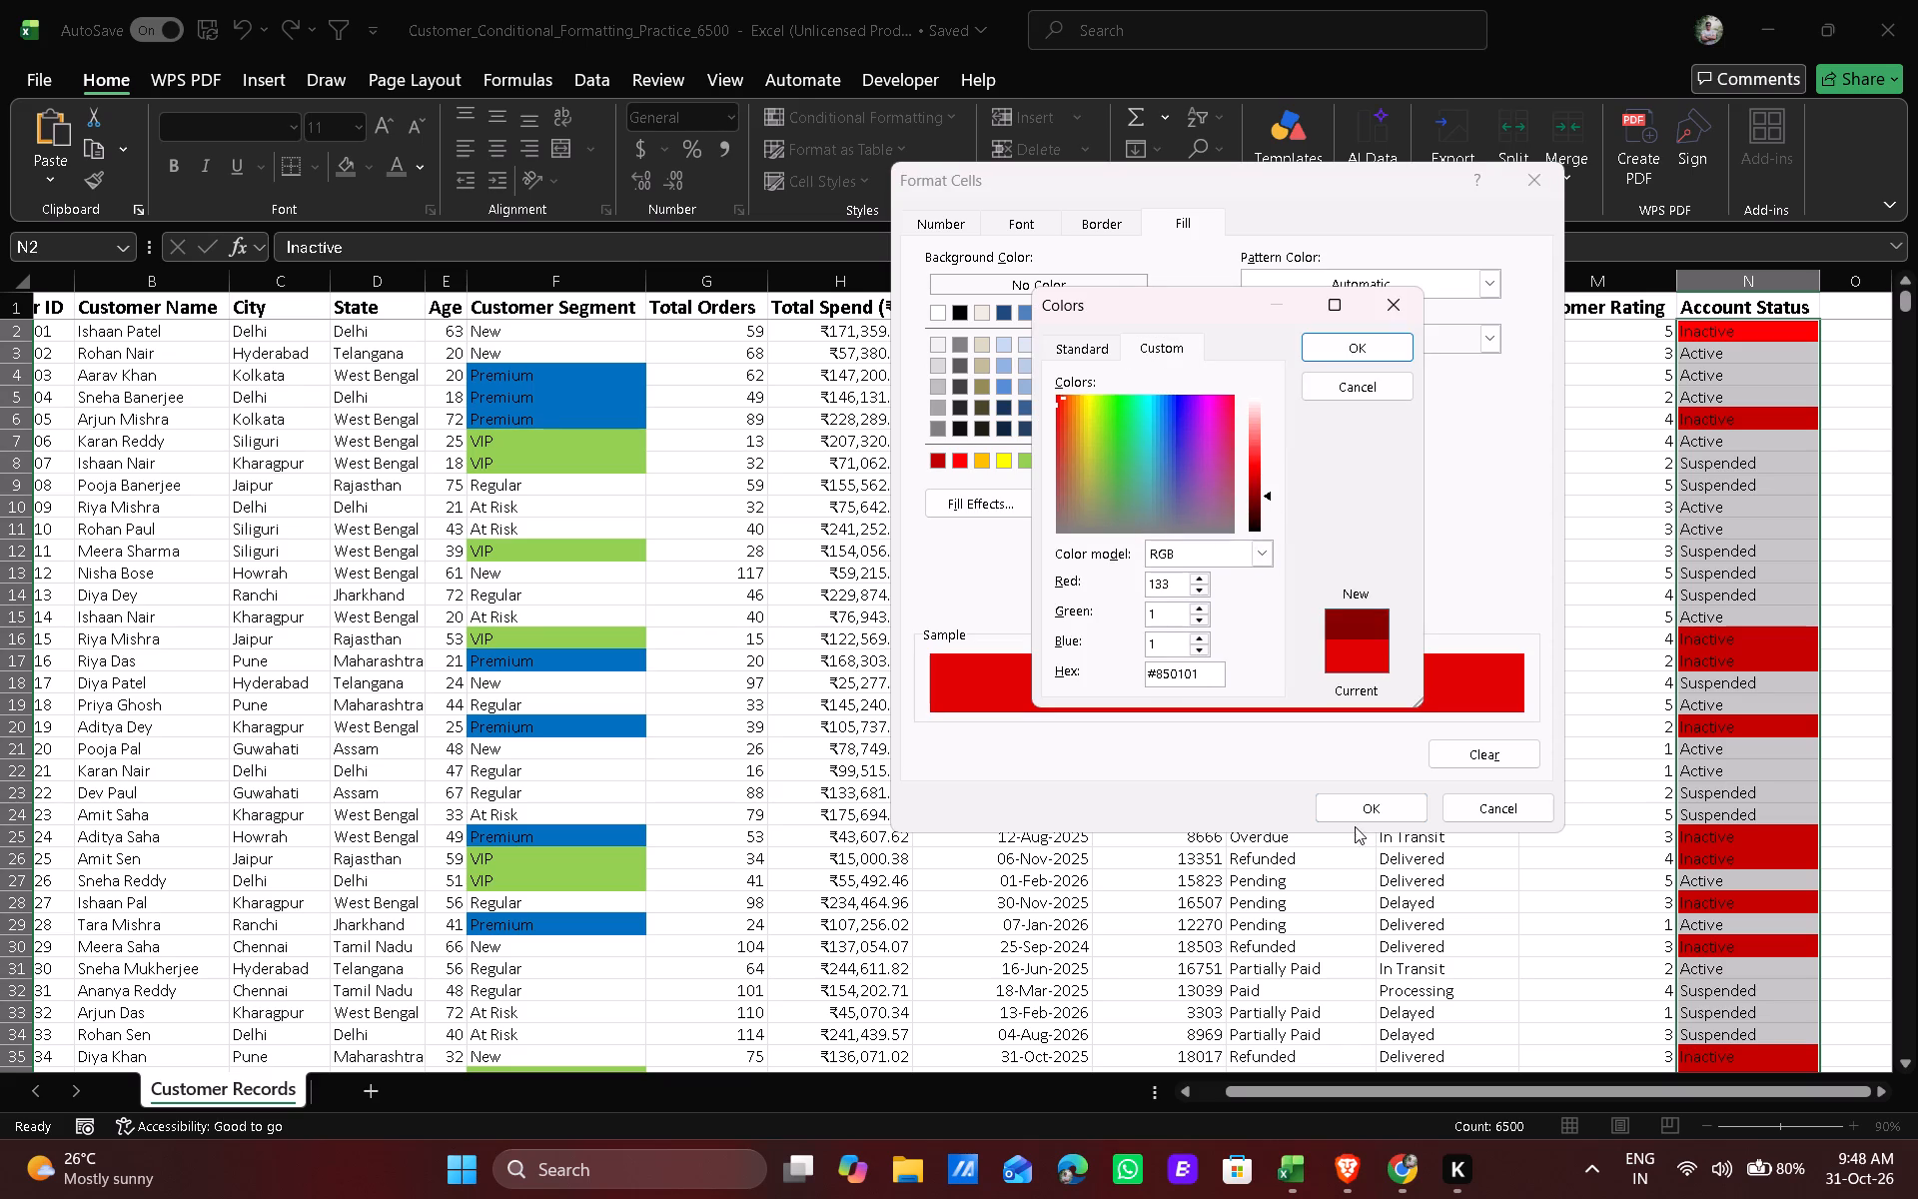
left_click(1367, 355)
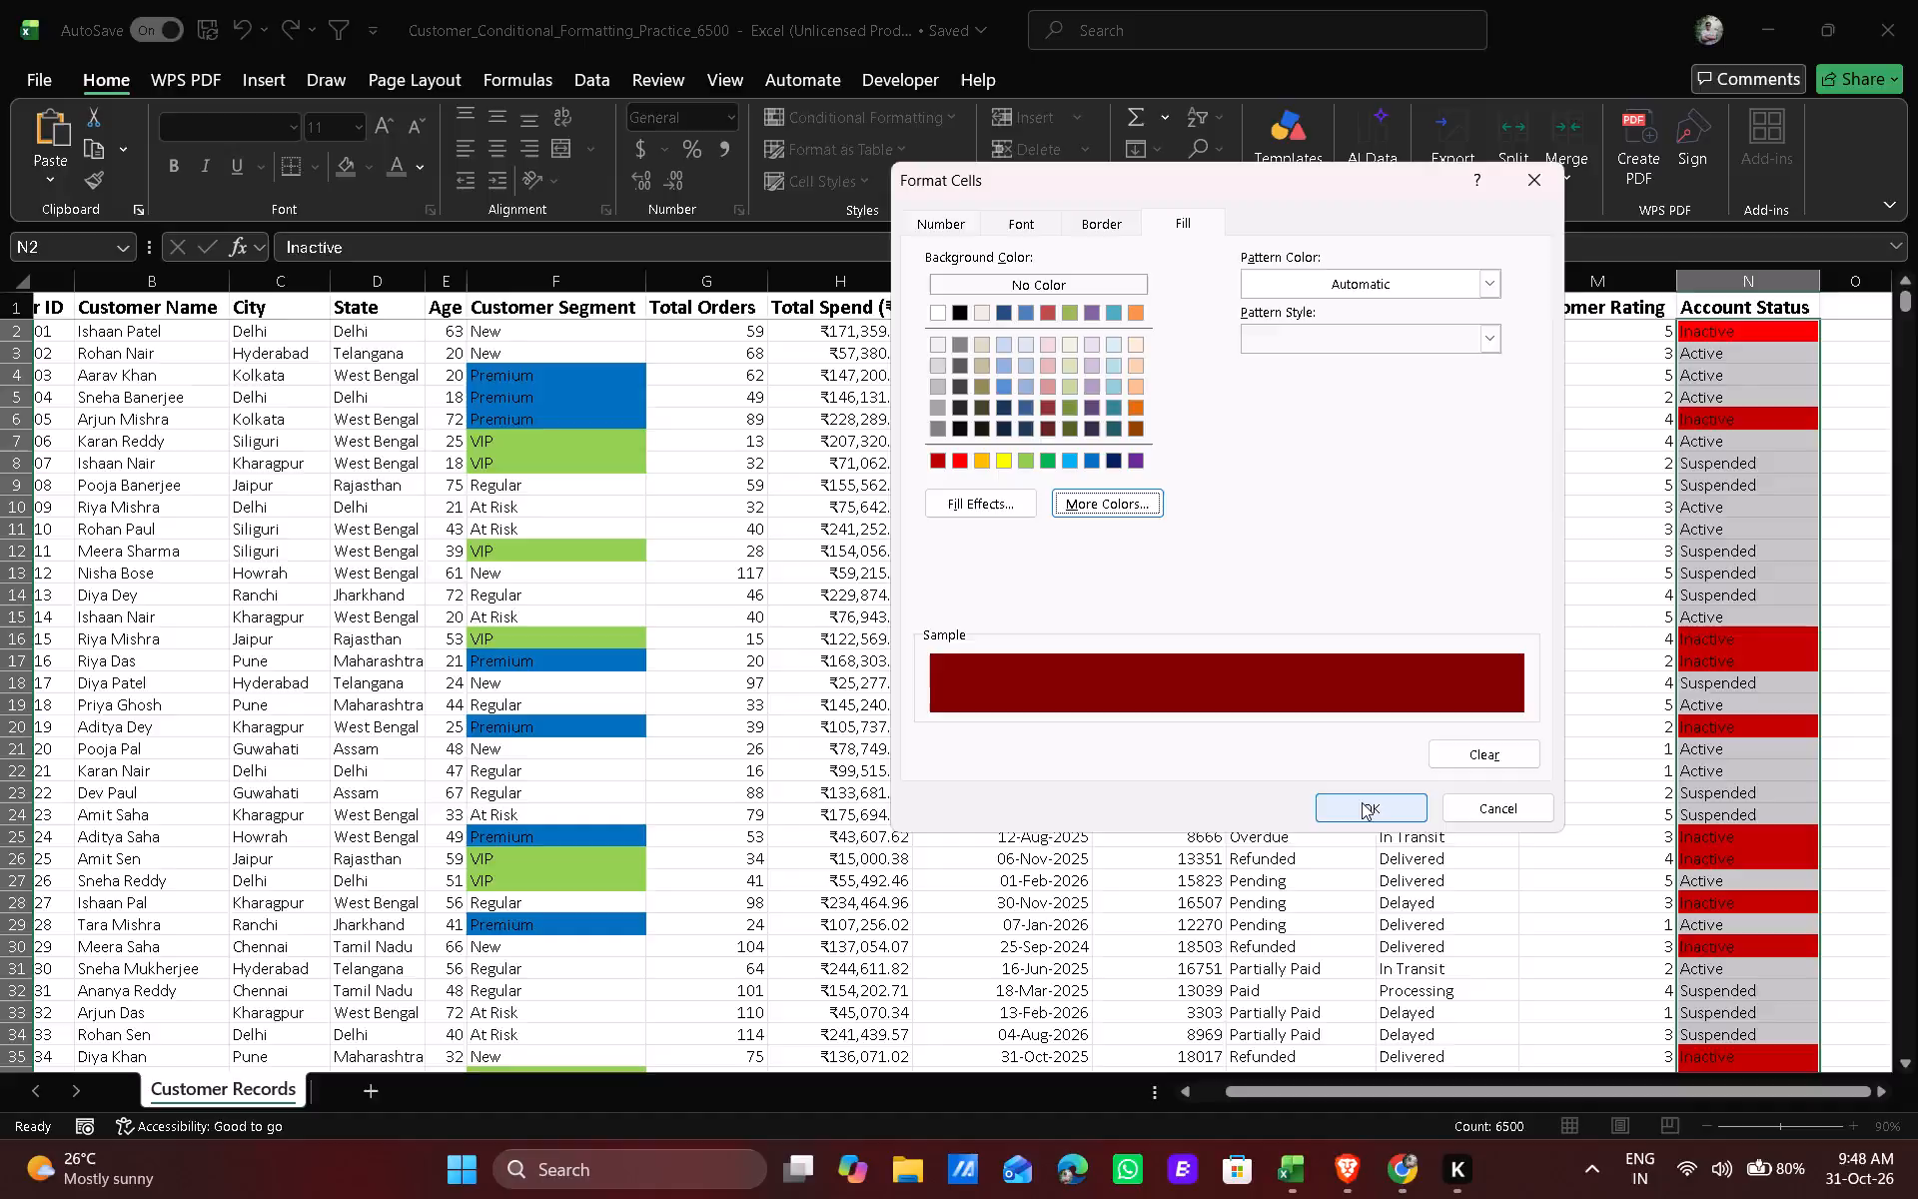
left_click(1362, 802)
left_click(1388, 771)
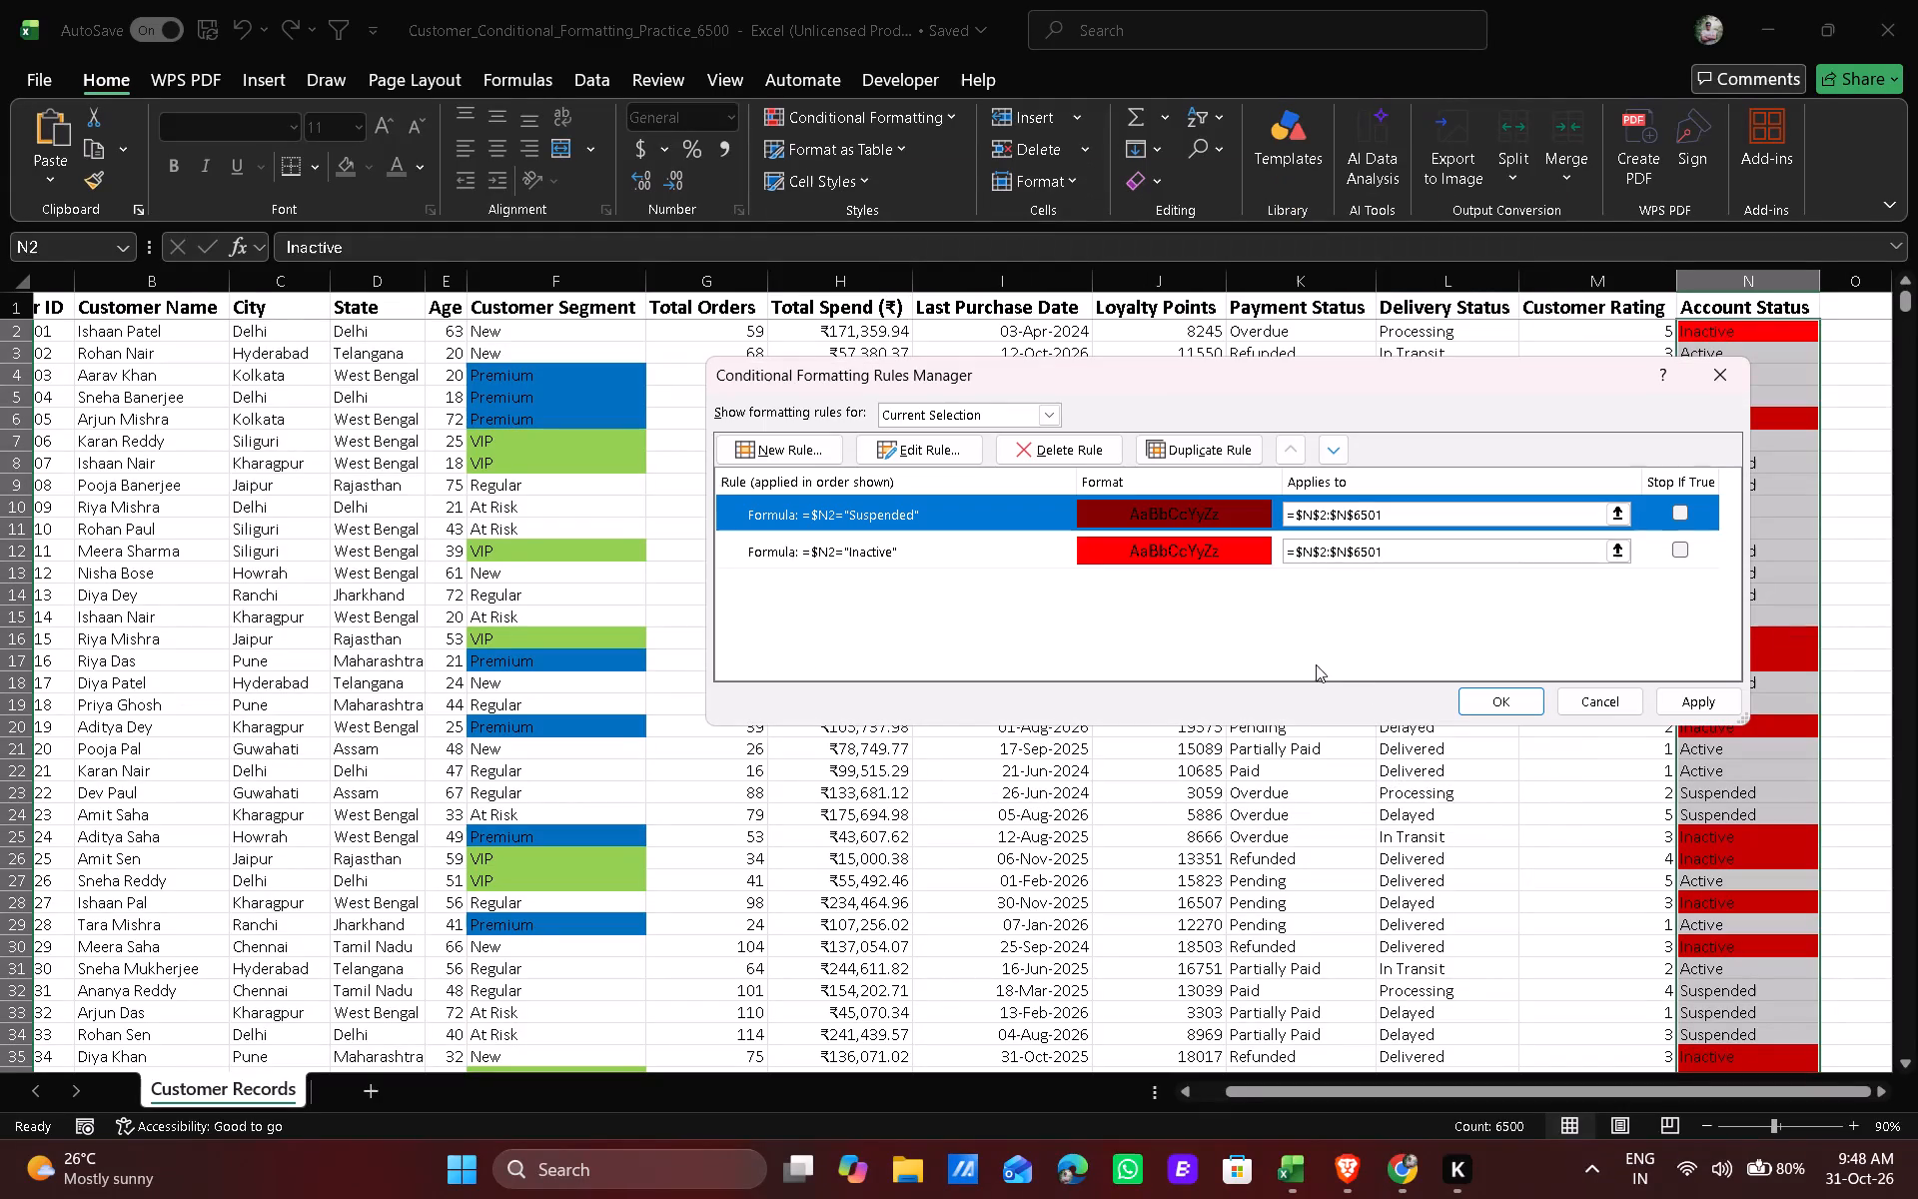
left_click(1476, 708)
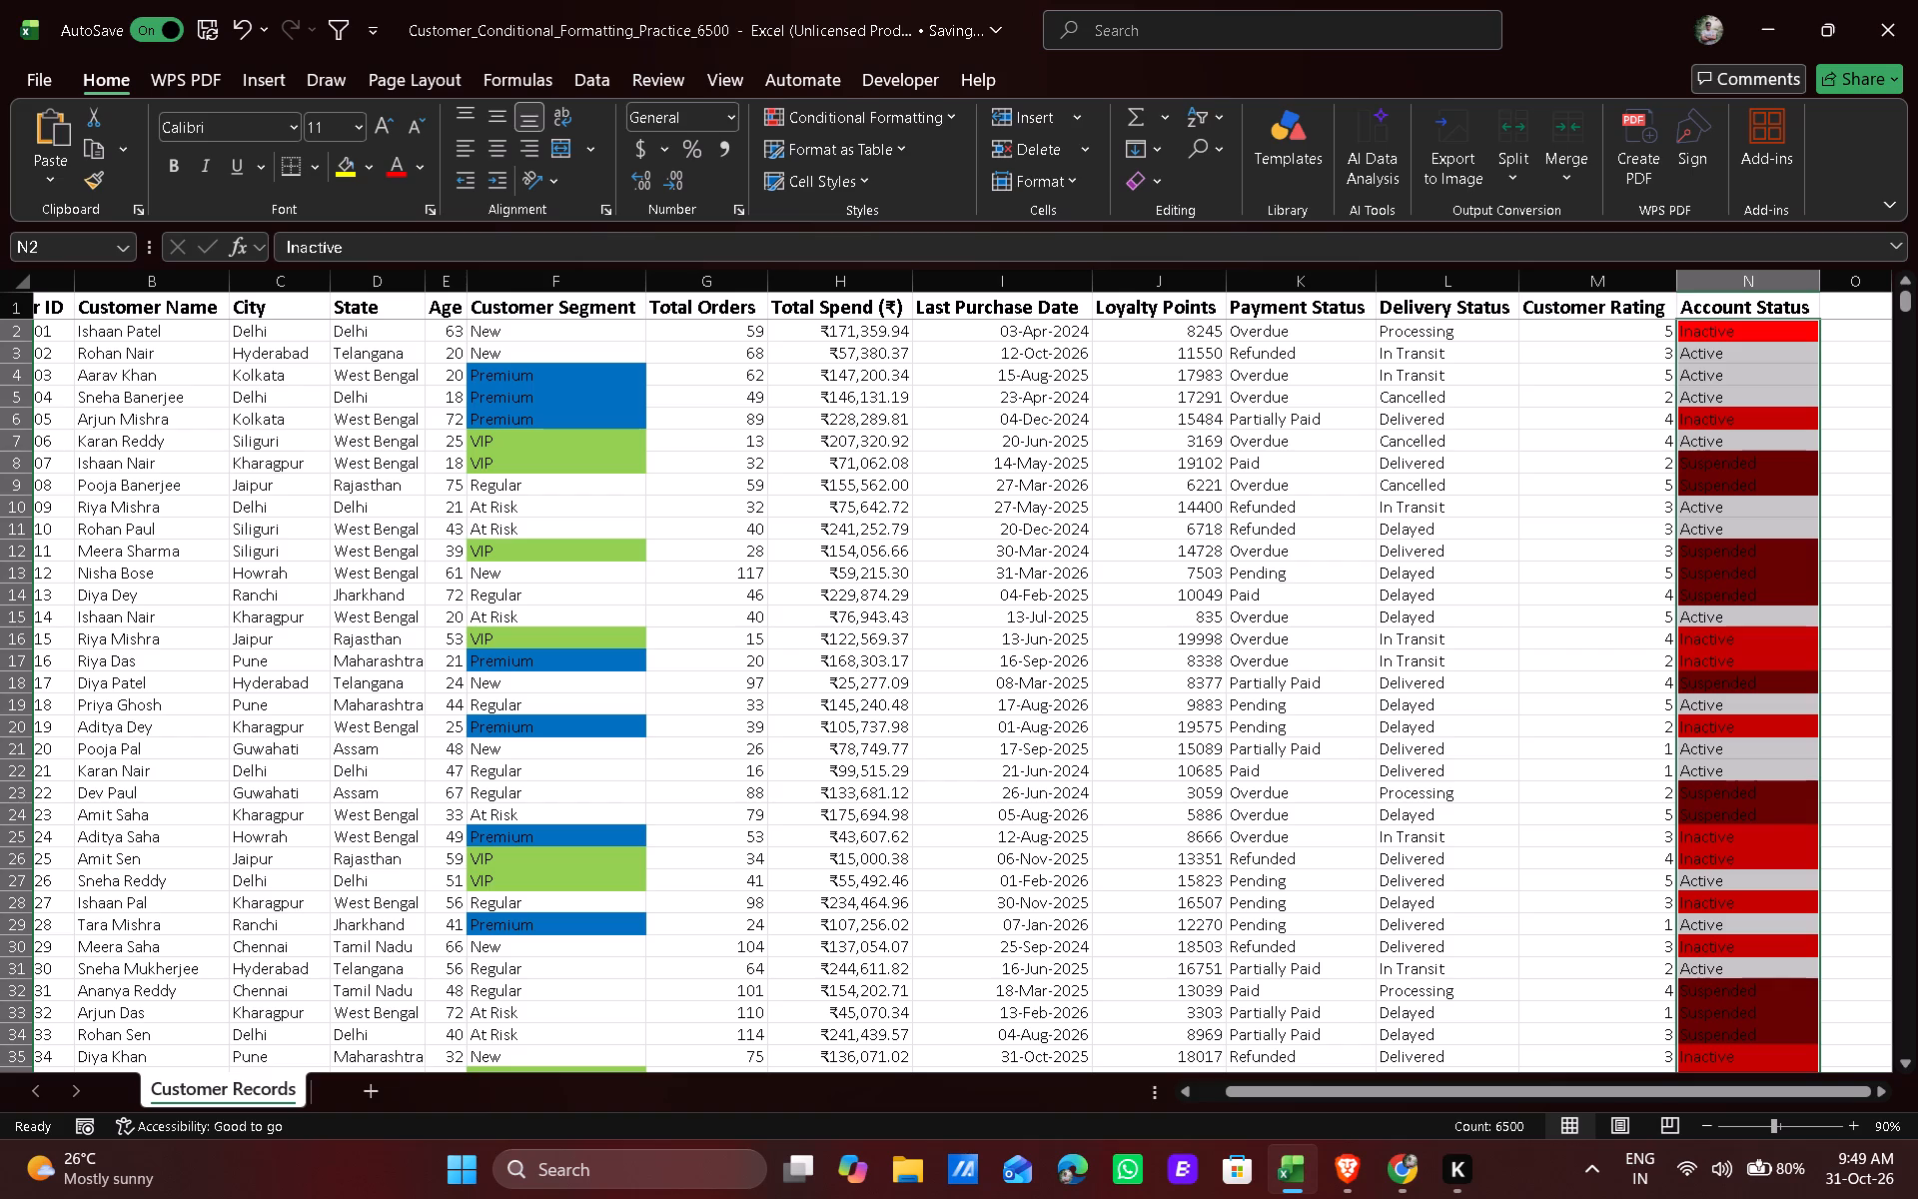
Select all Age values from E2 down to the last customer record in row 6501.
left_click(466, 356)
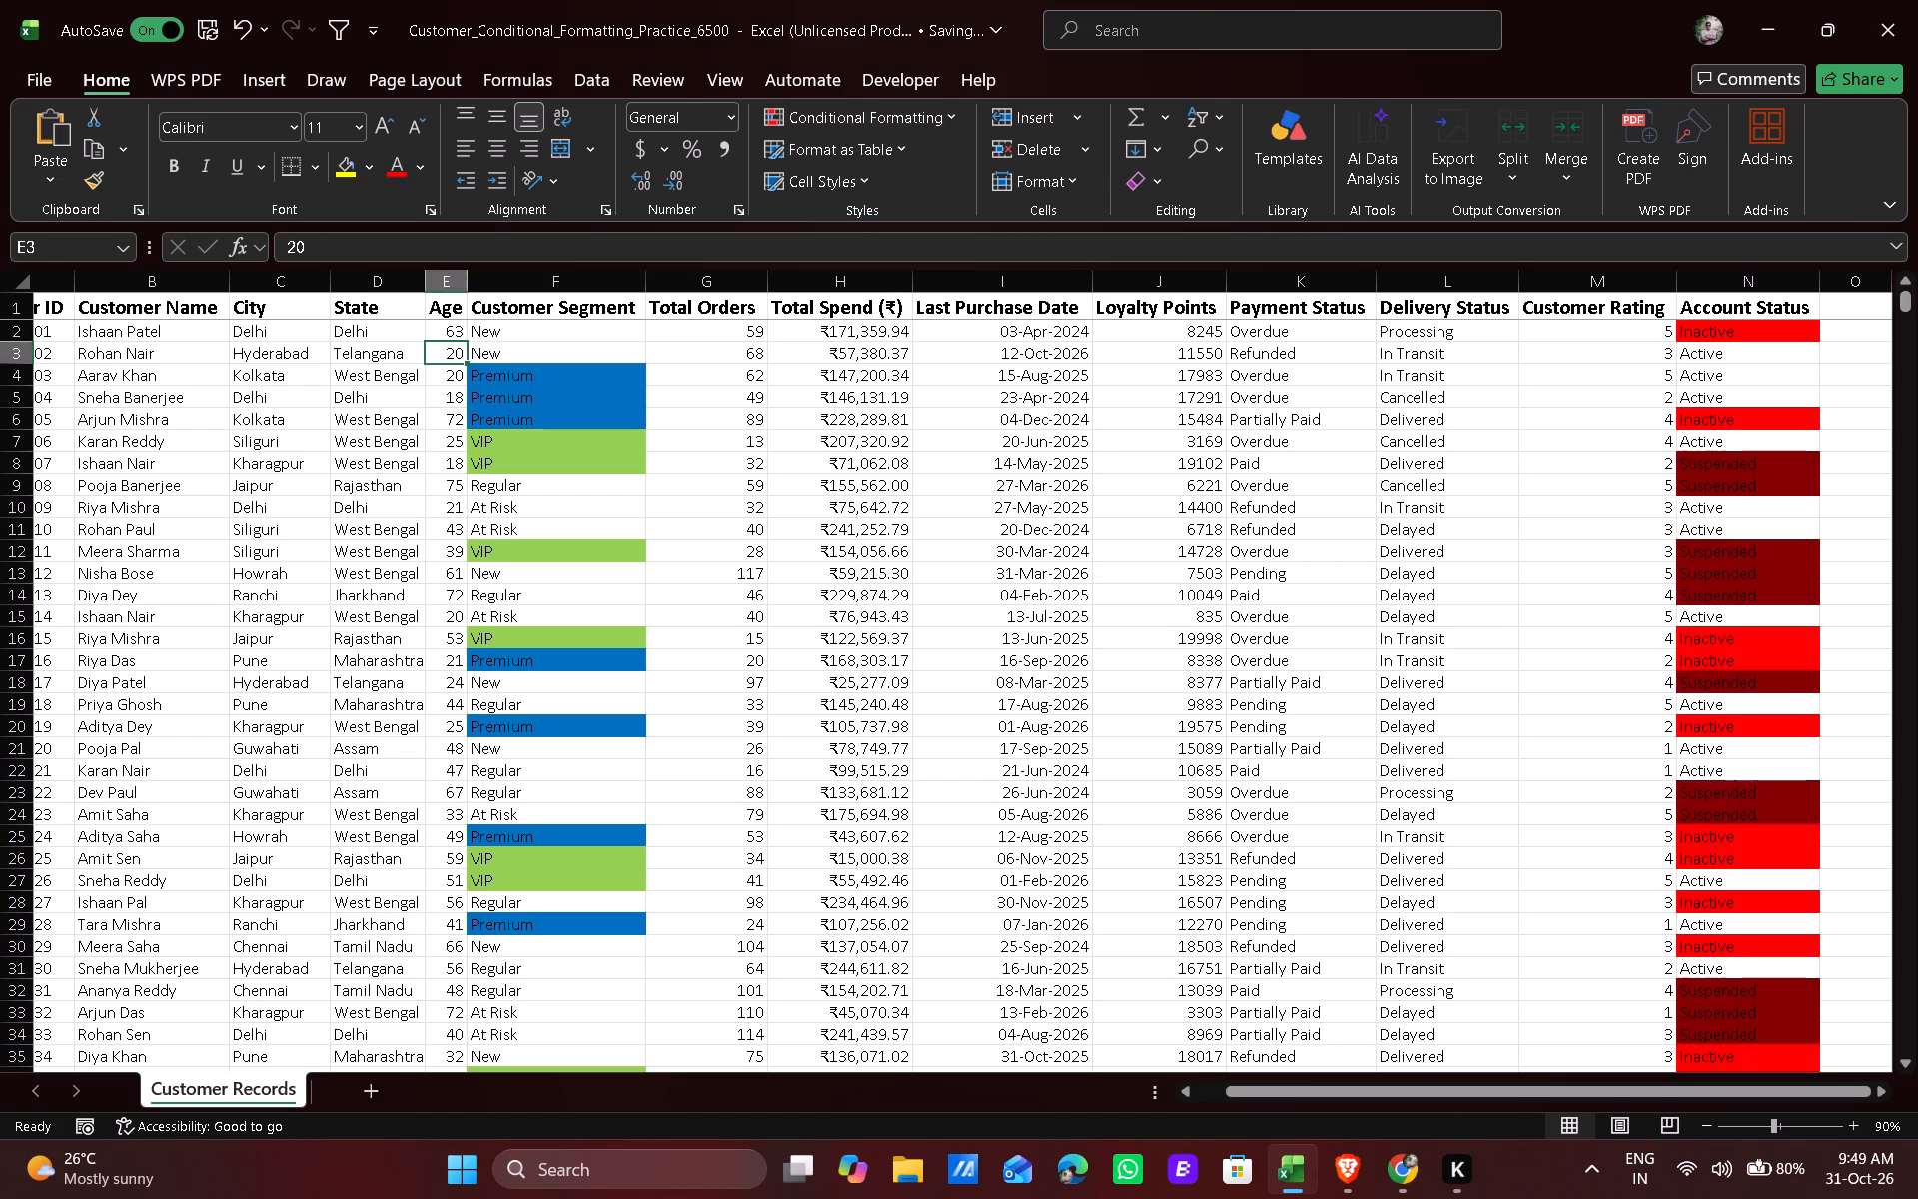
left_click(453, 336)
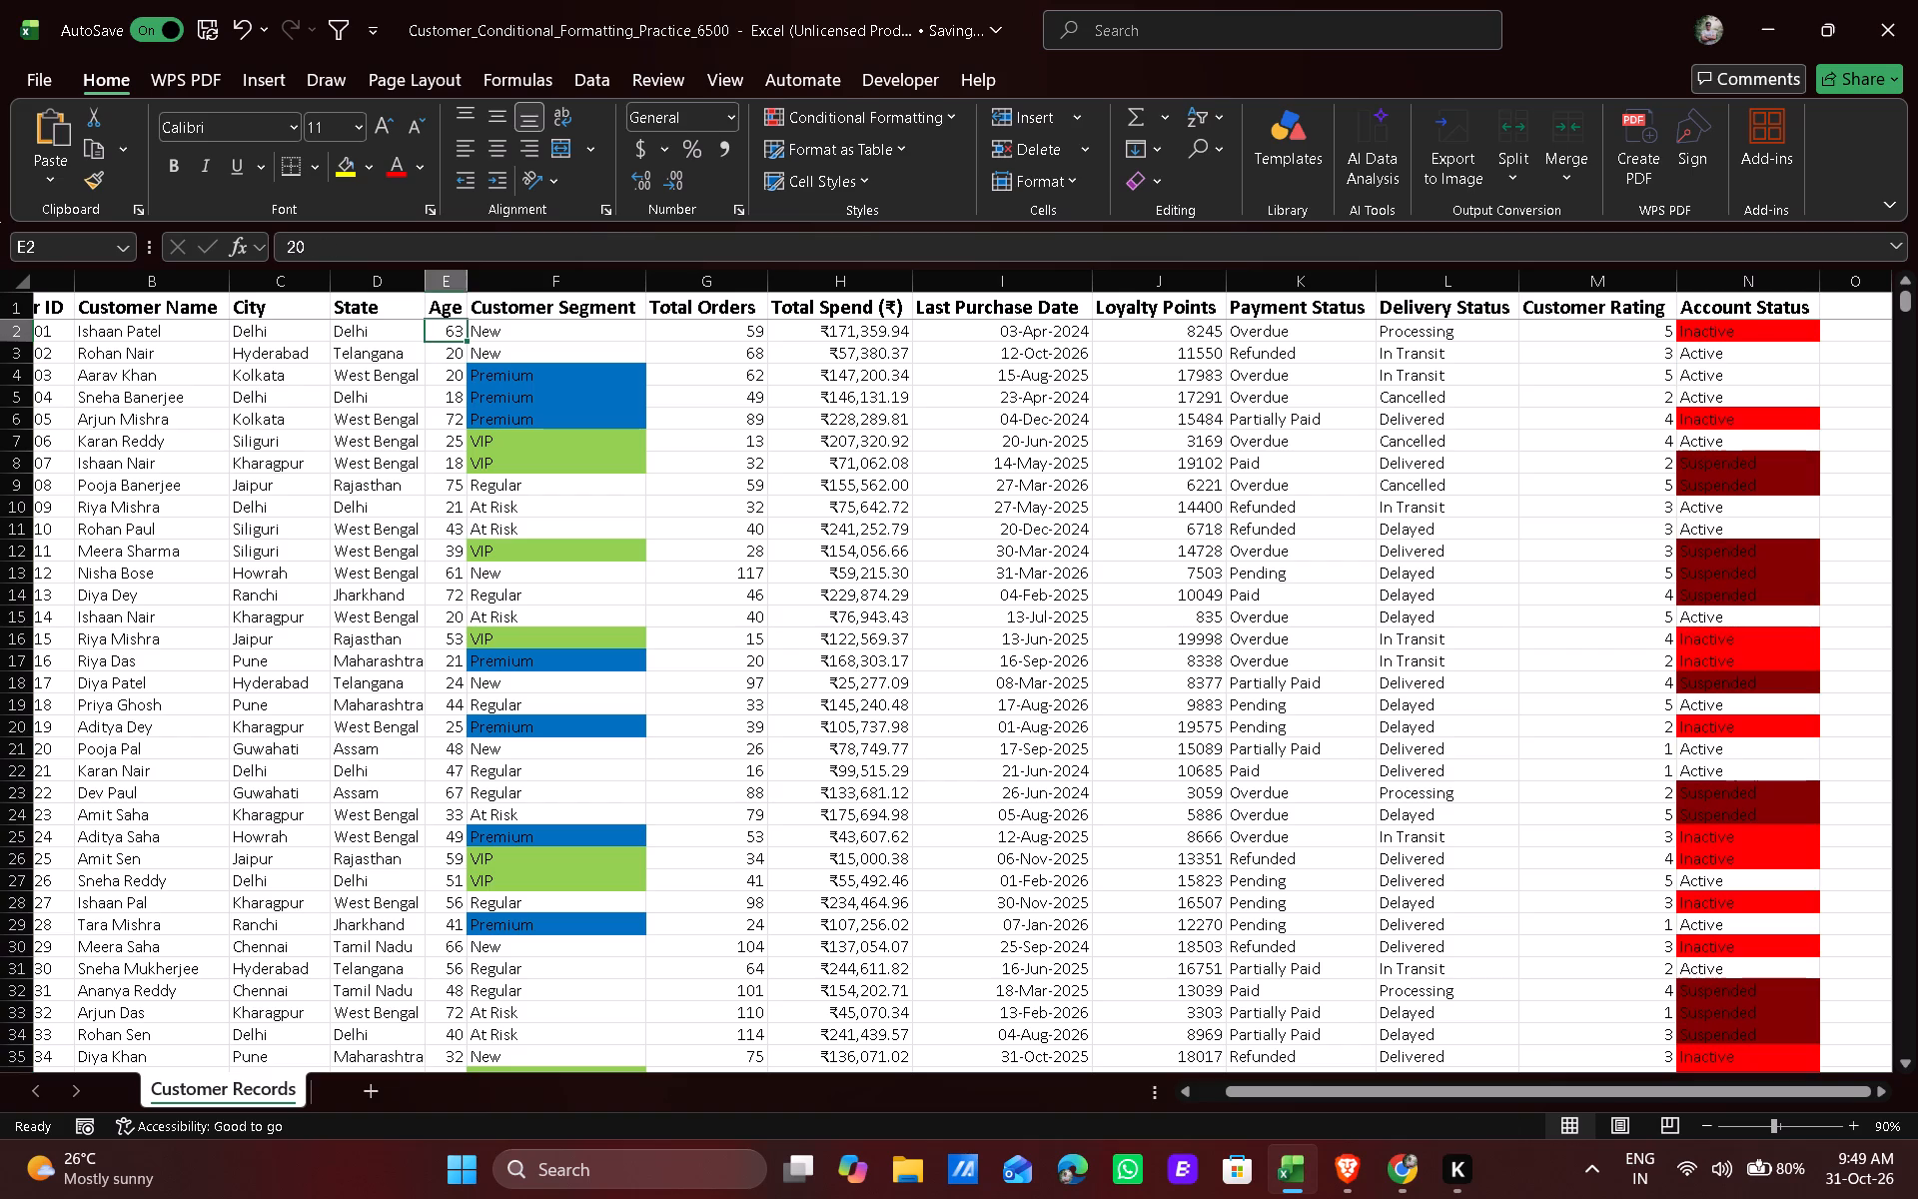
key("ctrl+shift+Down")
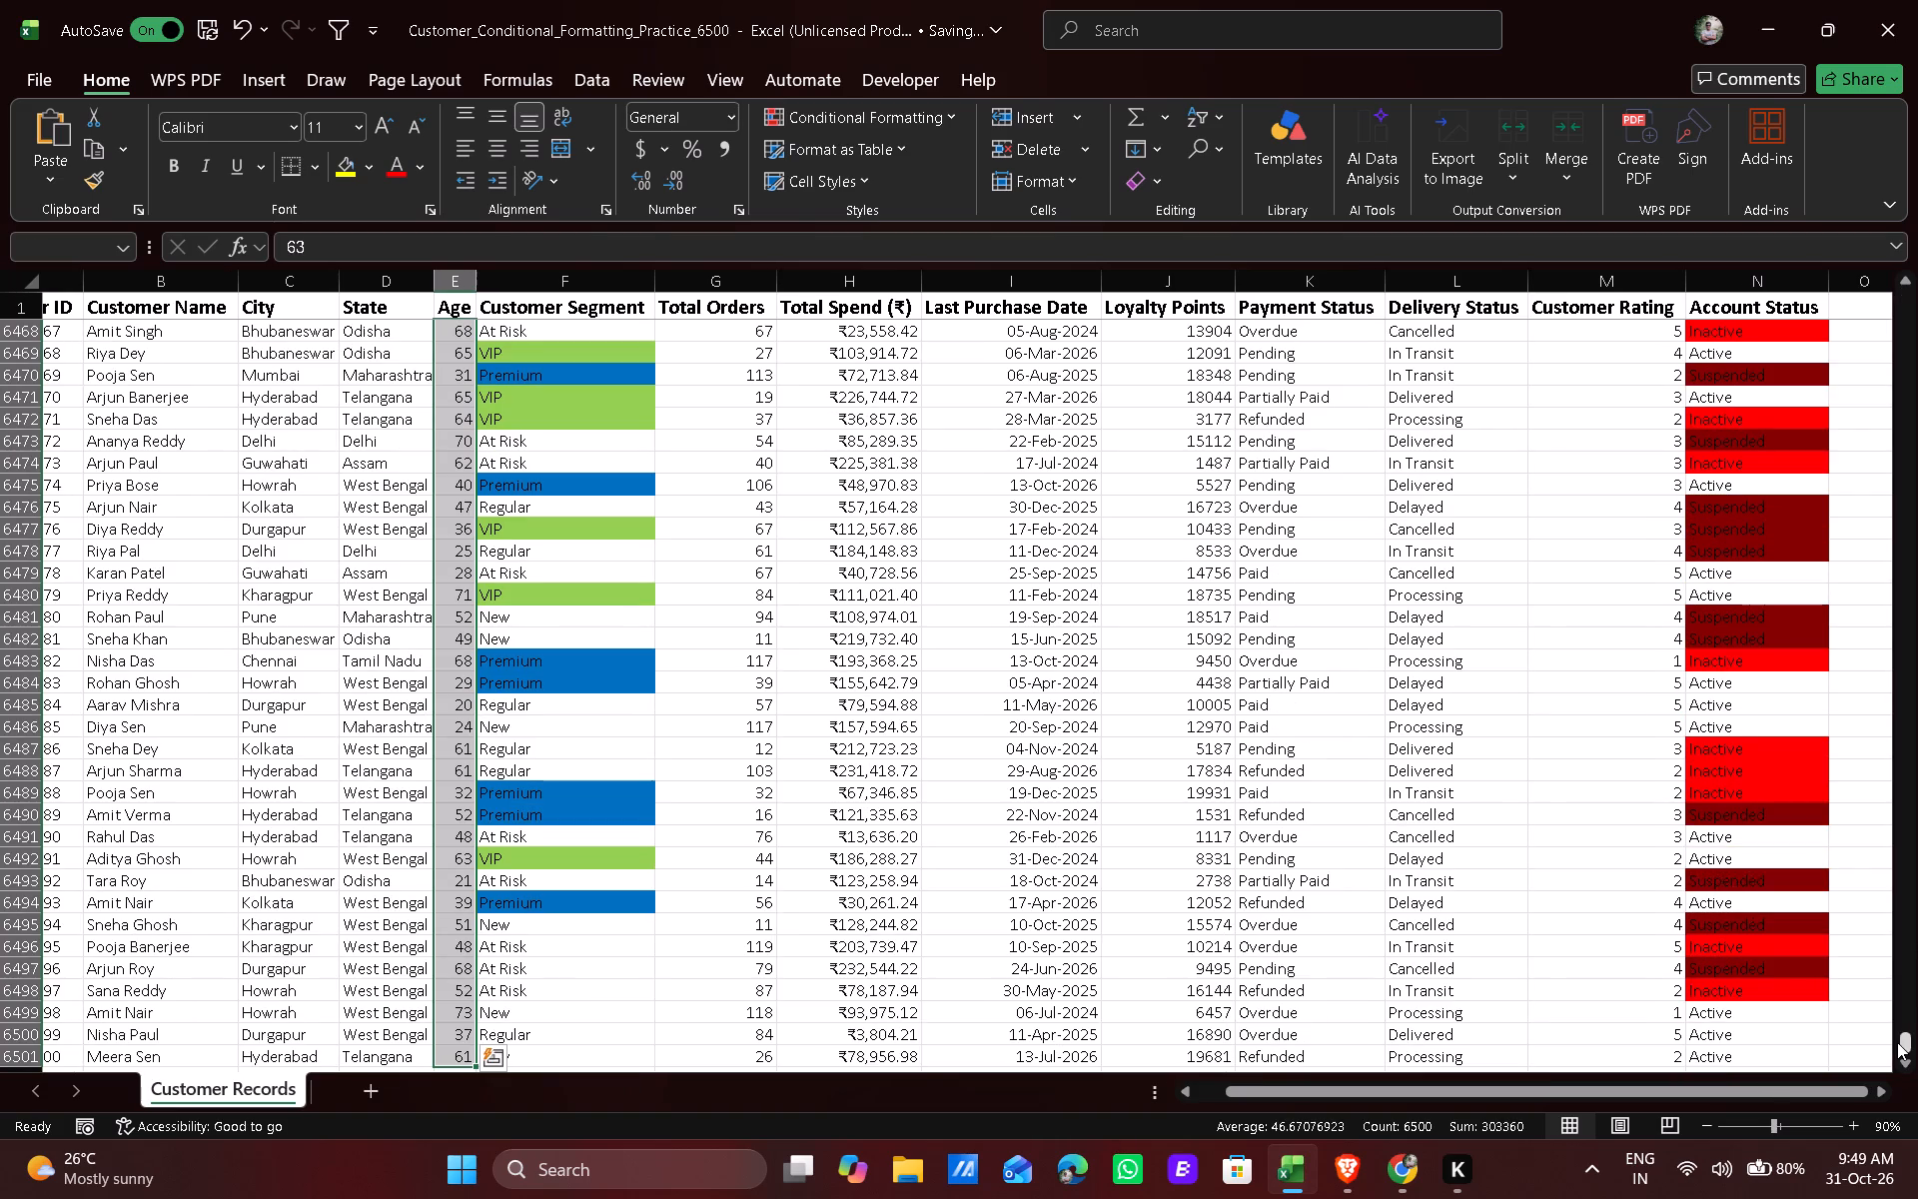
left_click_drag(1897, 1042, 1908, 272)
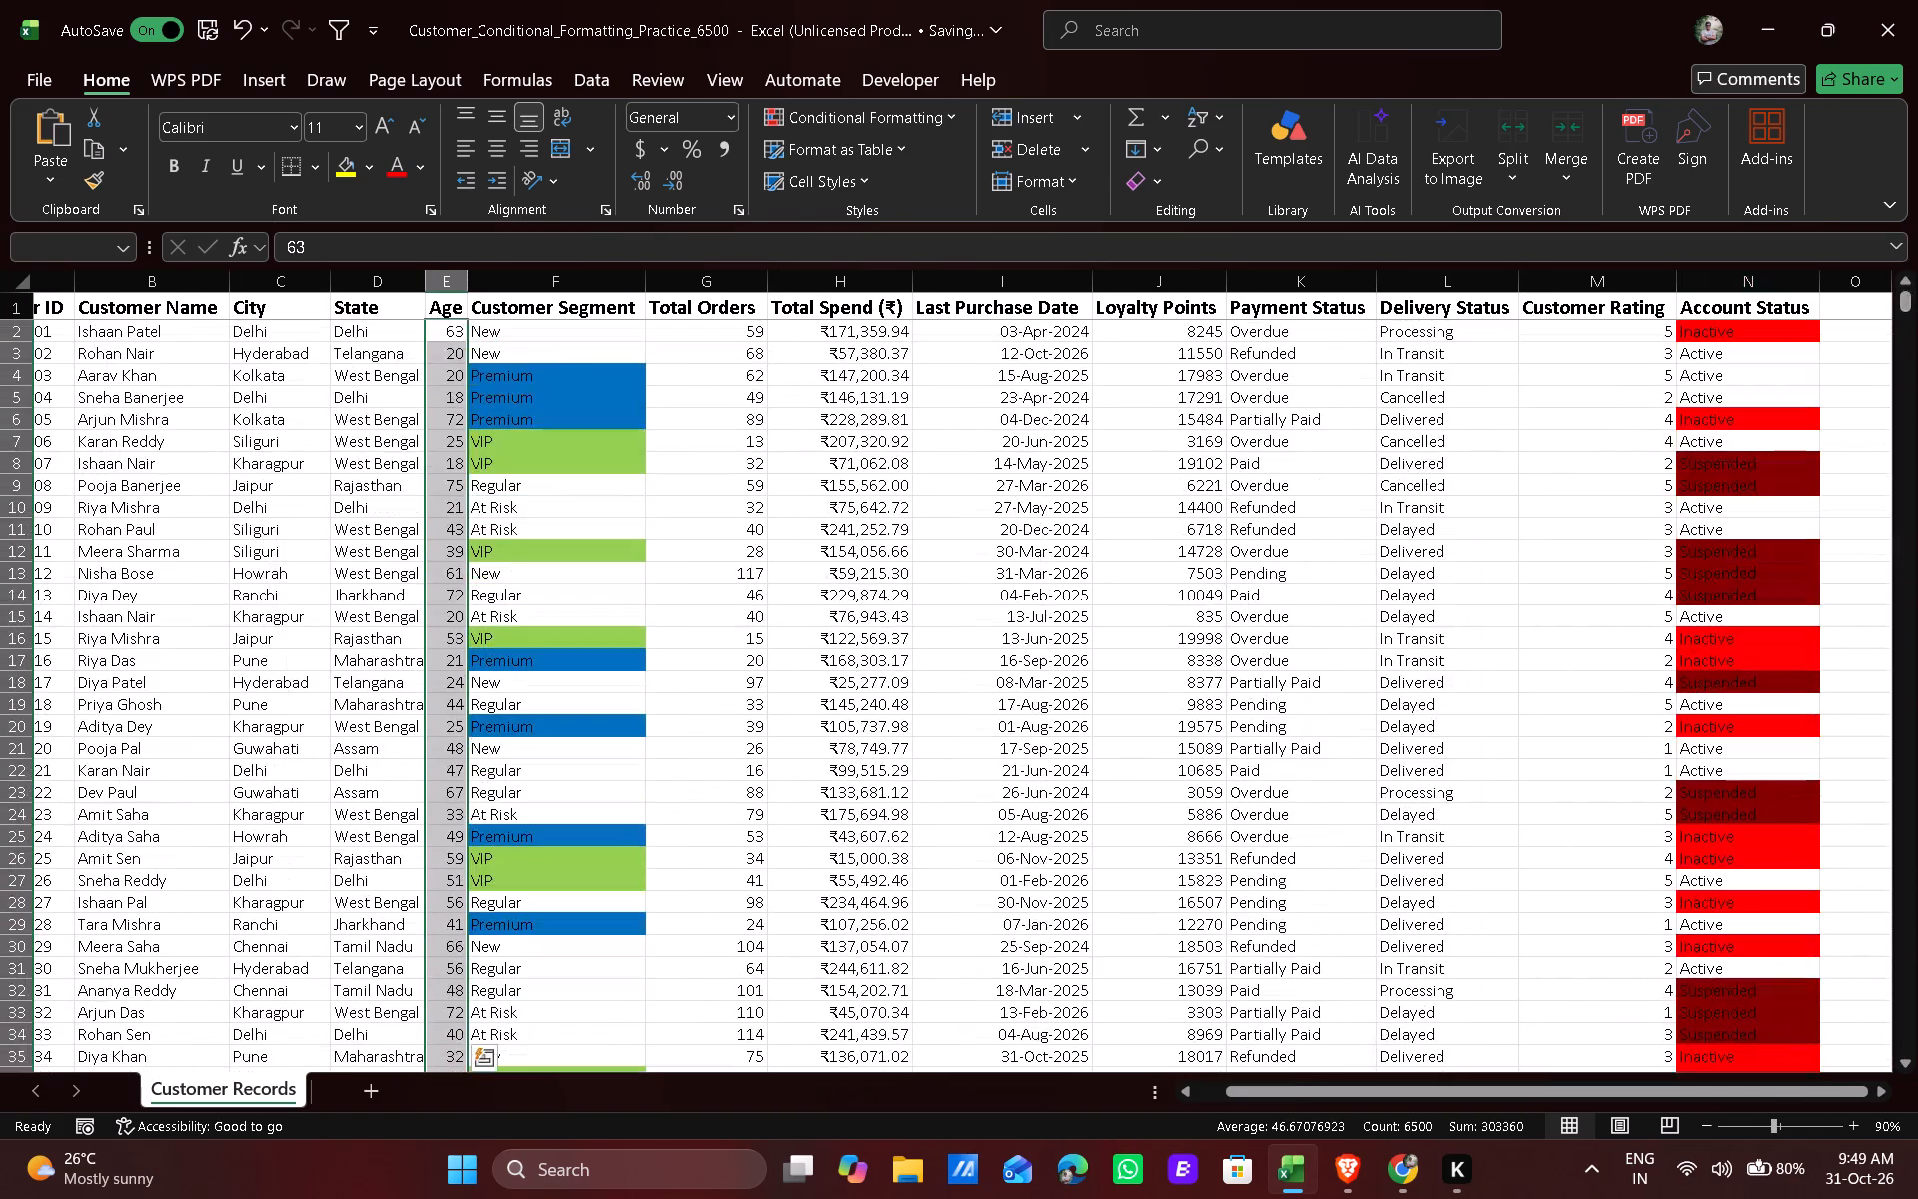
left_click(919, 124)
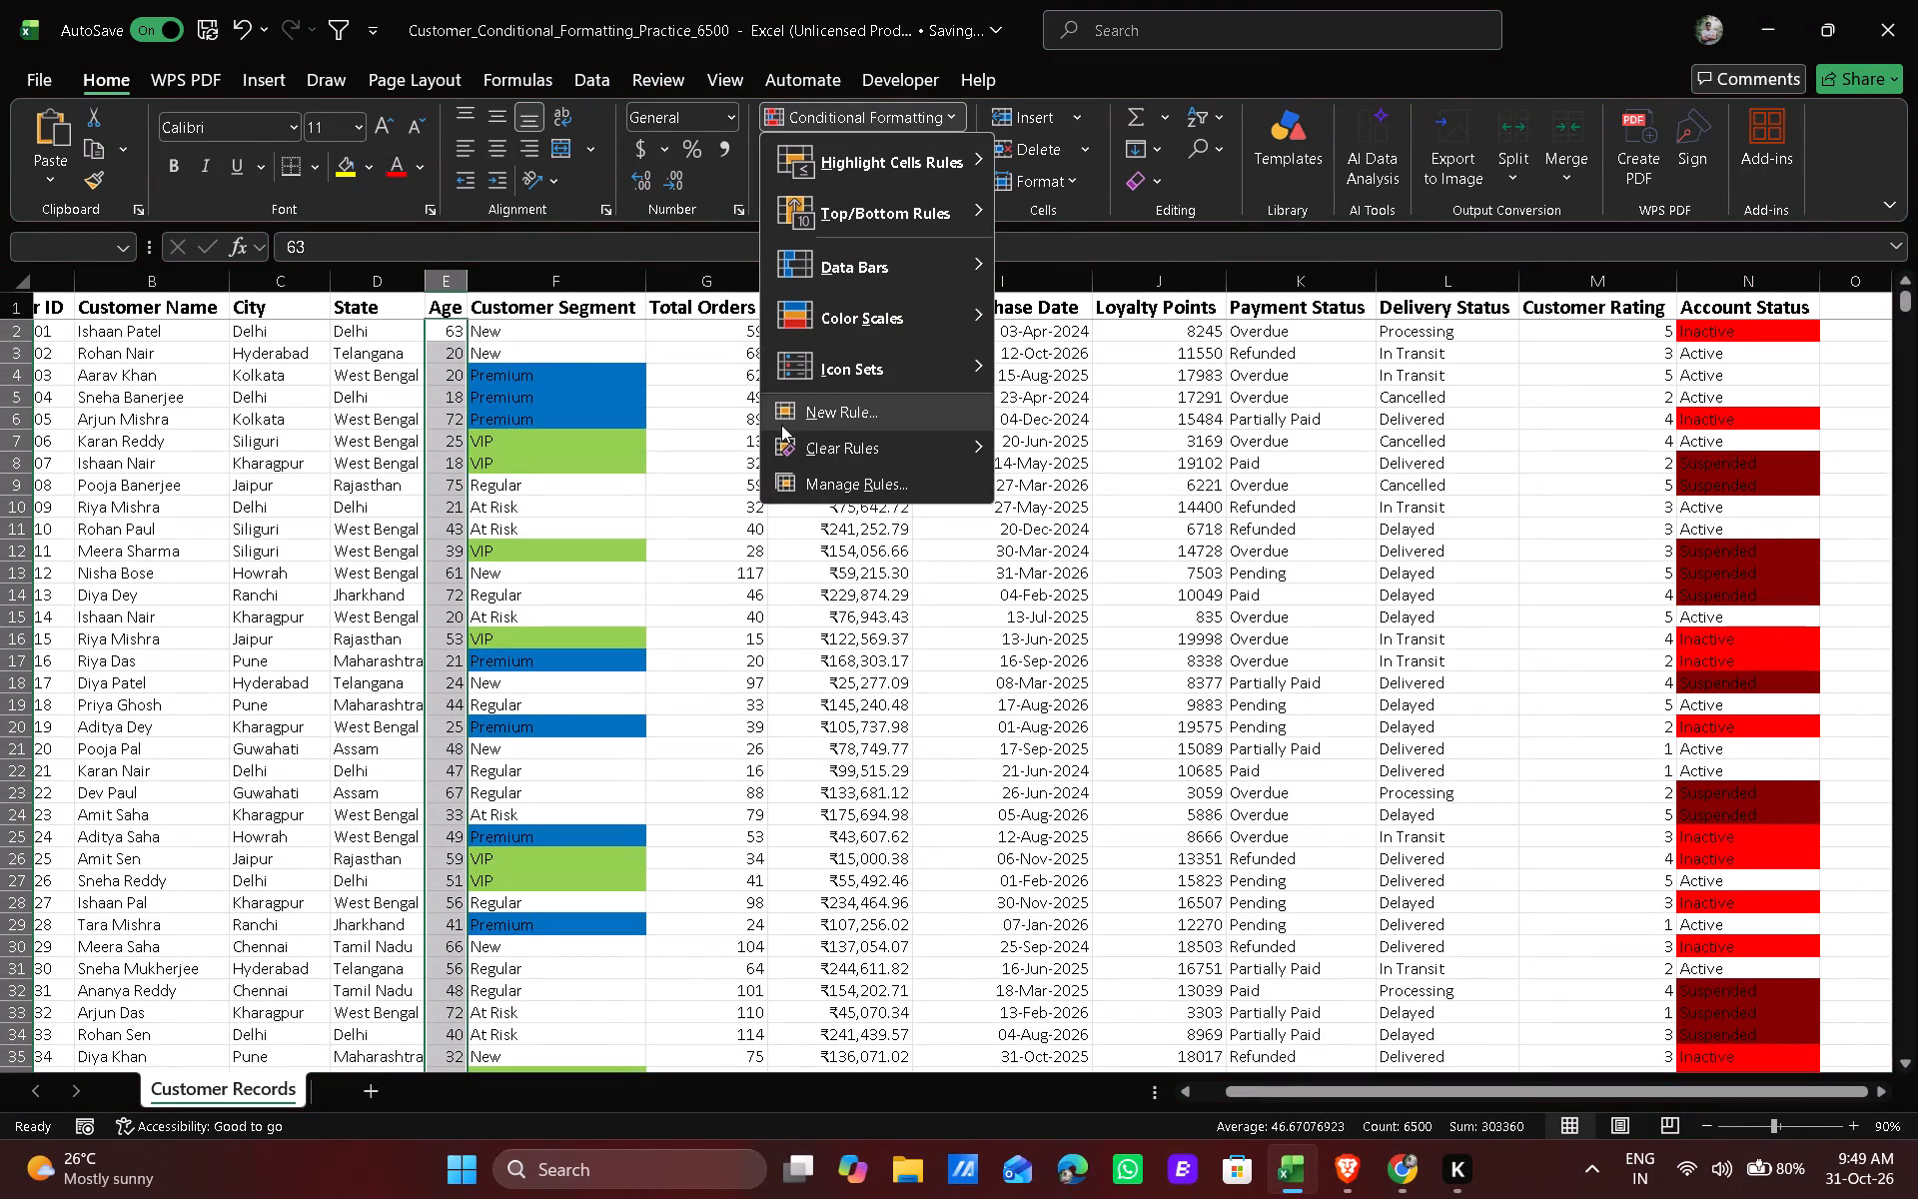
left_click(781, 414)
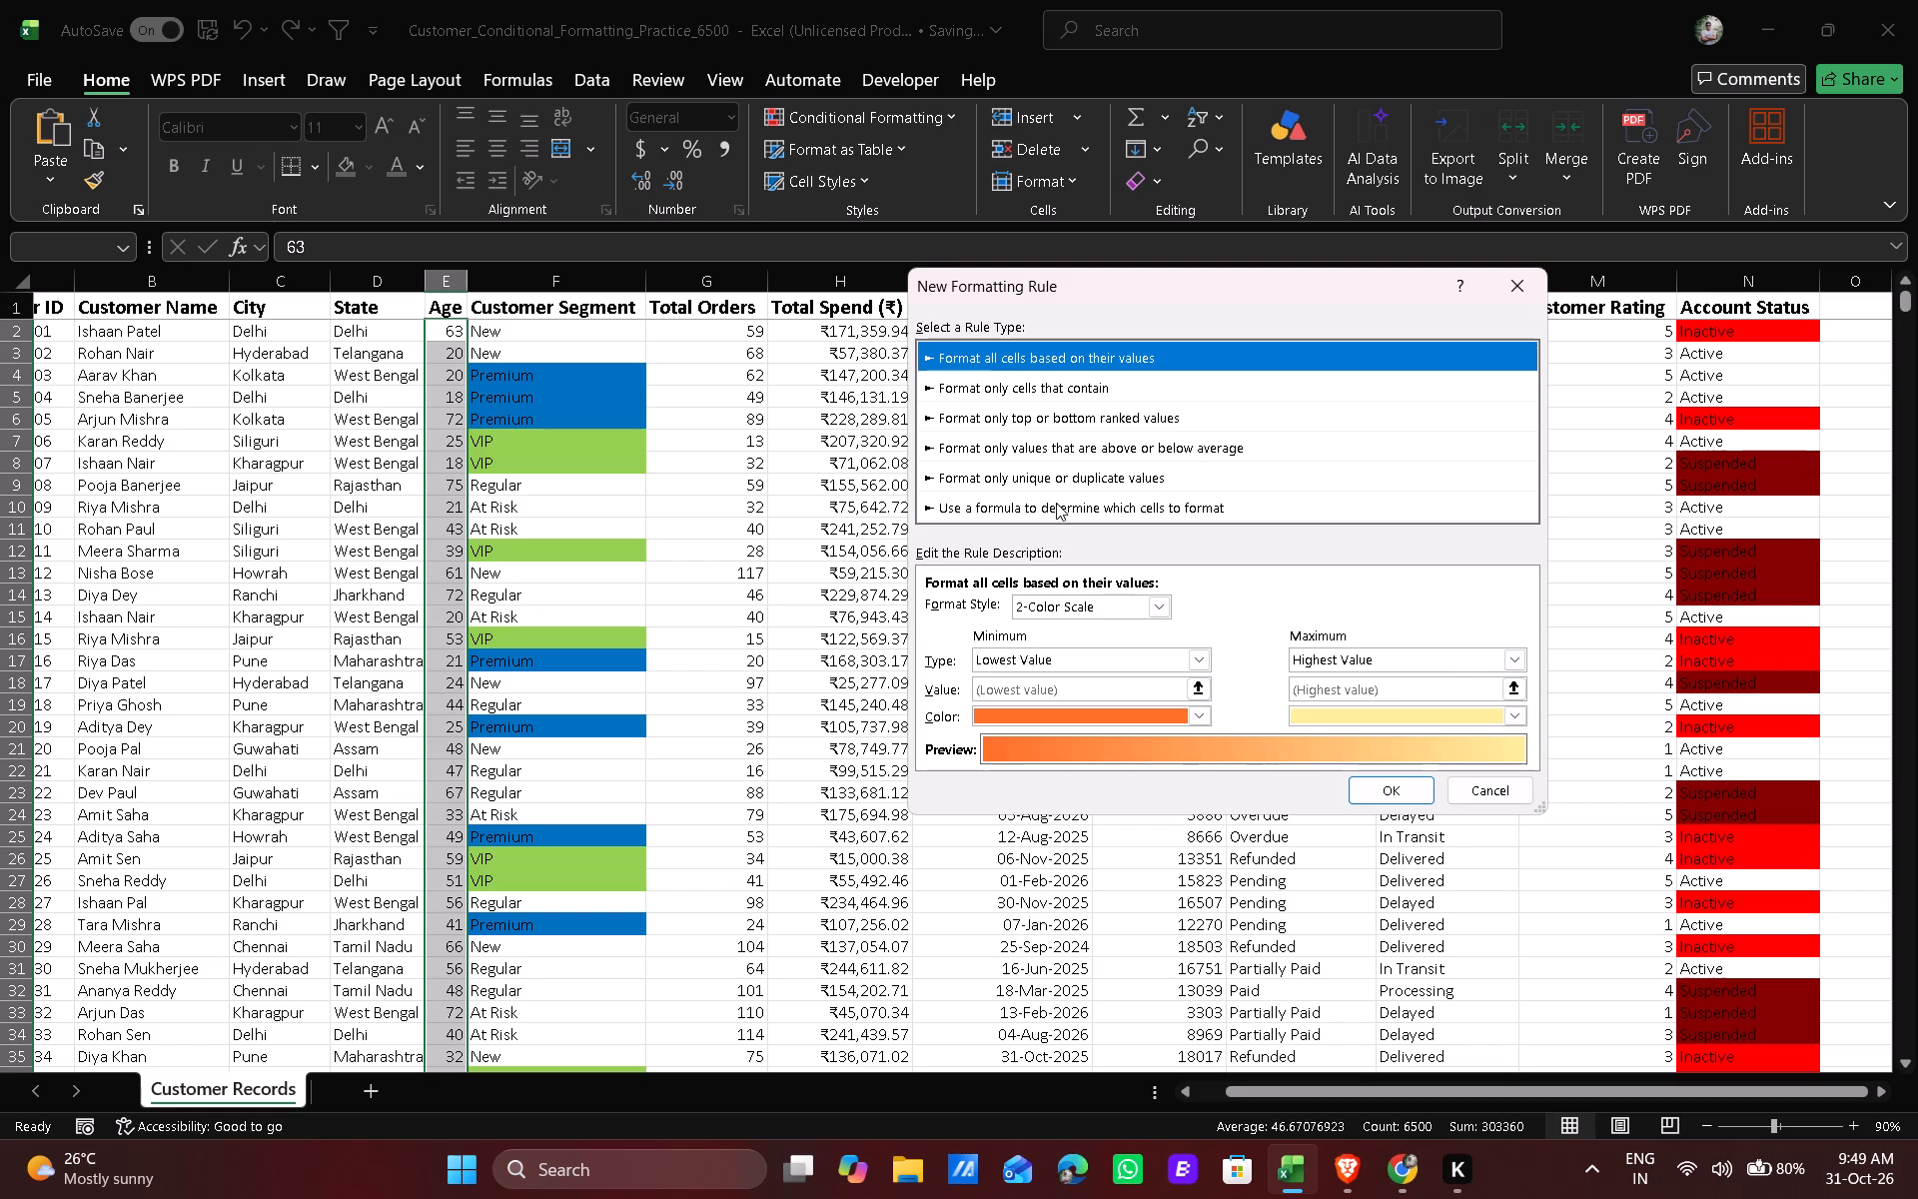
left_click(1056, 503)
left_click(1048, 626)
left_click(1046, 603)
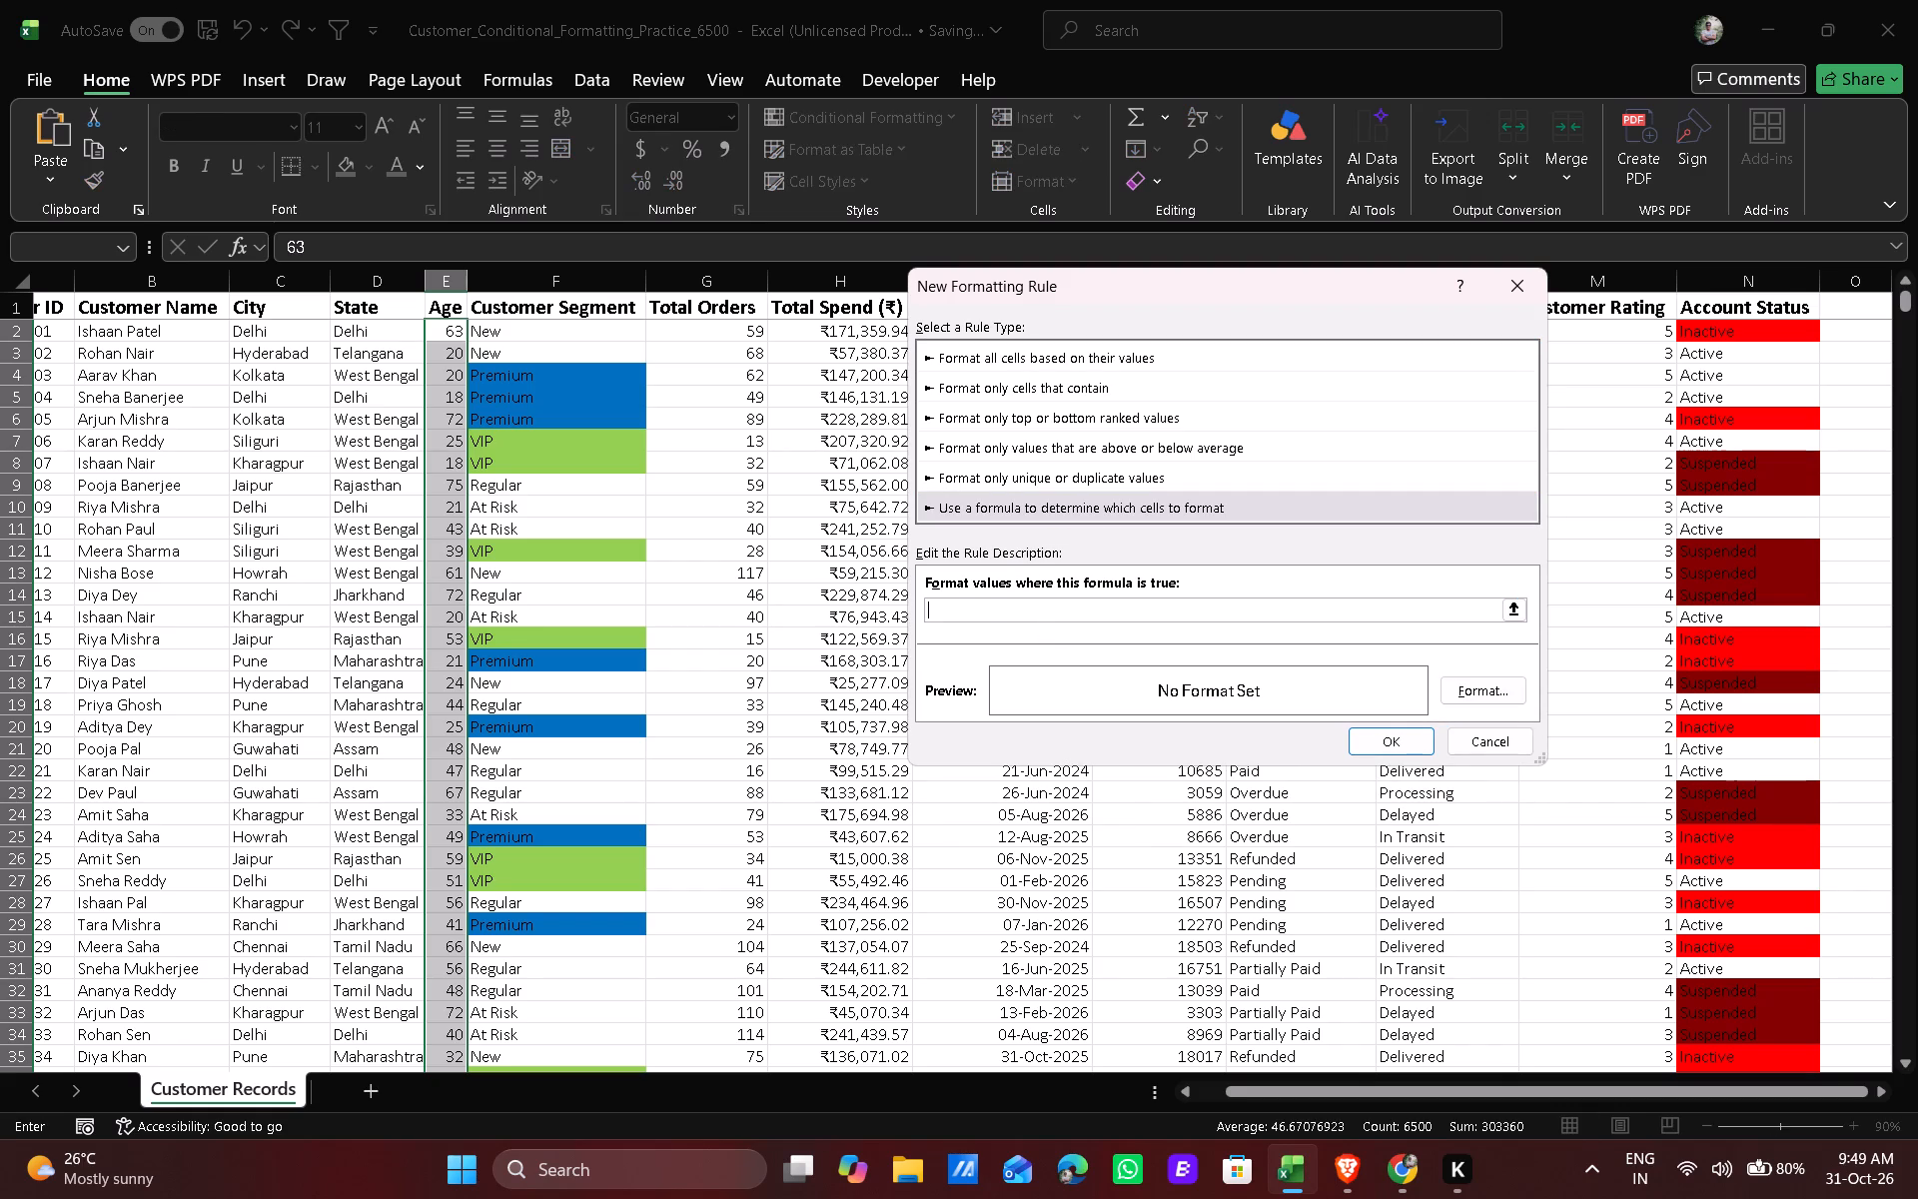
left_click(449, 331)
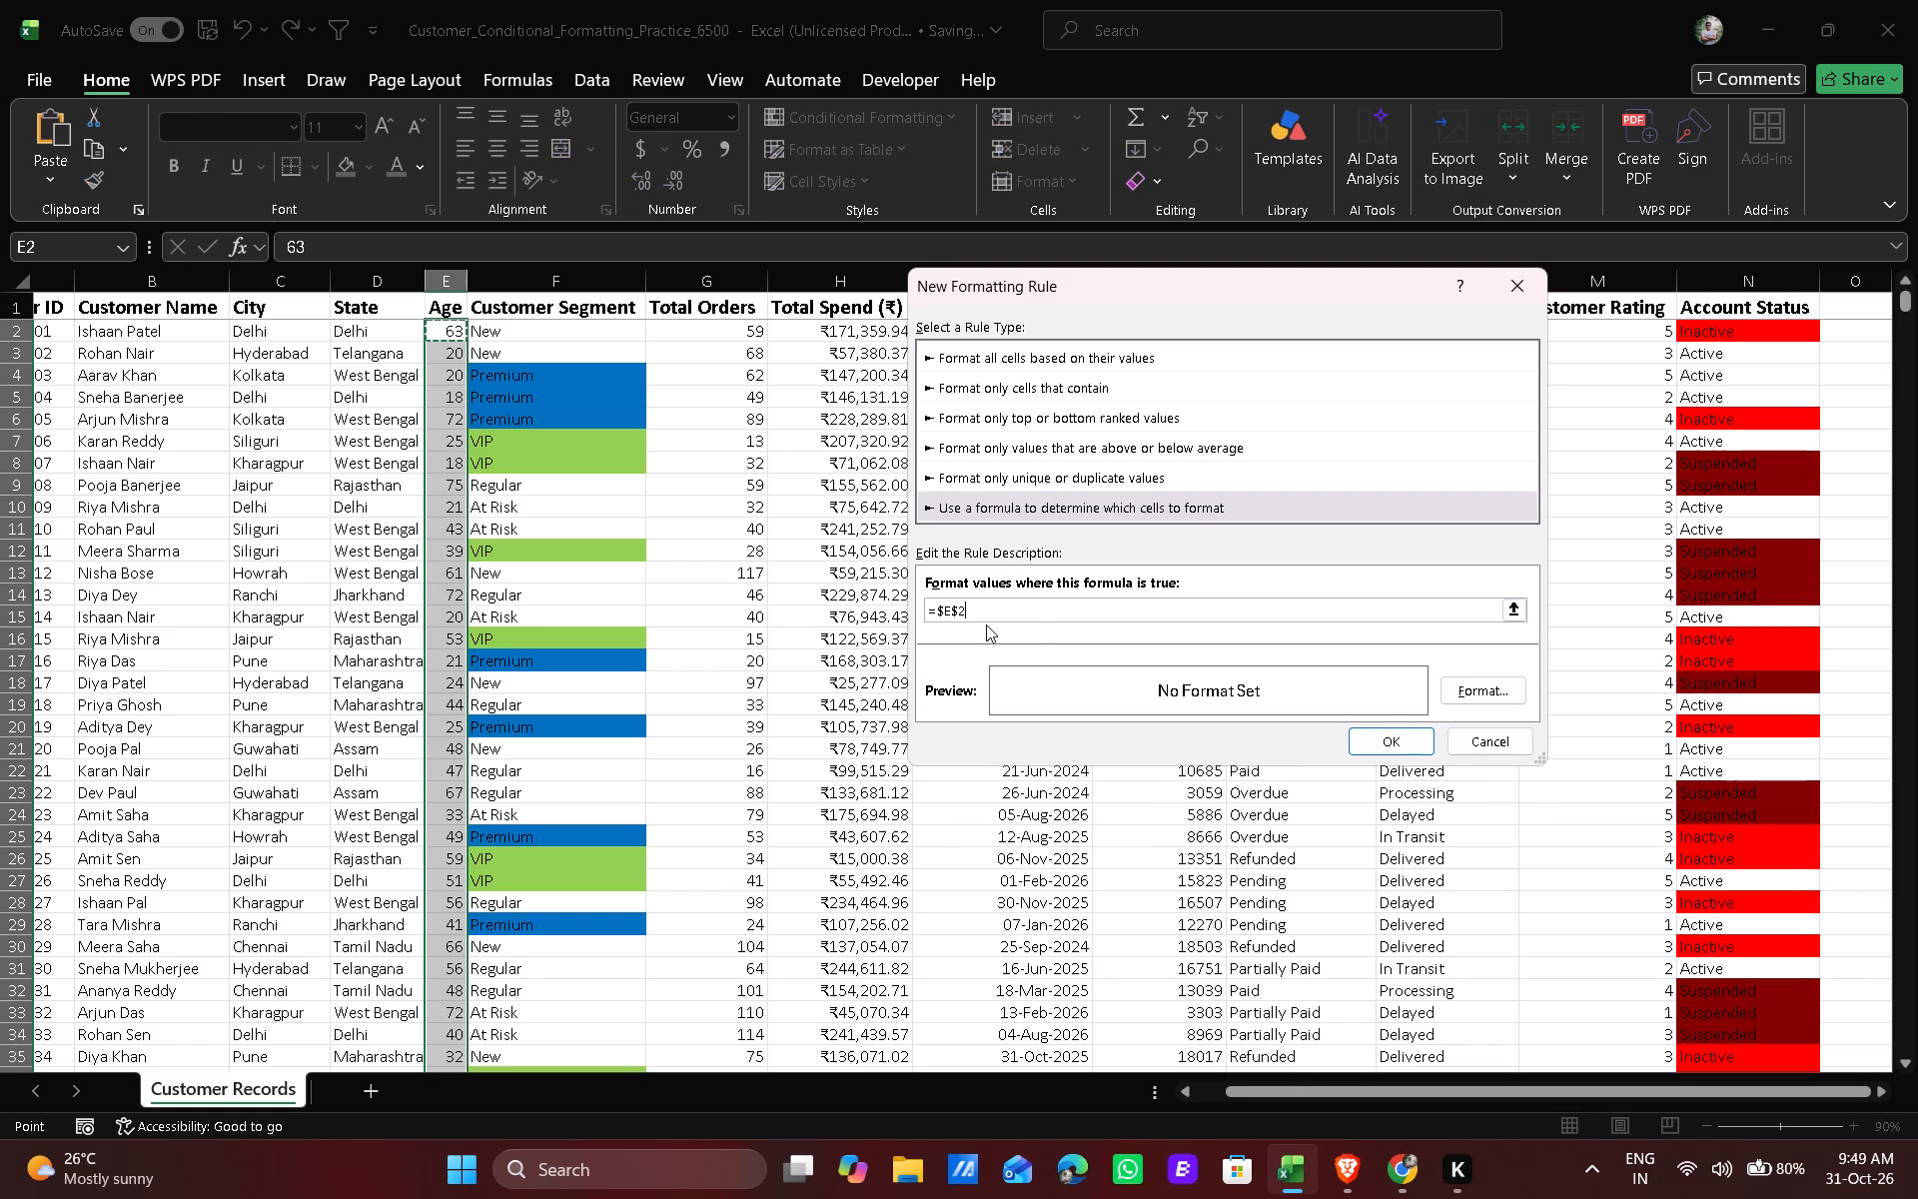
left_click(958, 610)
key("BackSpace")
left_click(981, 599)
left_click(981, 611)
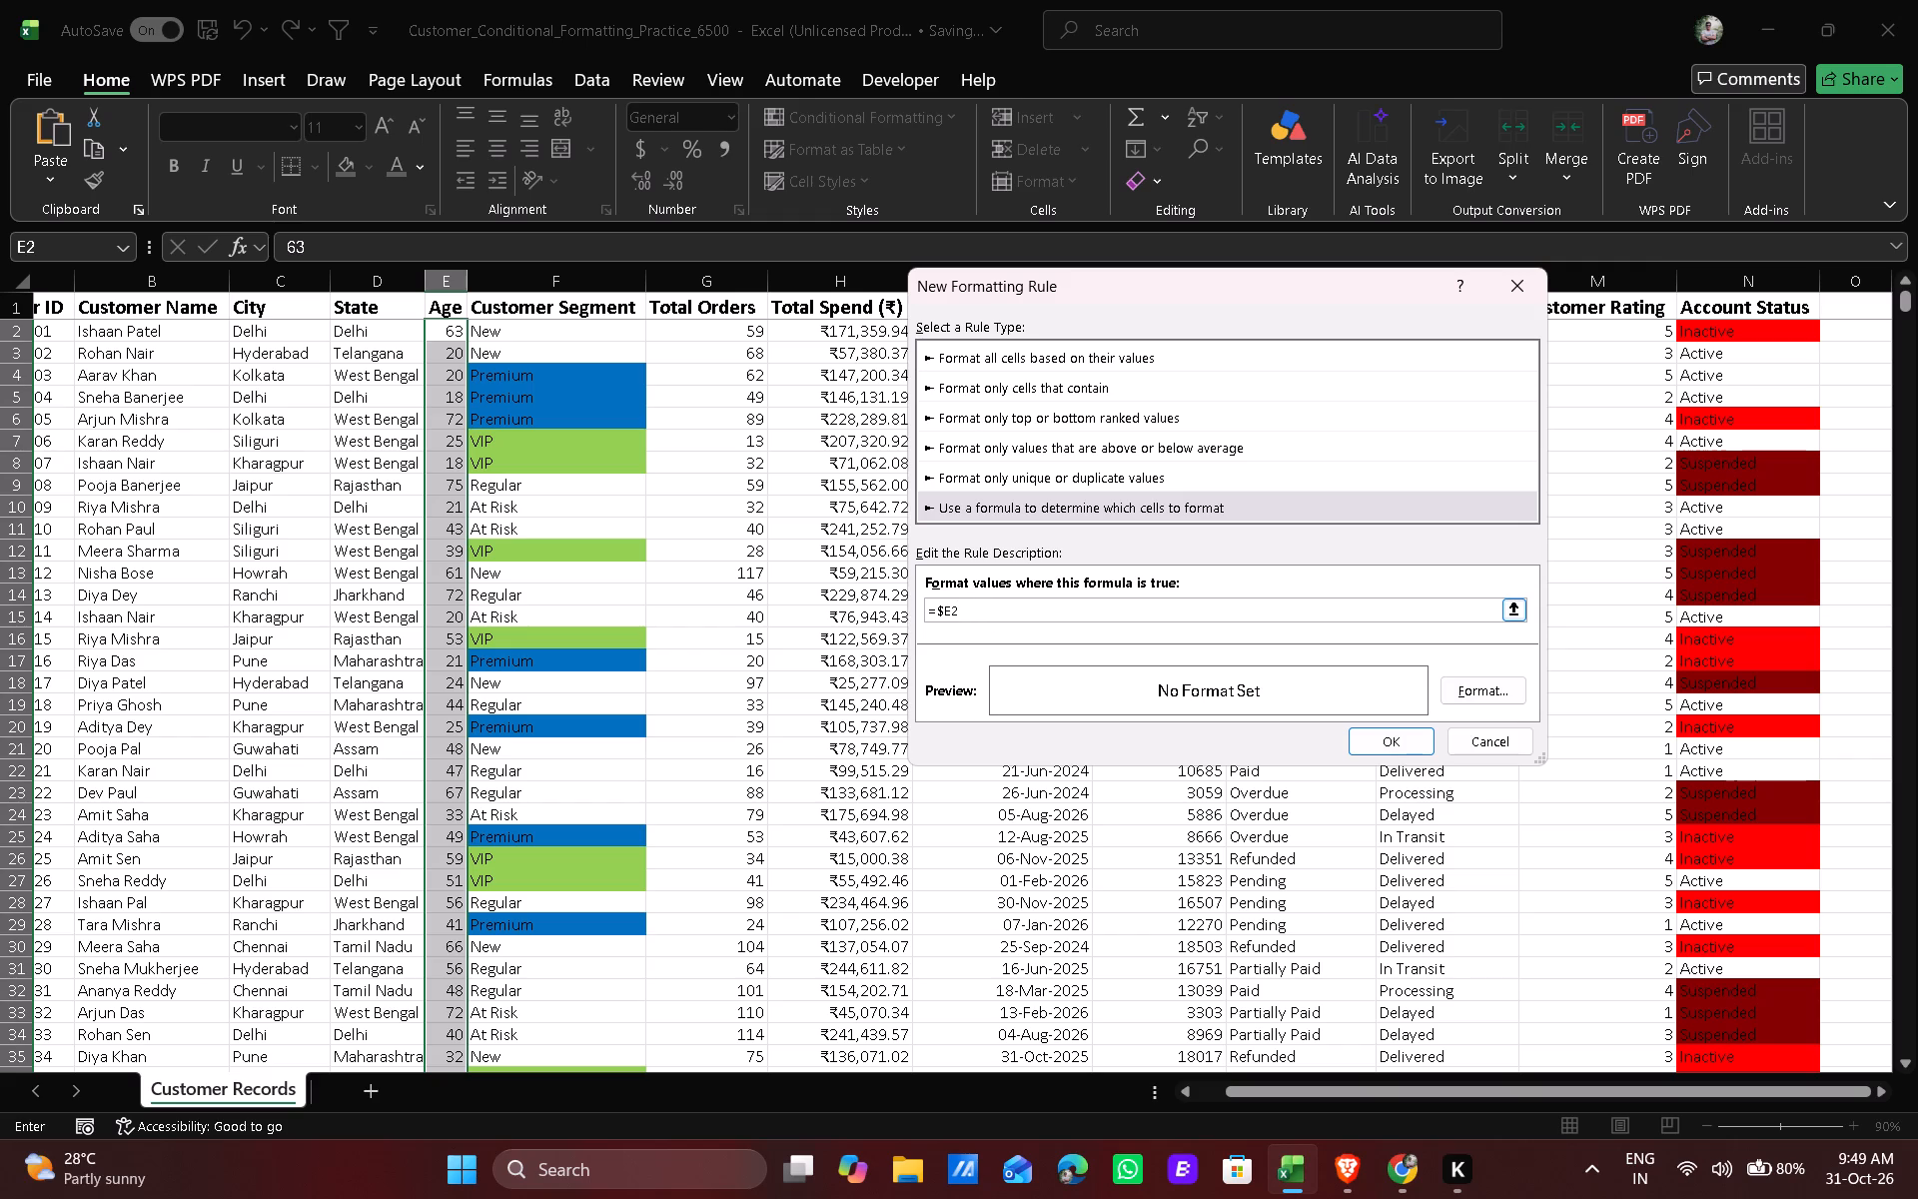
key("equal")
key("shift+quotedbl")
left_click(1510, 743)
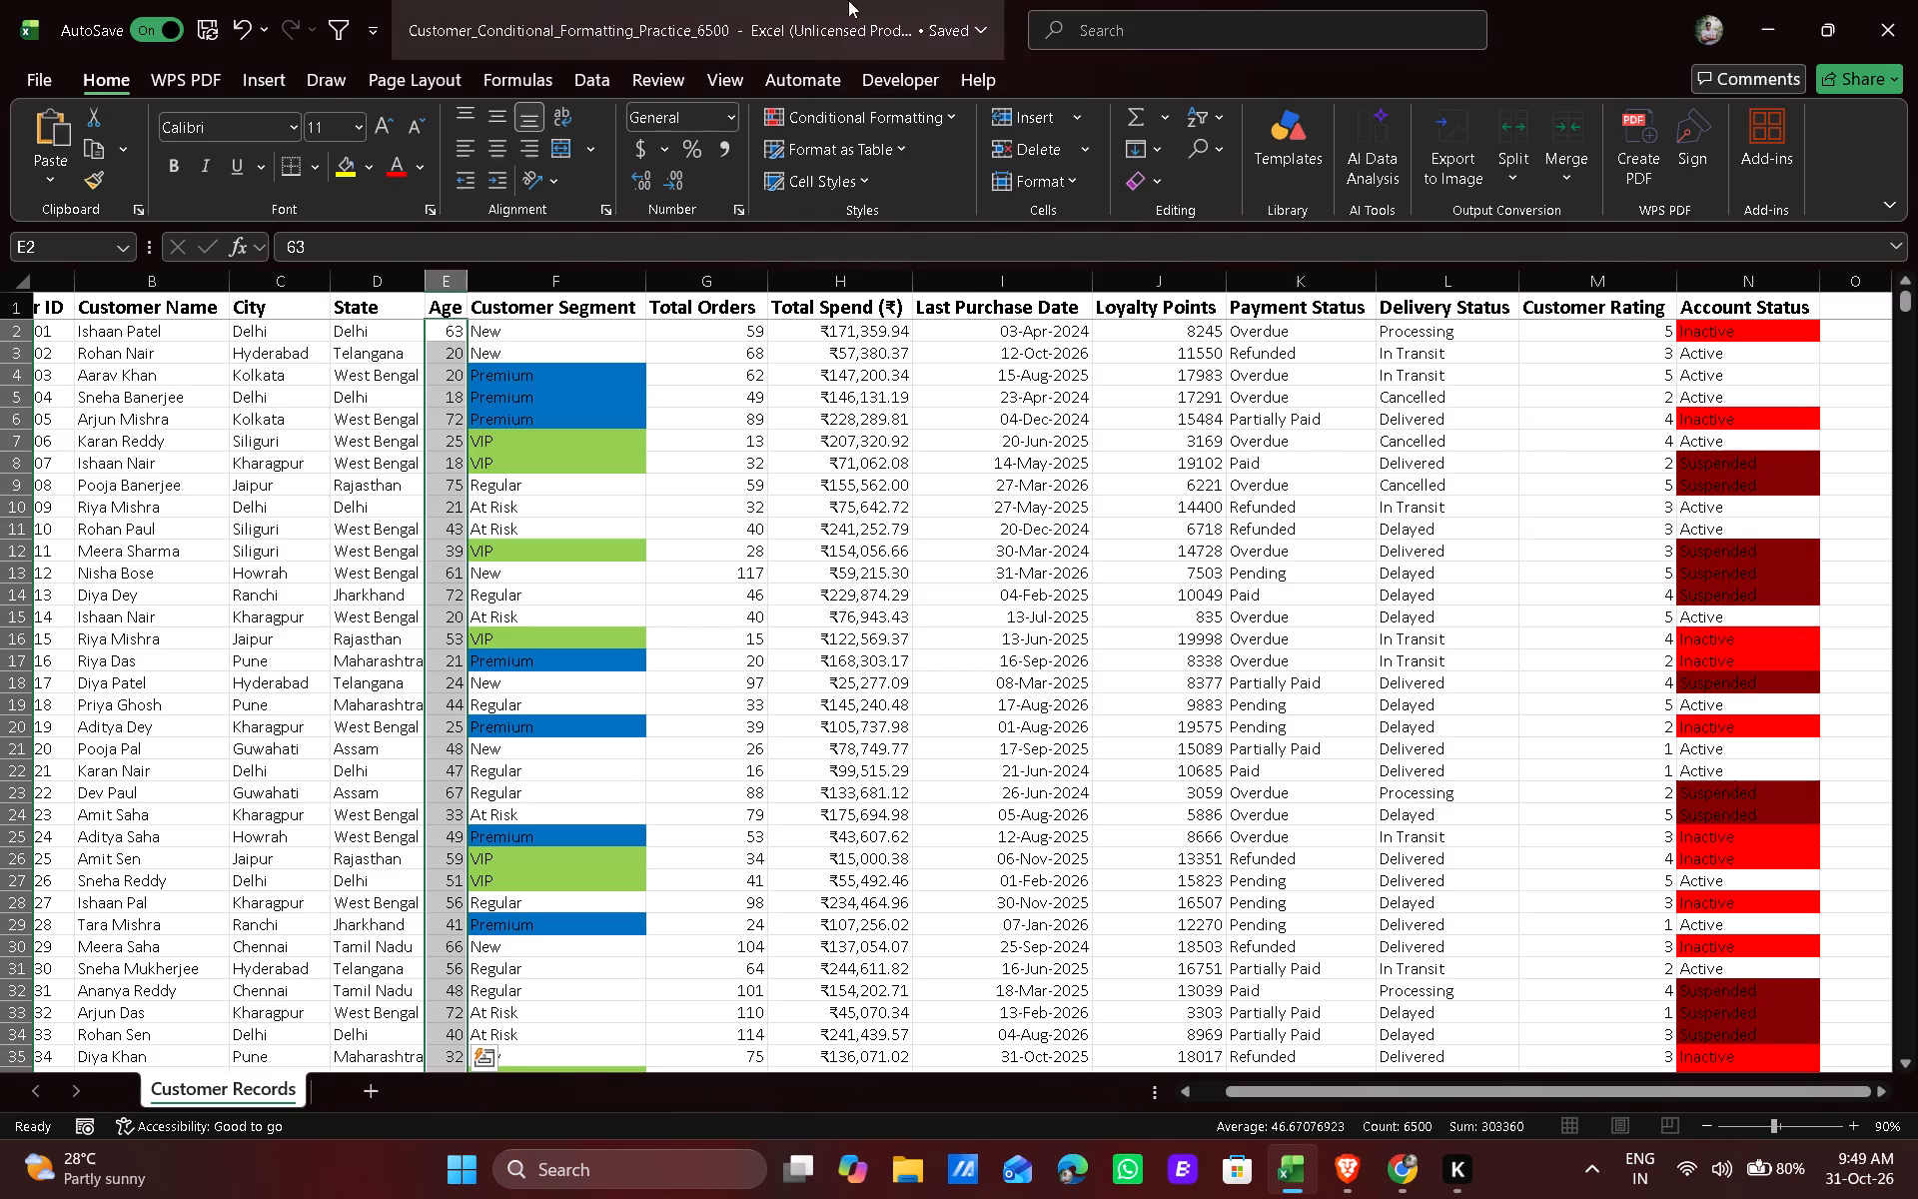
Add a Greater Than highlight rule to the selected Age values with threshold 50 and a custom yellow fill.
left_click(785, 125)
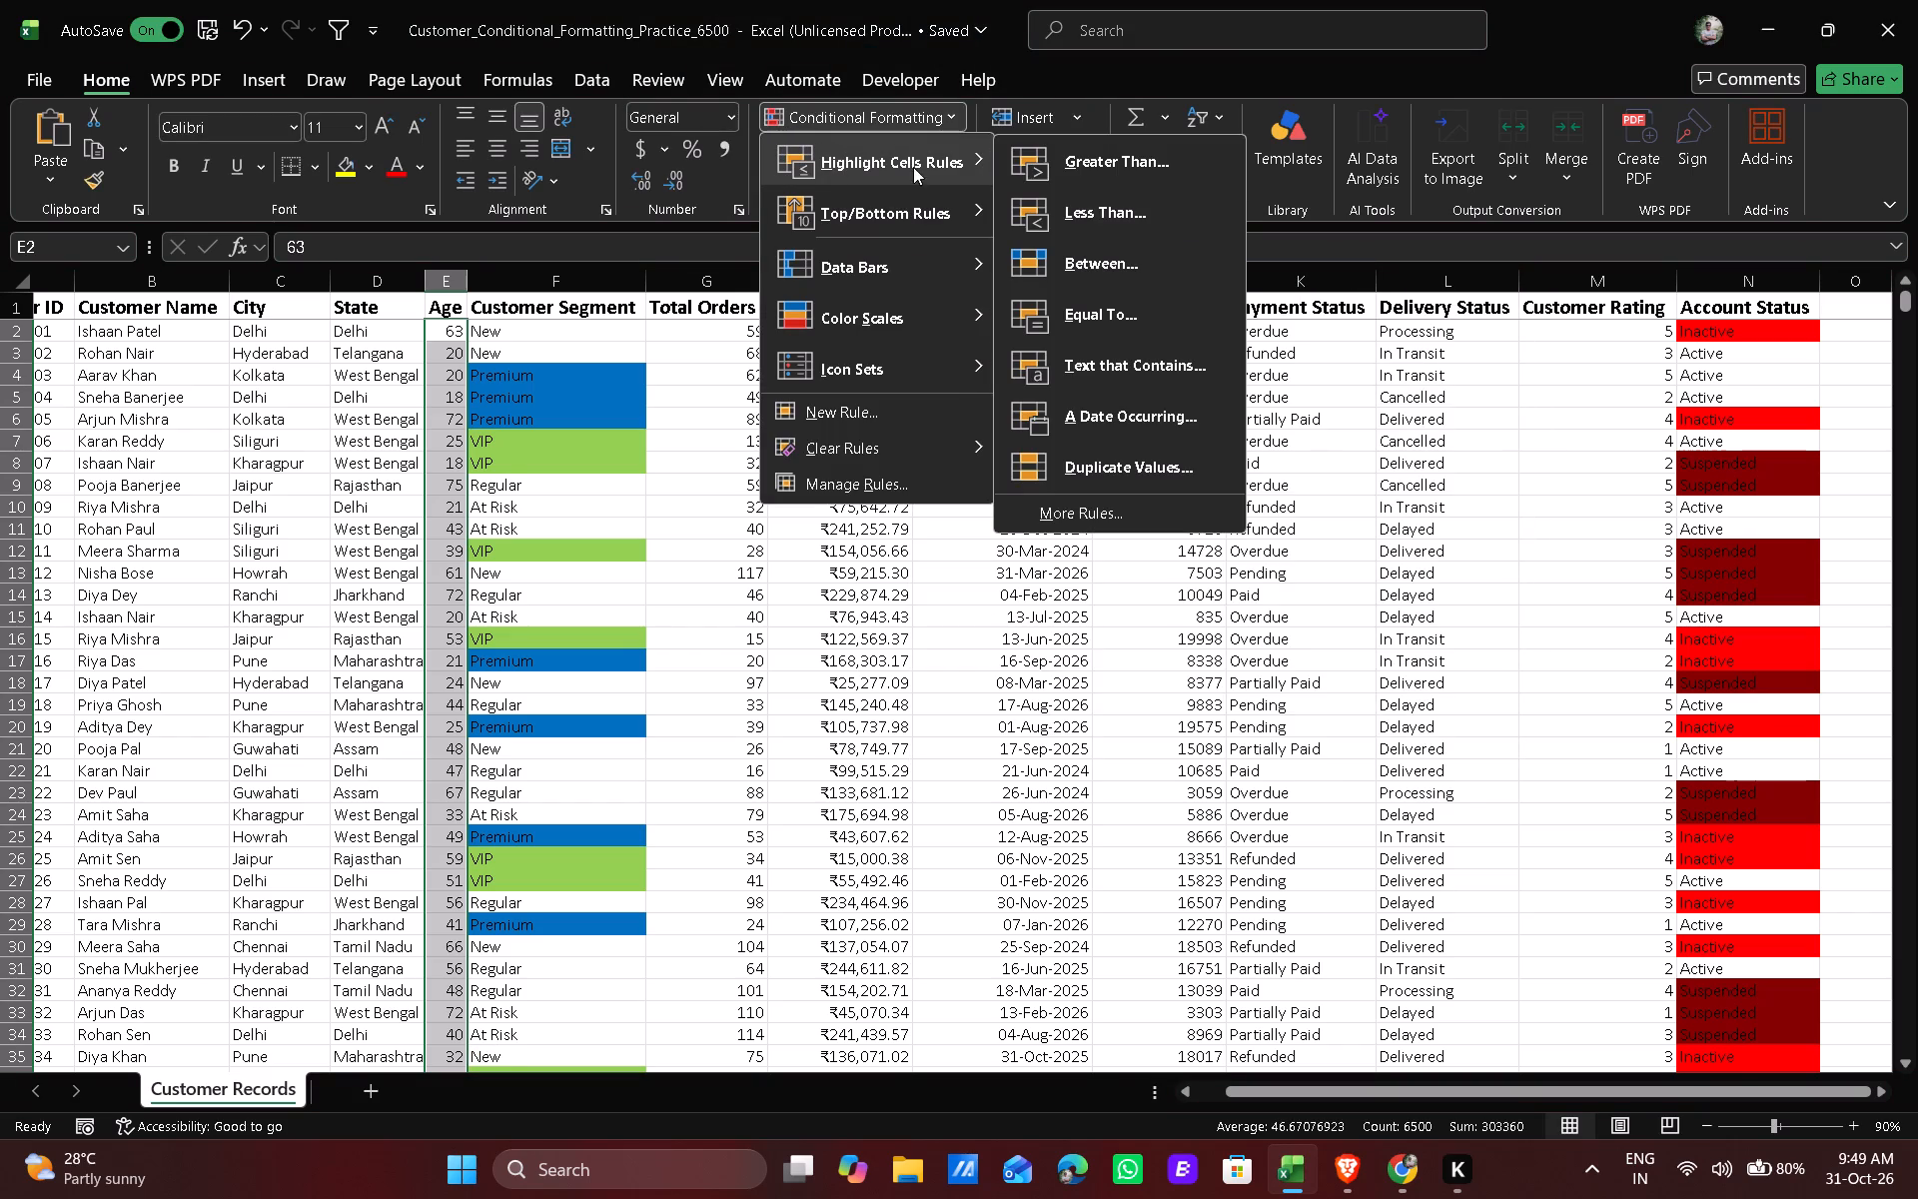
left_click(1090, 170)
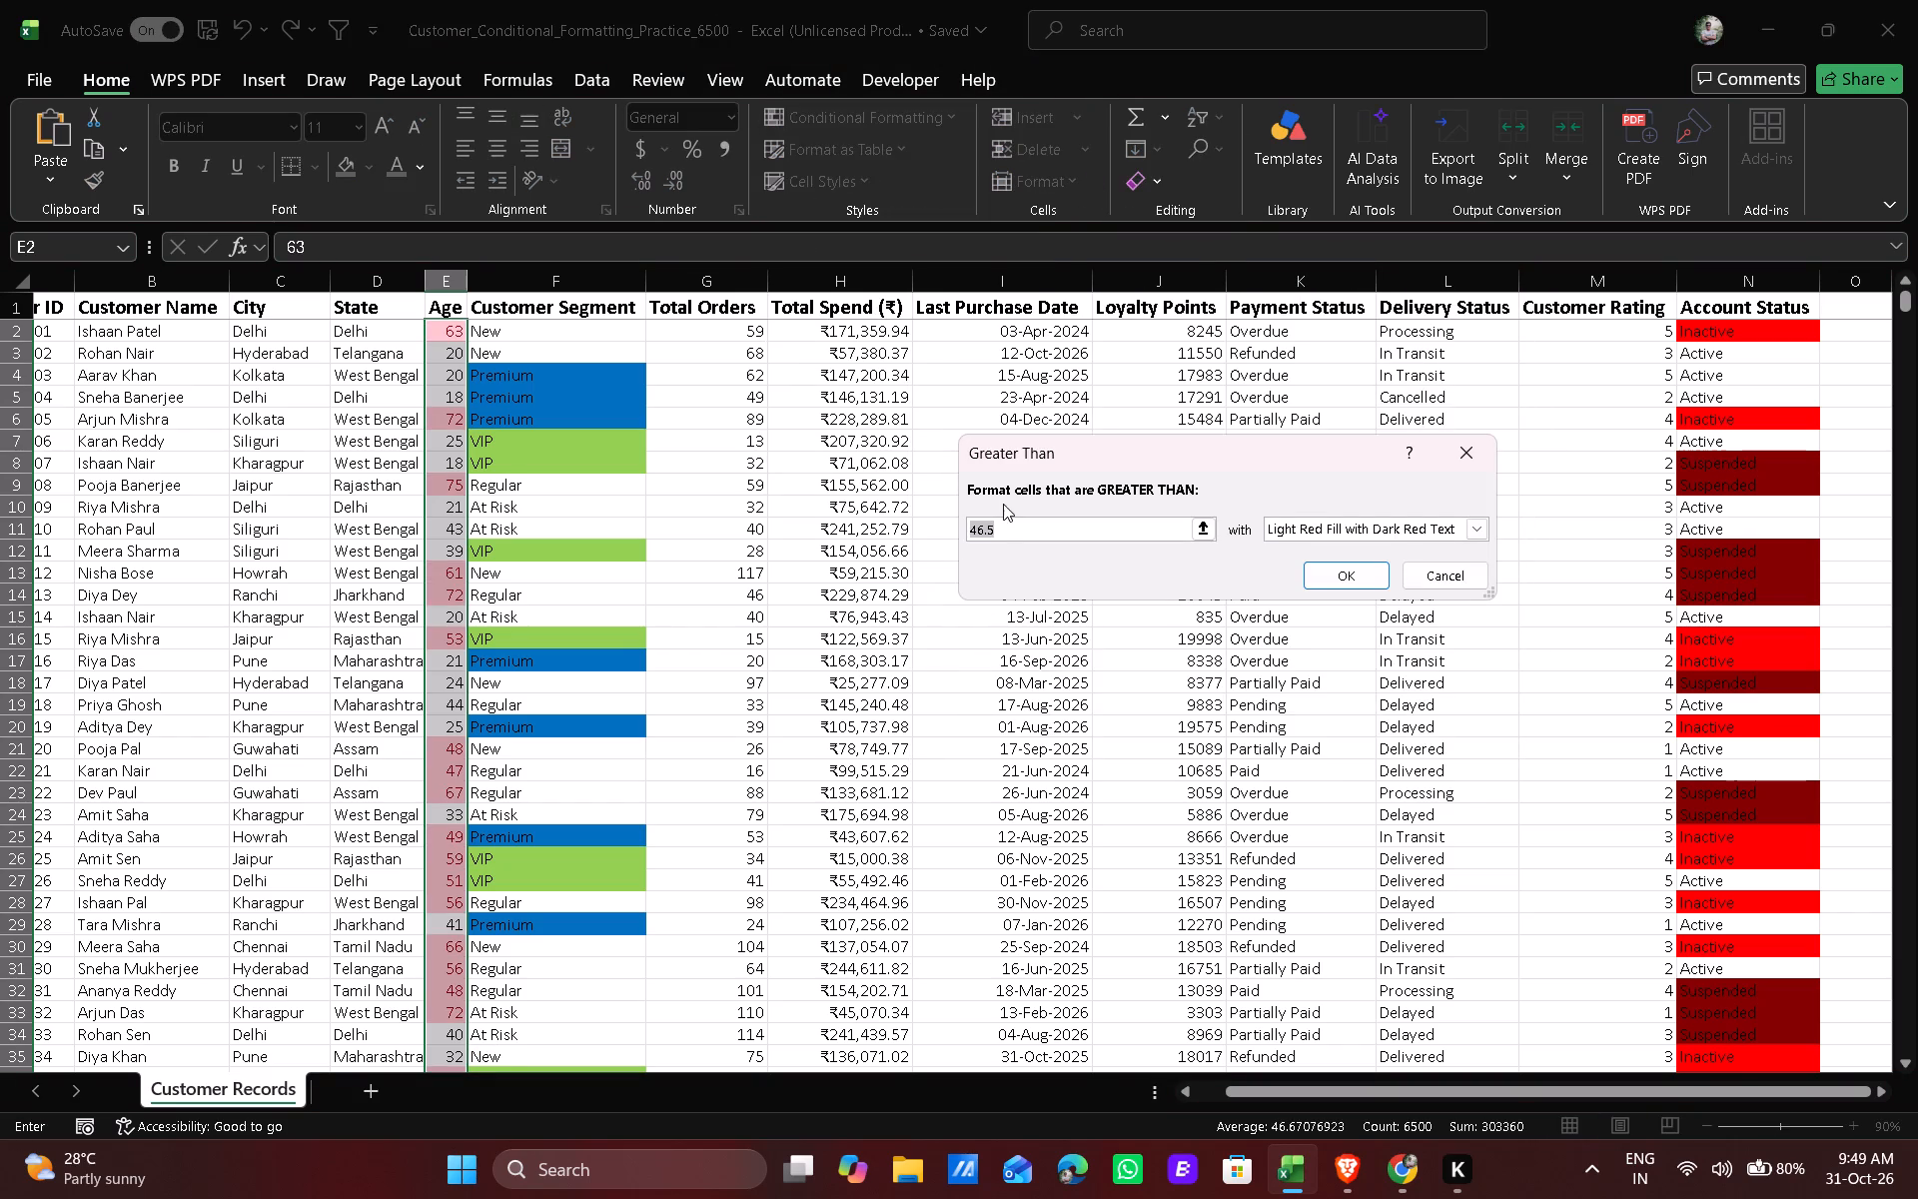
left_click(996, 527)
key("BackSpace")
key("BackSpace")
key("BackSpace")
key("BackSpace")
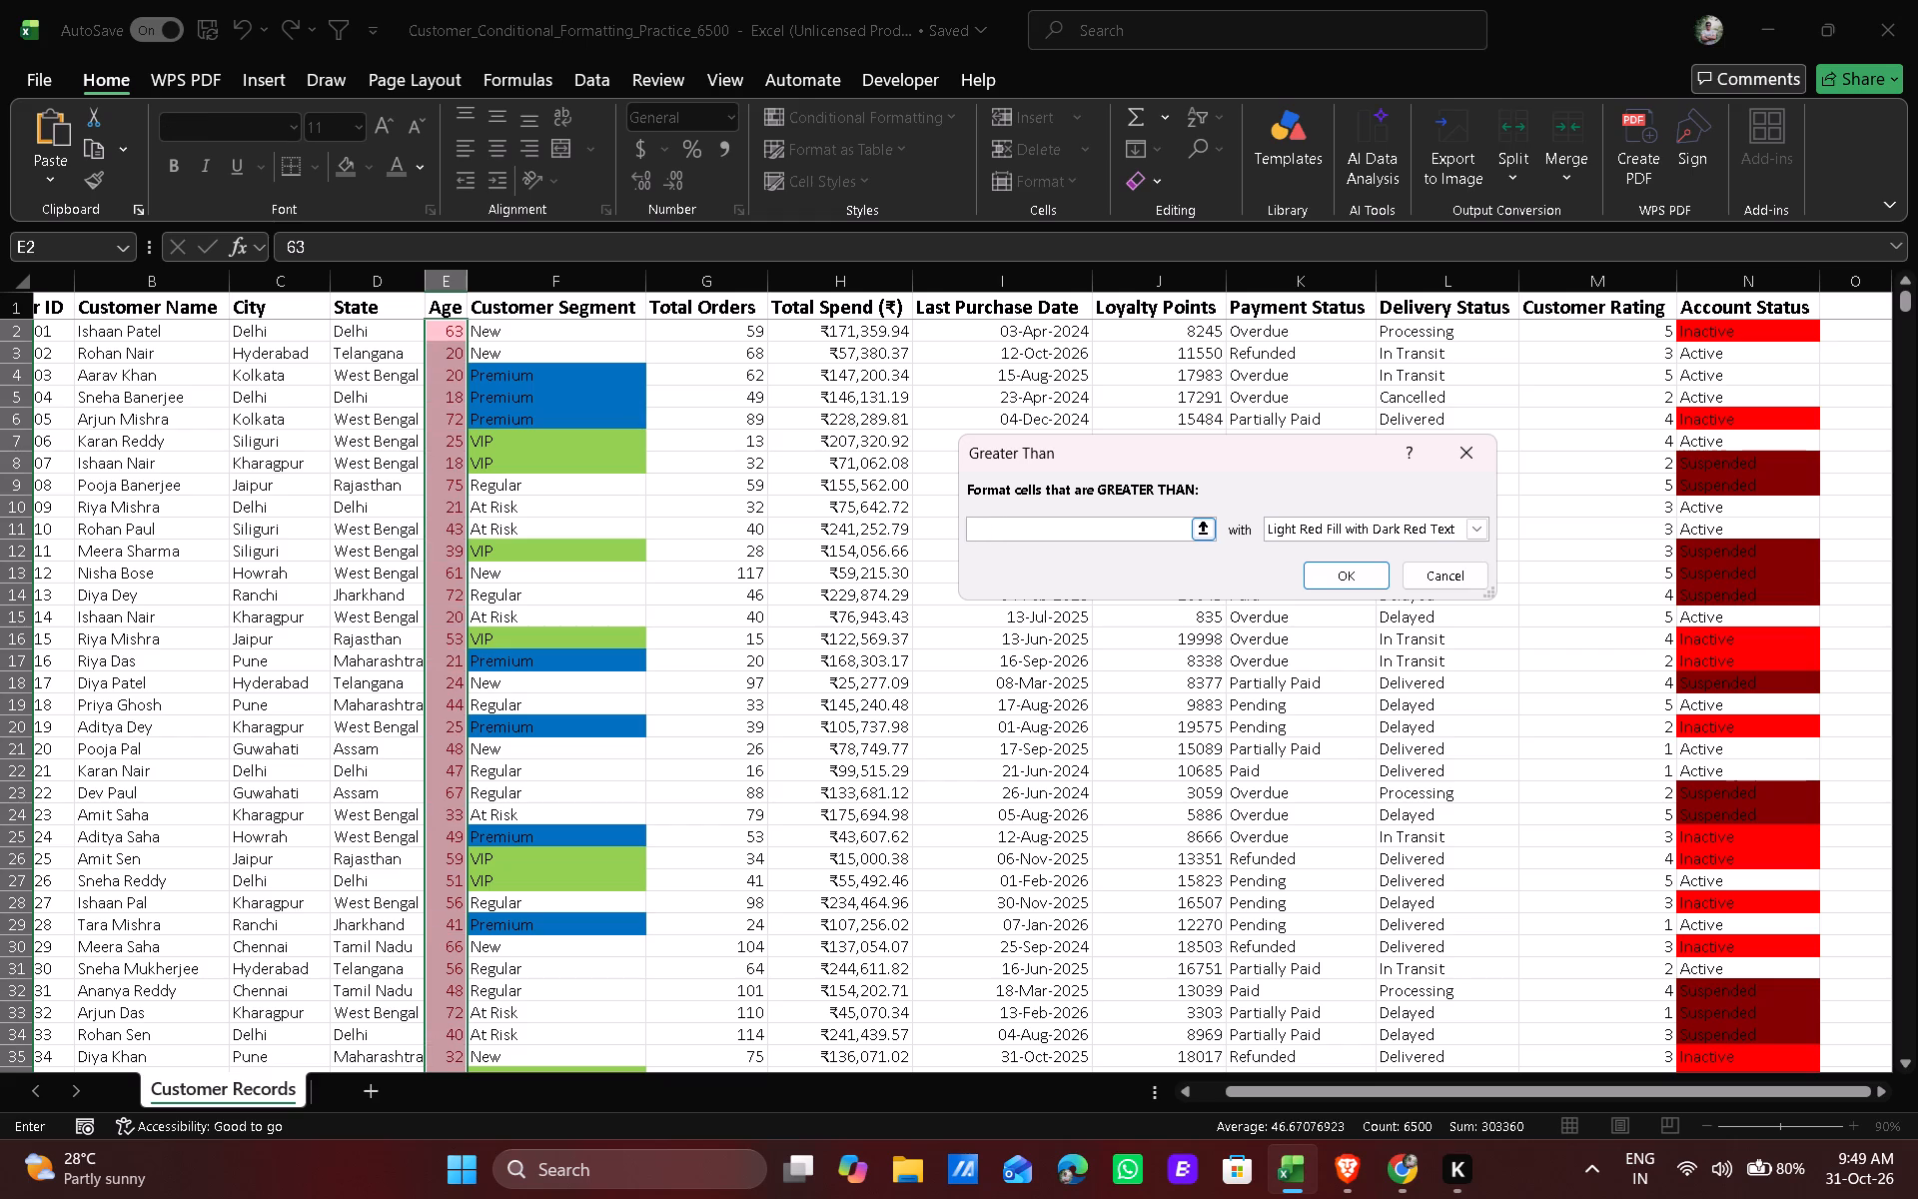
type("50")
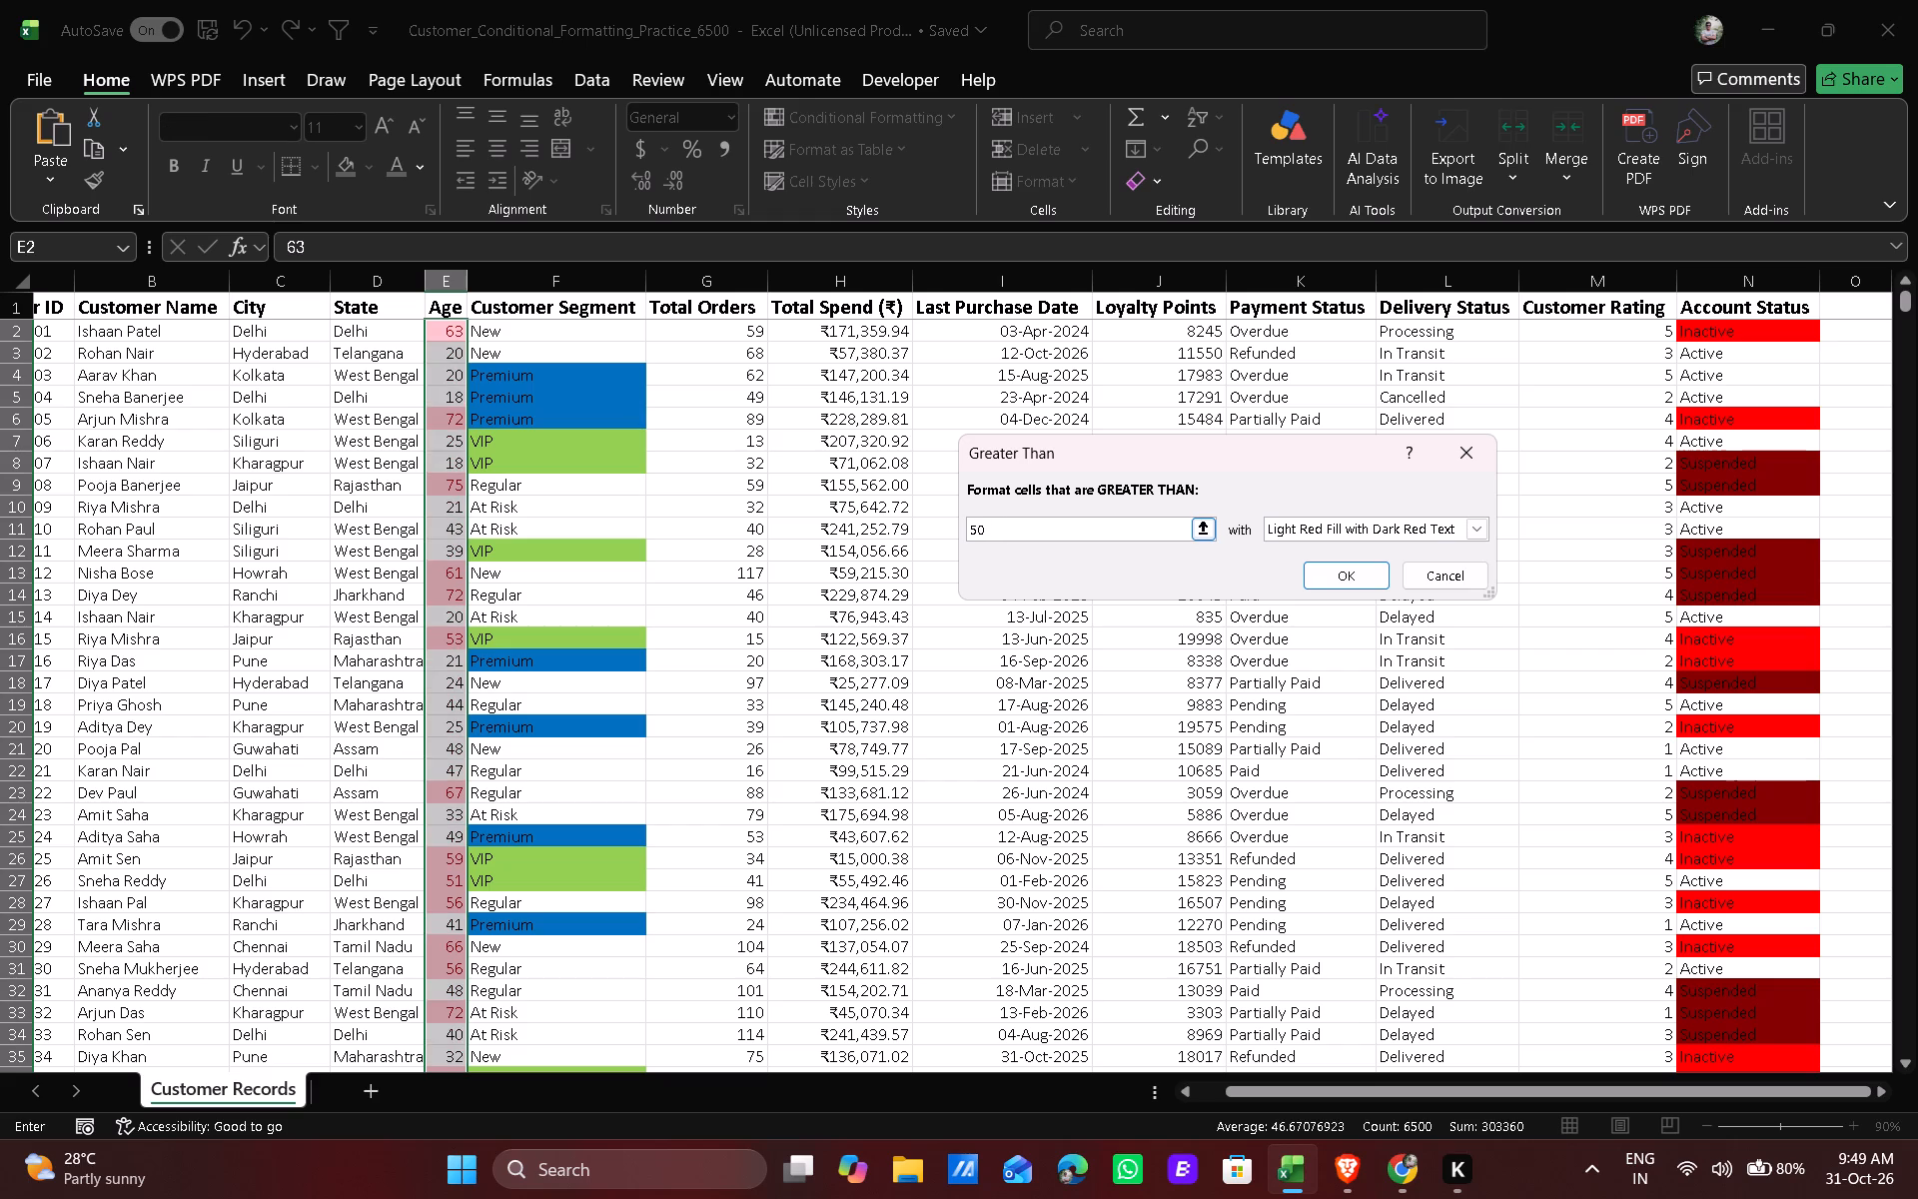
left_click(1408, 527)
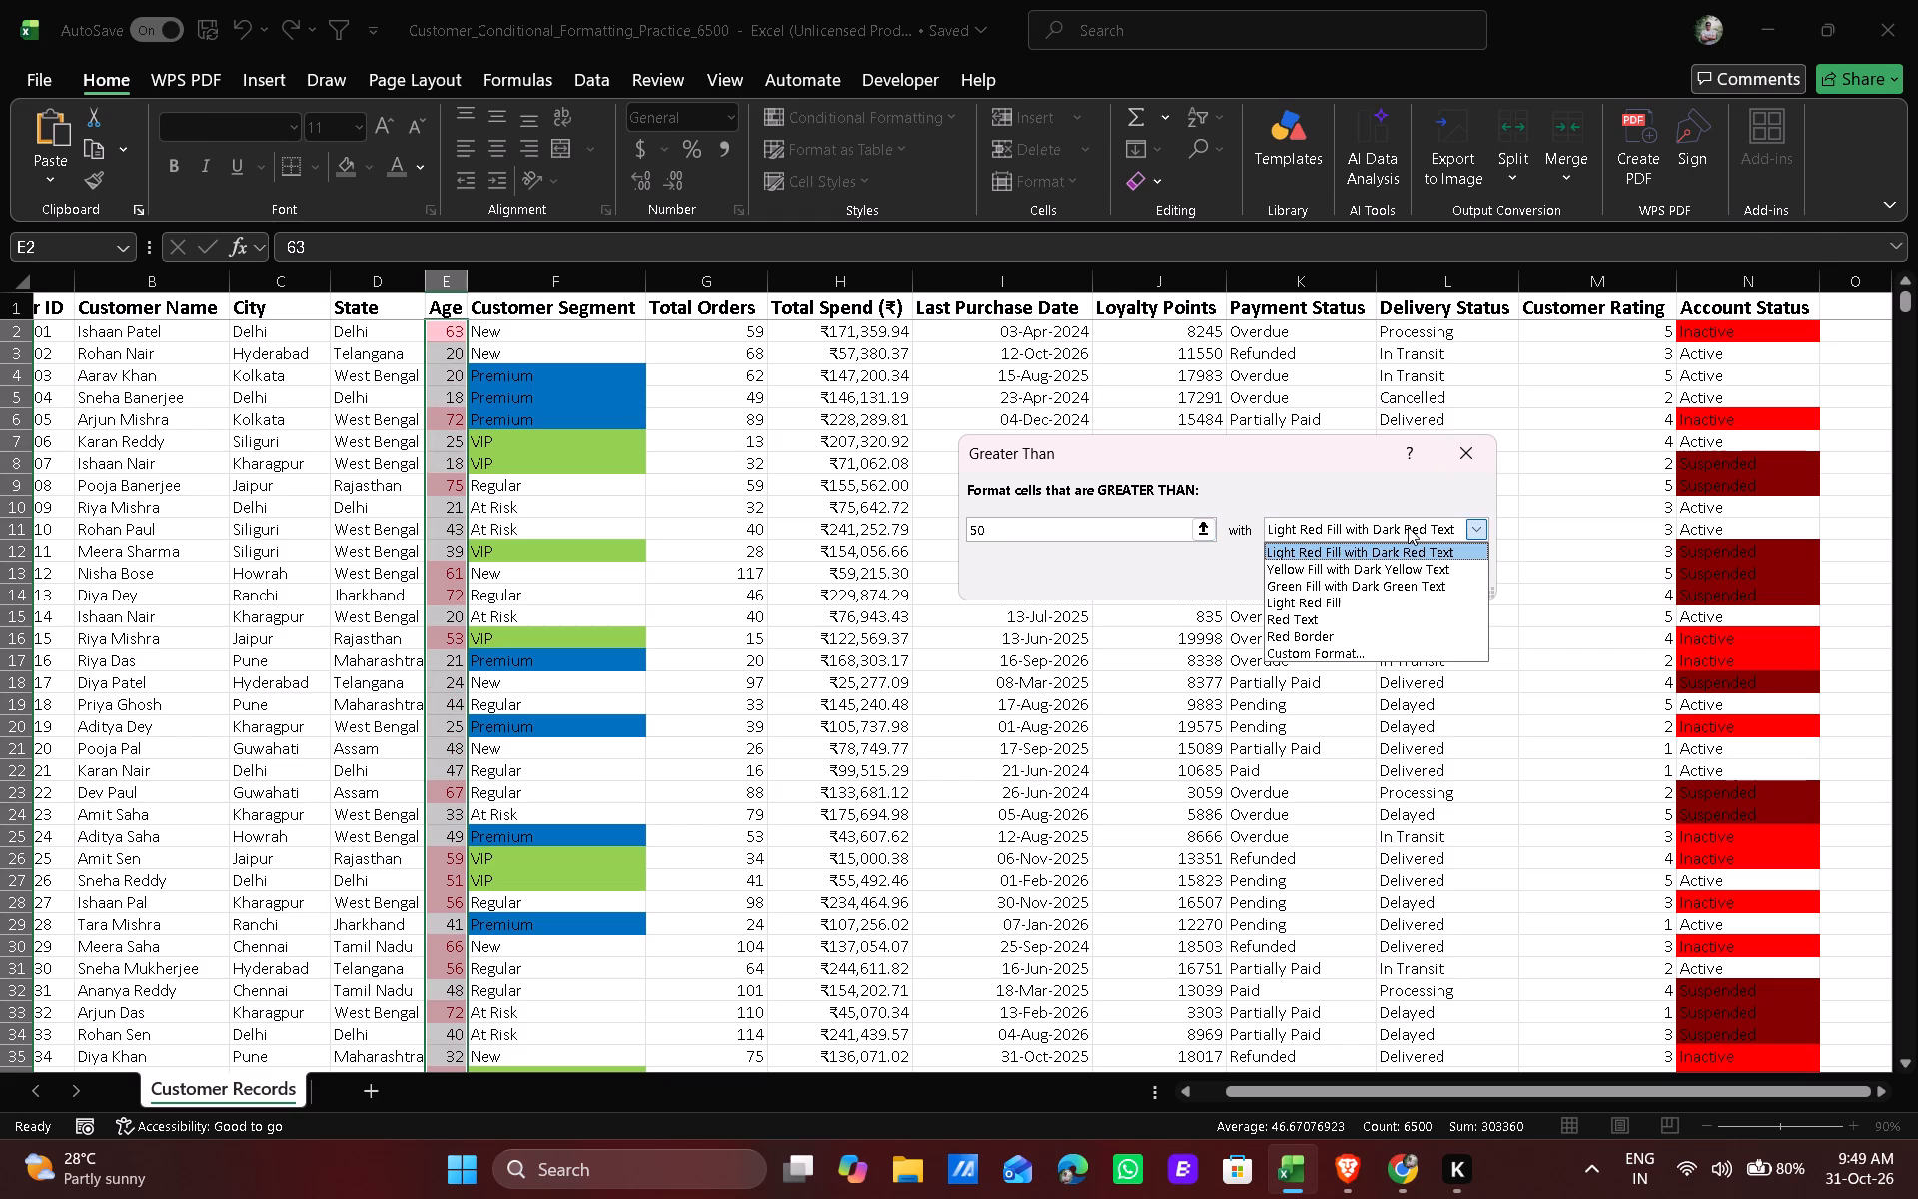
left_click(1376, 652)
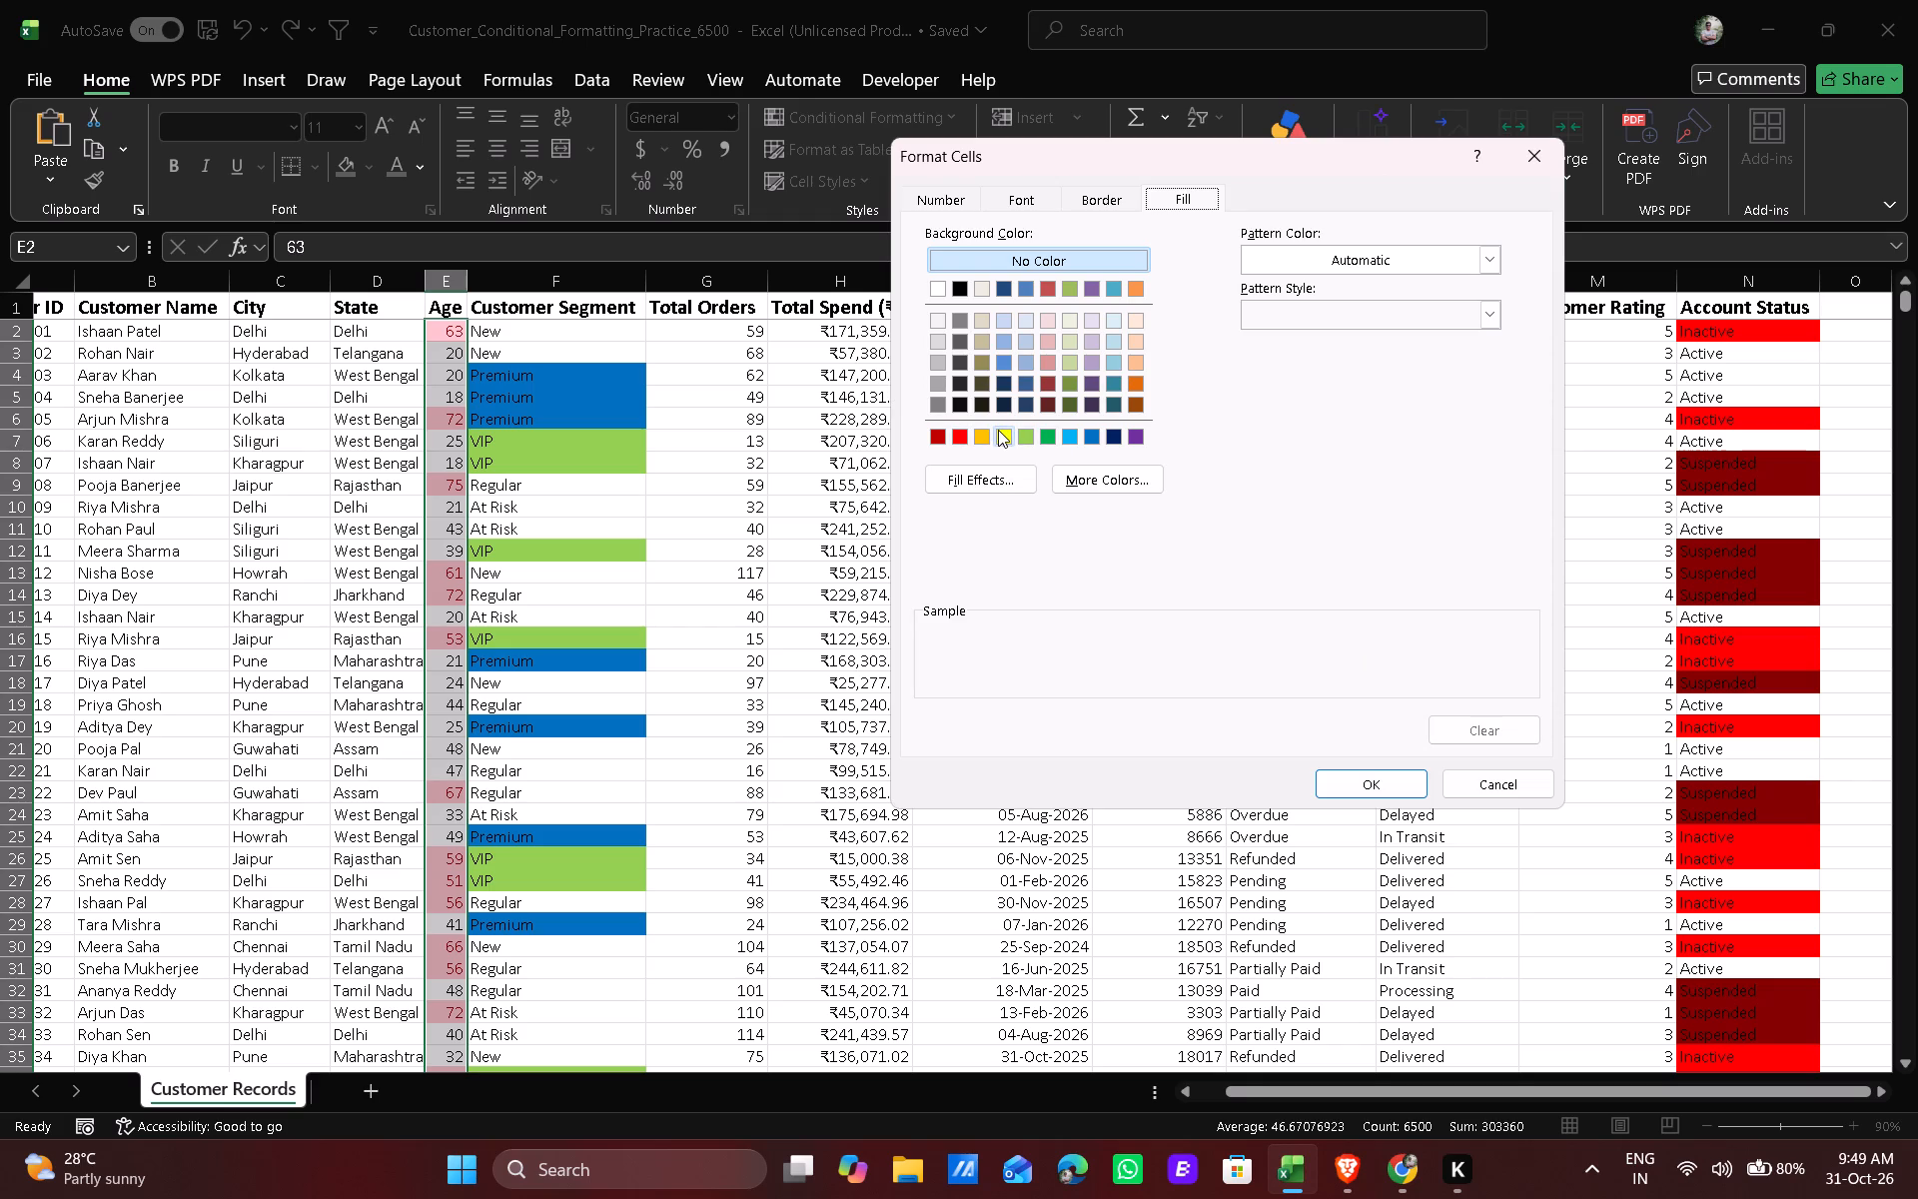
left_click(998, 430)
left_click(1379, 781)
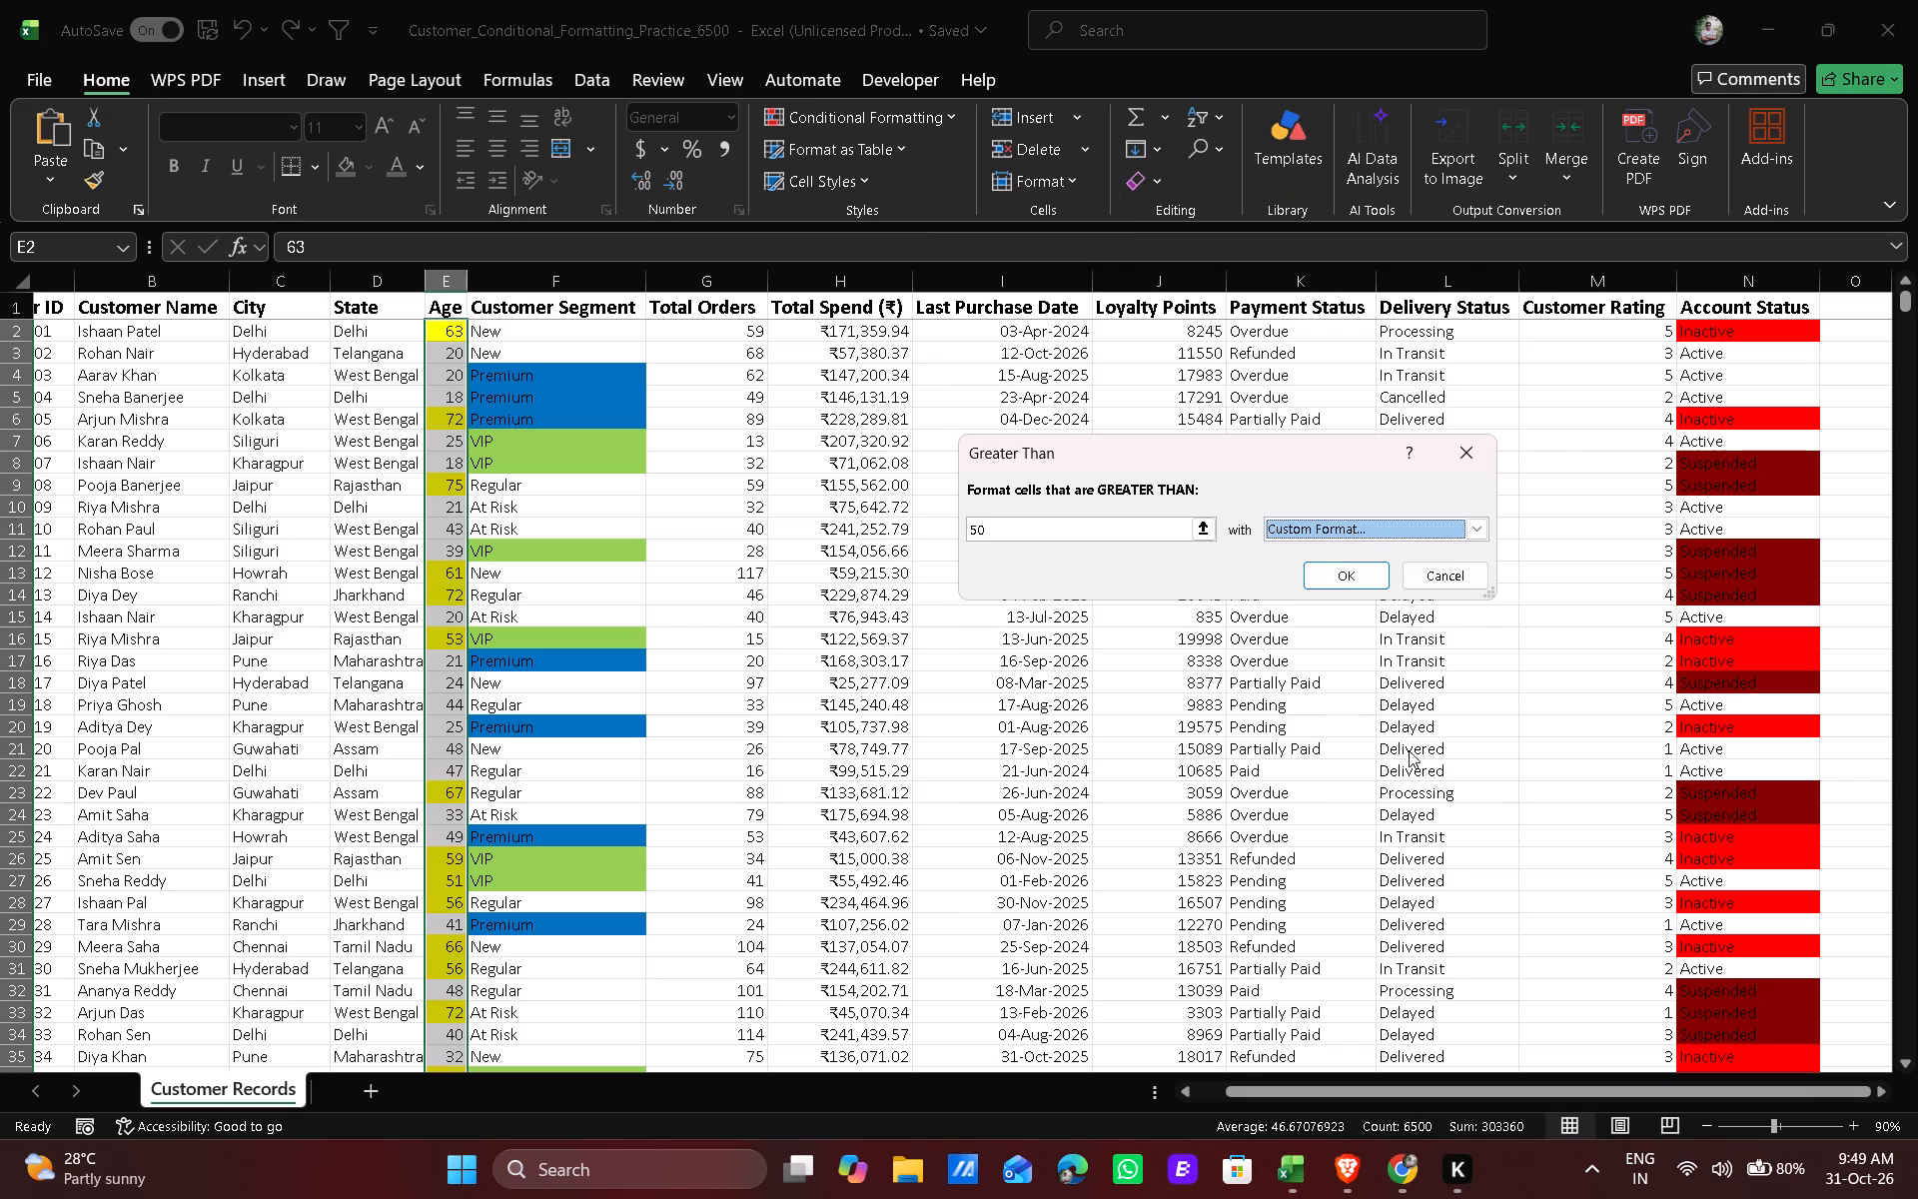
left_click(1343, 570)
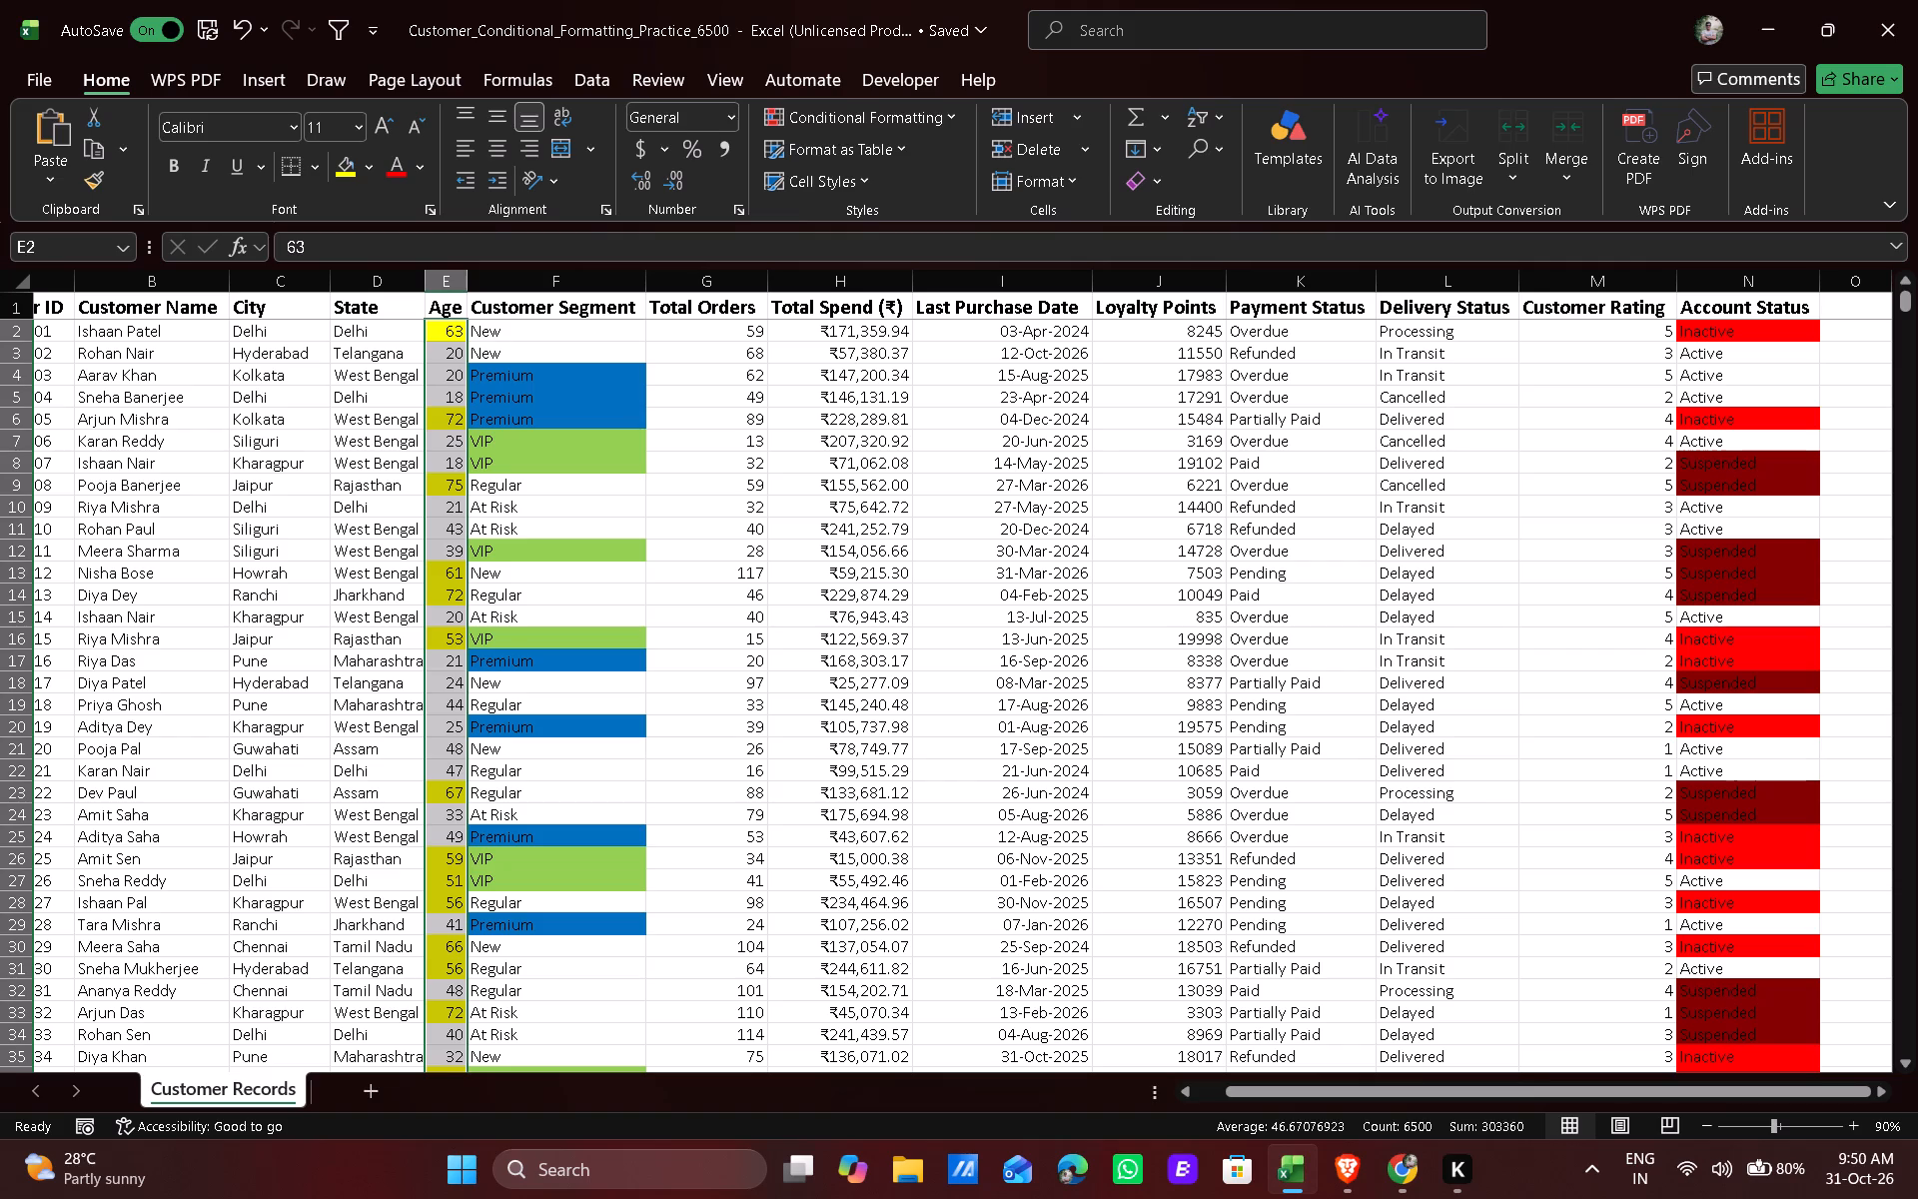
Select all Total Orders values from G2 down to the last customer record in row 6501.
left_click(730, 376)
left_click(727, 327)
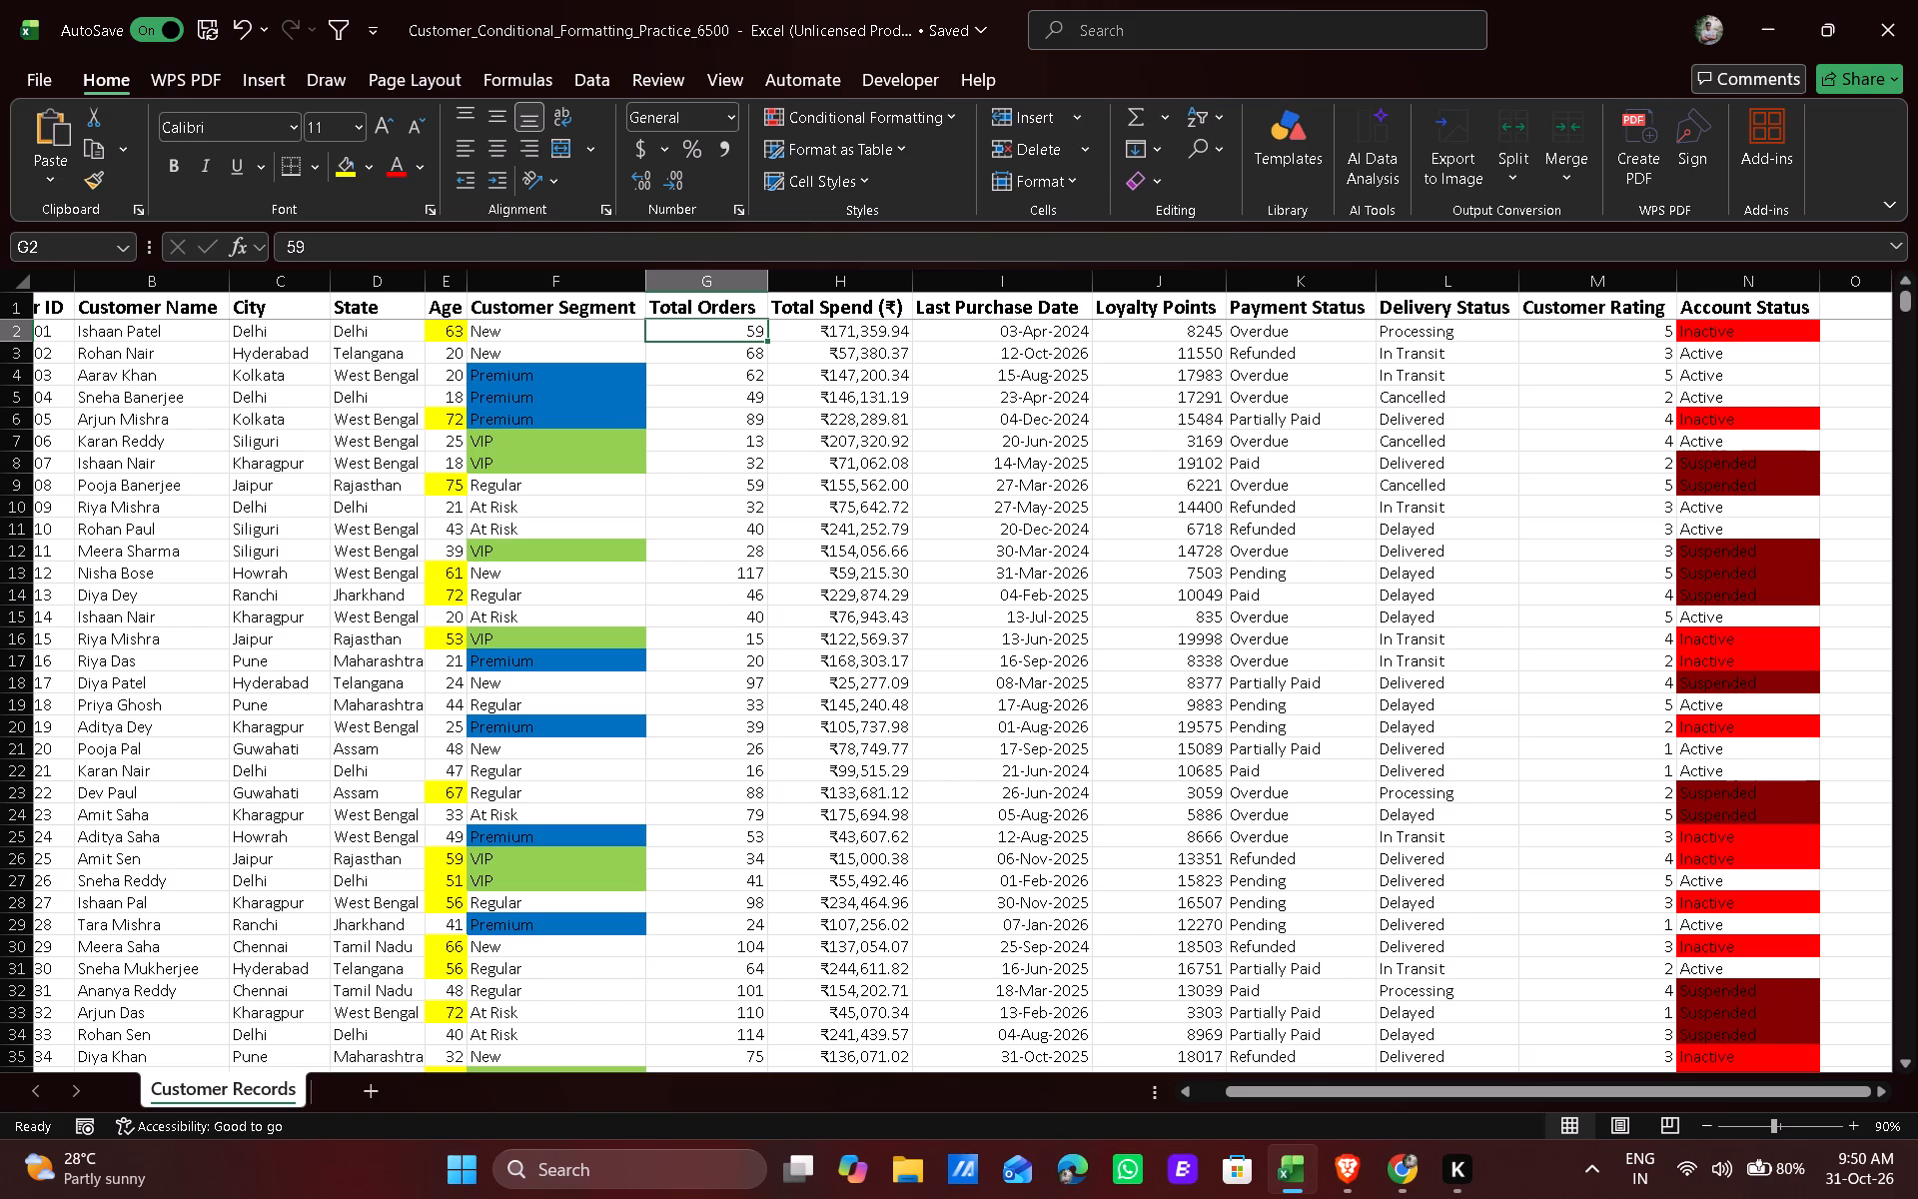
key("ctrl+shift+Down")
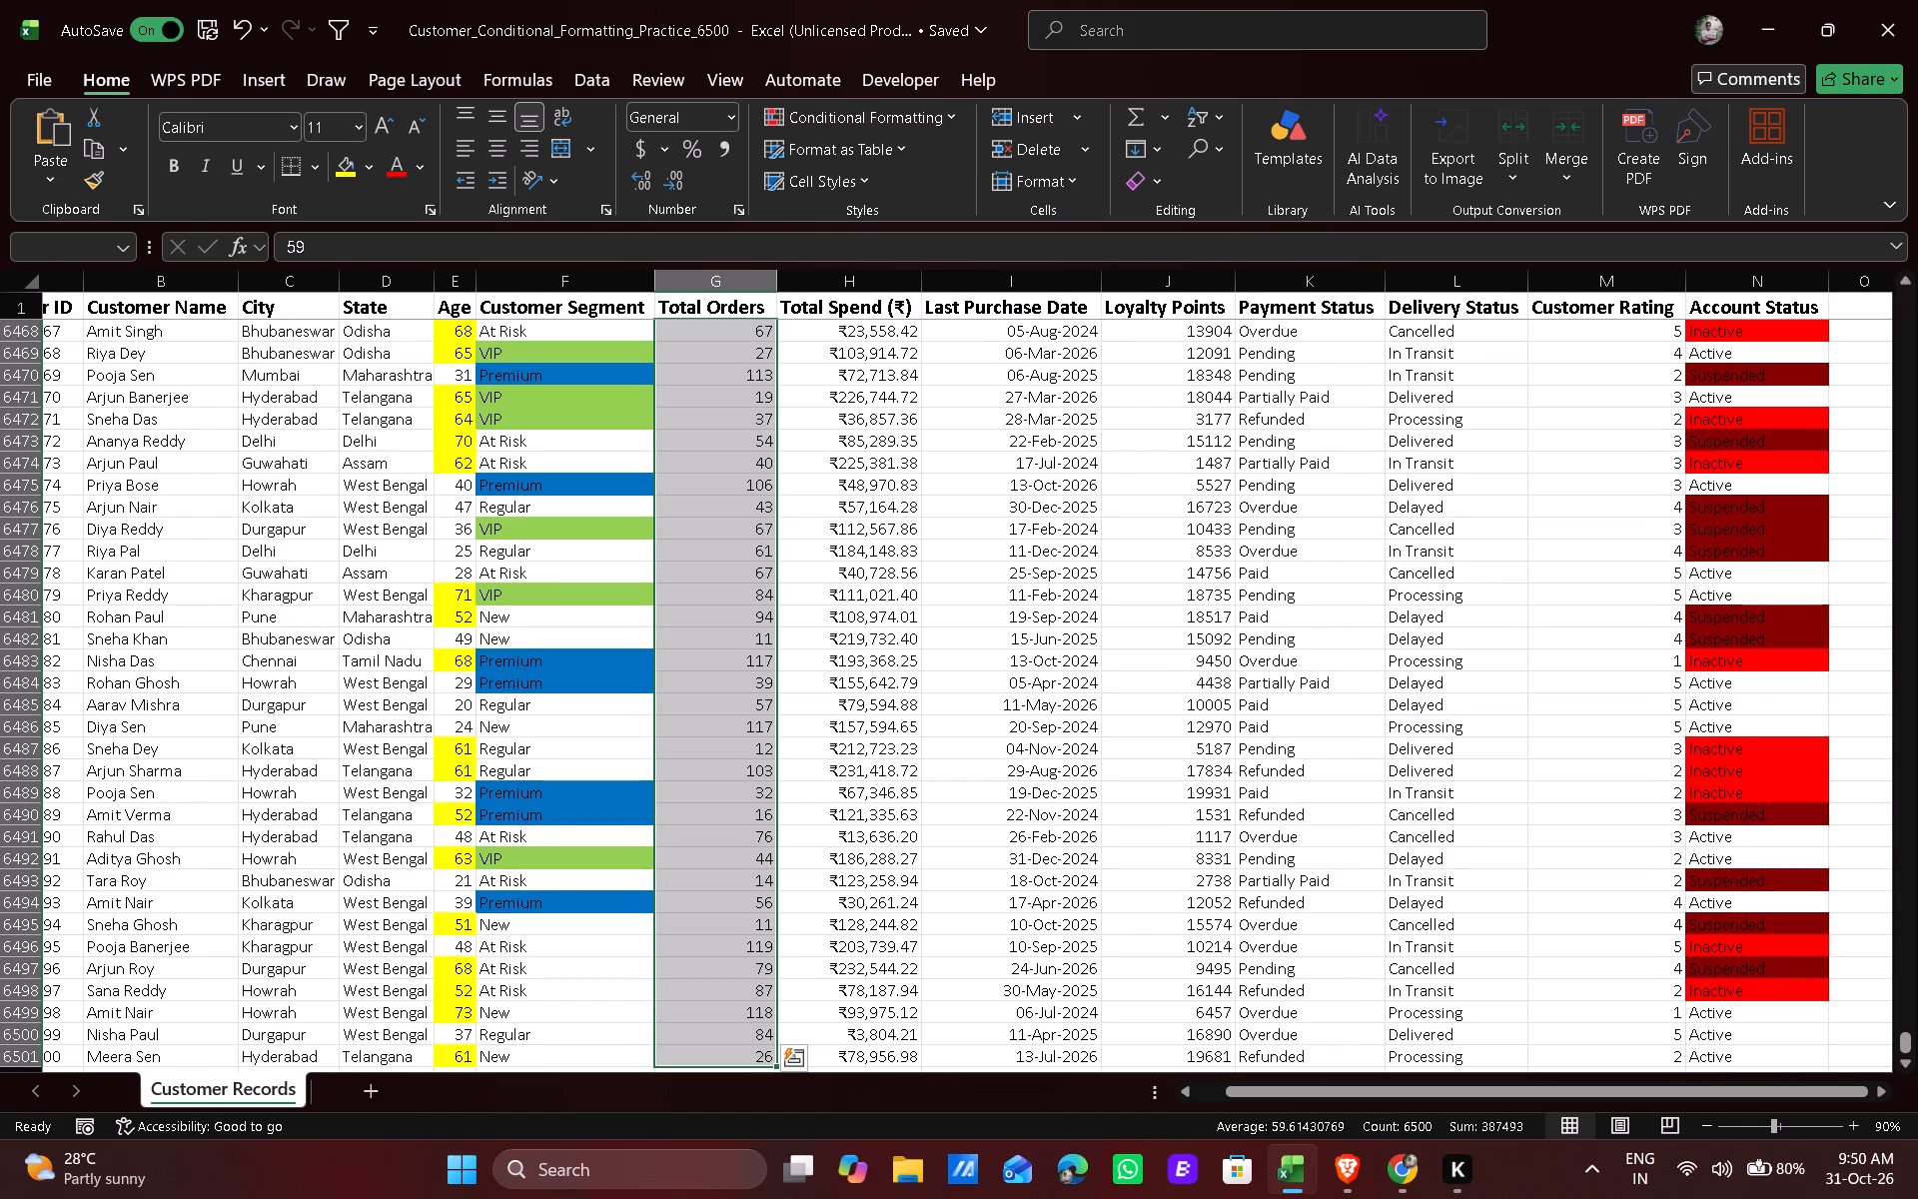
left_click_drag(1901, 1042, 1905, 94)
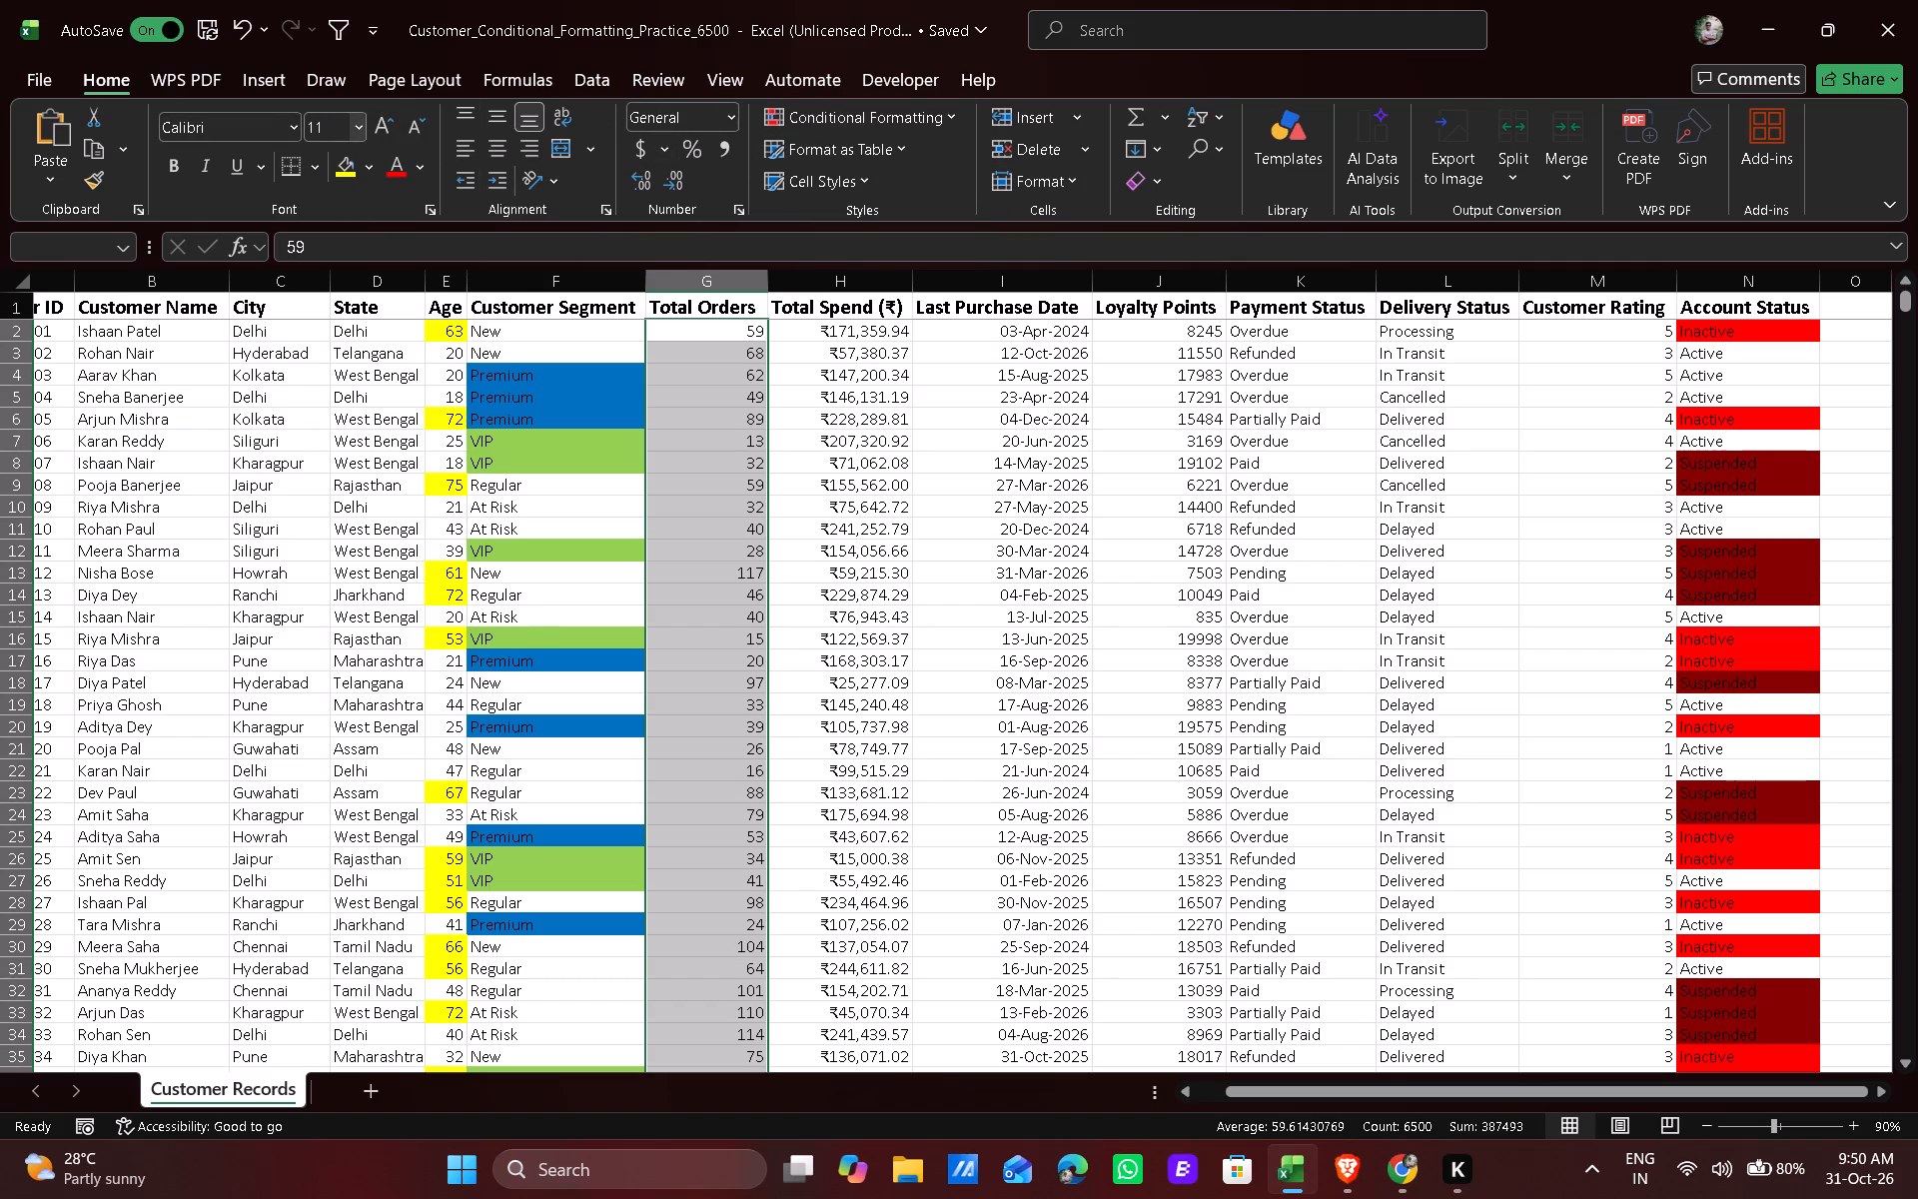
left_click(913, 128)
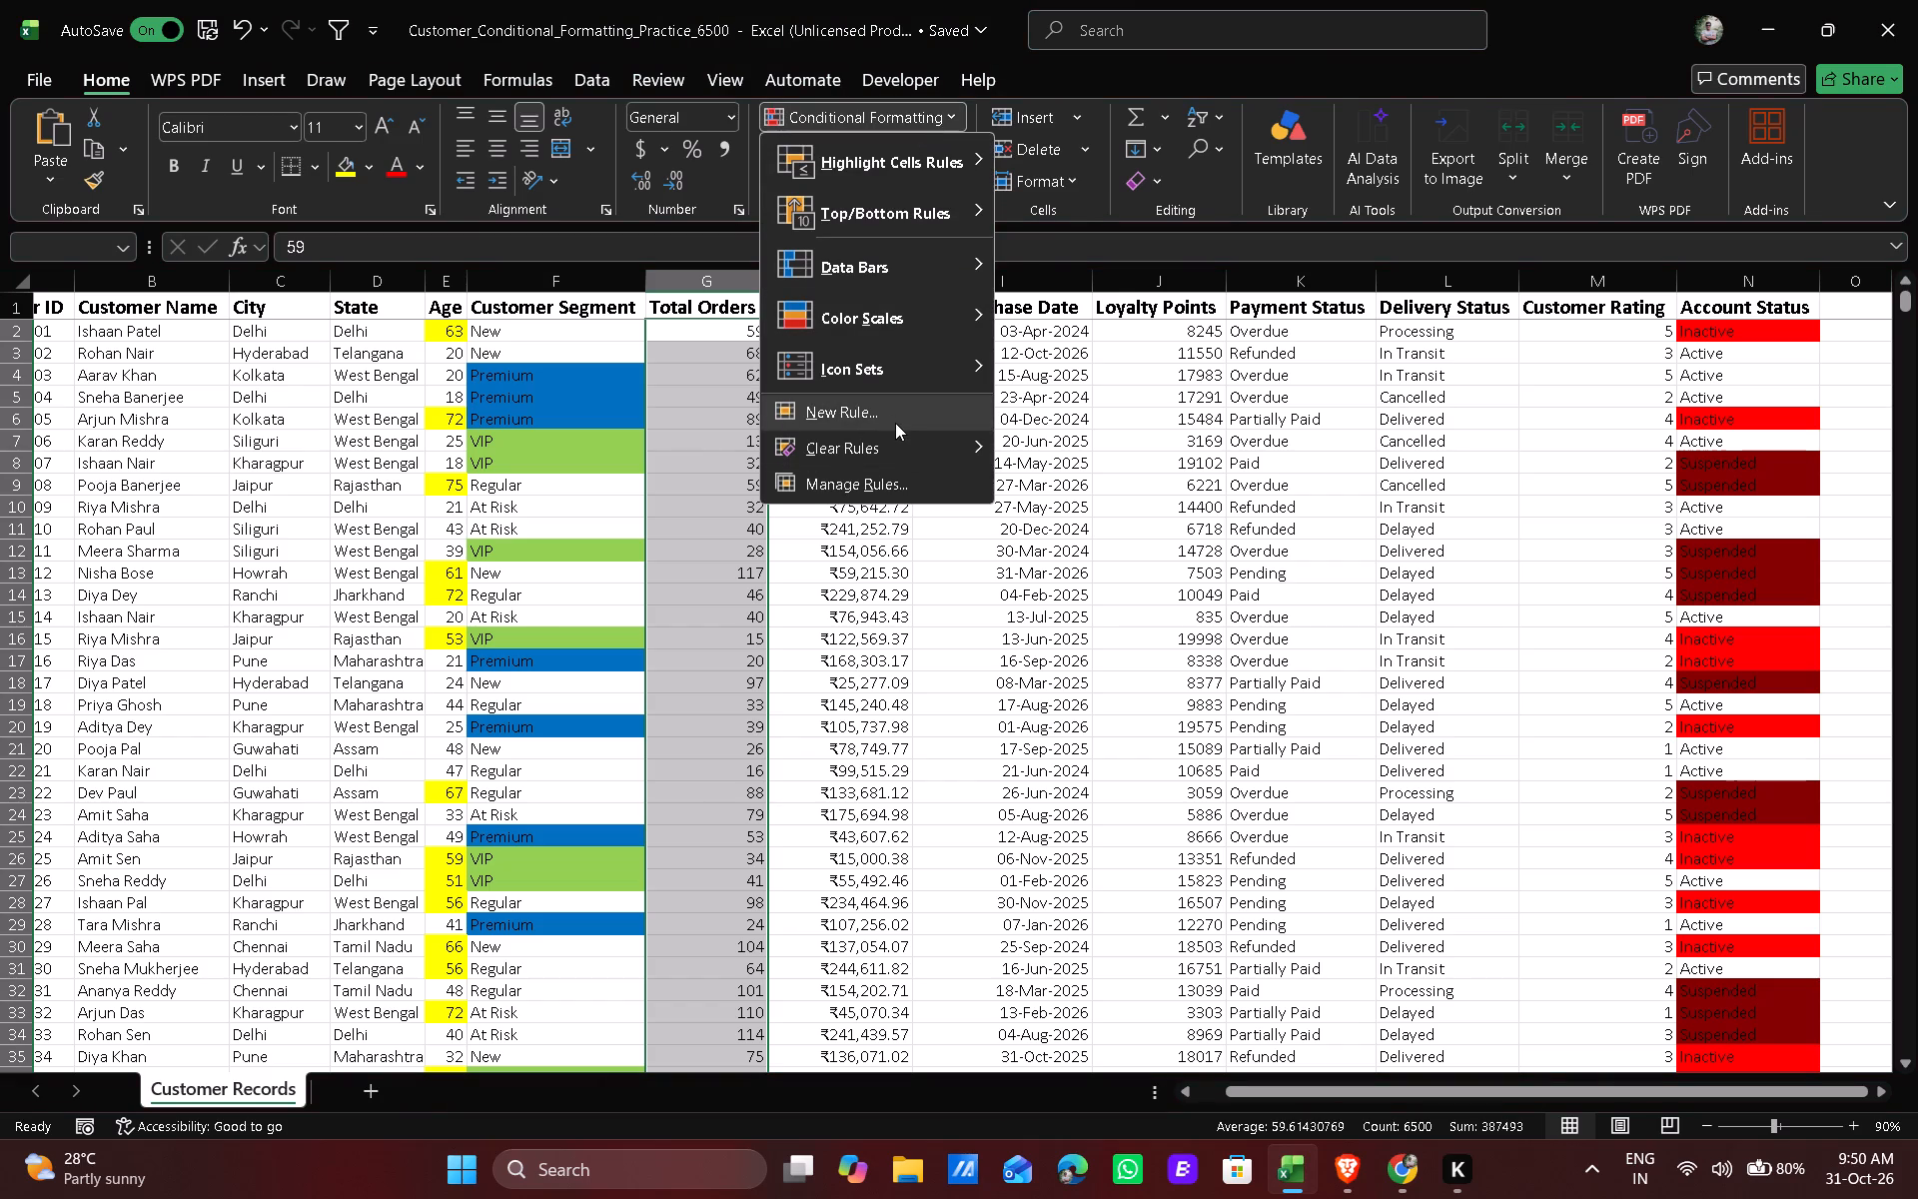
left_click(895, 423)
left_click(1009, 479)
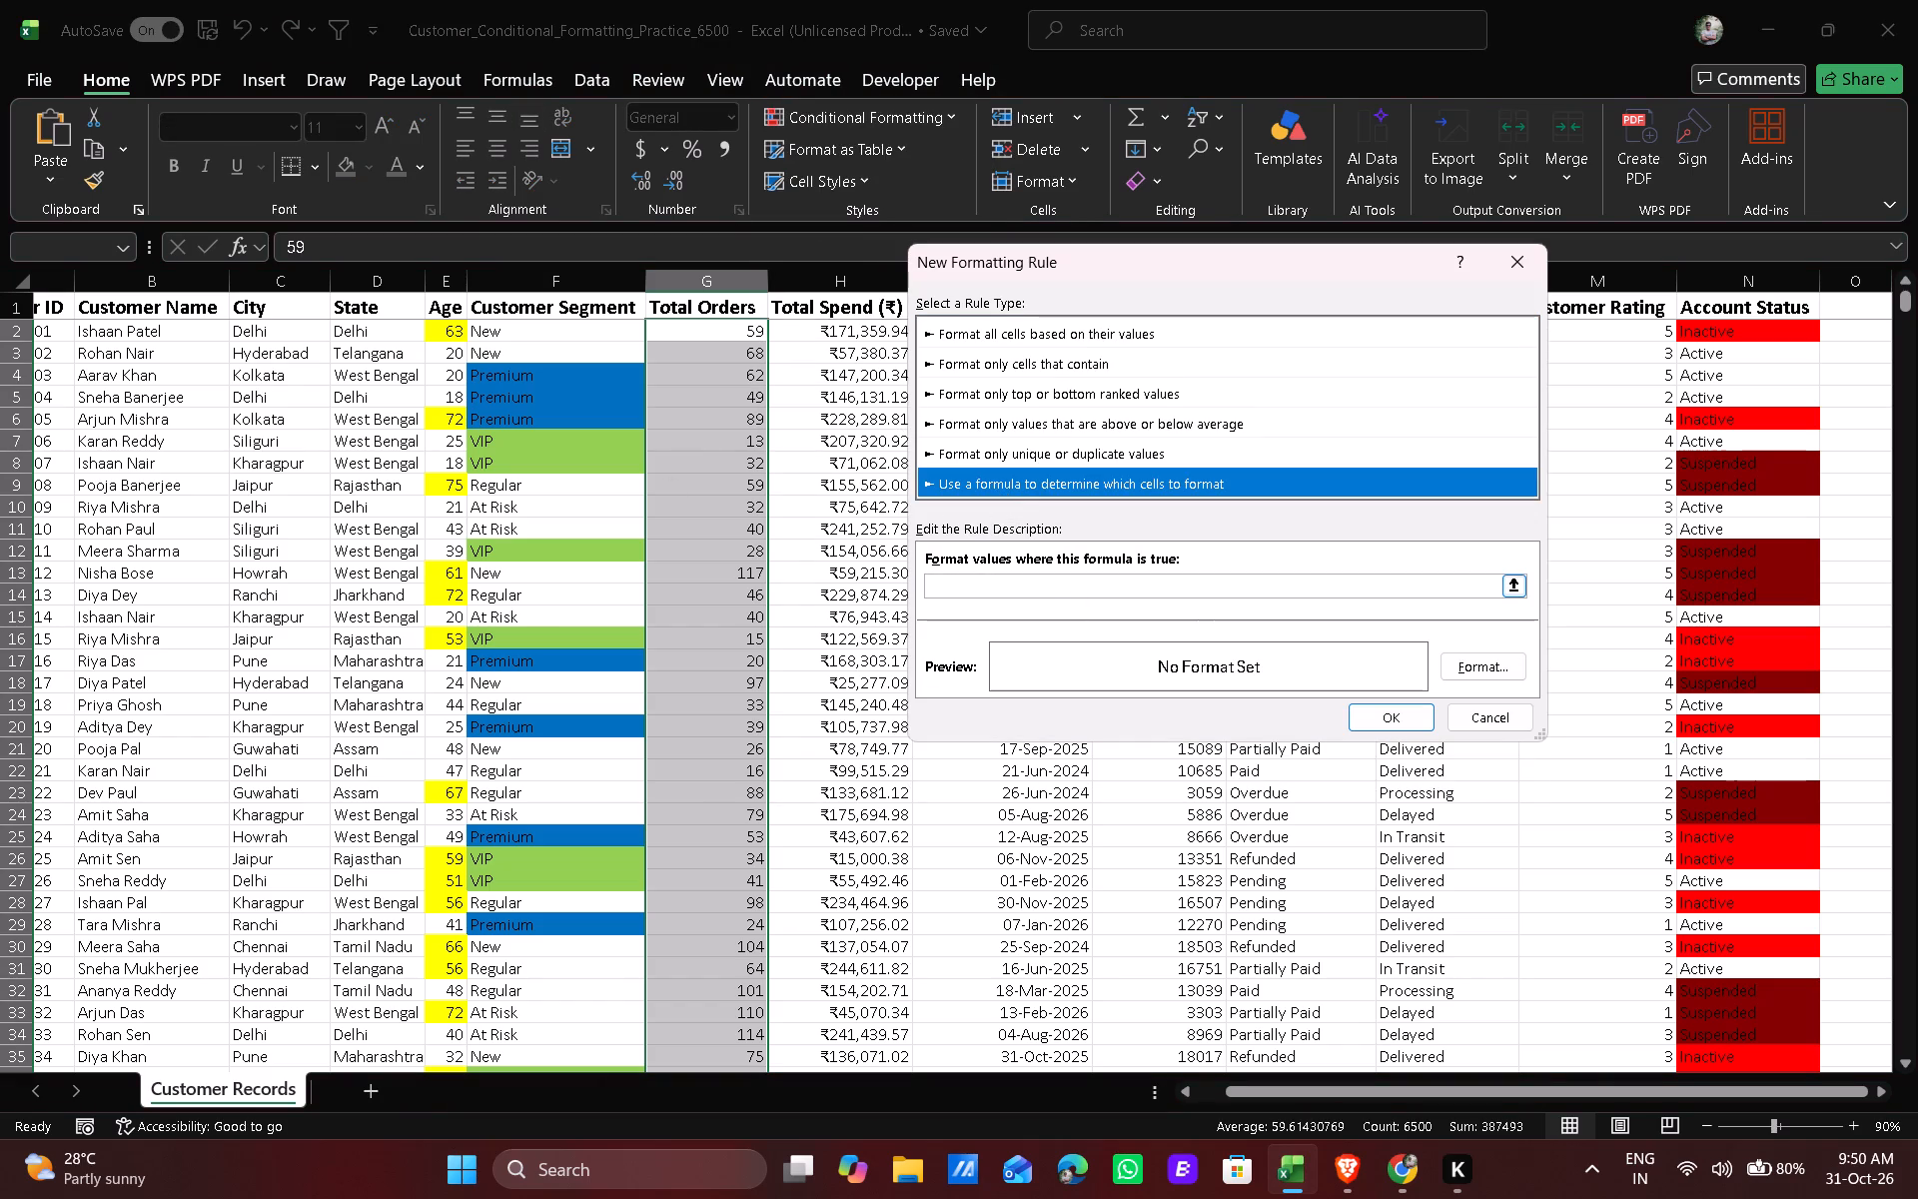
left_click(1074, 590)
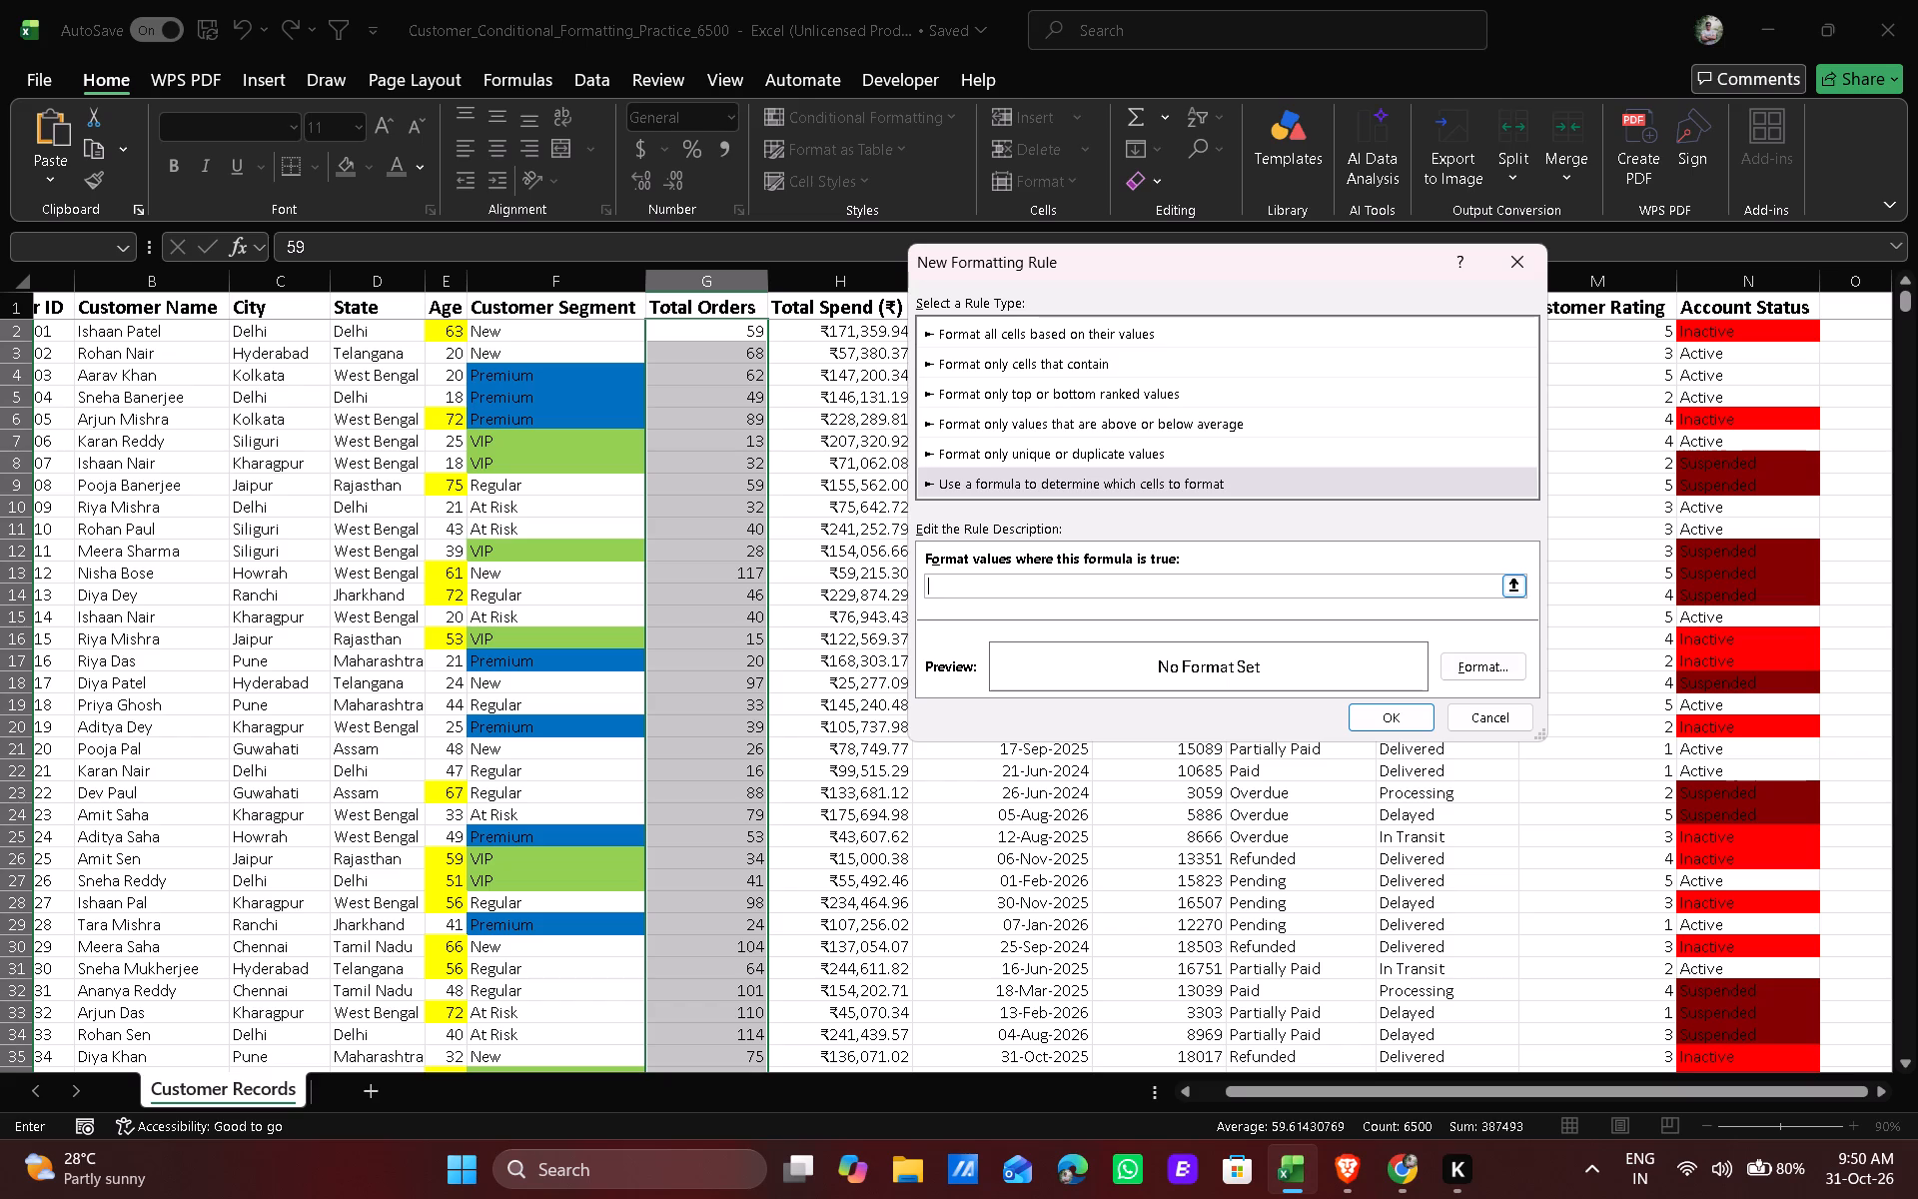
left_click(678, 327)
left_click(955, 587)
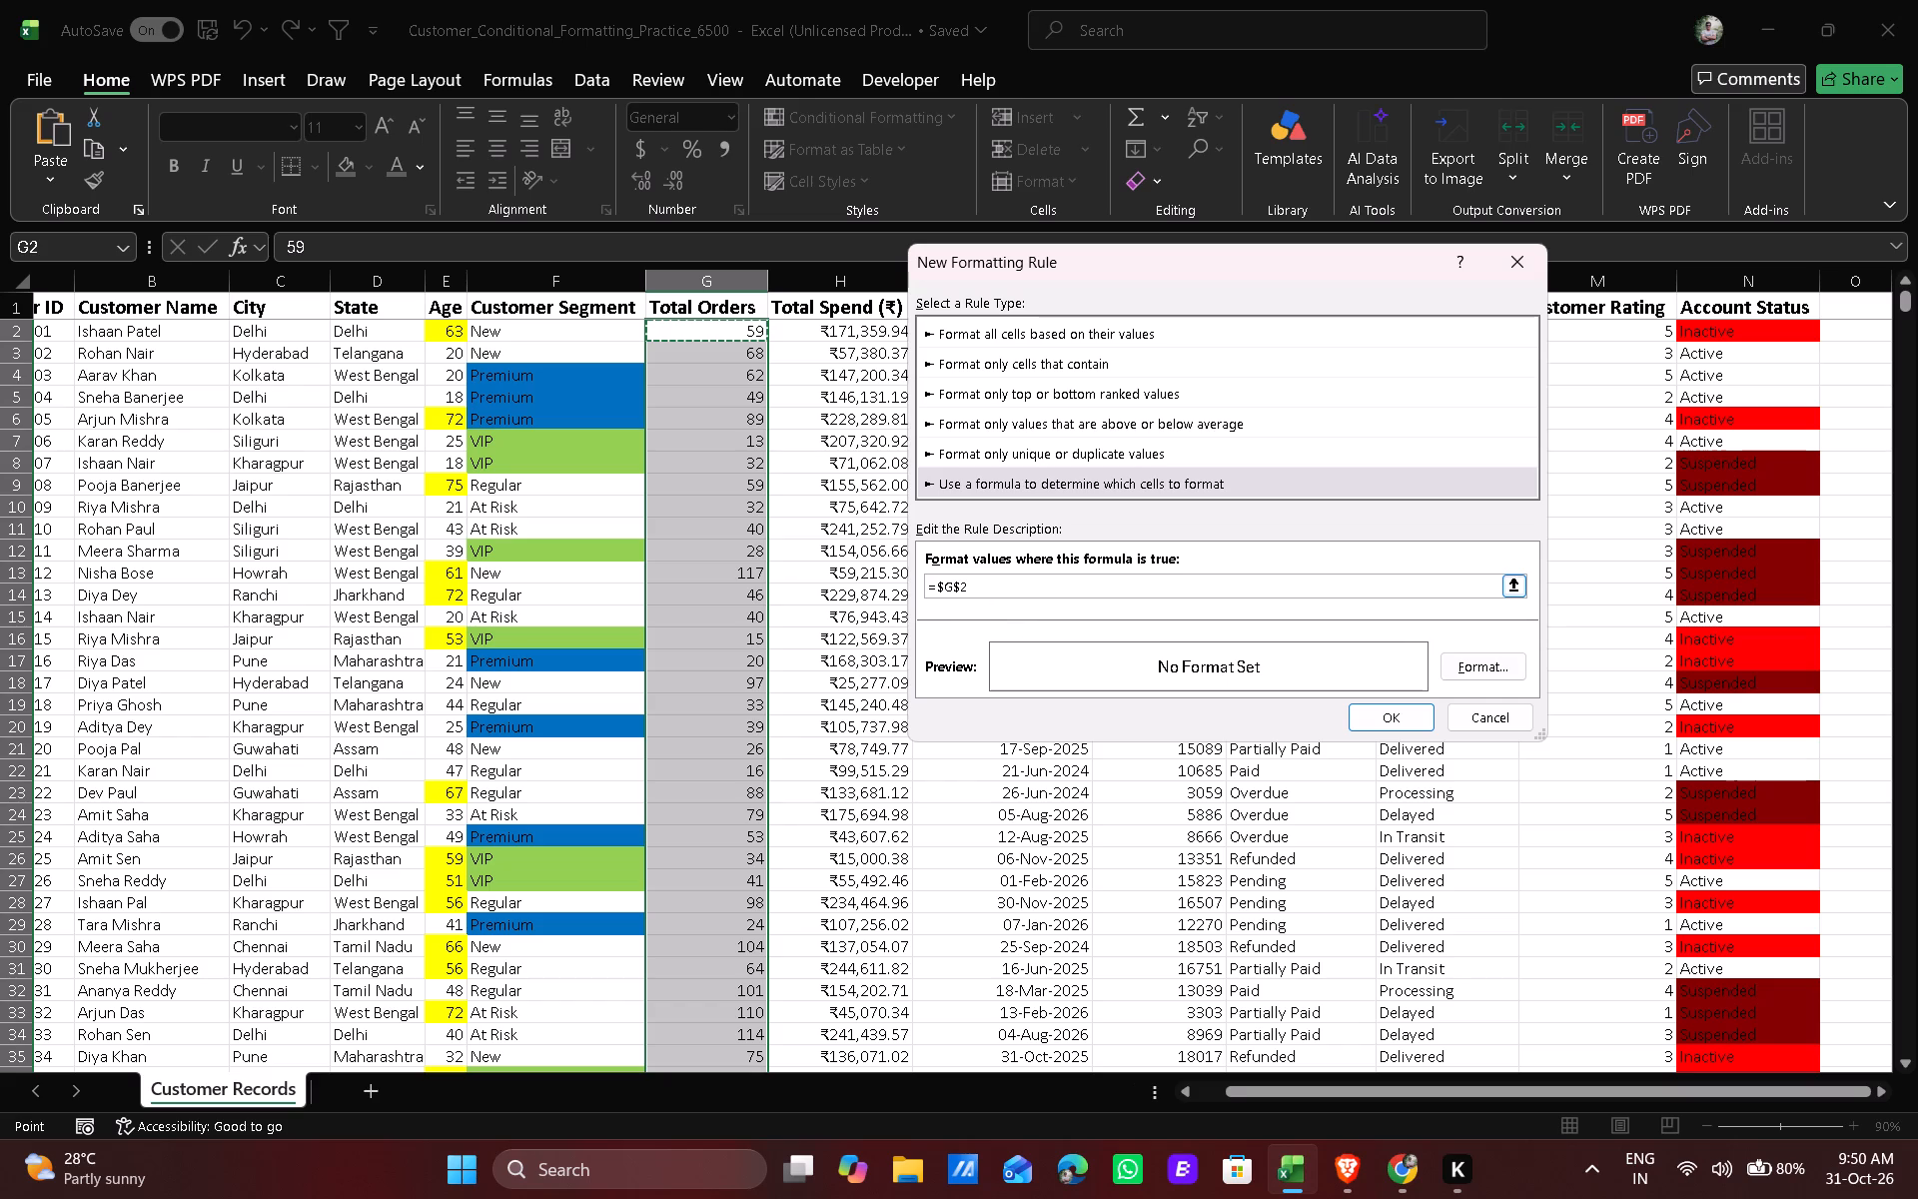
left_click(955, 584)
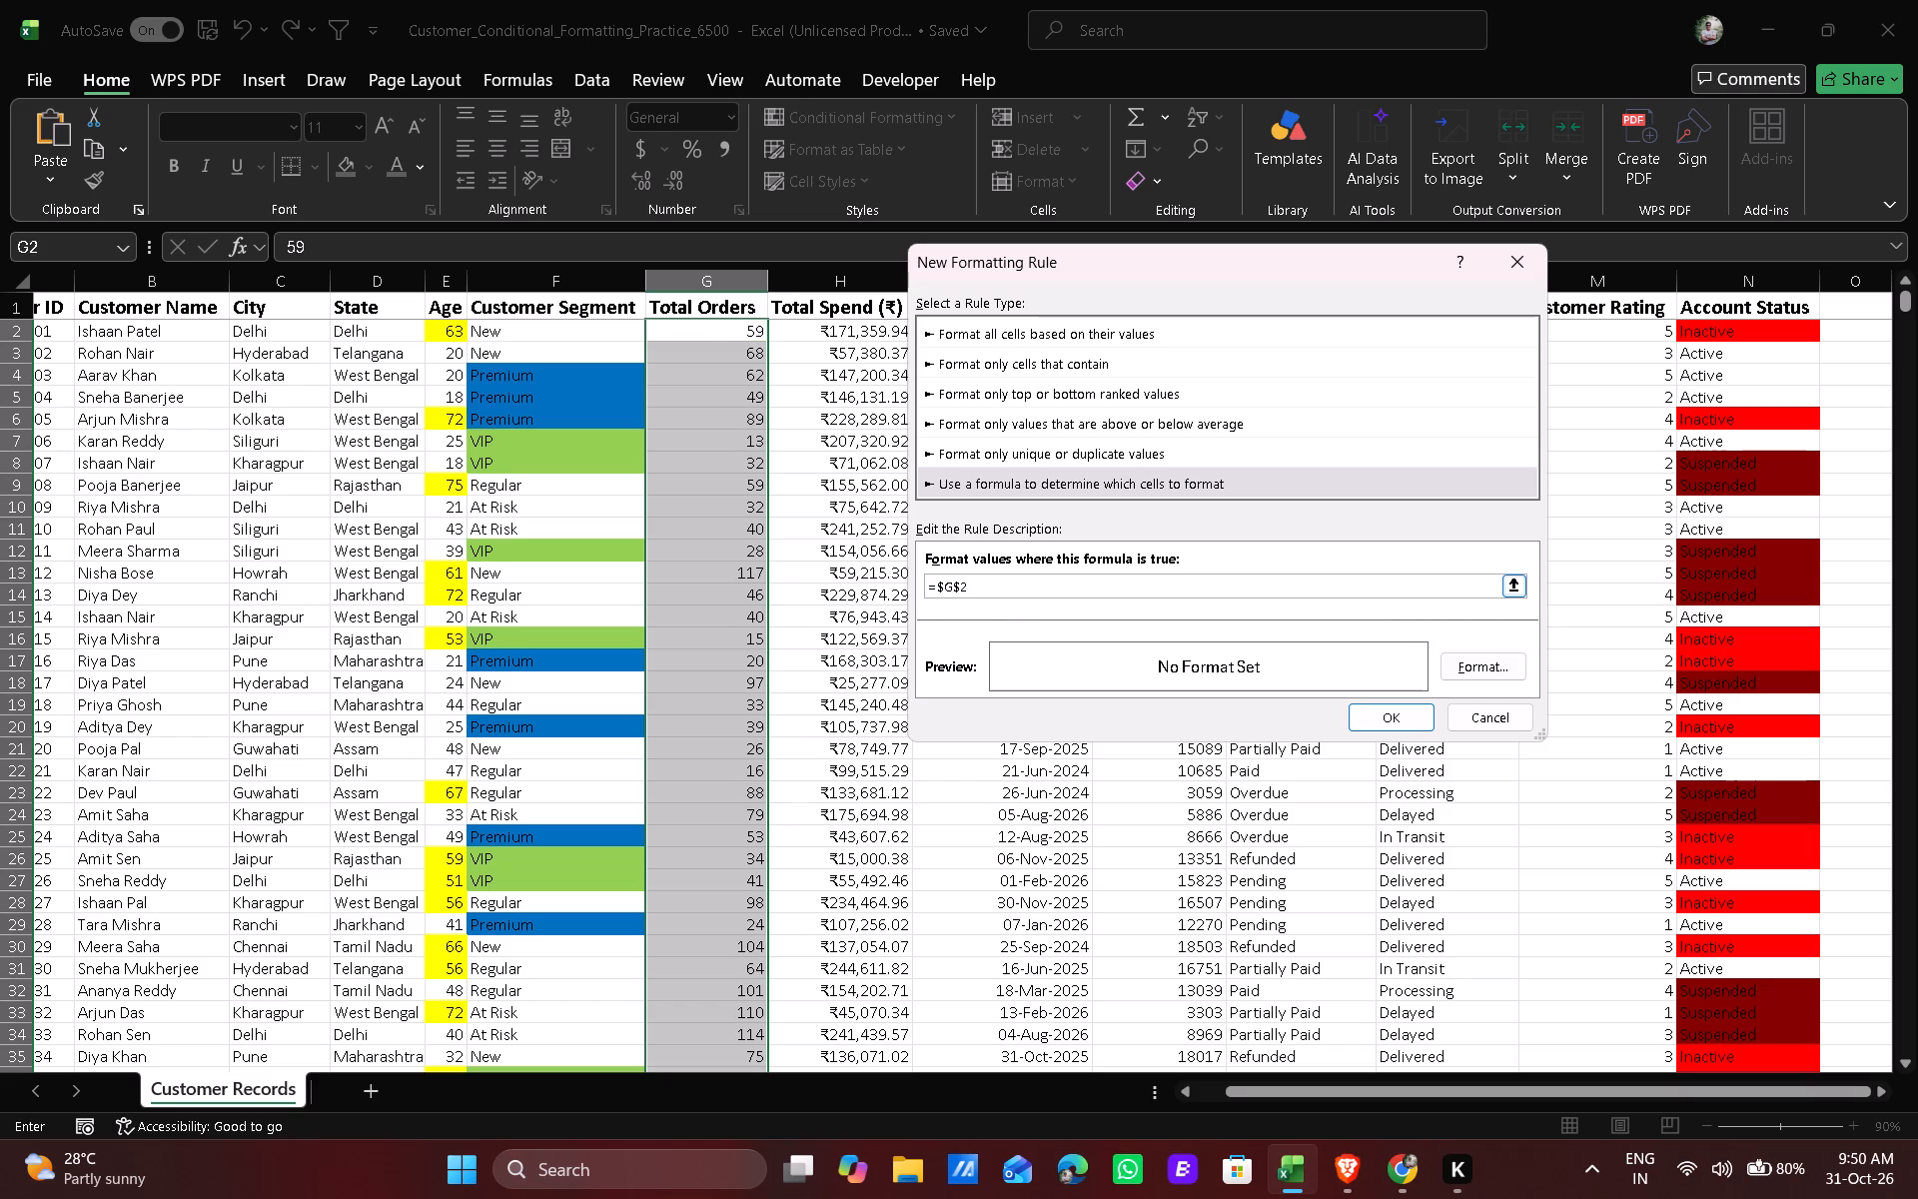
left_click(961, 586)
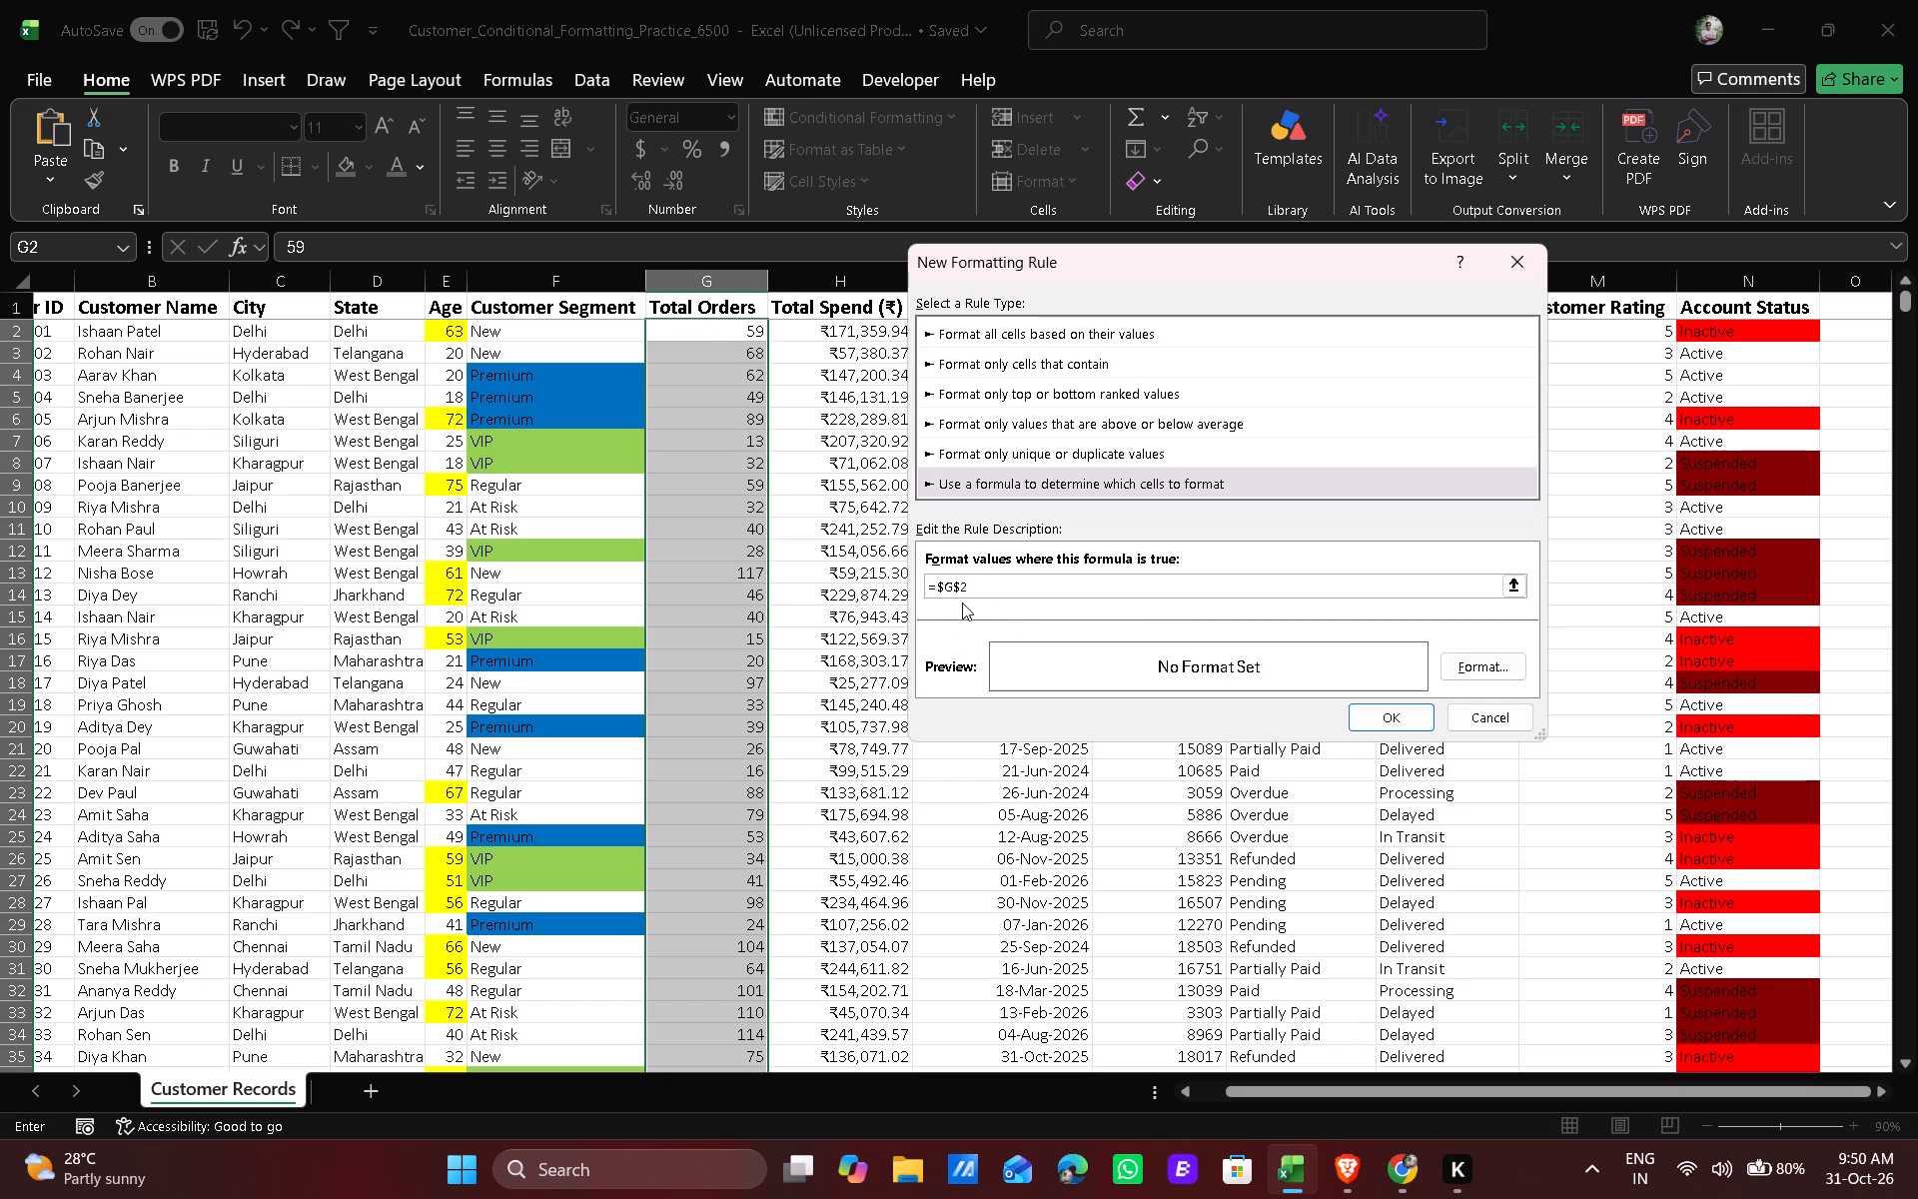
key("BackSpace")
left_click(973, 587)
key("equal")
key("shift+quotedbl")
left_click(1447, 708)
Add a Greater Than highlight rule to the selected Total Orders values with threshold 50 and a custom light green fill.
left_click(886, 118)
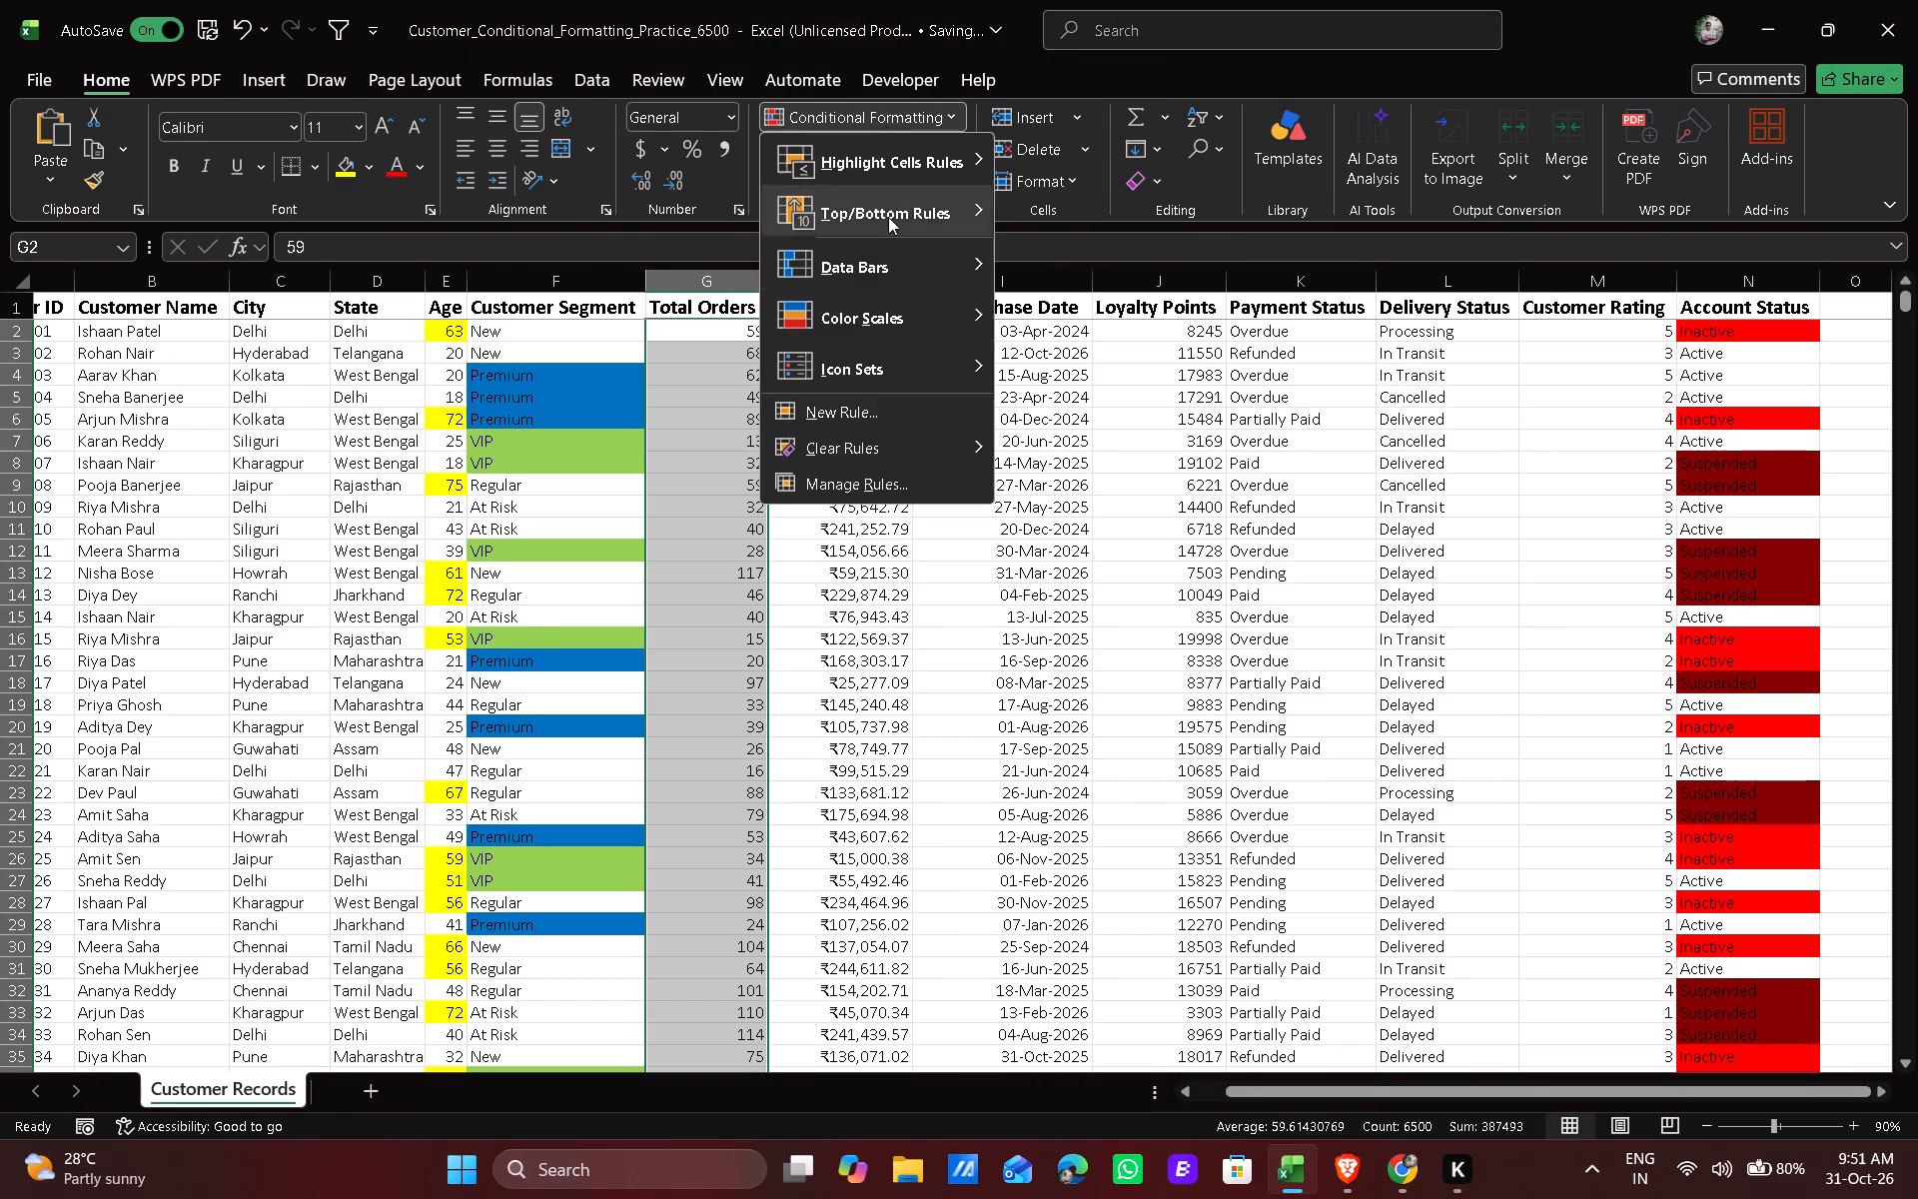
left_click(970, 139)
left_click(1115, 182)
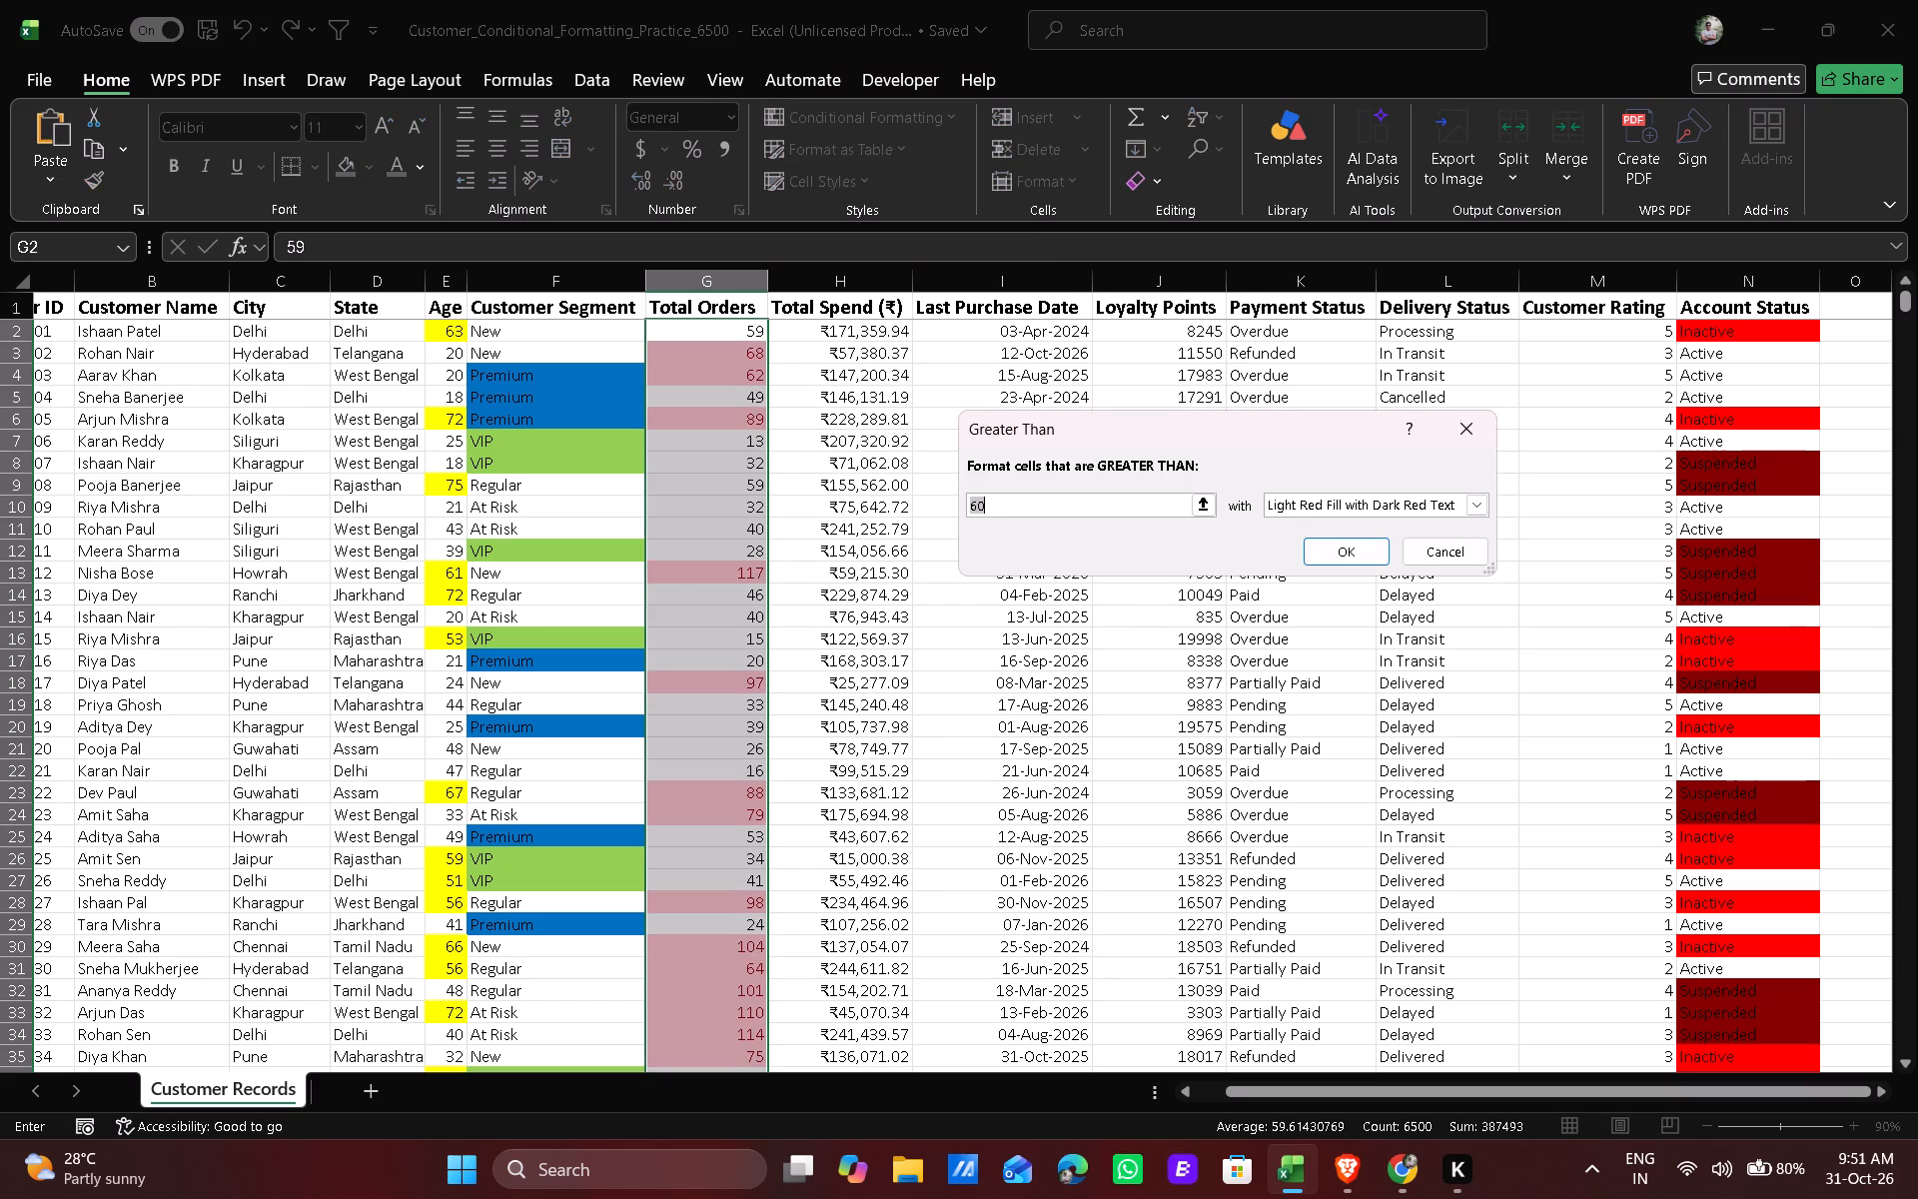
left_click(1043, 505)
key("BackSpace")
key("BackSpace")
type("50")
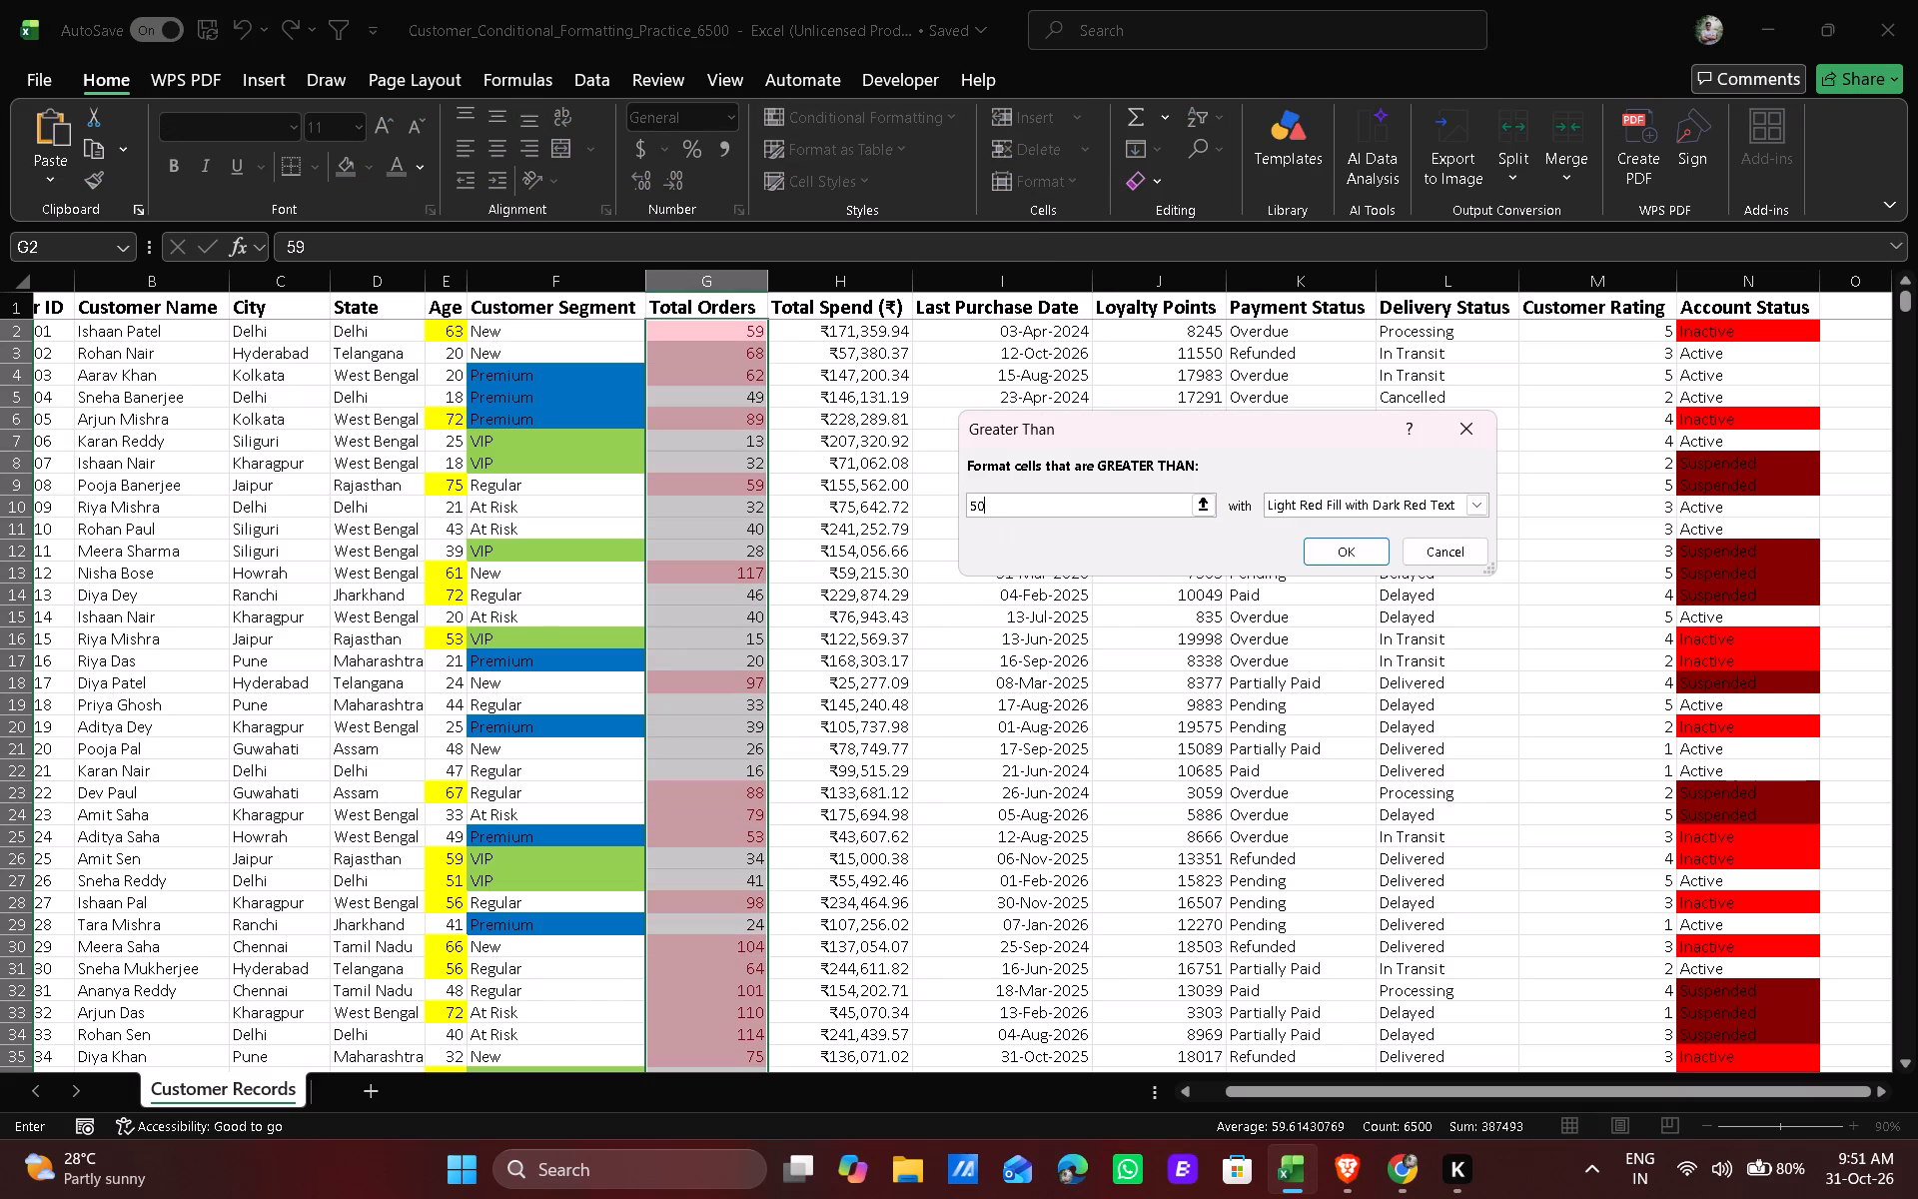
left_click(1373, 498)
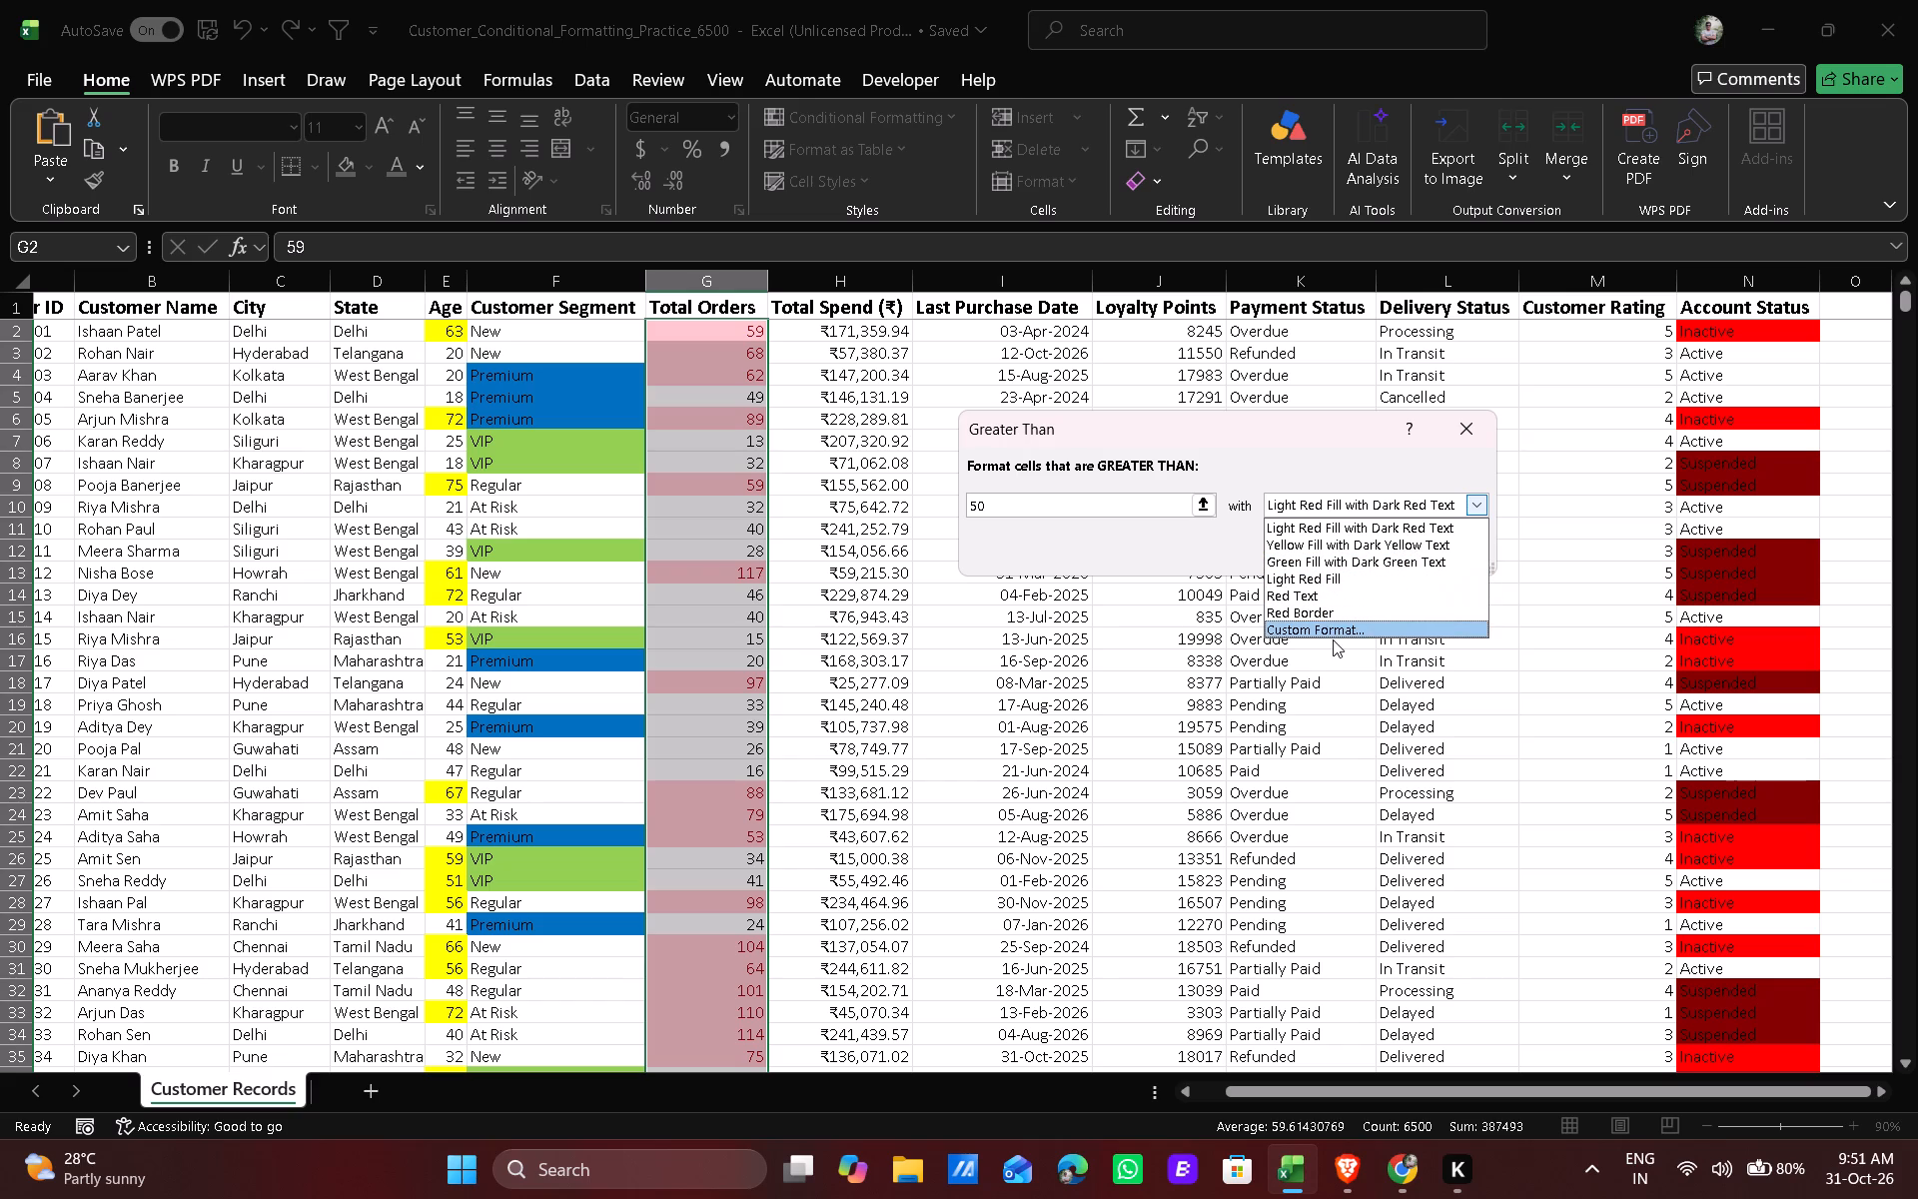
left_click(1333, 634)
left_click(1022, 416)
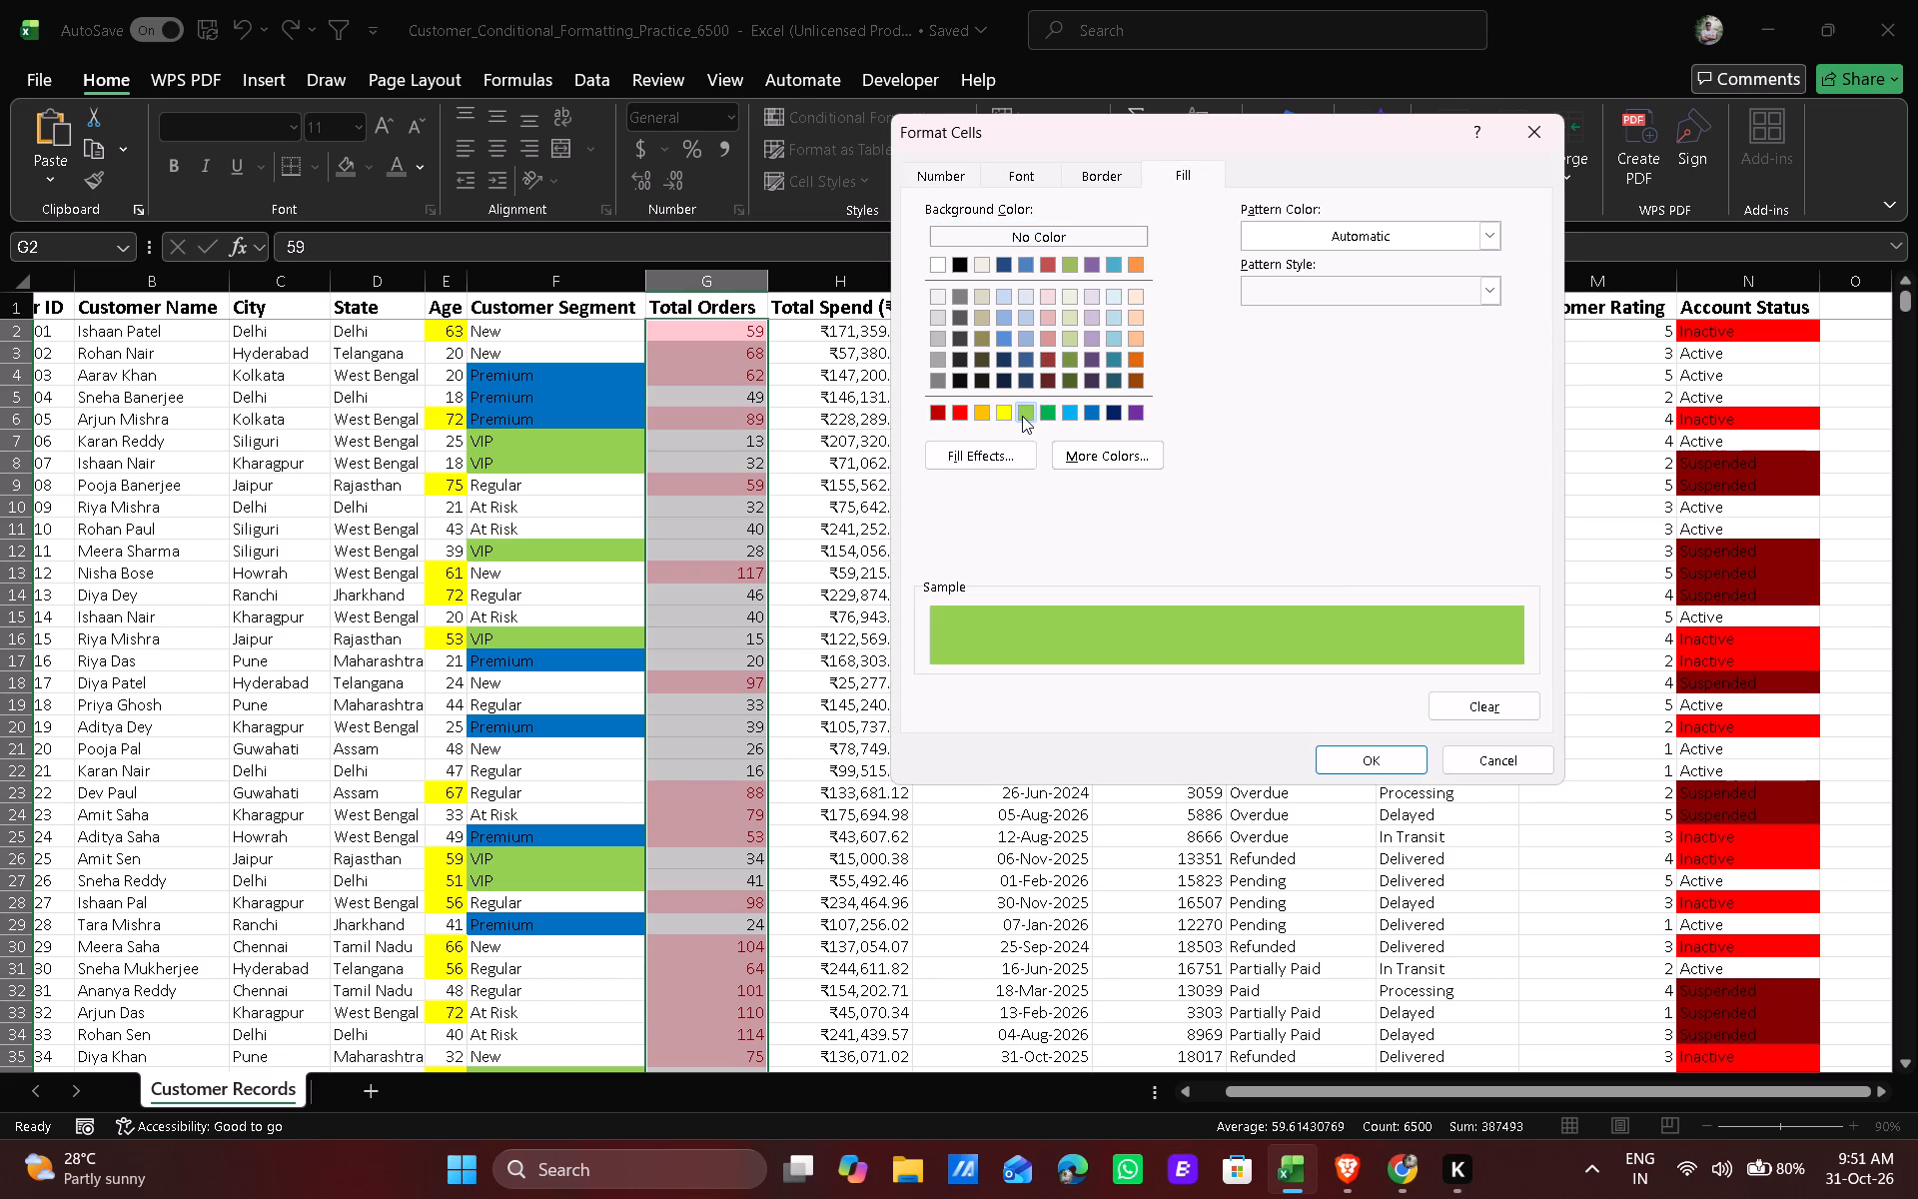
left_click(1327, 754)
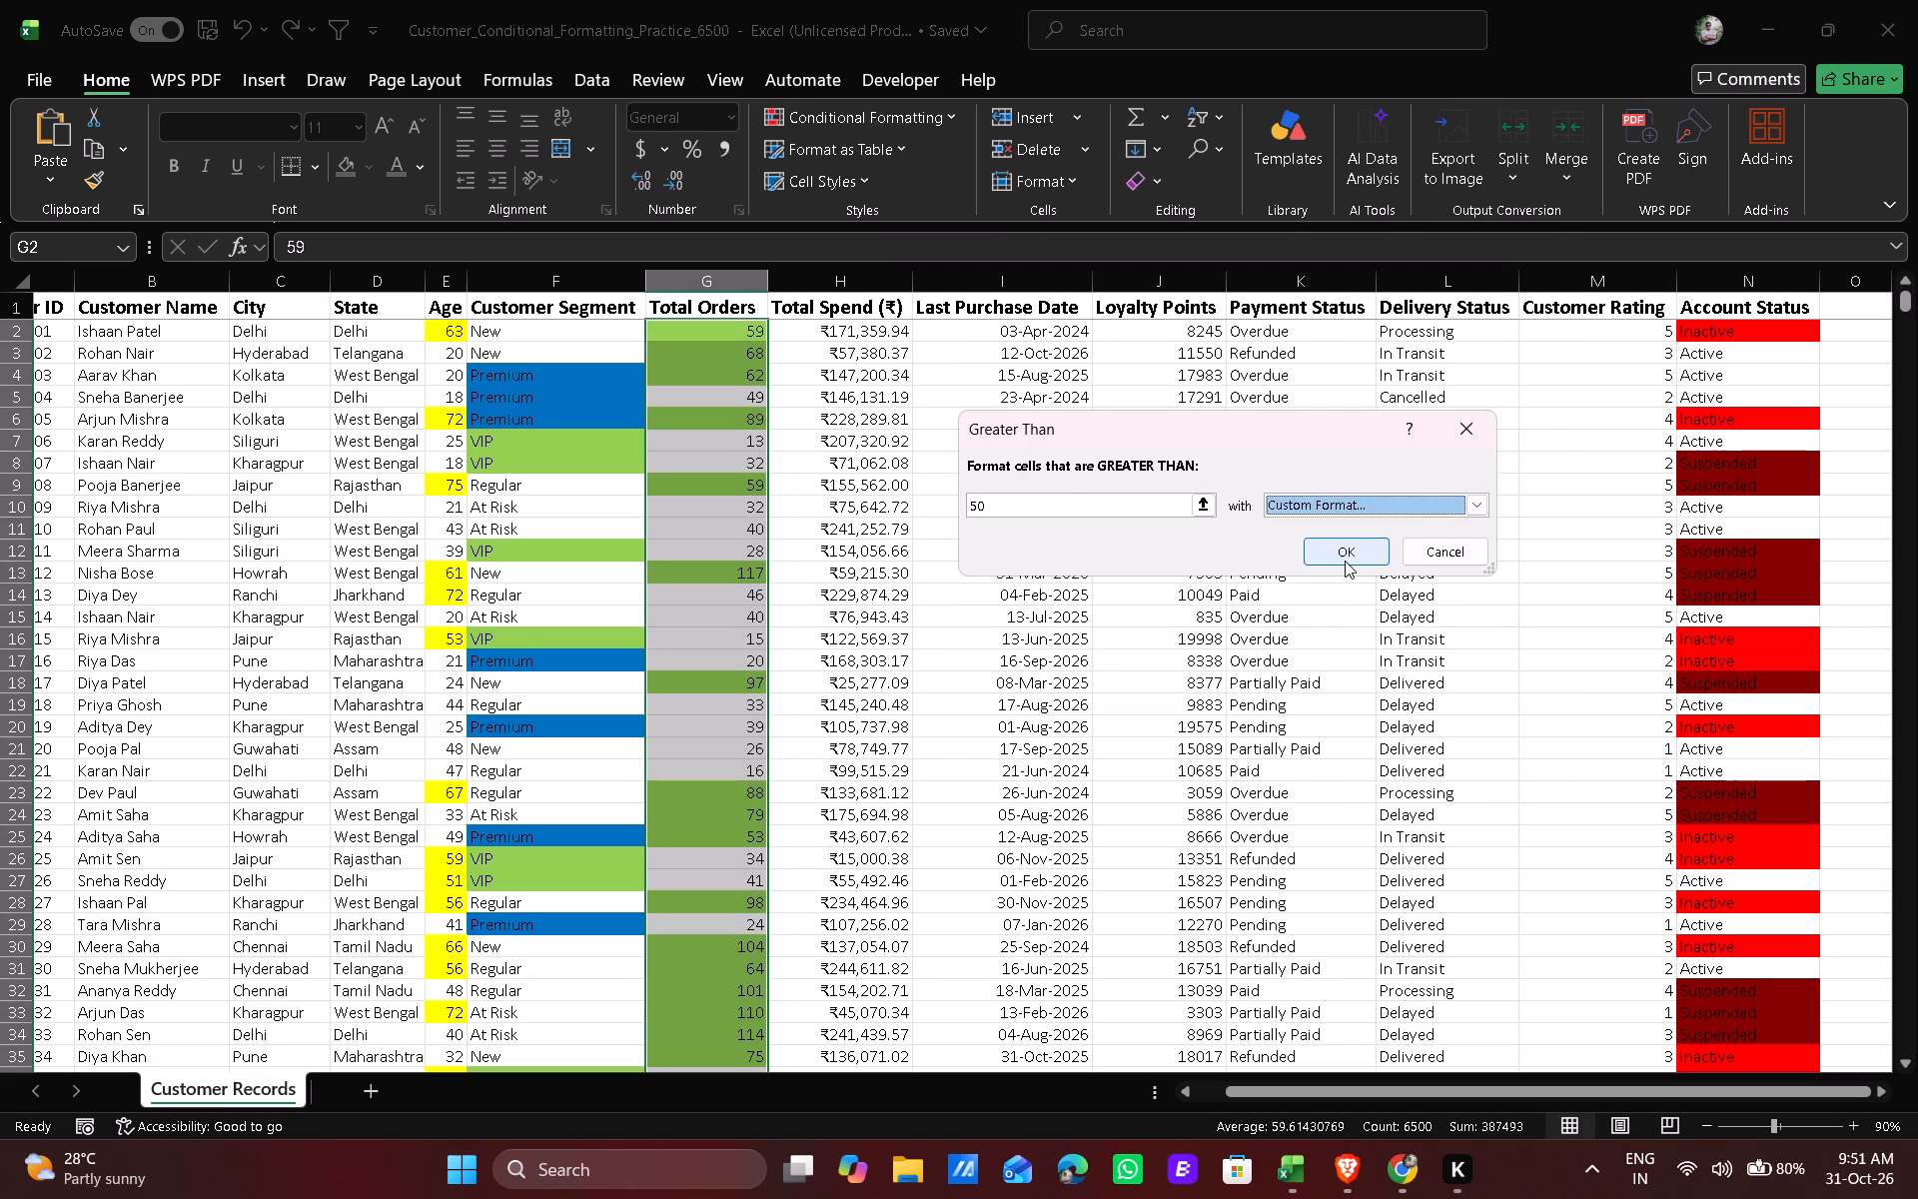
left_click(1345, 561)
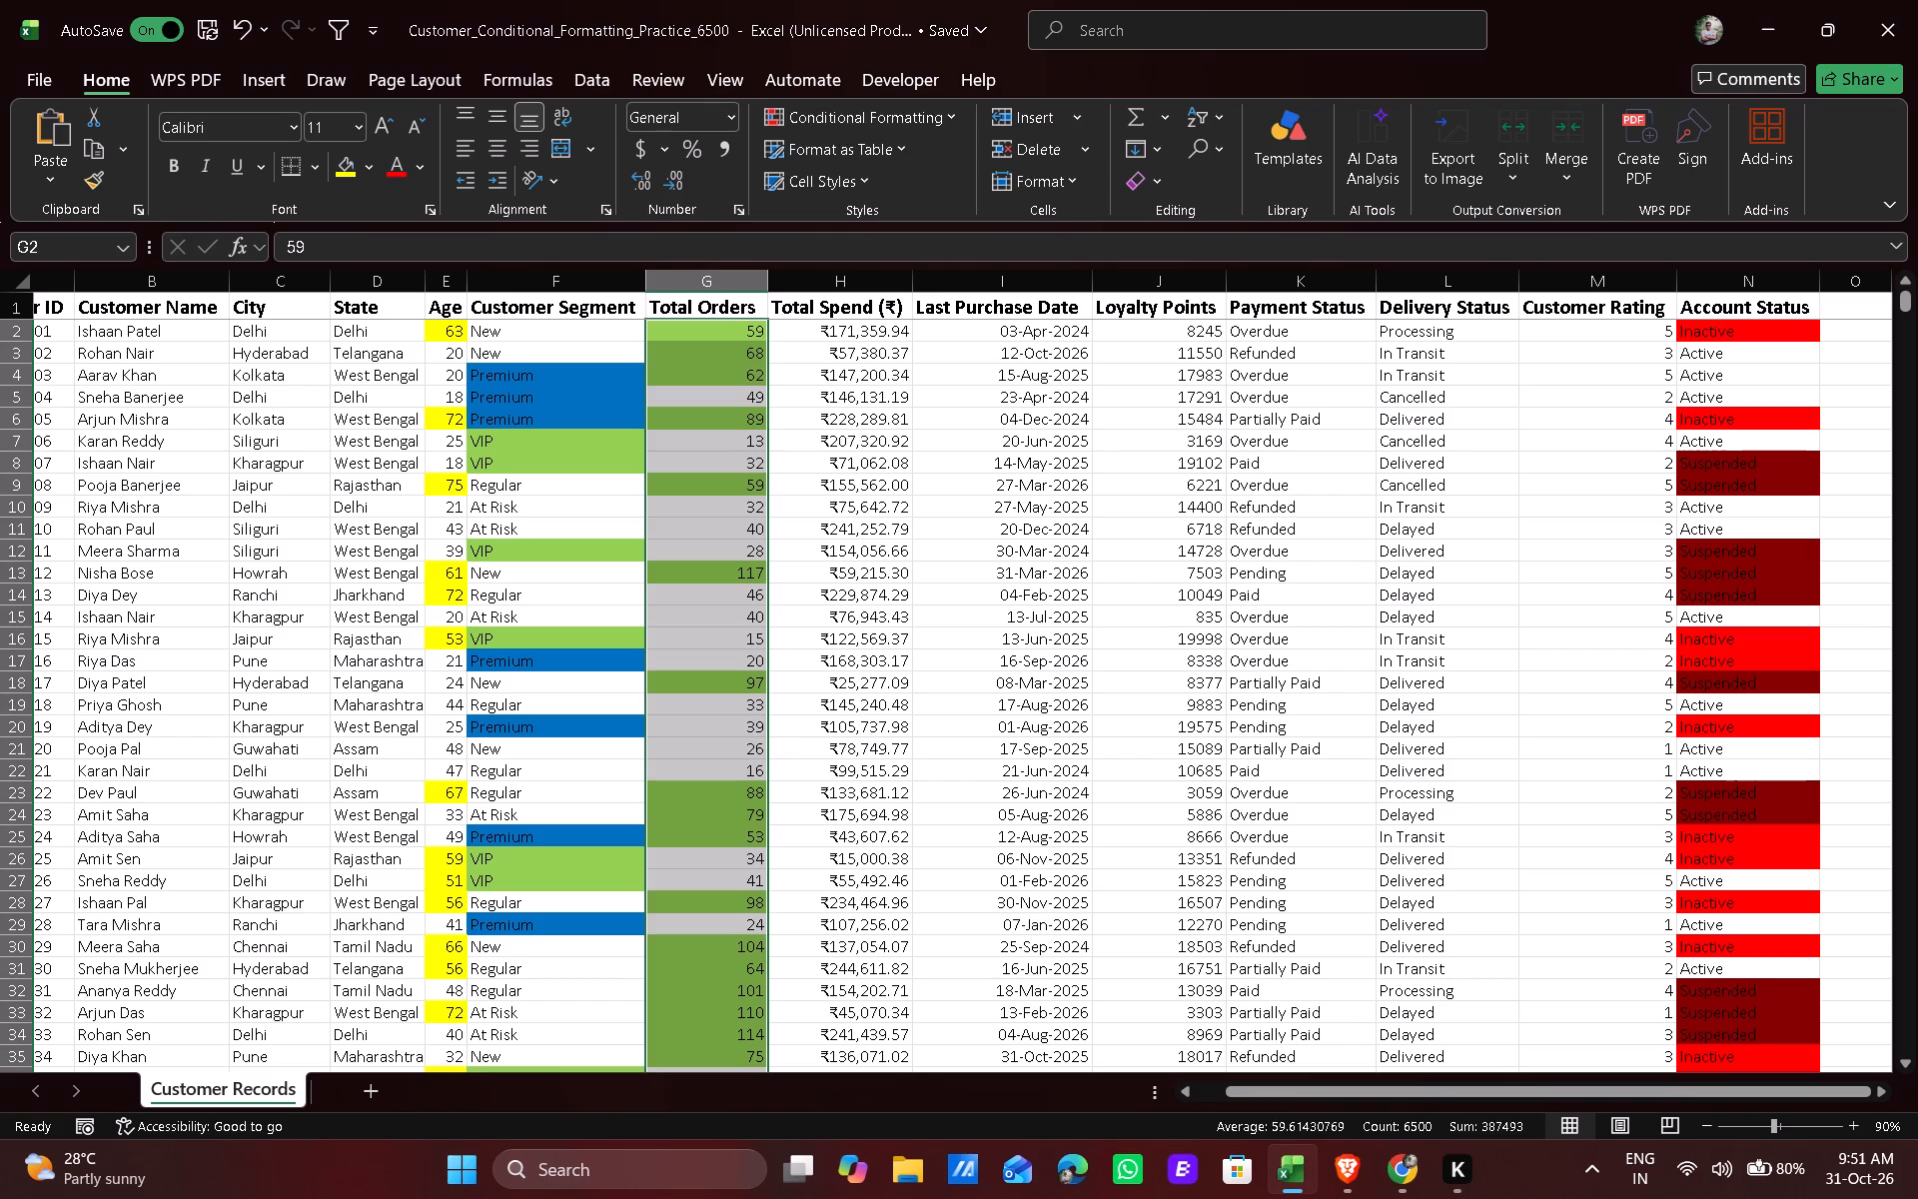
For all Total Spend values from H2 down to row 6501, define a new cell-value rule for values greater than 100,000.
left_click(884, 337)
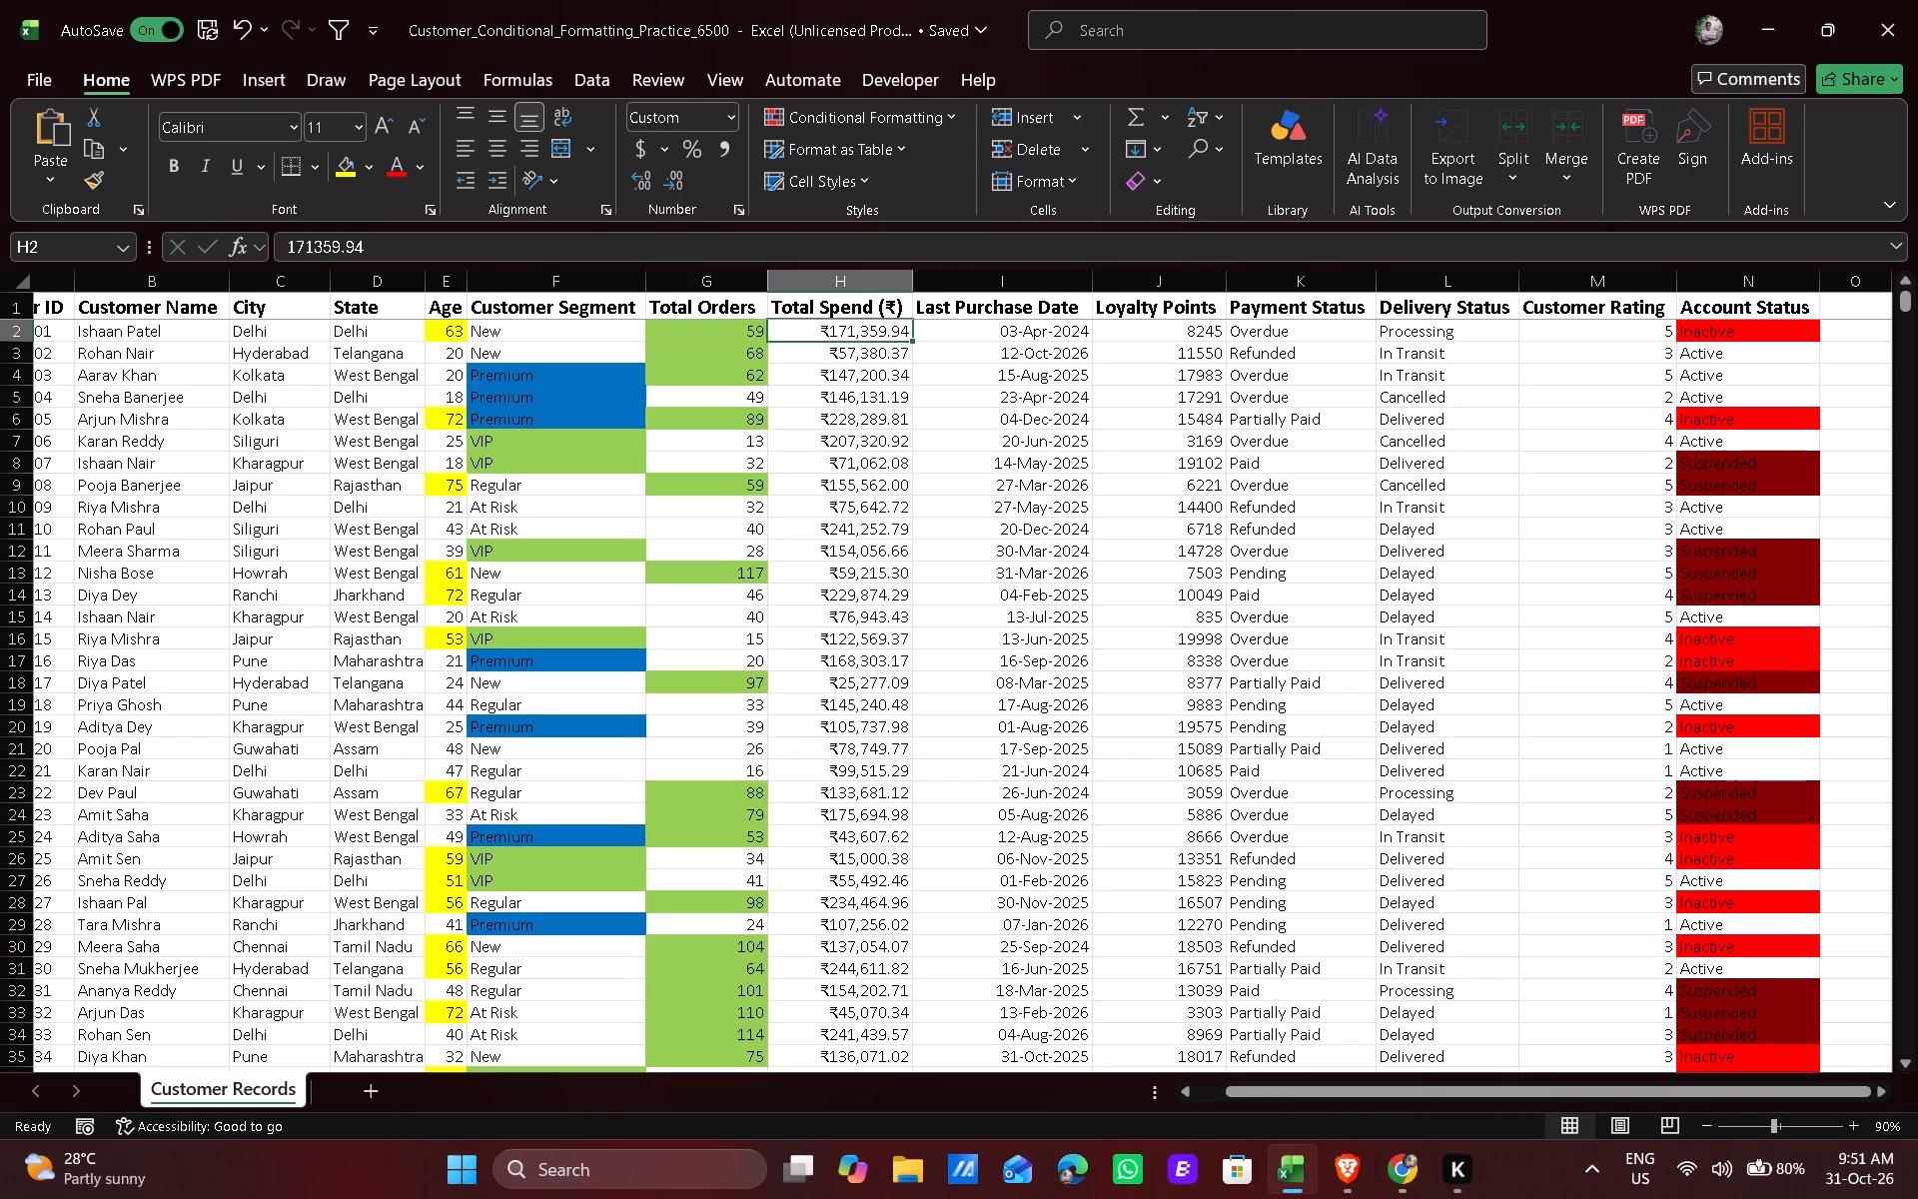
key("ctrl+shift+Down")
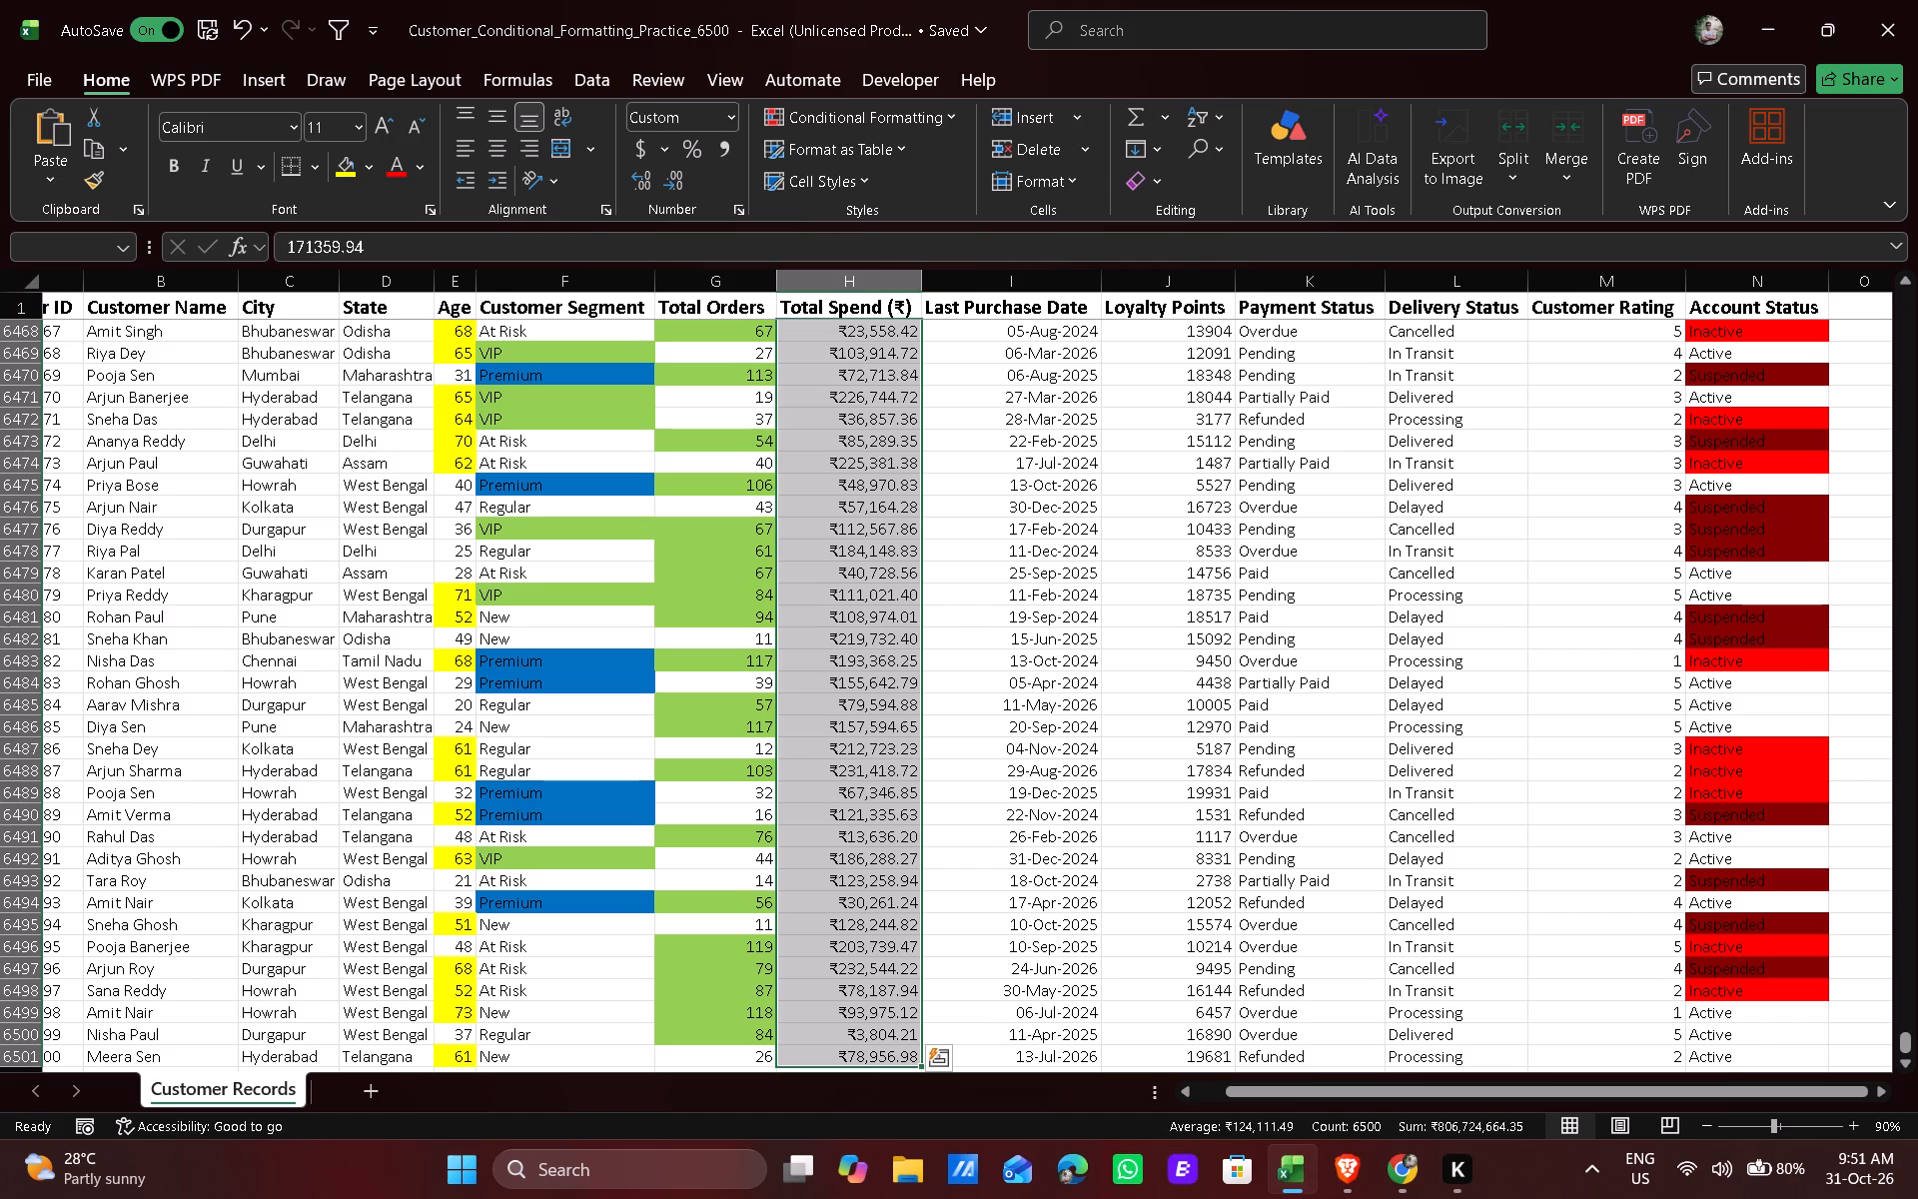
left_click_drag(1911, 1050, 1904, 614)
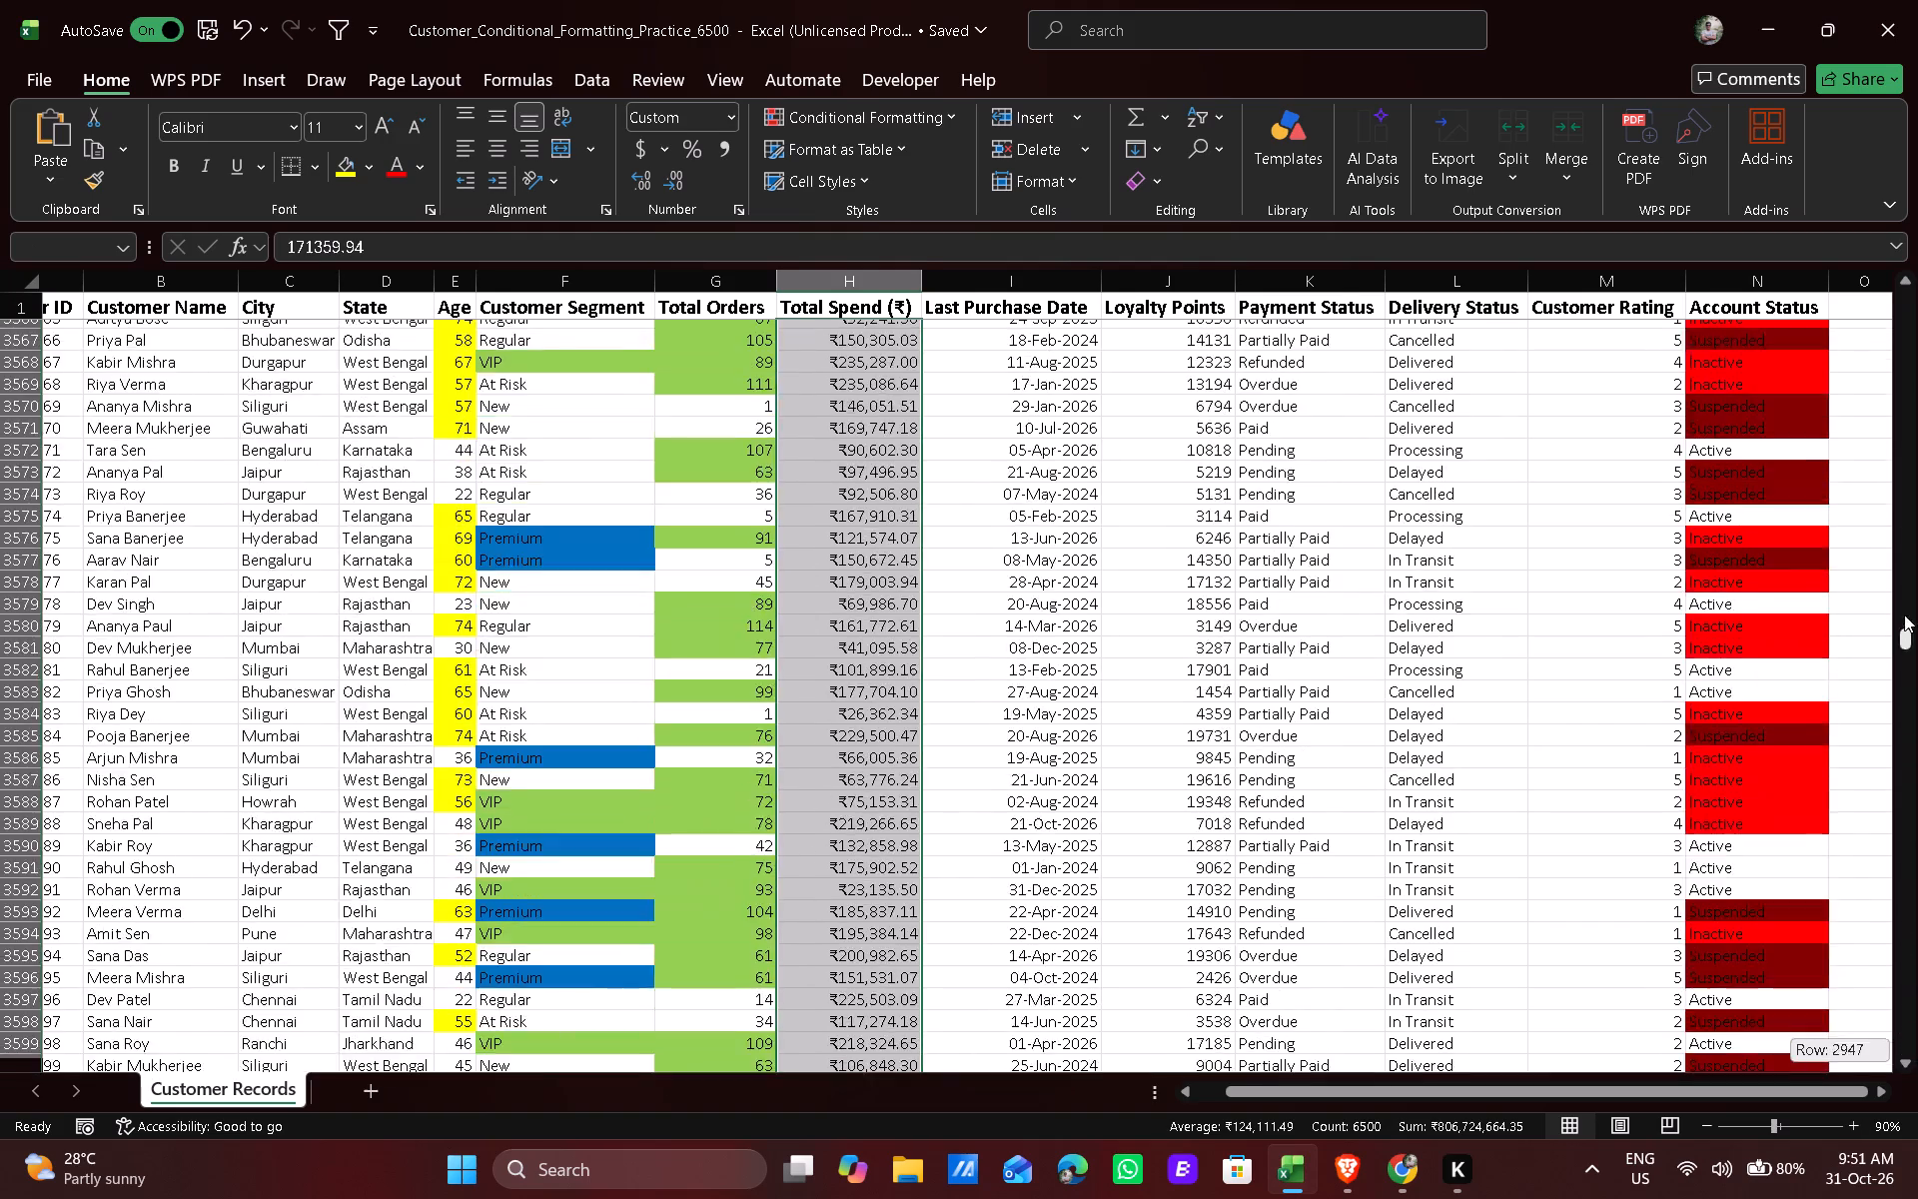
left_click_drag(1904, 614, 1904, 271)
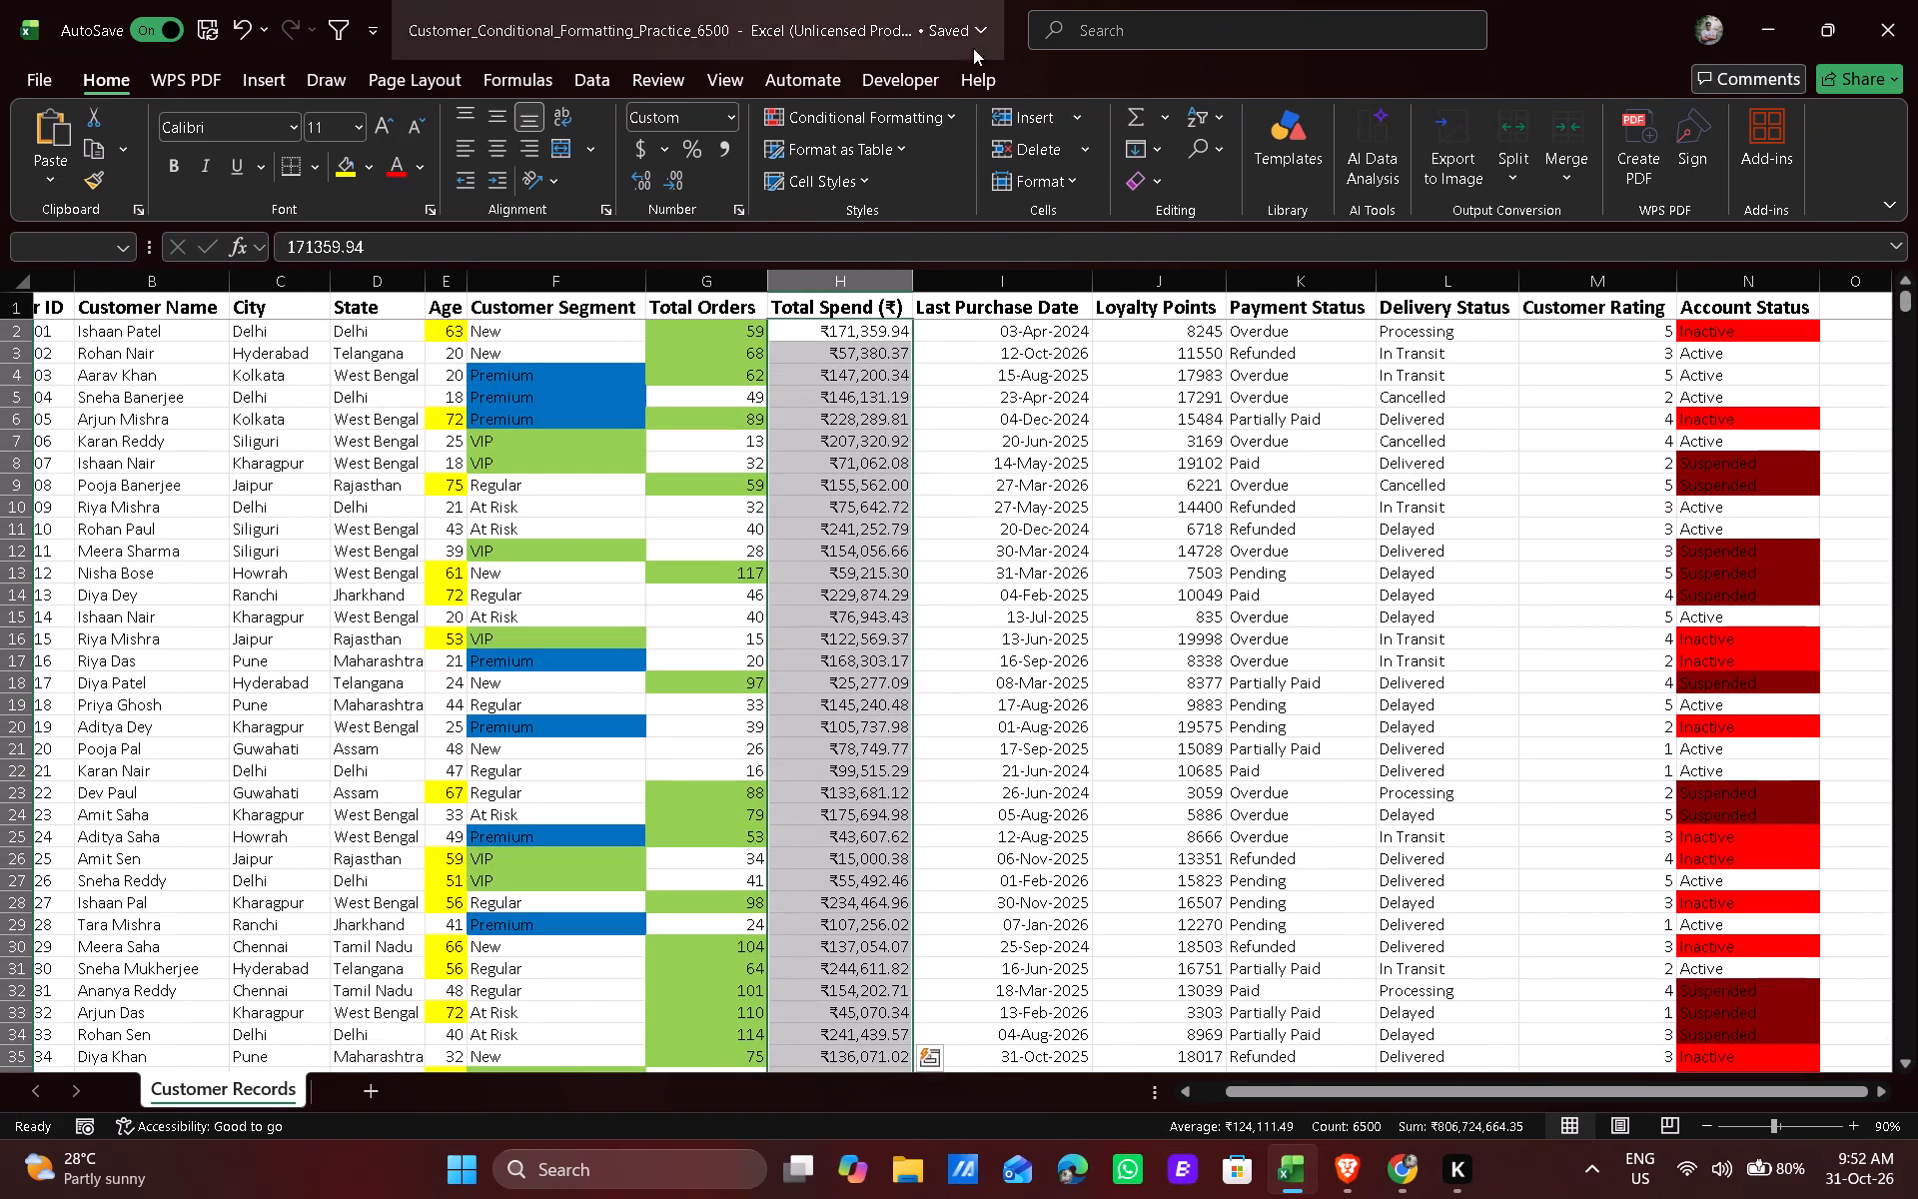
left_click(854, 121)
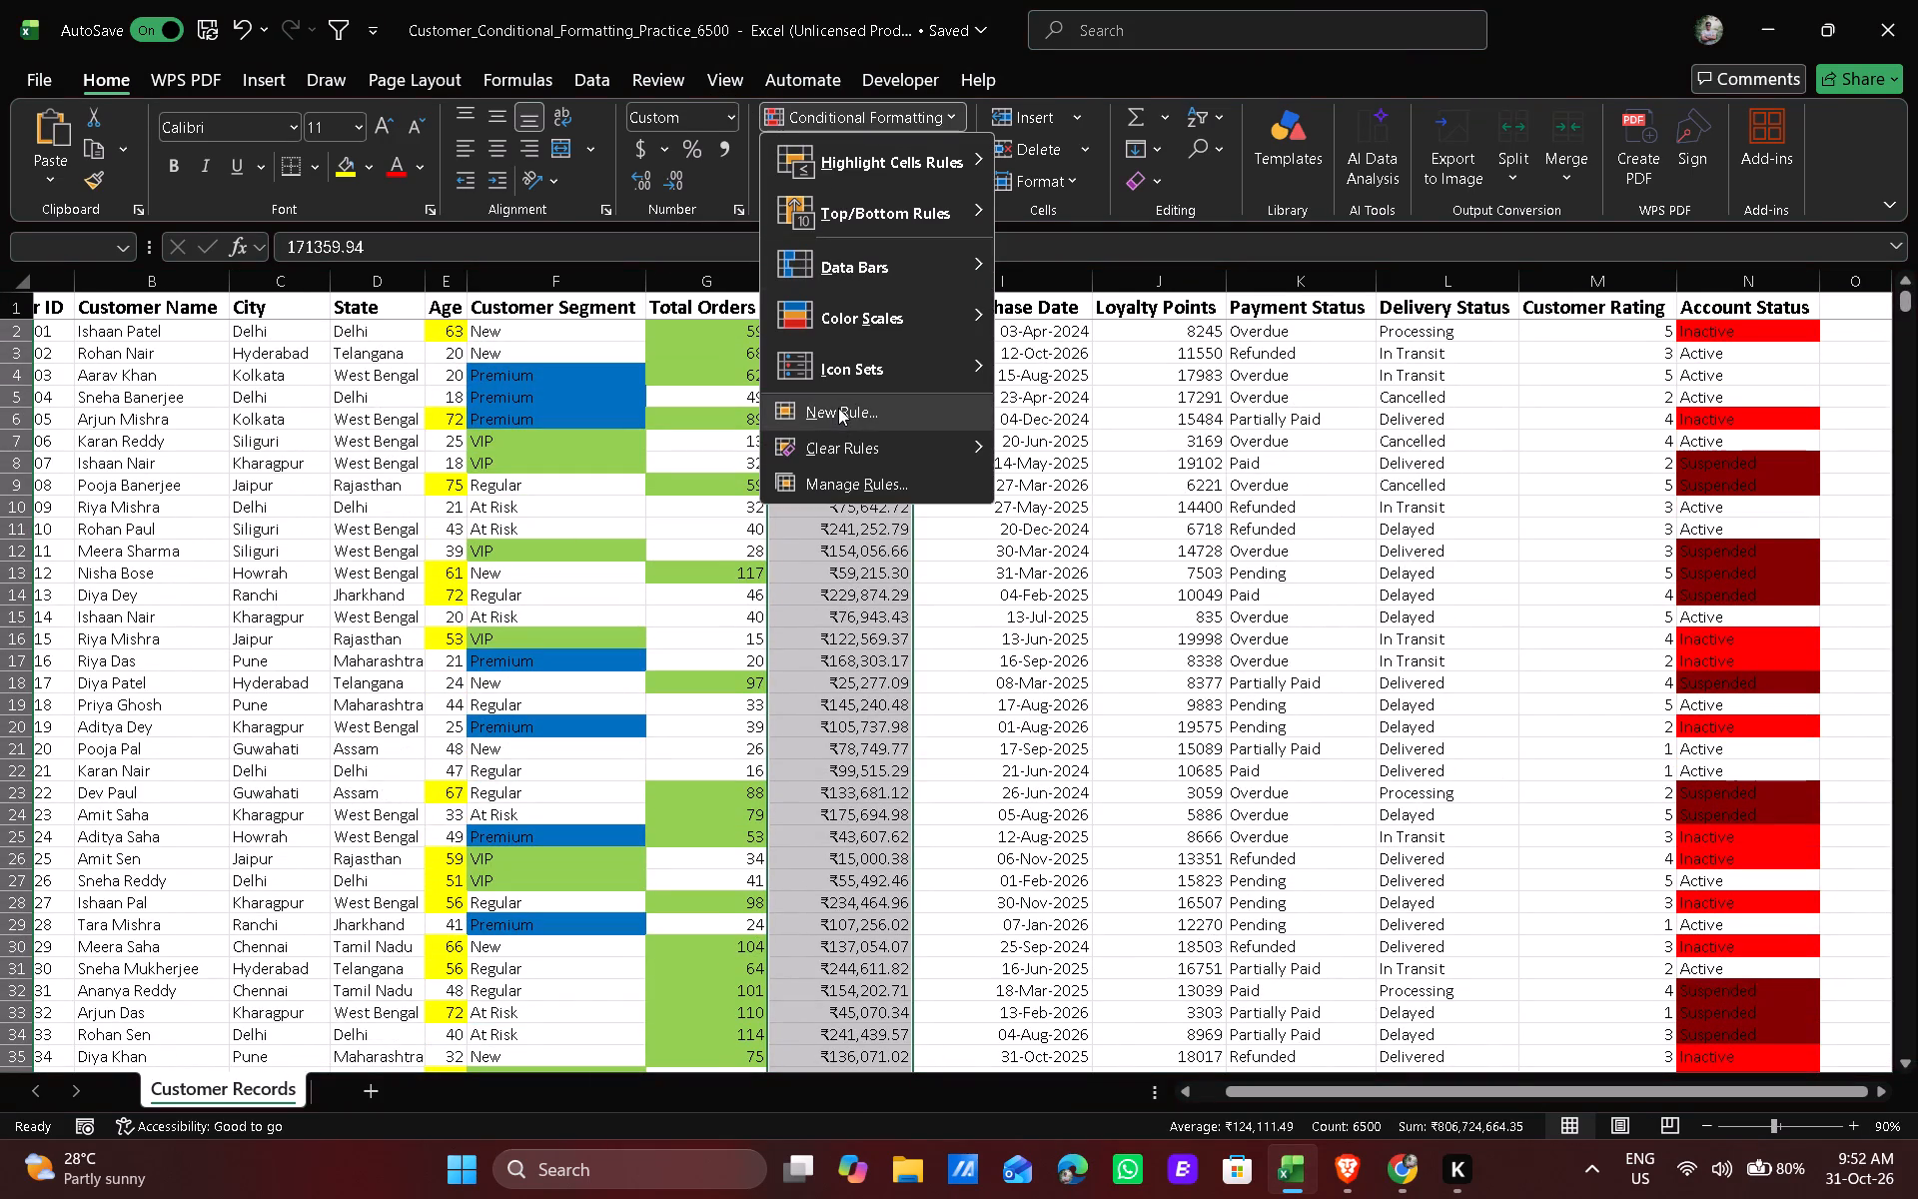
left_click(838, 417)
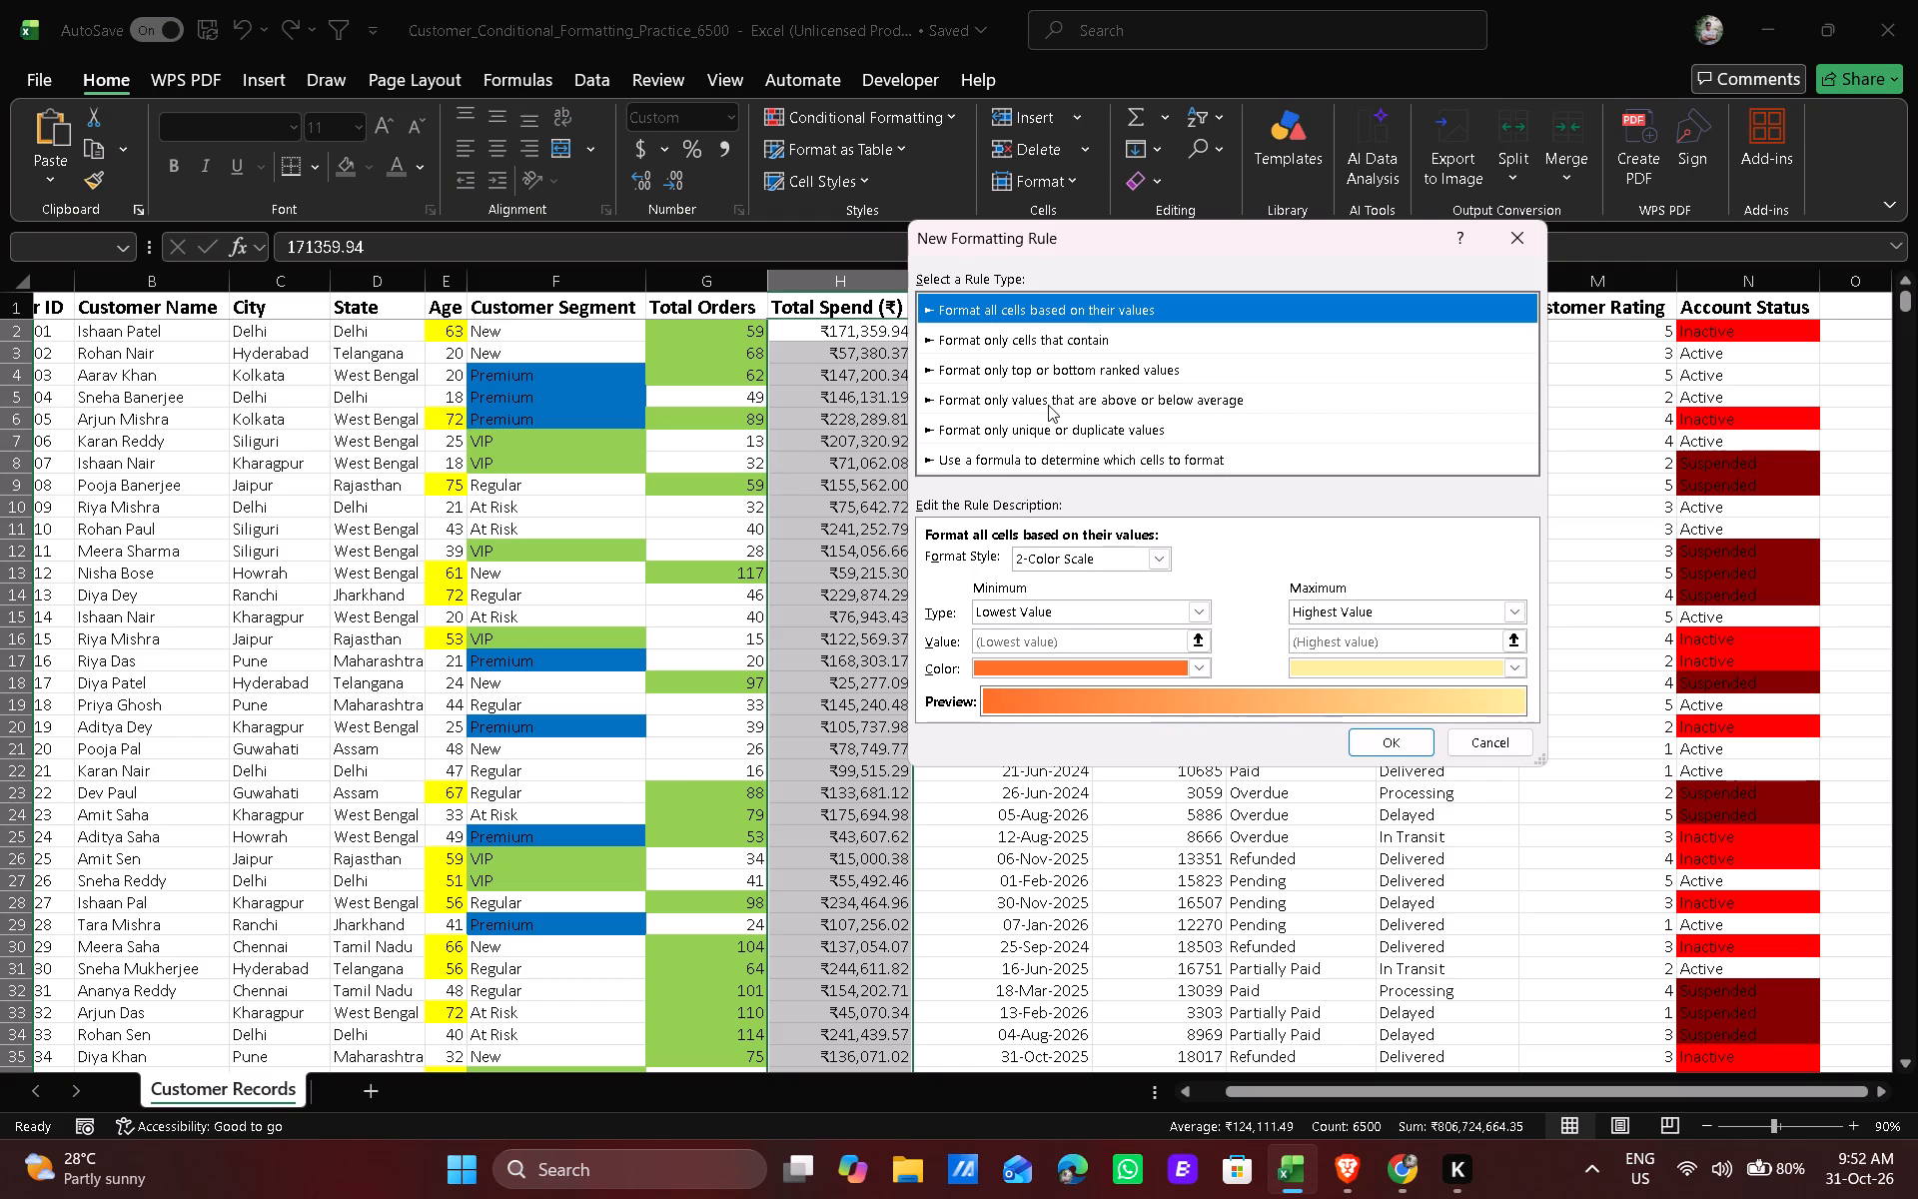
left_click(1067, 342)
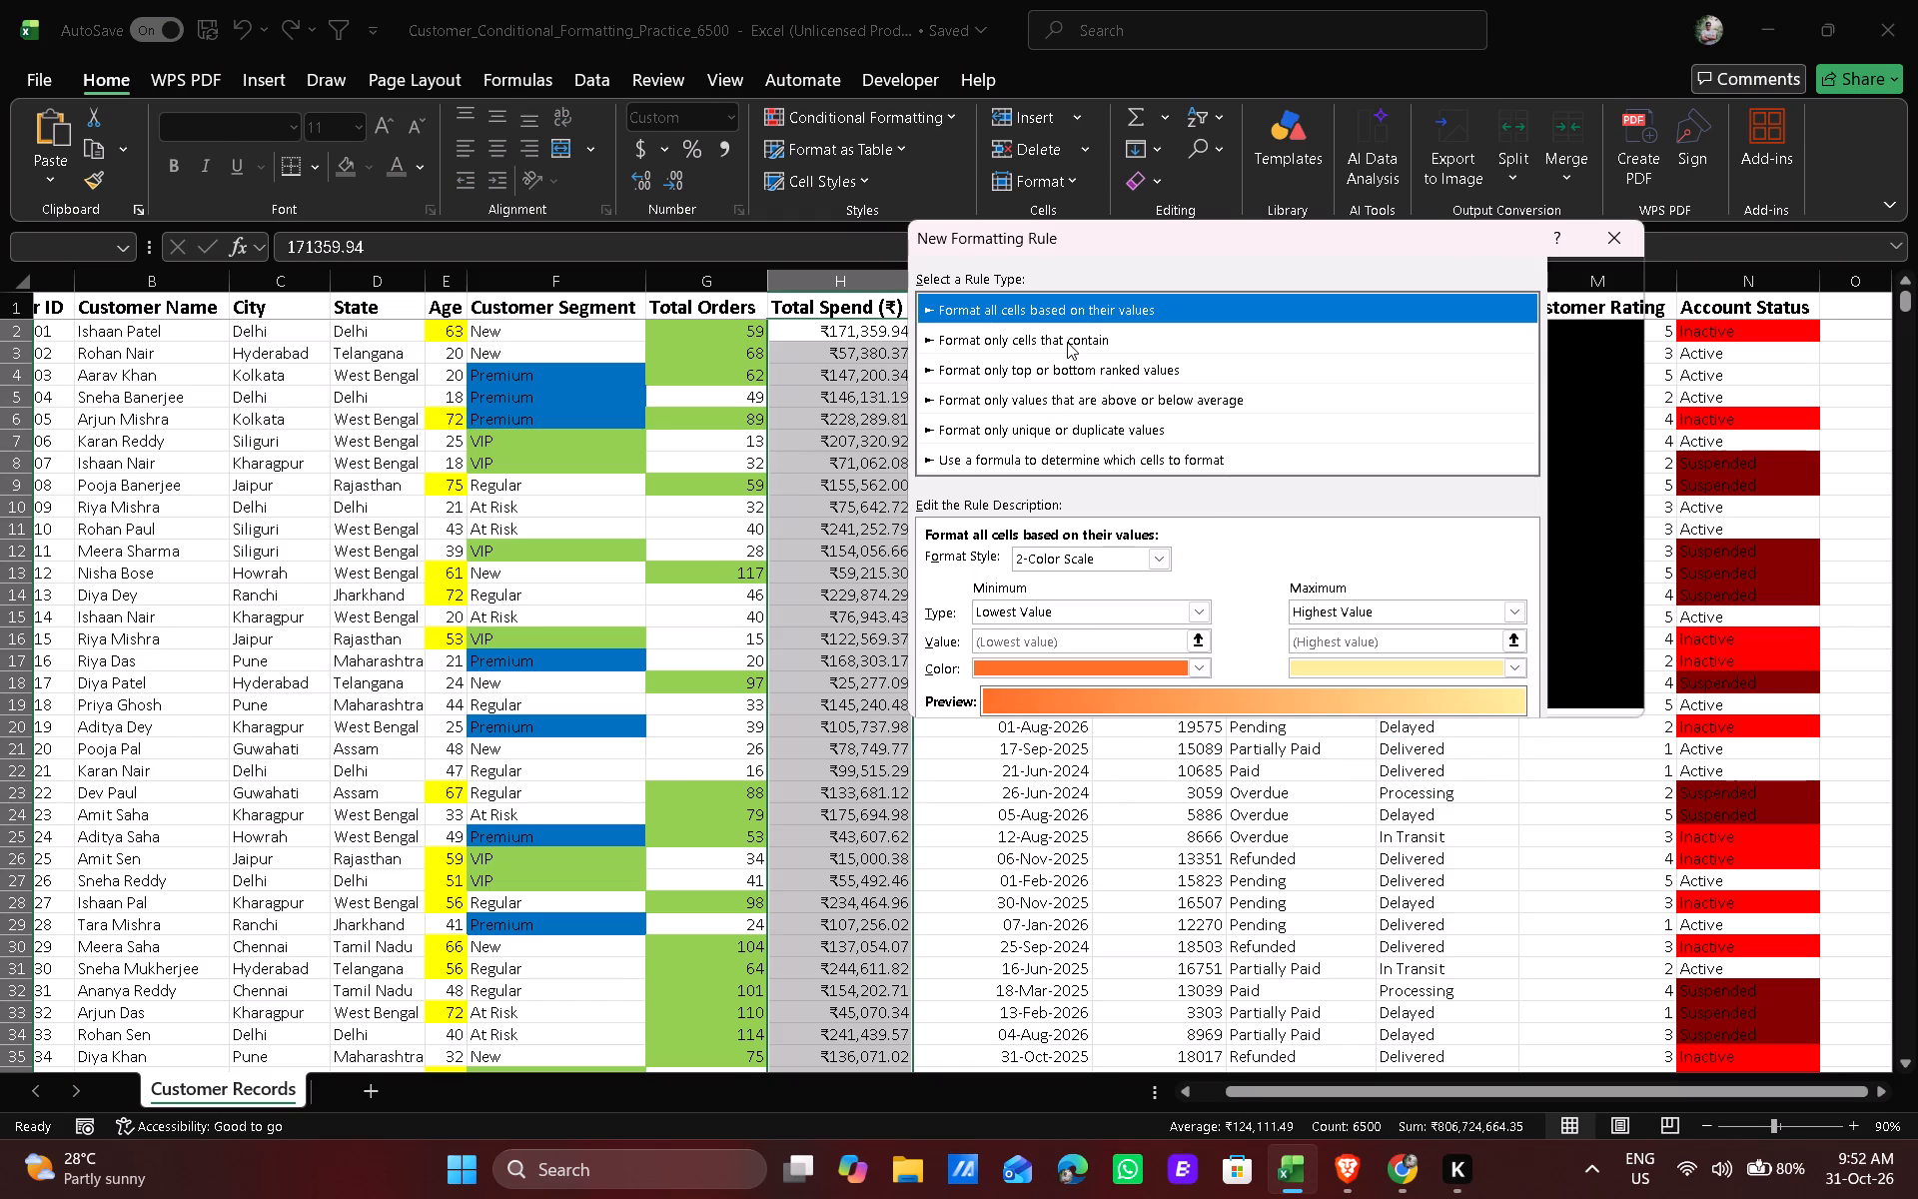
left_click(1202, 569)
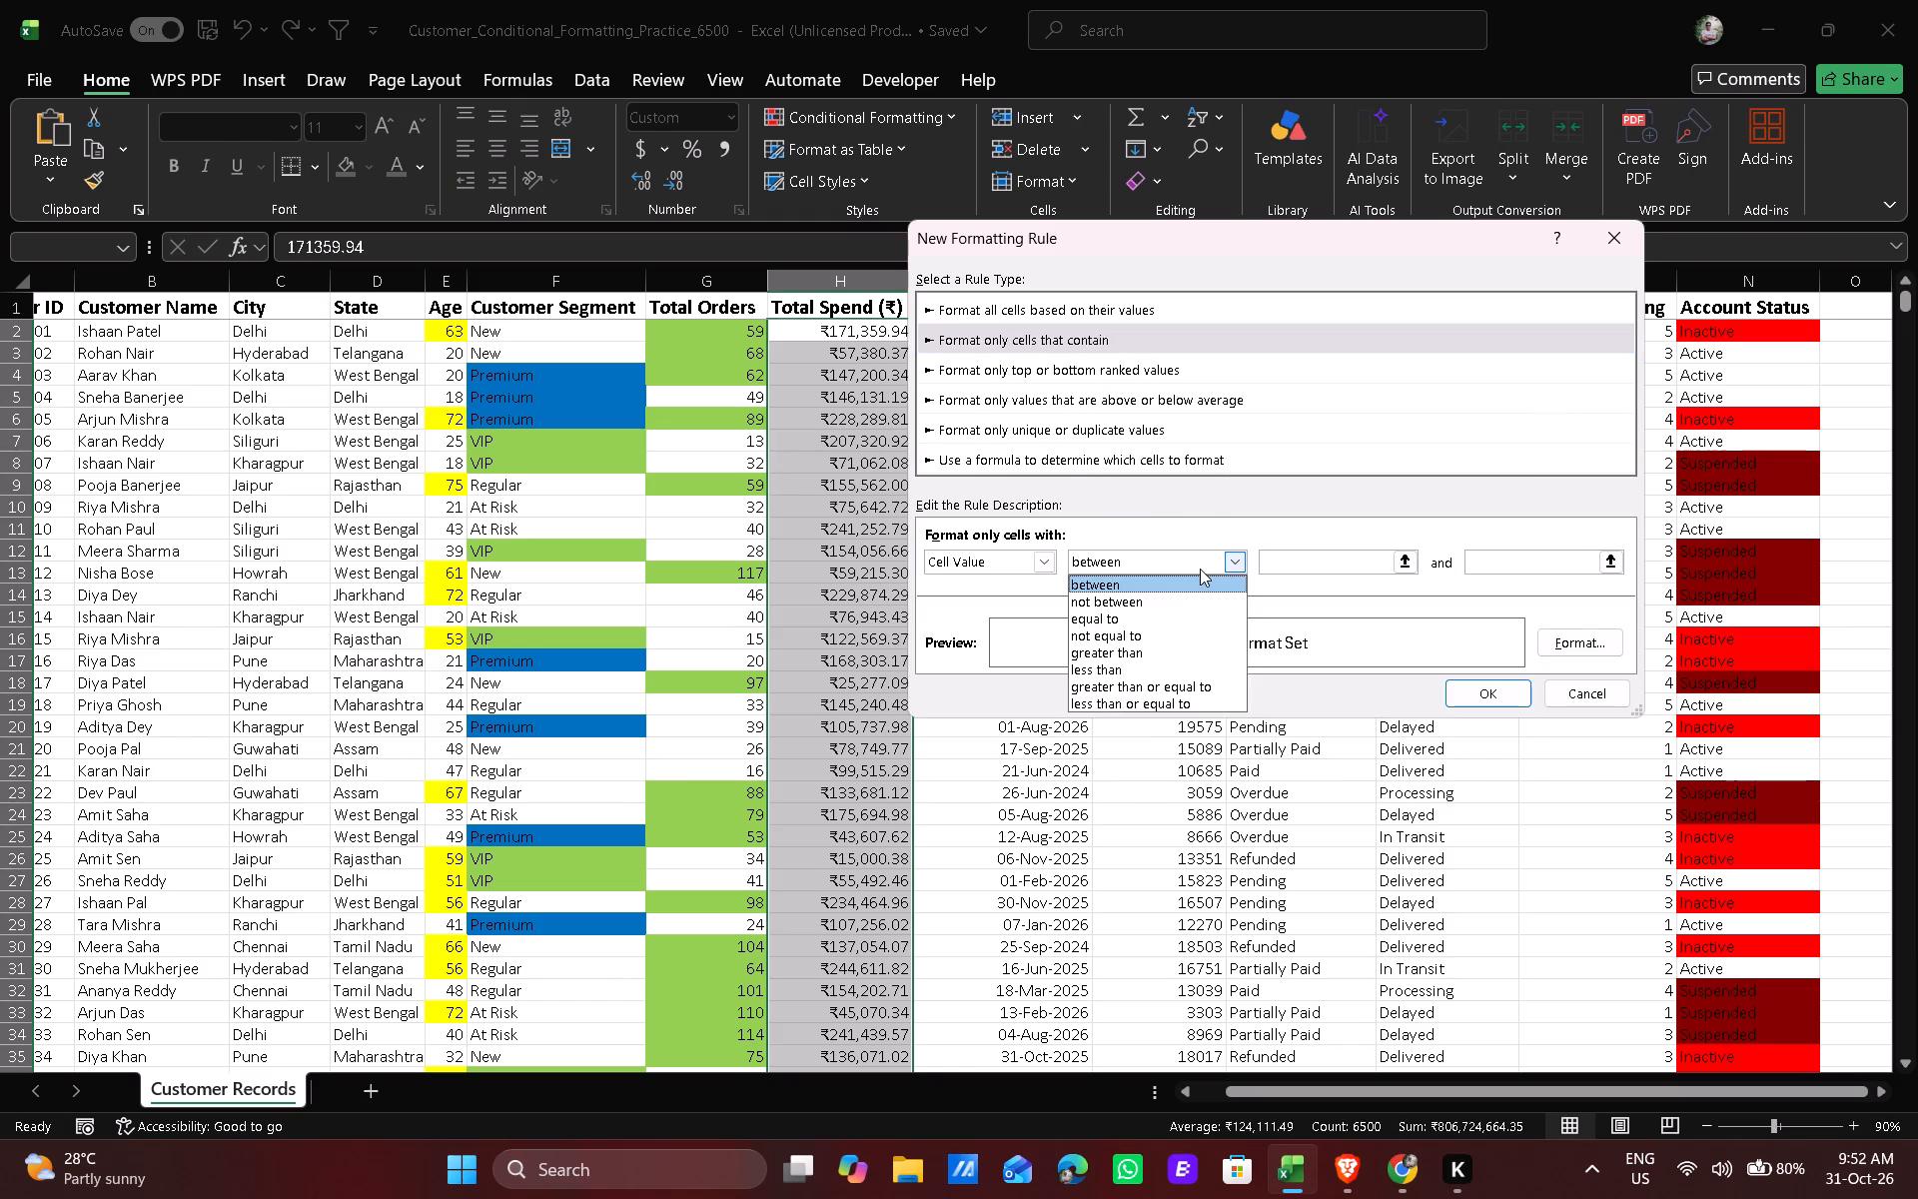
left_click(1141, 653)
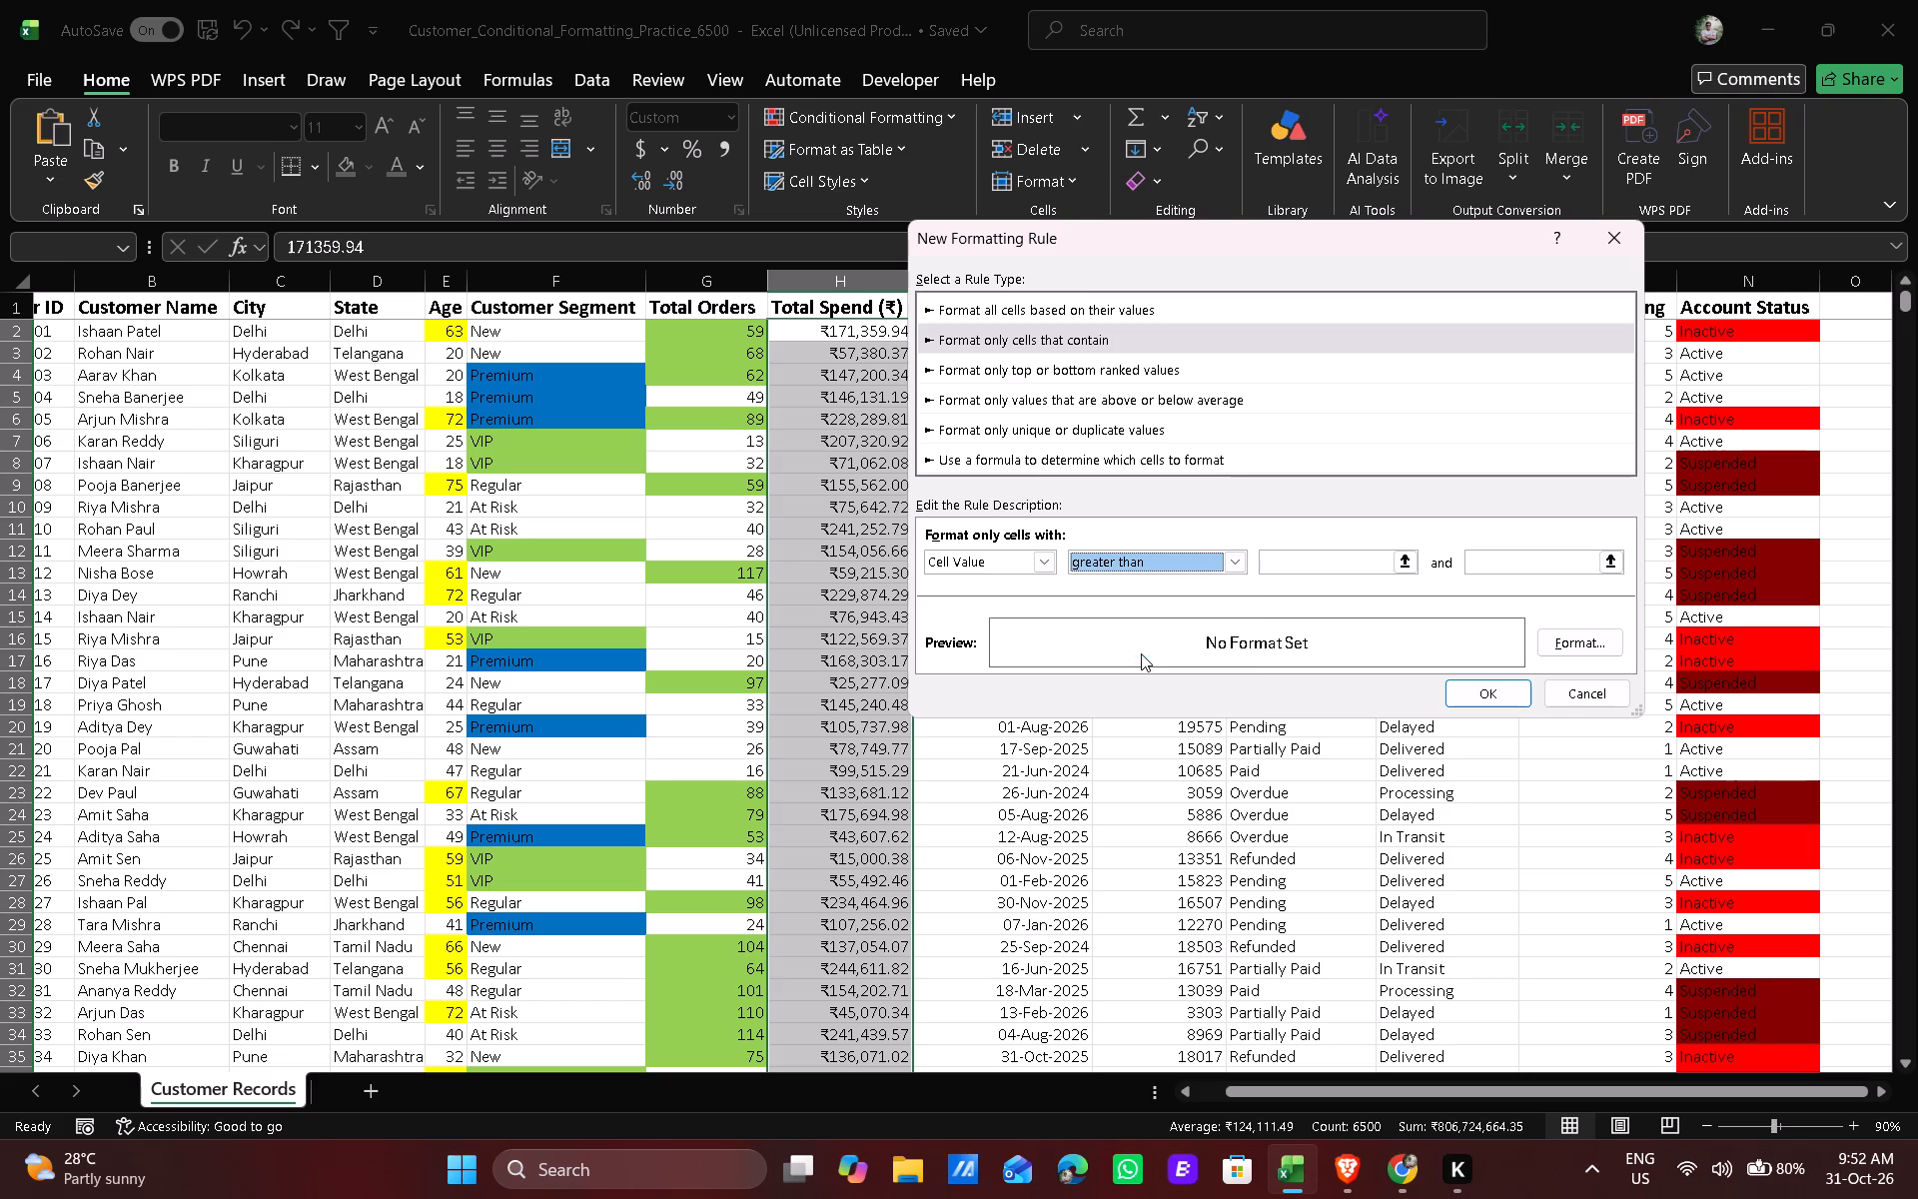
left_click(1275, 561)
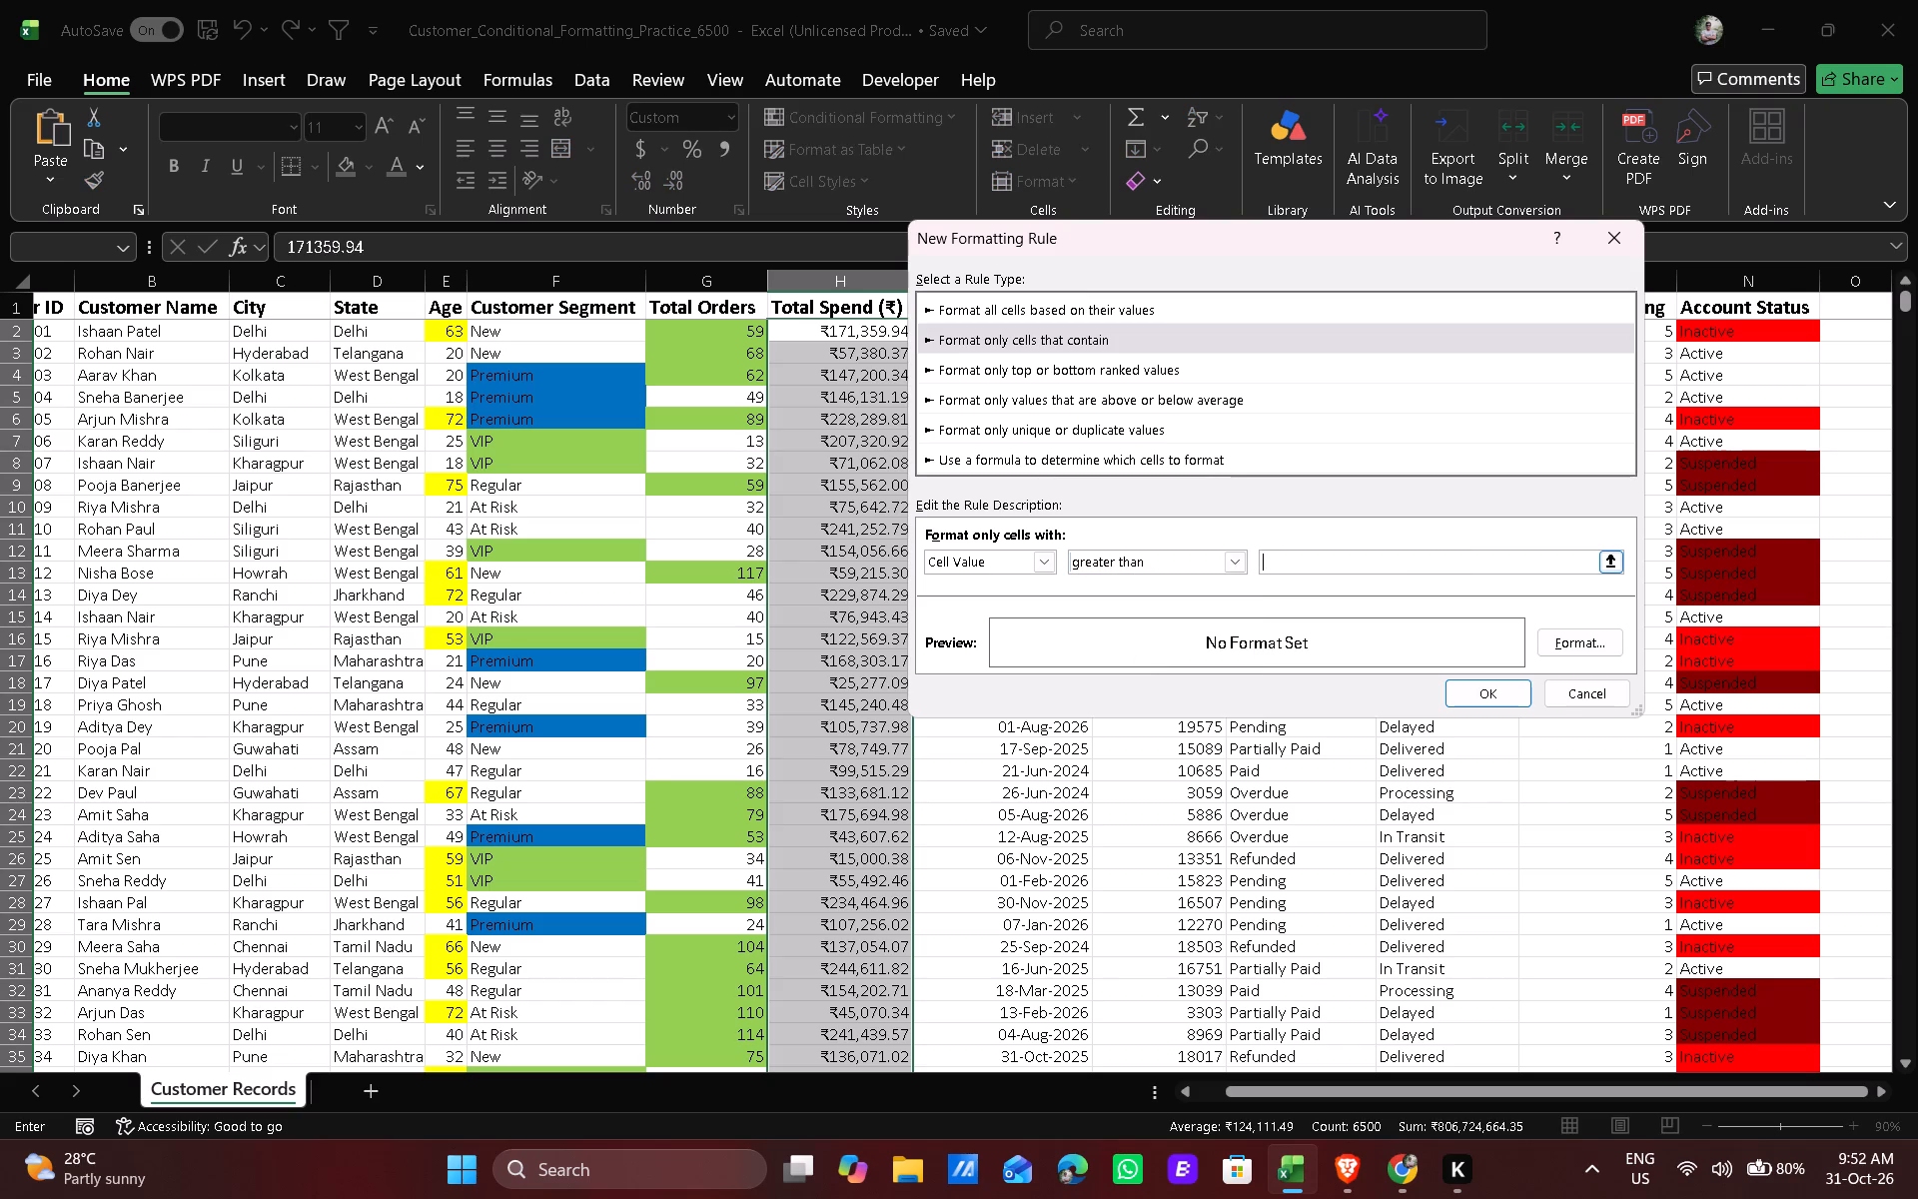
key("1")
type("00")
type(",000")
Give the Total Spend rule a dark olive green fill and apply it.
left_click(1587, 647)
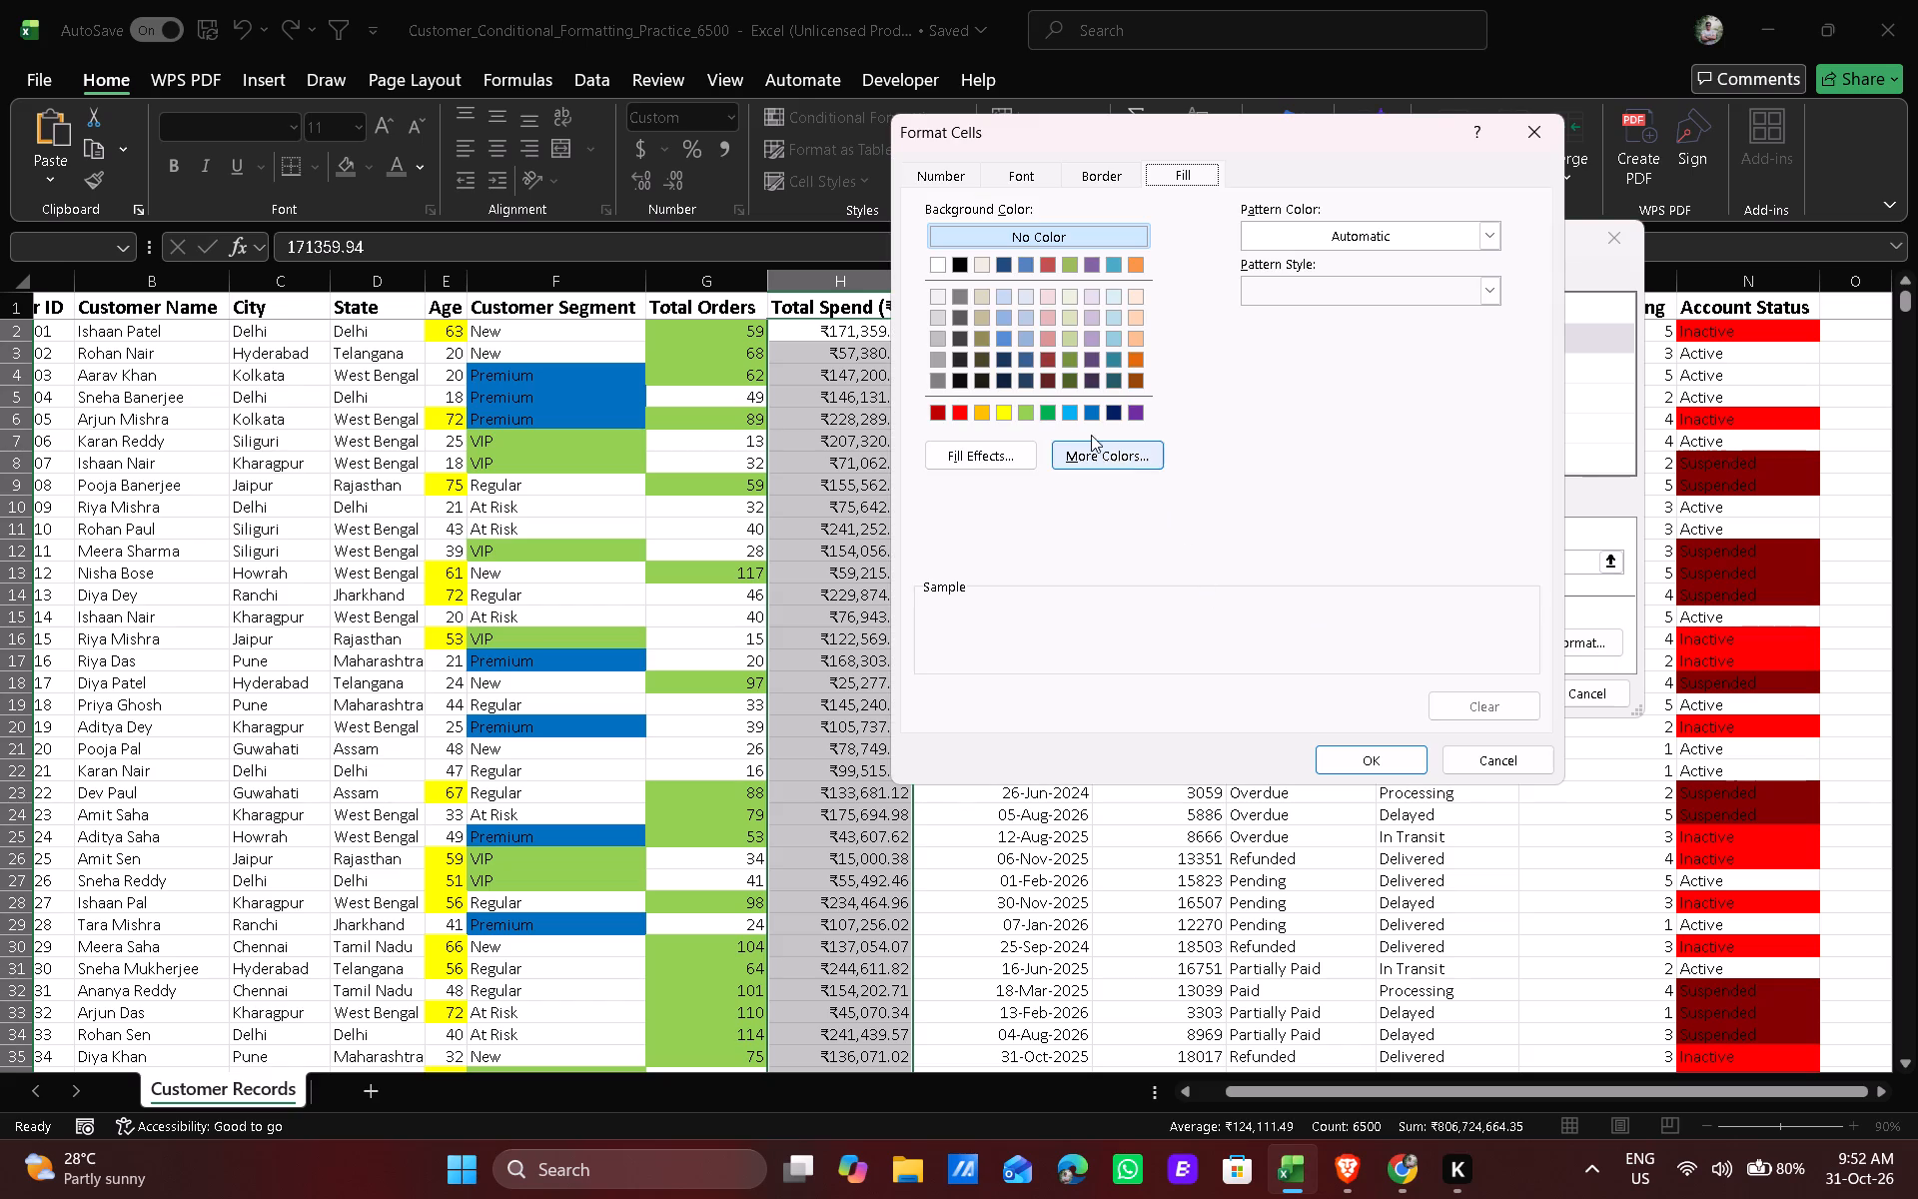
left_click(1075, 379)
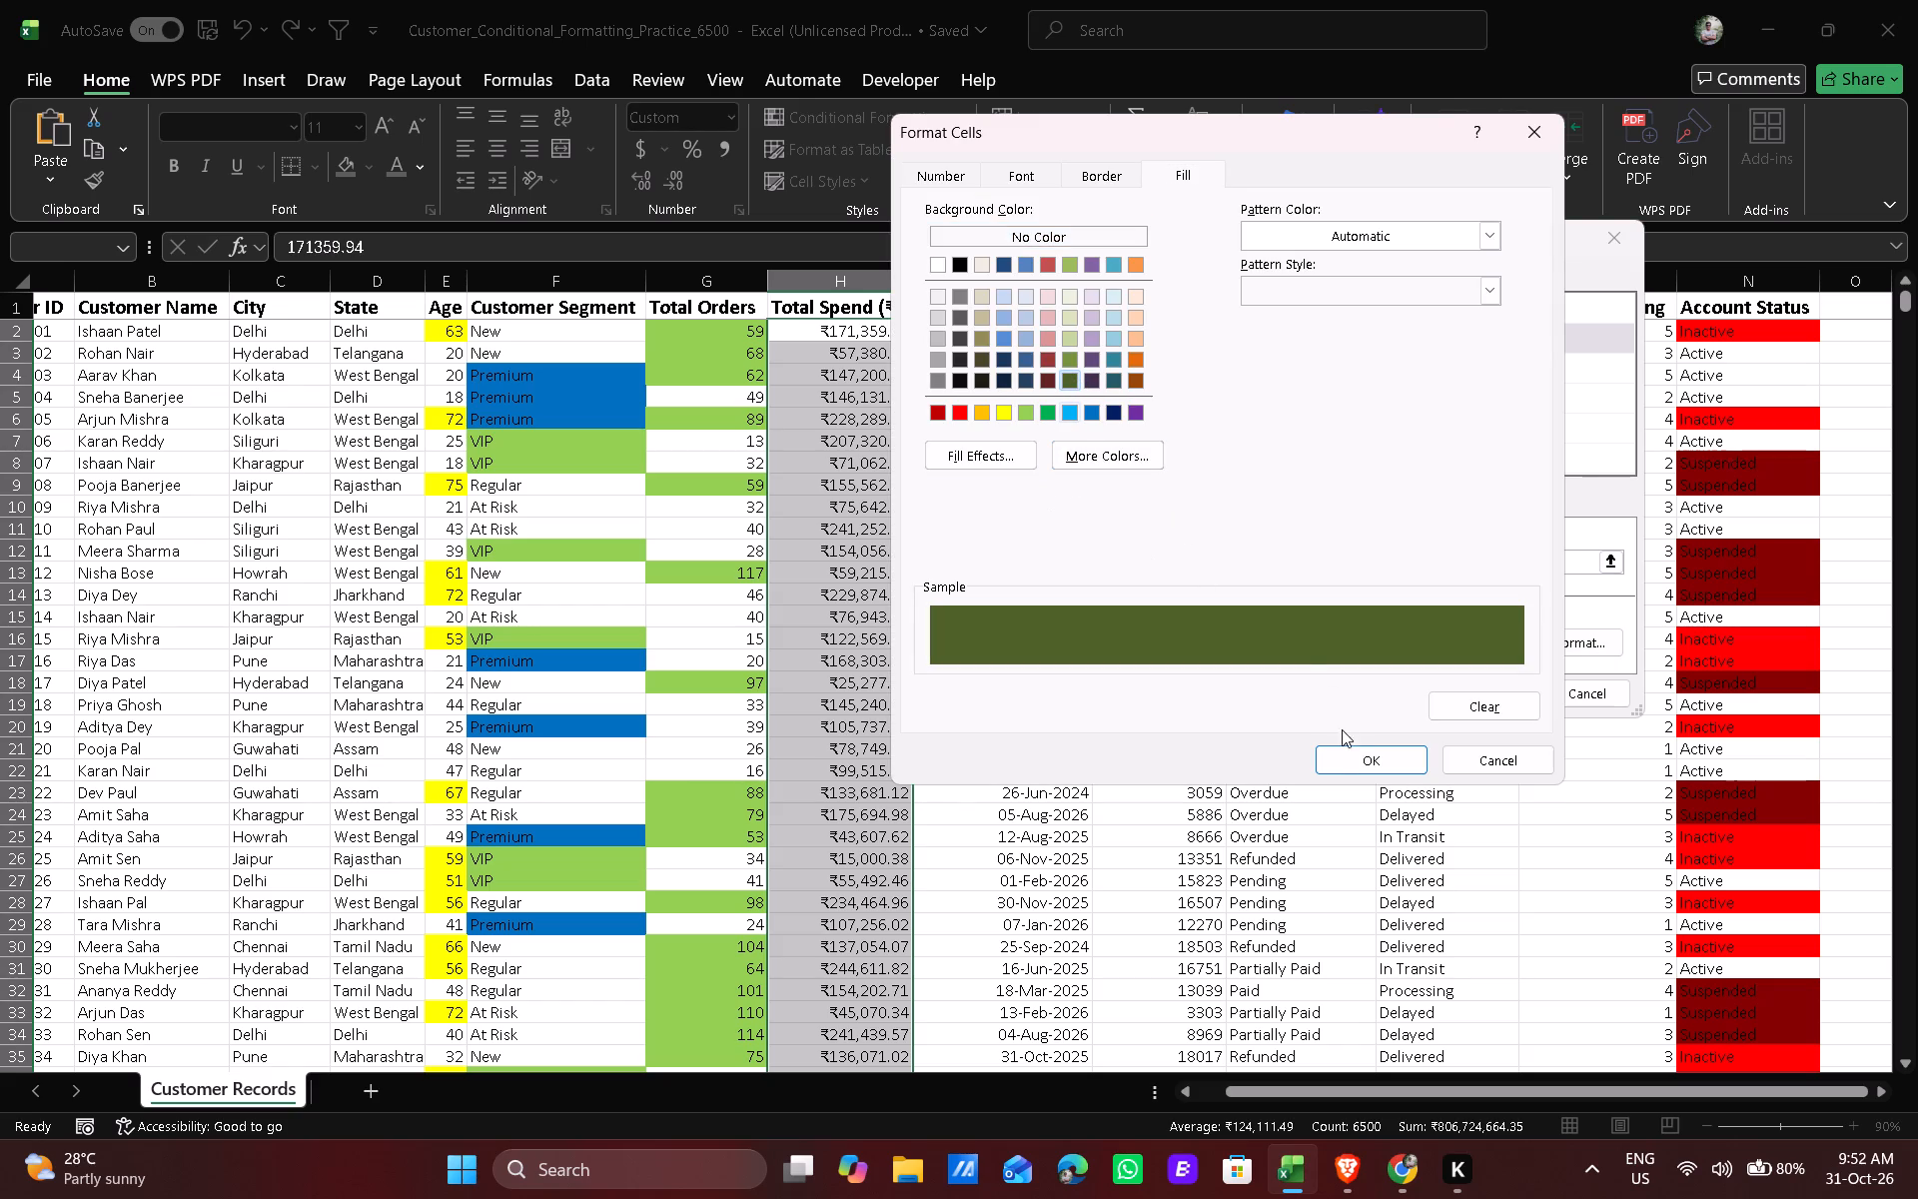
left_click(1347, 764)
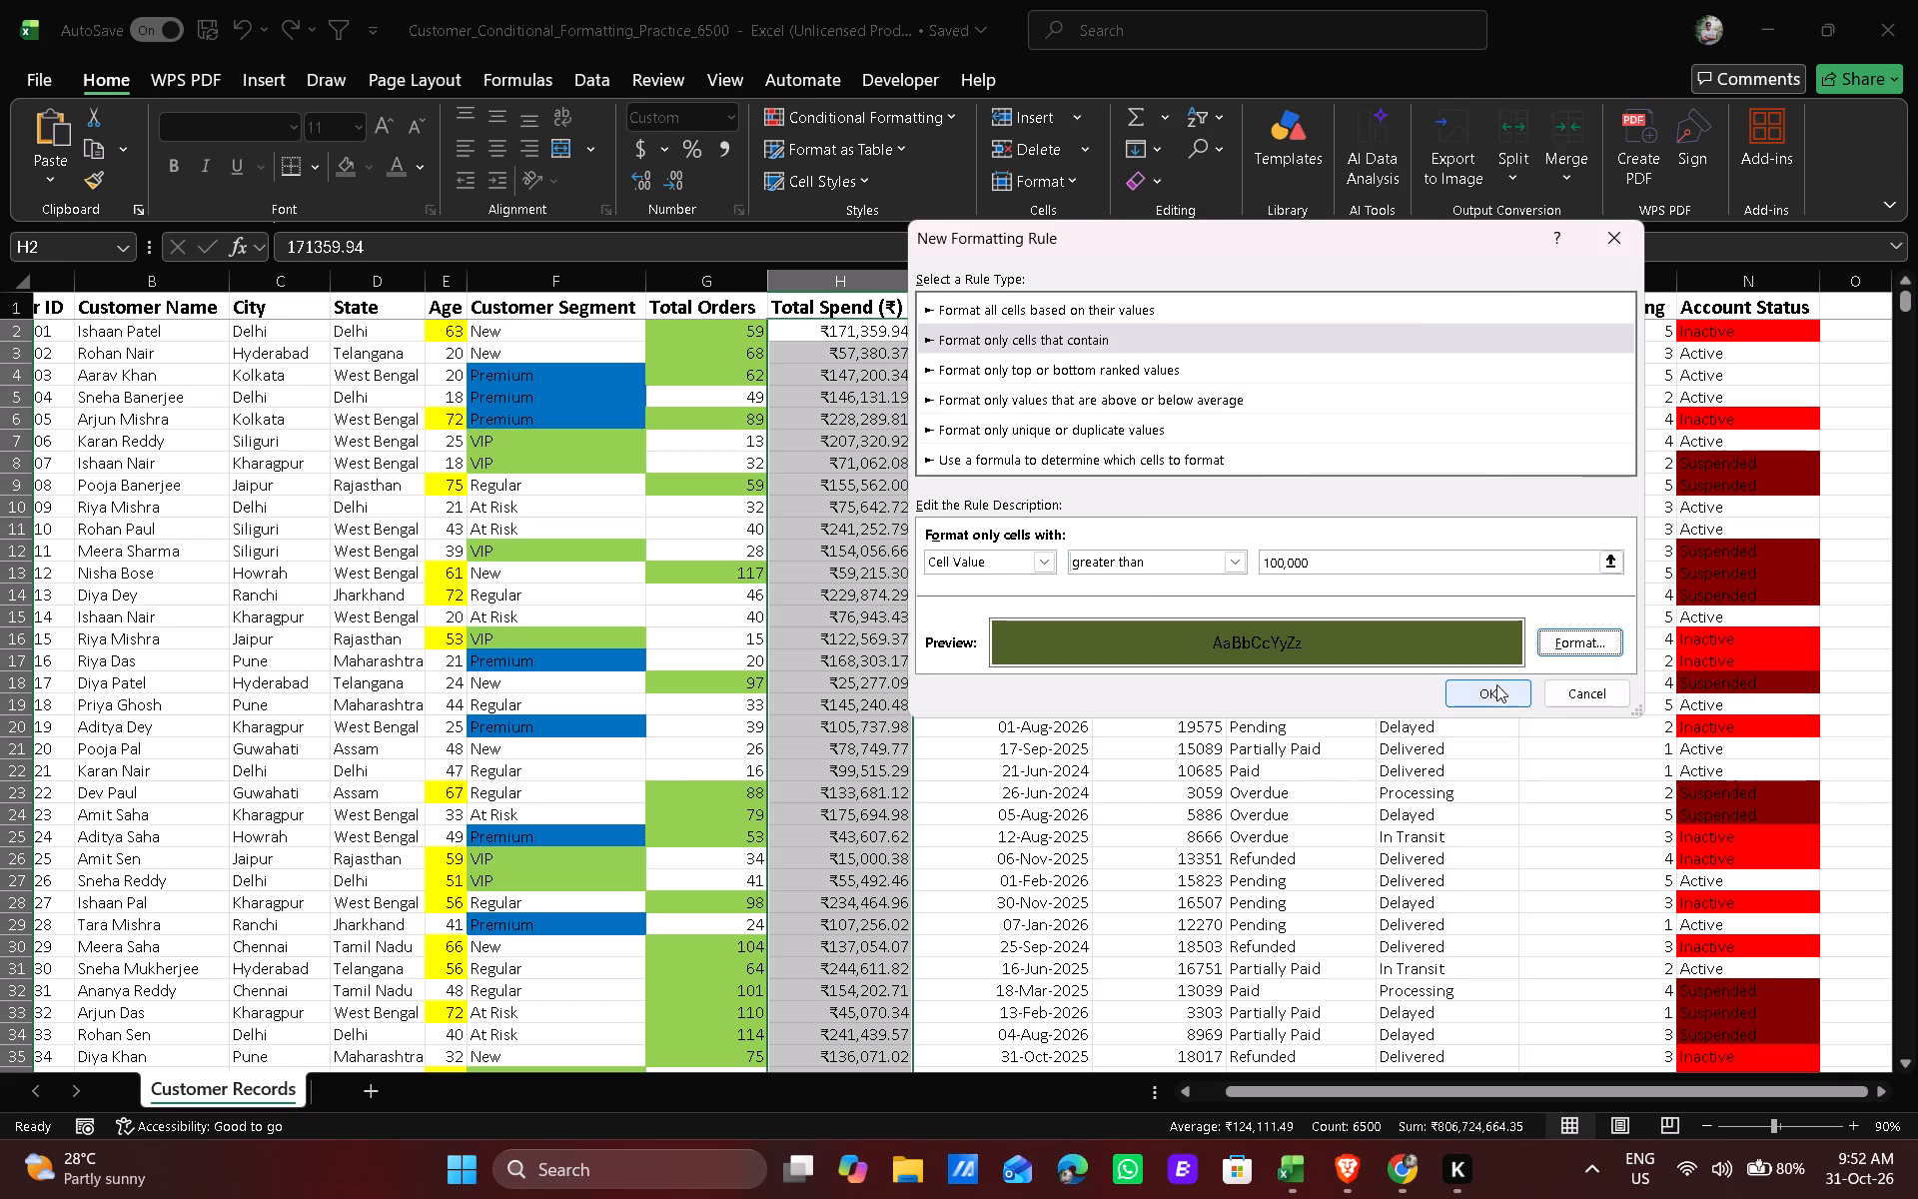
left_click(1496, 694)
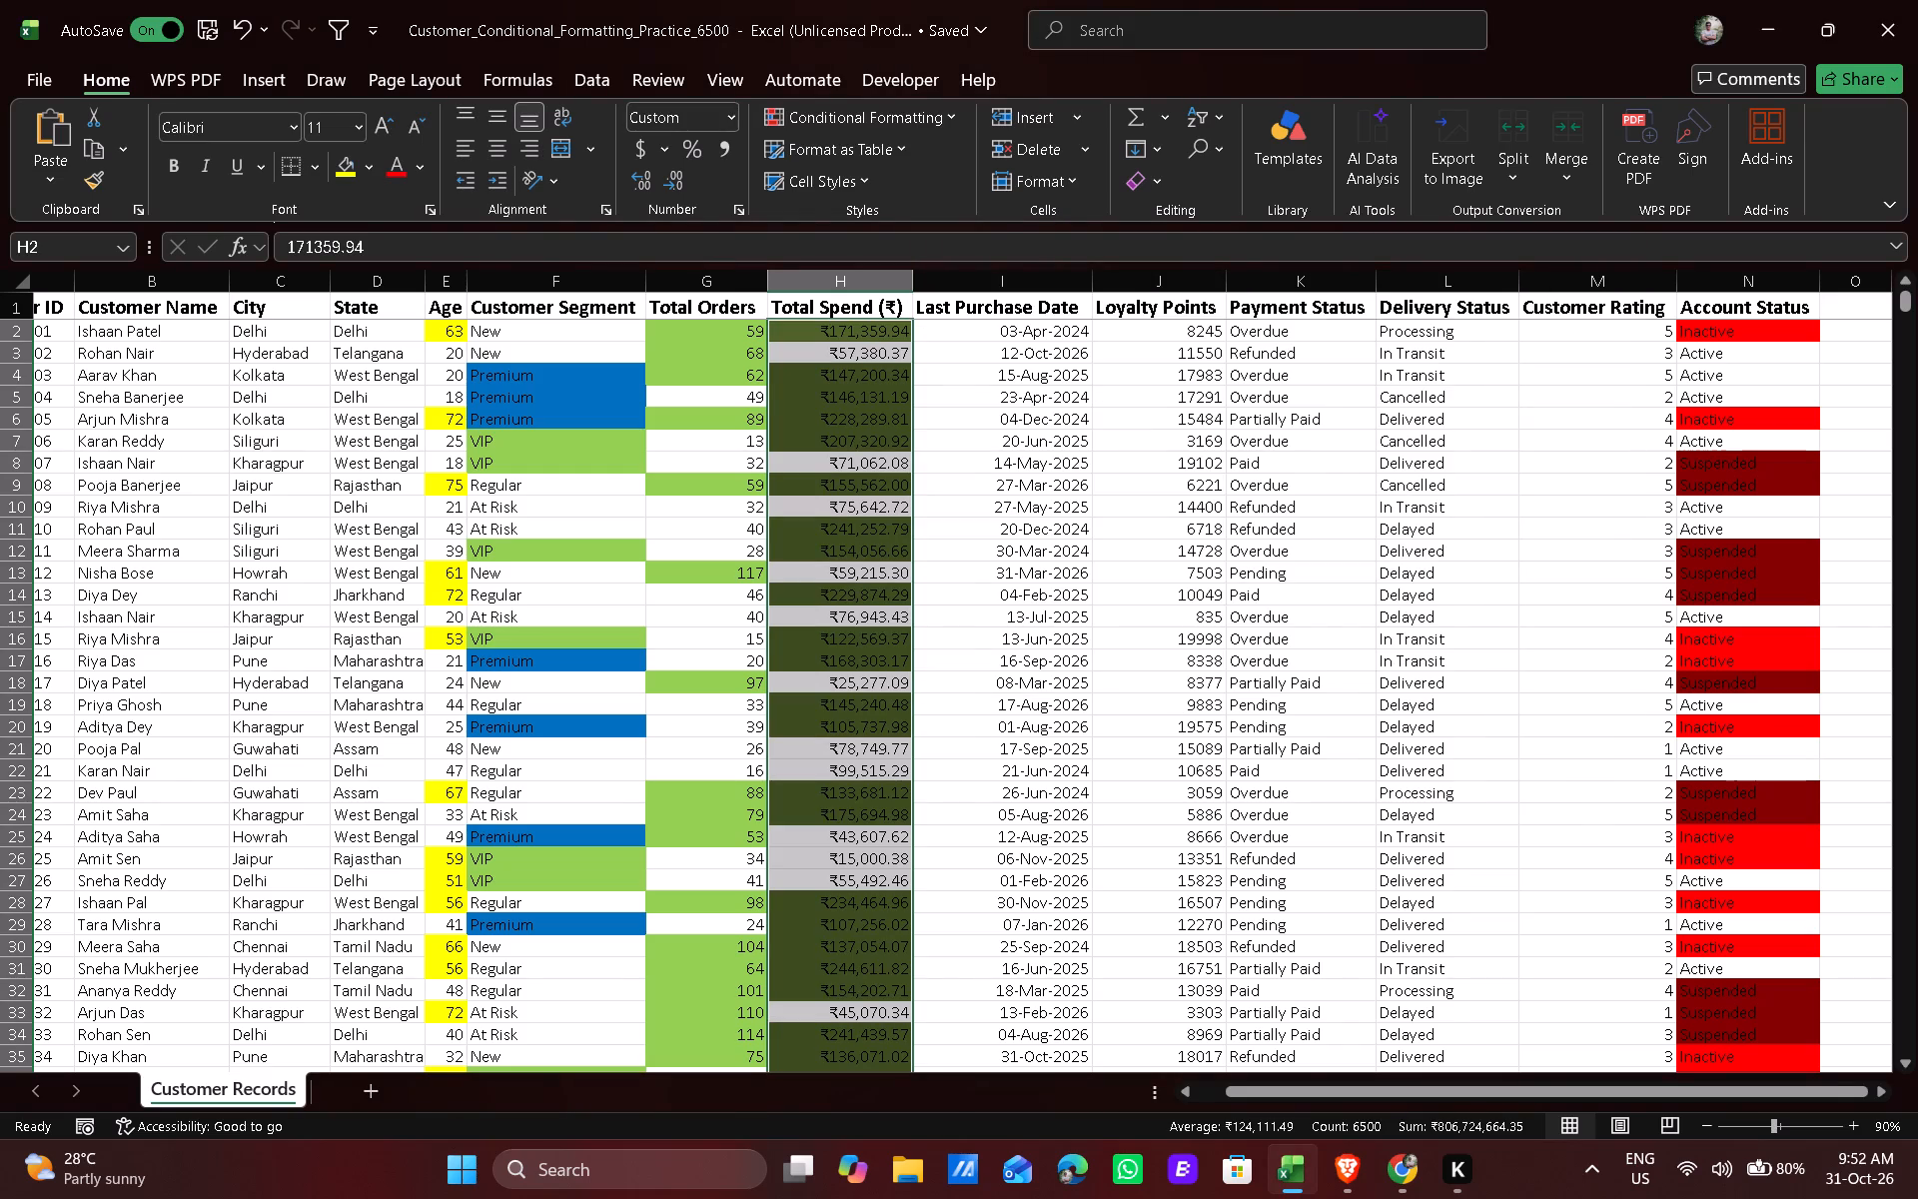
Examine the Total Spend colour-coding alongside the other formatted columns through the first few hundred customer records.
scroll(818, 437, "down", 11)
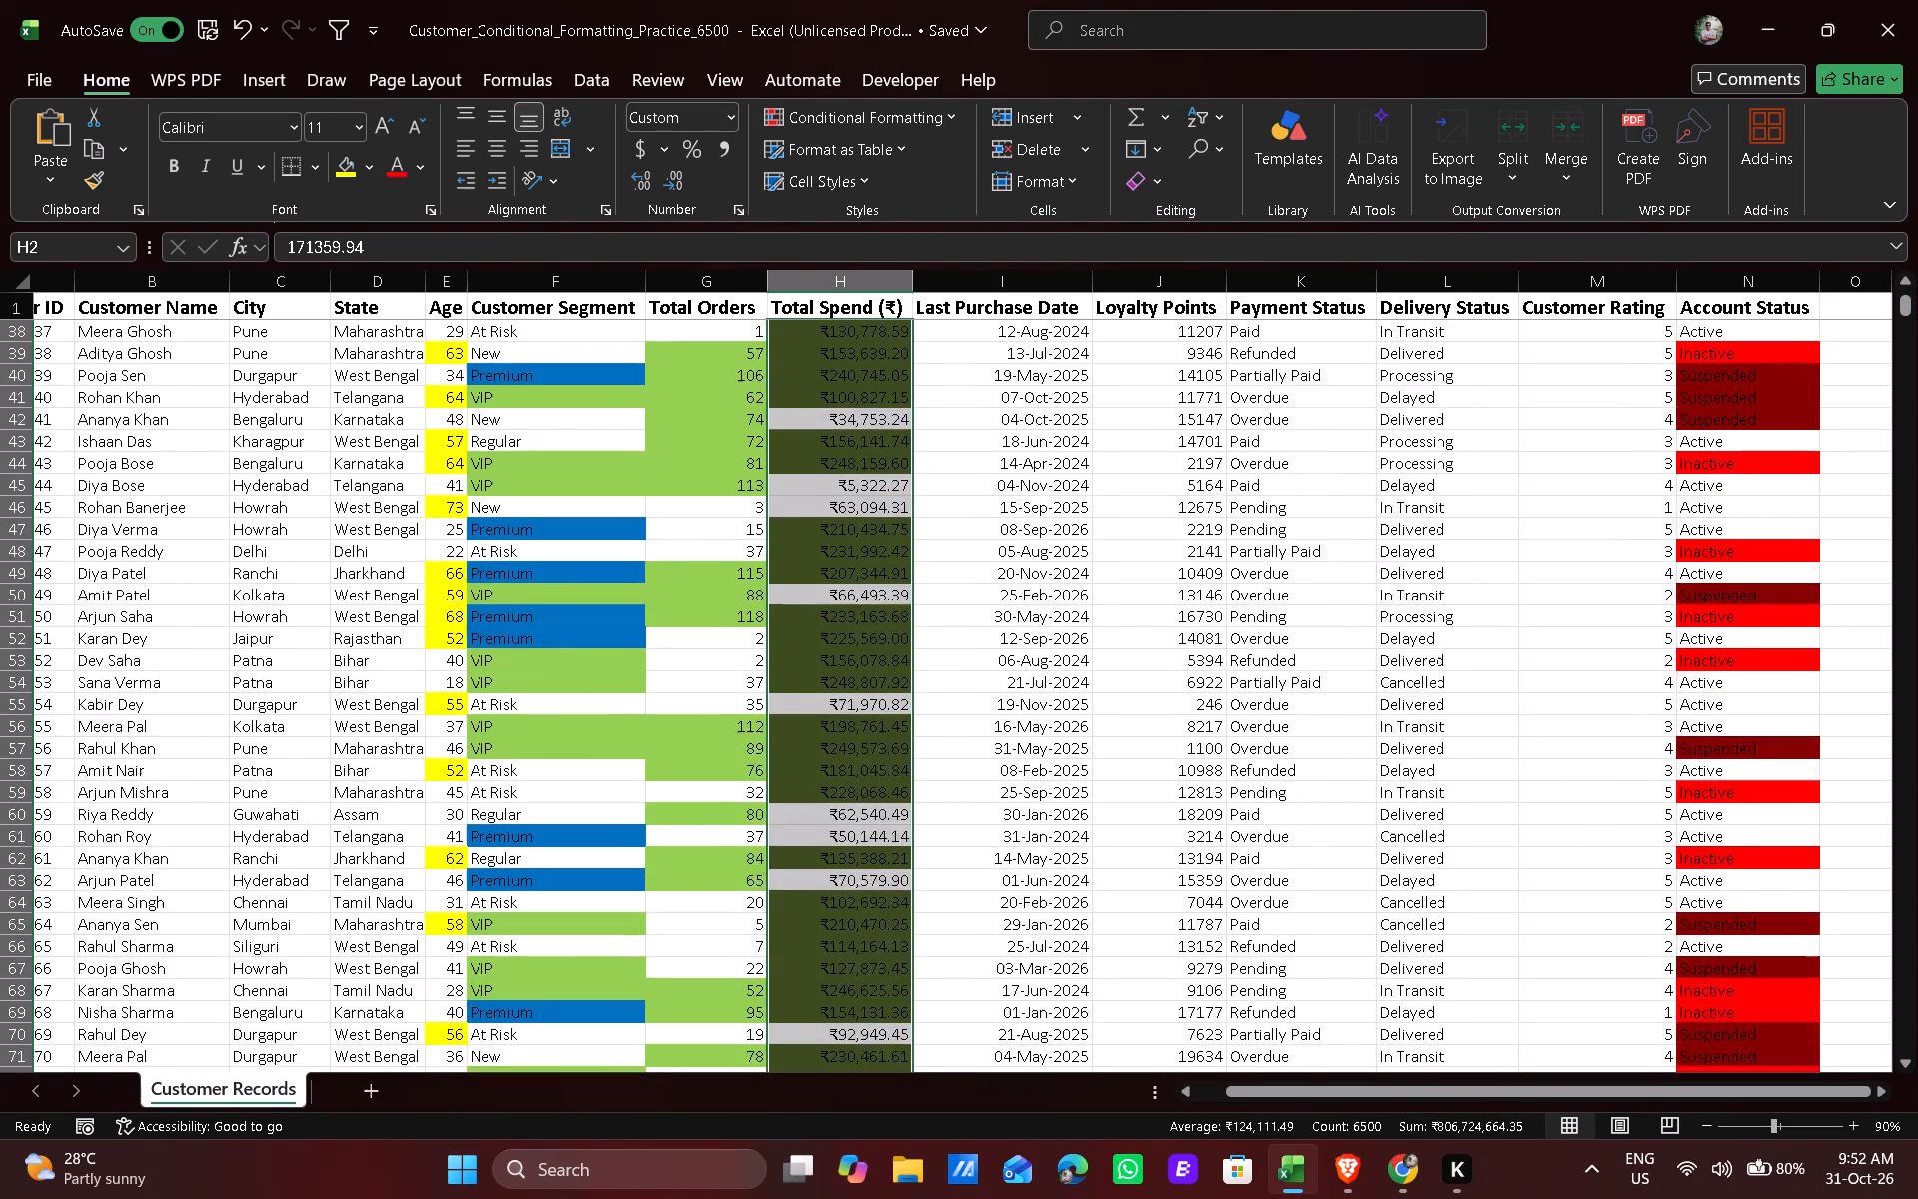
scroll(848, 484, "down", 3)
scroll(848, 484, "up", 9)
scroll(848, 484, "down", 1)
scroll(848, 484, "up", 11)
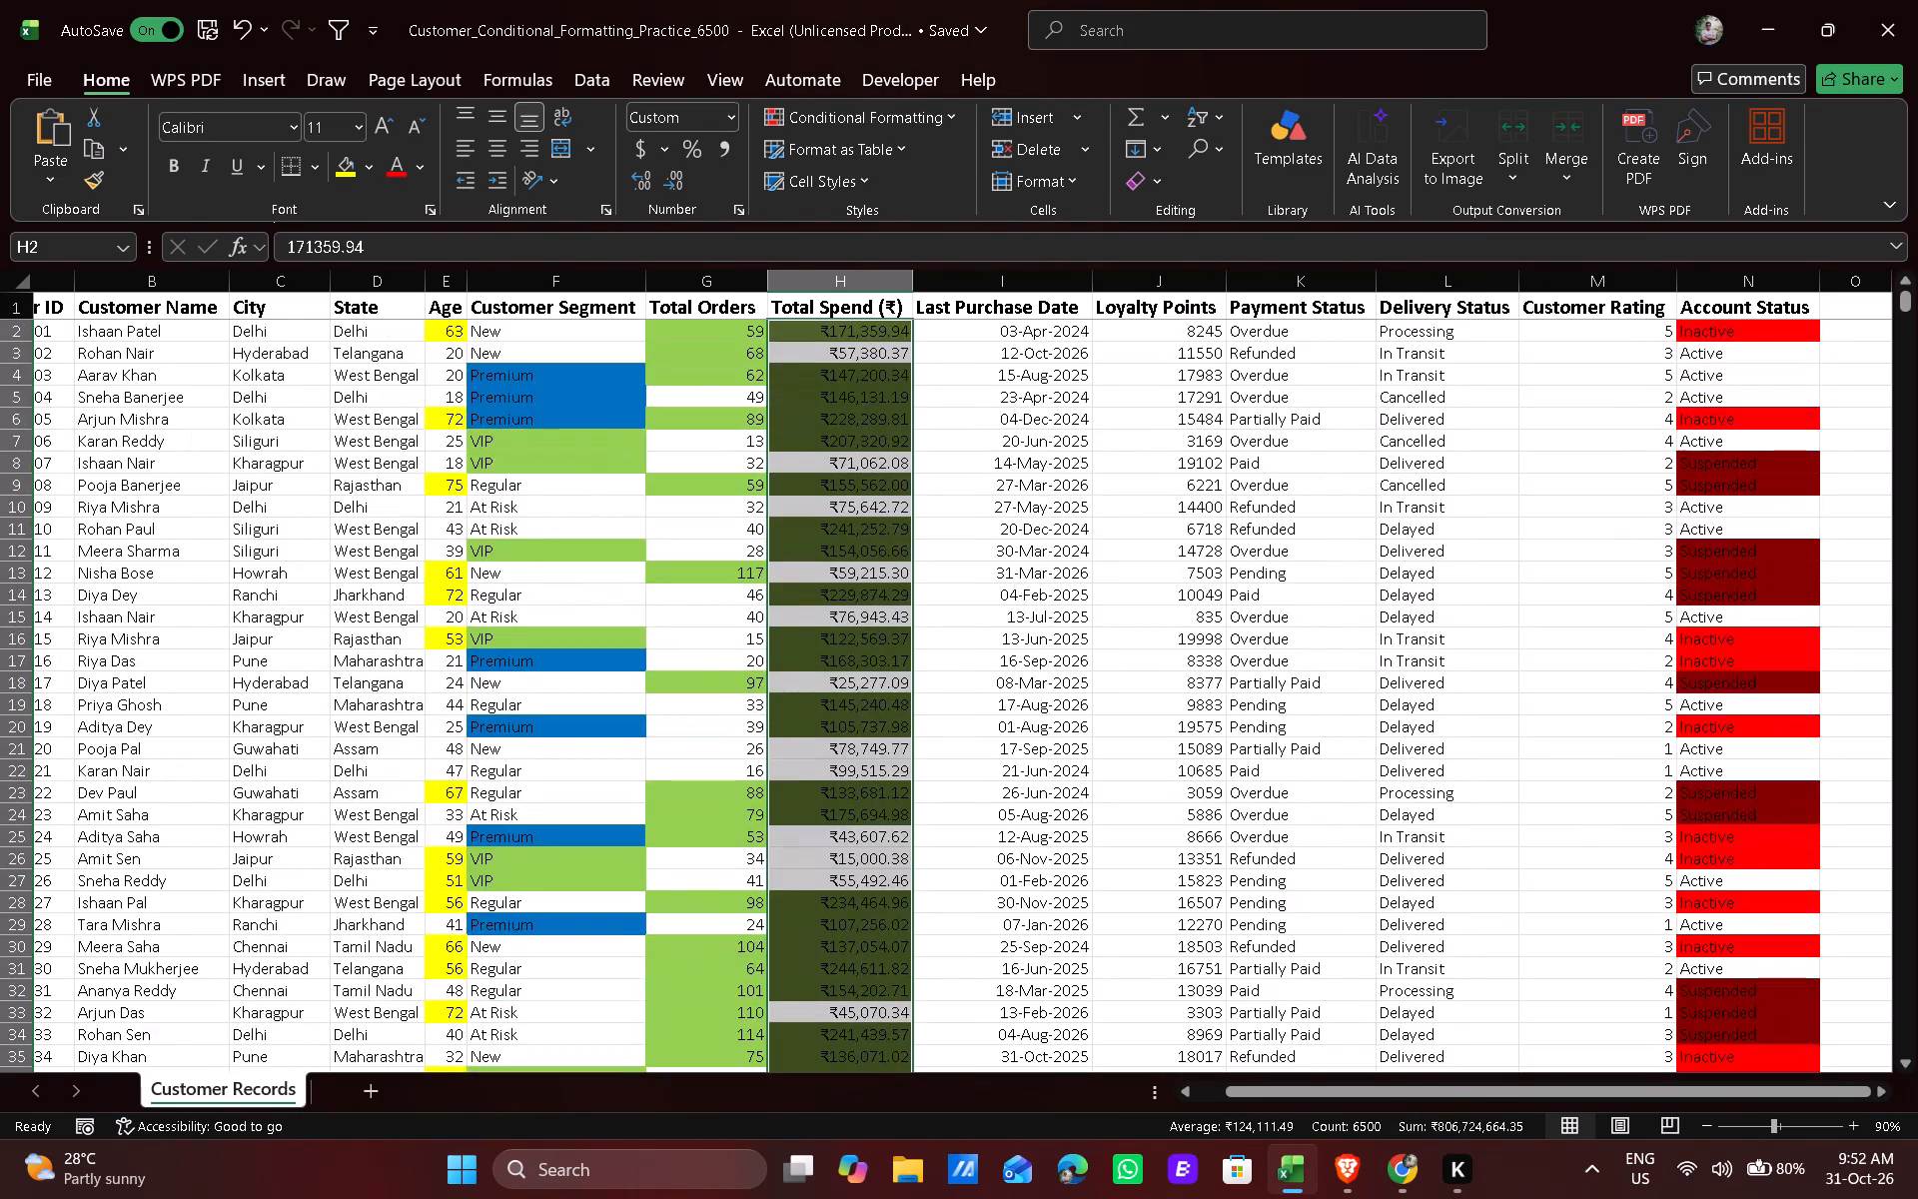
scroll(848, 484, "down", 2)
scroll(848, 484, "up", 1)
scroll(848, 484, "down", 20)
scroll(848, 484, "down", 5)
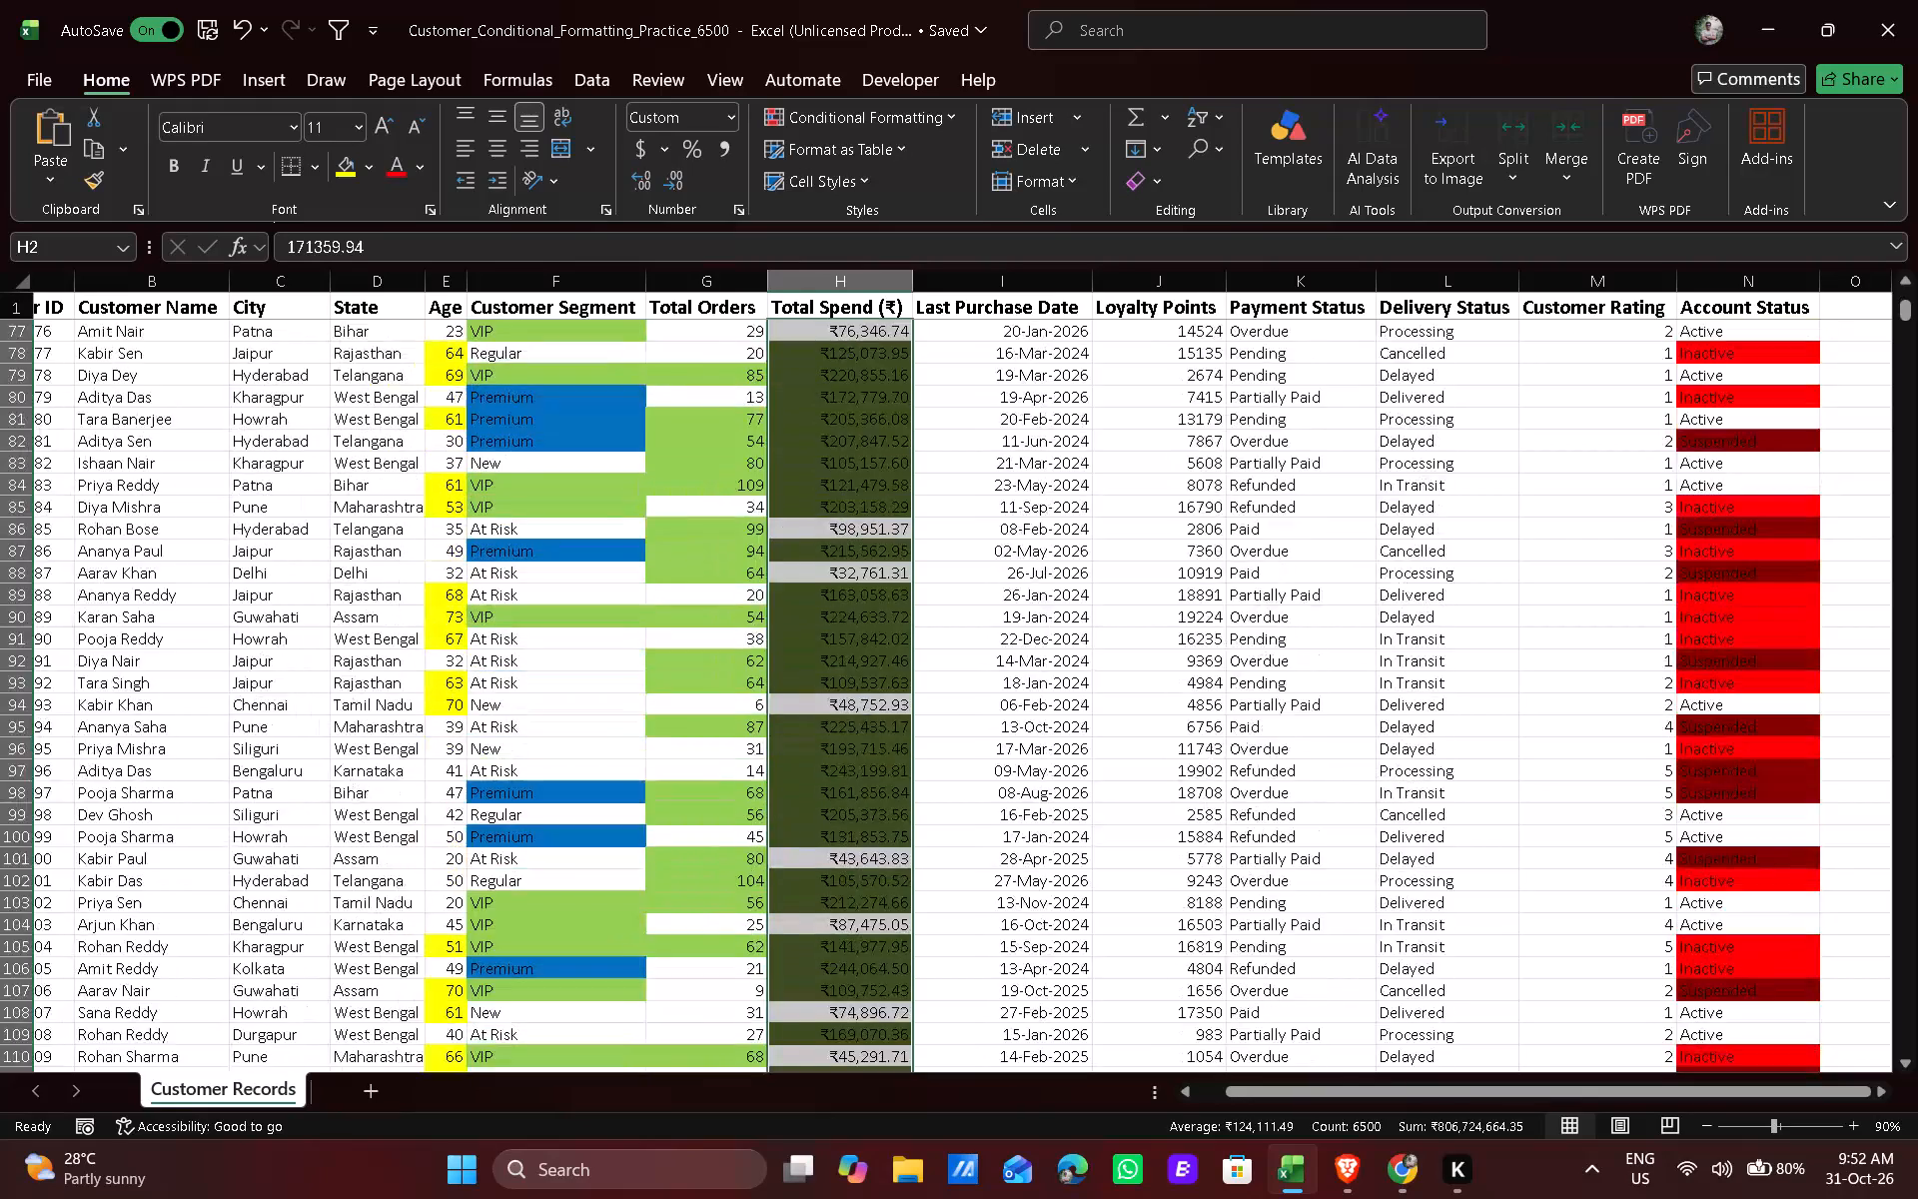
scroll(740, 509, "down", 20)
scroll(711, 643, "down", 6)
scroll(296, 765, "down", 7)
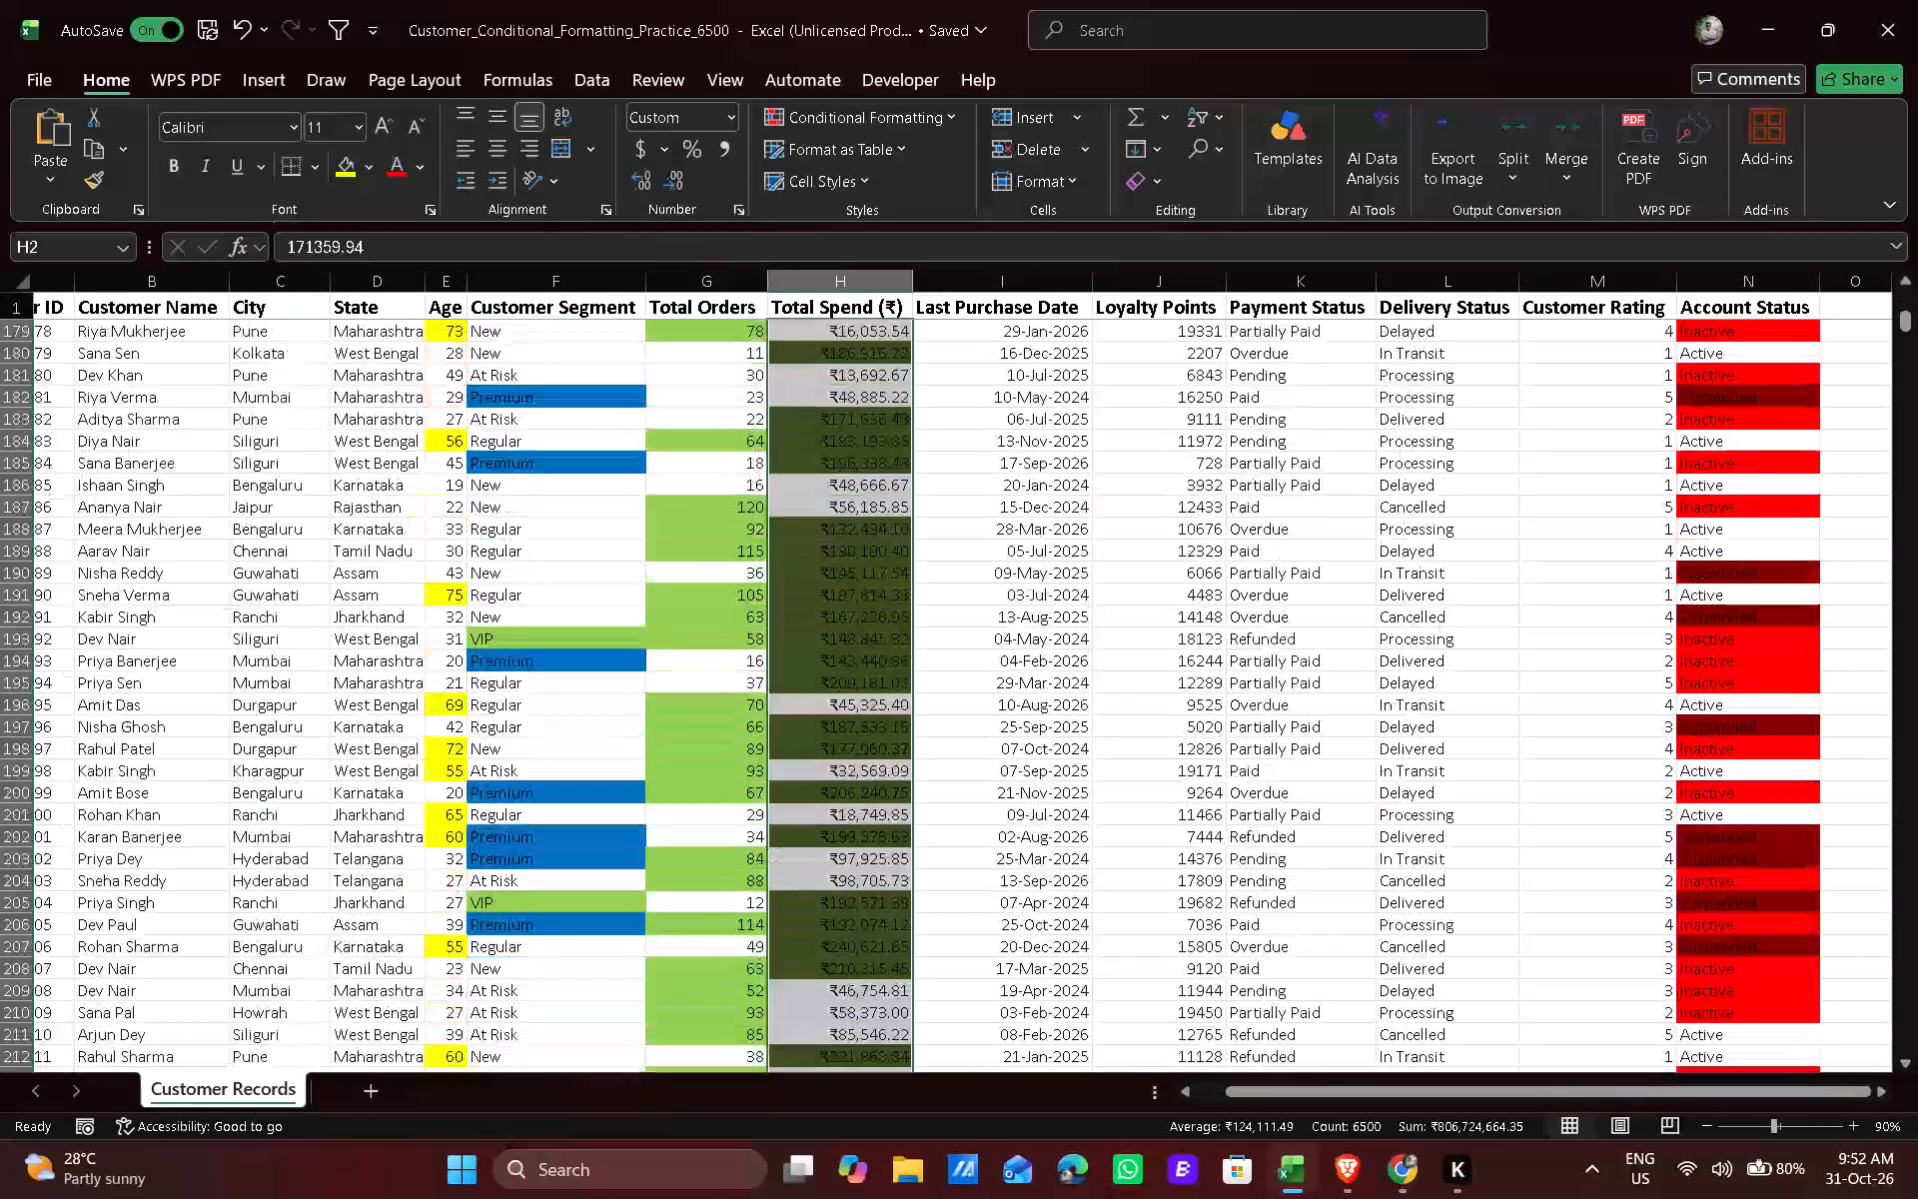
scroll(296, 765, "up", 6)
scroll(296, 765, "down", 5)
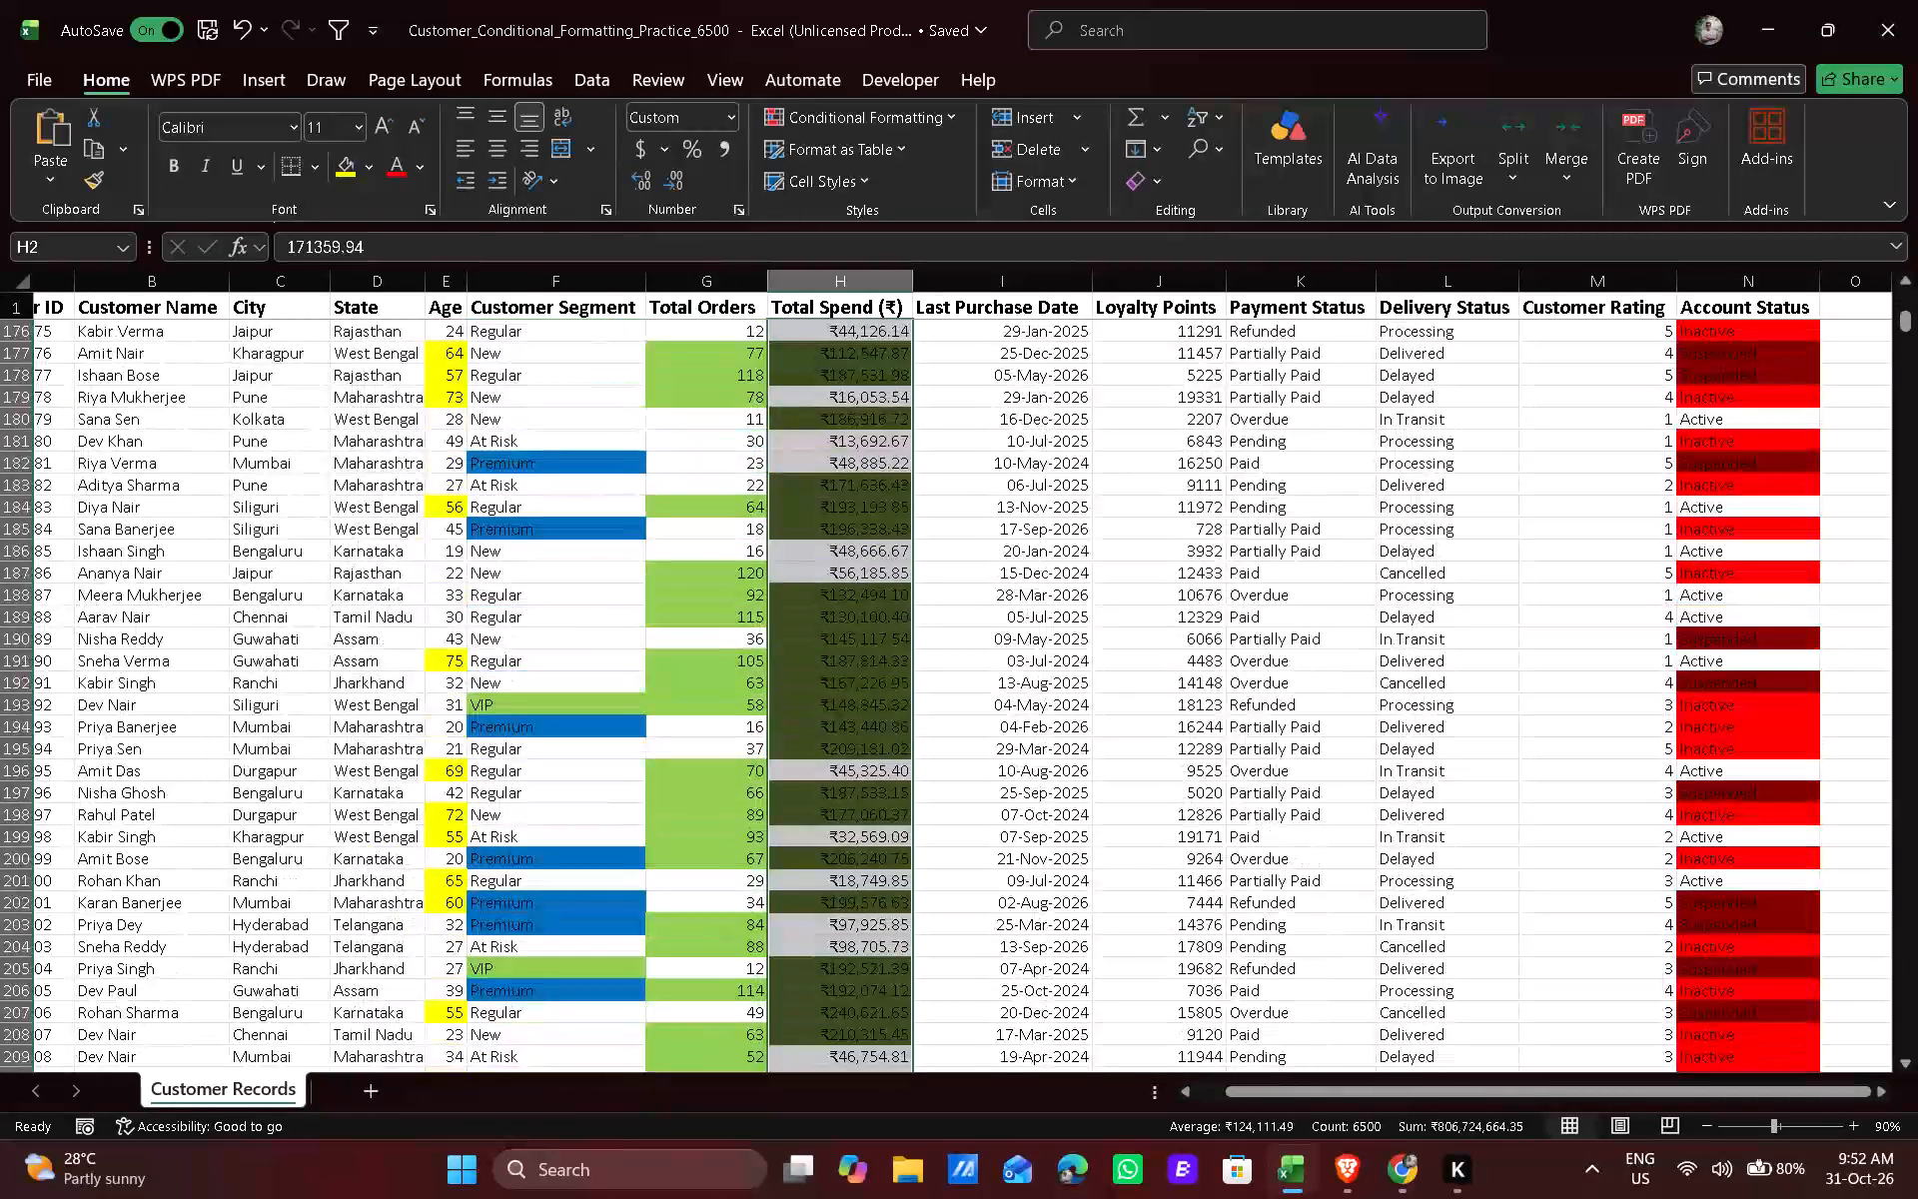
scroll(436, 764, "down", 6)
scroll(1018, 719, "down", 4)
scroll(1114, 752, "down", 1)
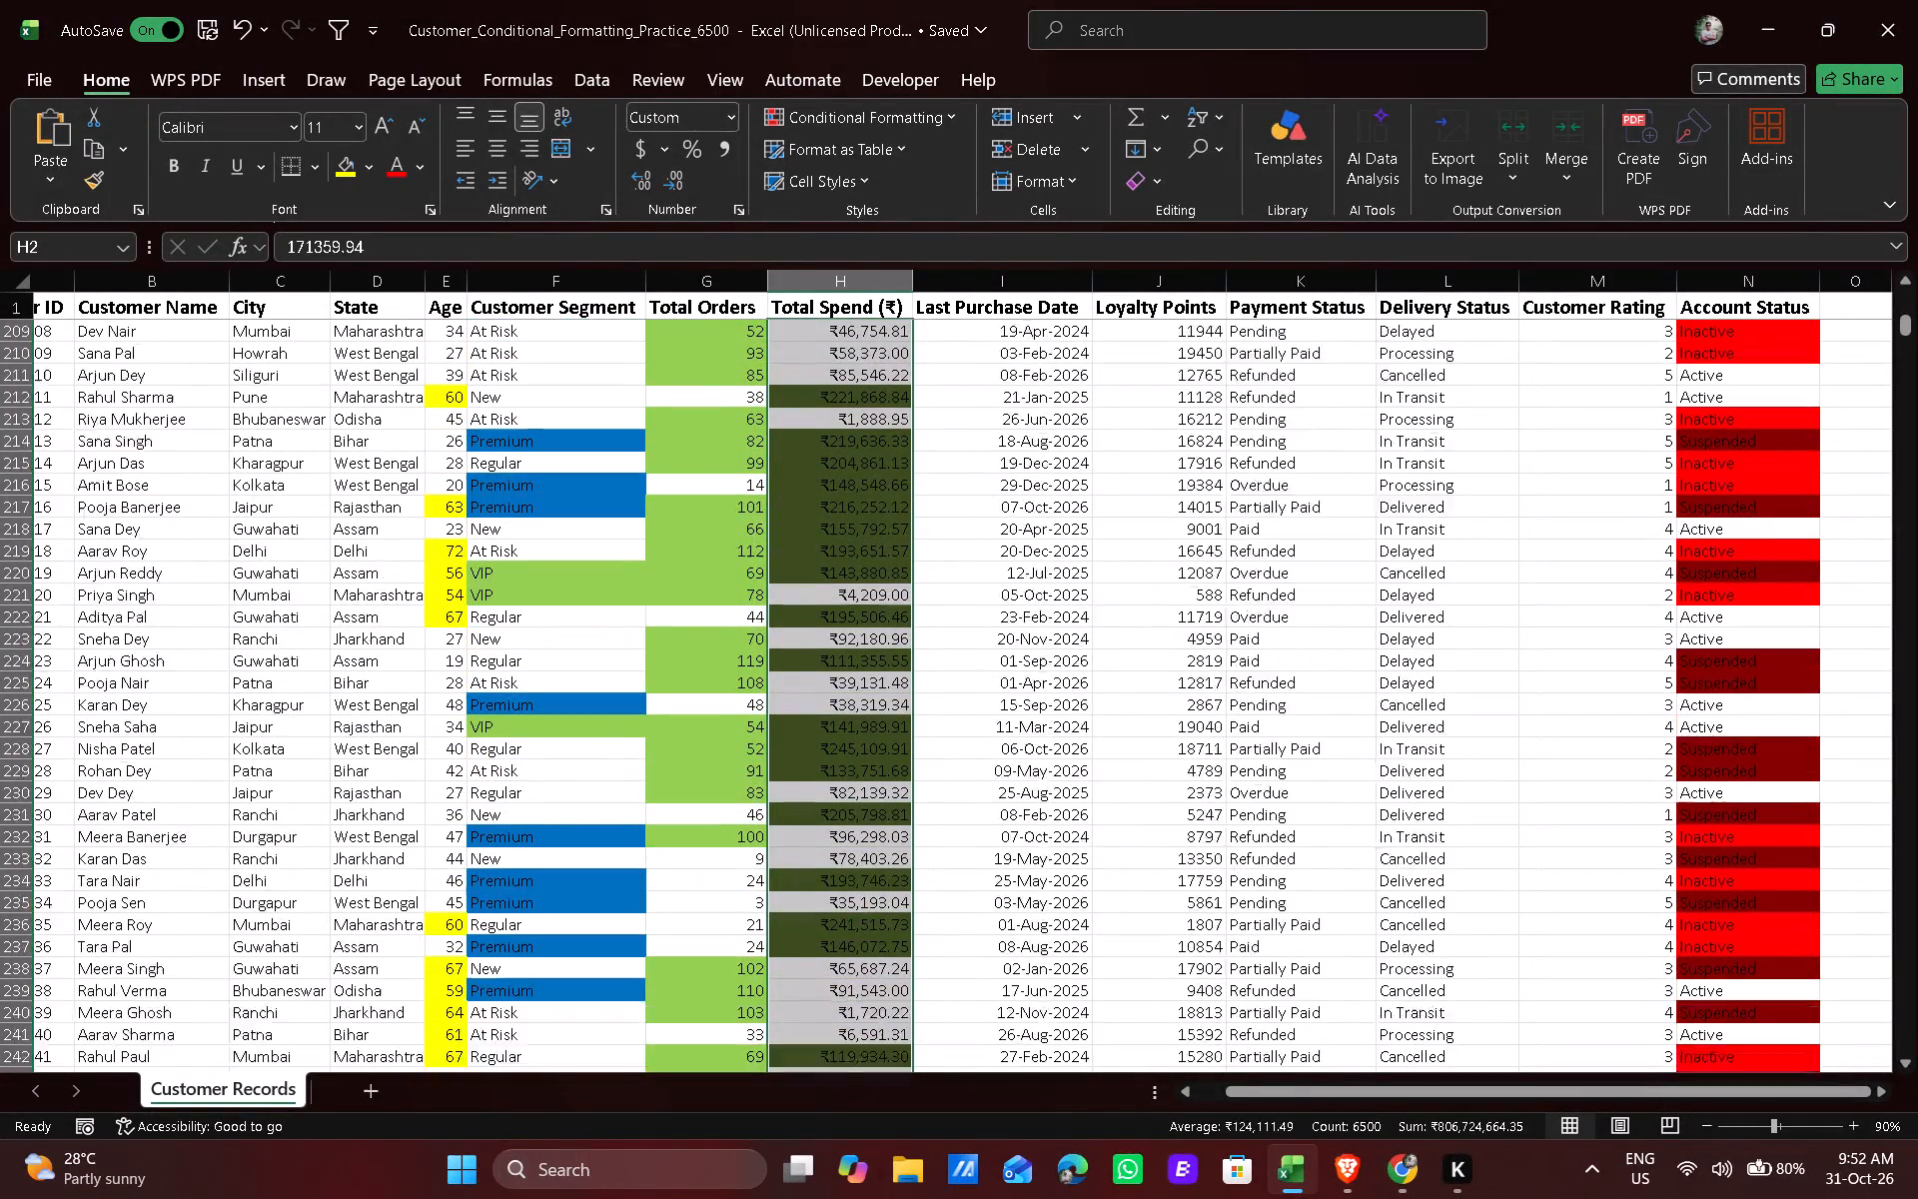
scroll(1121, 755, "down", 5)
scroll(1239, 736, "down", 10)
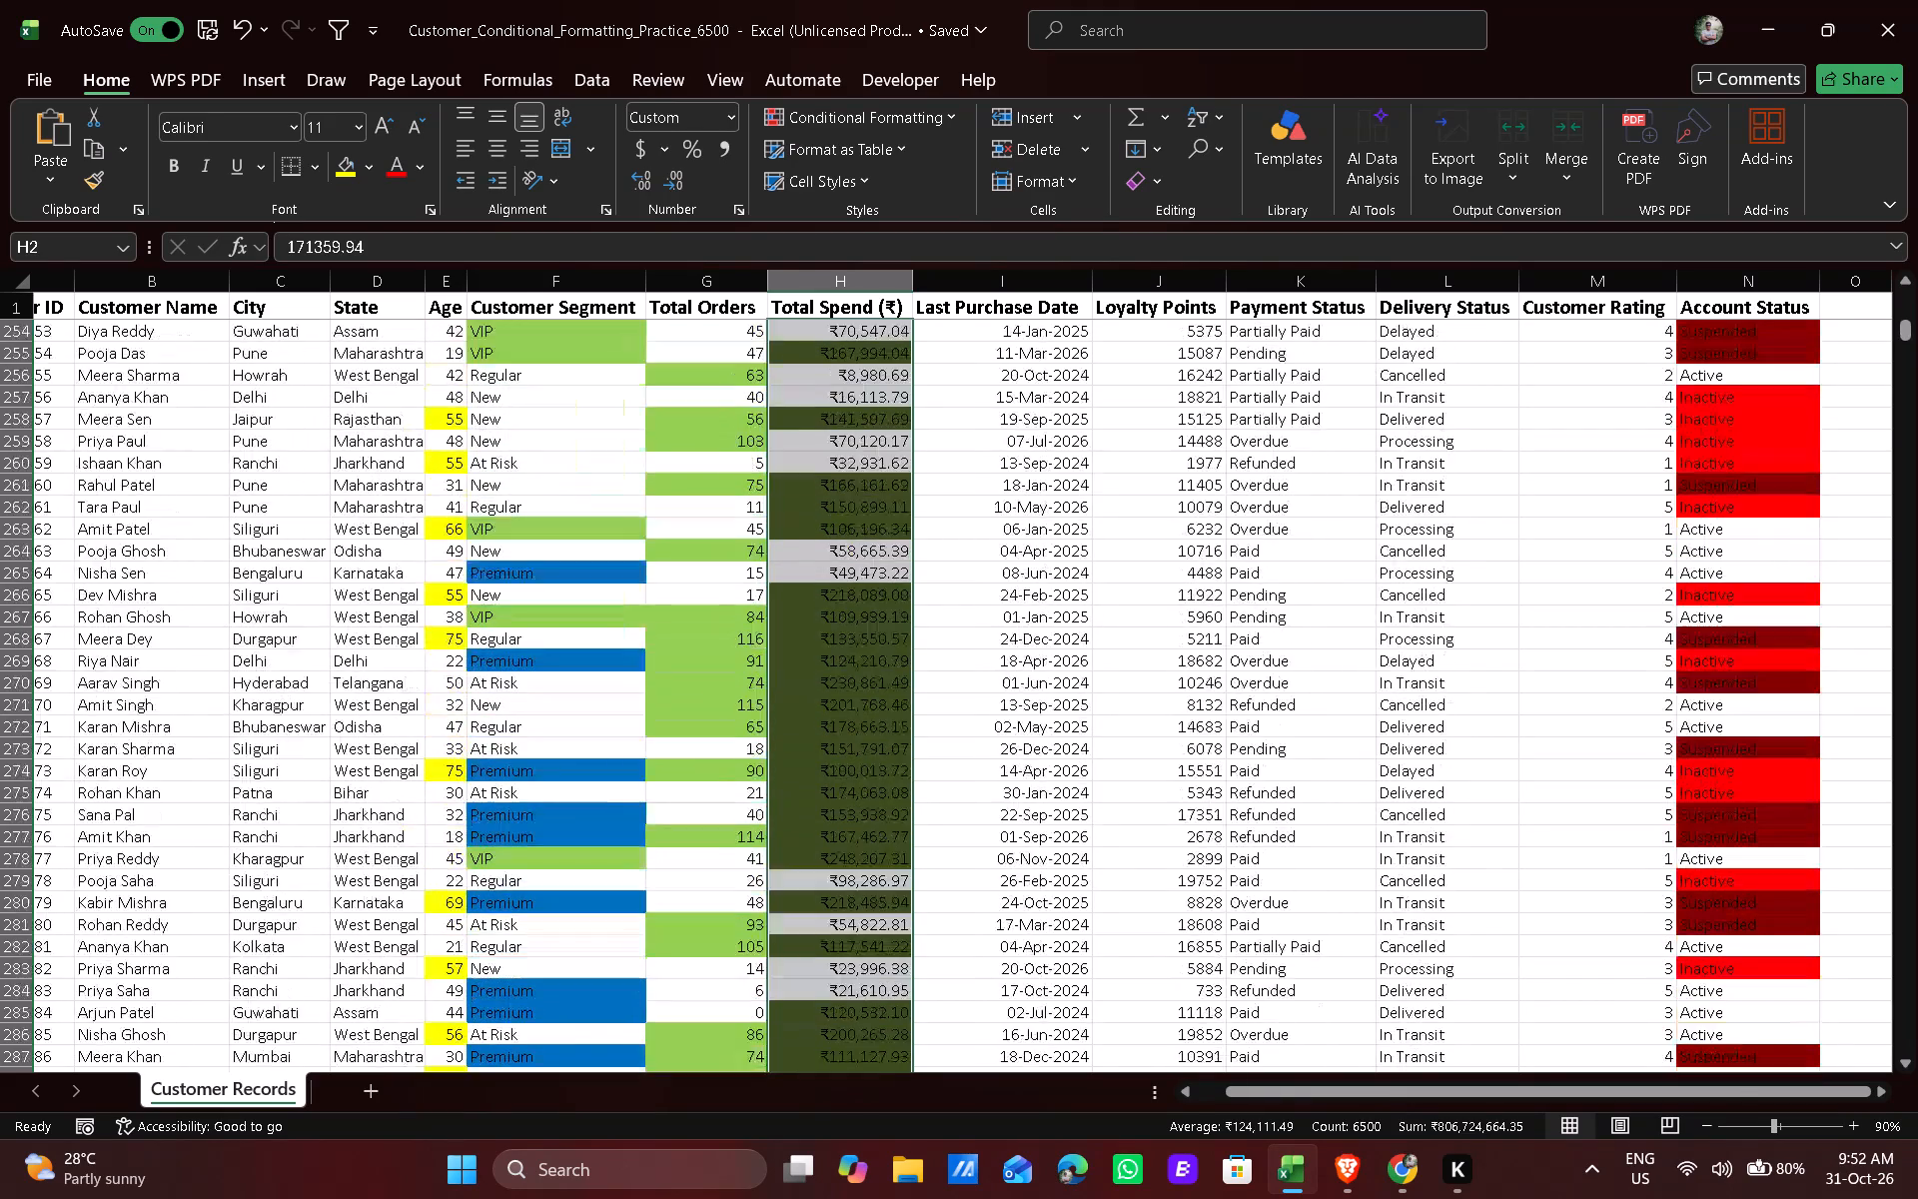
scroll(1263, 718, "down", 16)
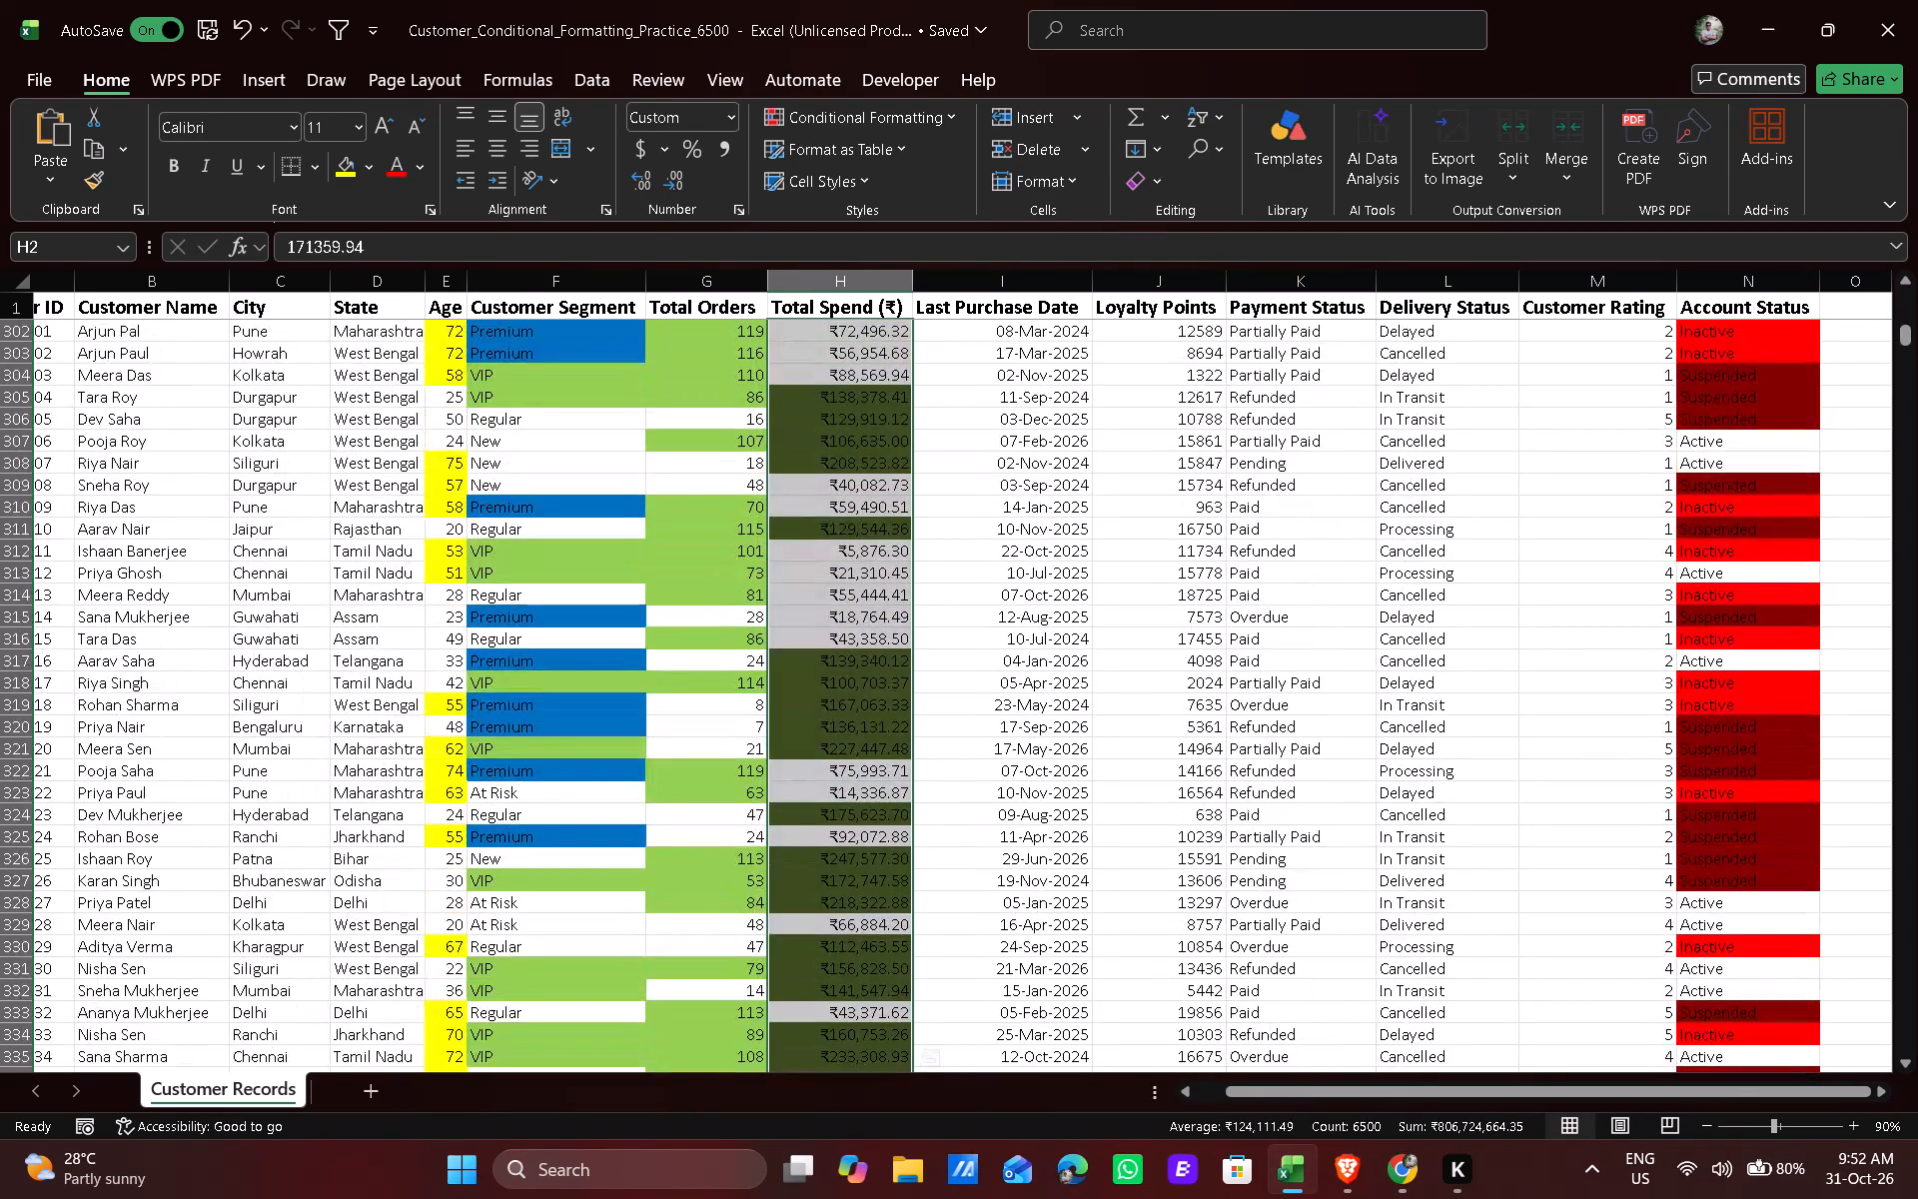
scroll(881, 715, "down", 6)
scroll(288, 735, "down", 9)
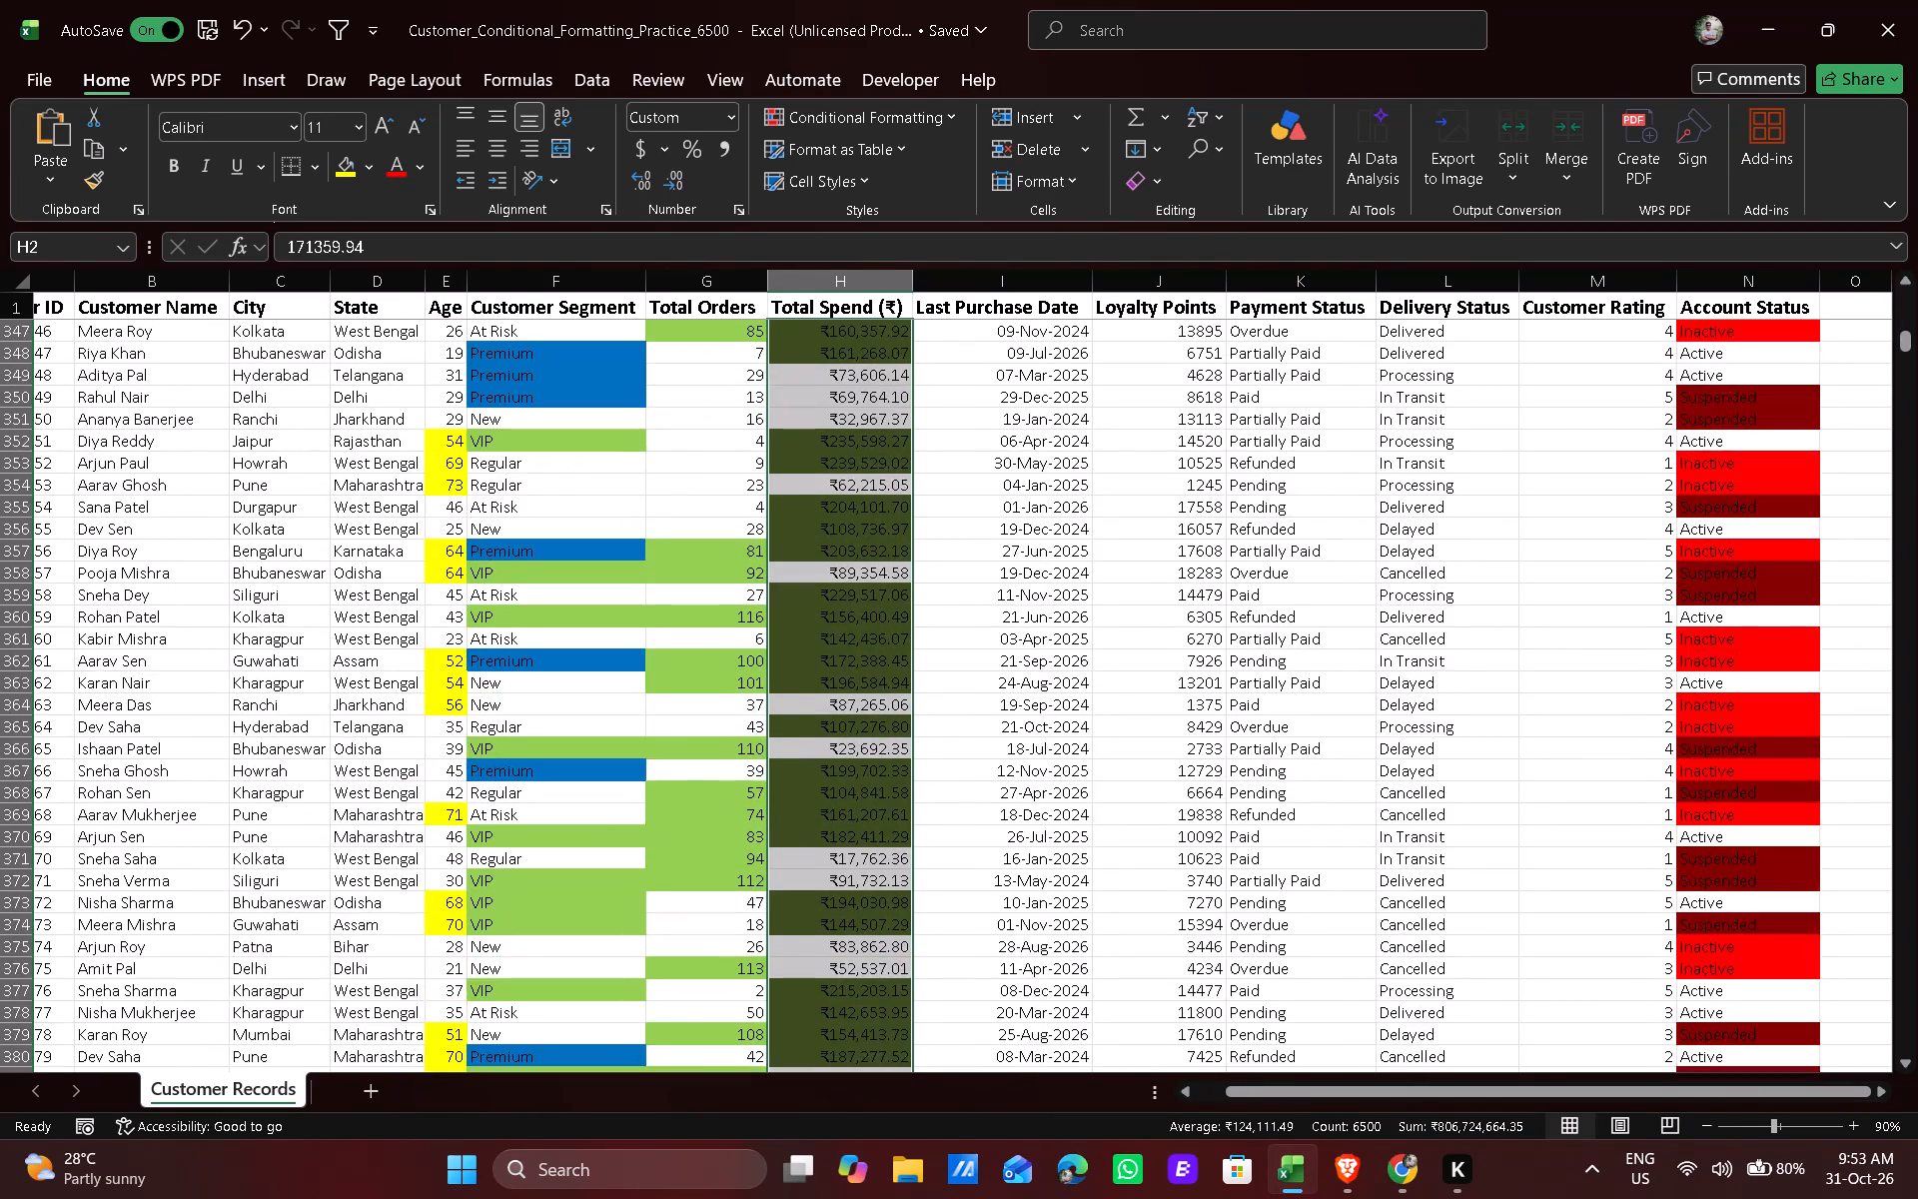
scroll(809, 631, "down", 4)
scroll(1121, 569, "down", 4)
scroll(1320, 549, "down", 11)
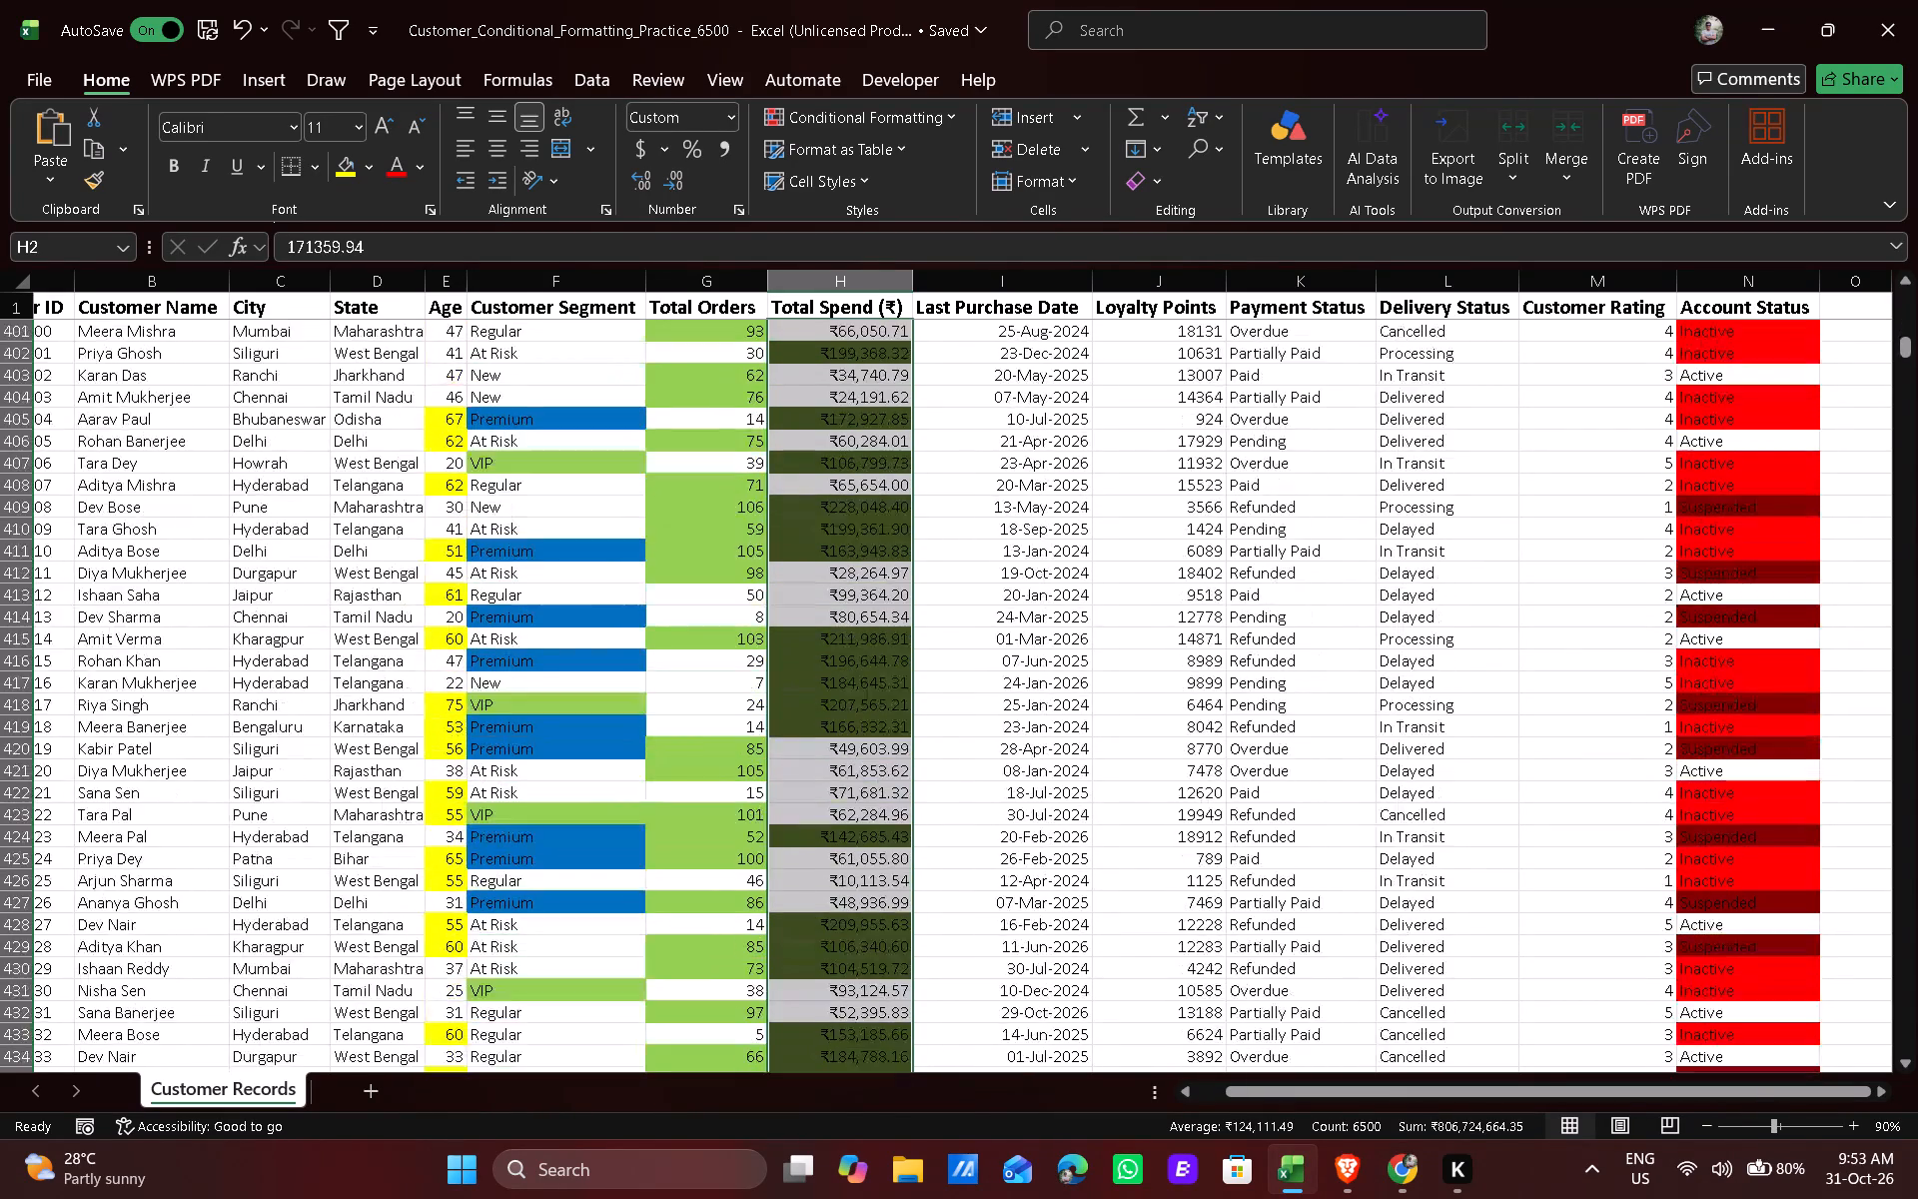
scroll(1338, 545, "down", 3)
scroll(1391, 553, "up", 8)
scroll(1172, 716, "up", 2)
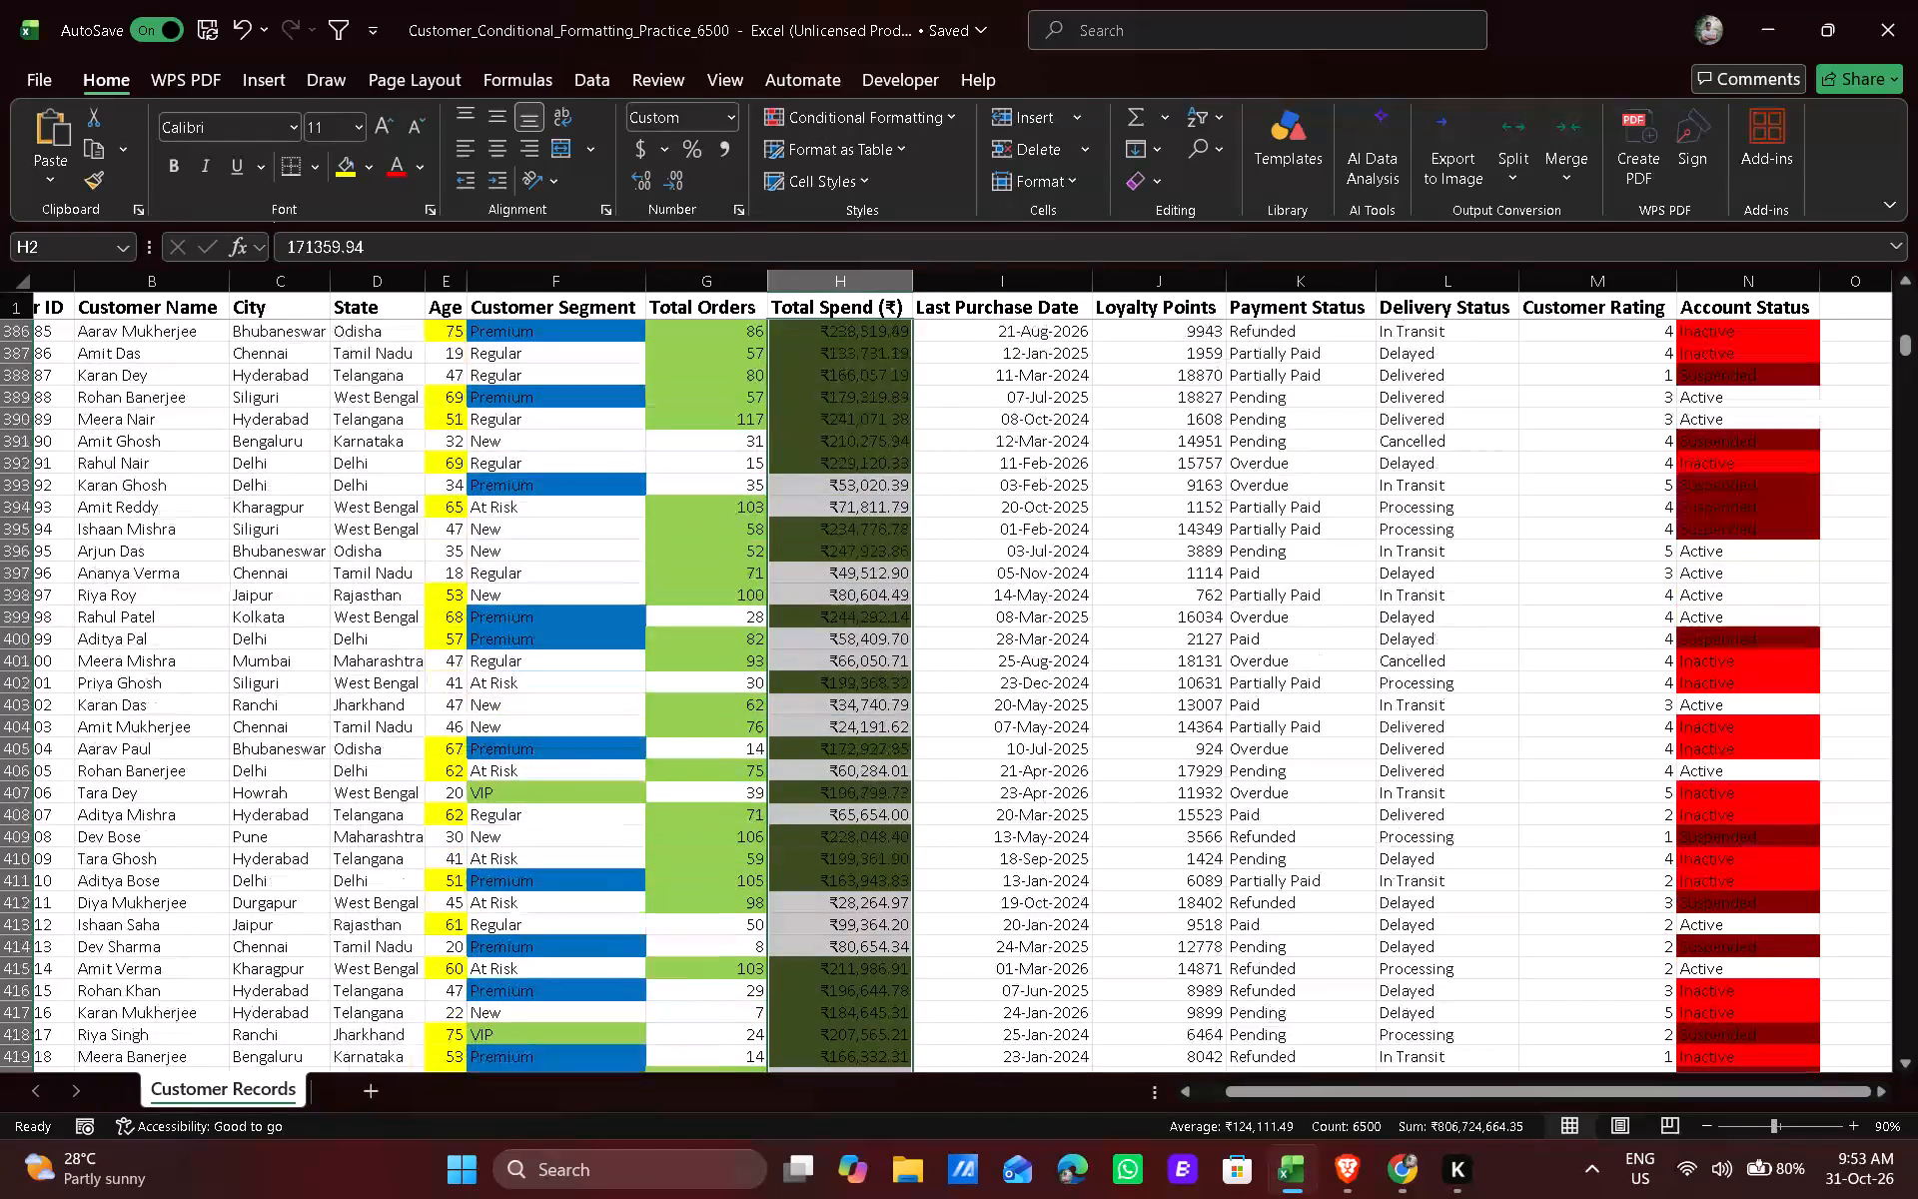
For all Loyalty Points values from J2 down to row 6501, define a new cell-value rule for values less than 1000.
scroll(1172, 707, "up", 19)
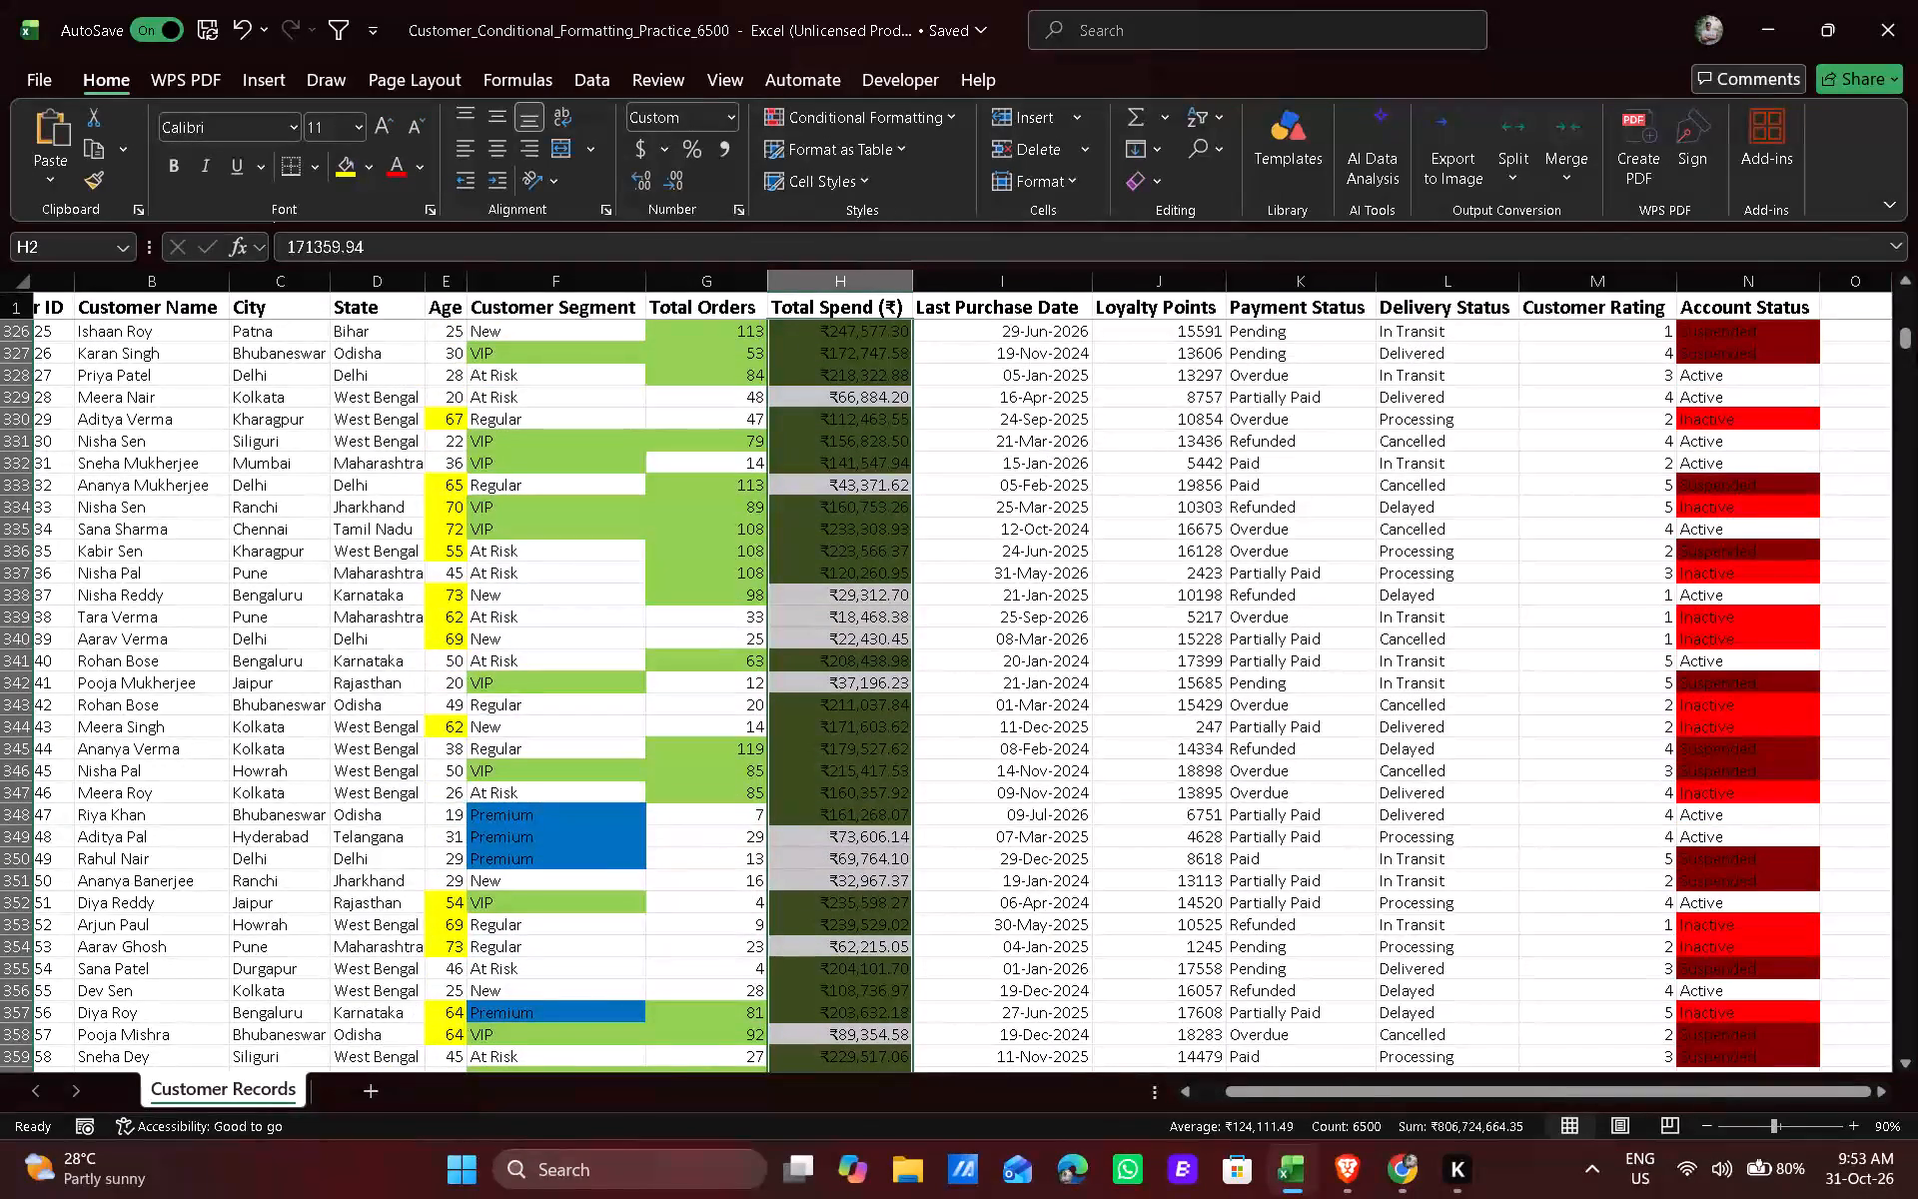
left_click_drag(1906, 330, 1904, 258)
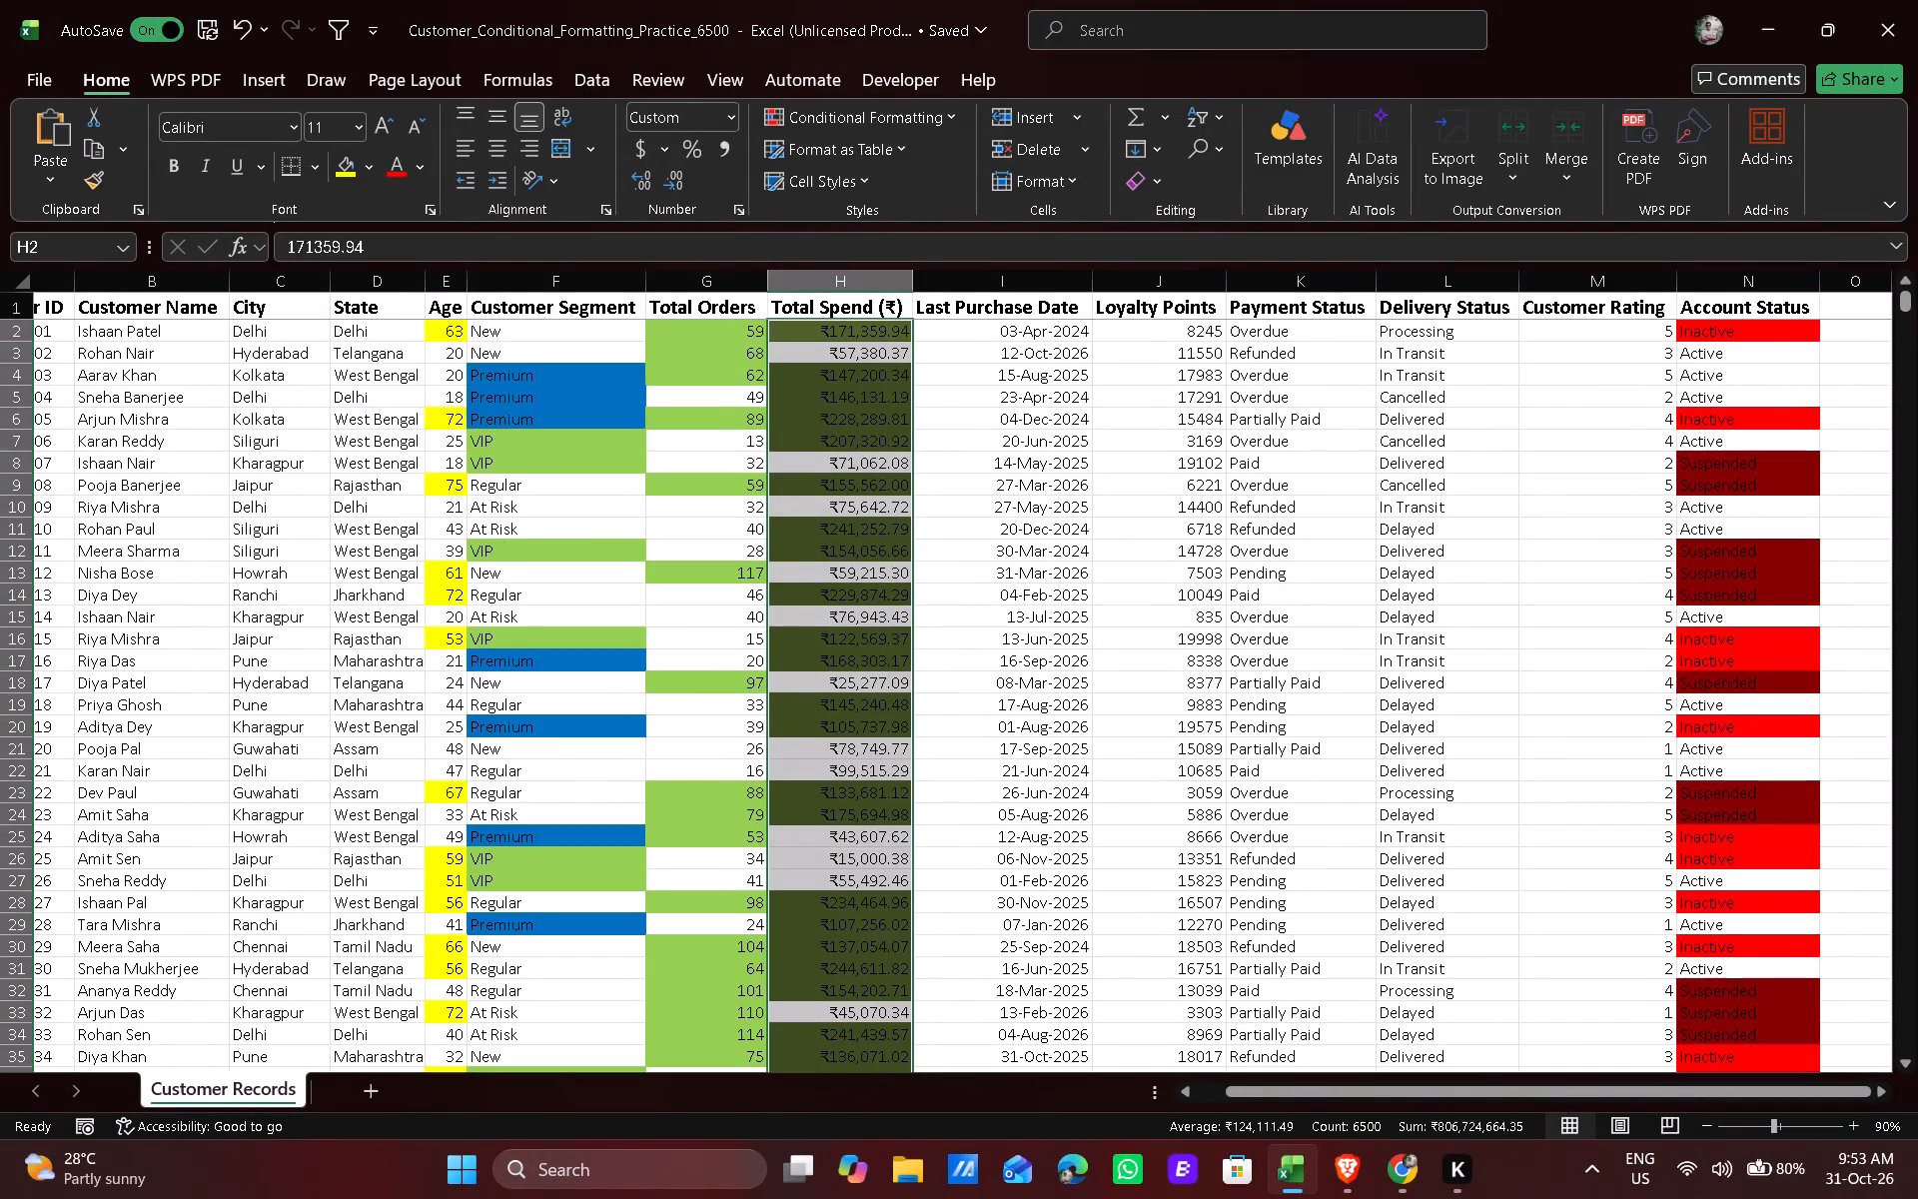
scroll(1417, 412, "up", 3)
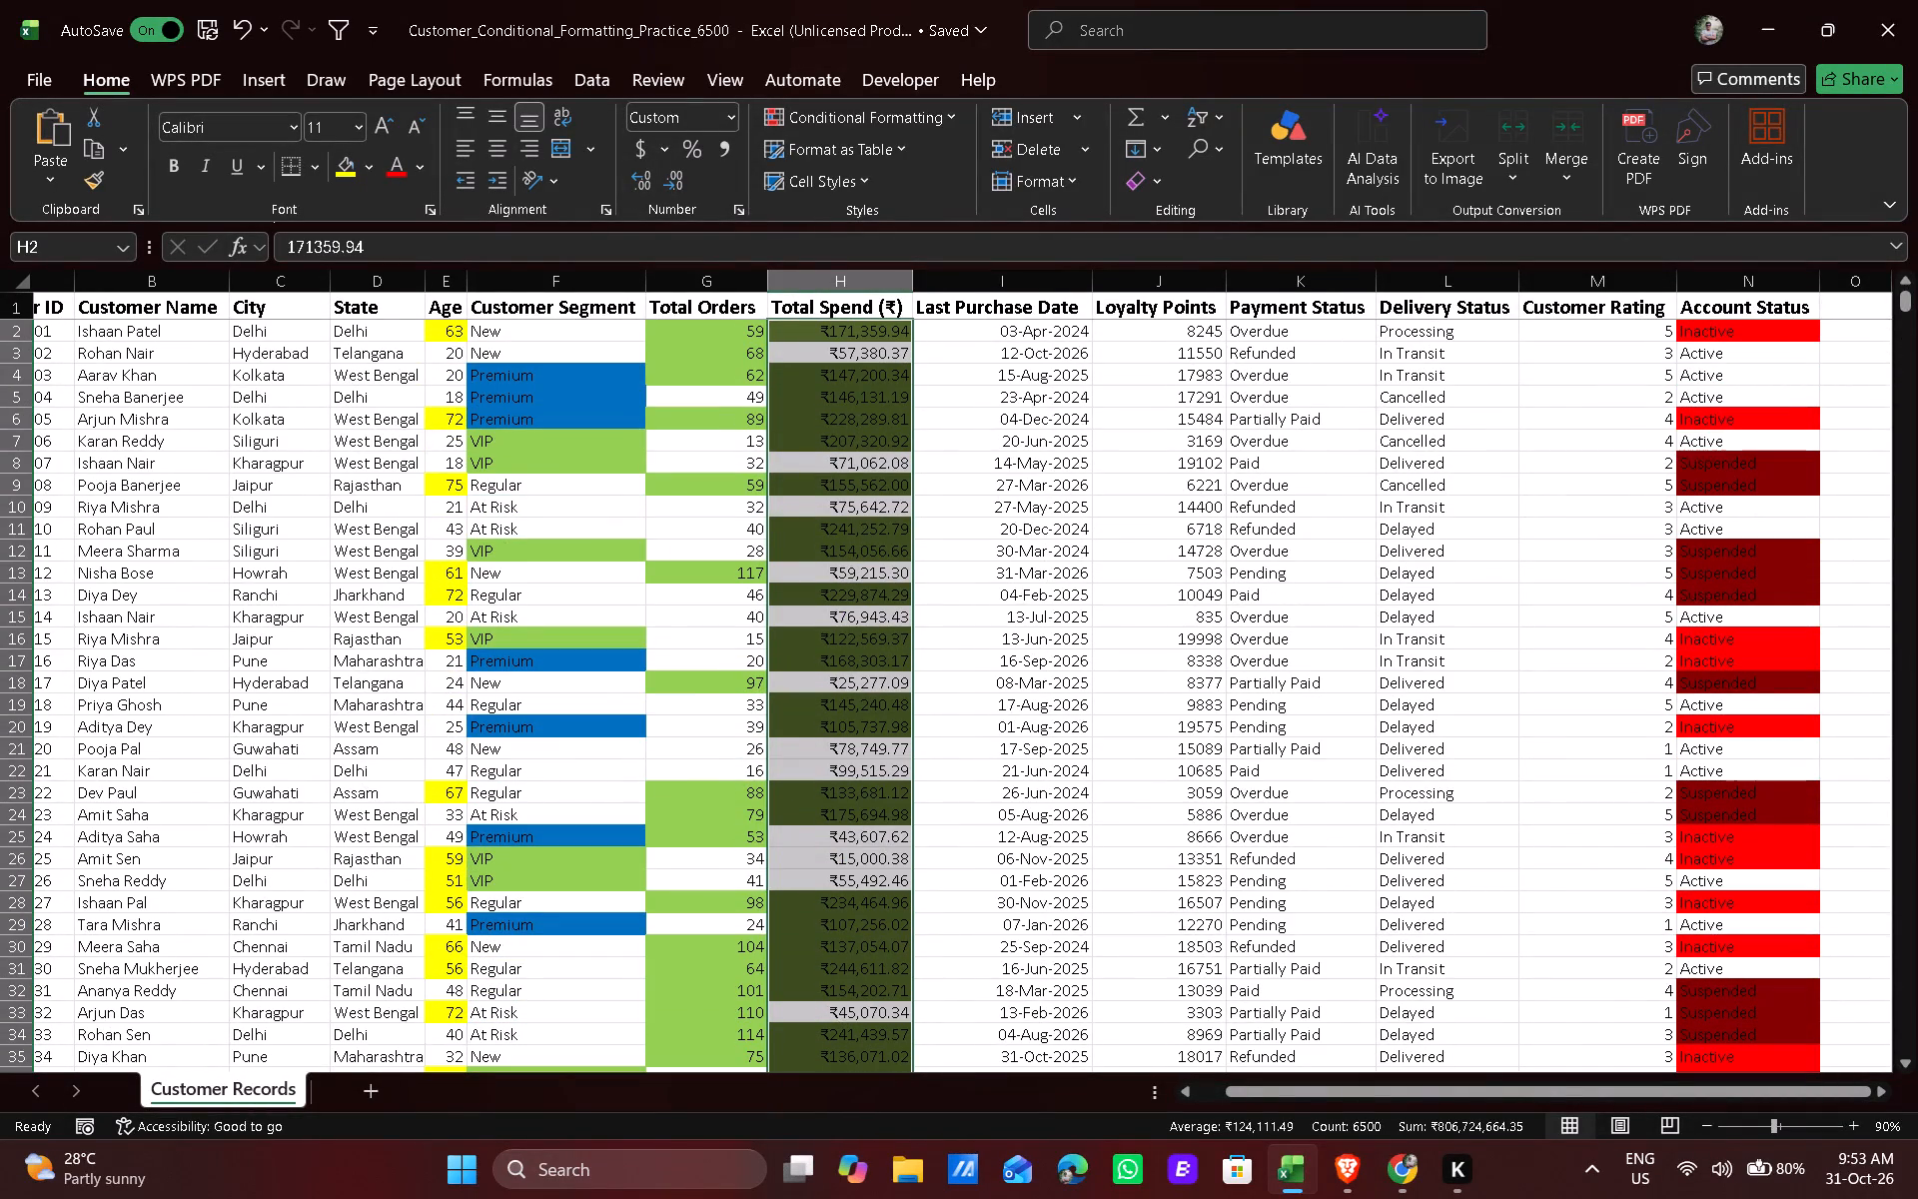
left_click(1132, 335)
left_click(1147, 334)
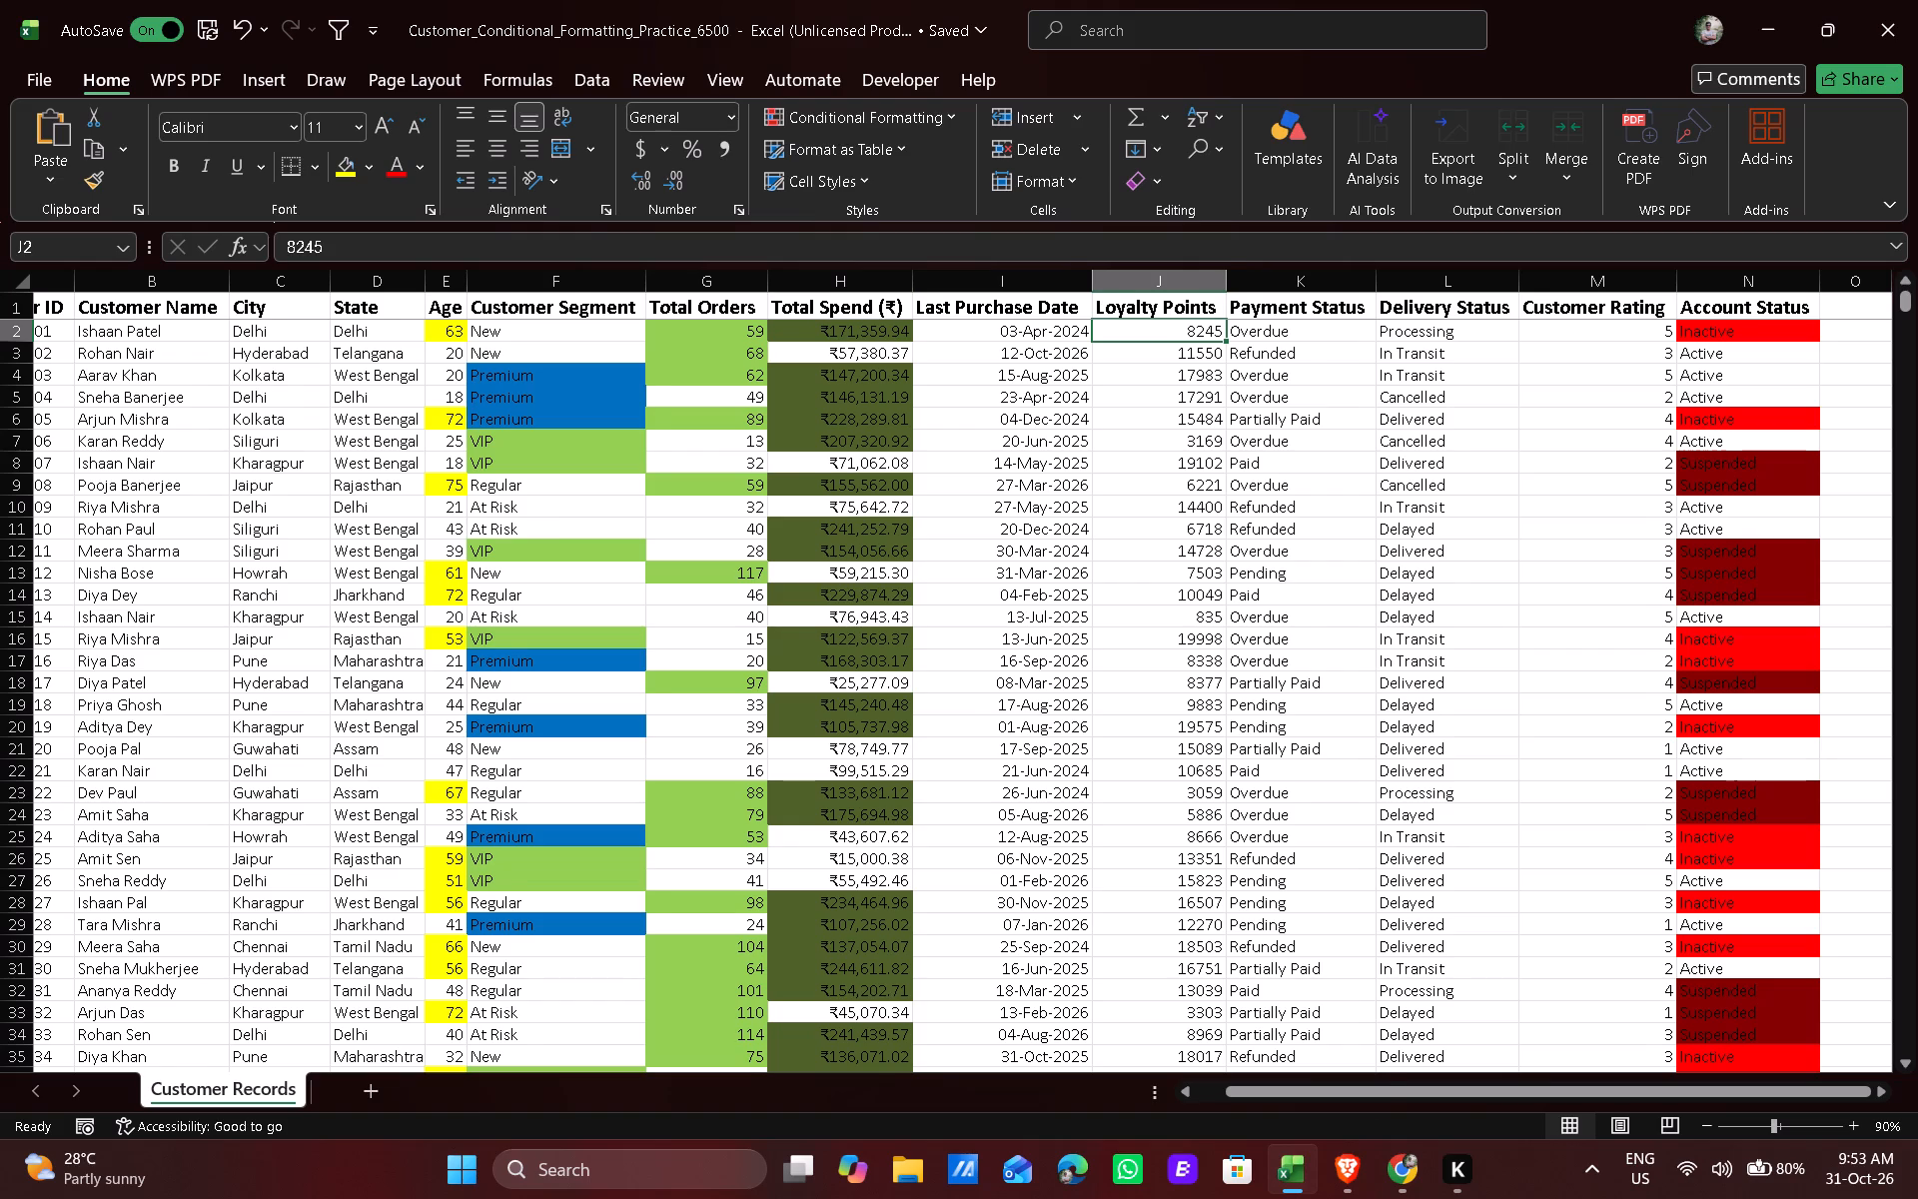
key("ctrl+shift+Down")
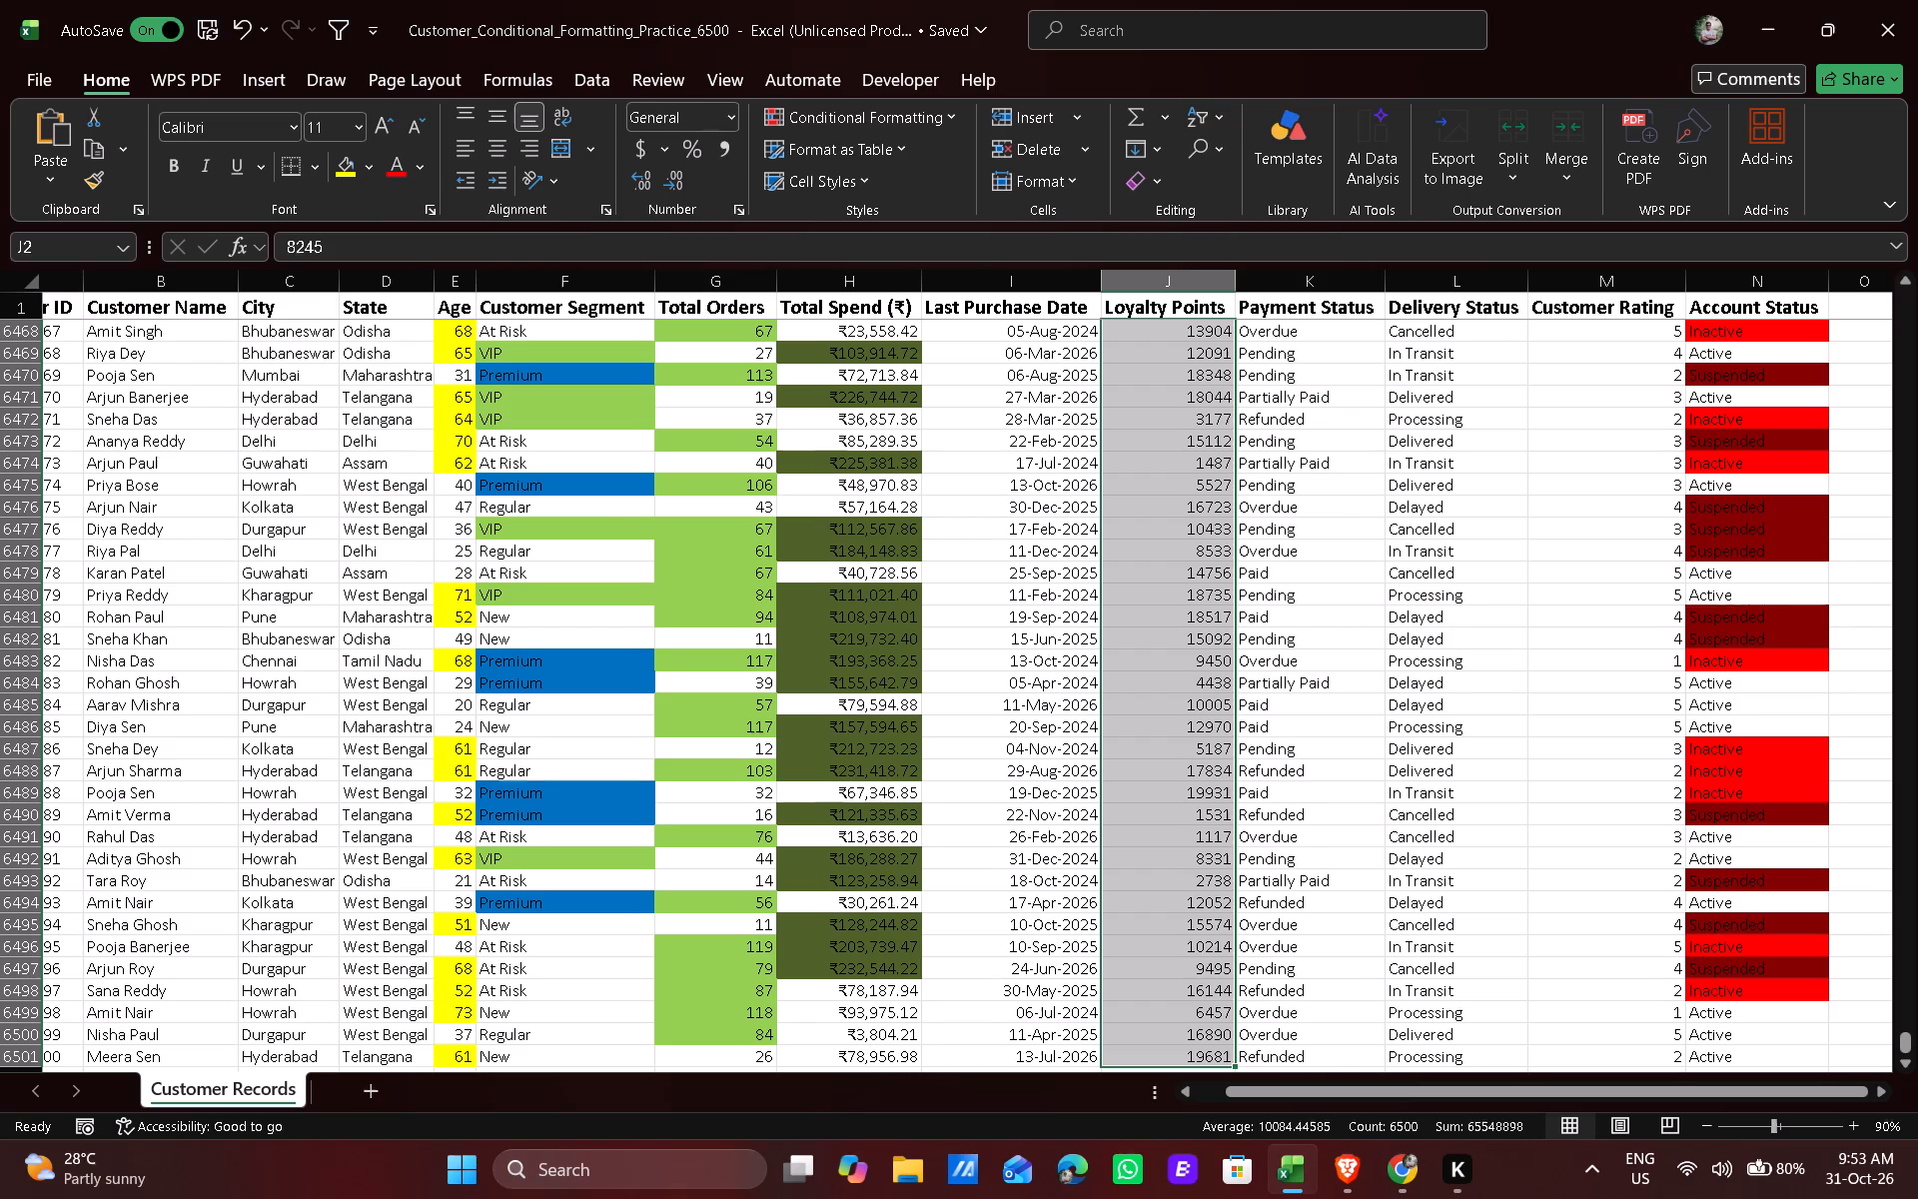
scroll(1172, 376, "up", 5)
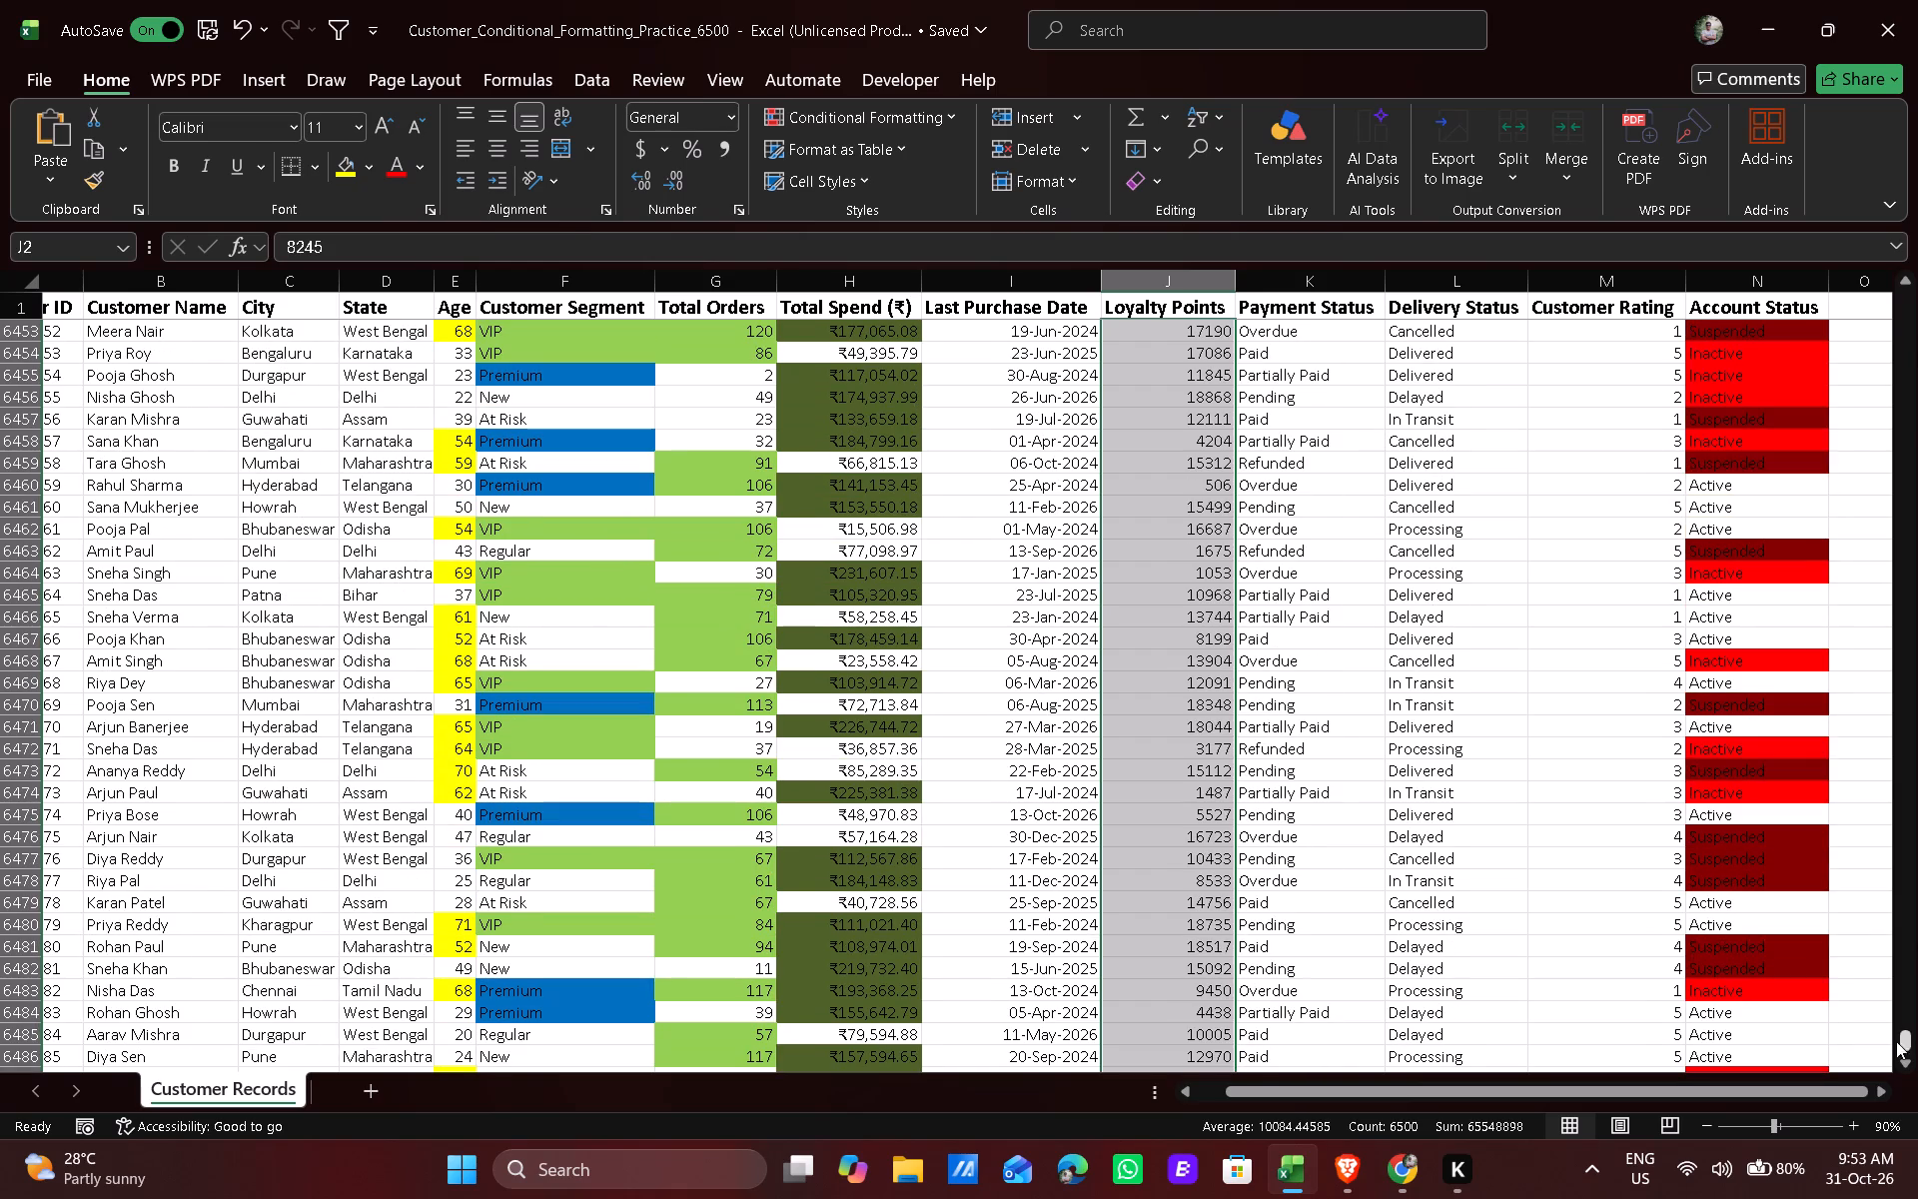
left_click_drag(1903, 1037, 1917, 234)
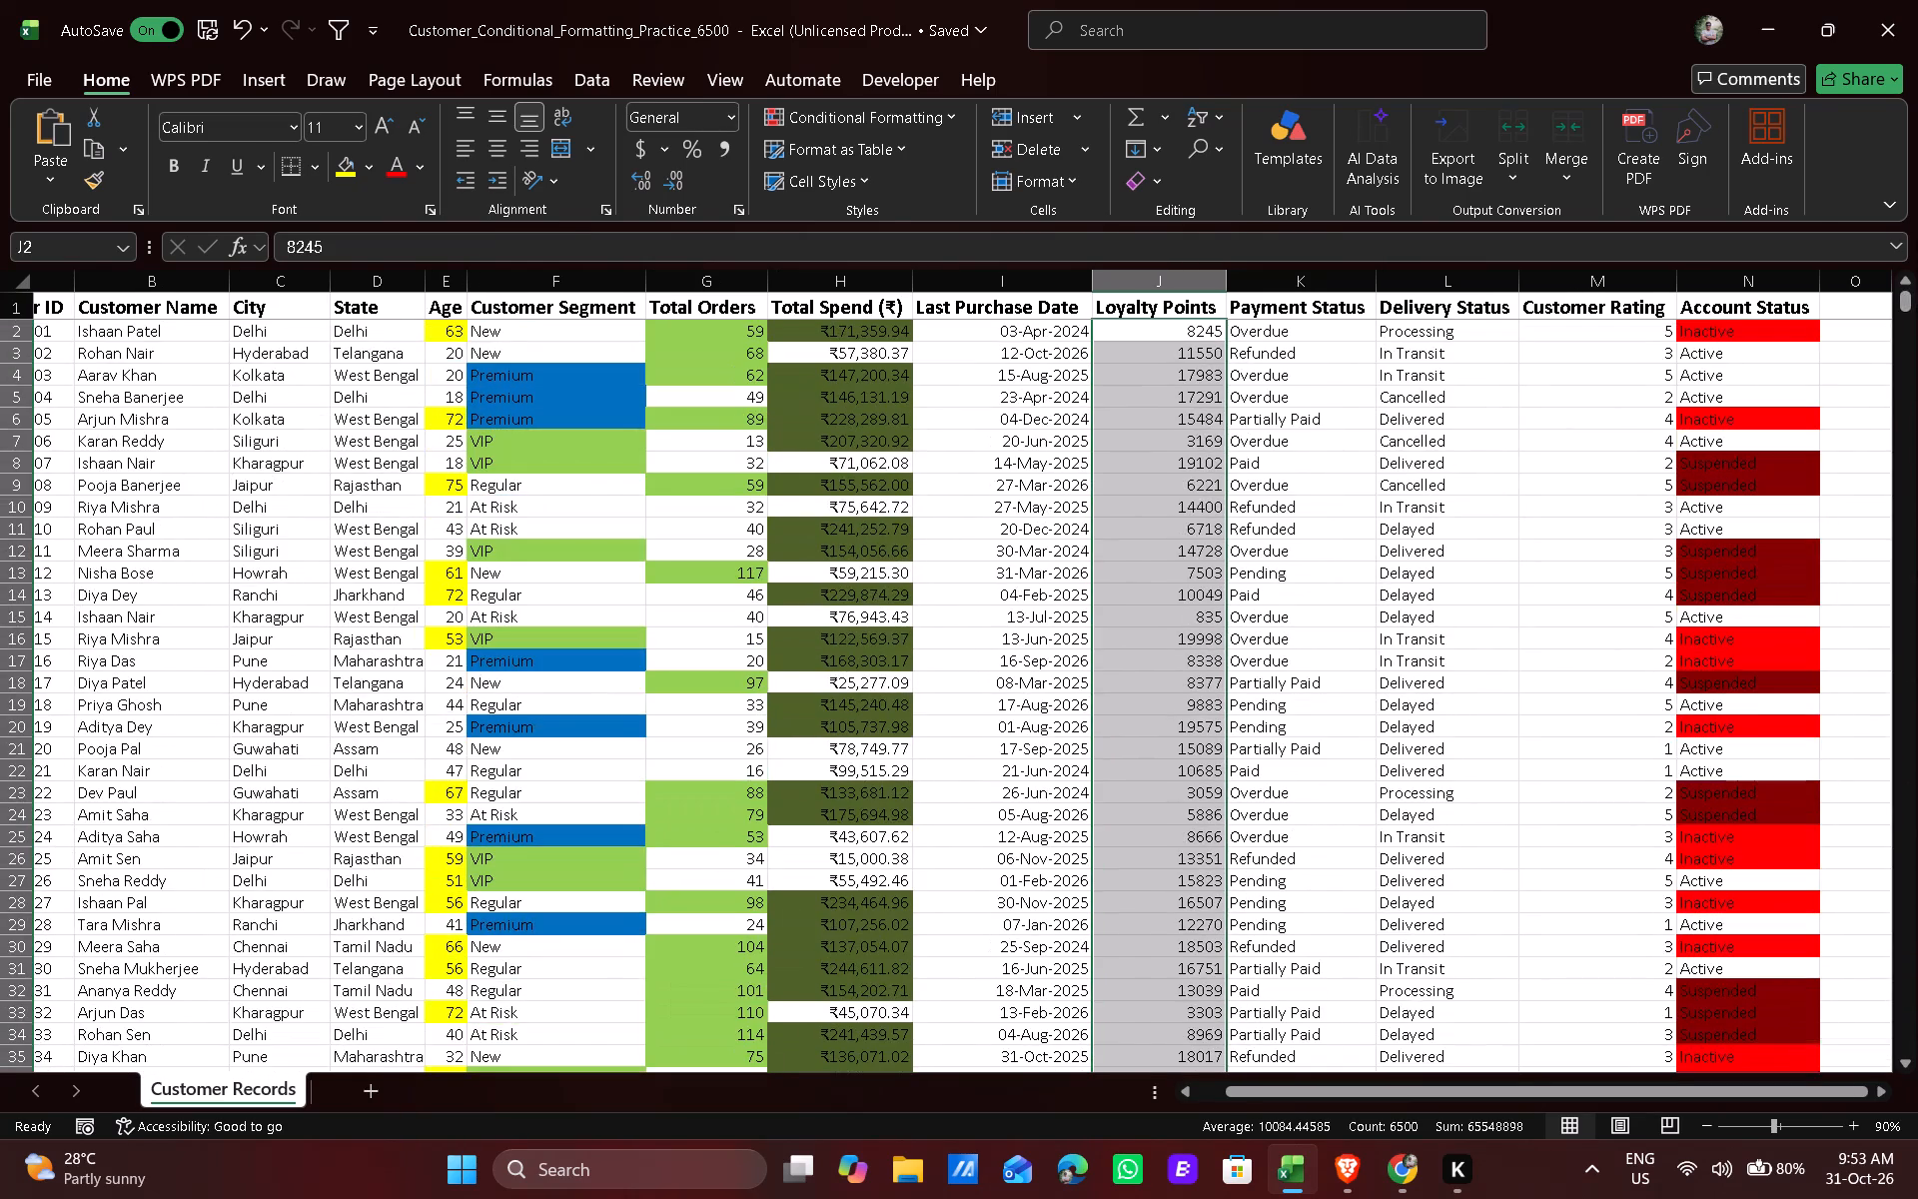
left_click(854, 128)
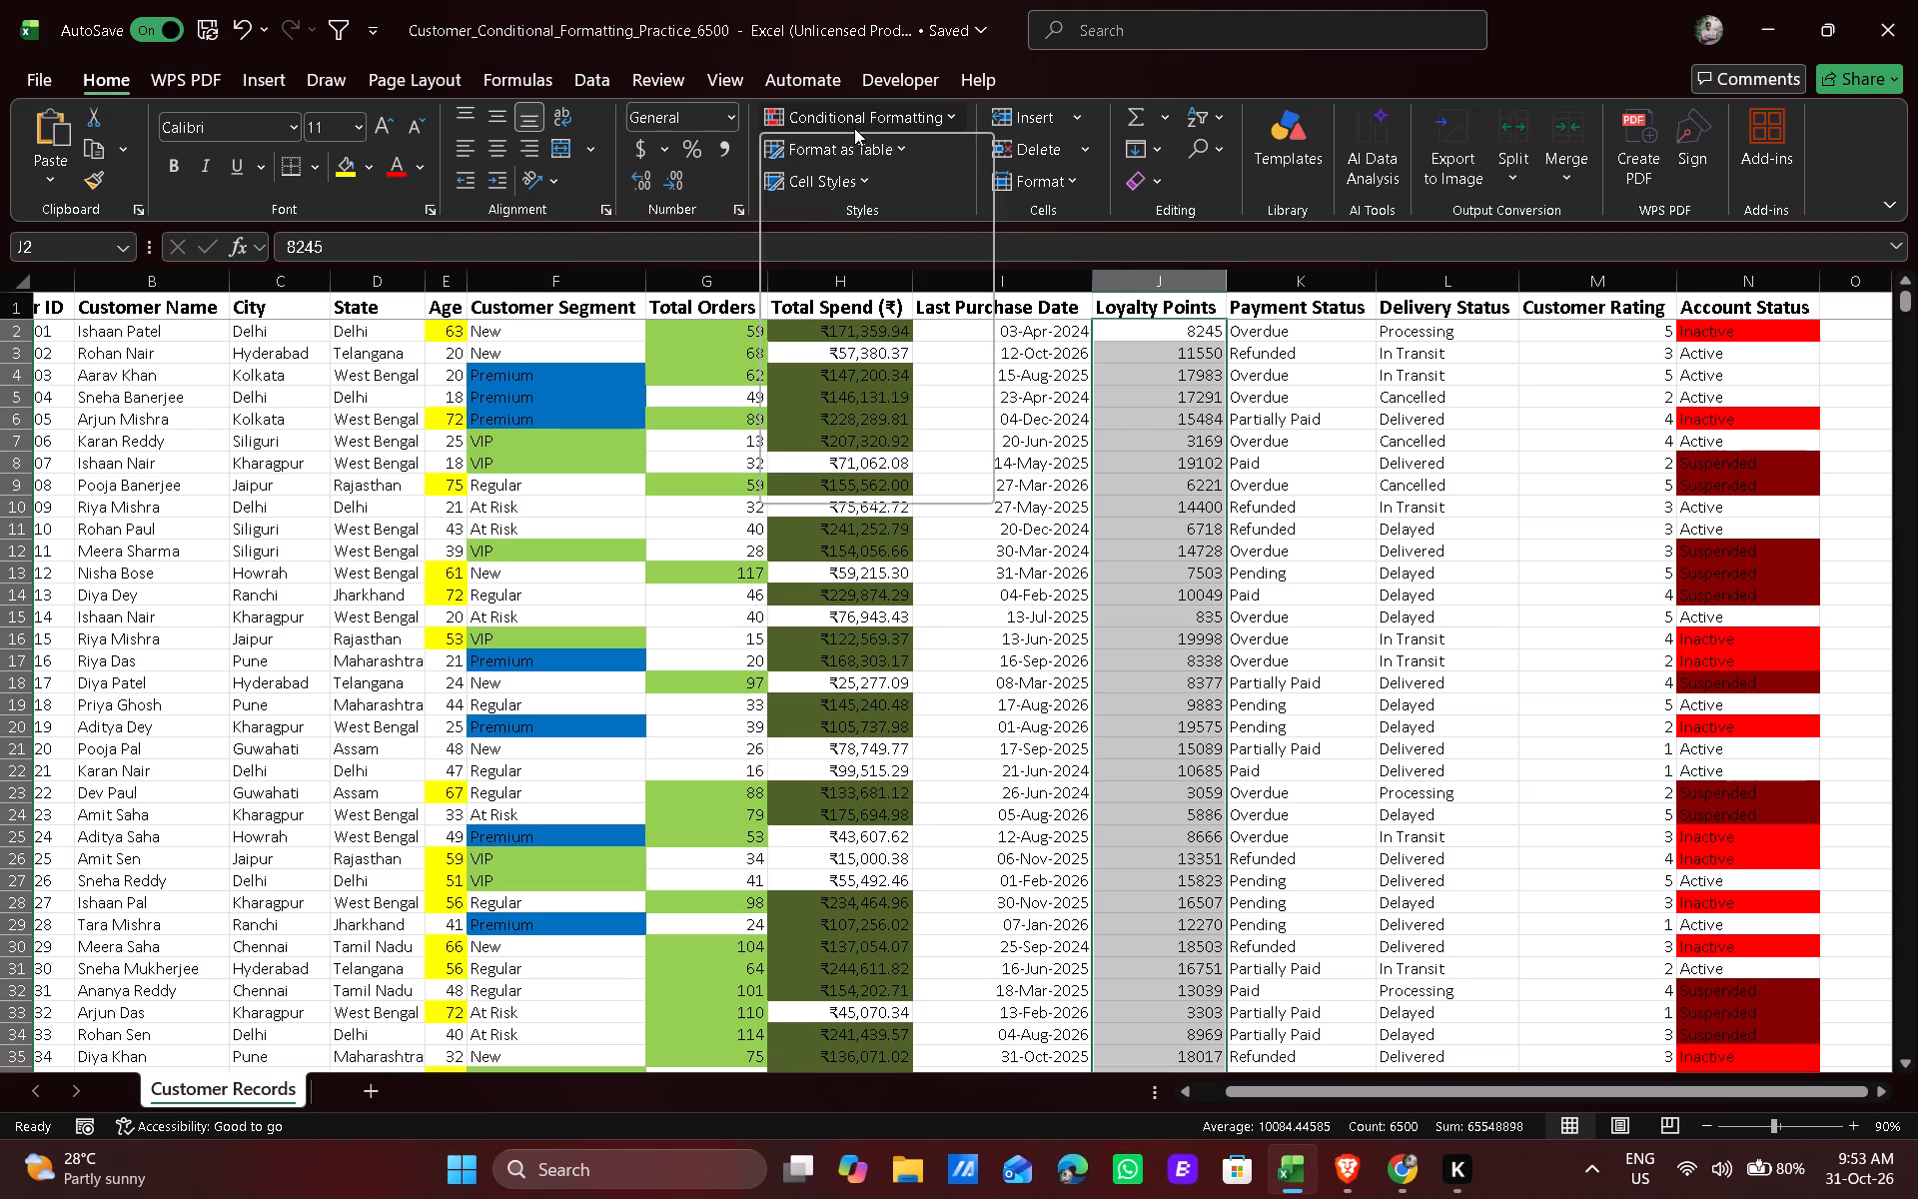
left_click(818, 412)
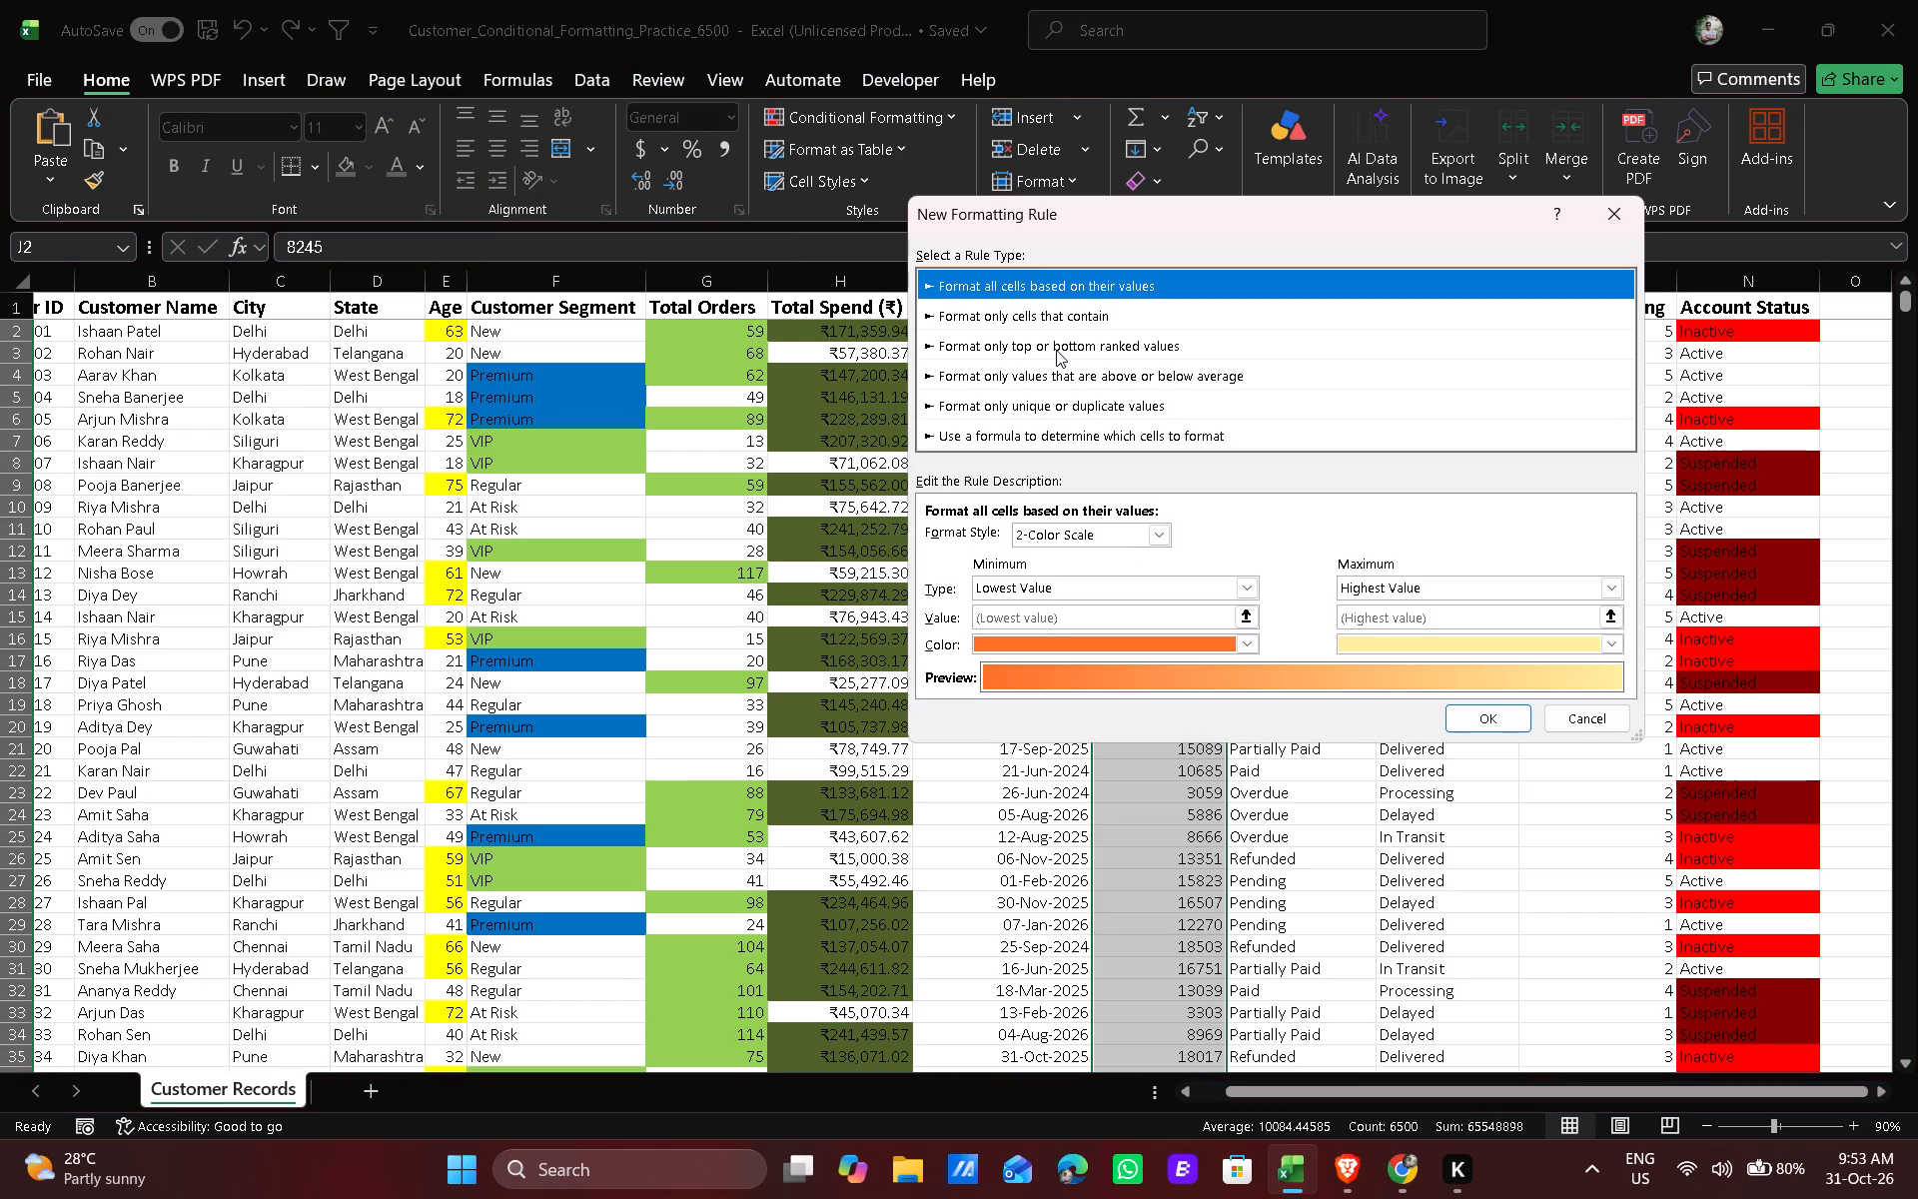
left_click(1041, 322)
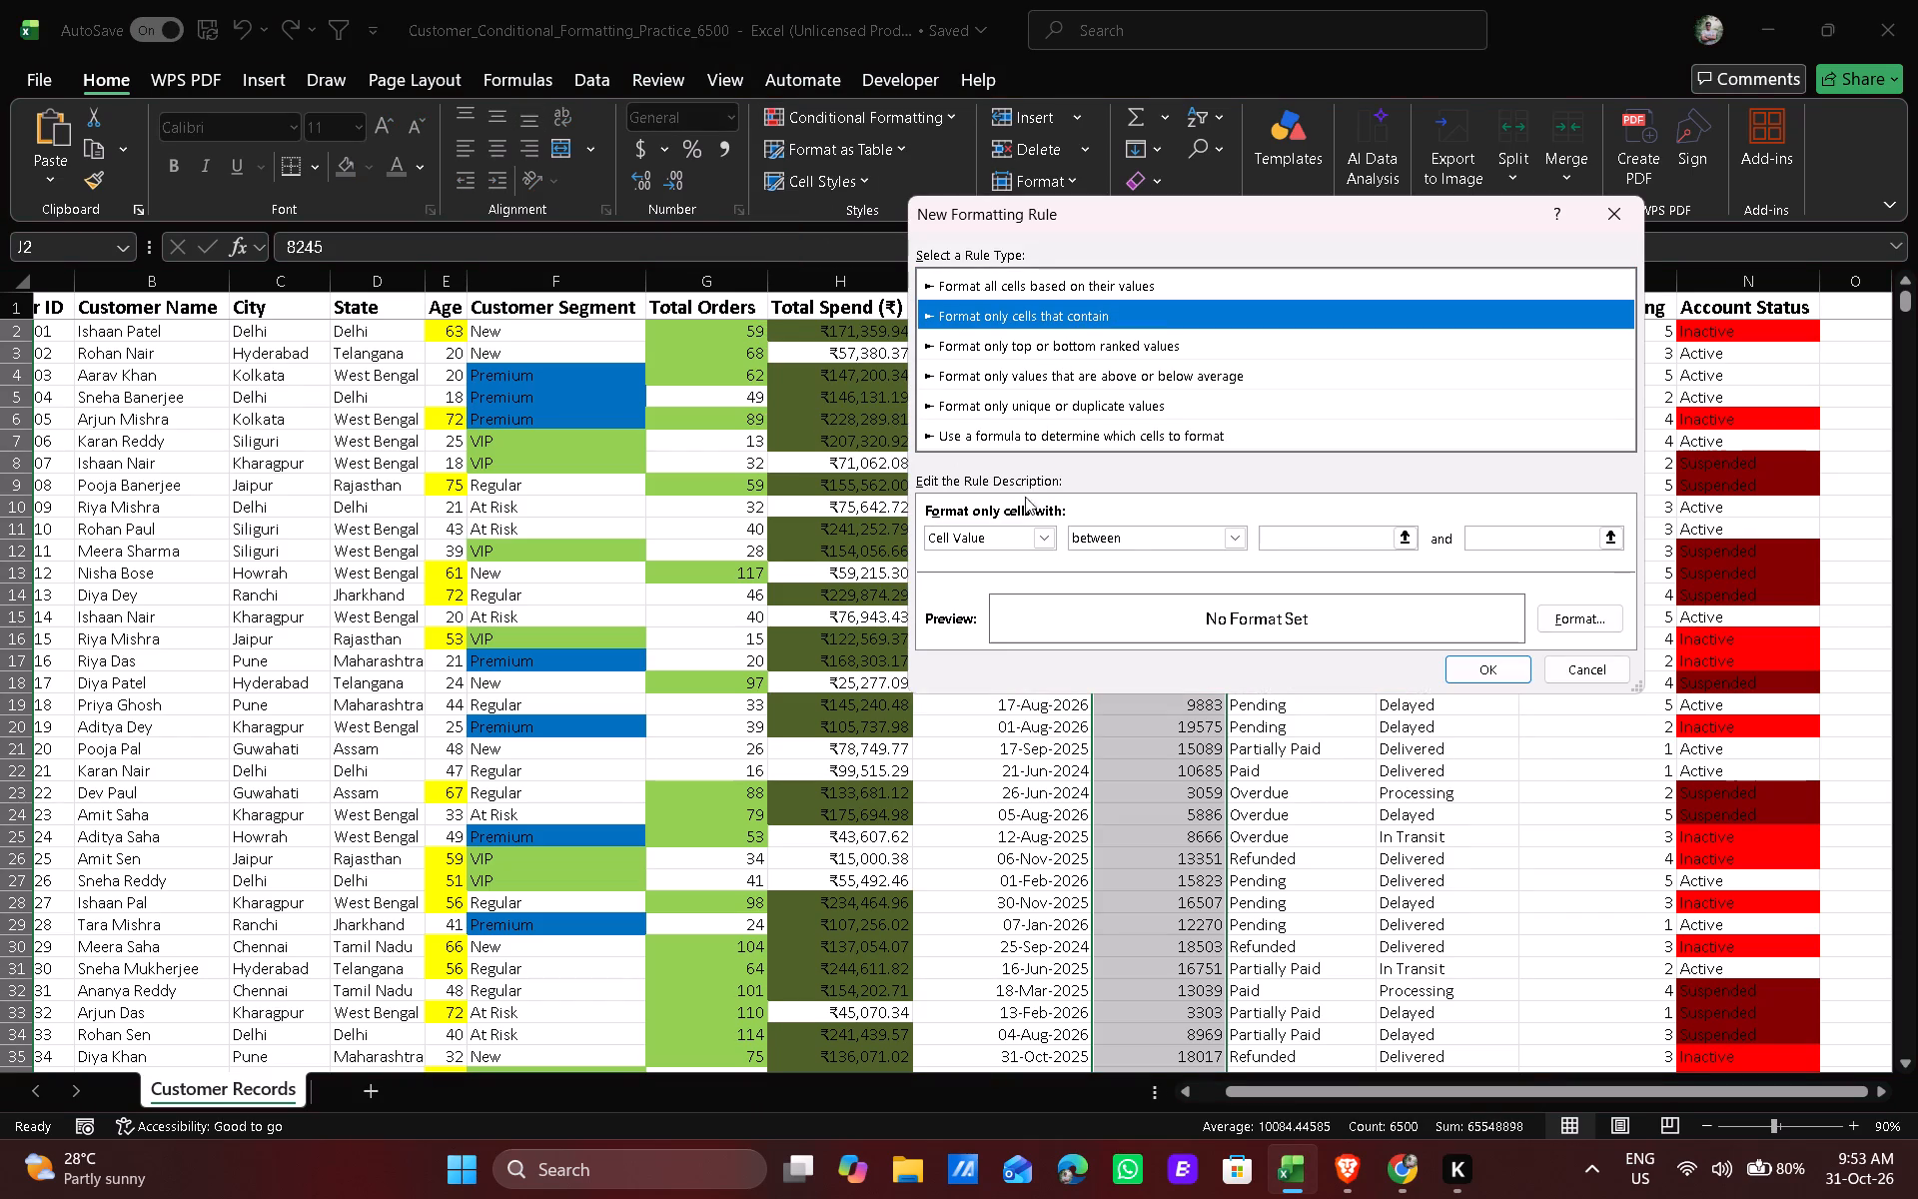
left_click(1126, 539)
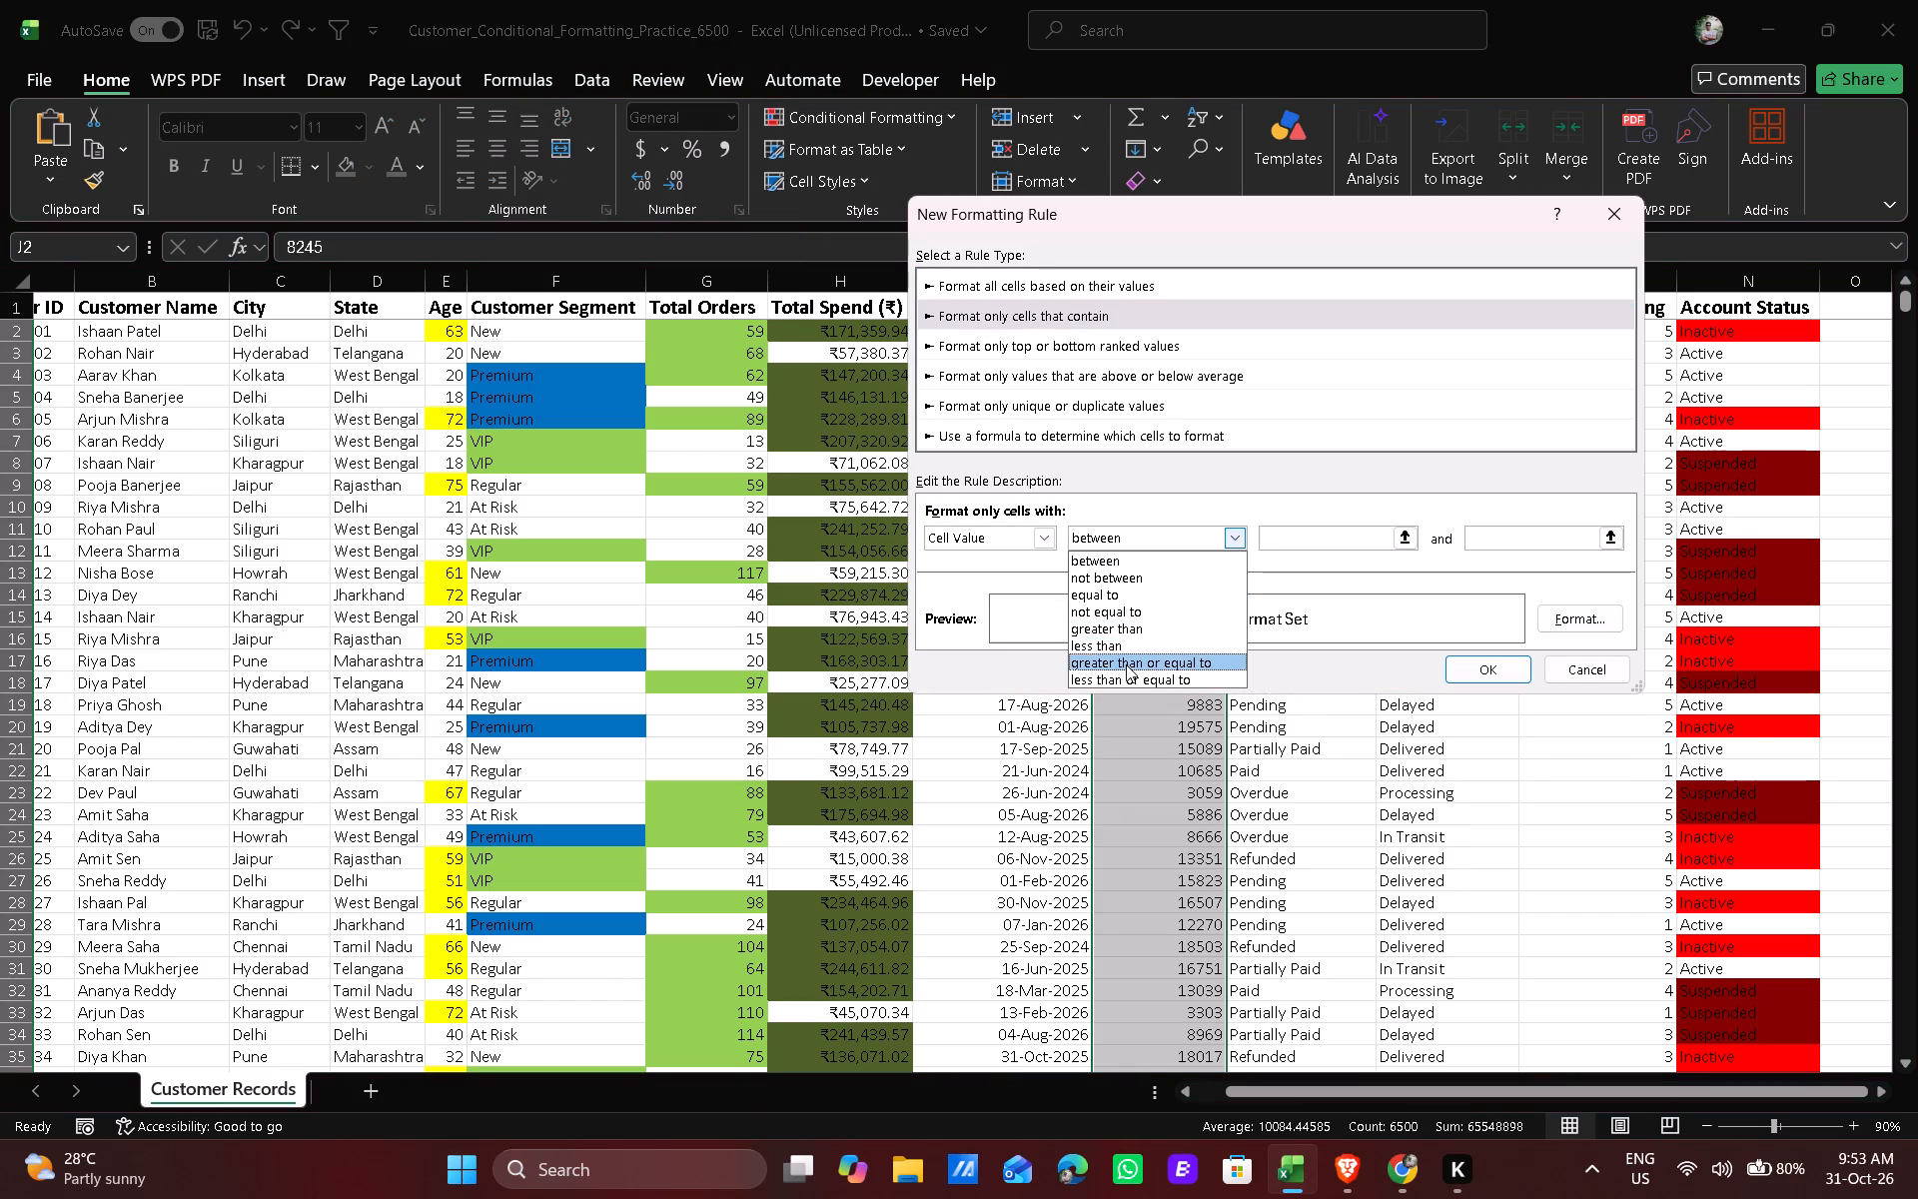
left_click(1125, 646)
left_click(1356, 535)
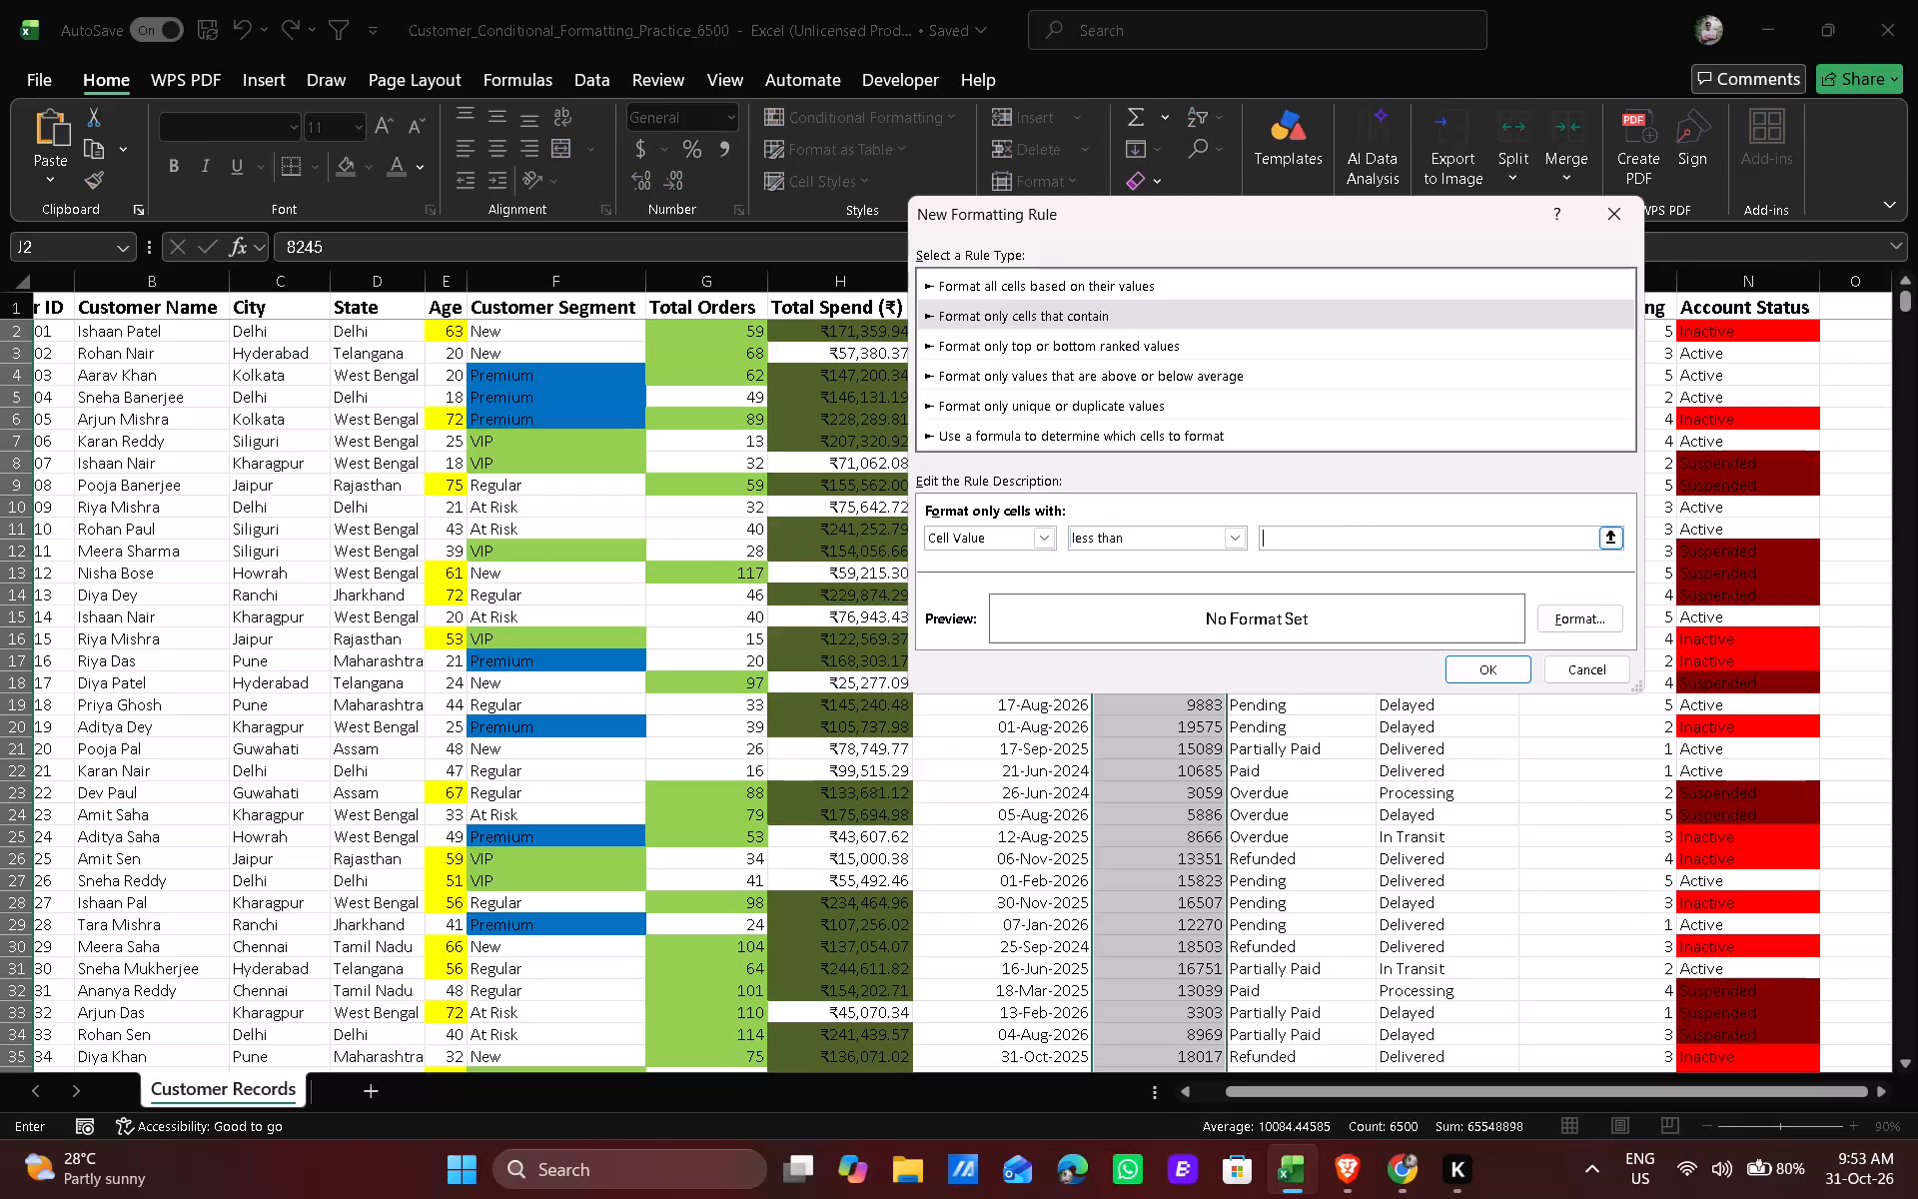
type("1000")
Give the Loyalty Points rule a dark orange fill and apply it.
left_click(1556, 626)
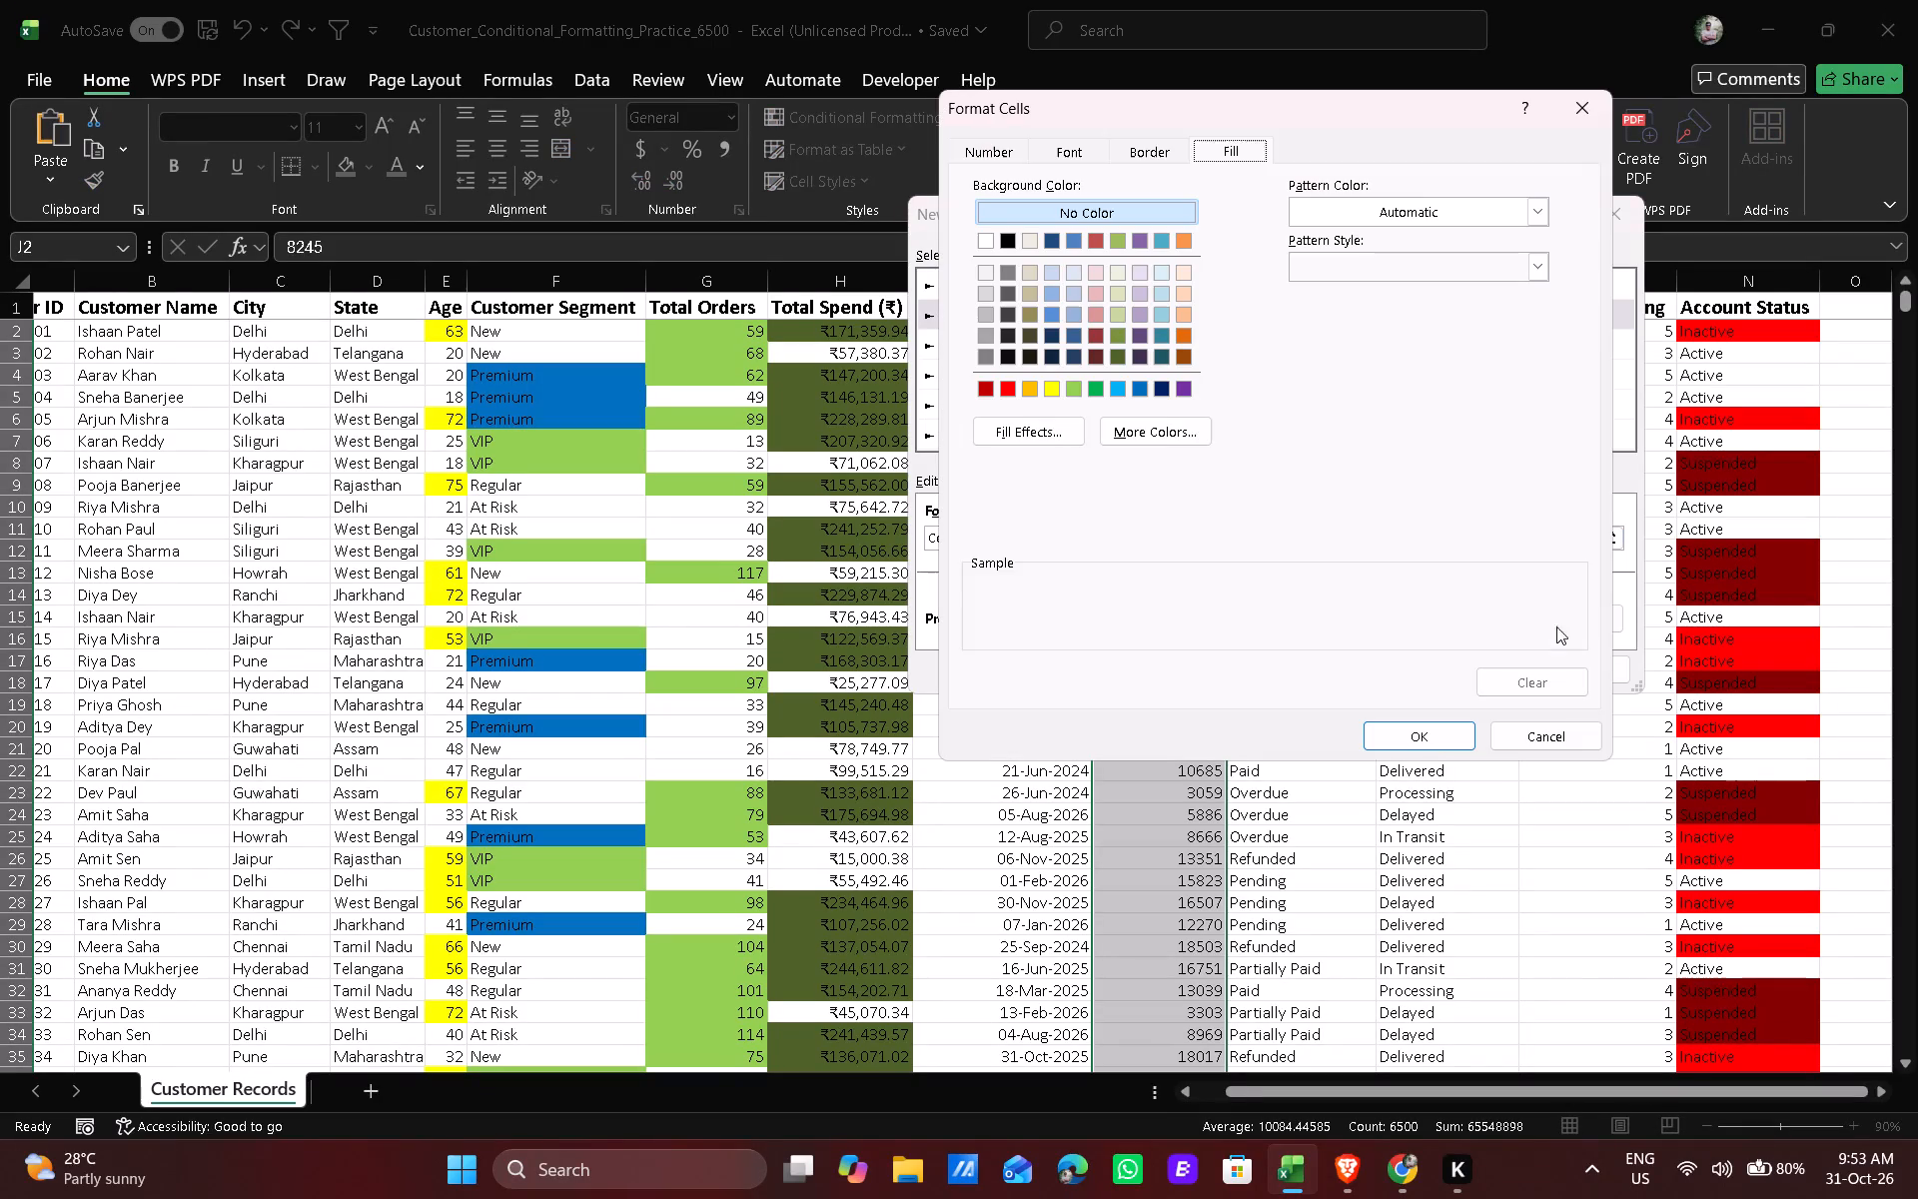
left_click(1179, 330)
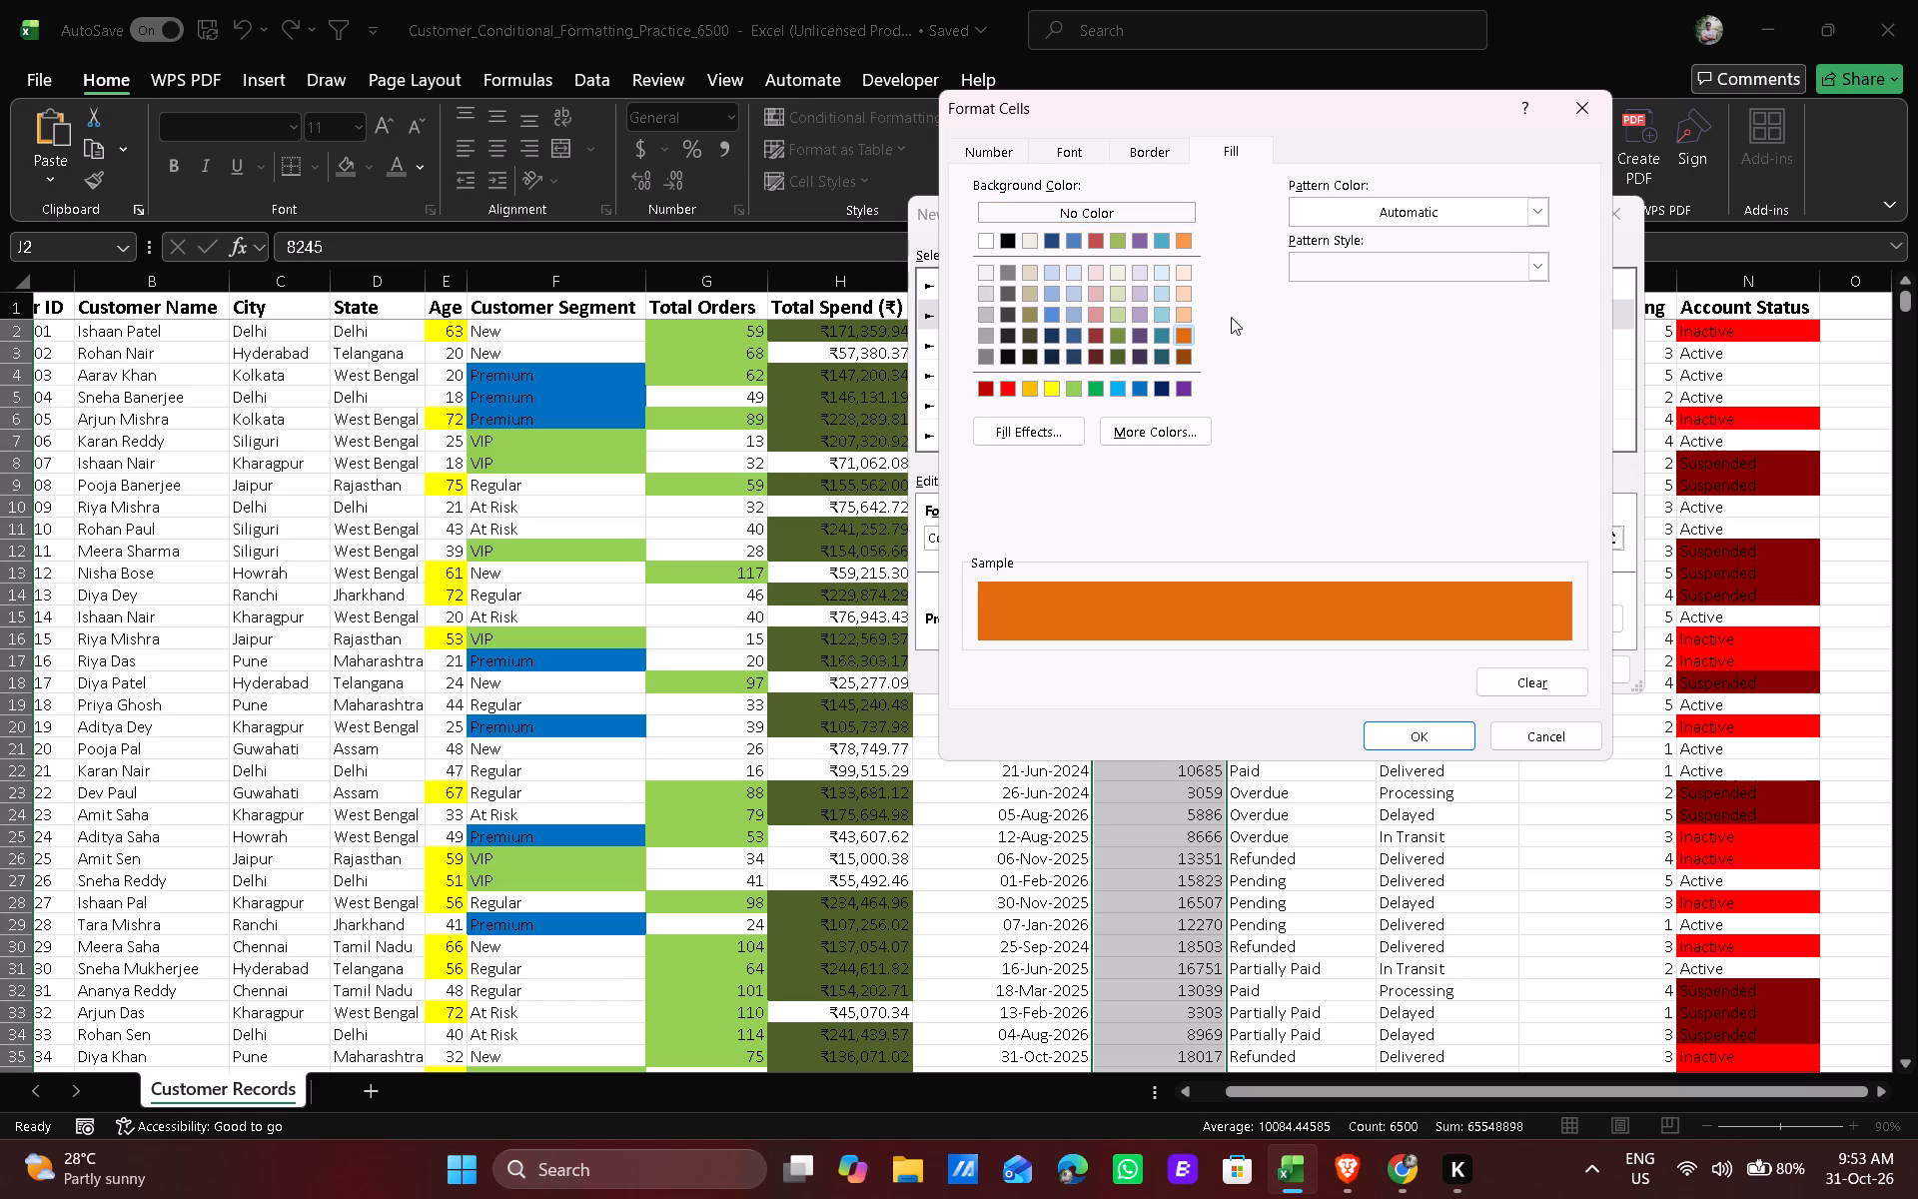
left_click(1438, 743)
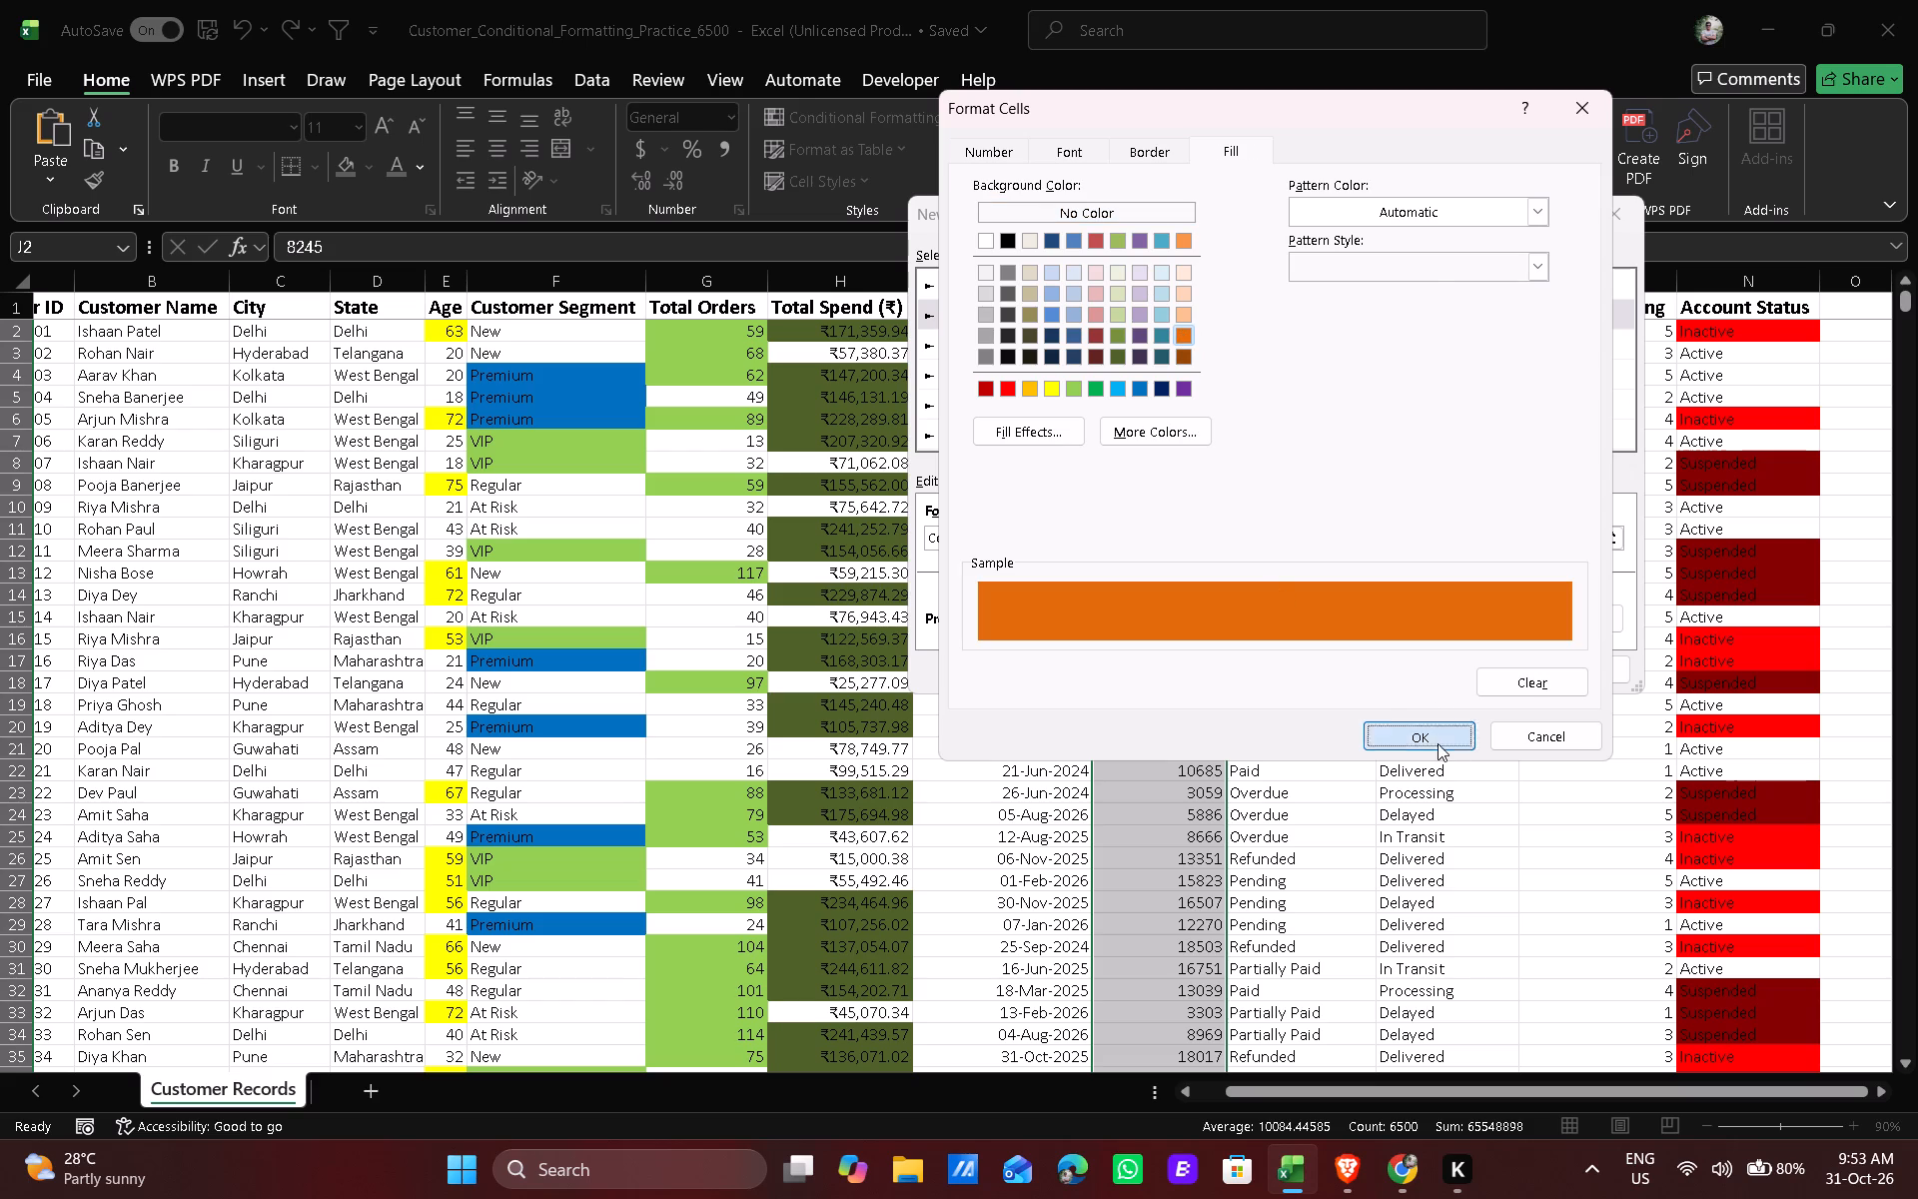
left_click(1480, 674)
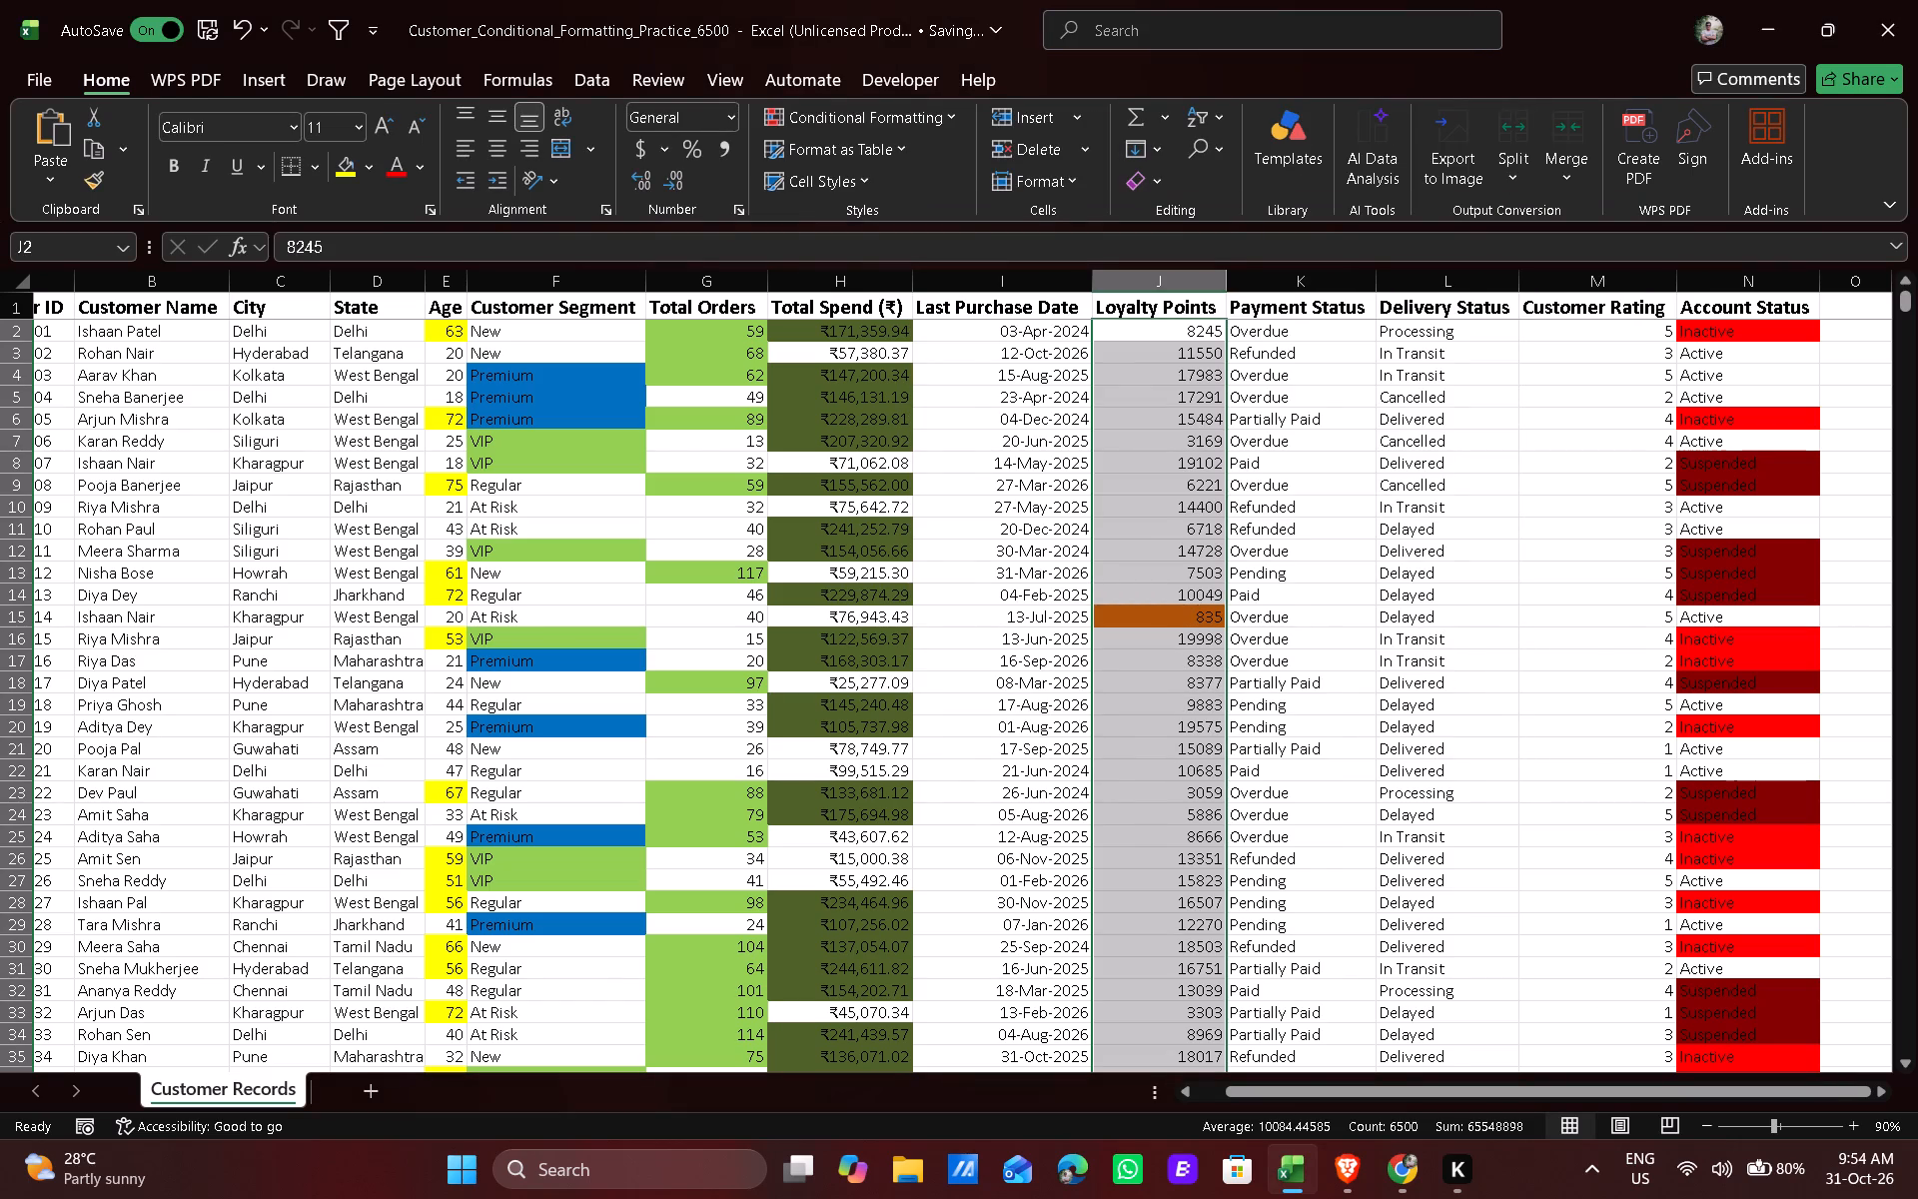
Examine the Loyalty Points colour-coding alongside the other formatted columns through roughly the first 700 customer records.
scroll(1111, 401, "down", 18)
scroll(1123, 462, "up", 3)
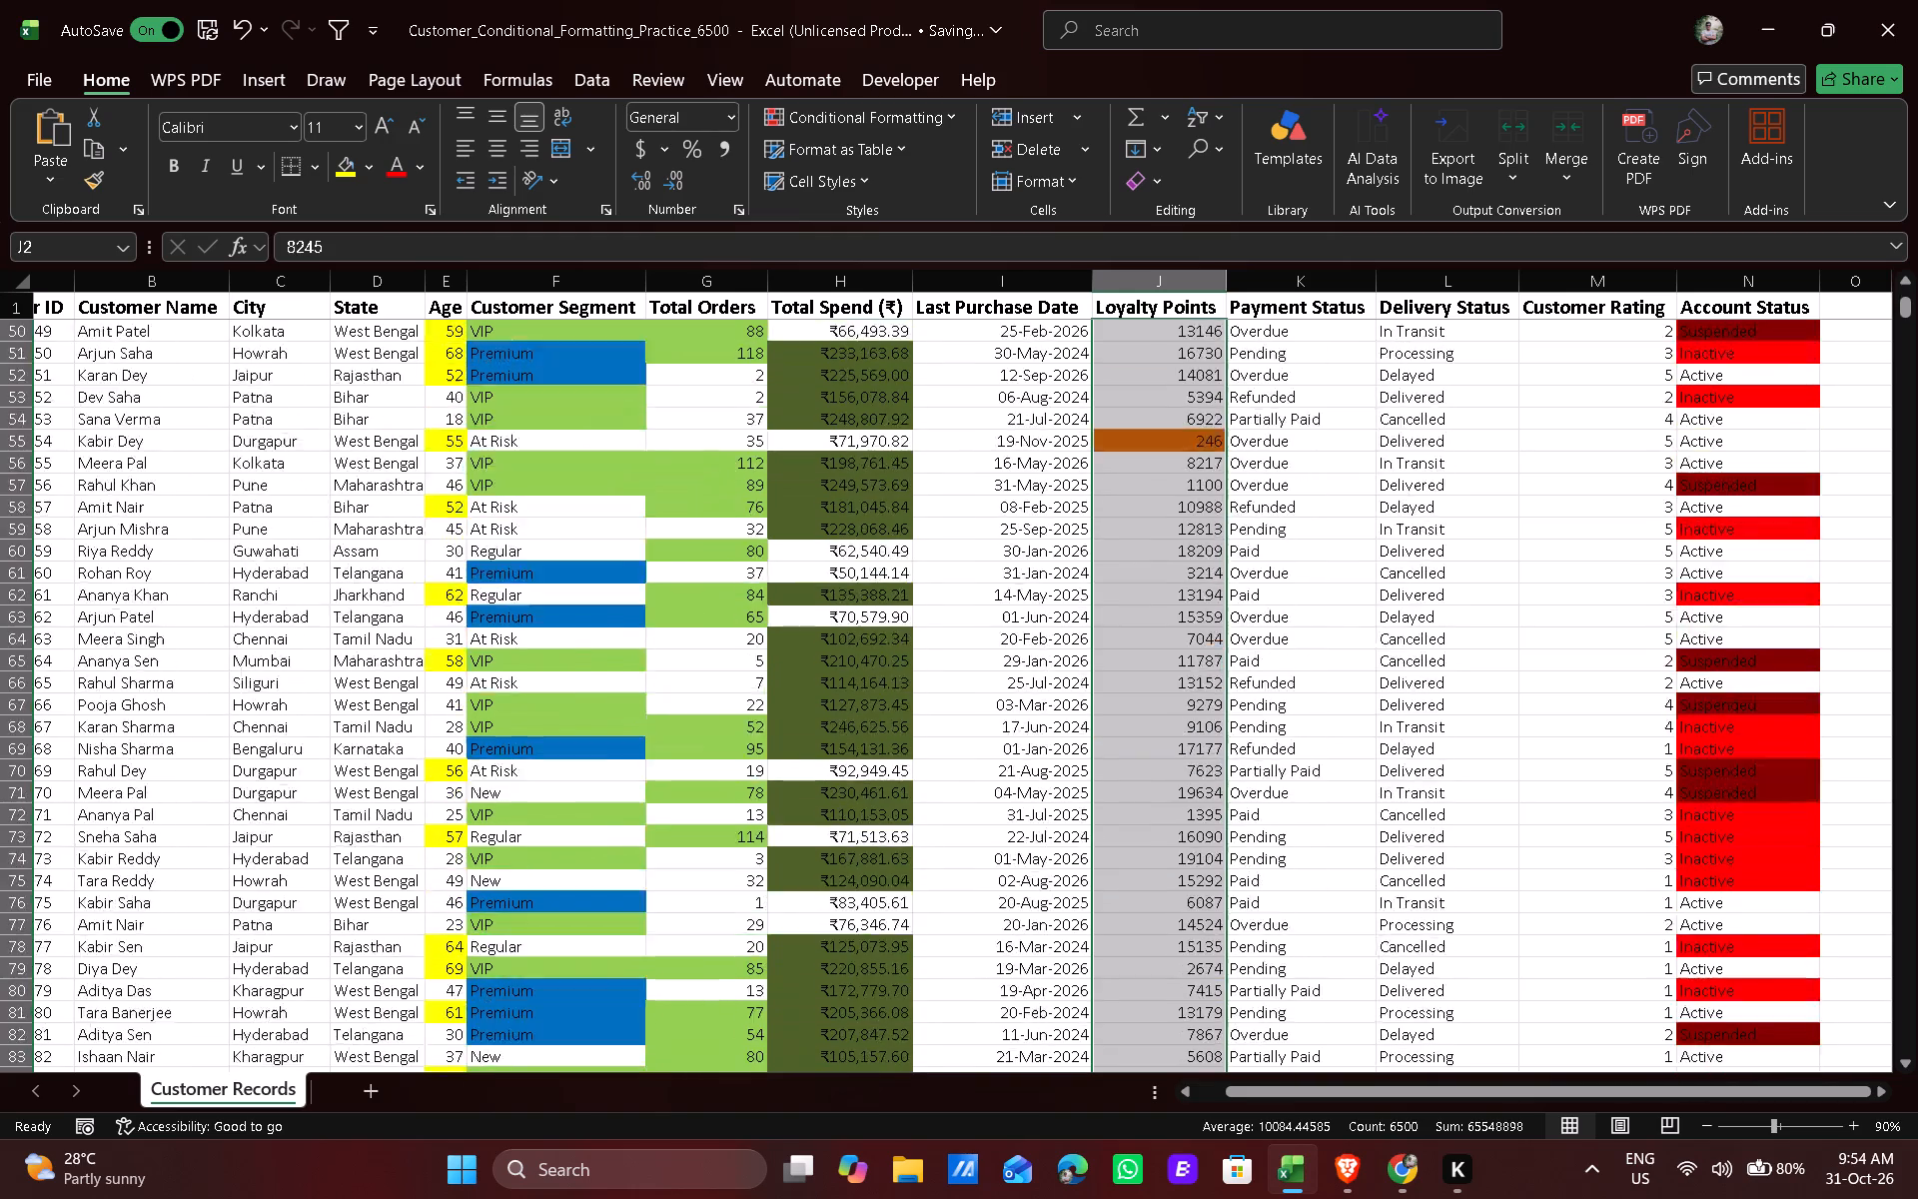
scroll(1123, 462, "up", 4)
scroll(1123, 462, "up", 19)
scroll(1123, 462, "down", 3)
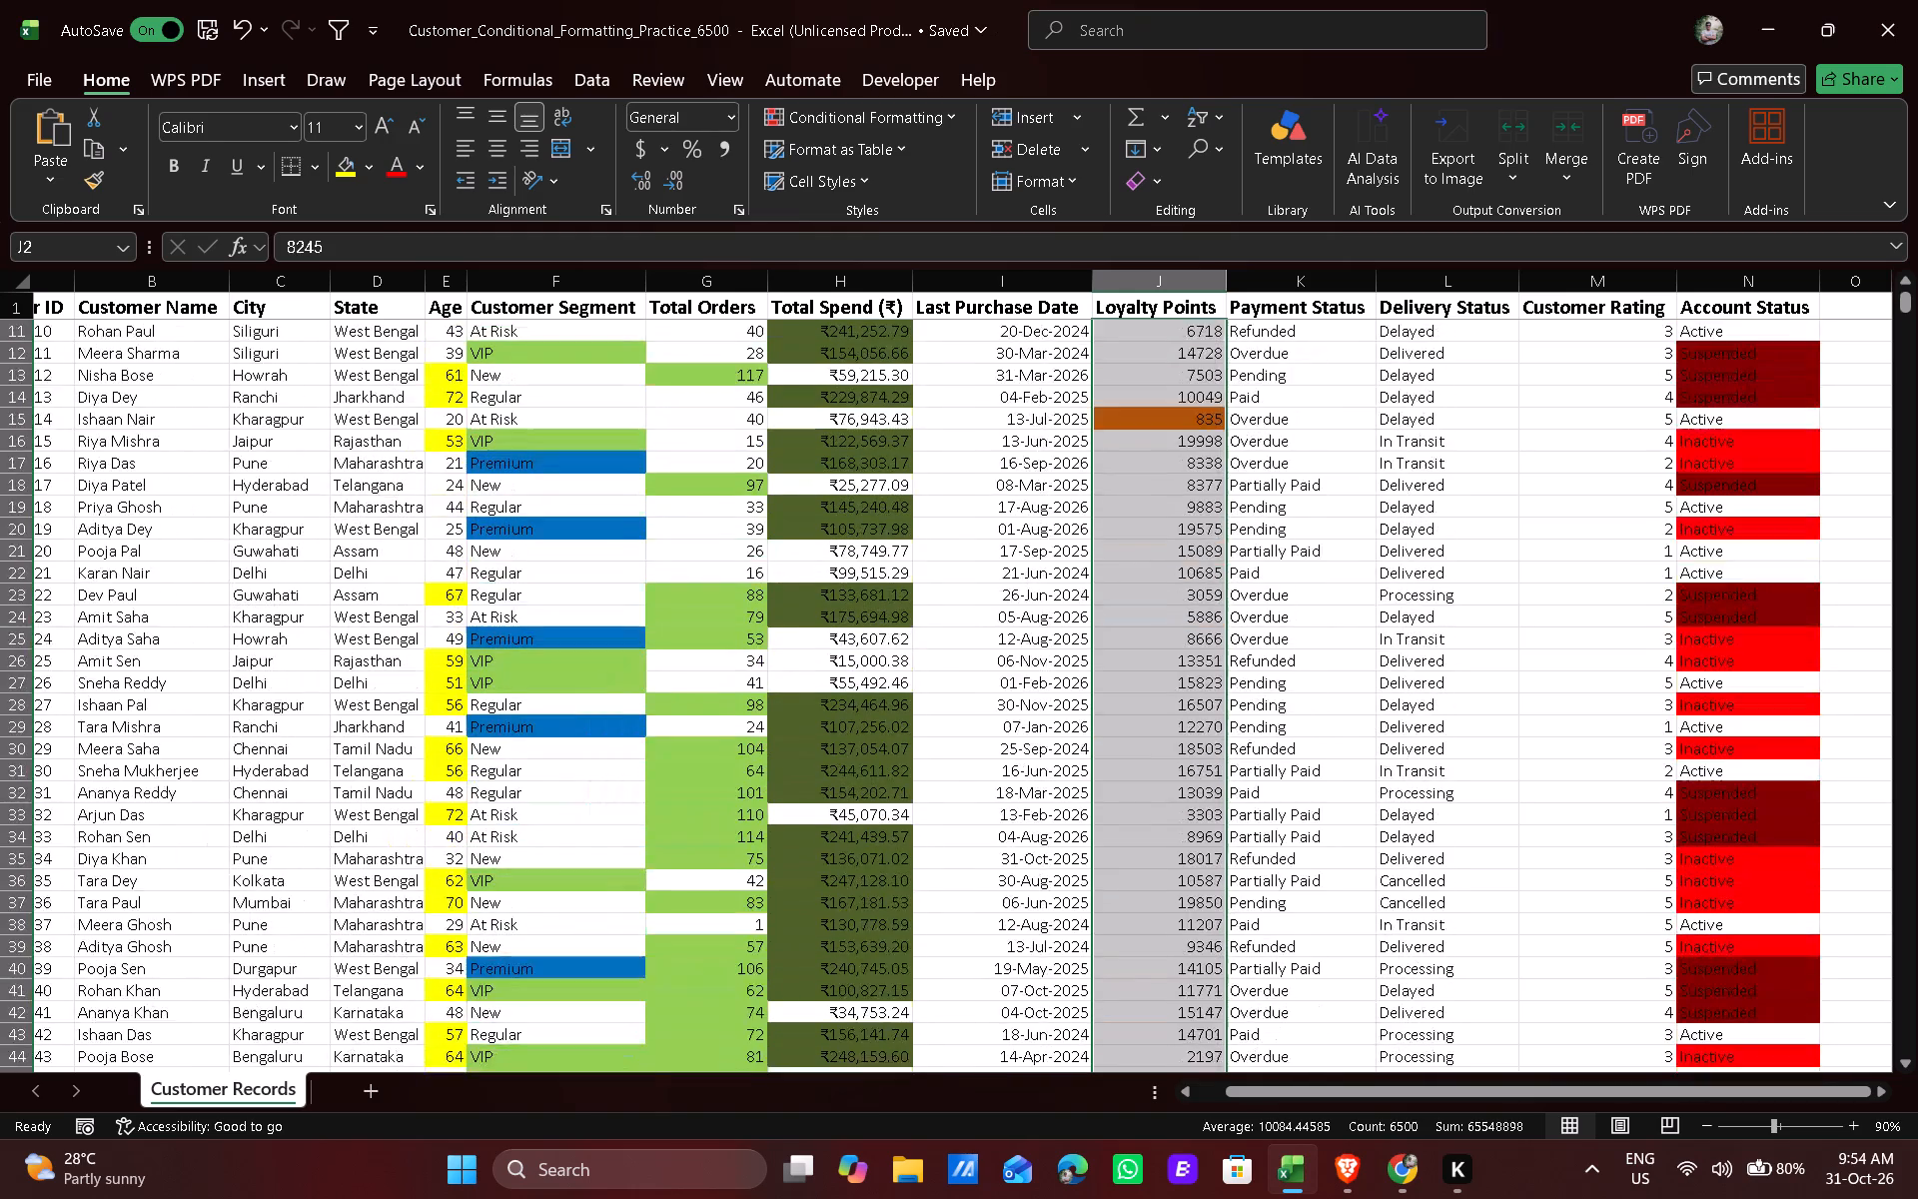
scroll(1123, 462, "down", 18)
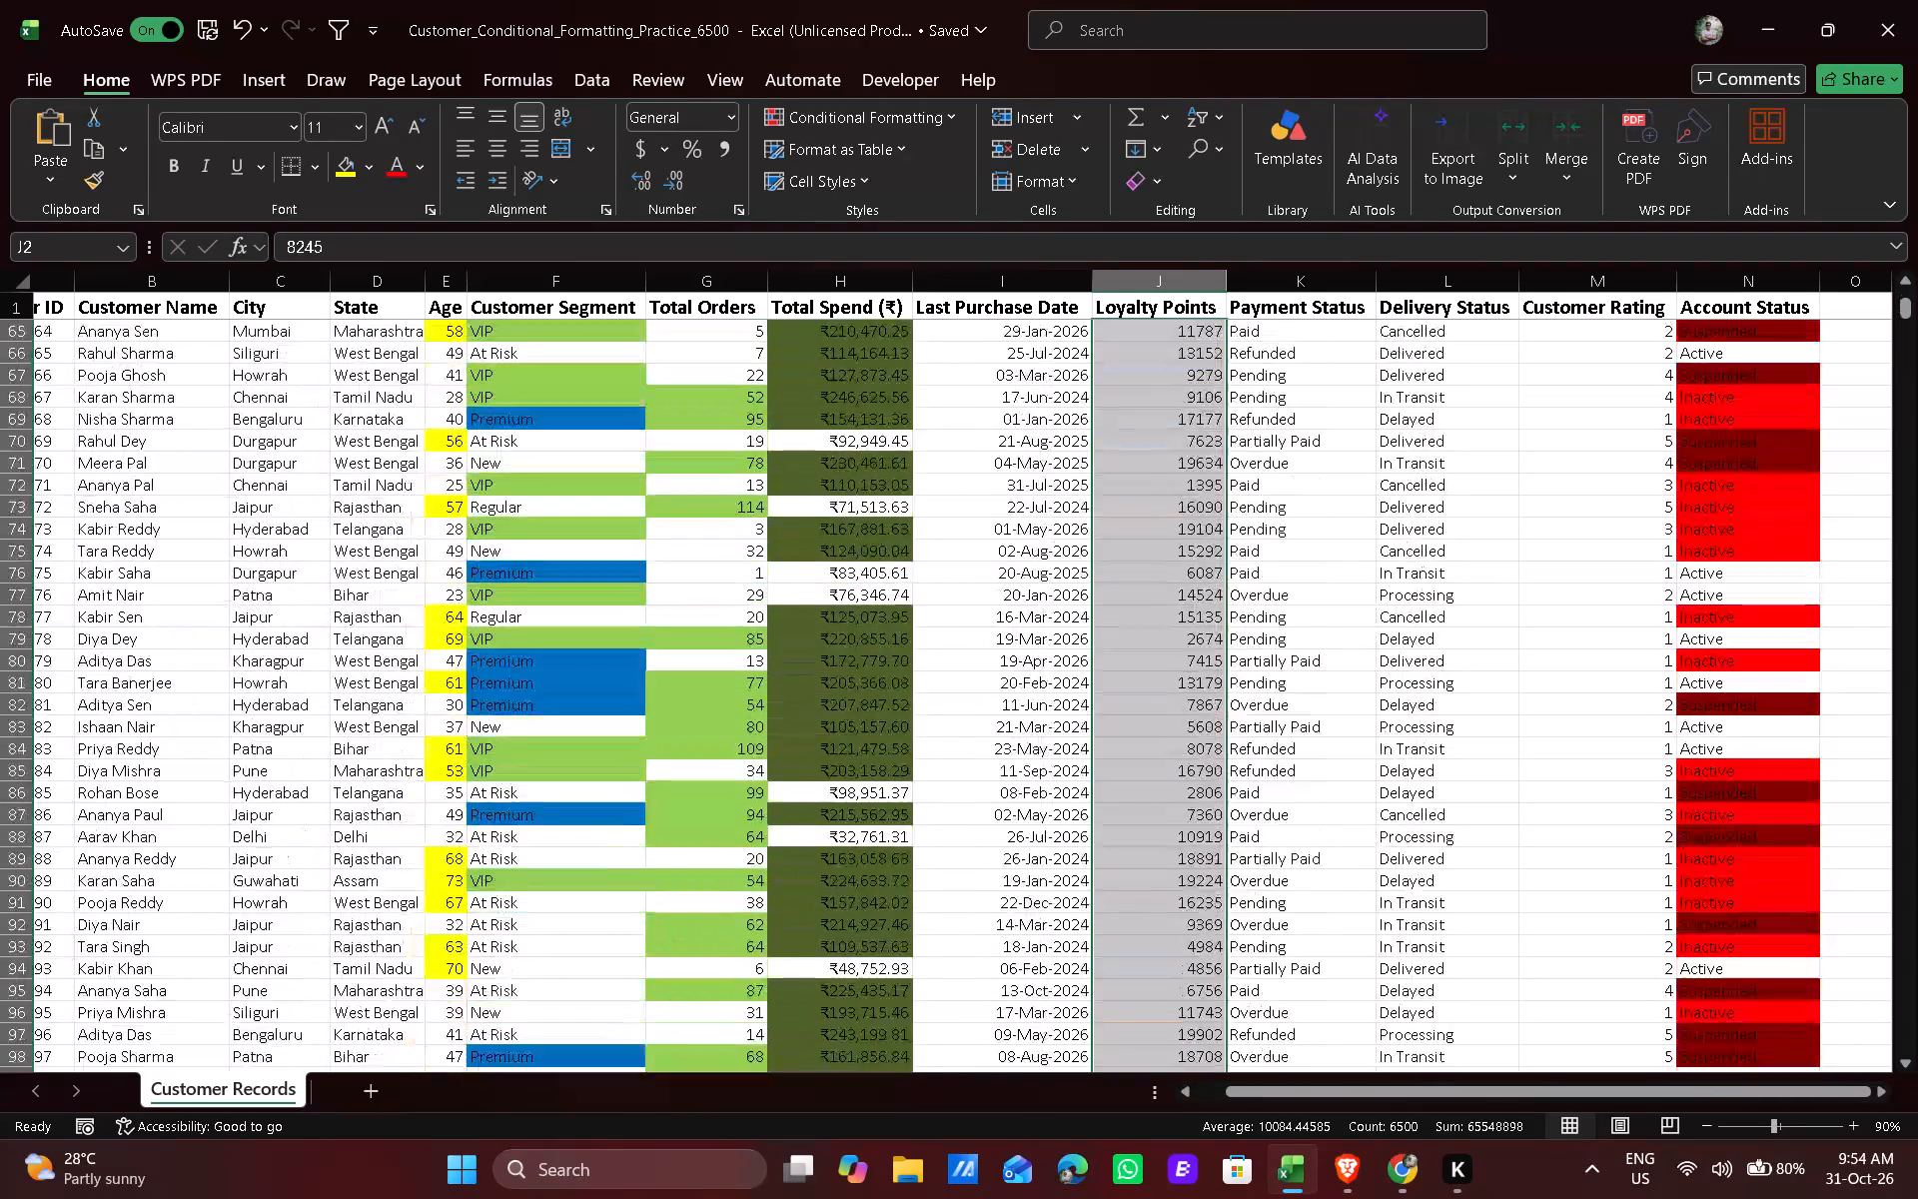
scroll(1123, 524, "down", 18)
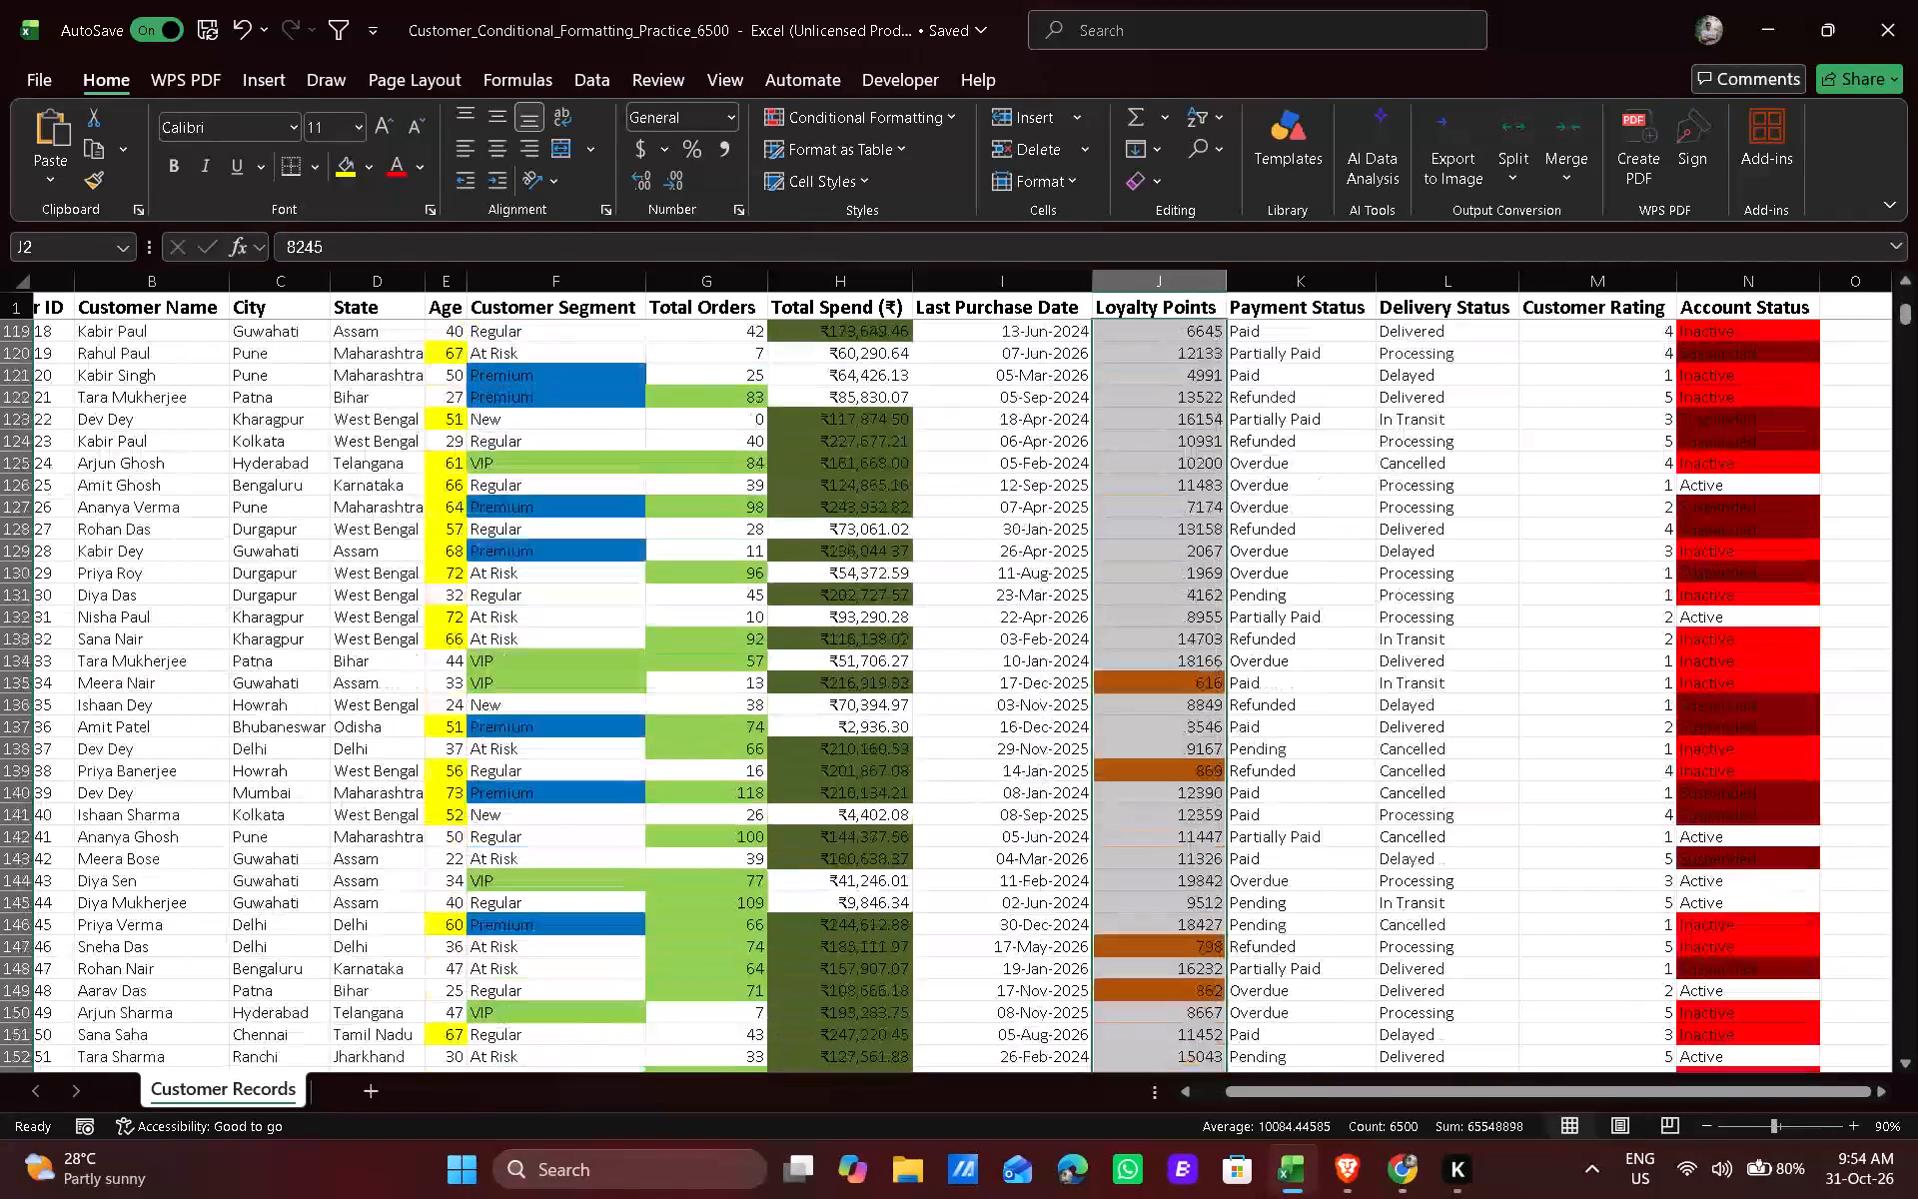
scroll(1153, 494, "down", 16)
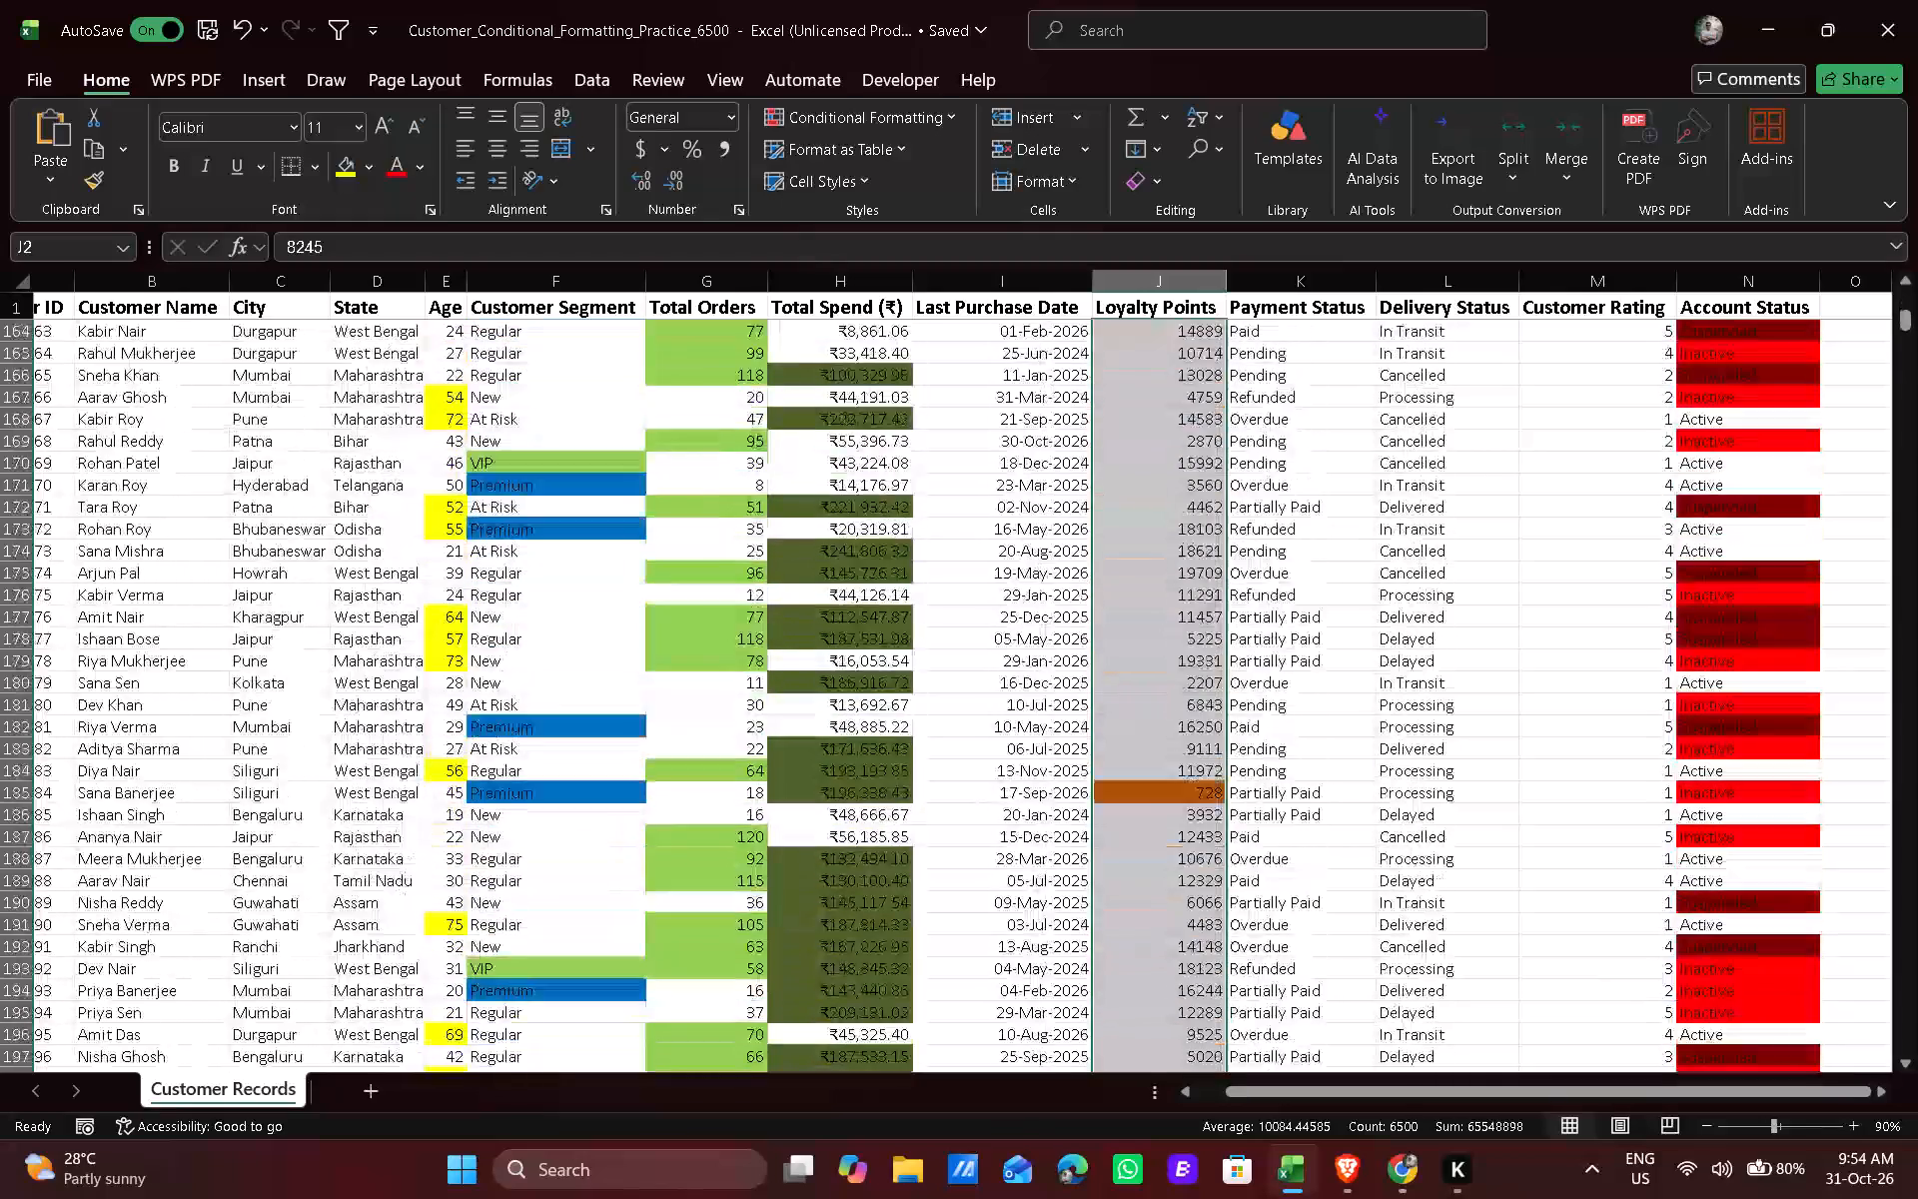
scroll(1153, 494, "down", 20)
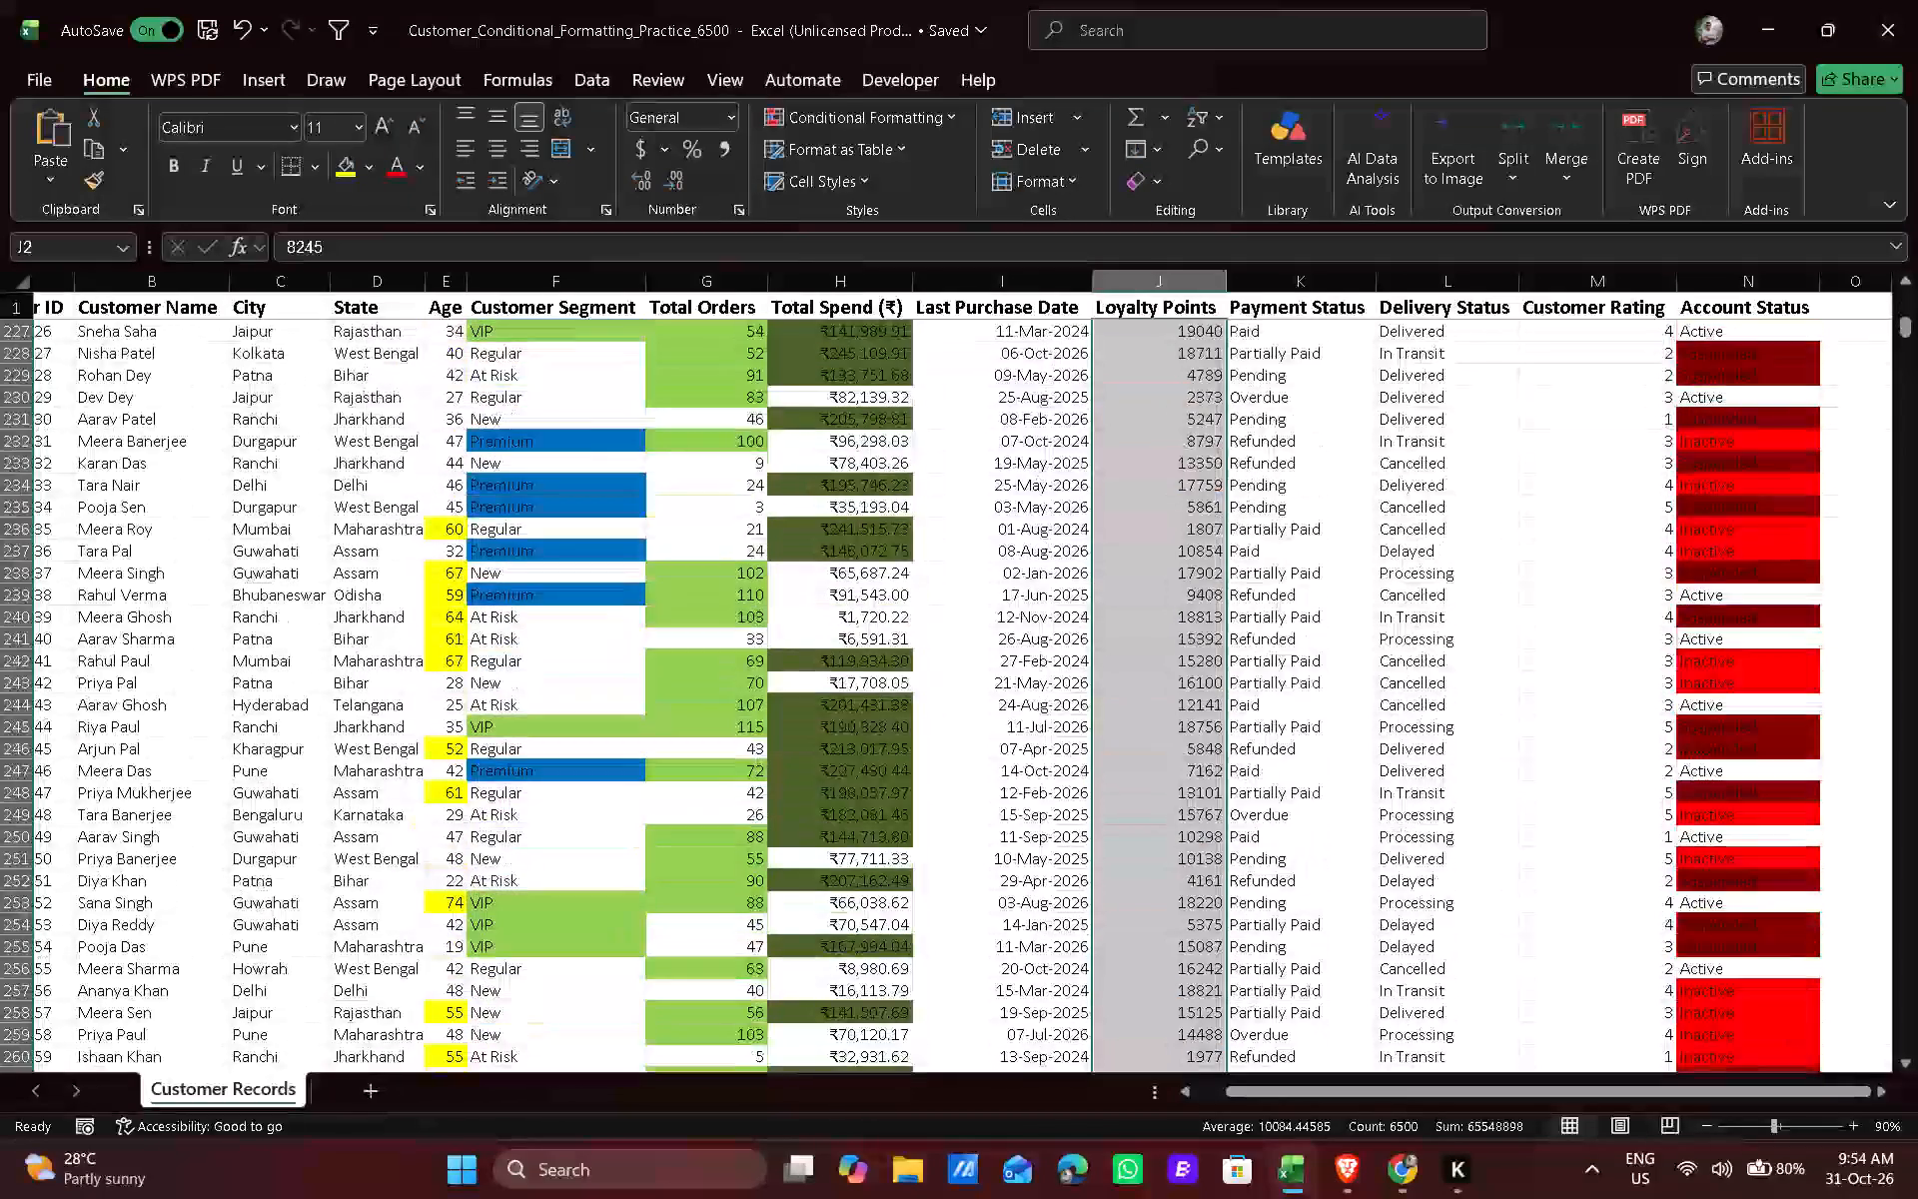
scroll(1153, 494, "down", 18)
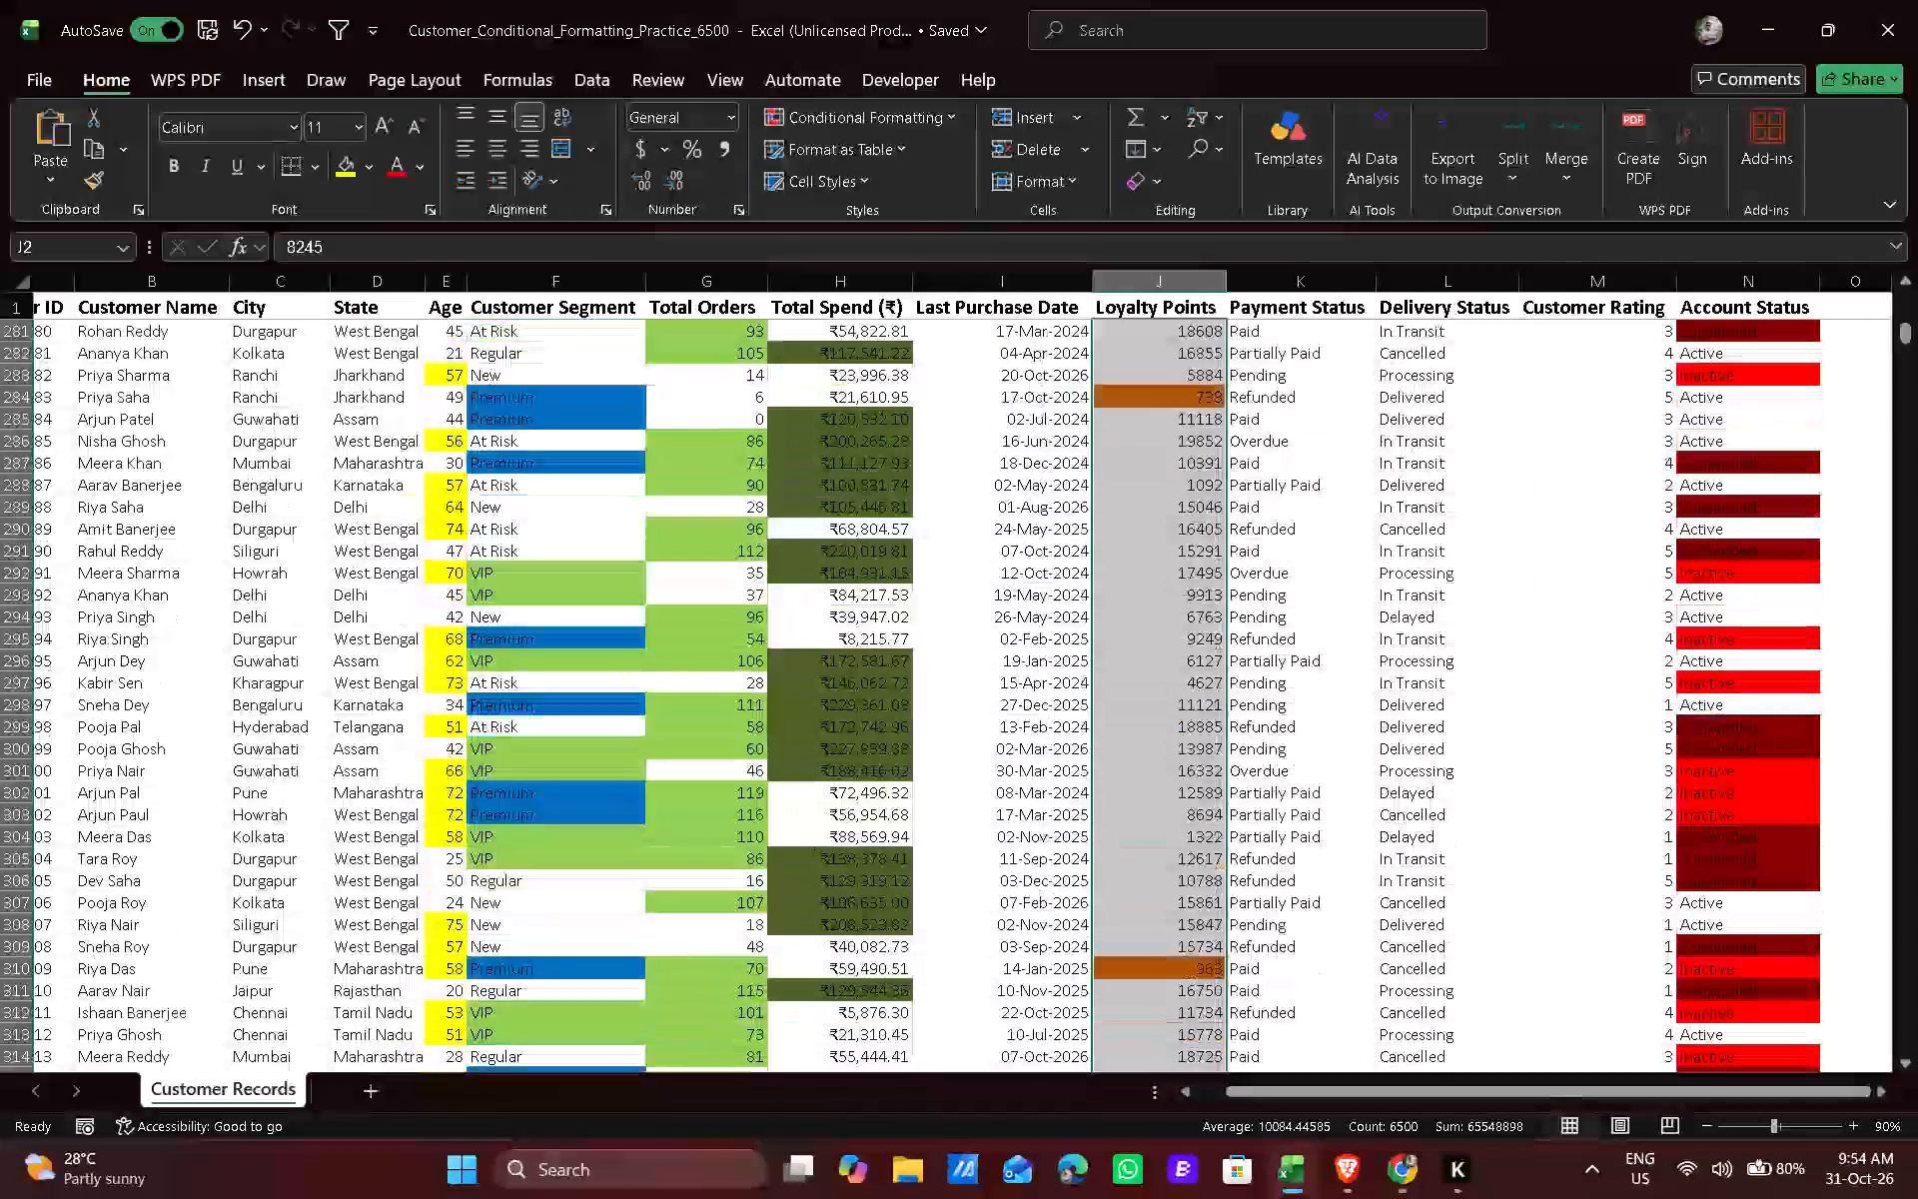
scroll(1153, 496, "down", 16)
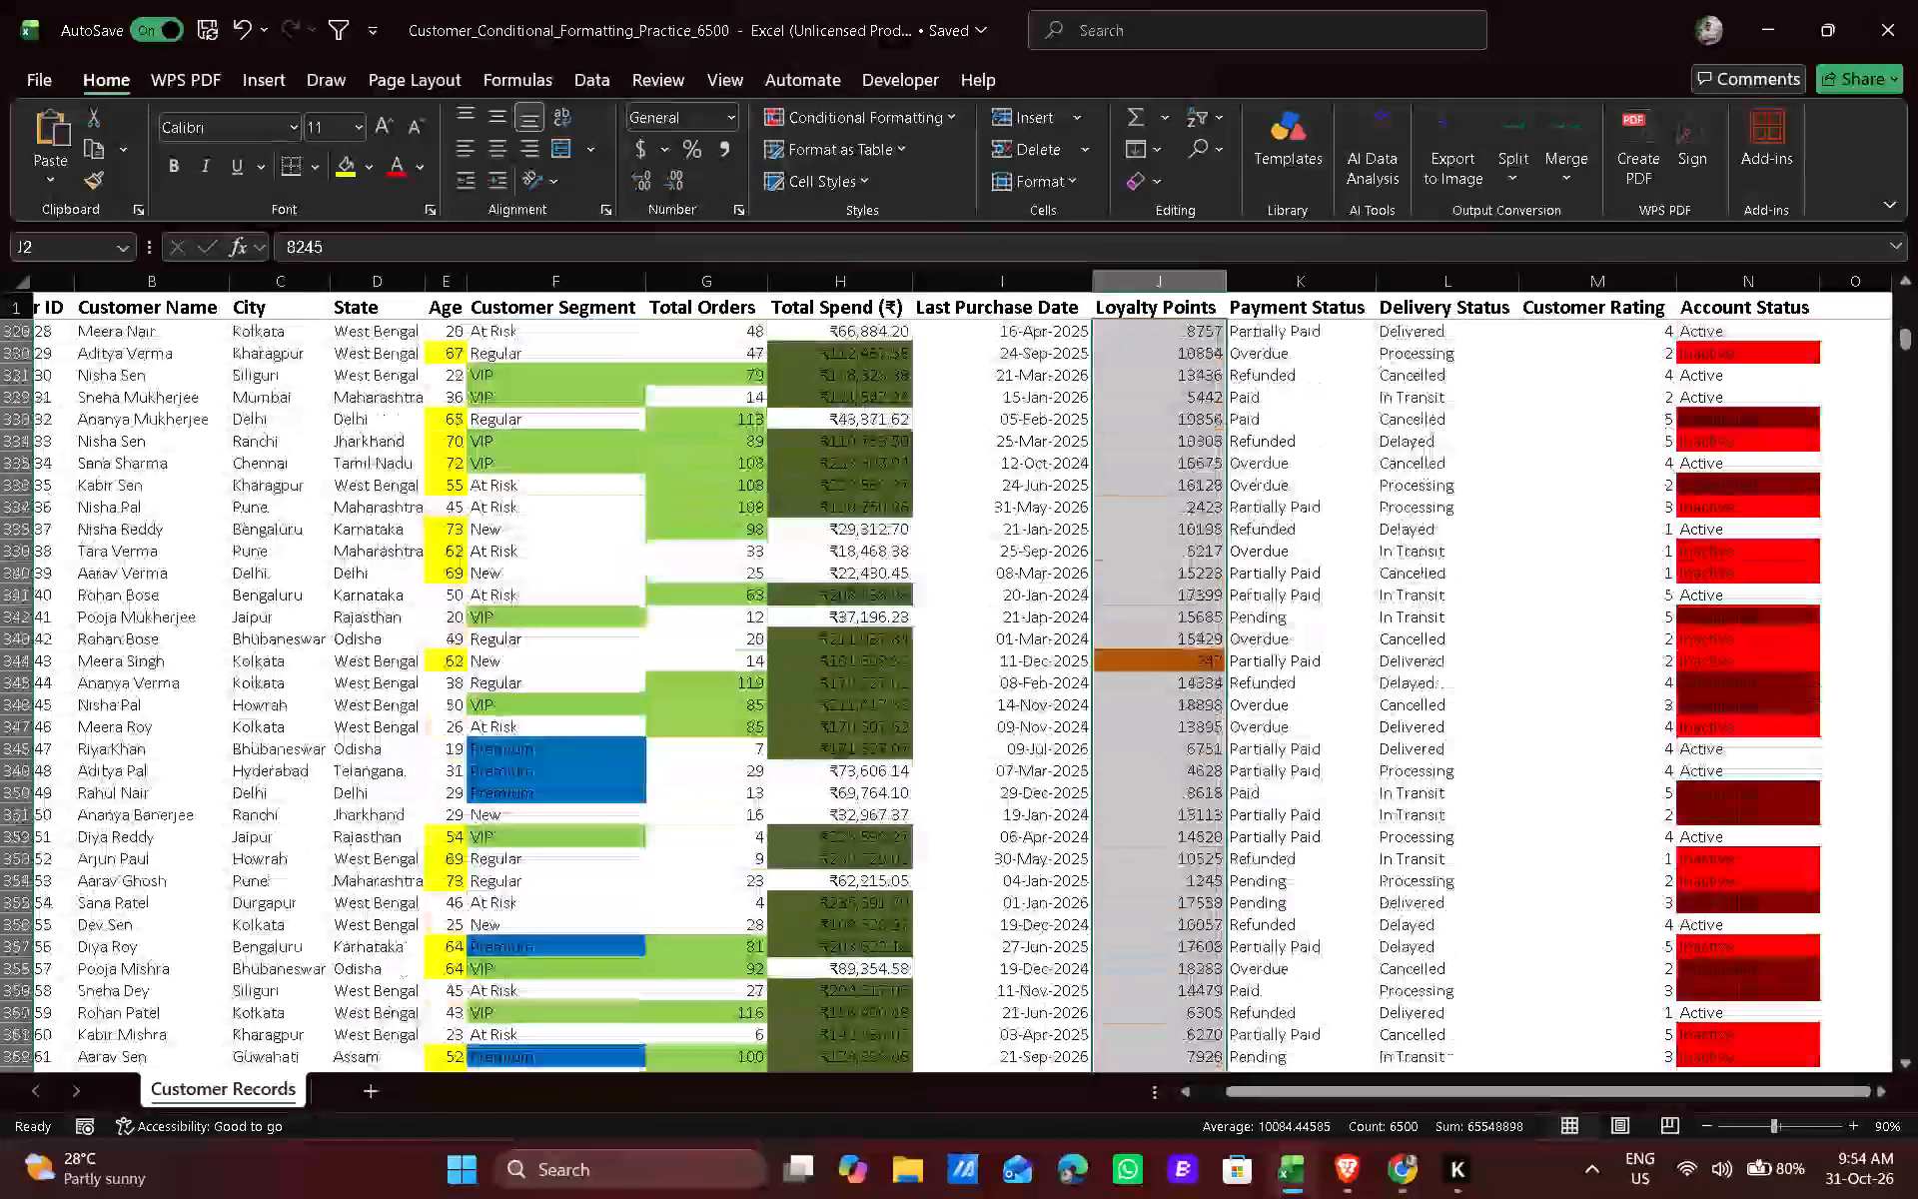
scroll(1153, 496, "down", 17)
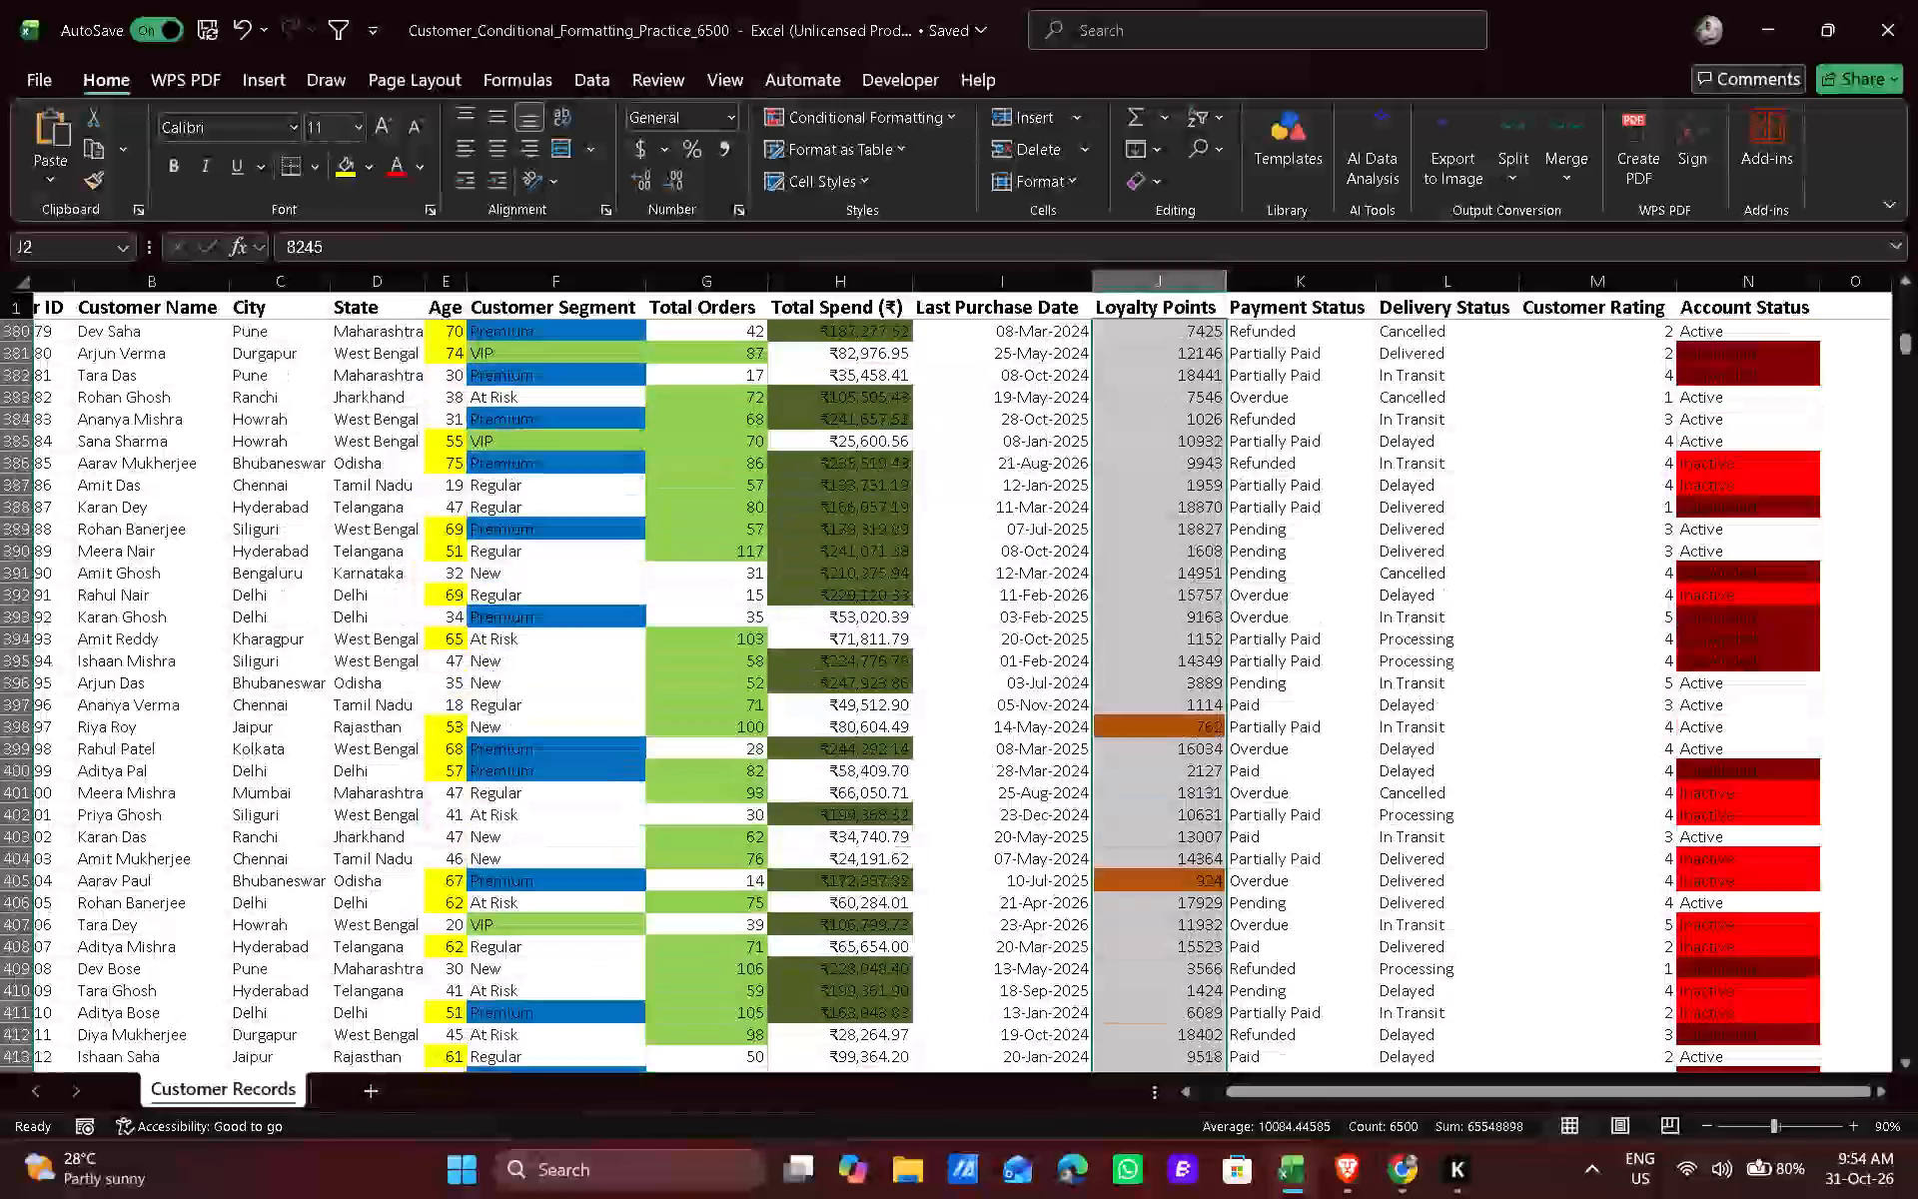
scroll(1153, 496, "down", 17)
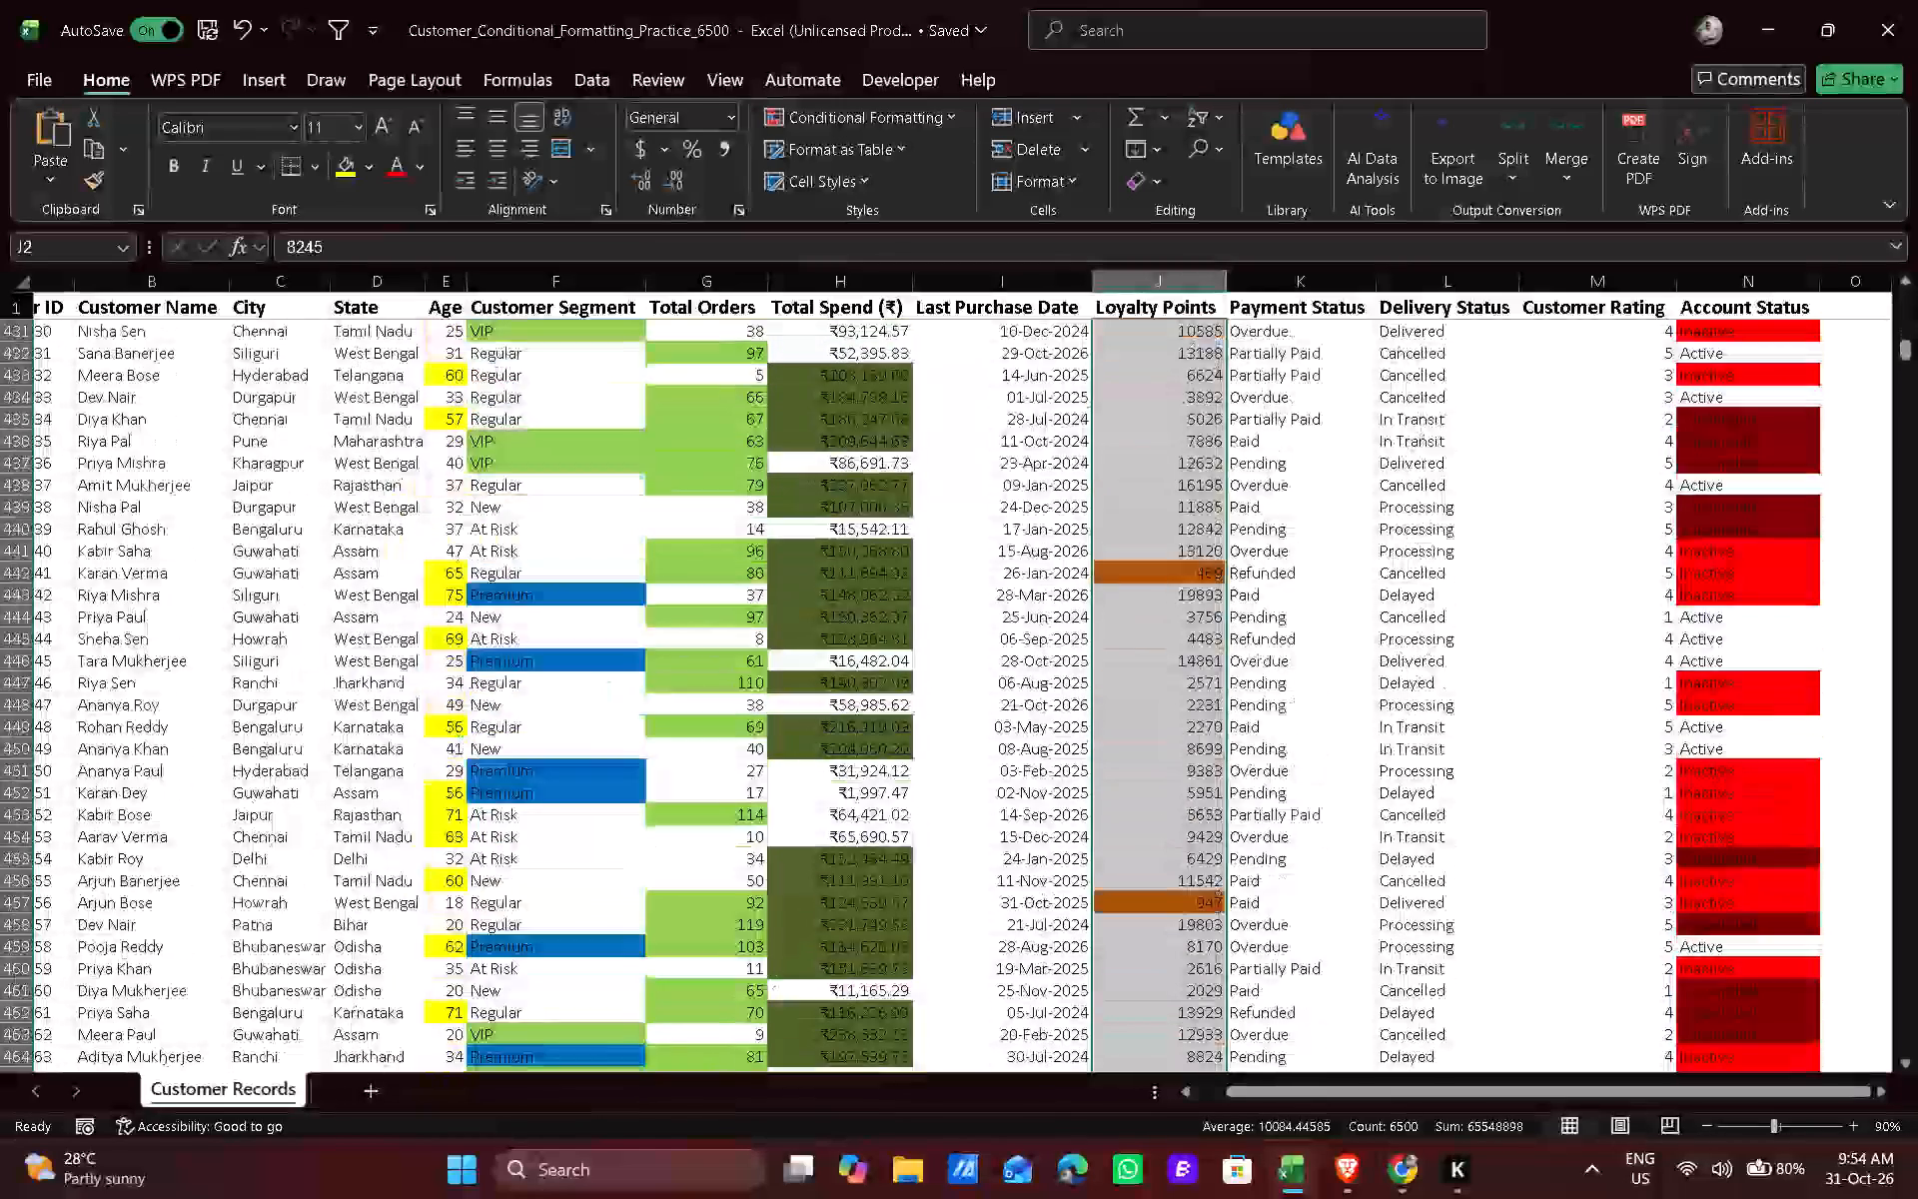
scroll(1153, 496, "down", 12)
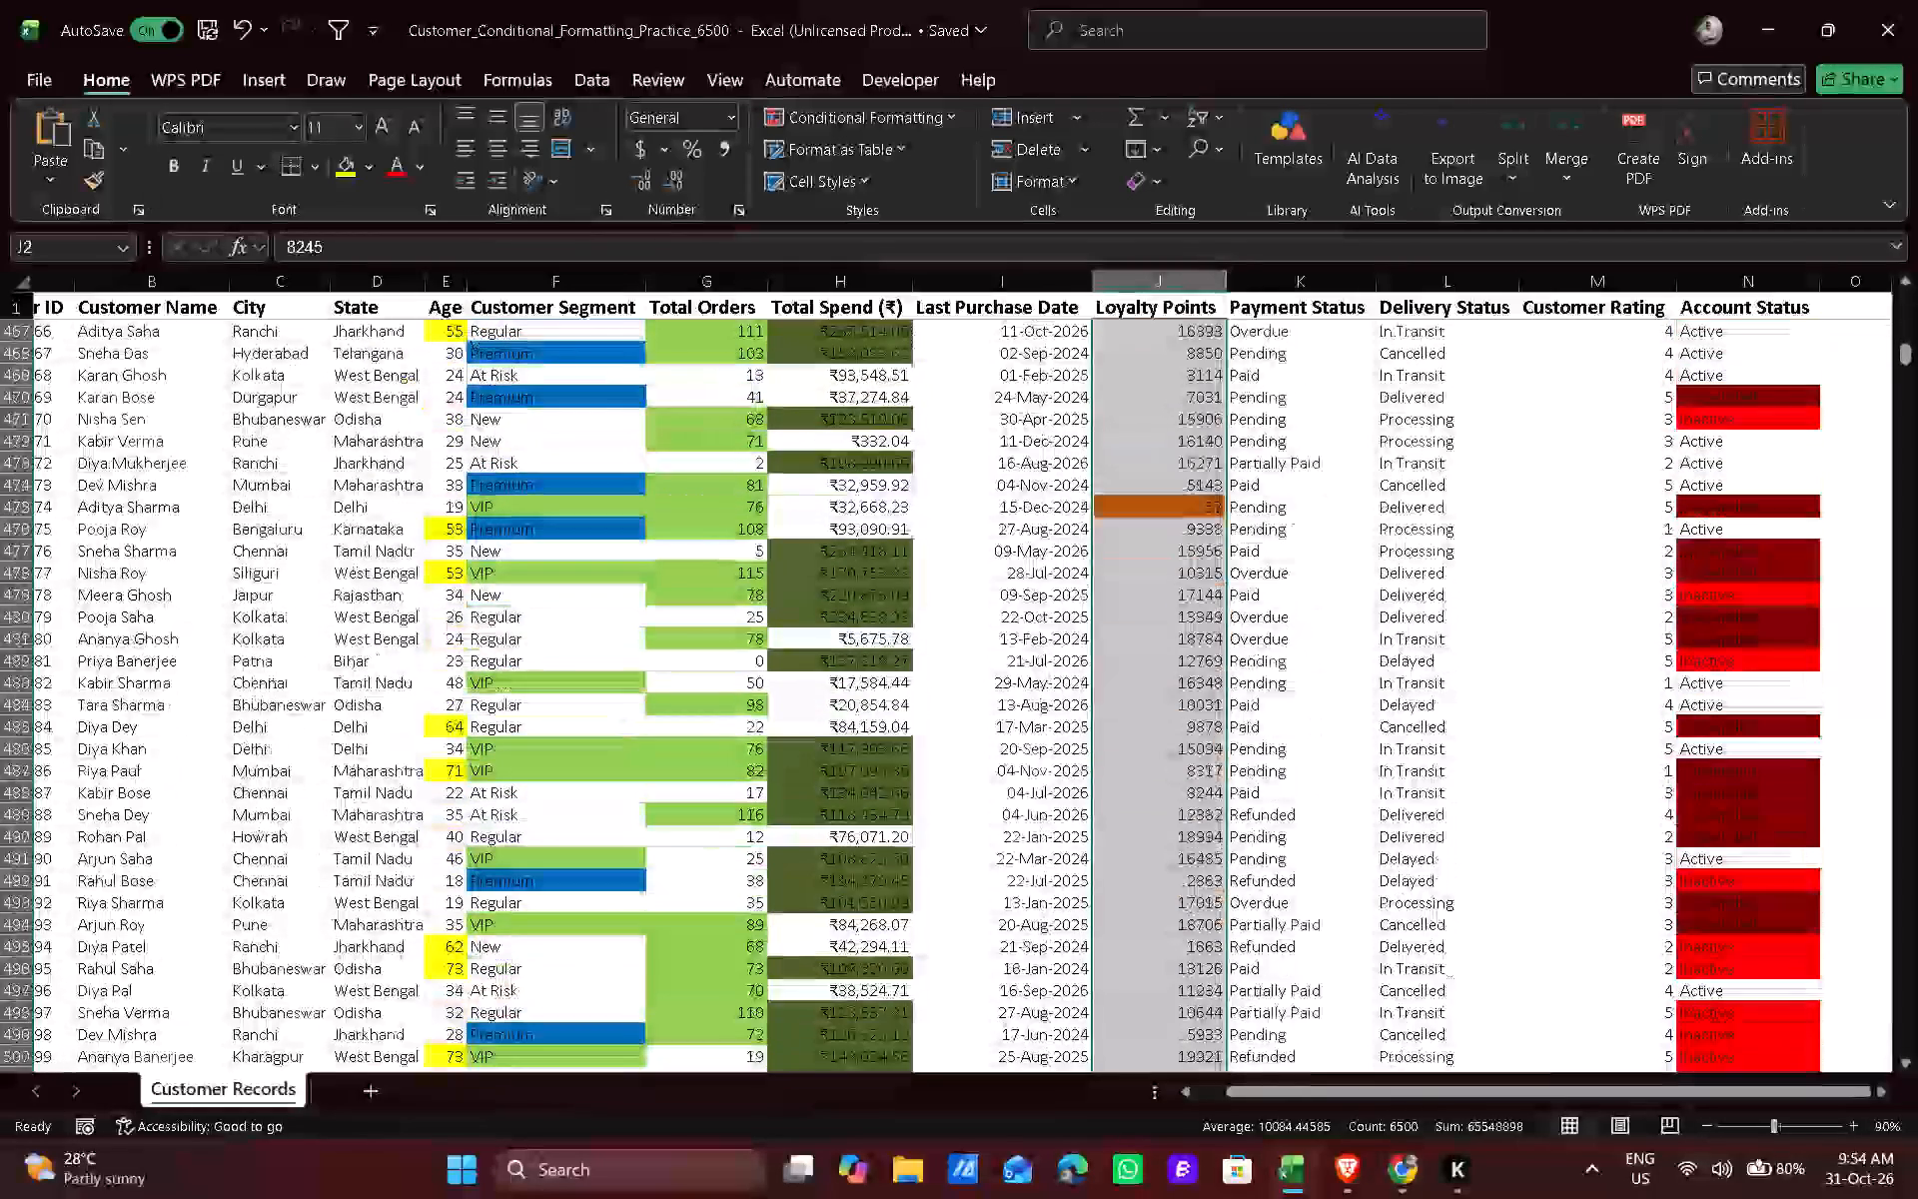
scroll(1153, 496, "down", 14)
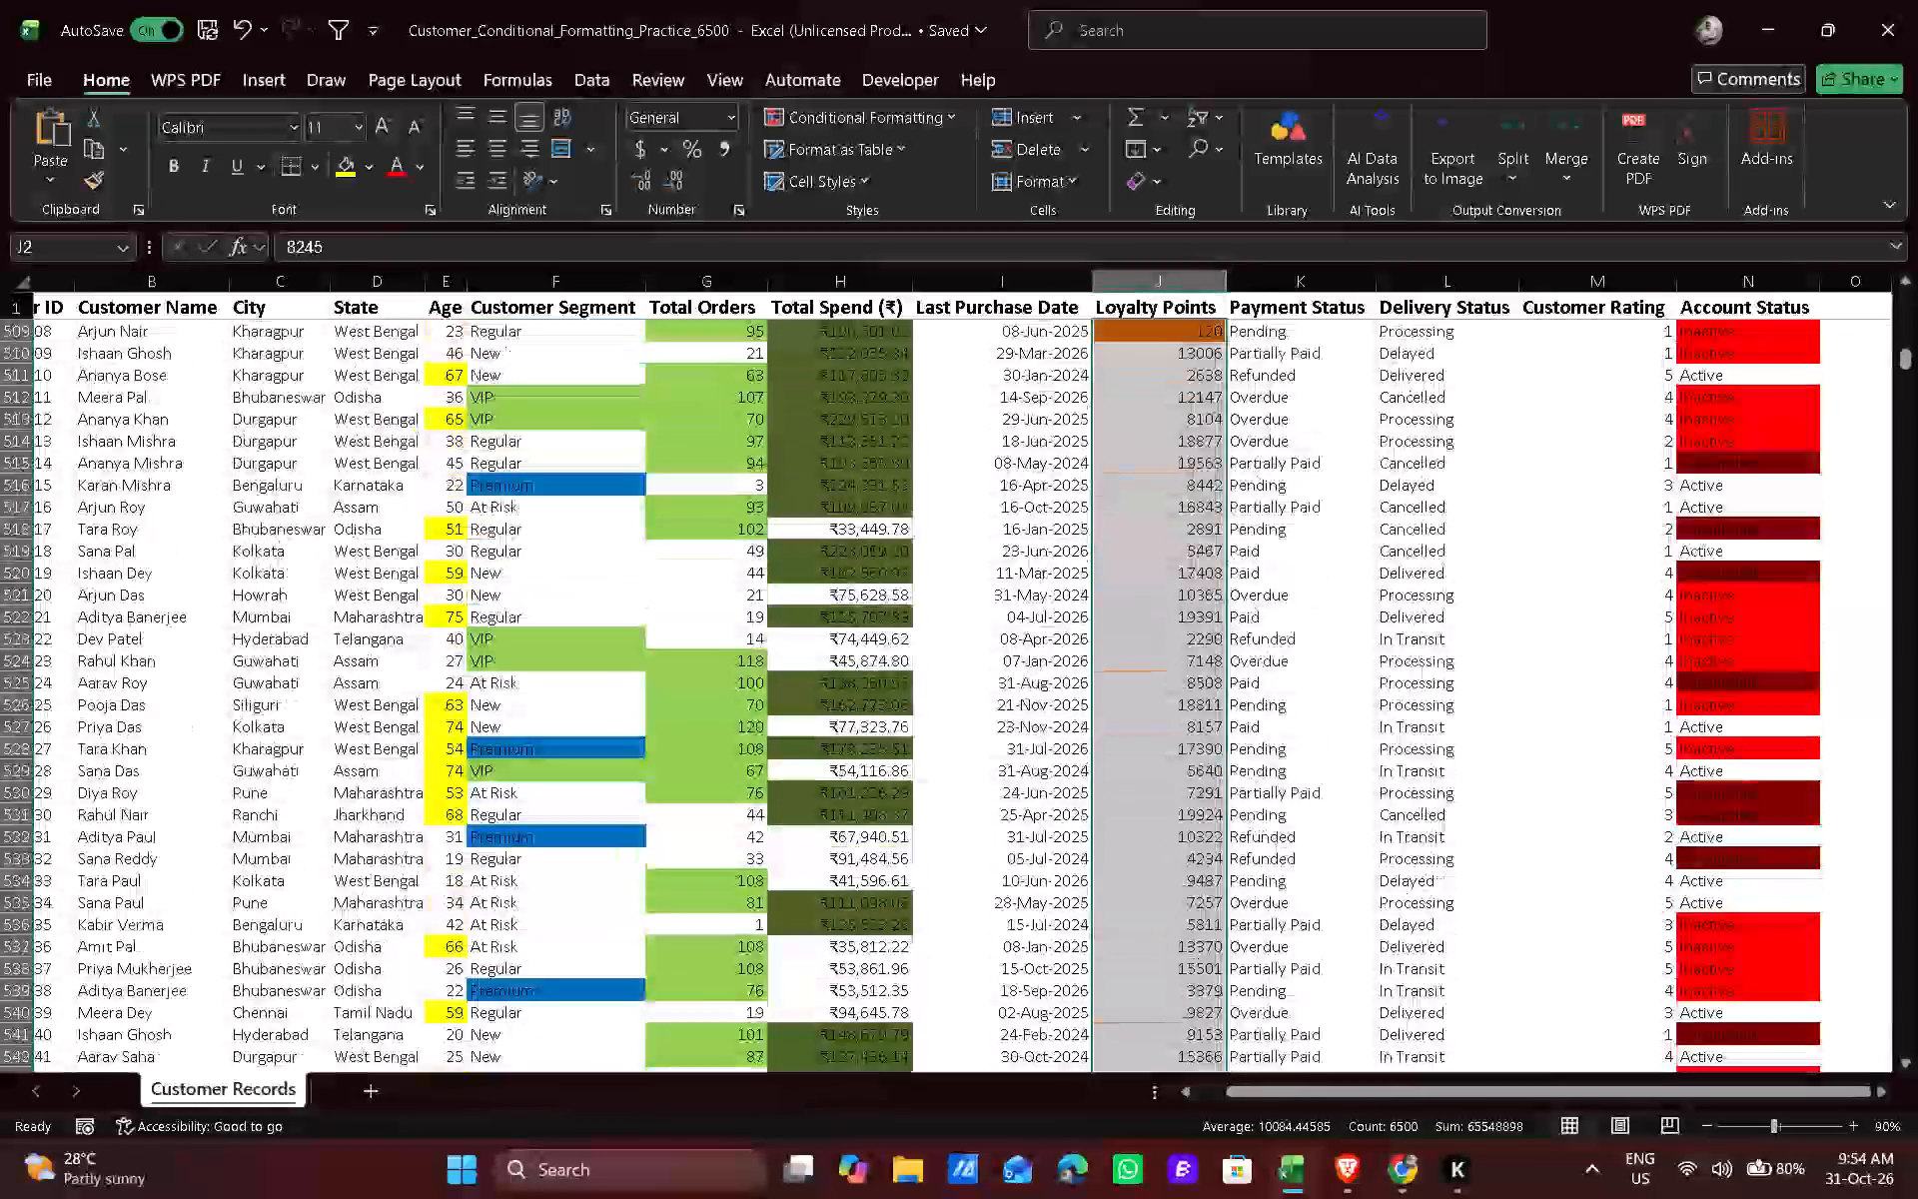
scroll(1153, 496, "down", 16)
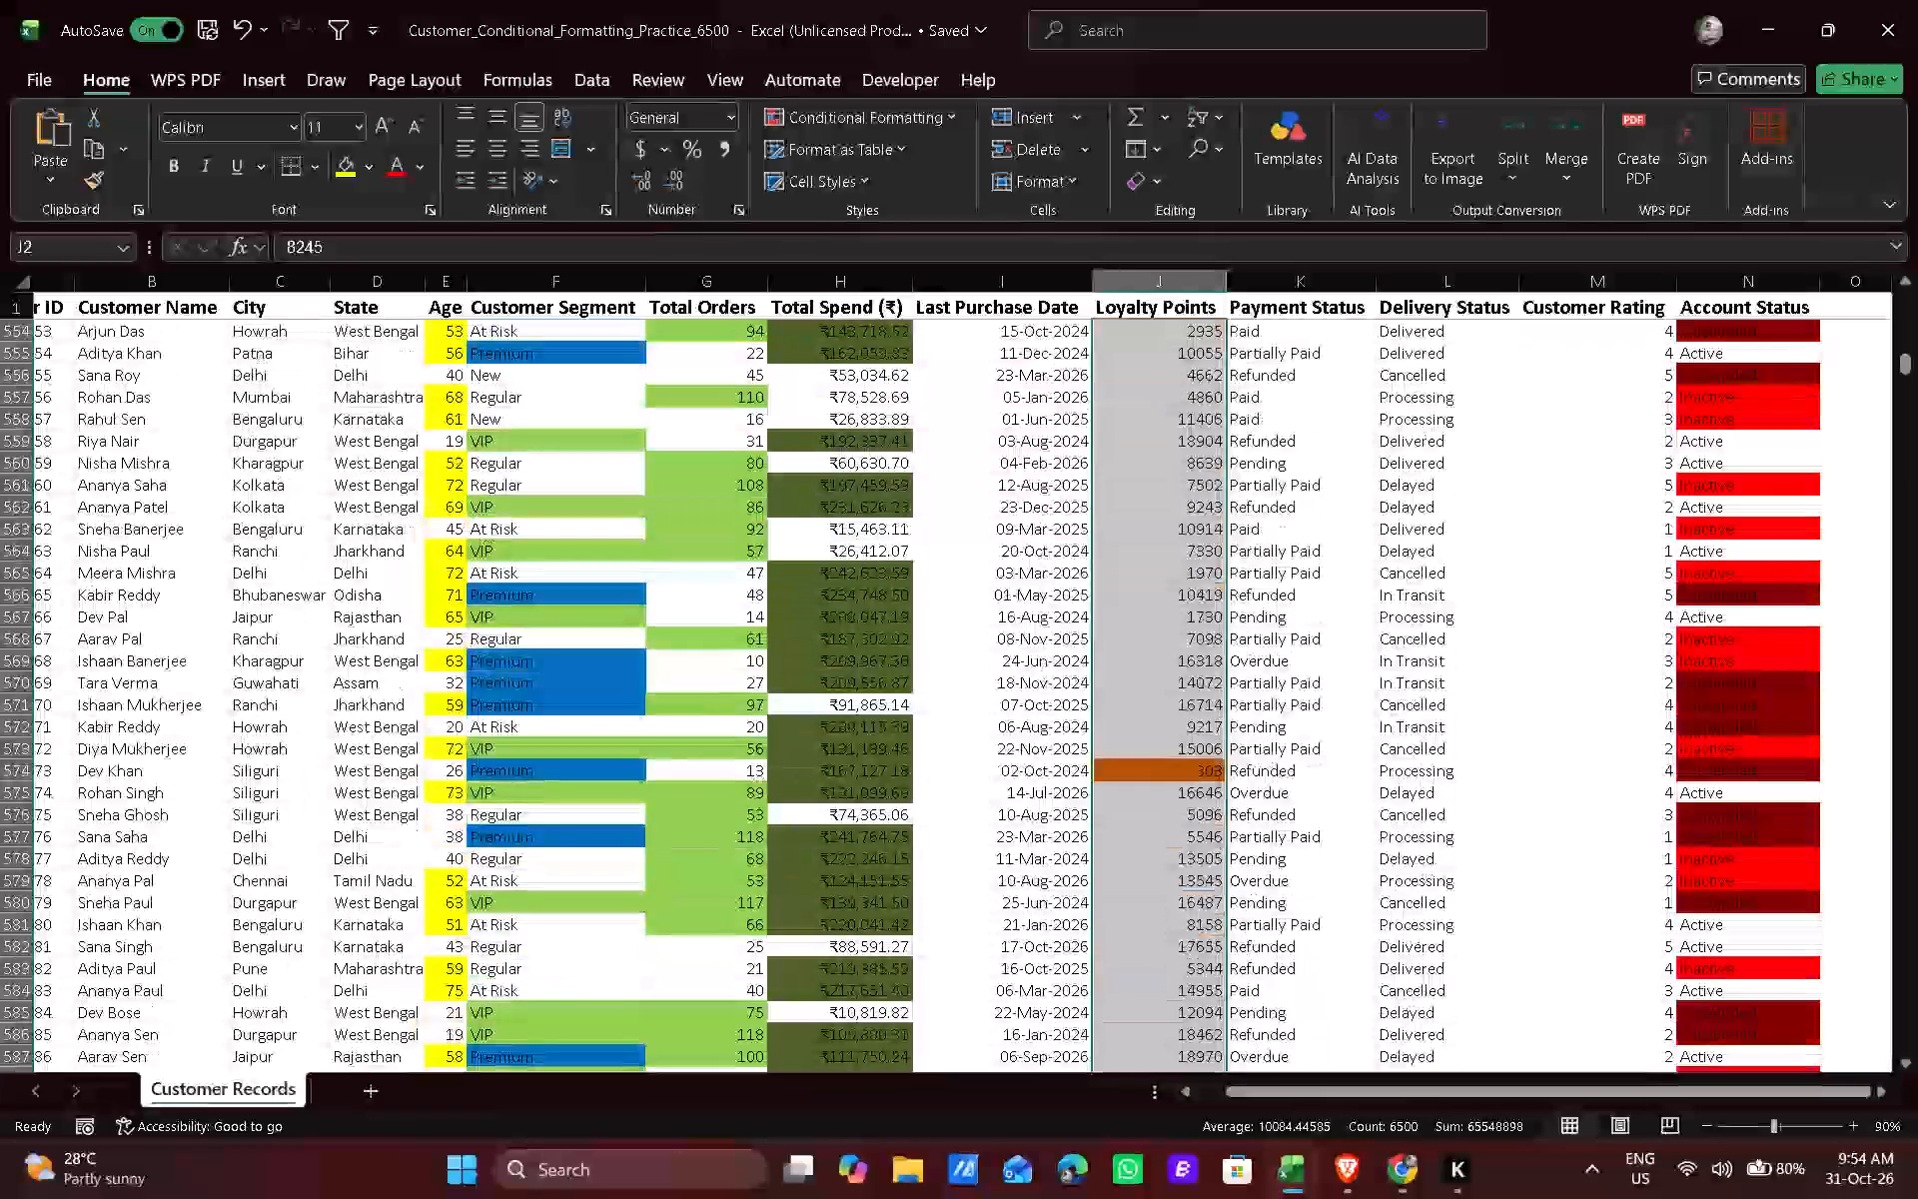
scroll(1153, 496, "down", 7)
scroll(1192, 385, "down", 4)
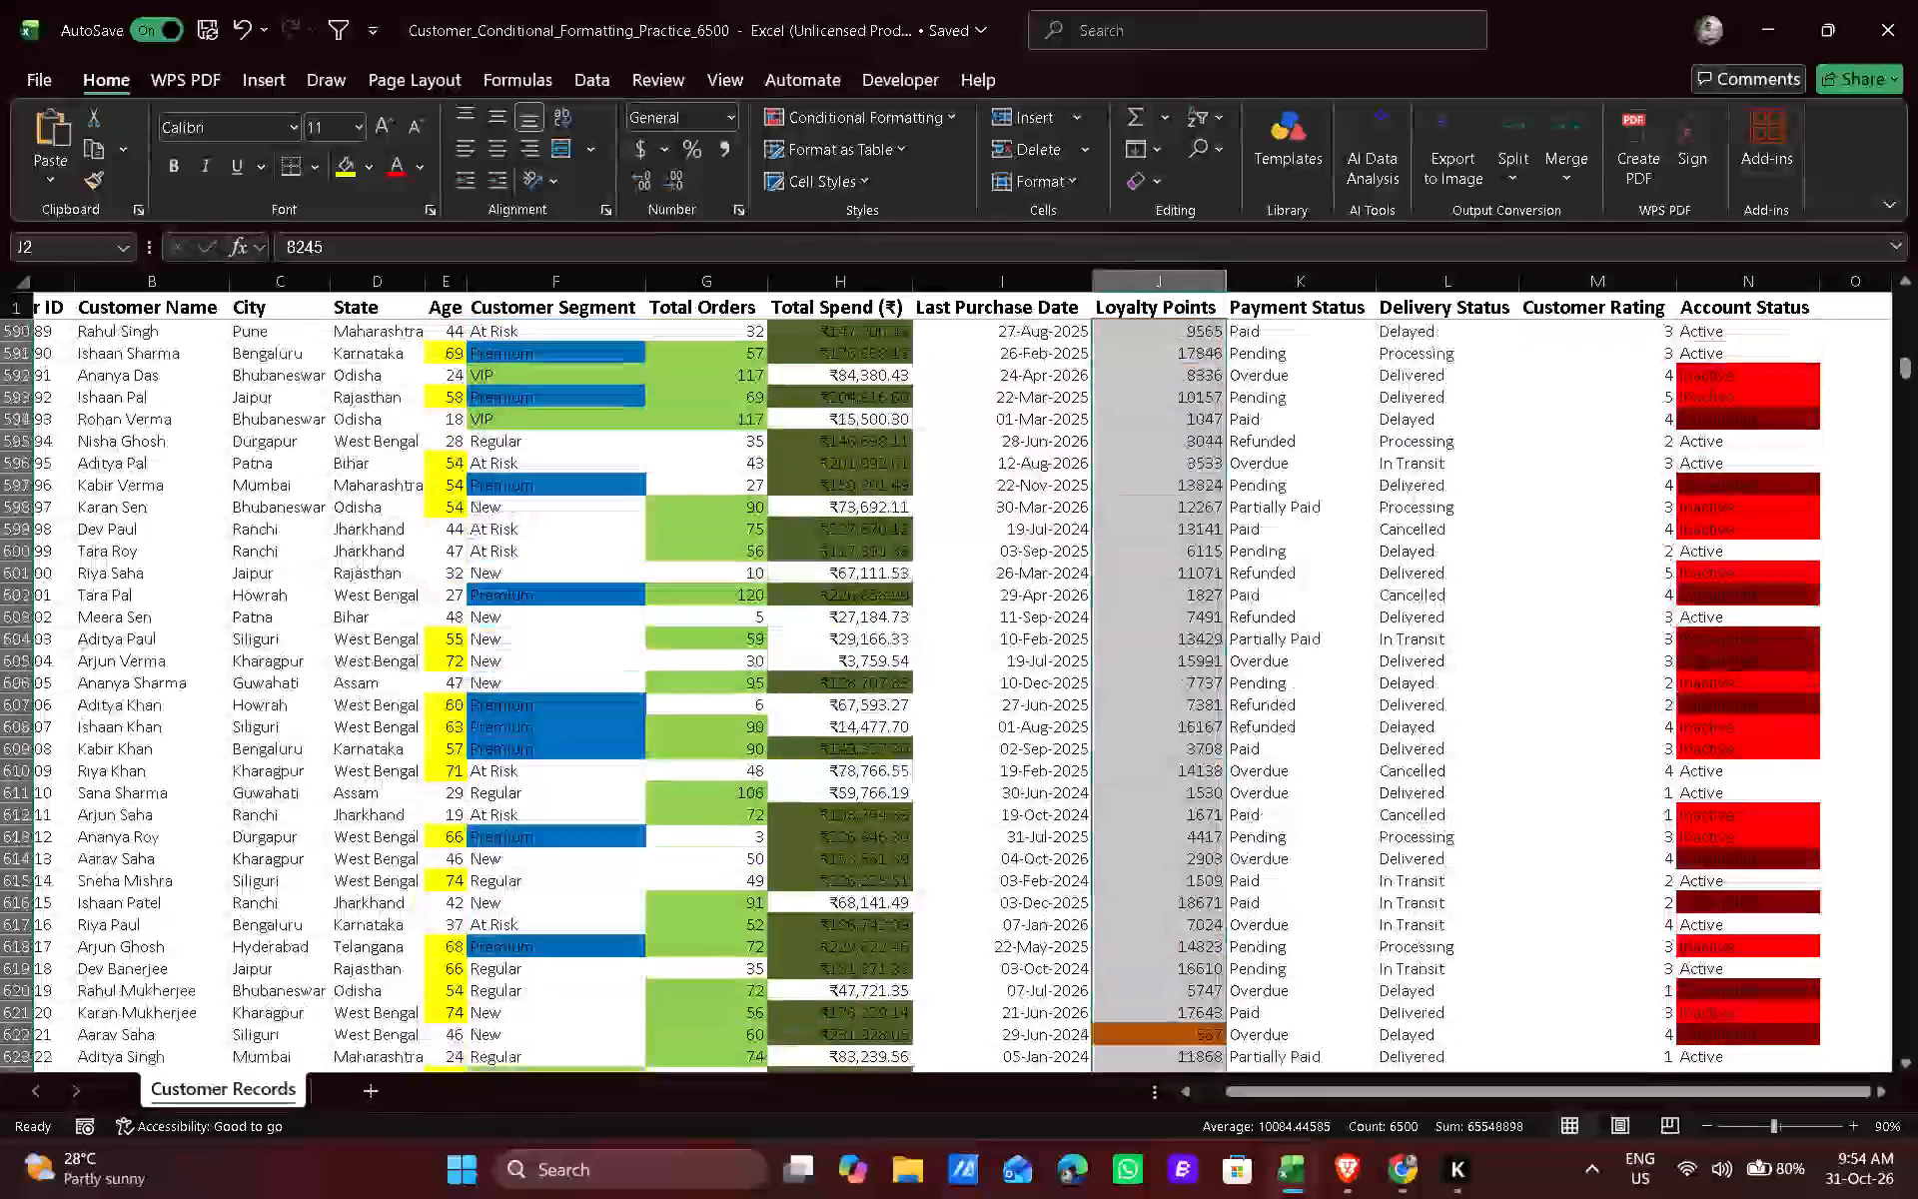
scroll(1175, 434, "down", 9)
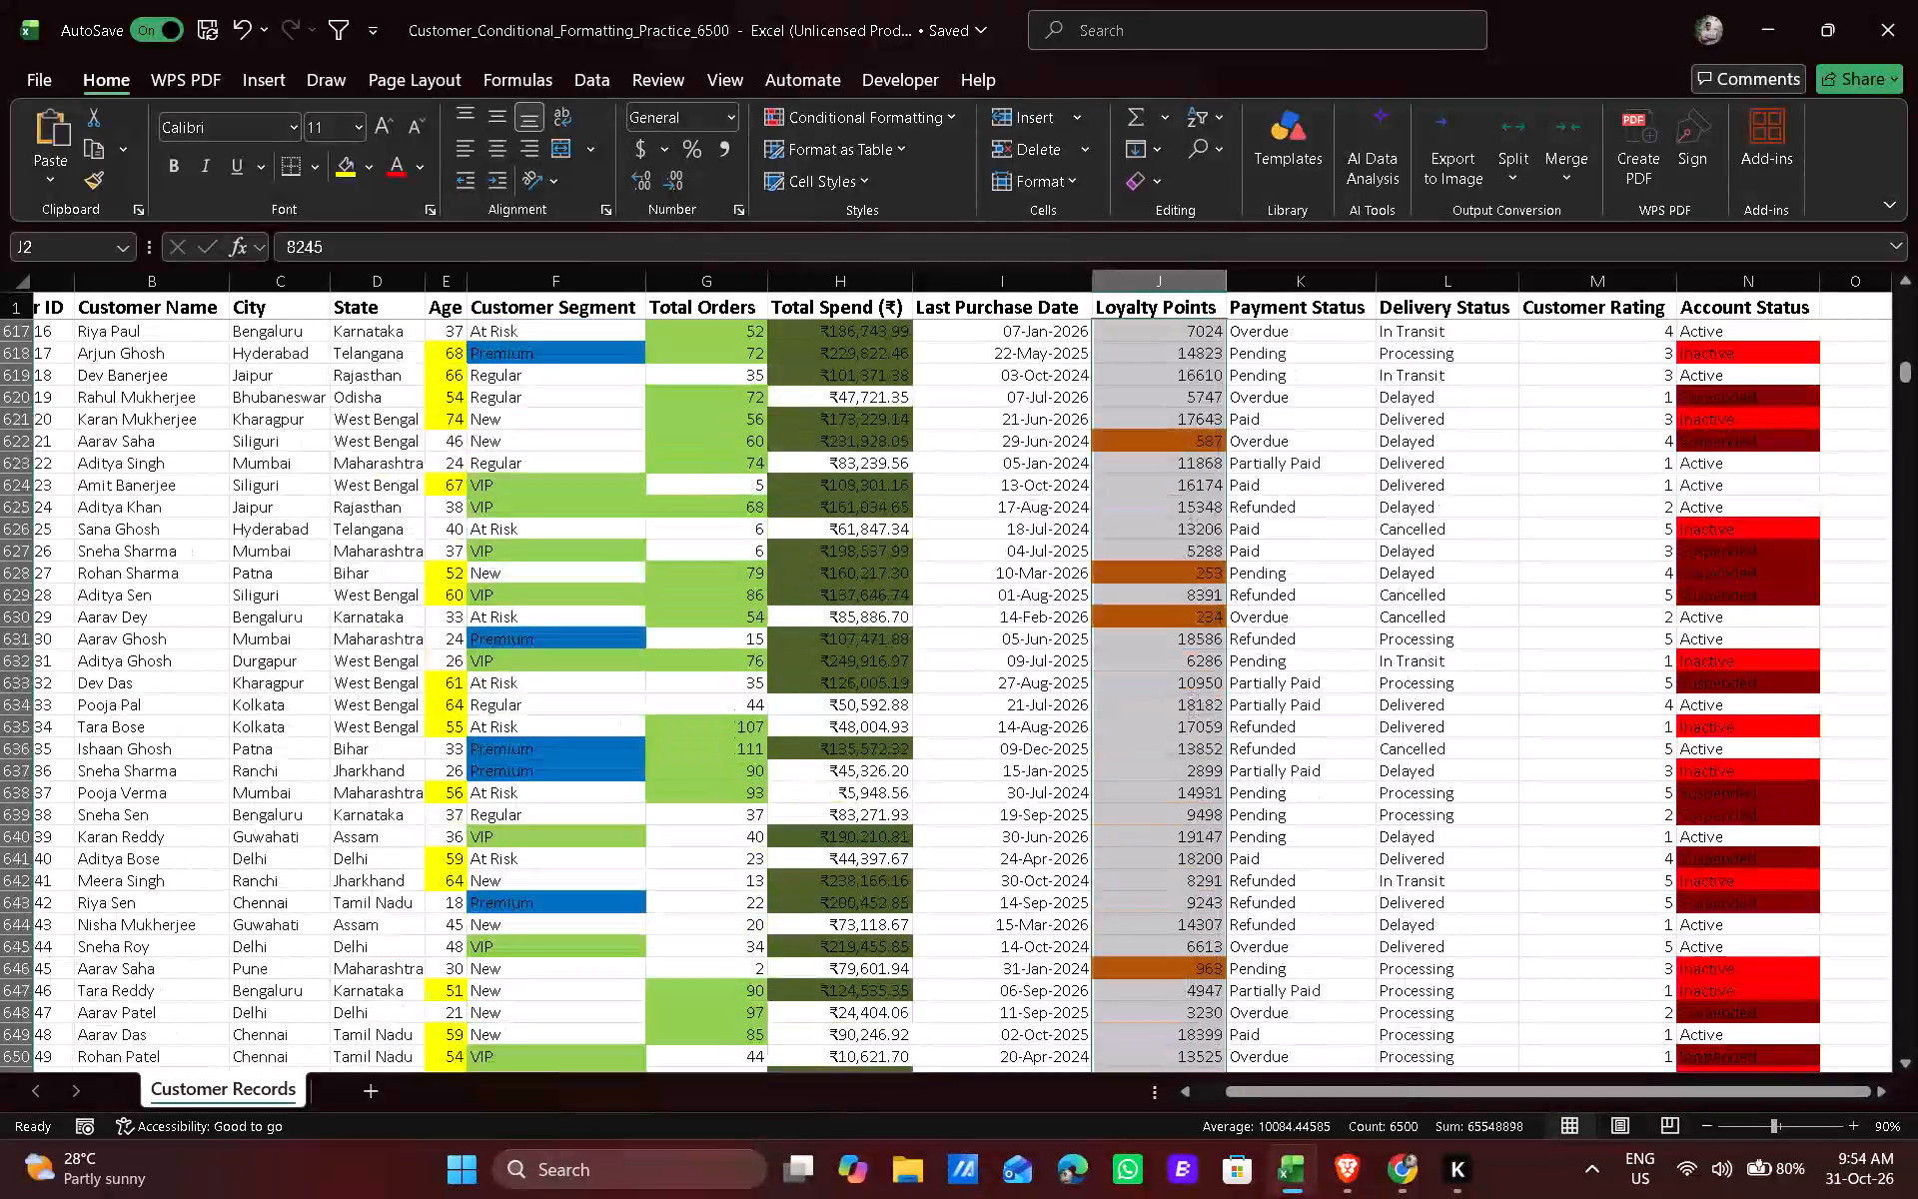
scroll(1175, 434, "down", 7)
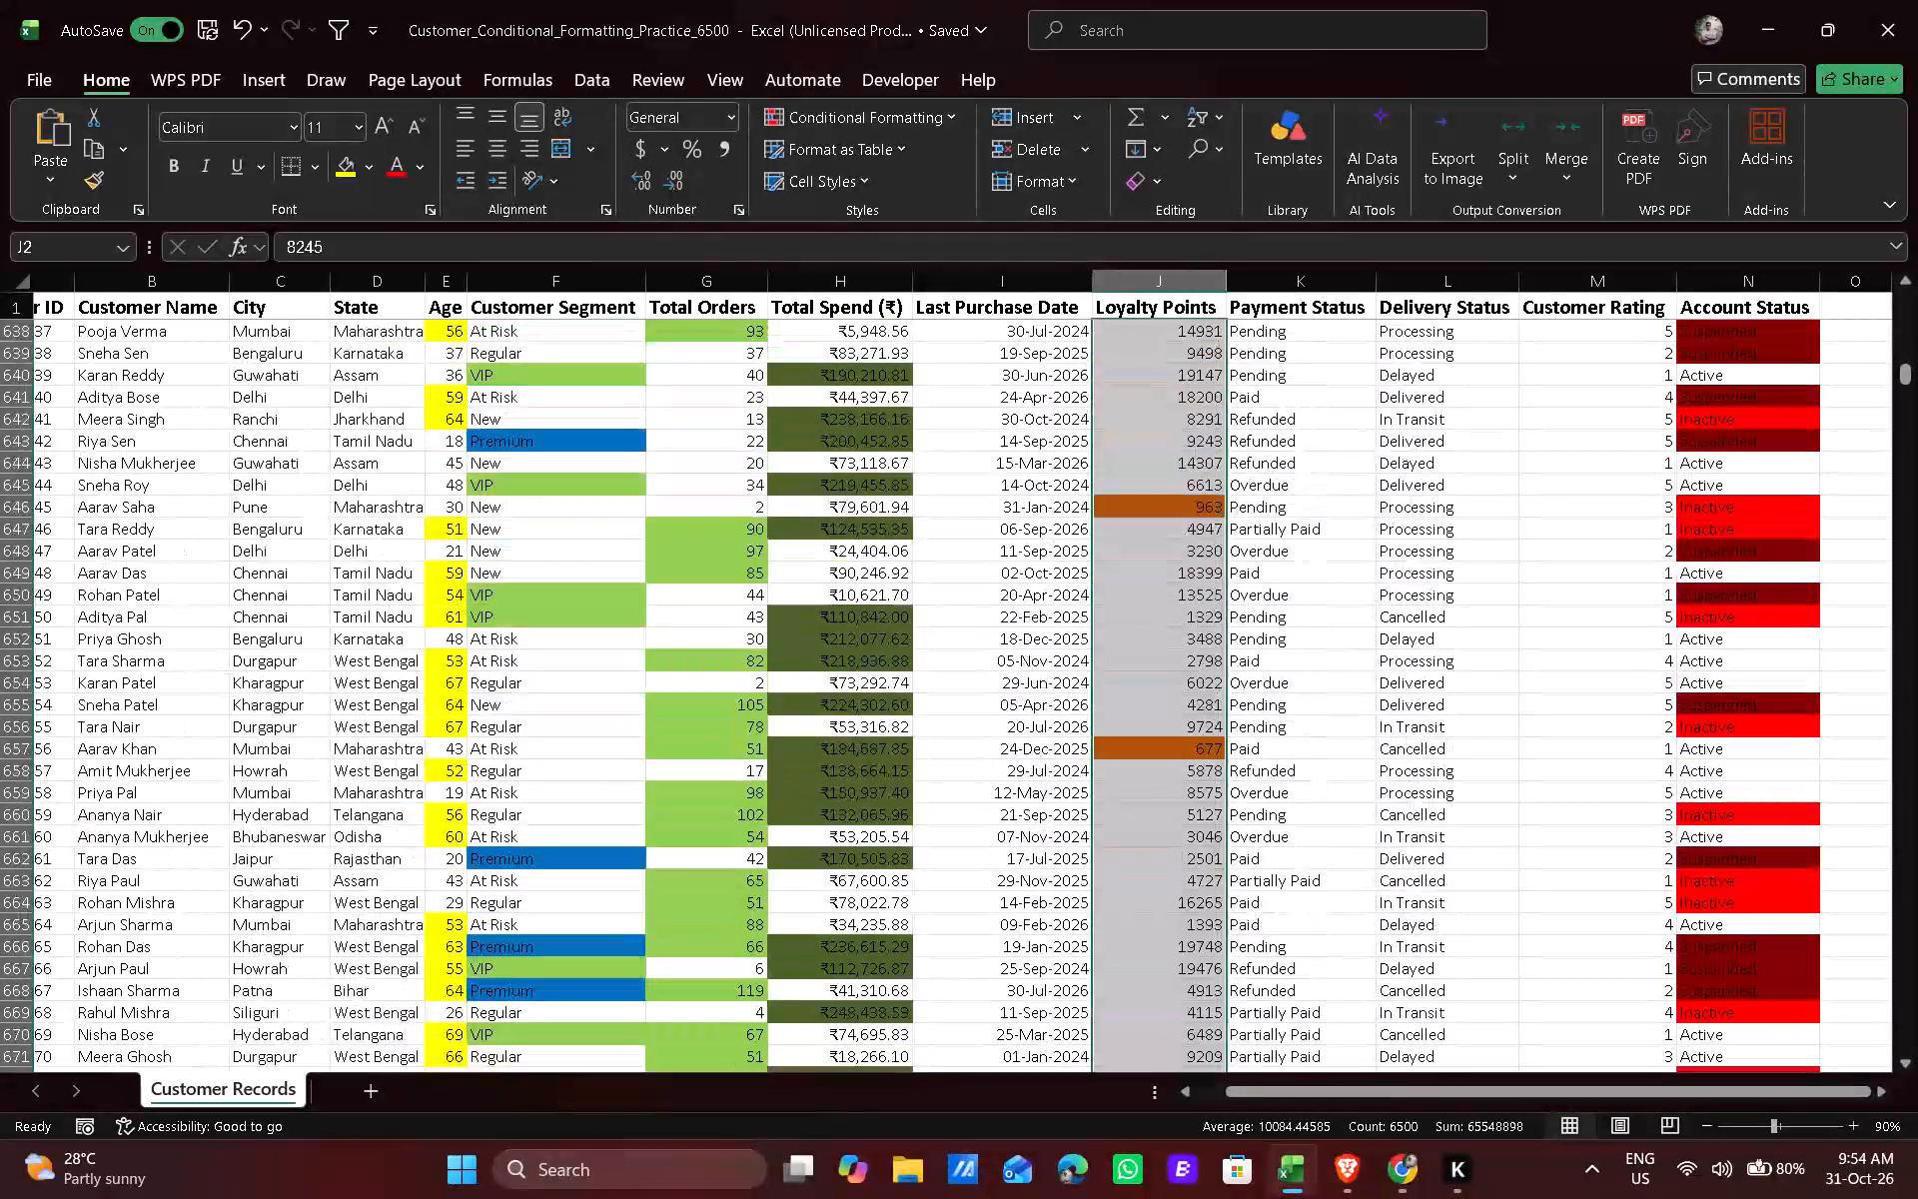
scroll(1175, 434, "down", 6)
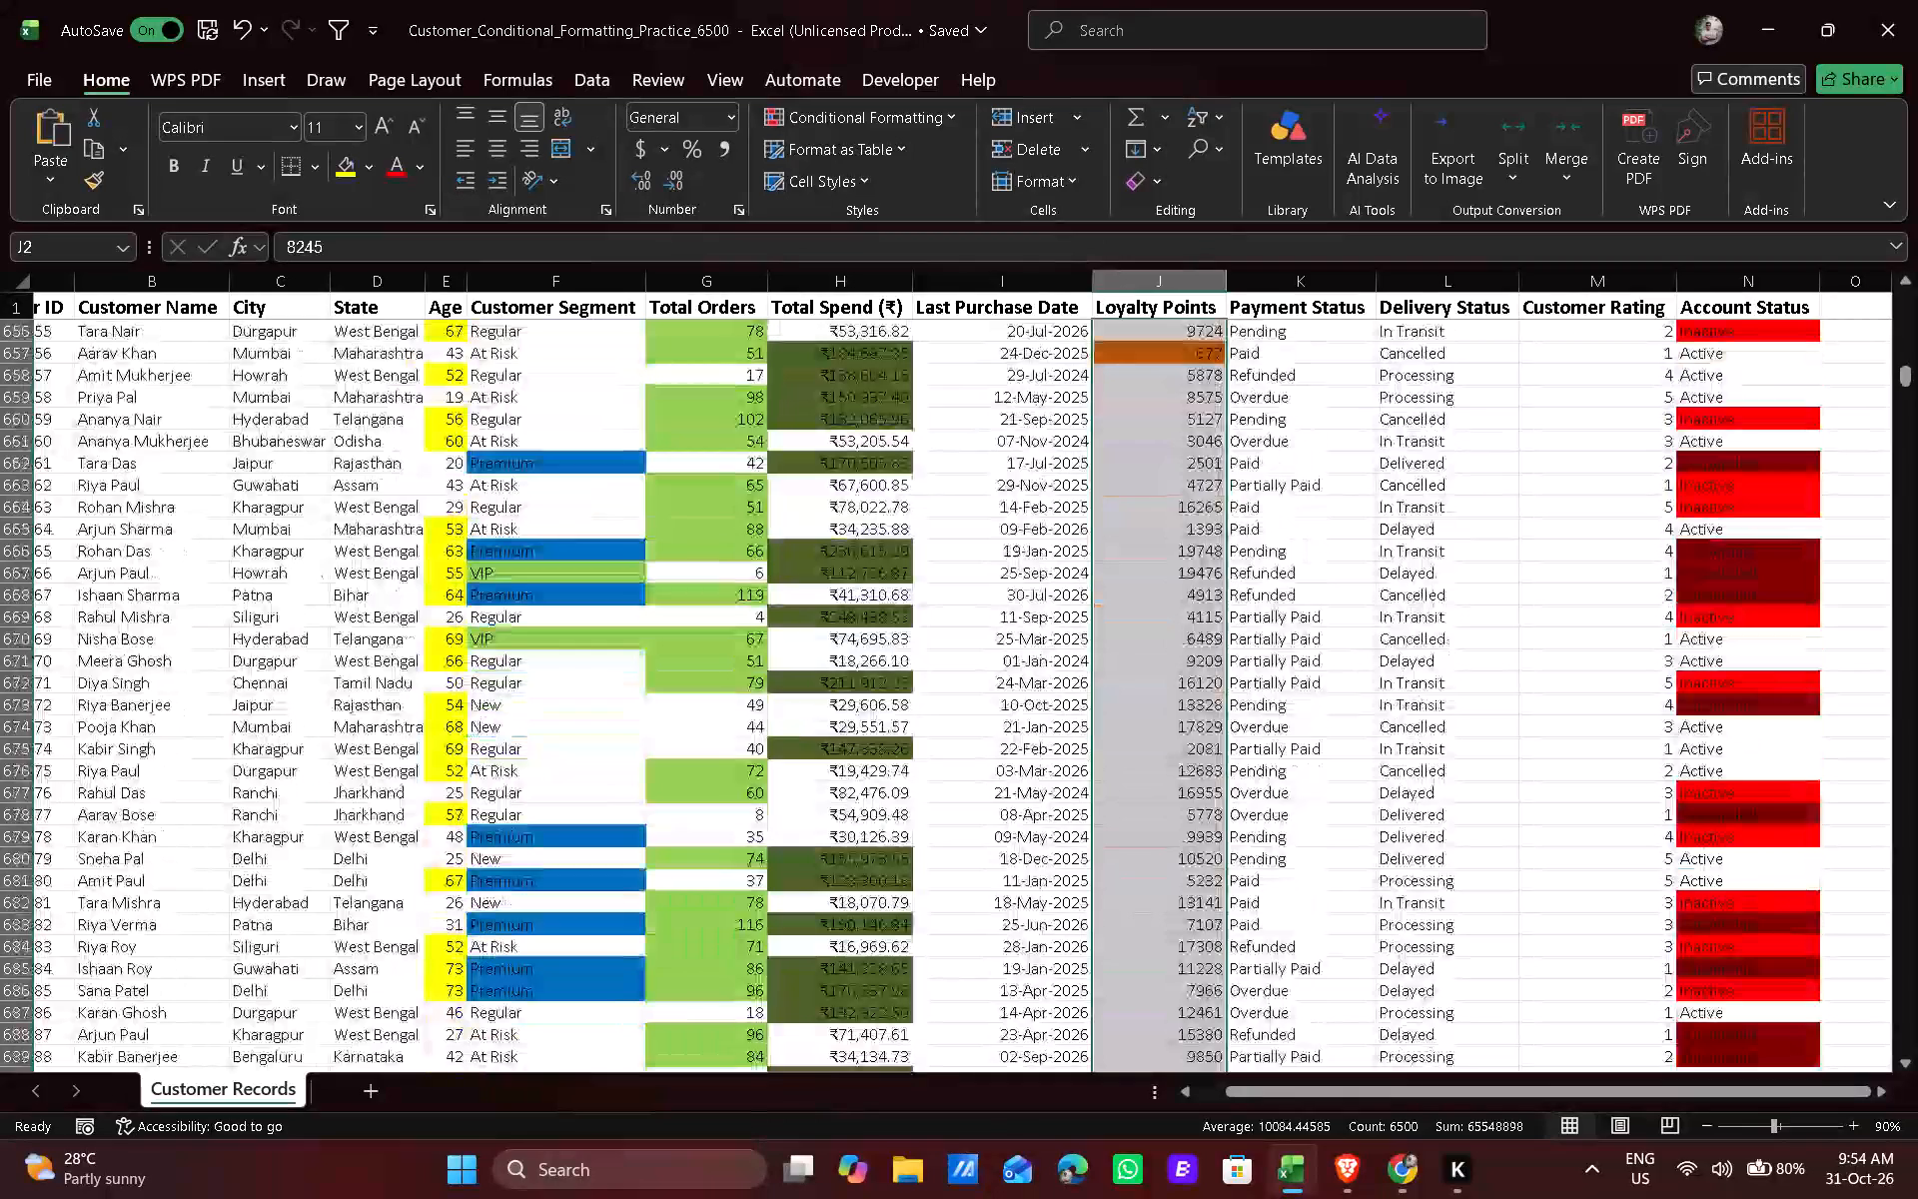
scroll(1175, 434, "down", 13)
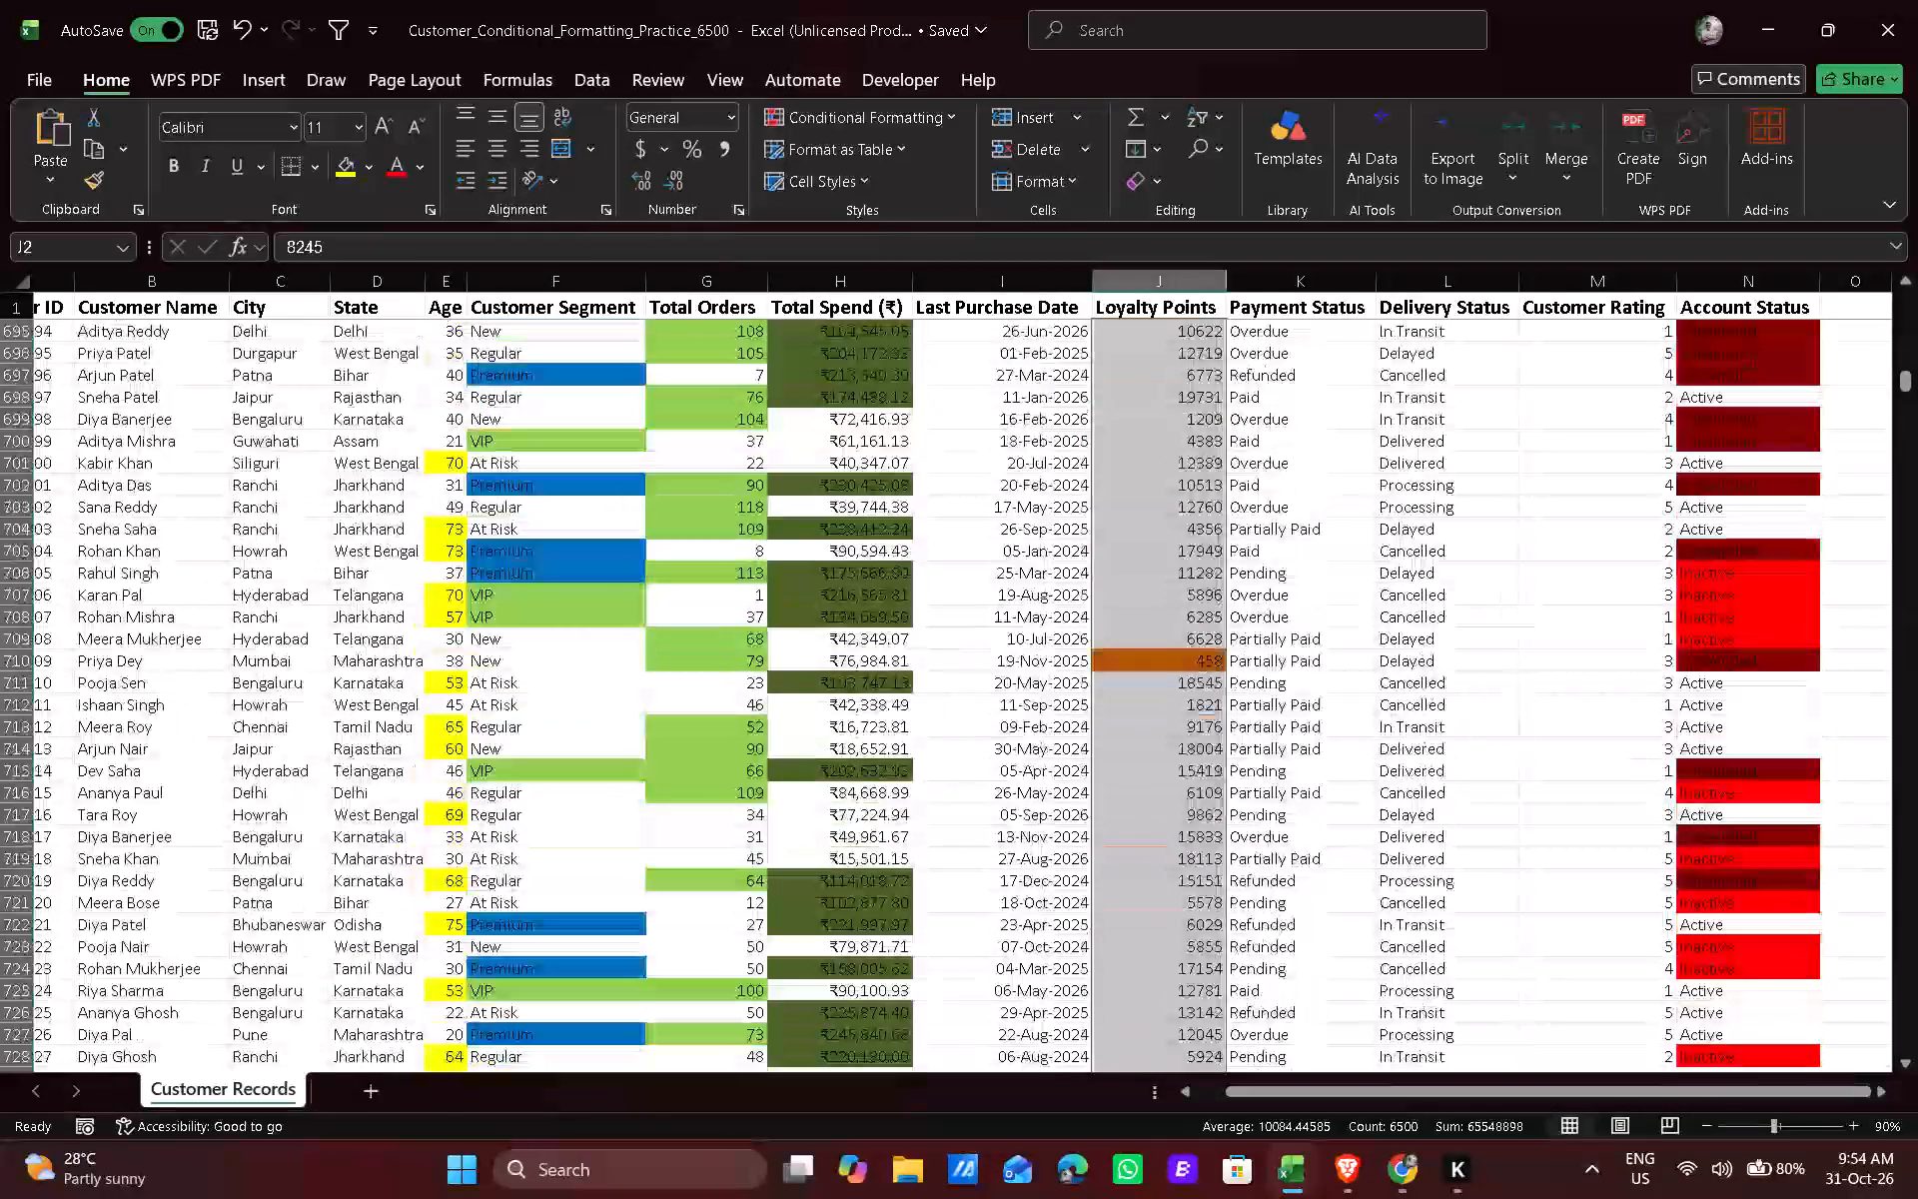
Examine the Loyalty Points colour-coding alongside the other formatted columns from about row 700 to row 1890, and return to the first record.
scroll(1175, 434, "down", 12)
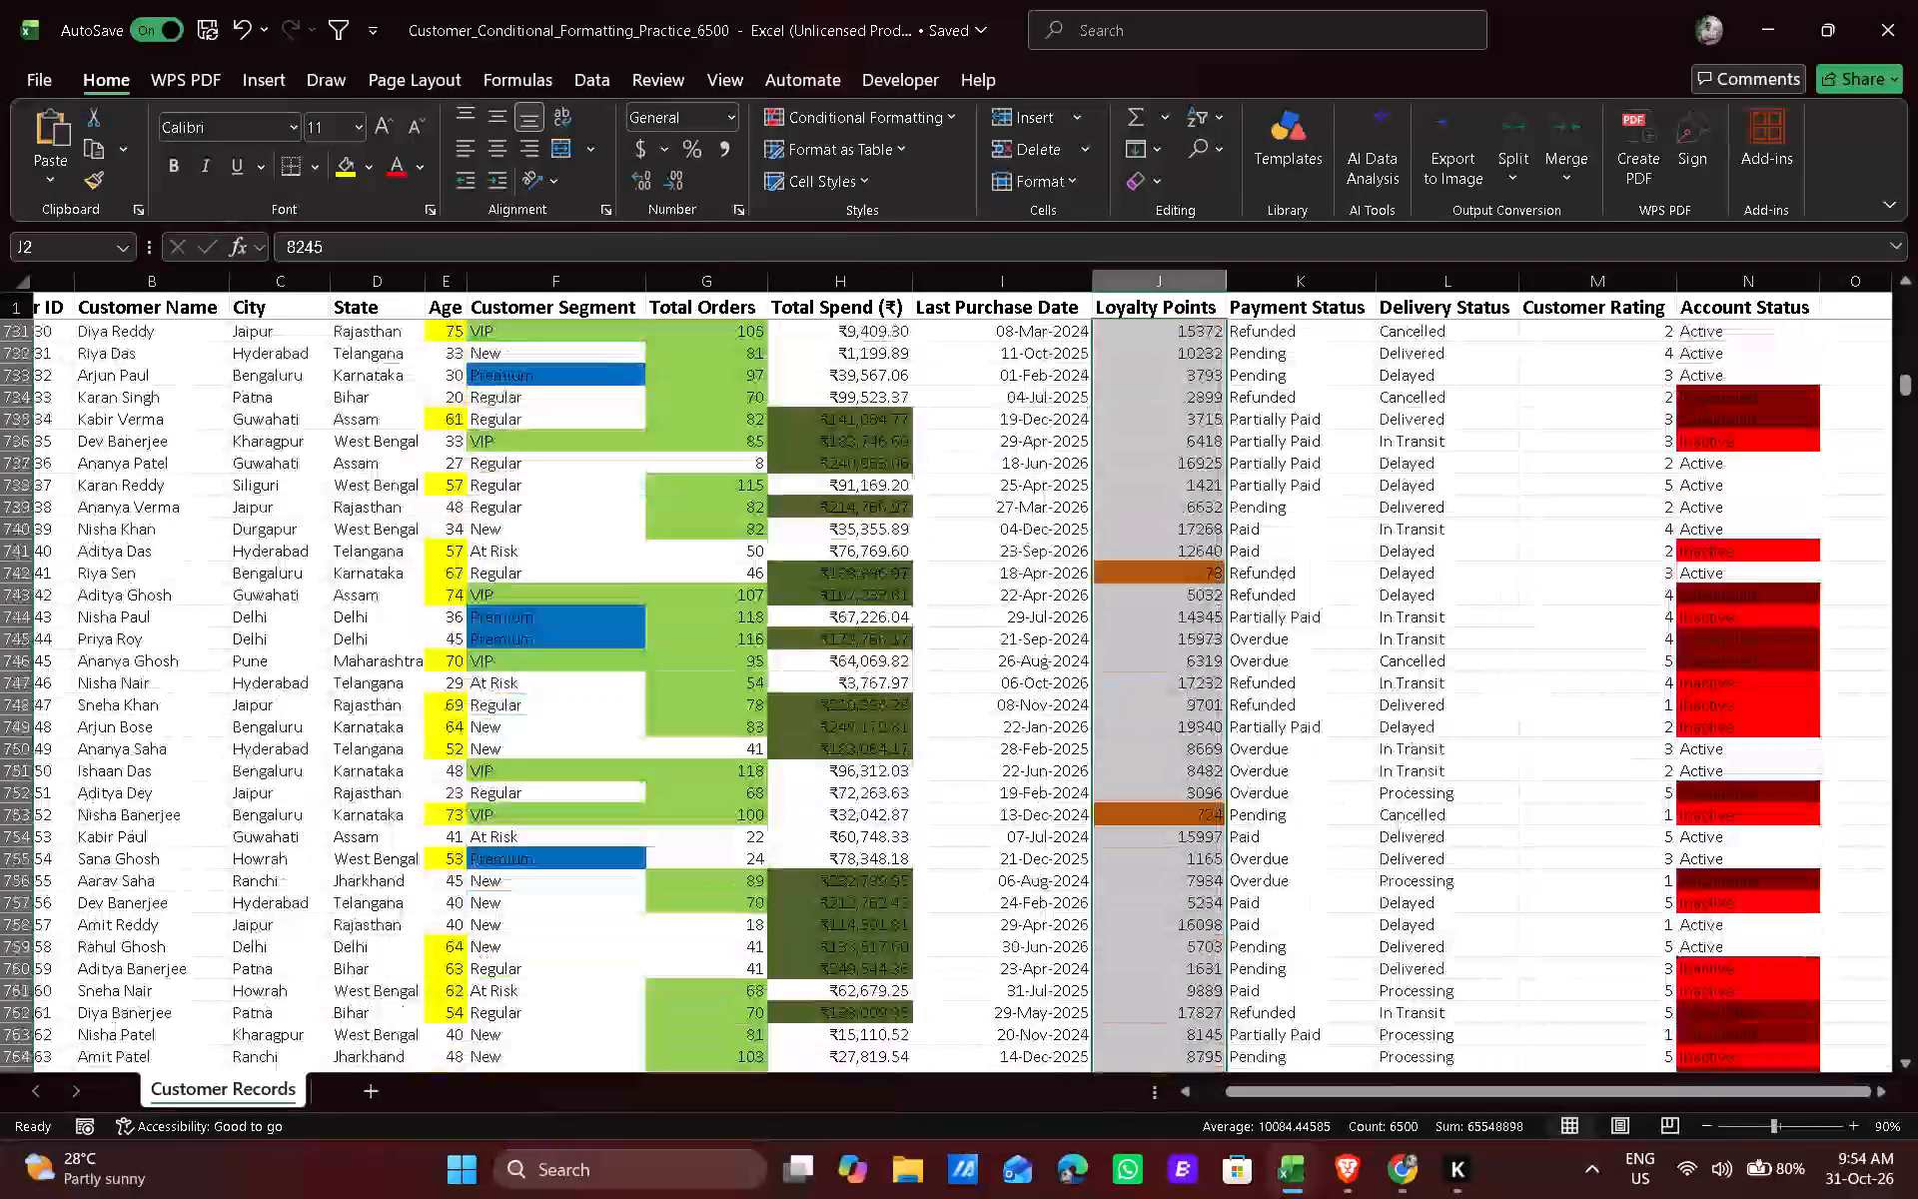
scroll(1175, 434, "down", 8)
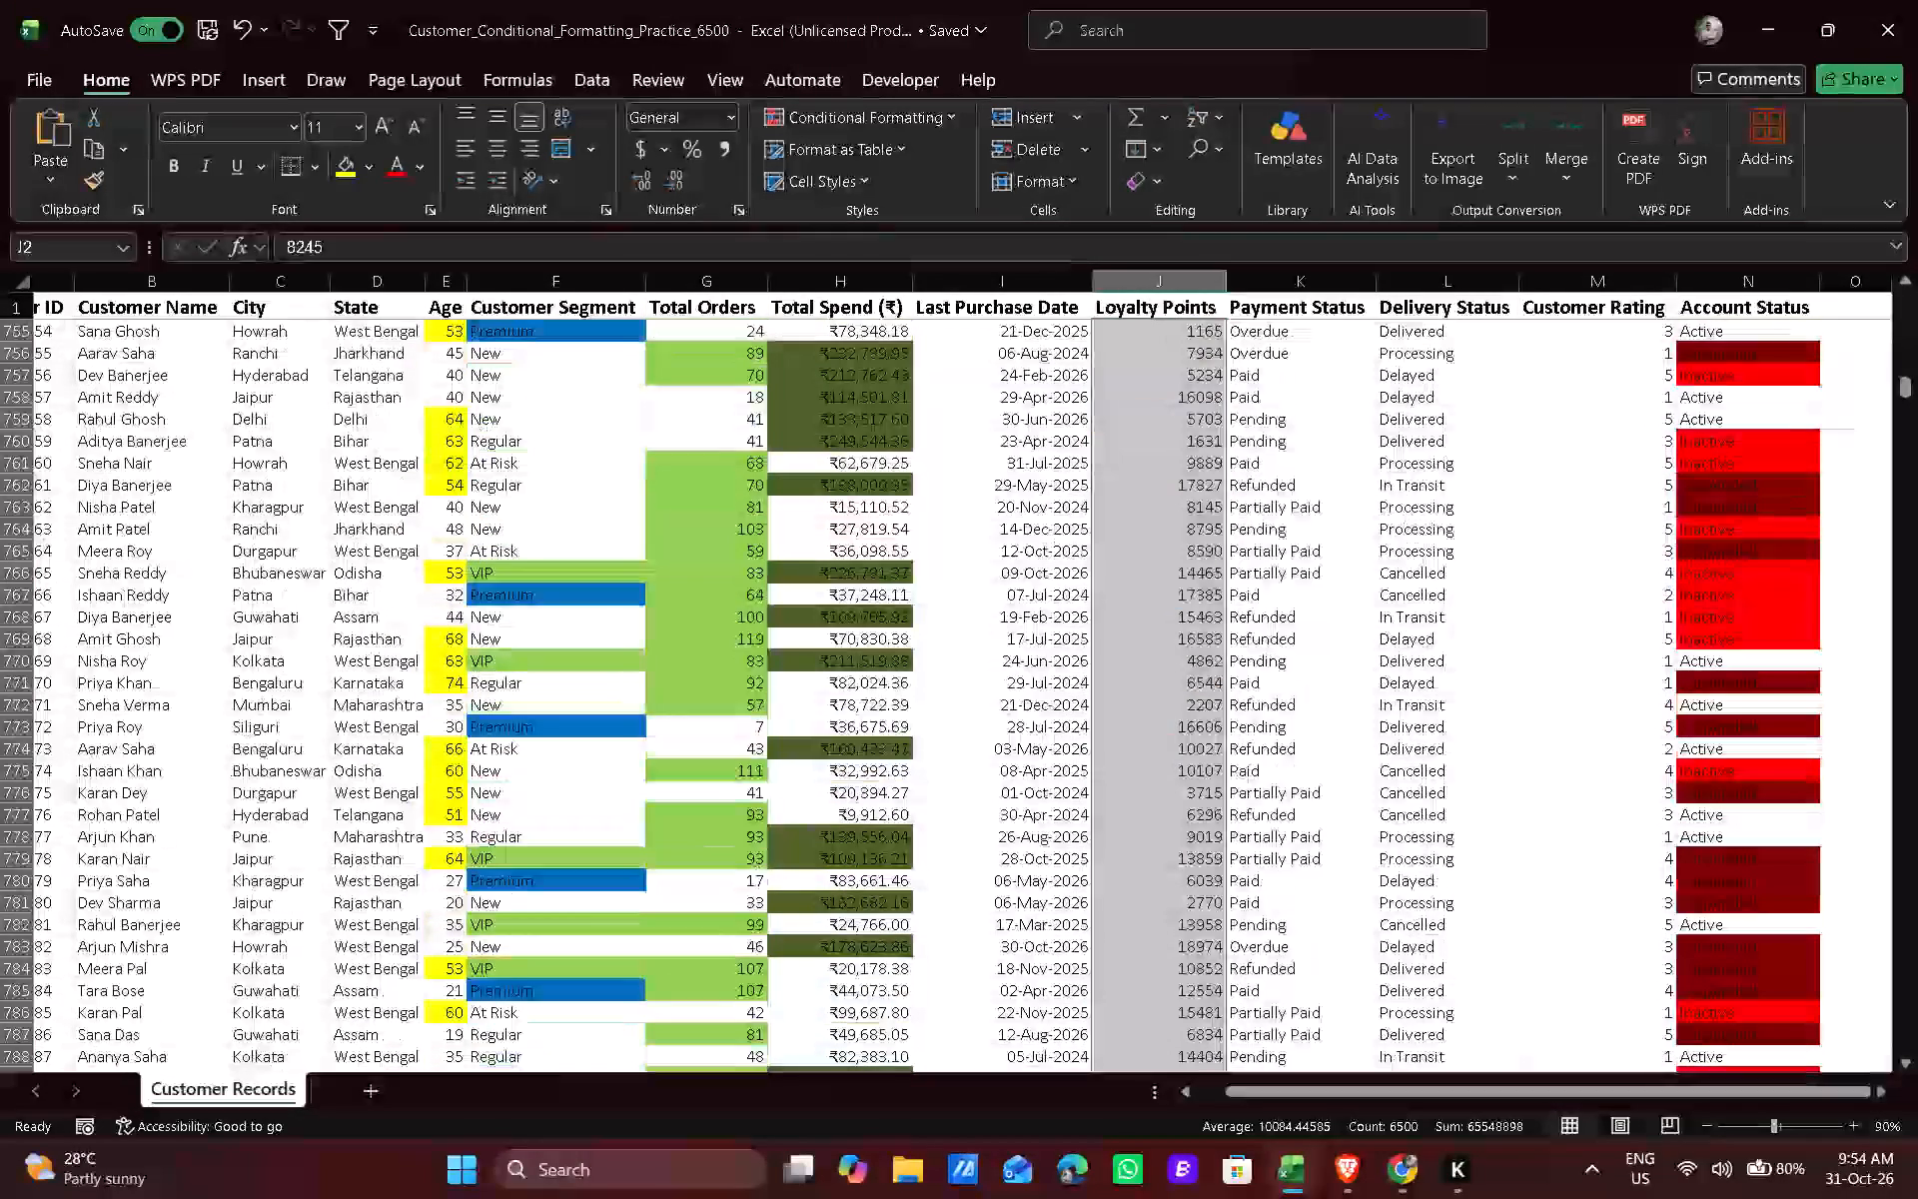
scroll(1175, 434, "down", 3)
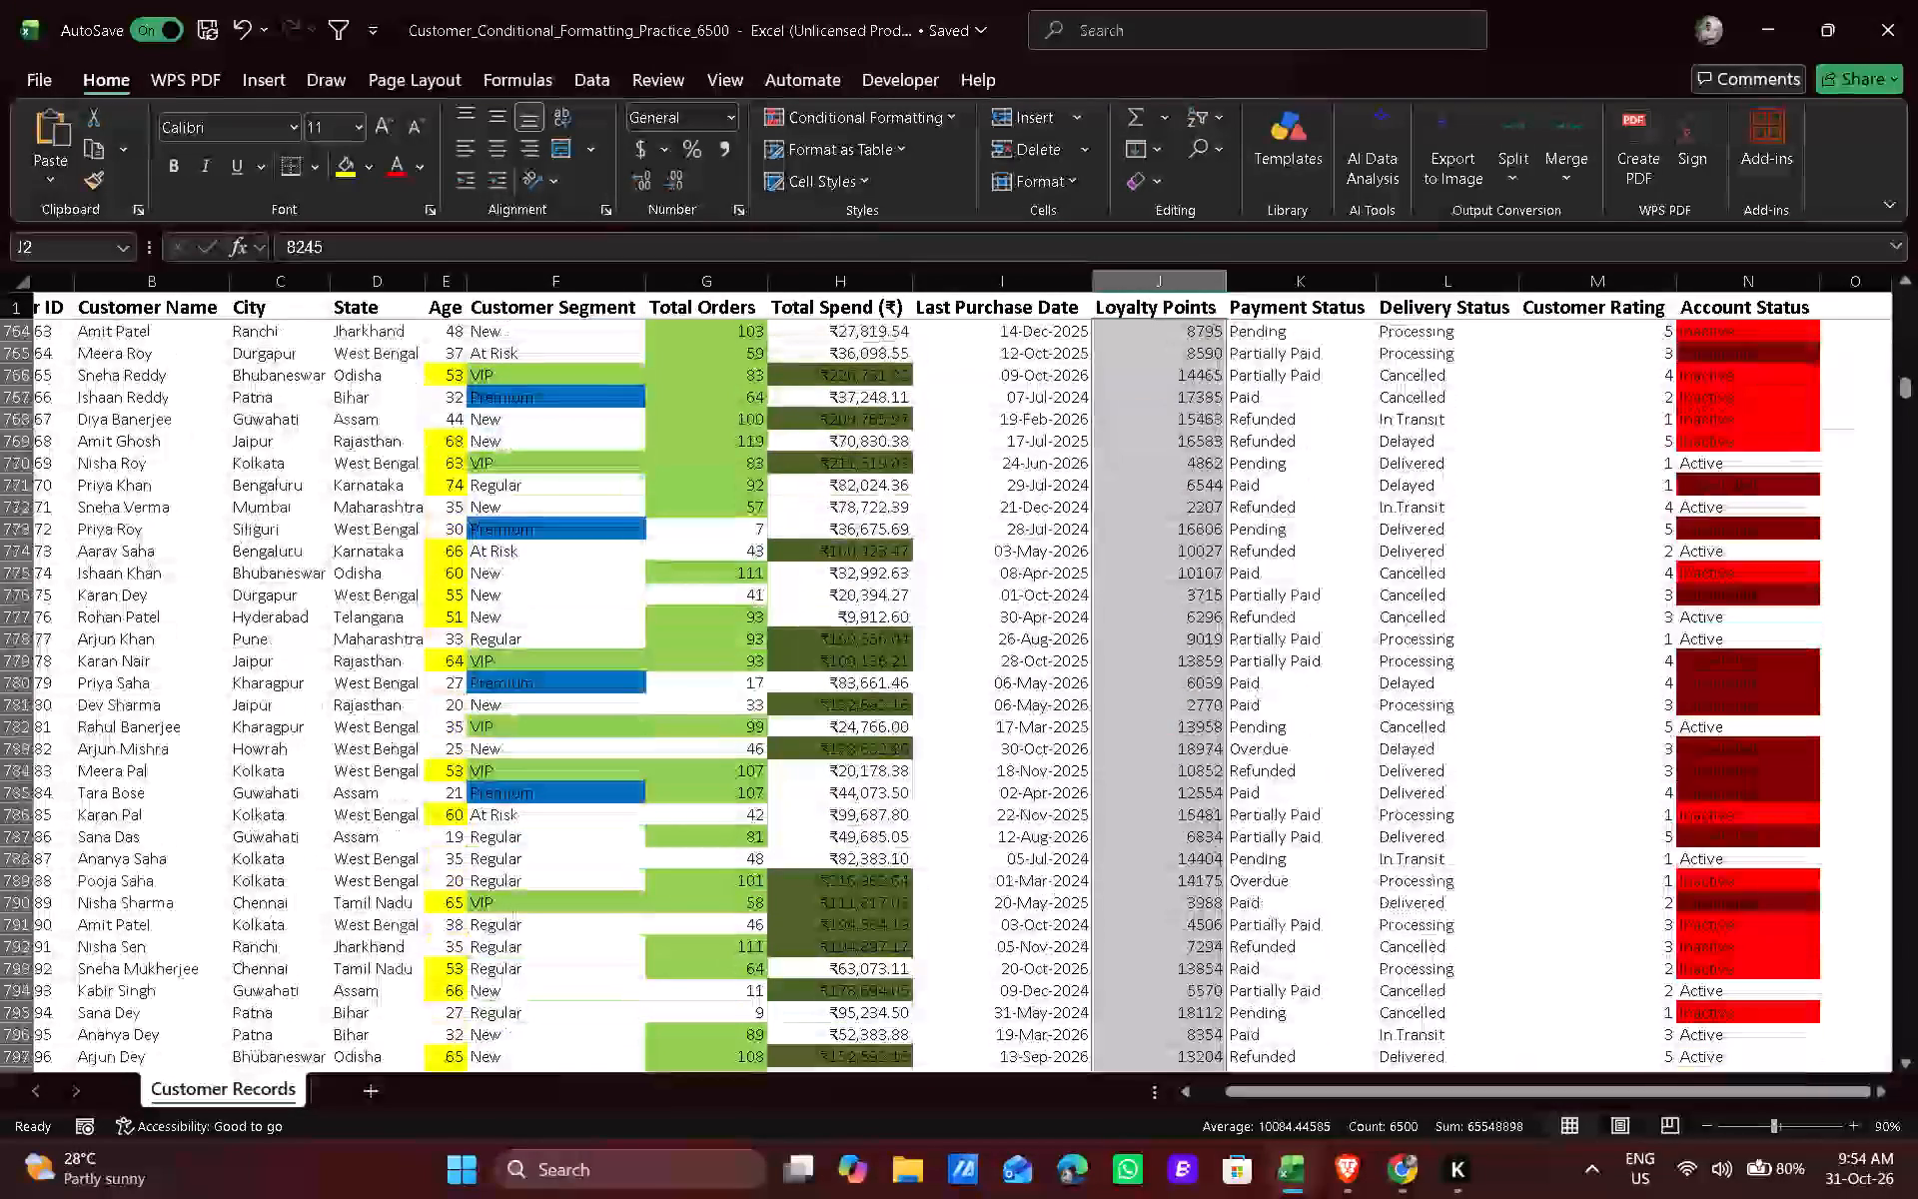
scroll(1175, 434, "down", 11)
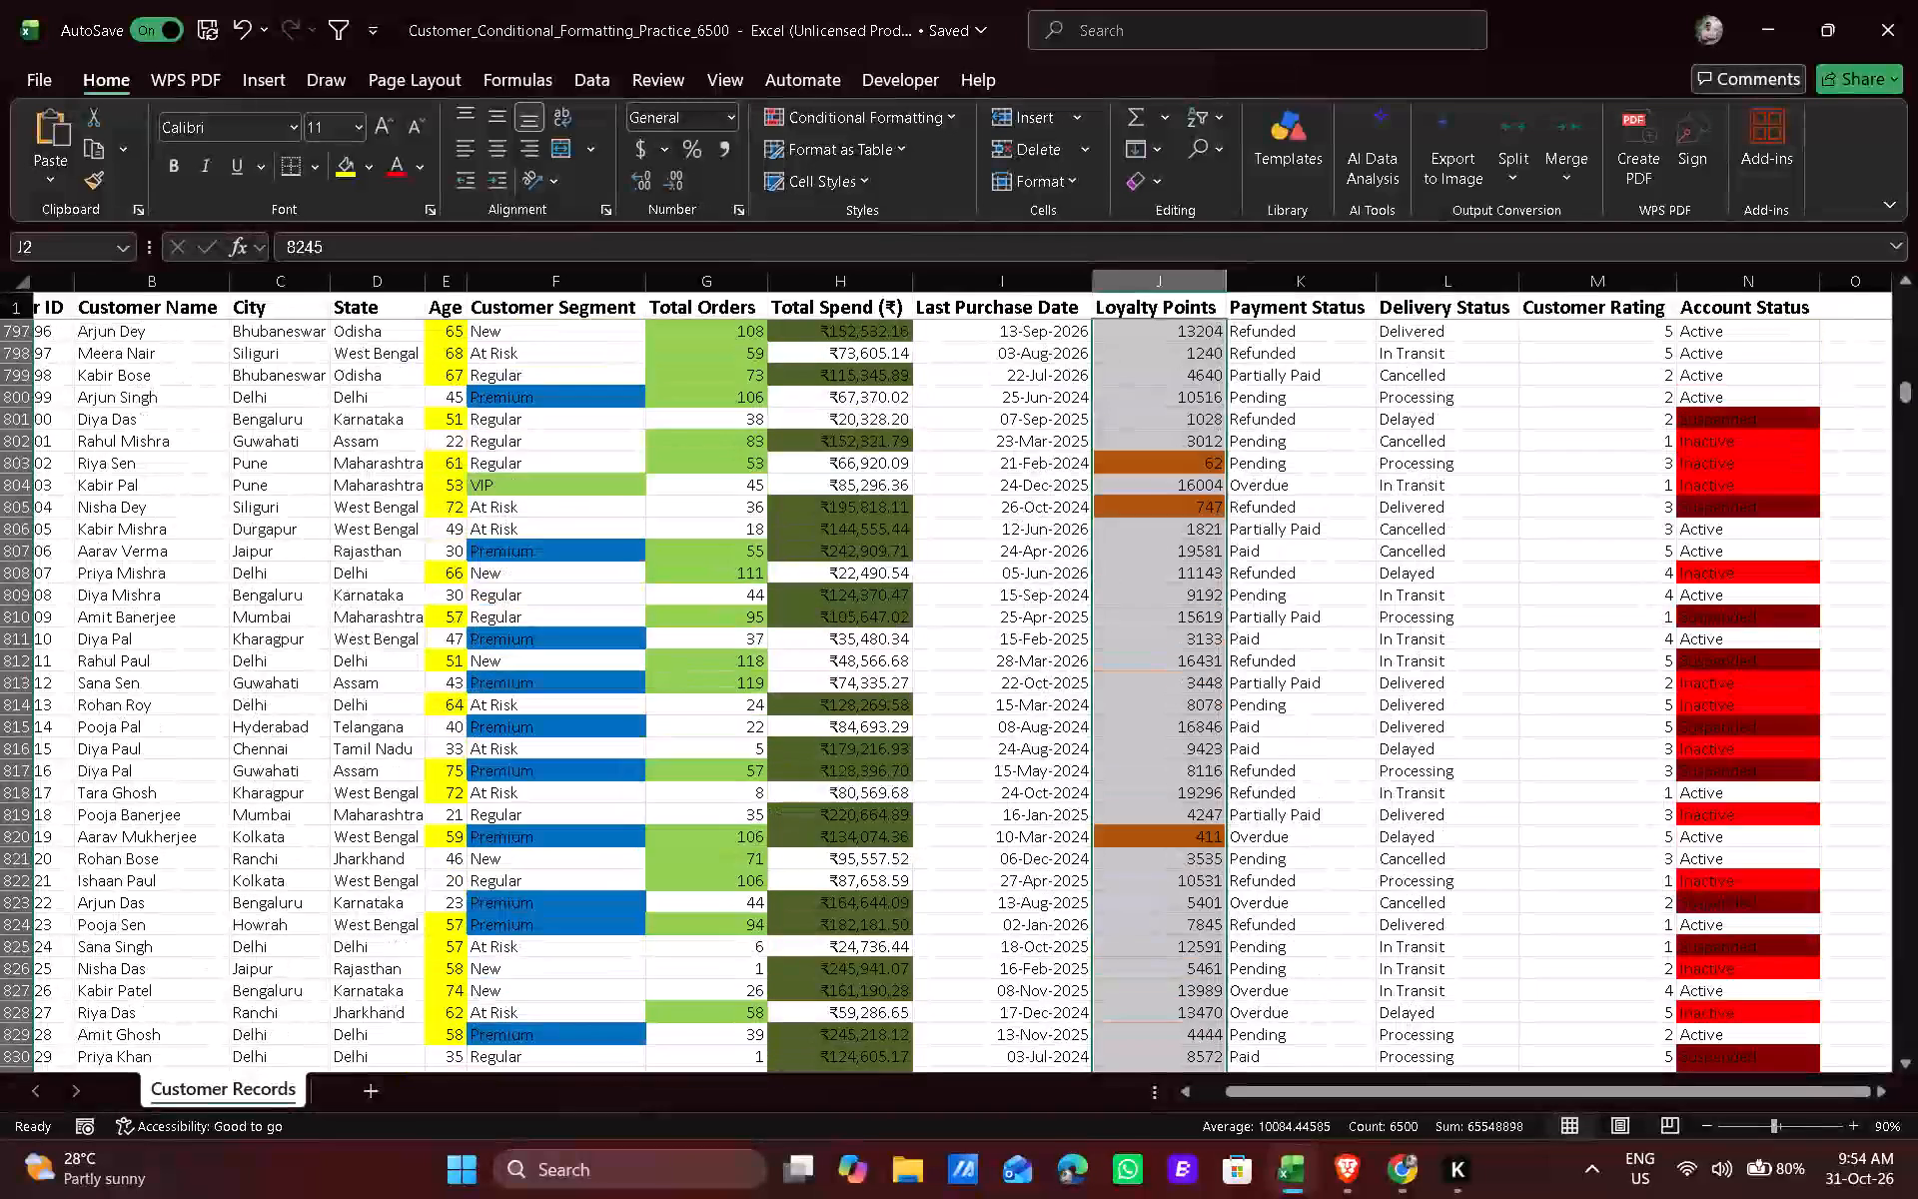
scroll(1161, 449, "down", 7)
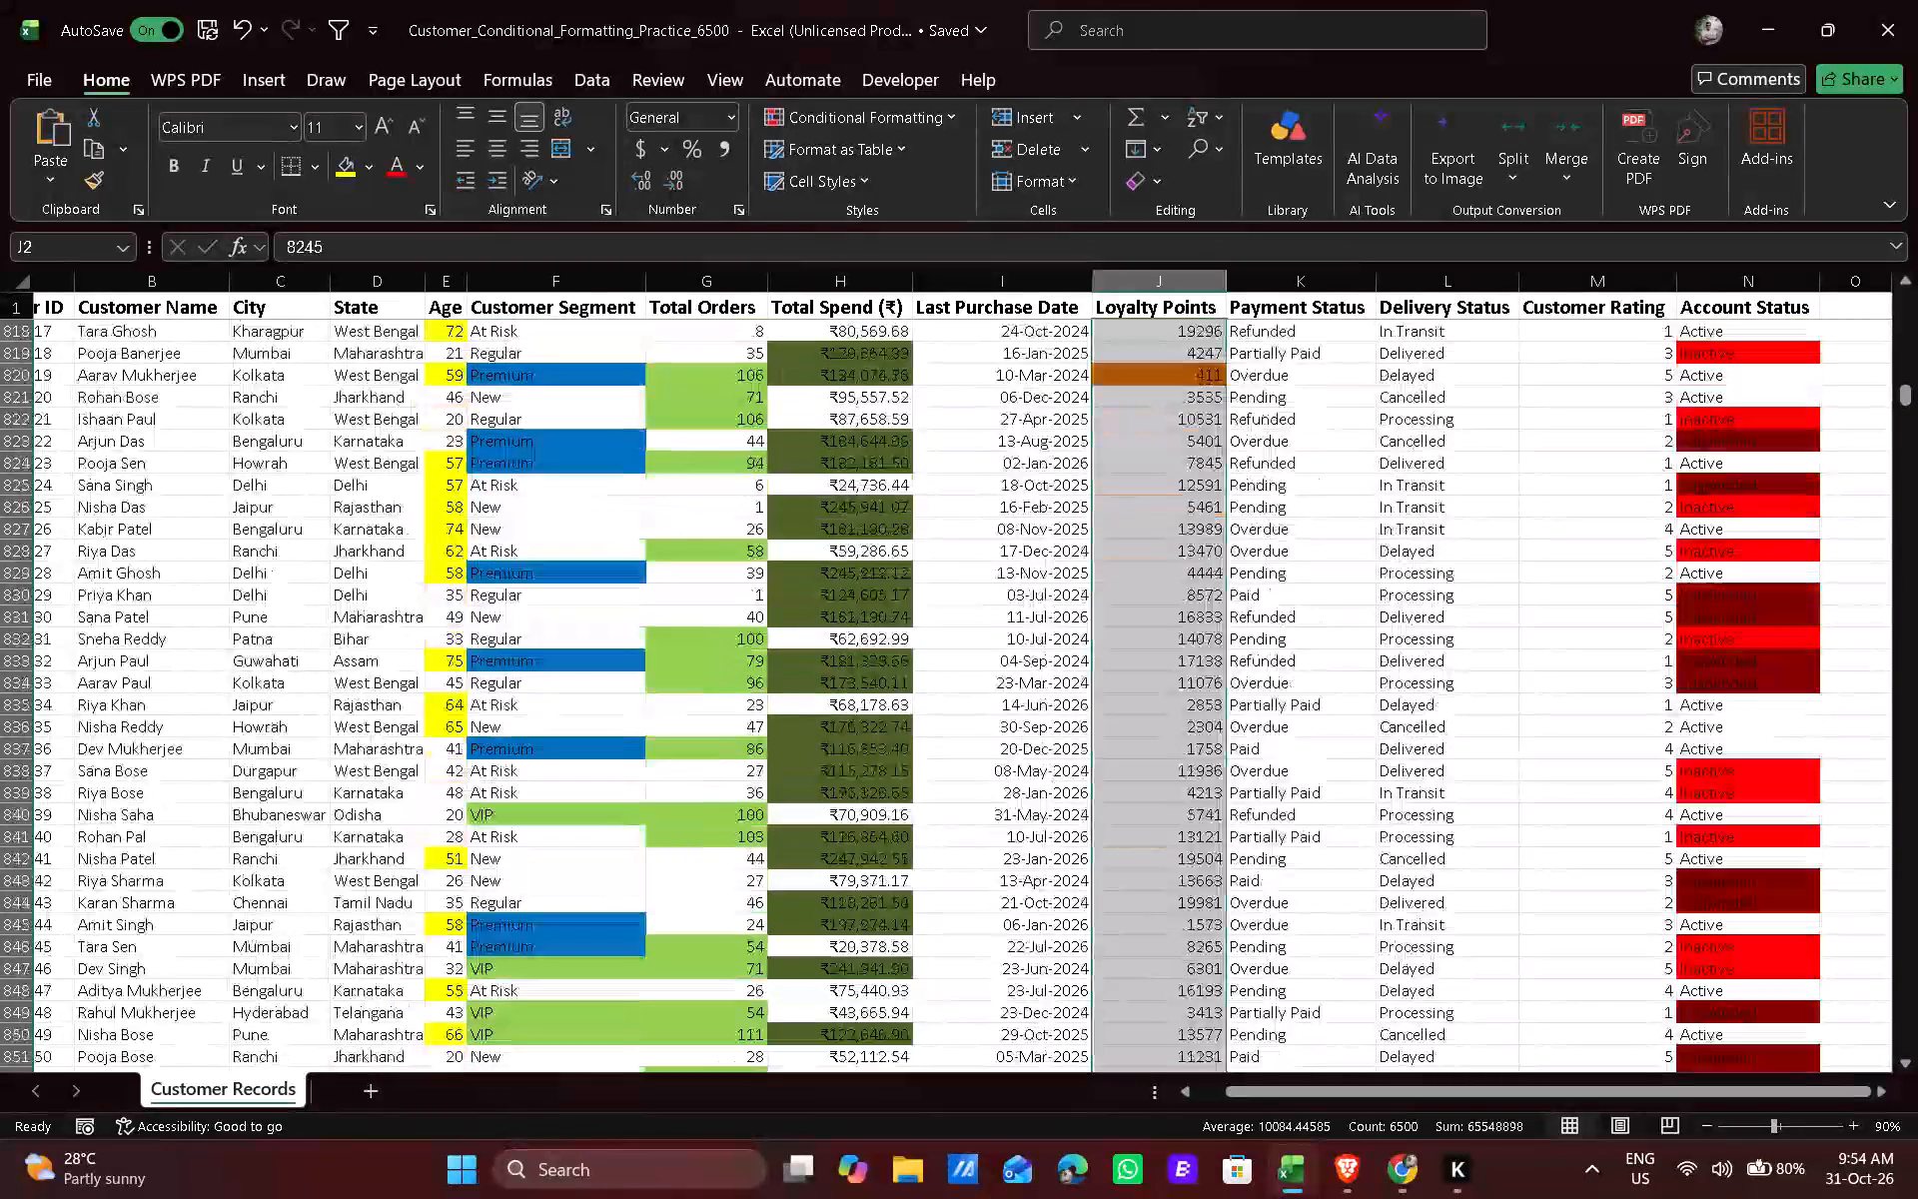
scroll(1159, 465, "down", 12)
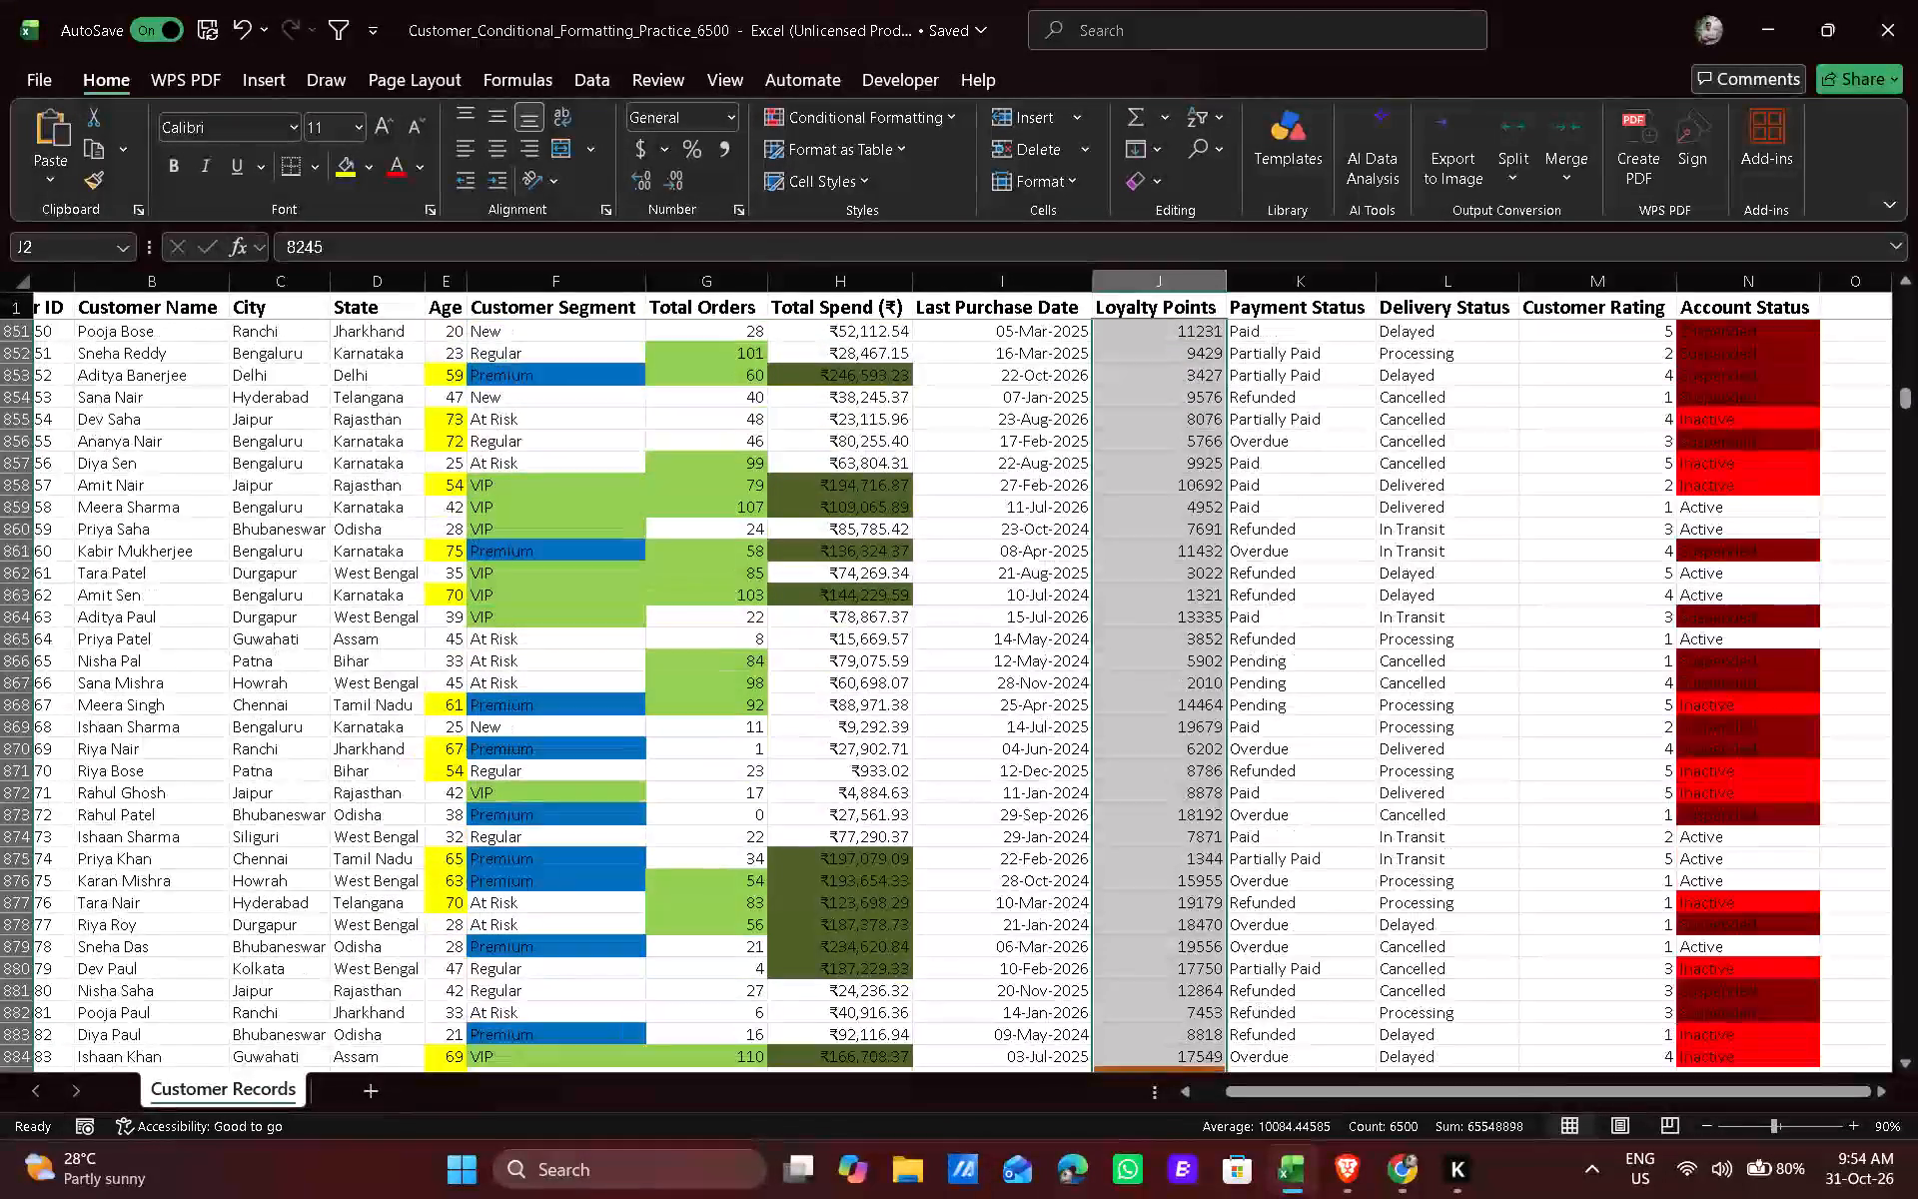
scroll(1170, 437, "down", 17)
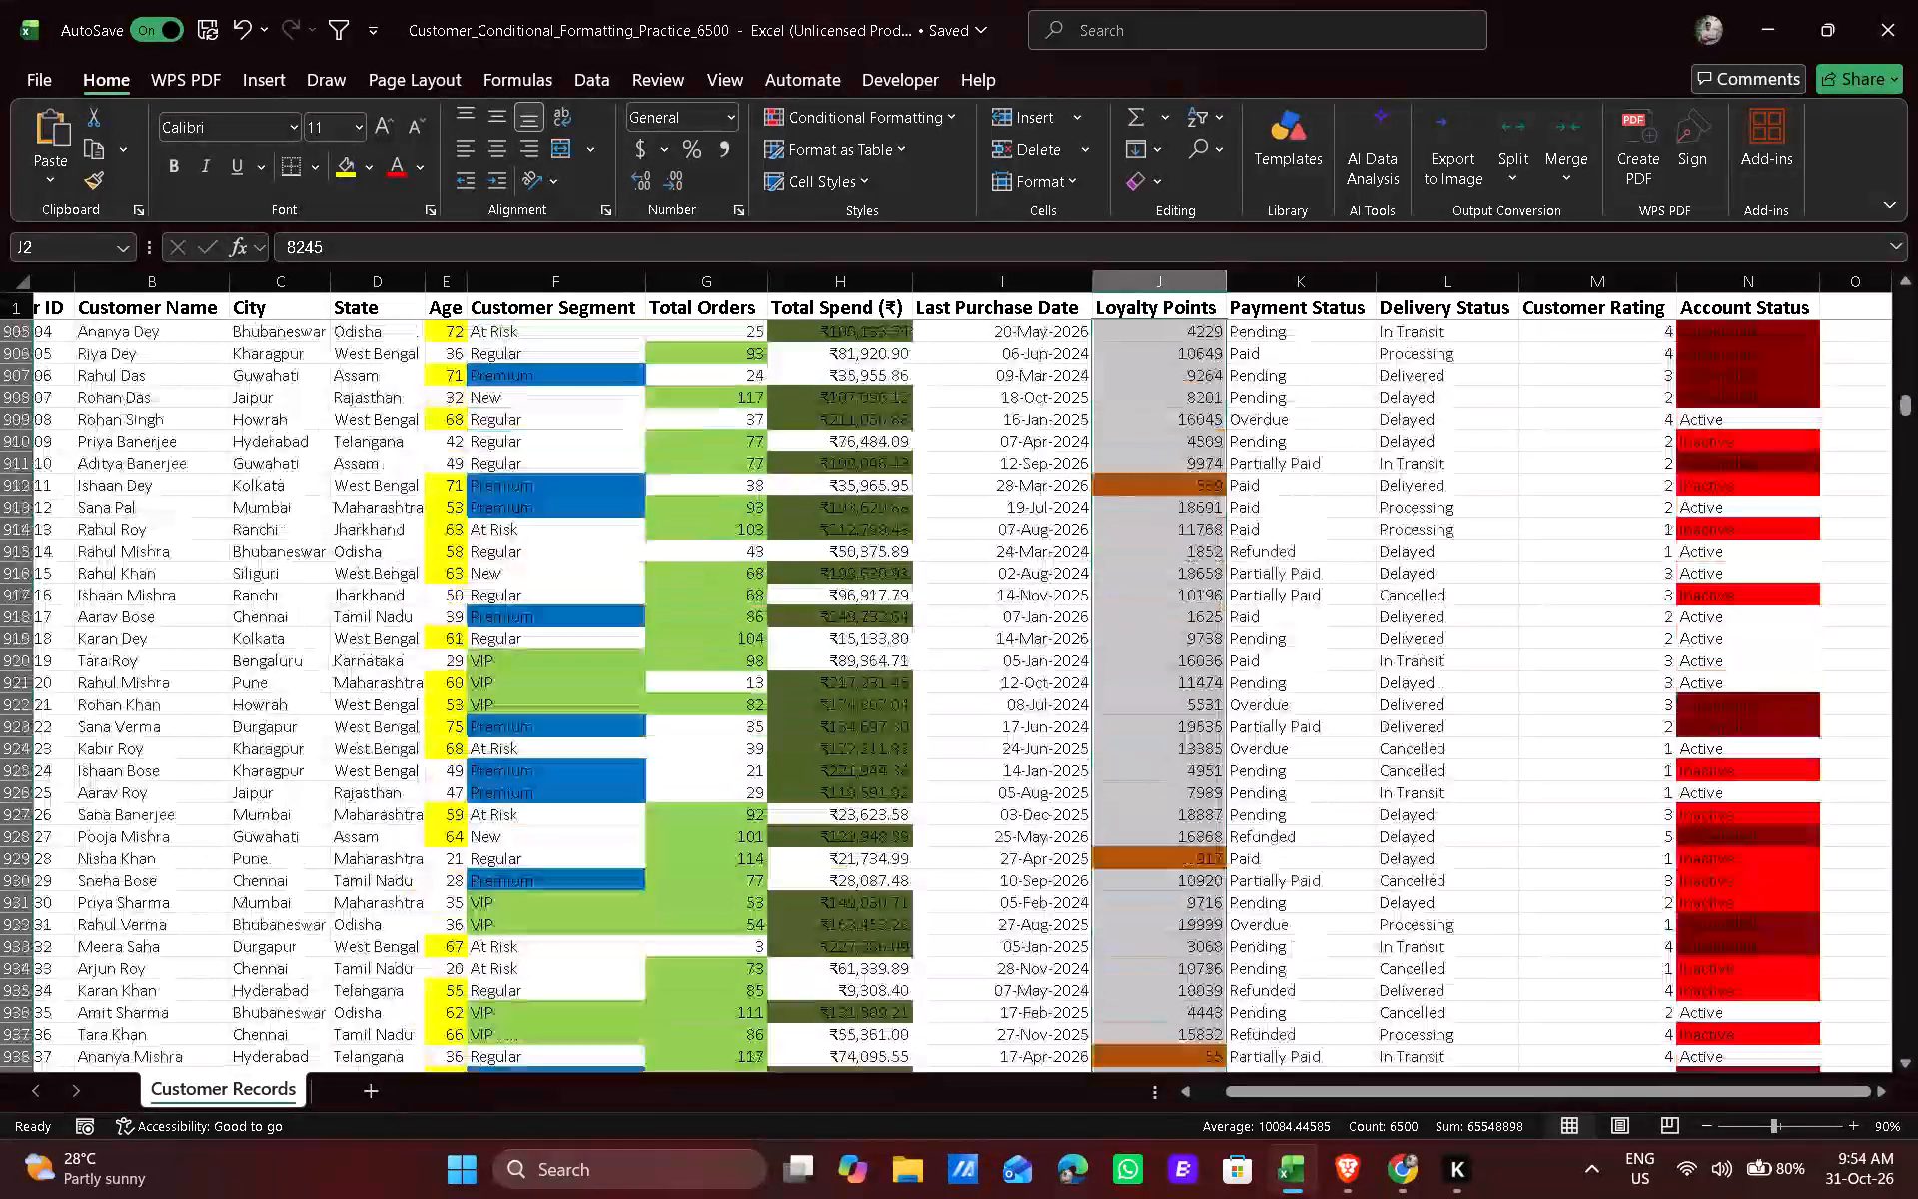
scroll(1170, 437, "down", 11)
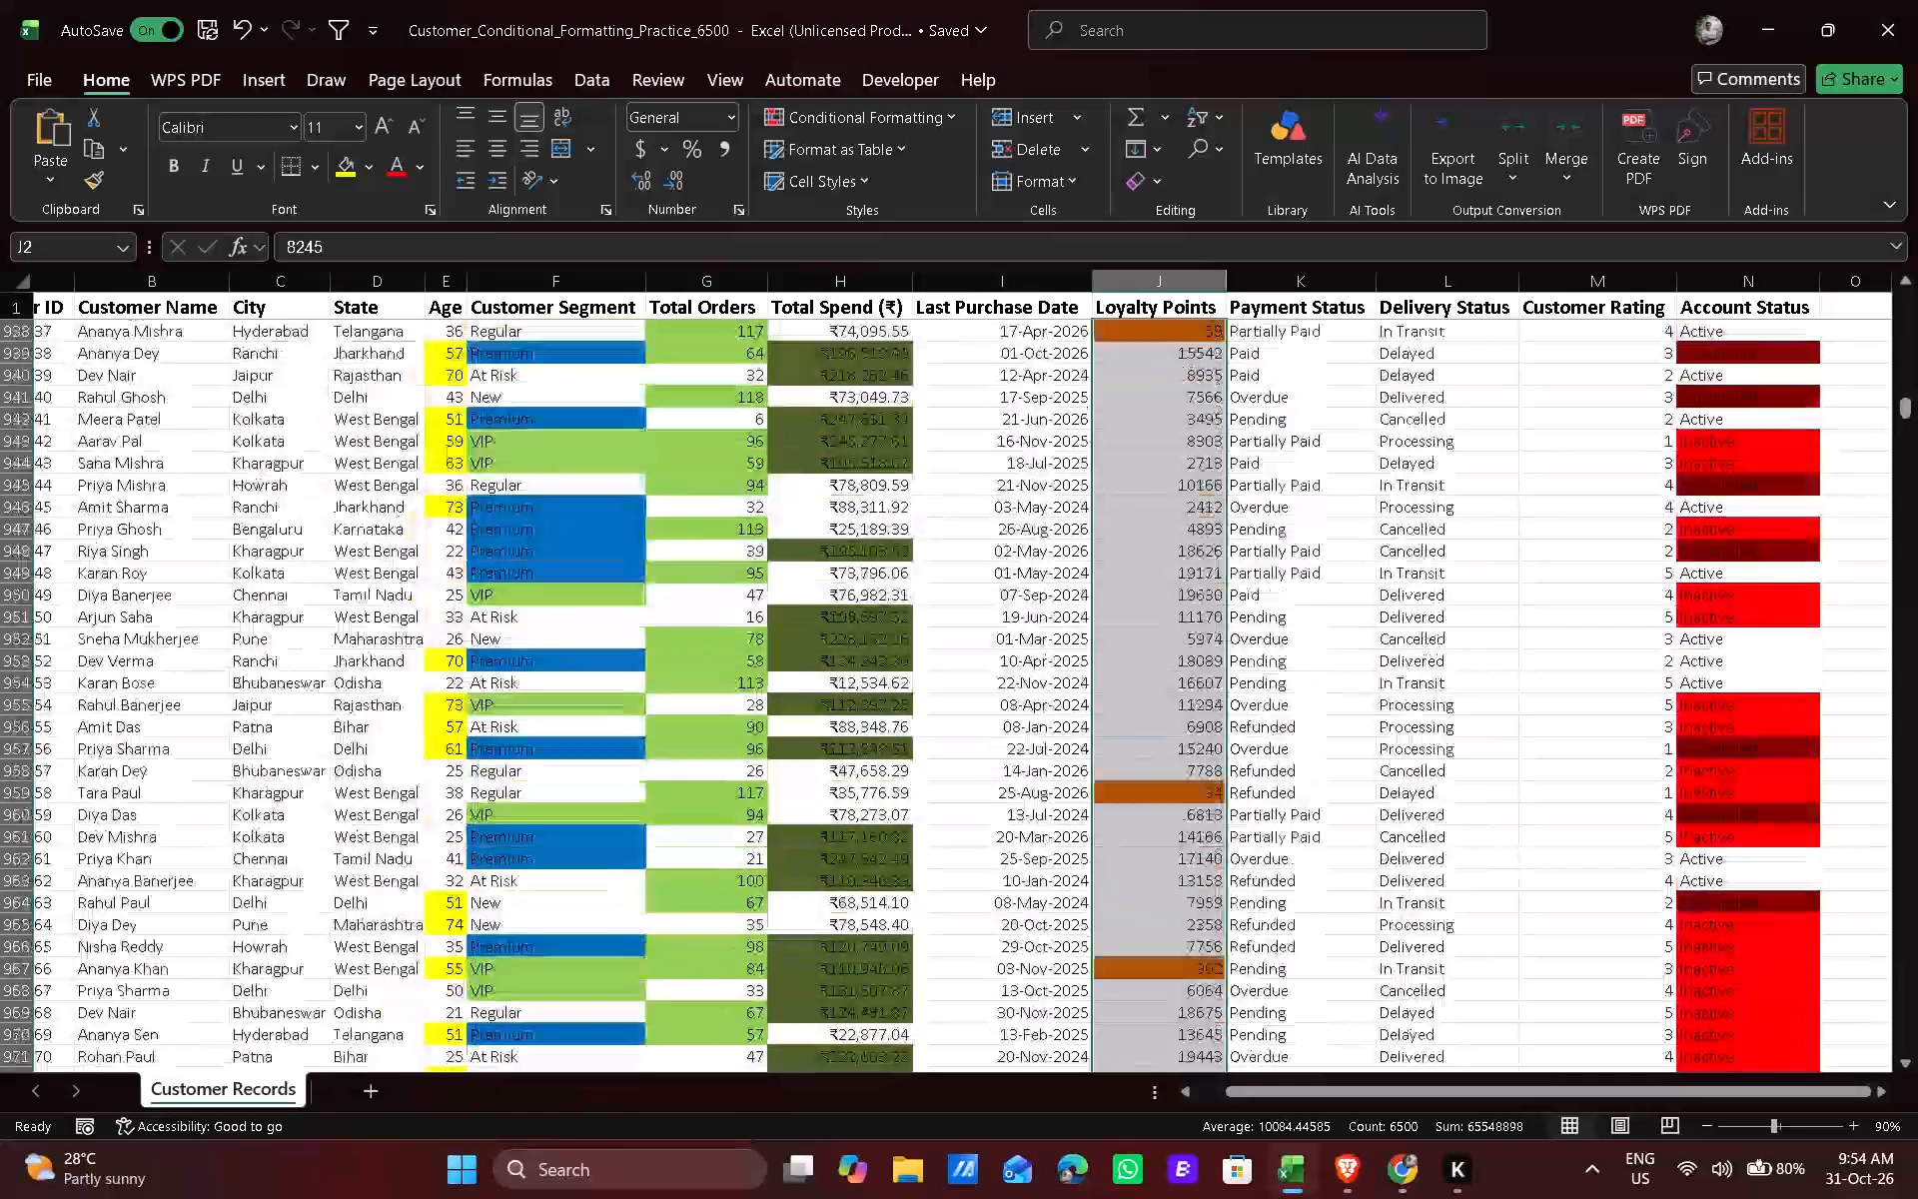
scroll(1170, 437, "down", 18)
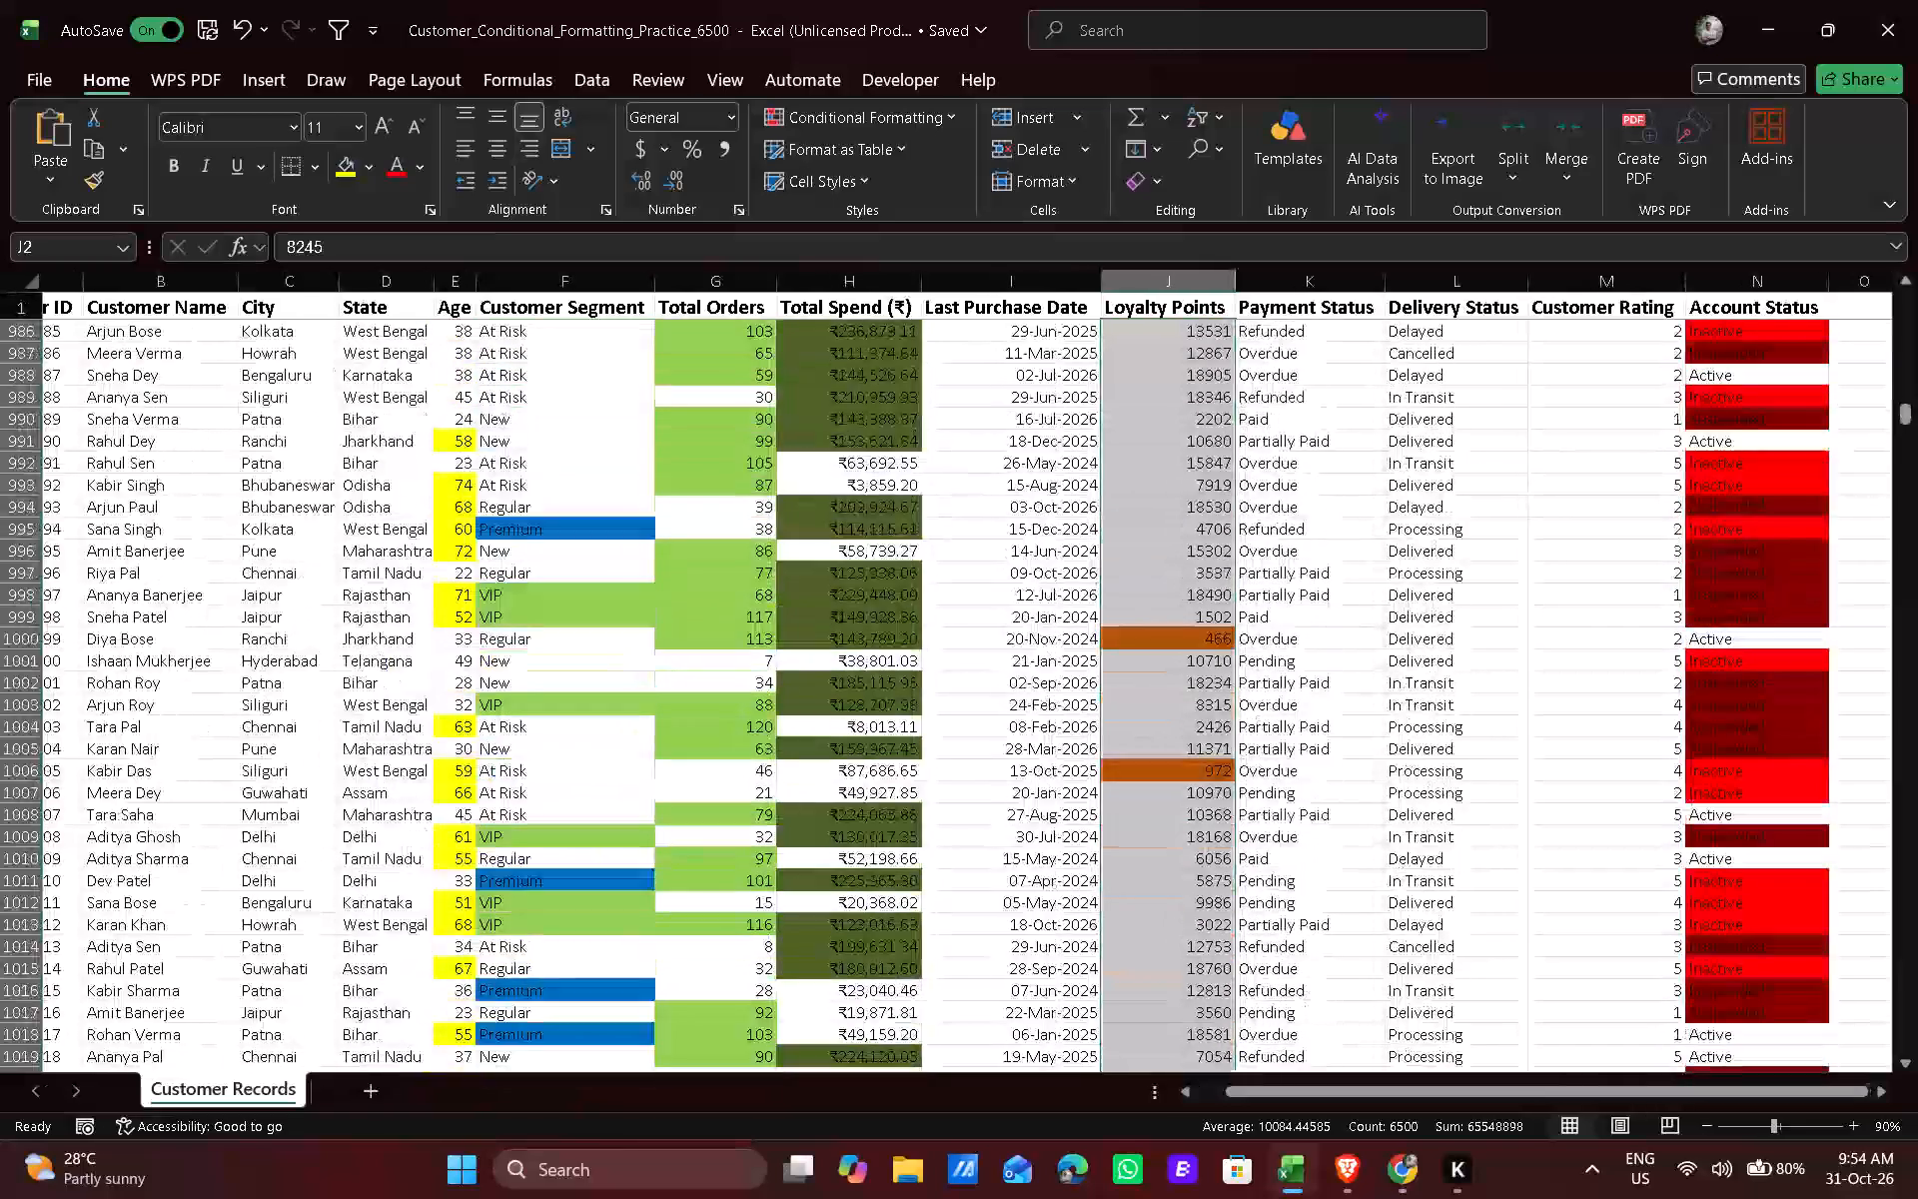
scroll(1170, 437, "down", 20)
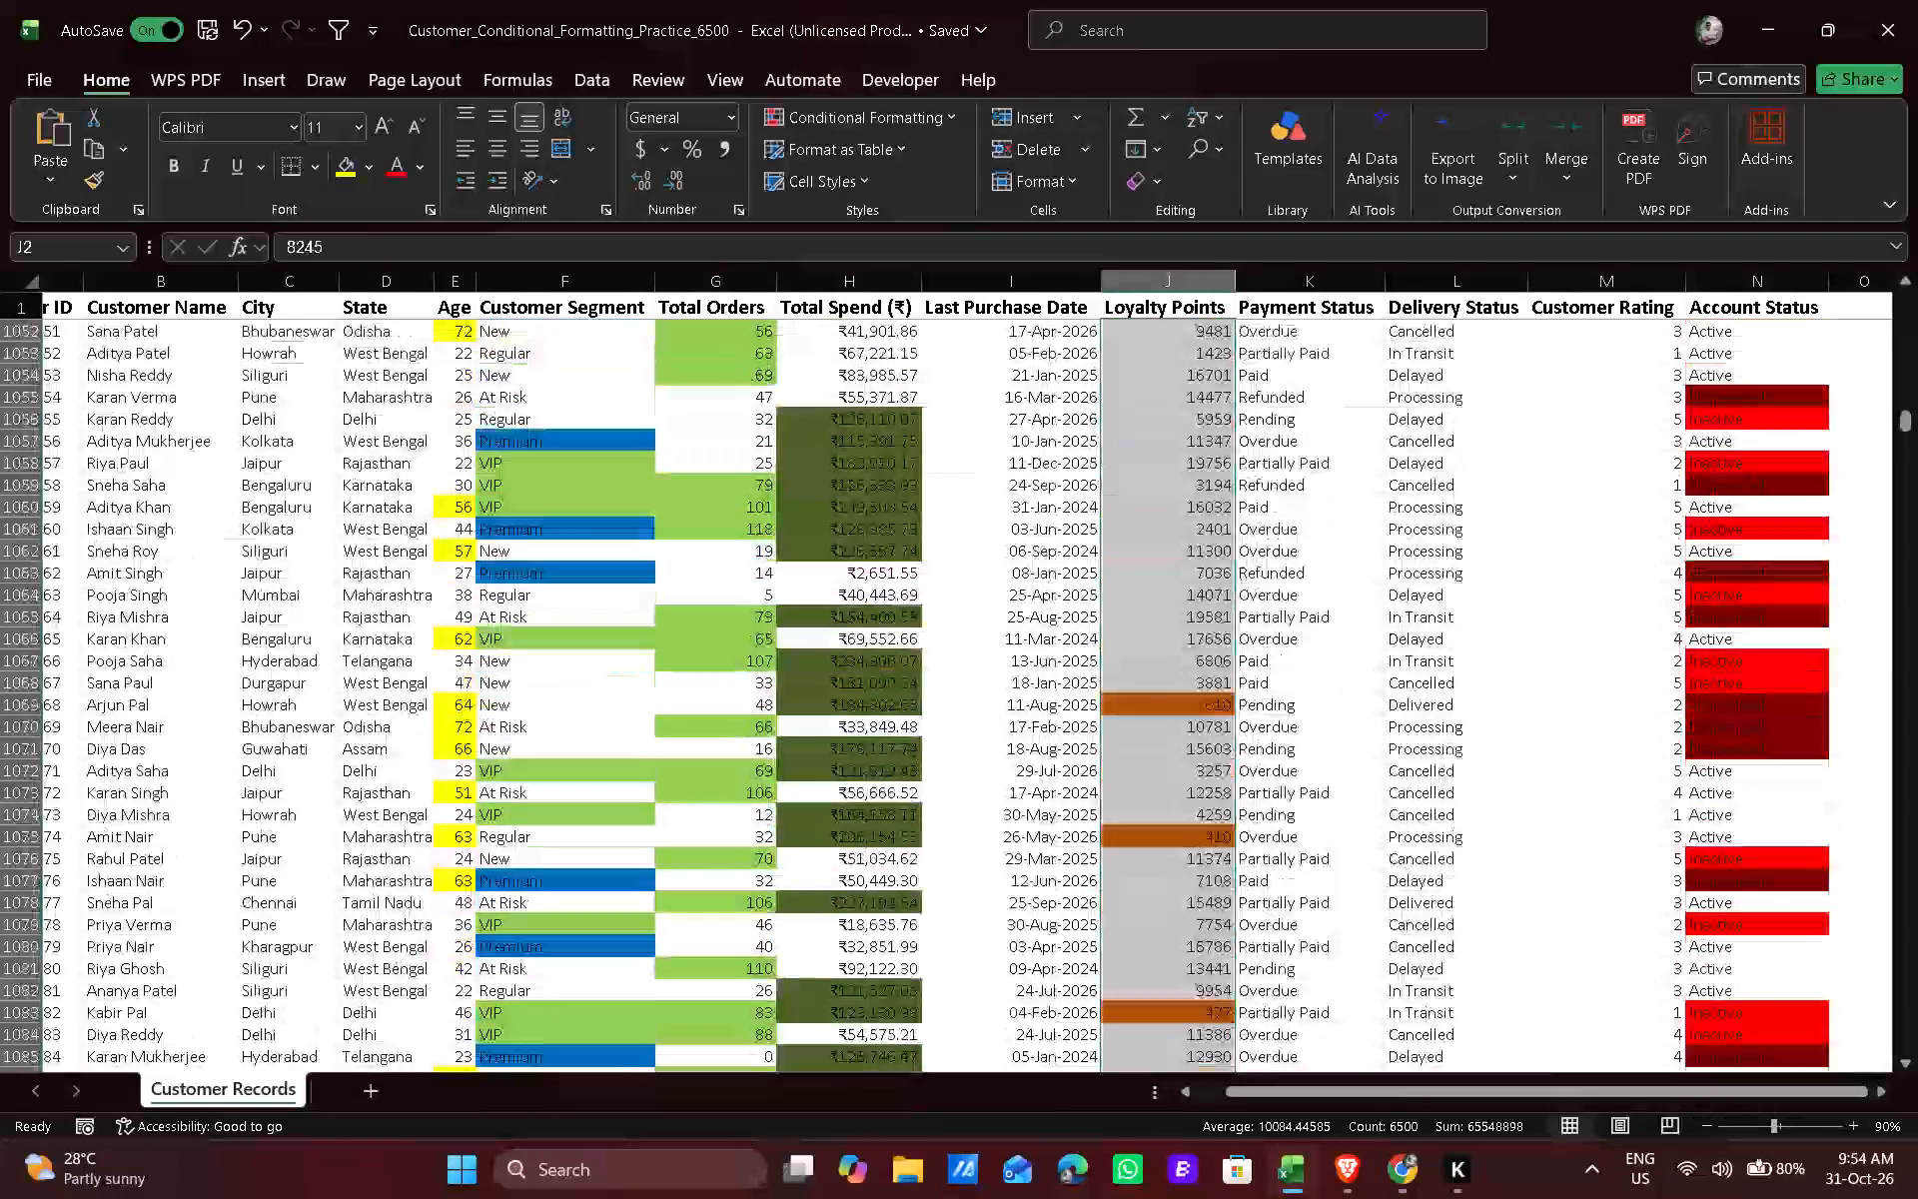
scroll(1170, 437, "down", 20)
scroll(1170, 437, "down", 1)
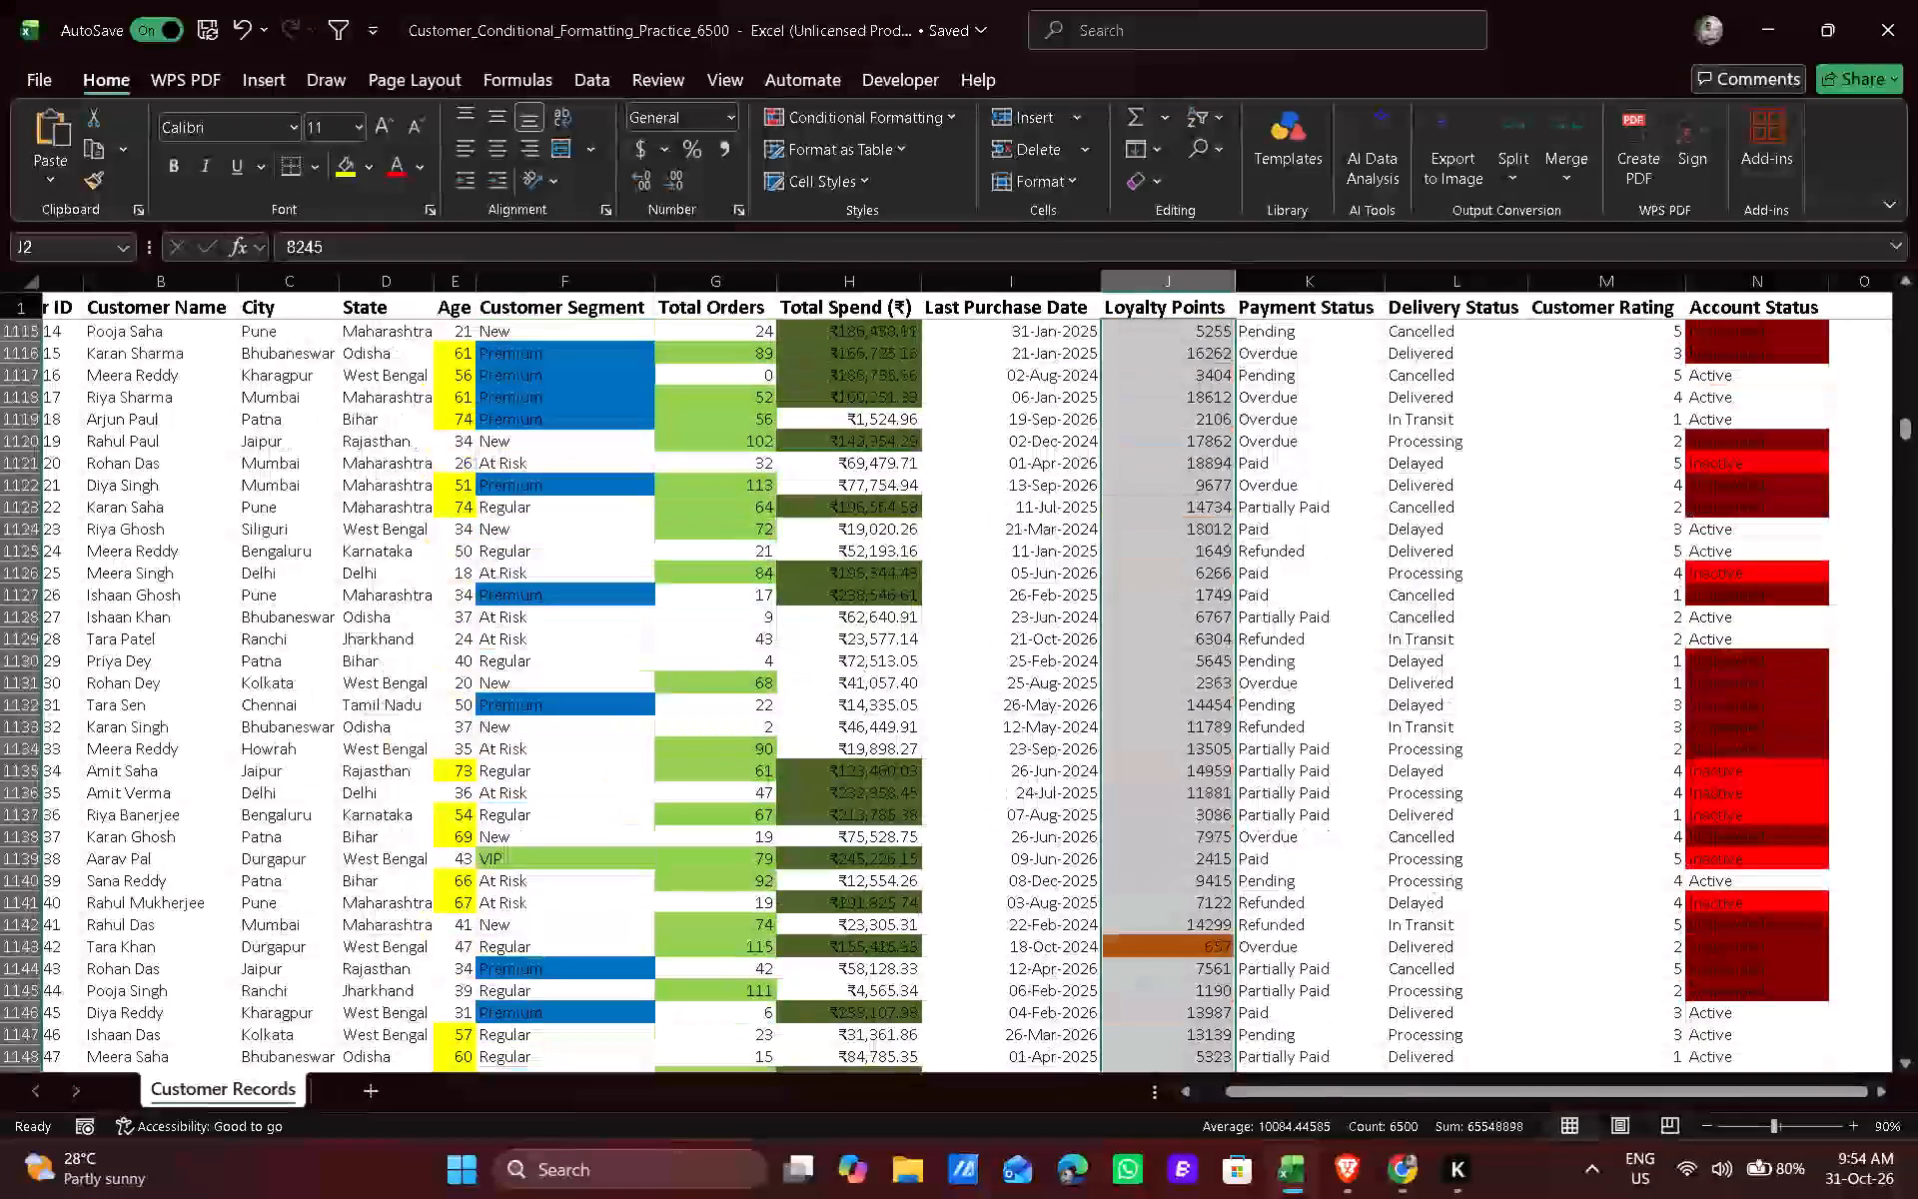
scroll(1170, 437, "down", 16)
scroll(1170, 437, "down", 5)
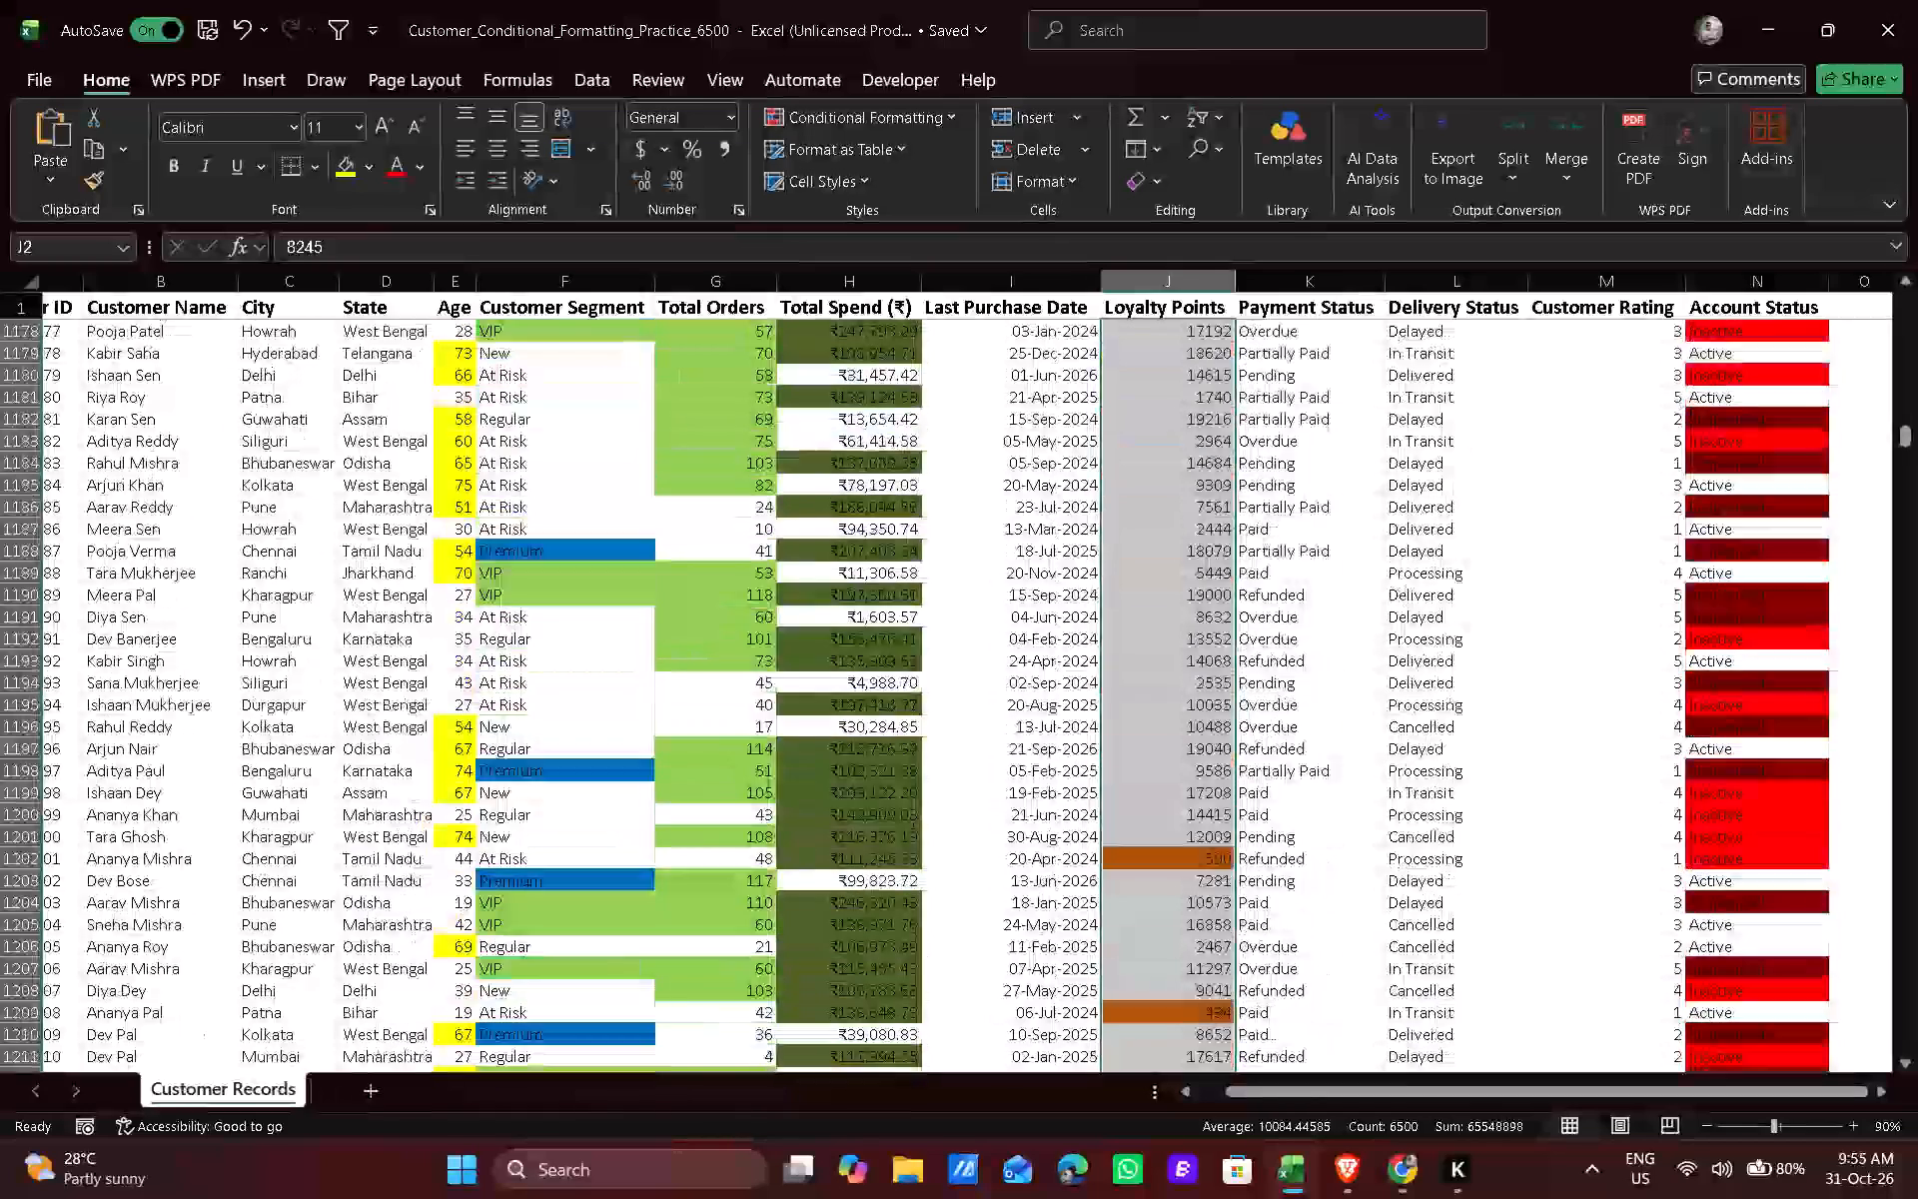
scroll(1170, 437, "down", 9)
scroll(1170, 437, "down", 12)
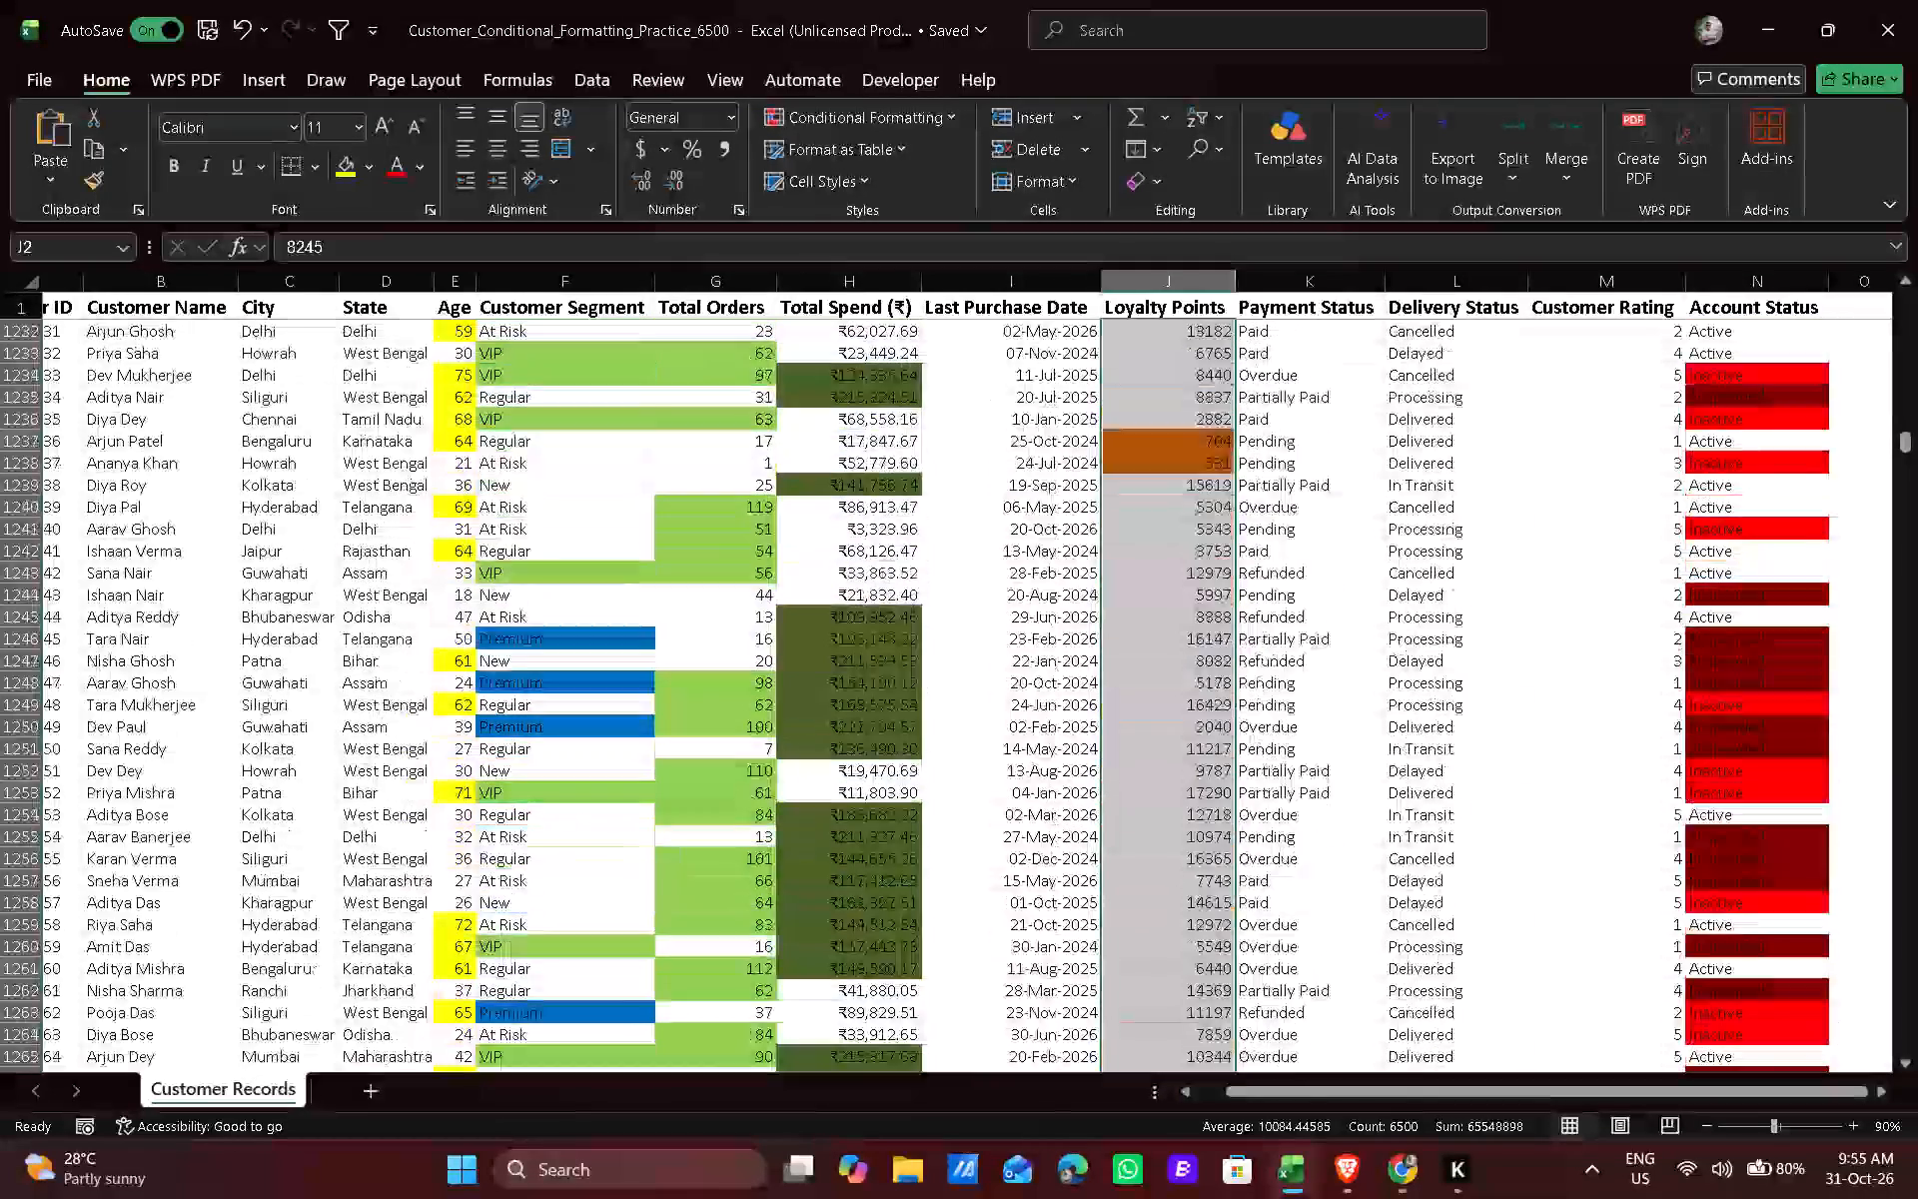
scroll(1170, 437, "down", 5)
scroll(1170, 437, "up", 1)
scroll(1170, 437, "down", 18)
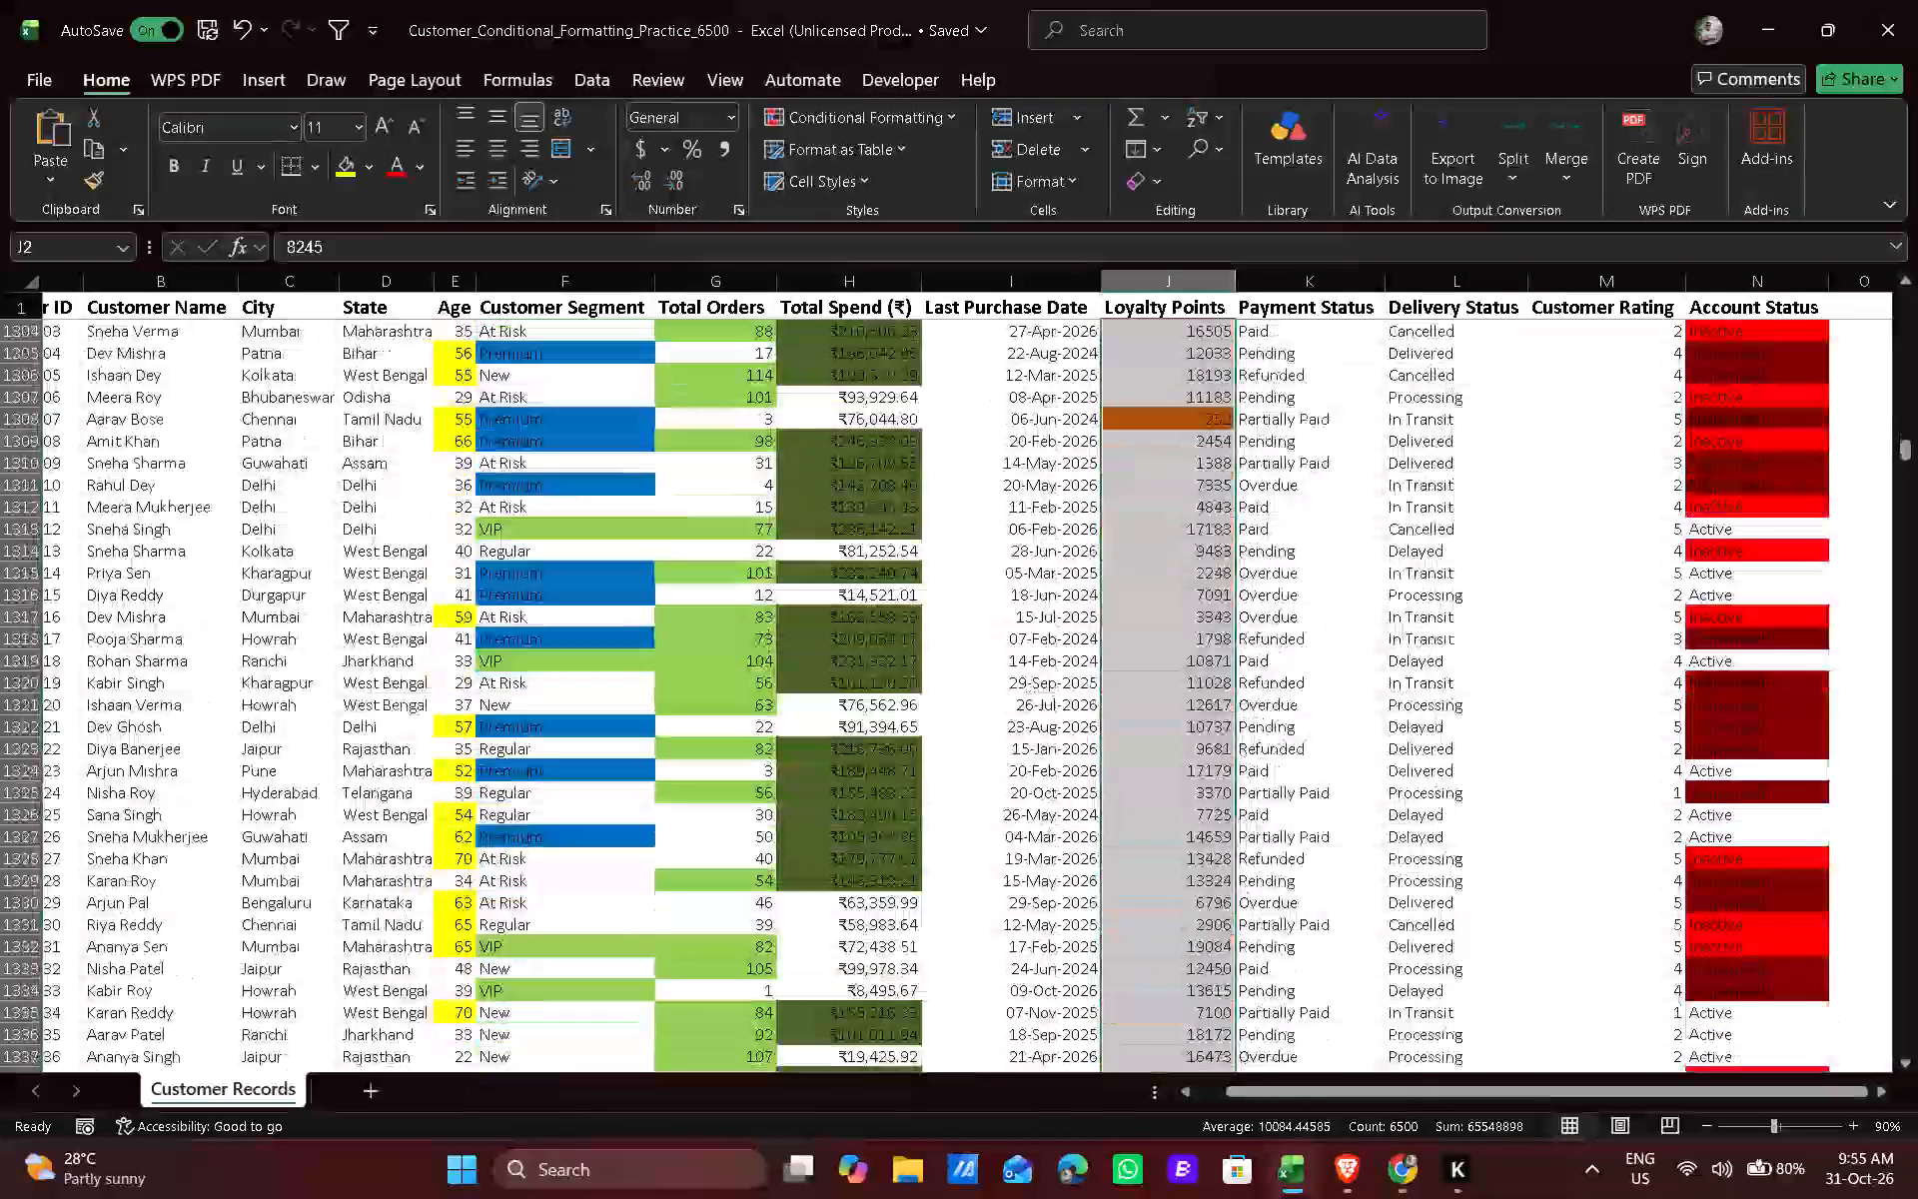
scroll(1170, 437, "down", 17)
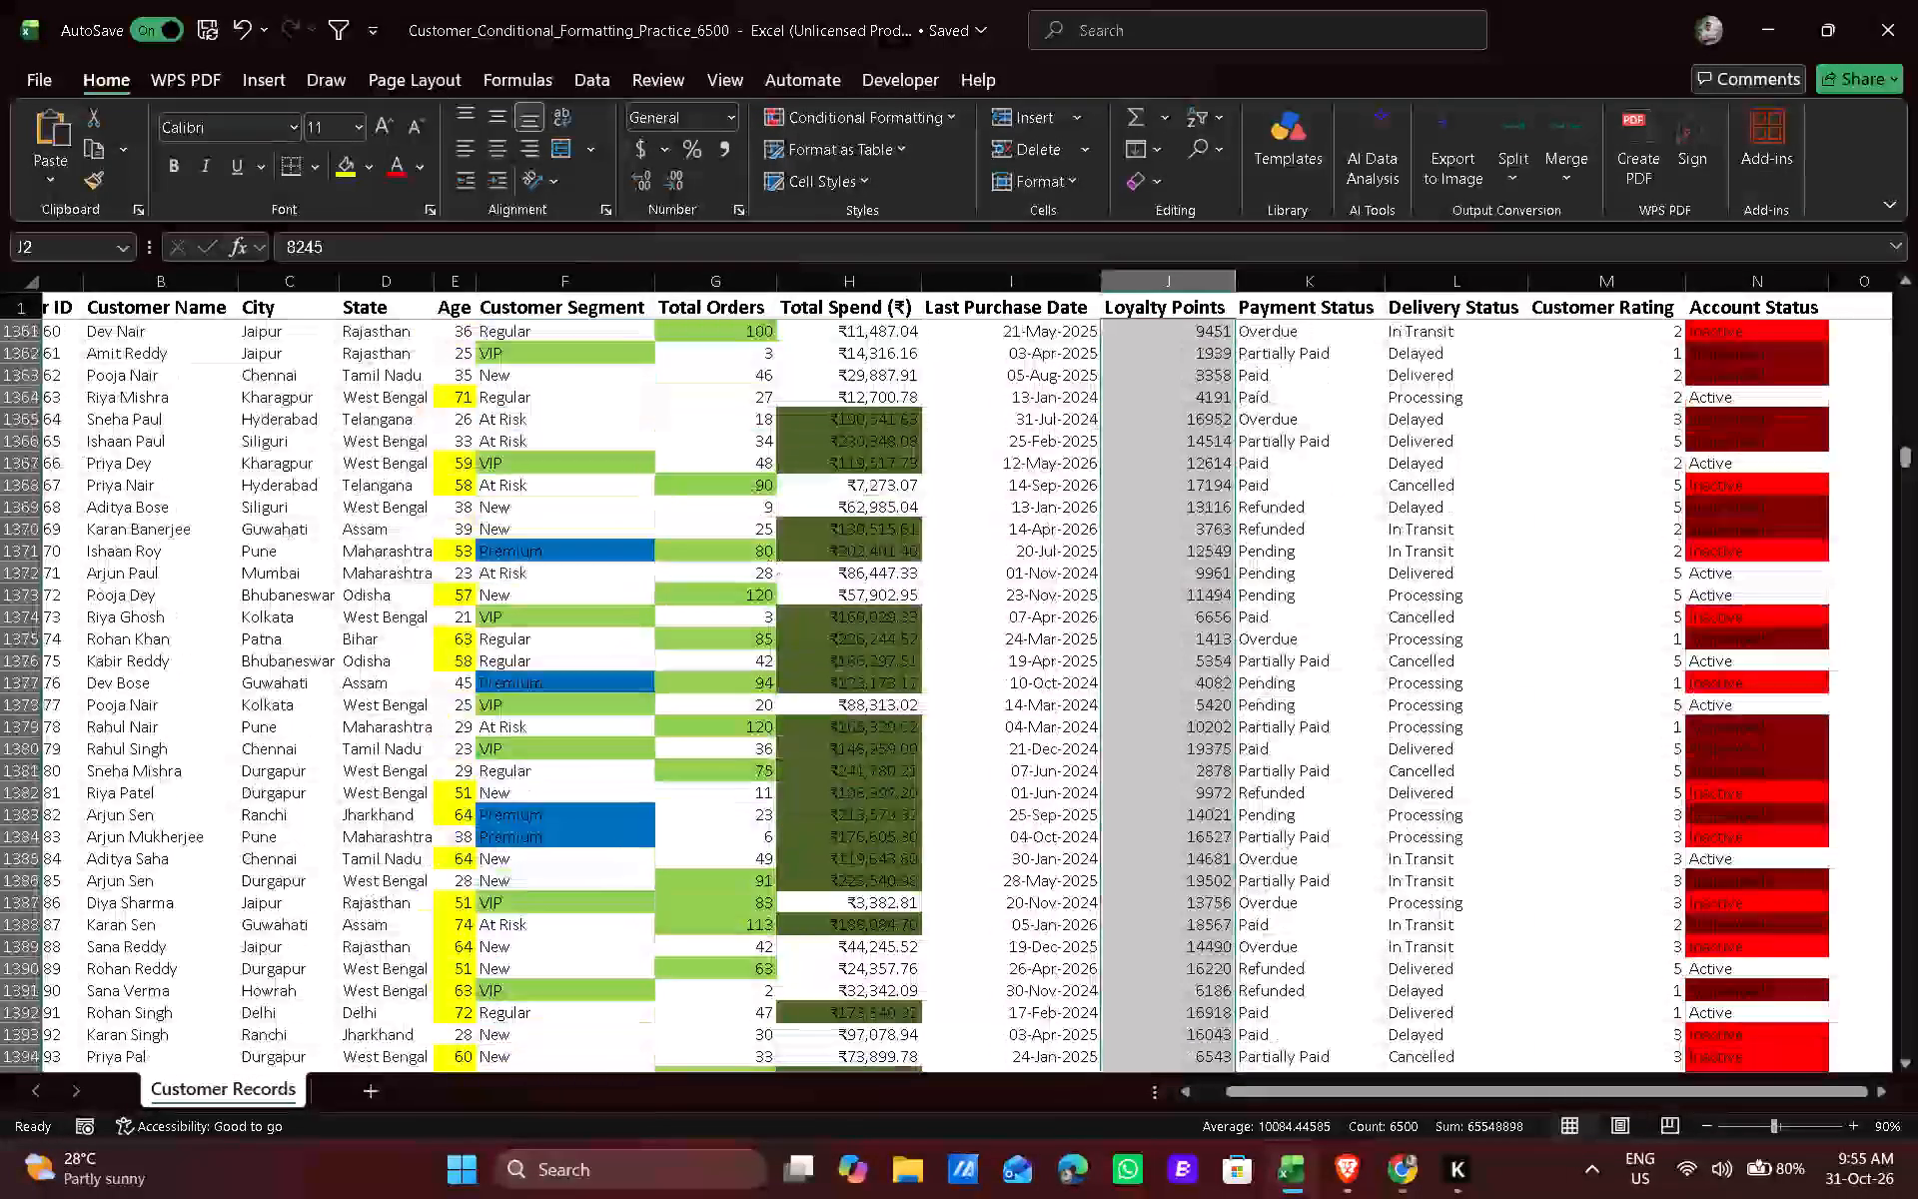
scroll(1170, 437, "down", 6)
scroll(1170, 437, "down", 20)
scroll(1170, 437, "down", 1)
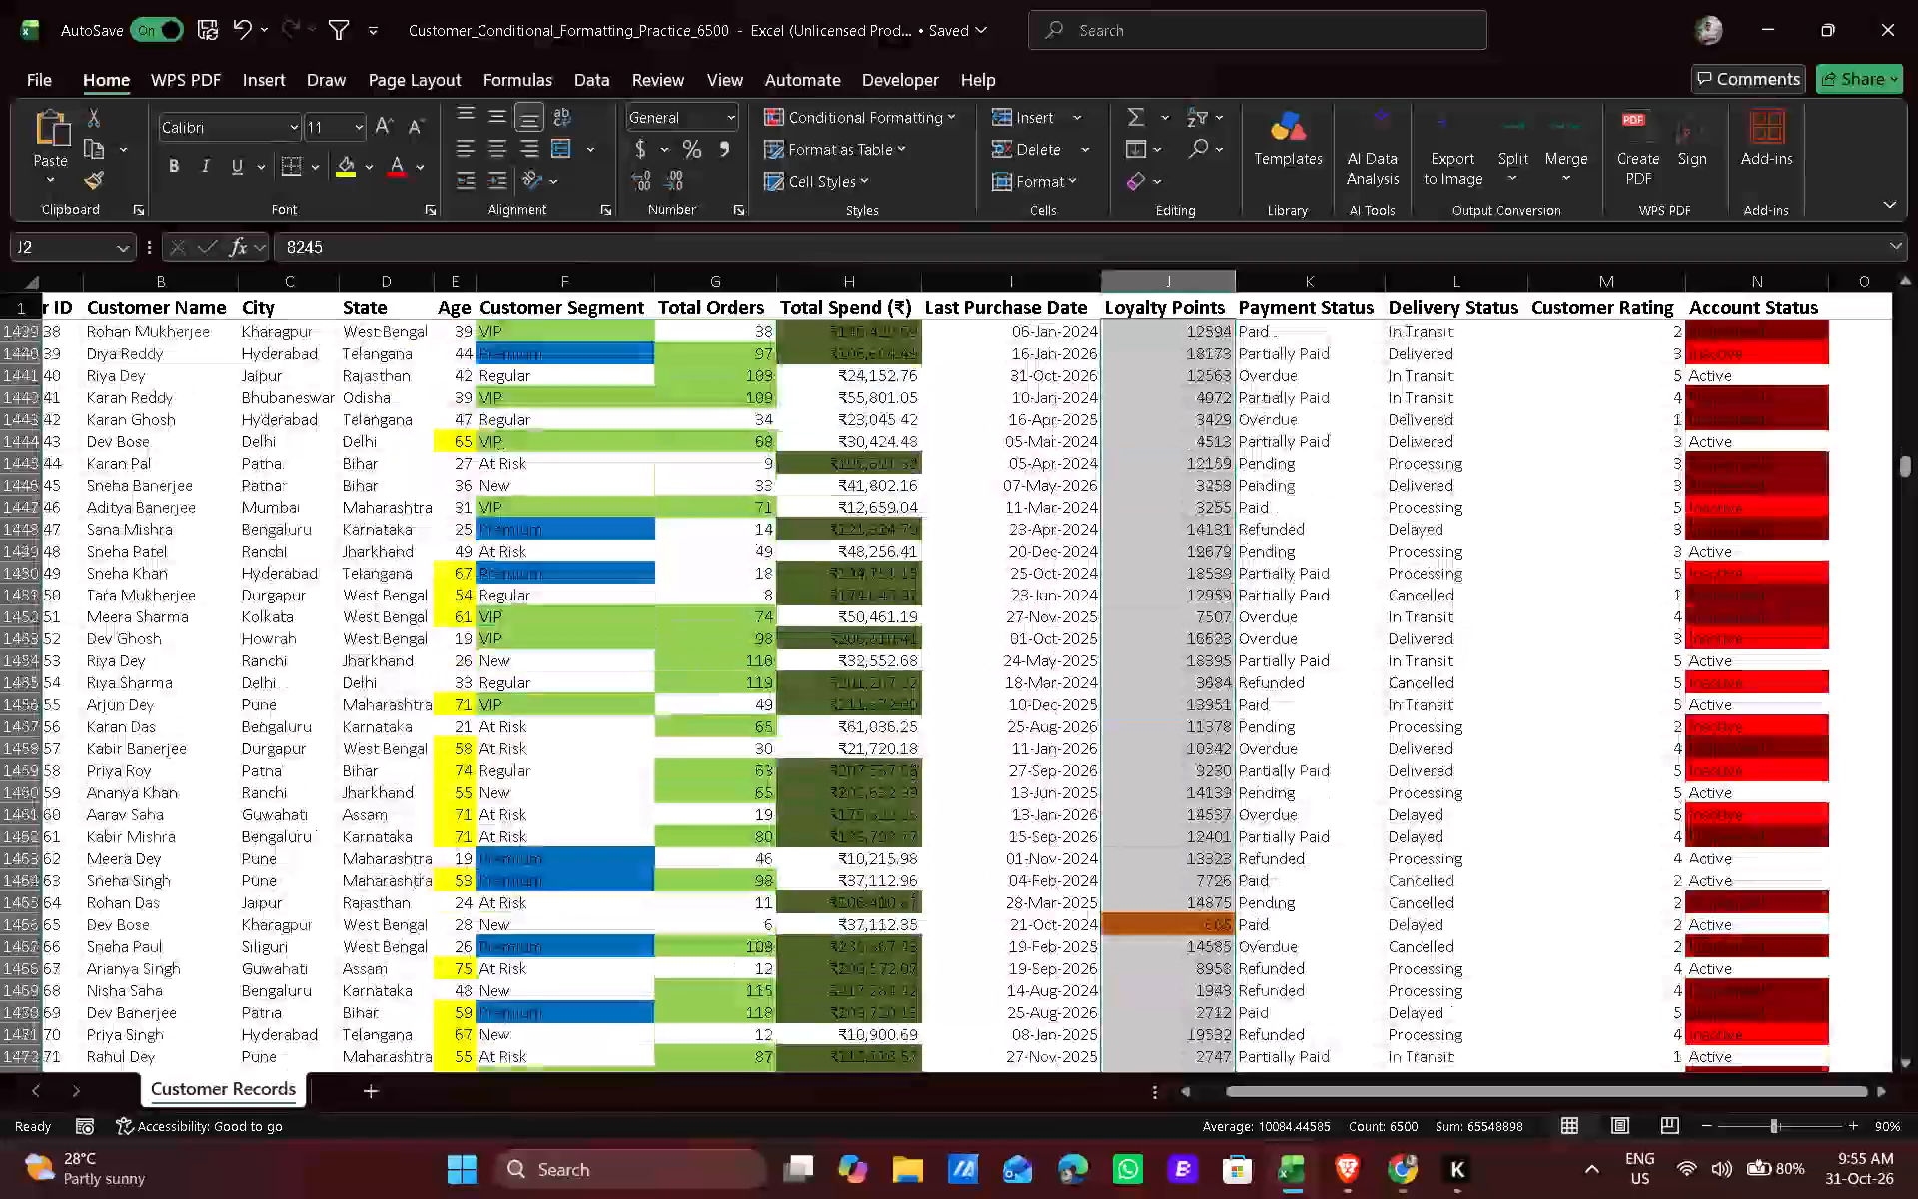
scroll(1170, 437, "down", 20)
scroll(1170, 437, "up", 2)
scroll(1170, 437, "down", 4)
scroll(1170, 437, "up", 1)
scroll(1170, 437, "down", 4)
scroll(1170, 437, "up", 2)
scroll(1170, 437, "down", 4)
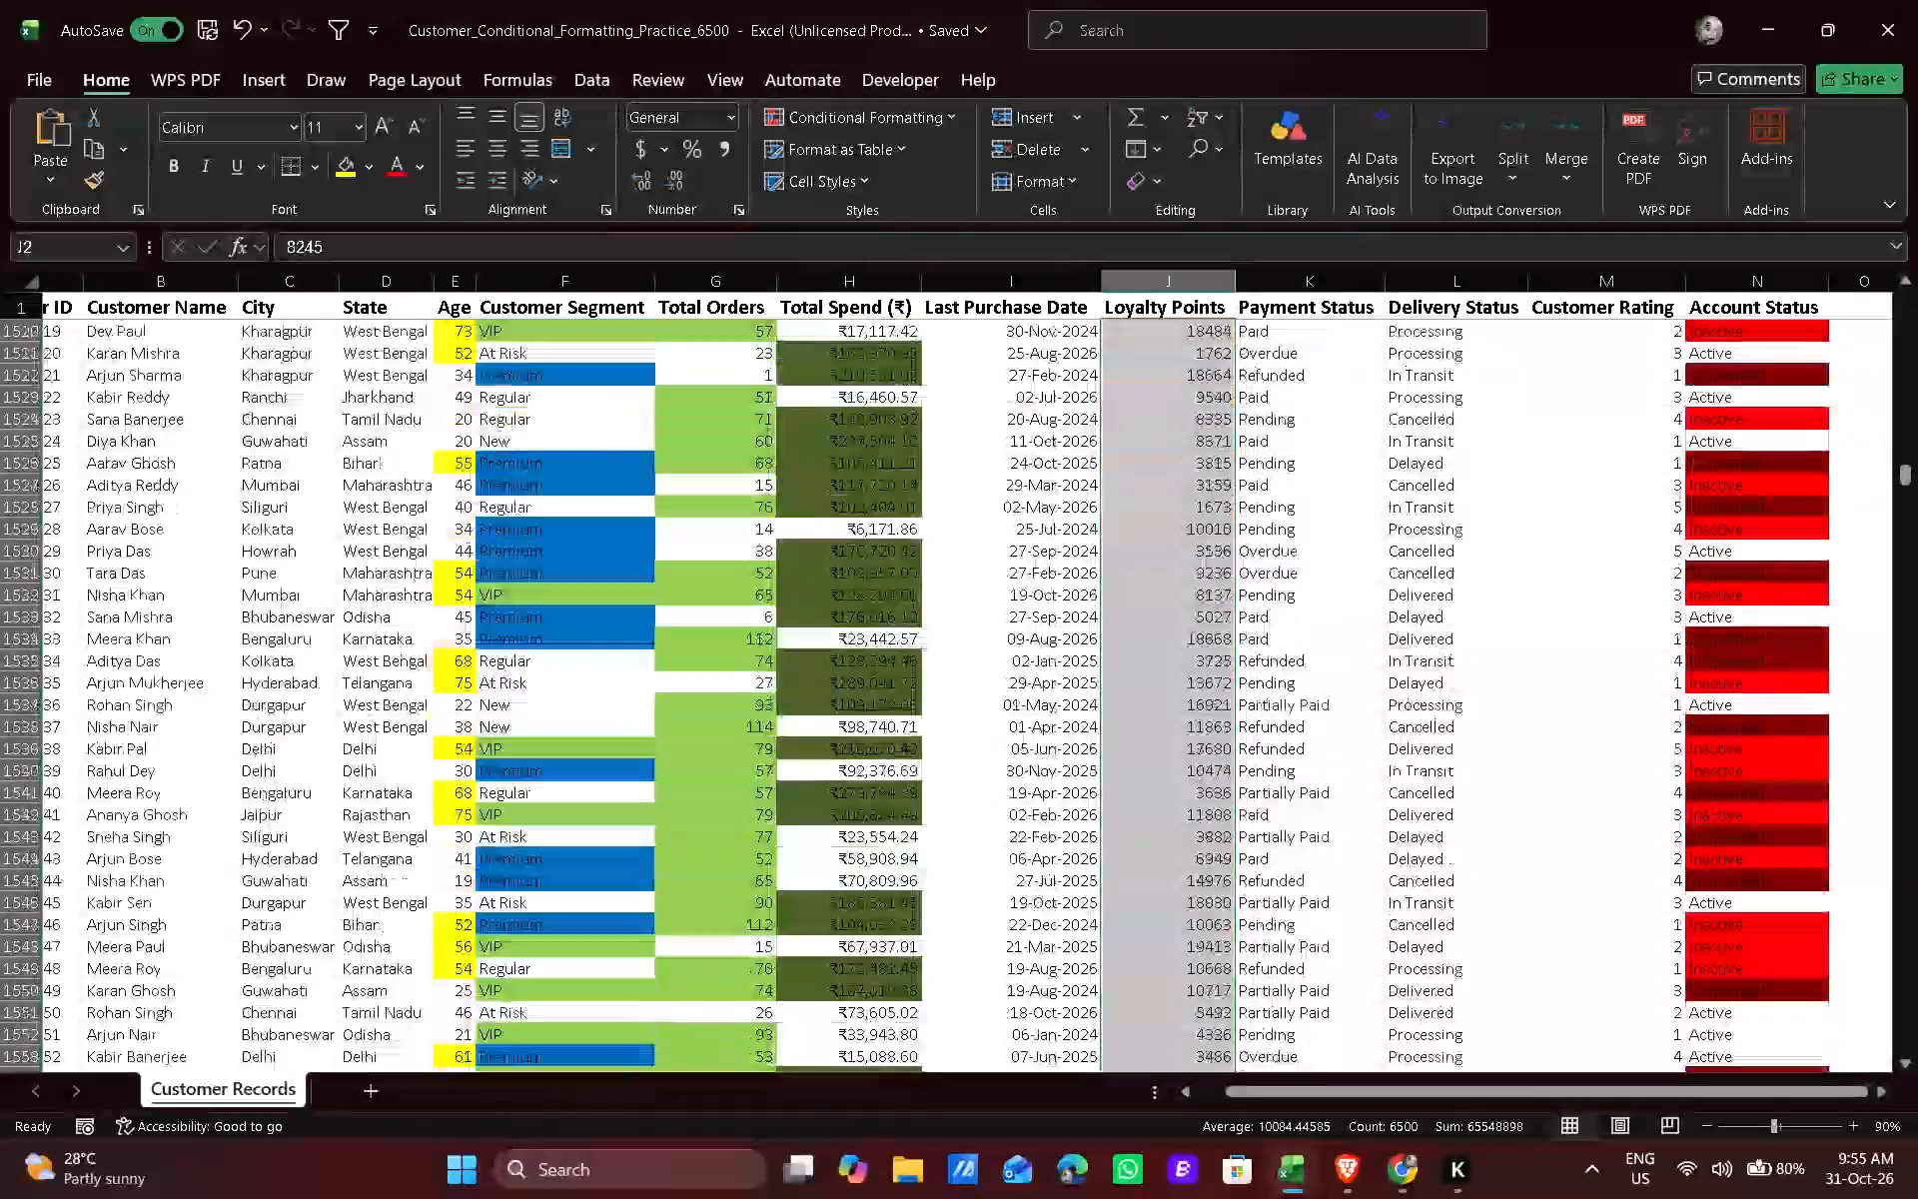
scroll(1170, 437, "down", 16)
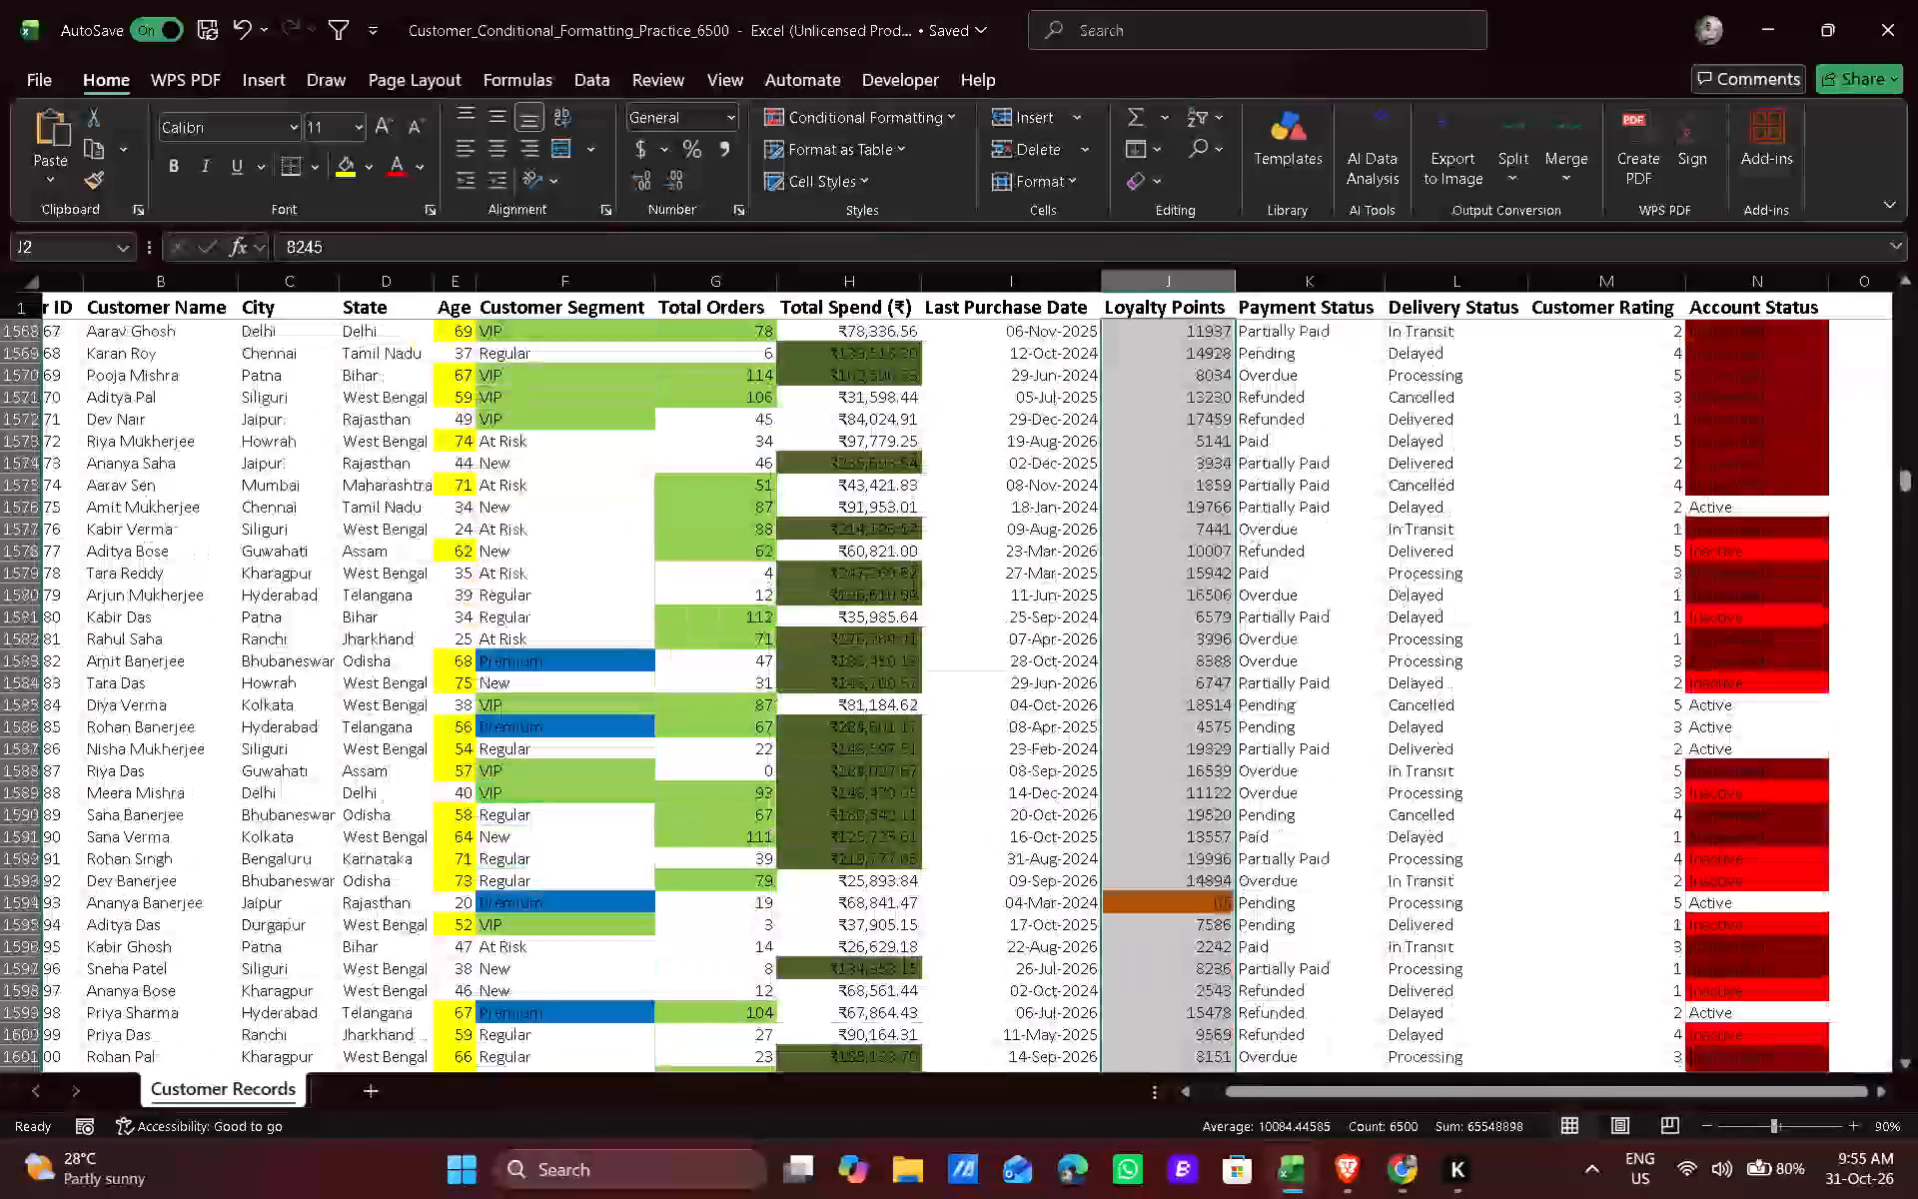
scroll(1170, 437, "down", 7)
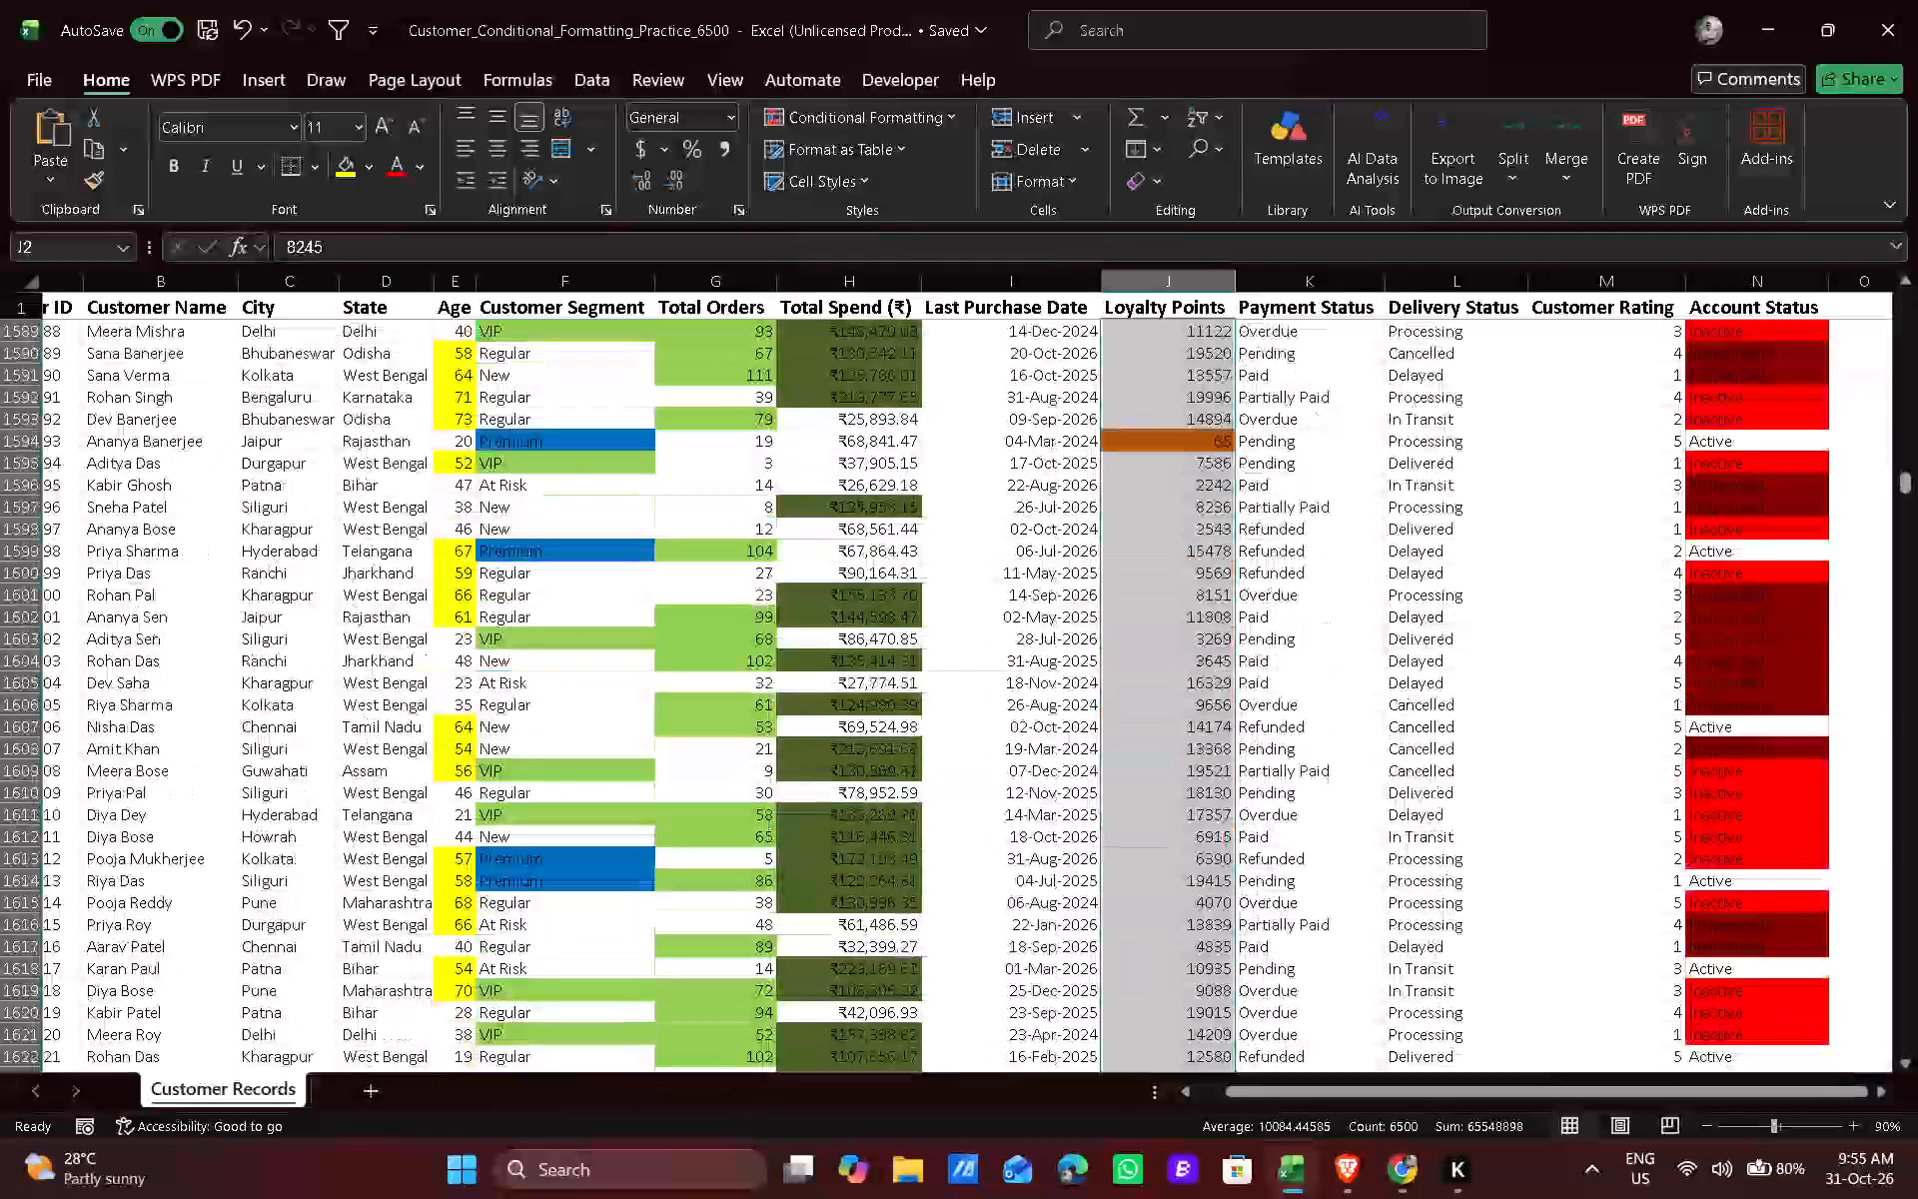
scroll(1170, 437, "down", 13)
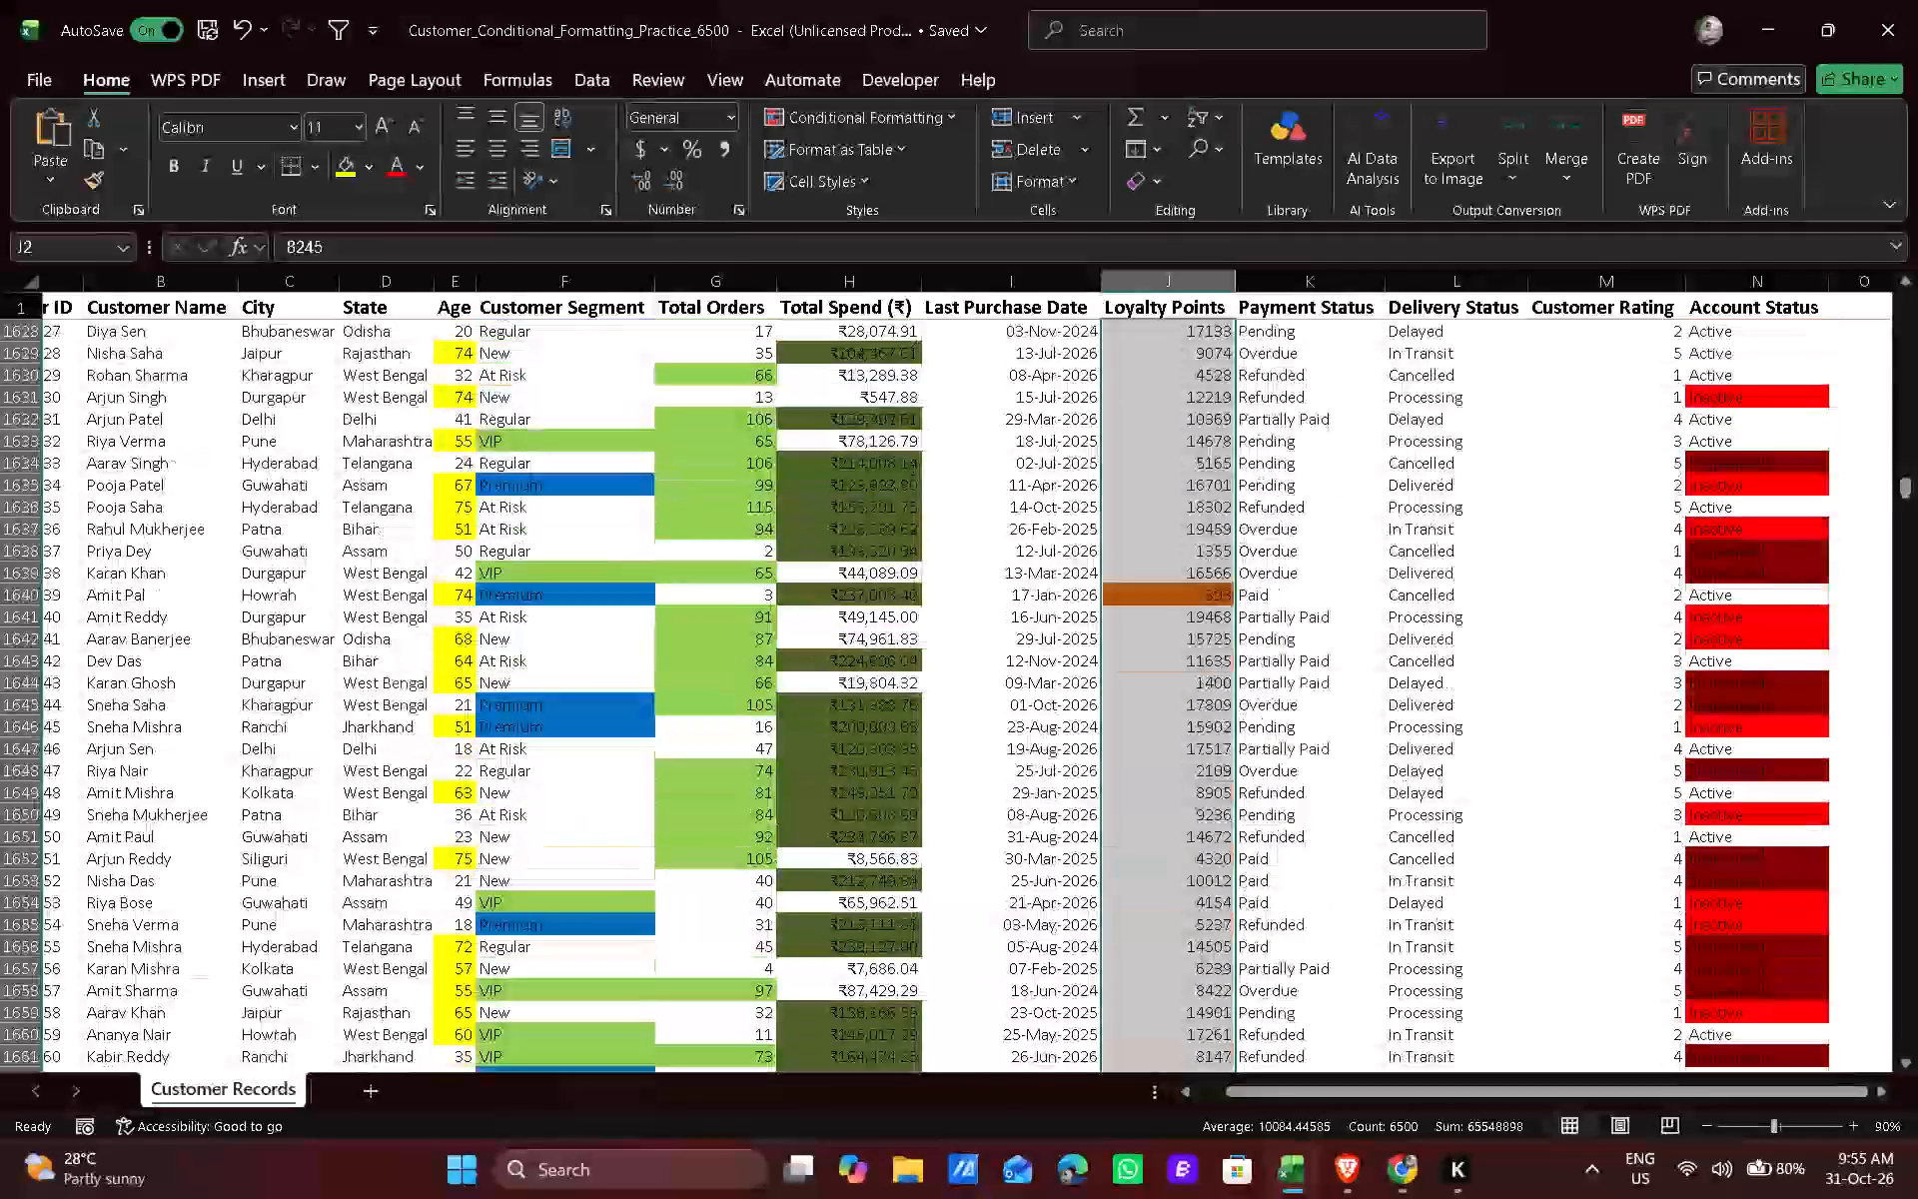
scroll(1170, 437, "down", 16)
scroll(1170, 437, "down", 19)
scroll(1230, 444, "down", 4)
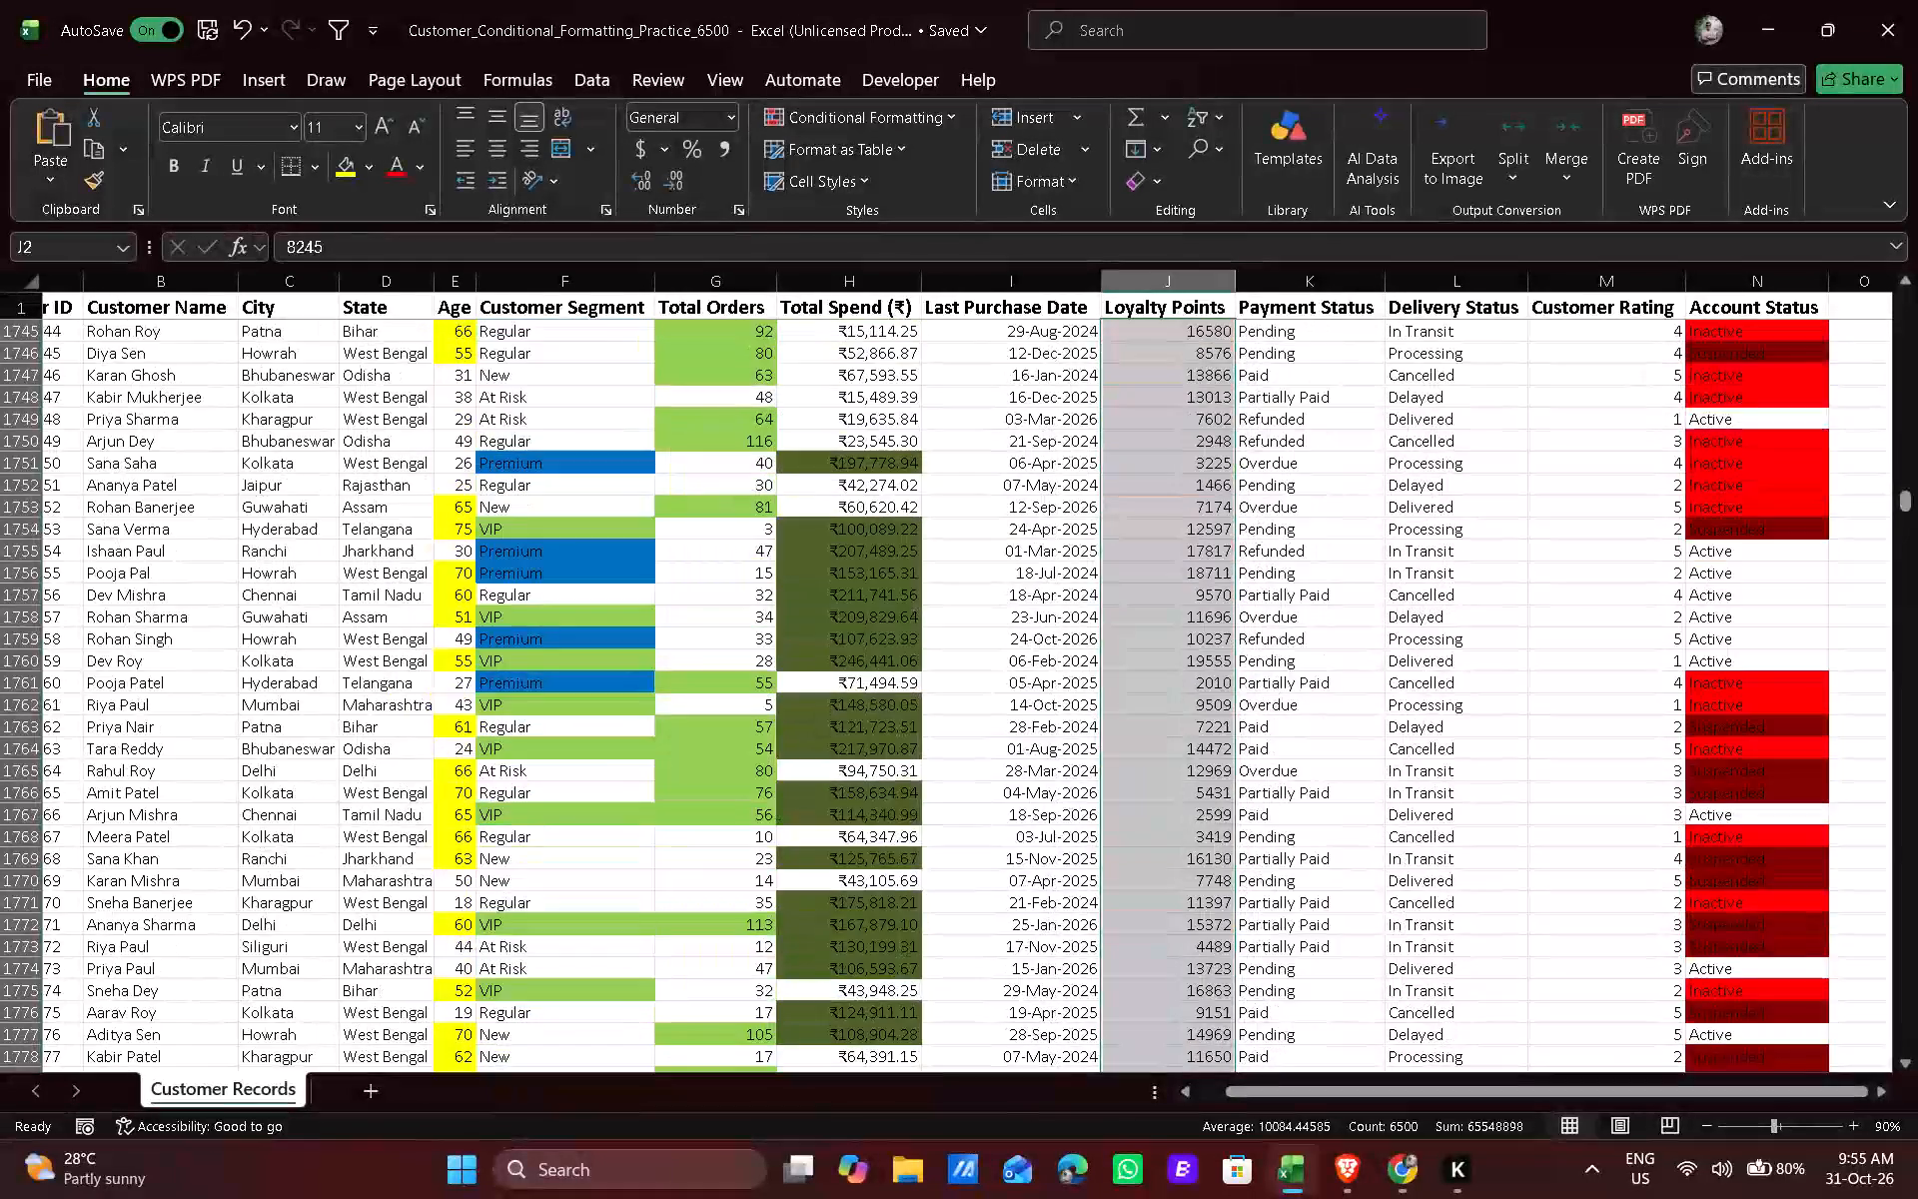
scroll(1230, 445, "down", 20)
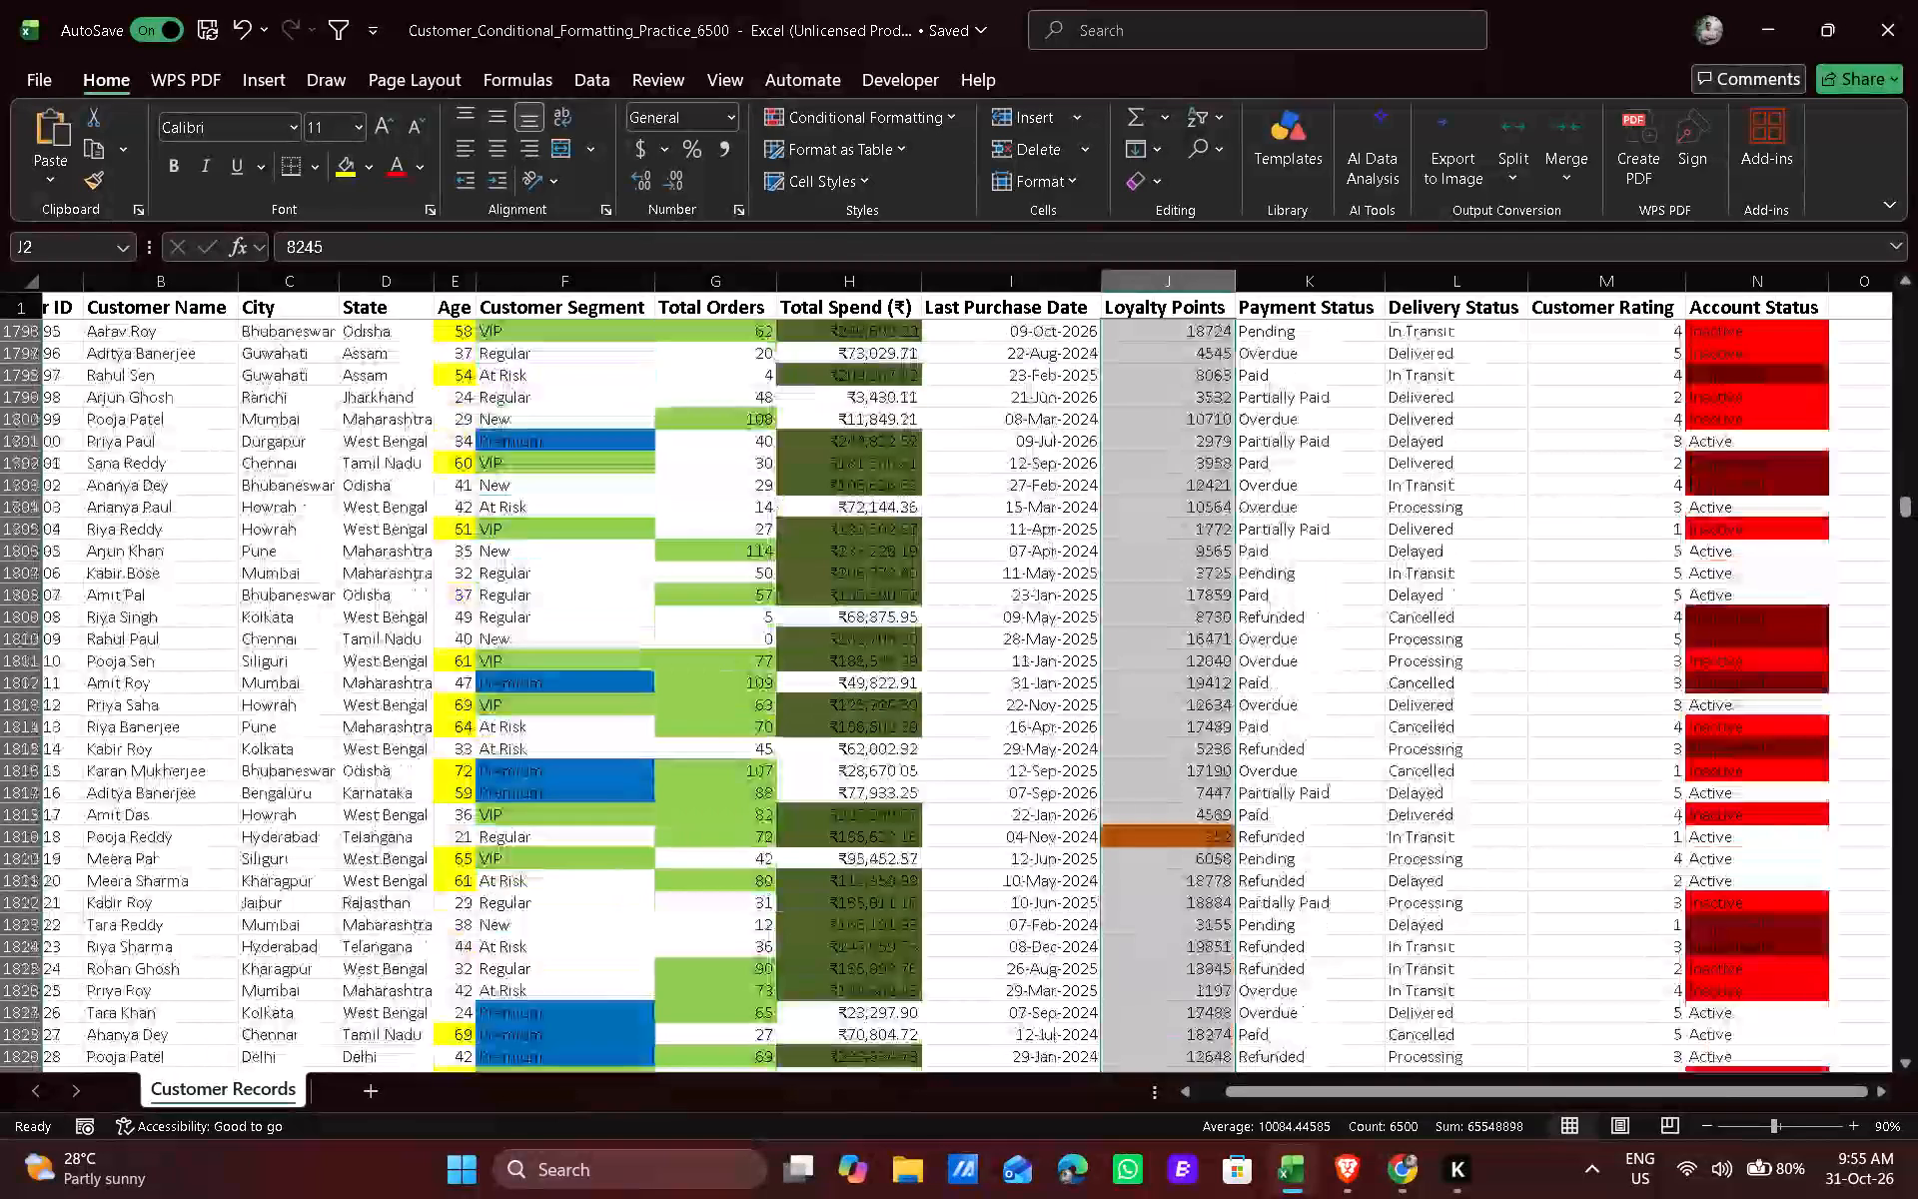
scroll(1240, 452, "down", 19)
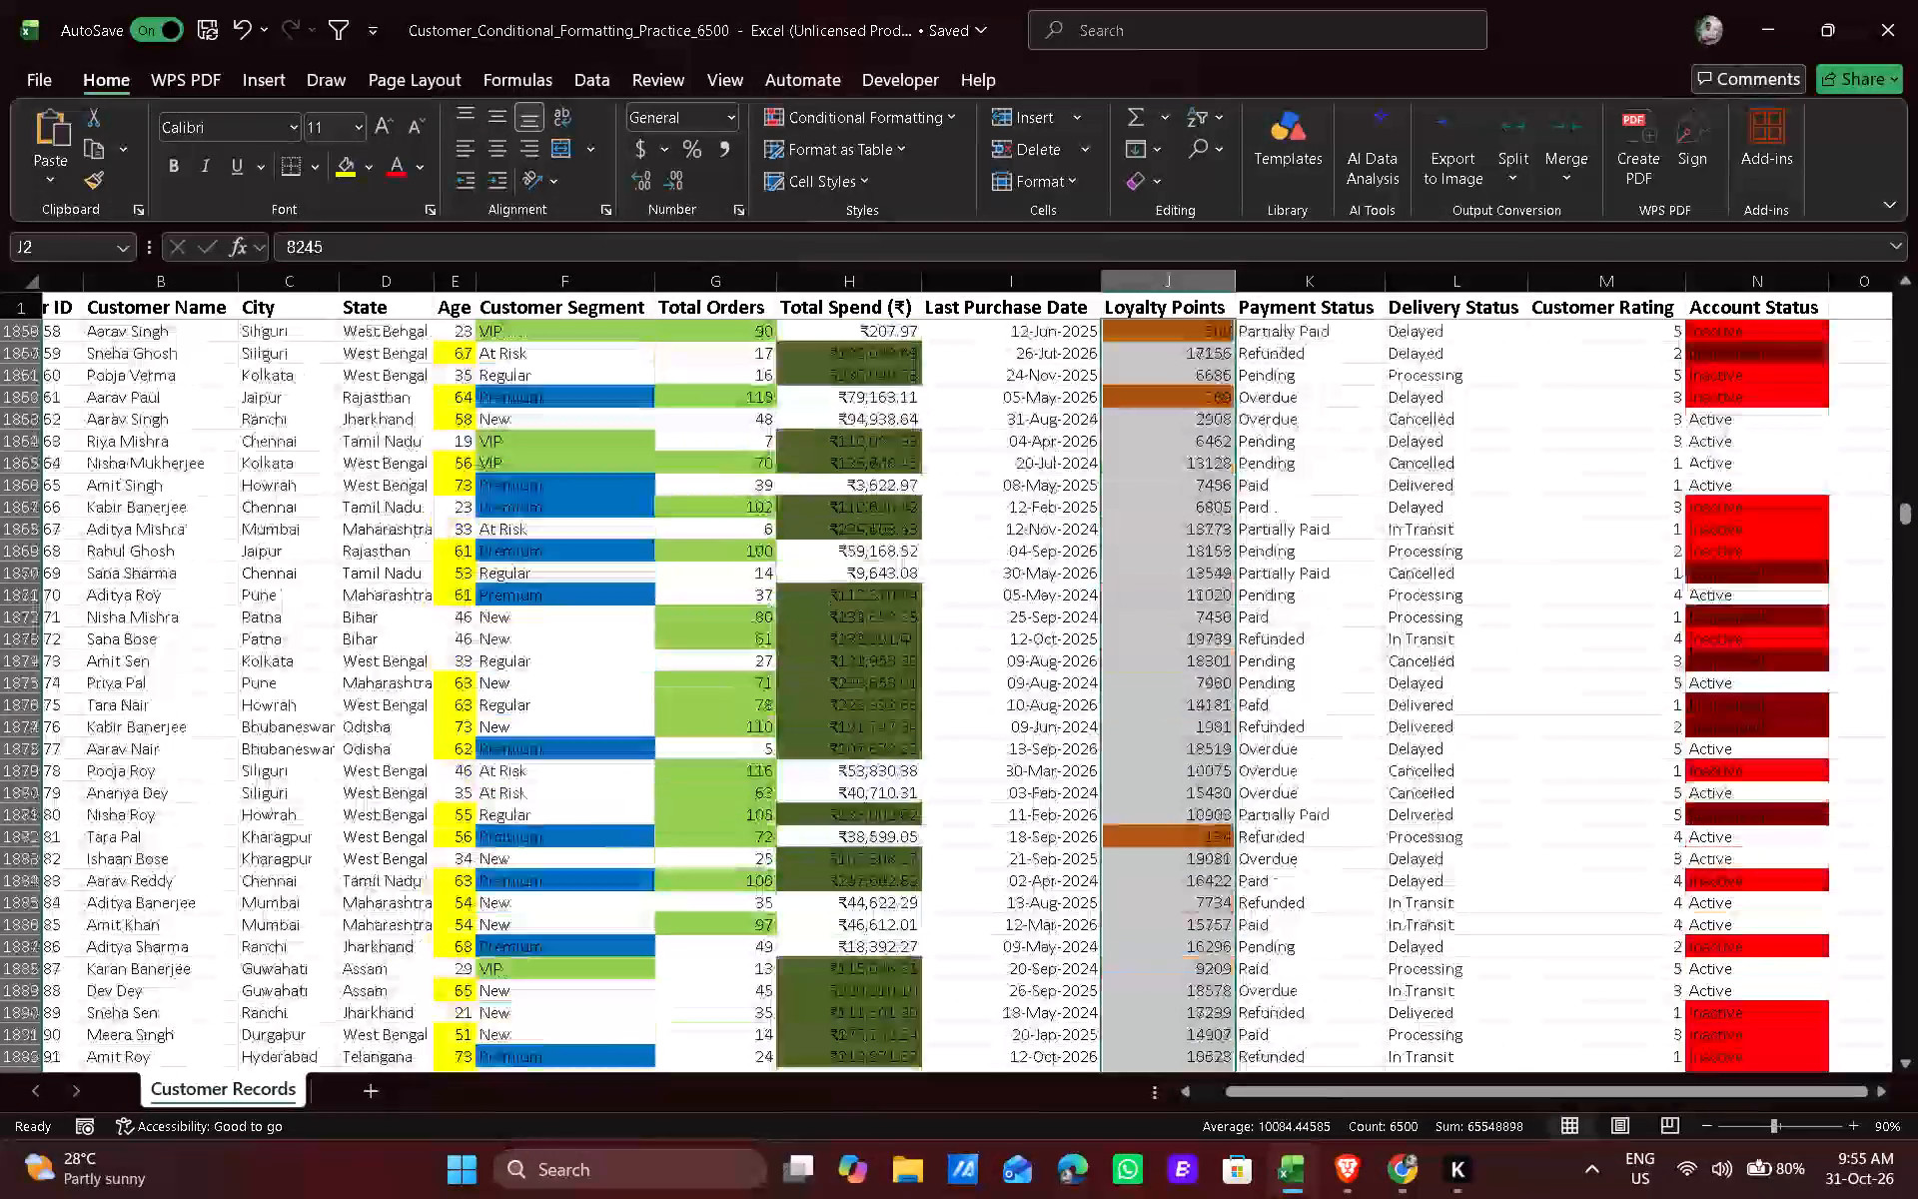
scroll(1114, 495, "down", 3)
scroll(1253, 471, "down", 4)
scroll(1259, 479, "up", 10)
scroll(1259, 479, "down", 1)
scroll(1259, 479, "up", 4)
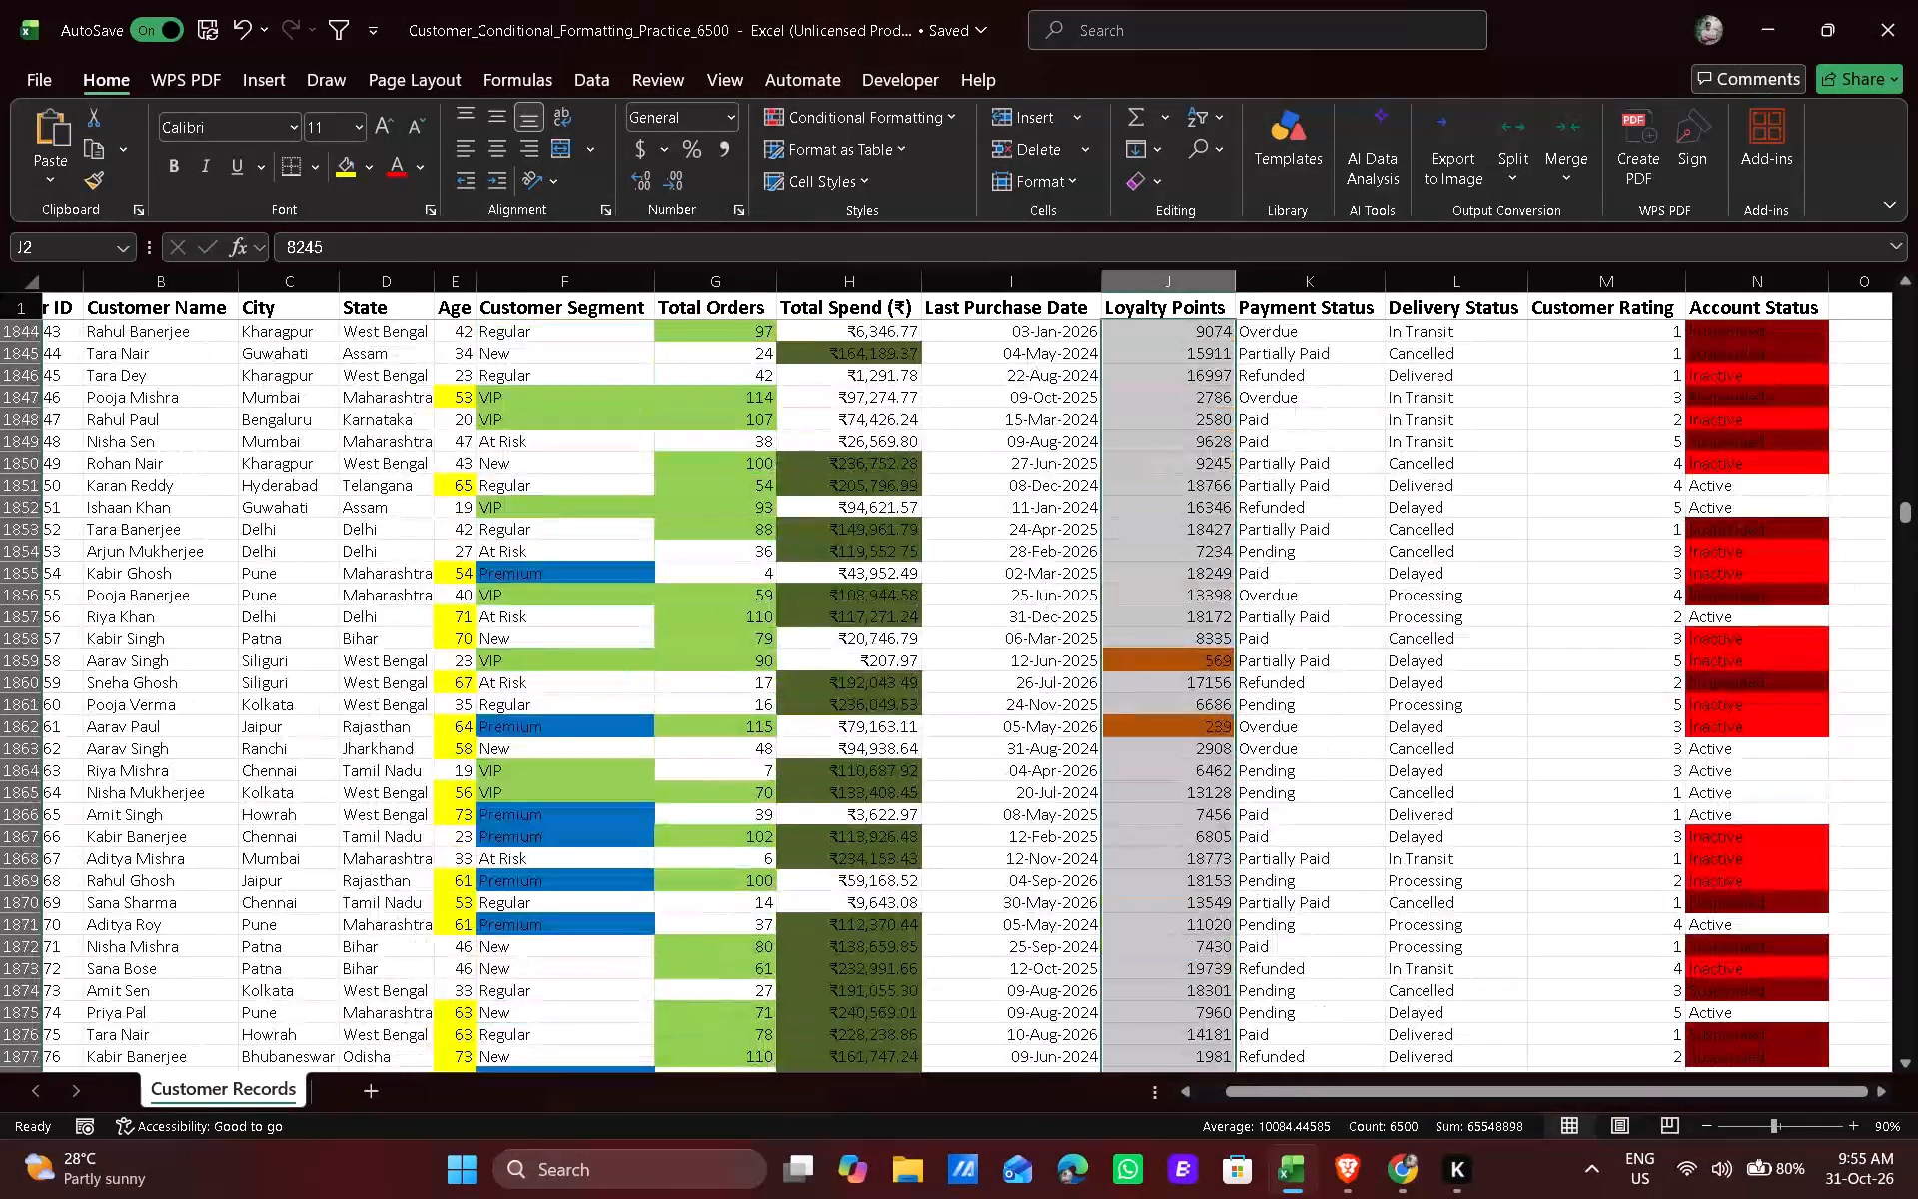
left_click_drag(1904, 514, 1909, 268)
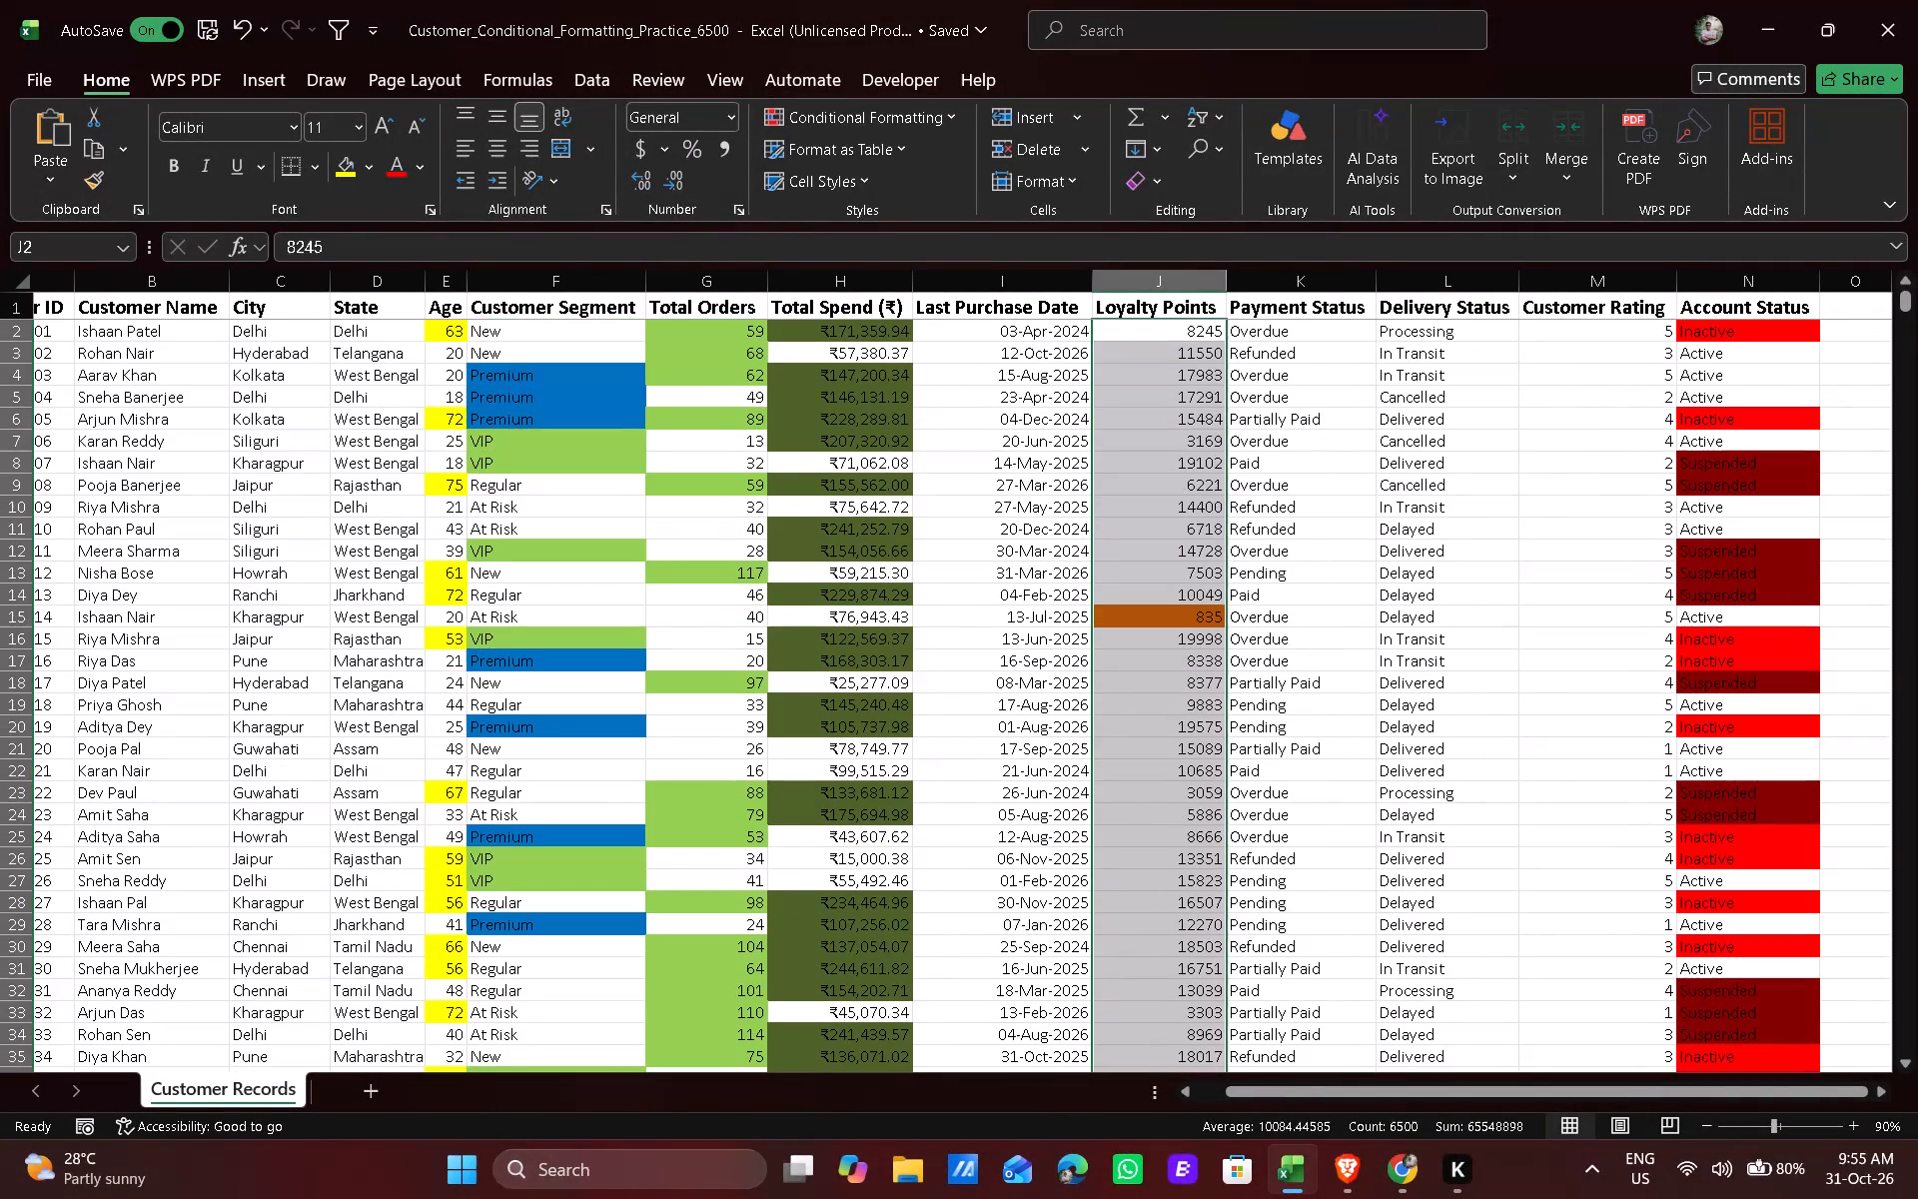
scroll(1194, 437, "up", 5)
scroll(1194, 437, "down", 4)
scroll(1194, 437, "up", 6)
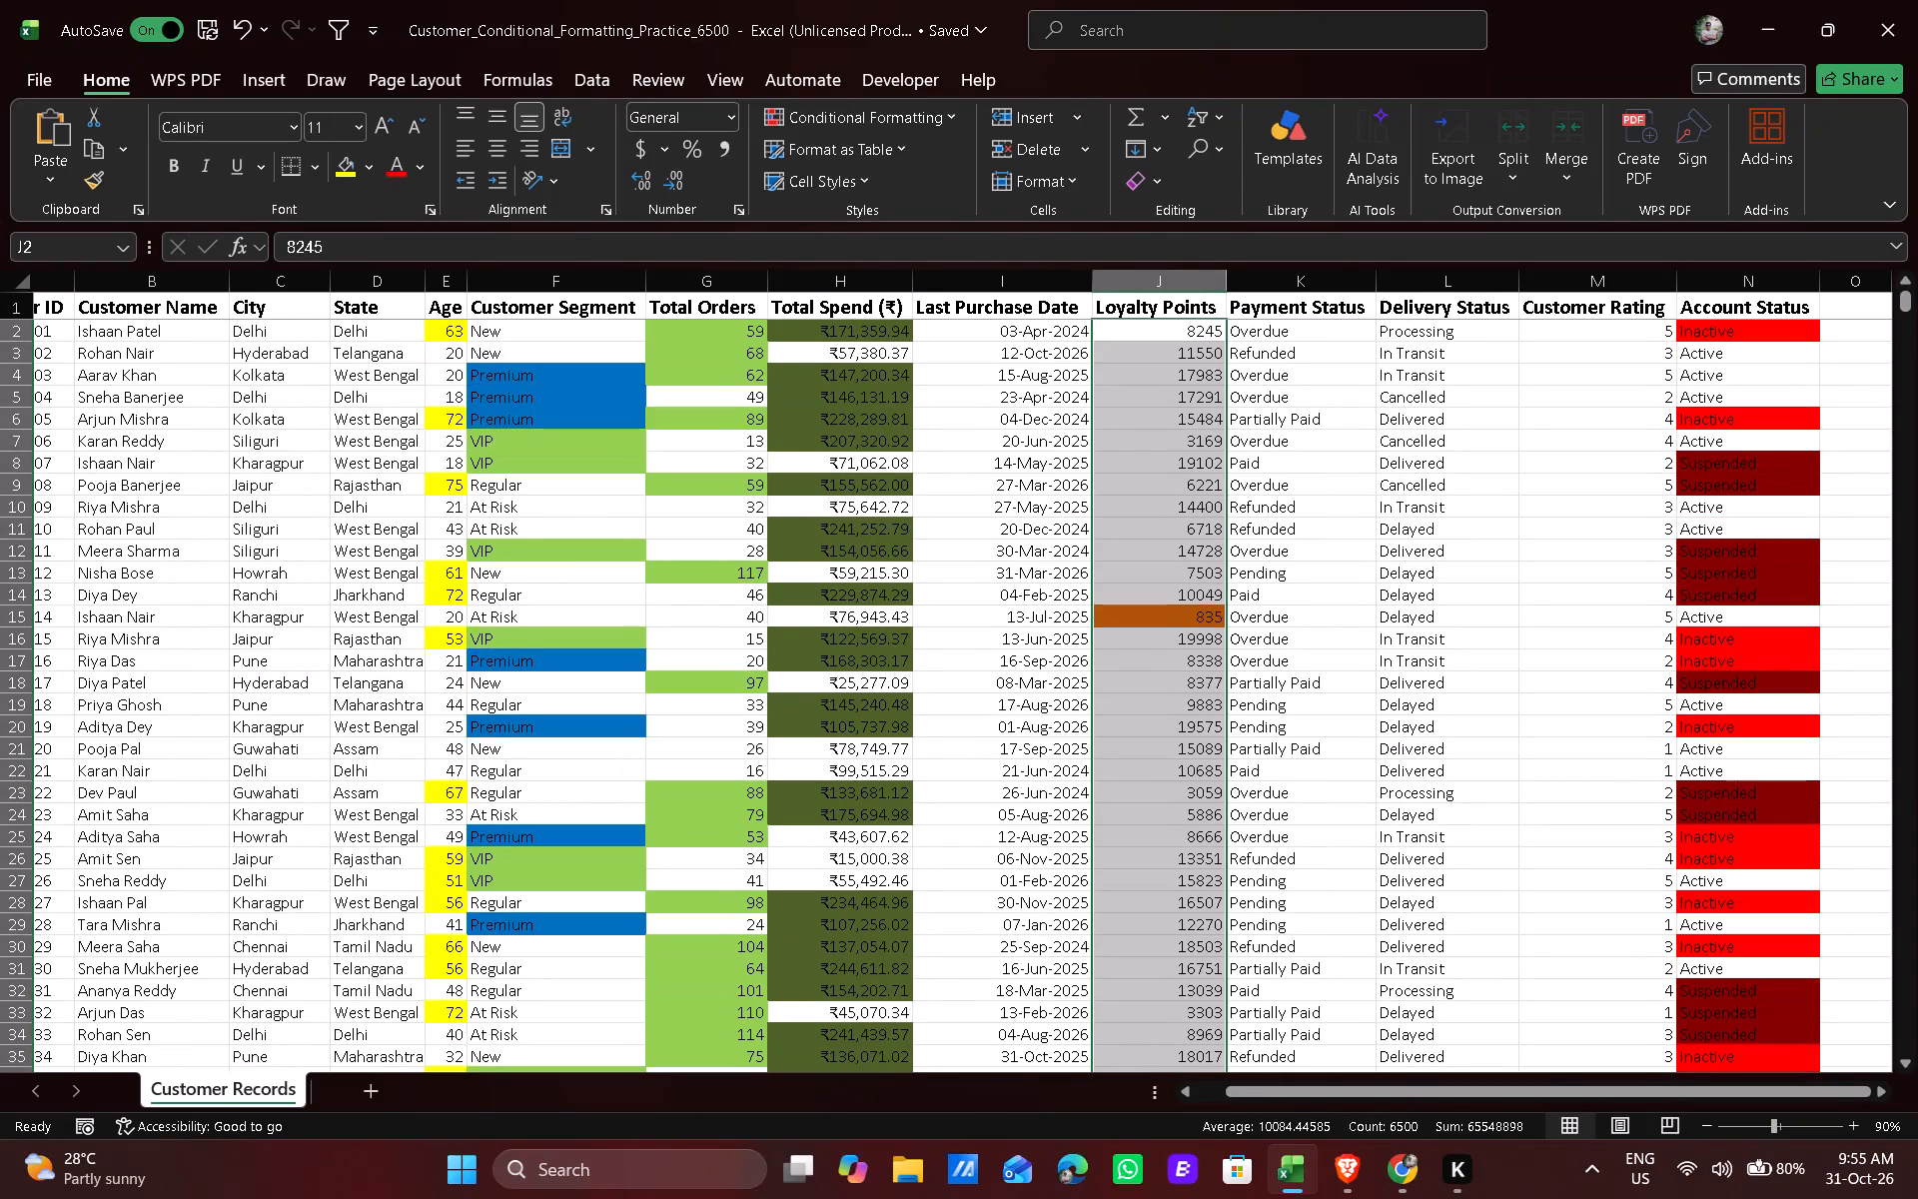
For all Customer Rating values from M2 down to row 6501, define an Equal To highlight rule for the value 5.
left_click(1340, 522)
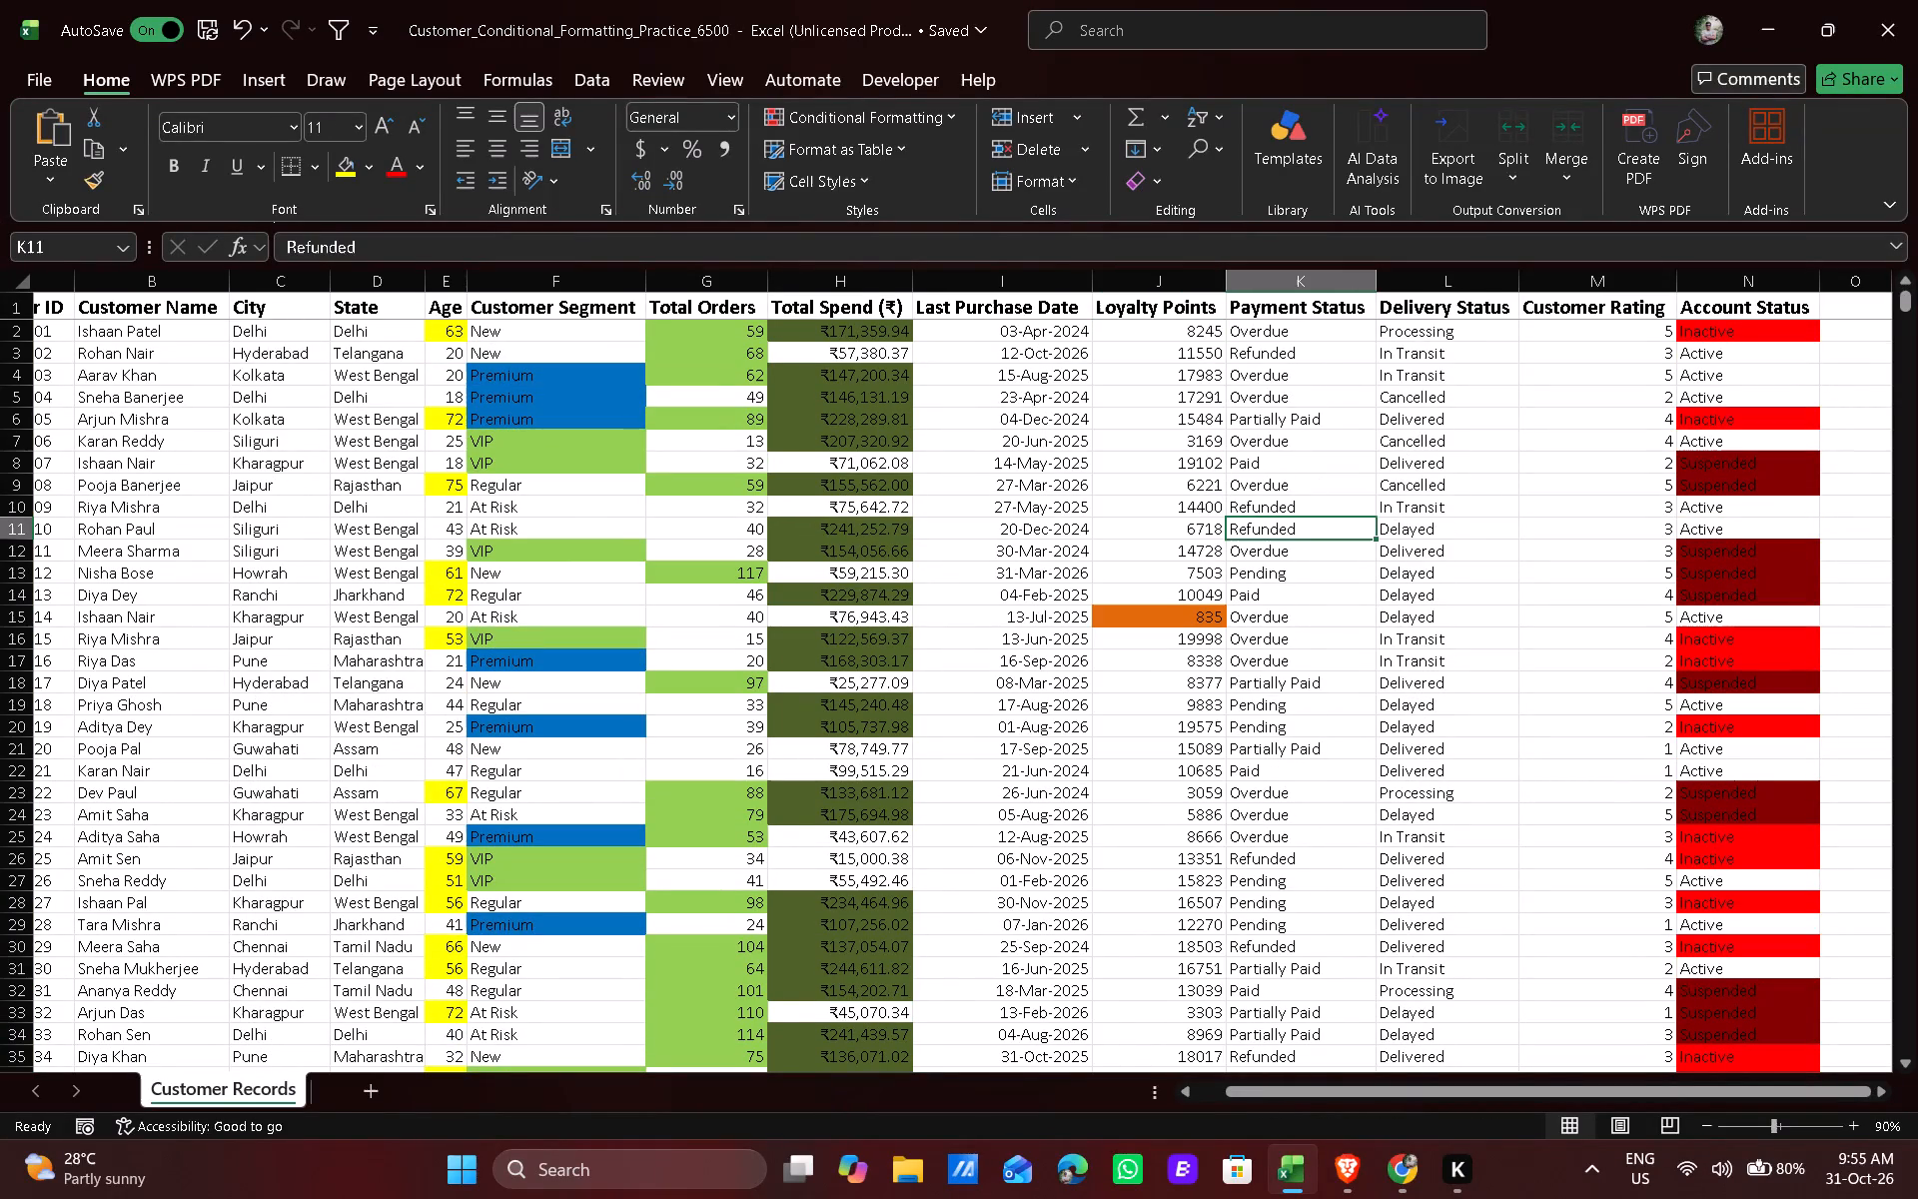
left_click(1607, 382)
left_click(1626, 325)
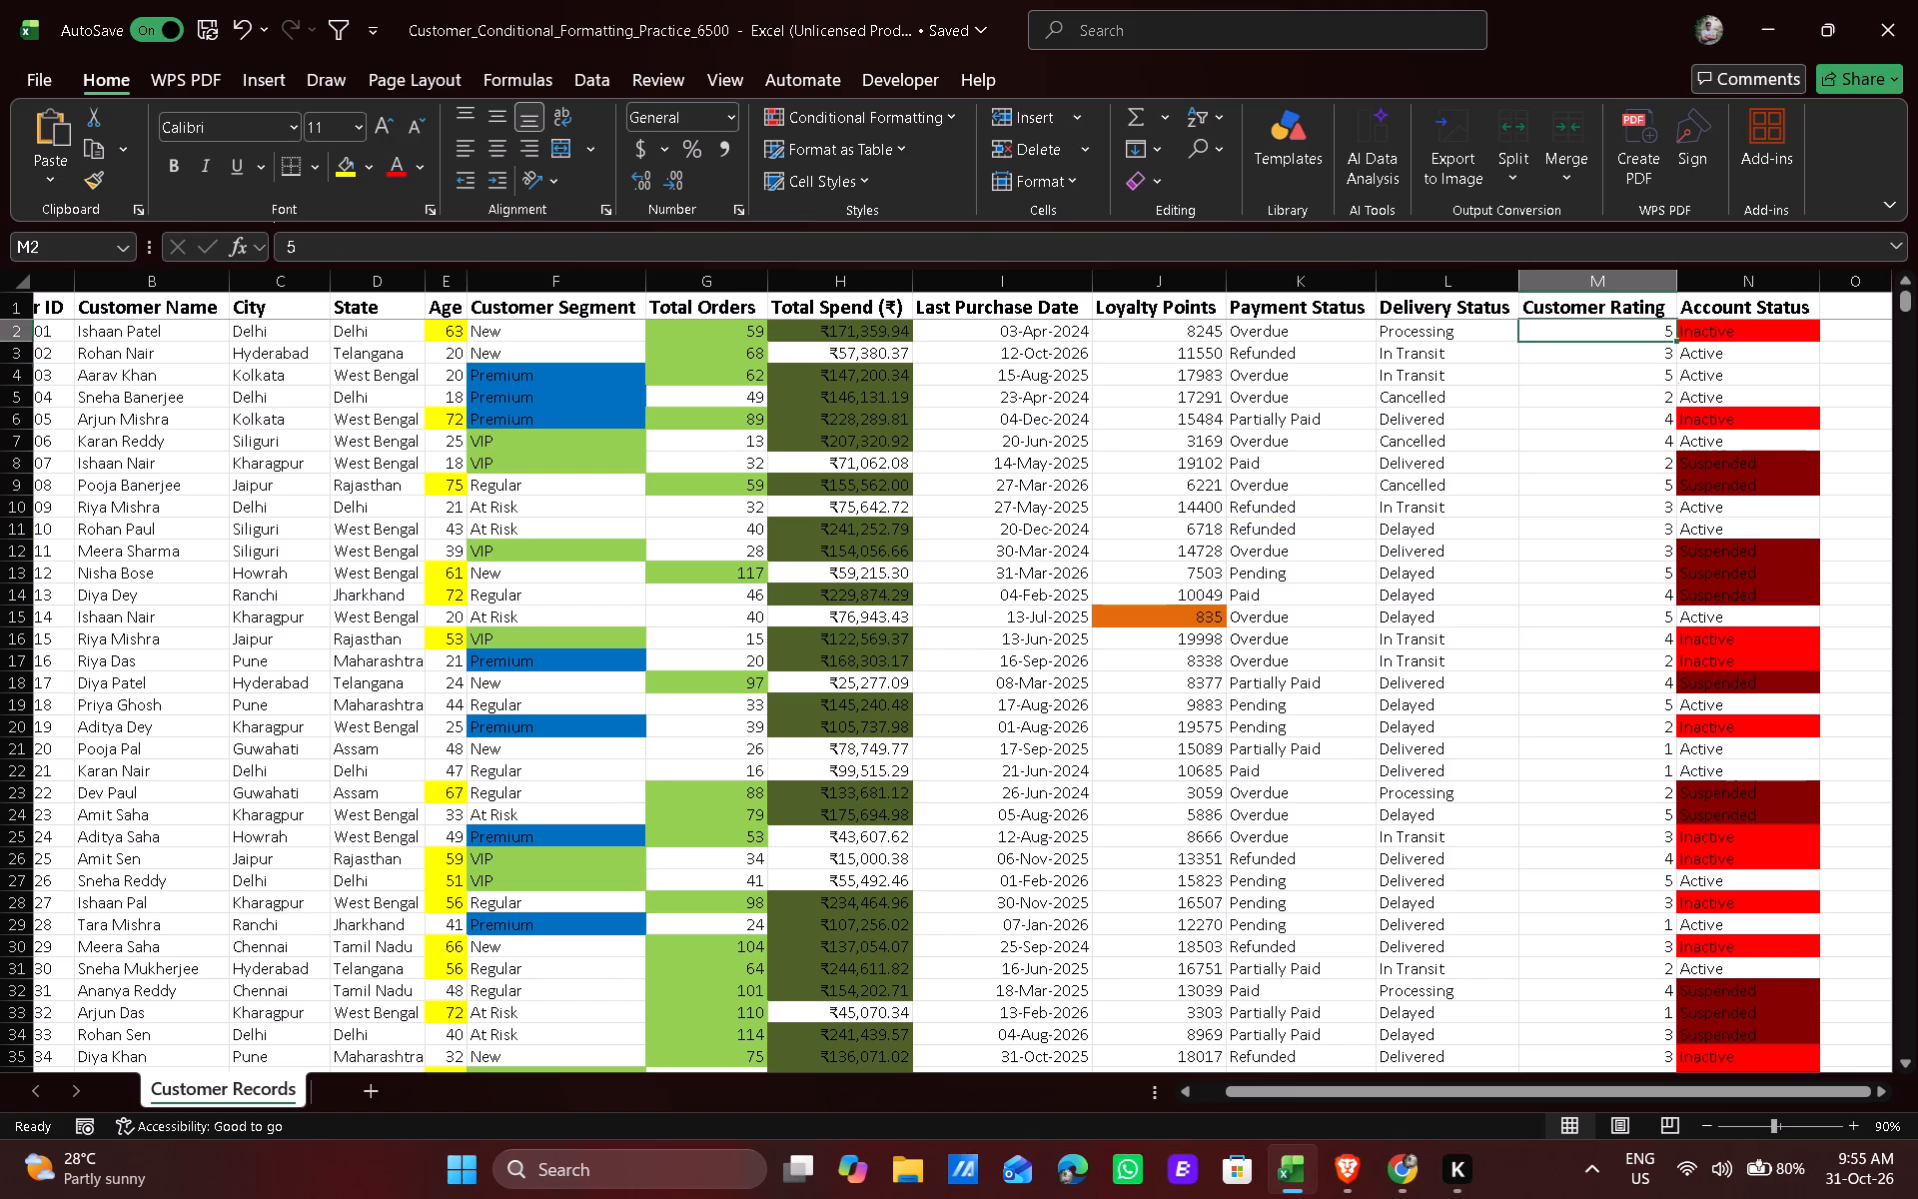
key("ctrl+shift+Down")
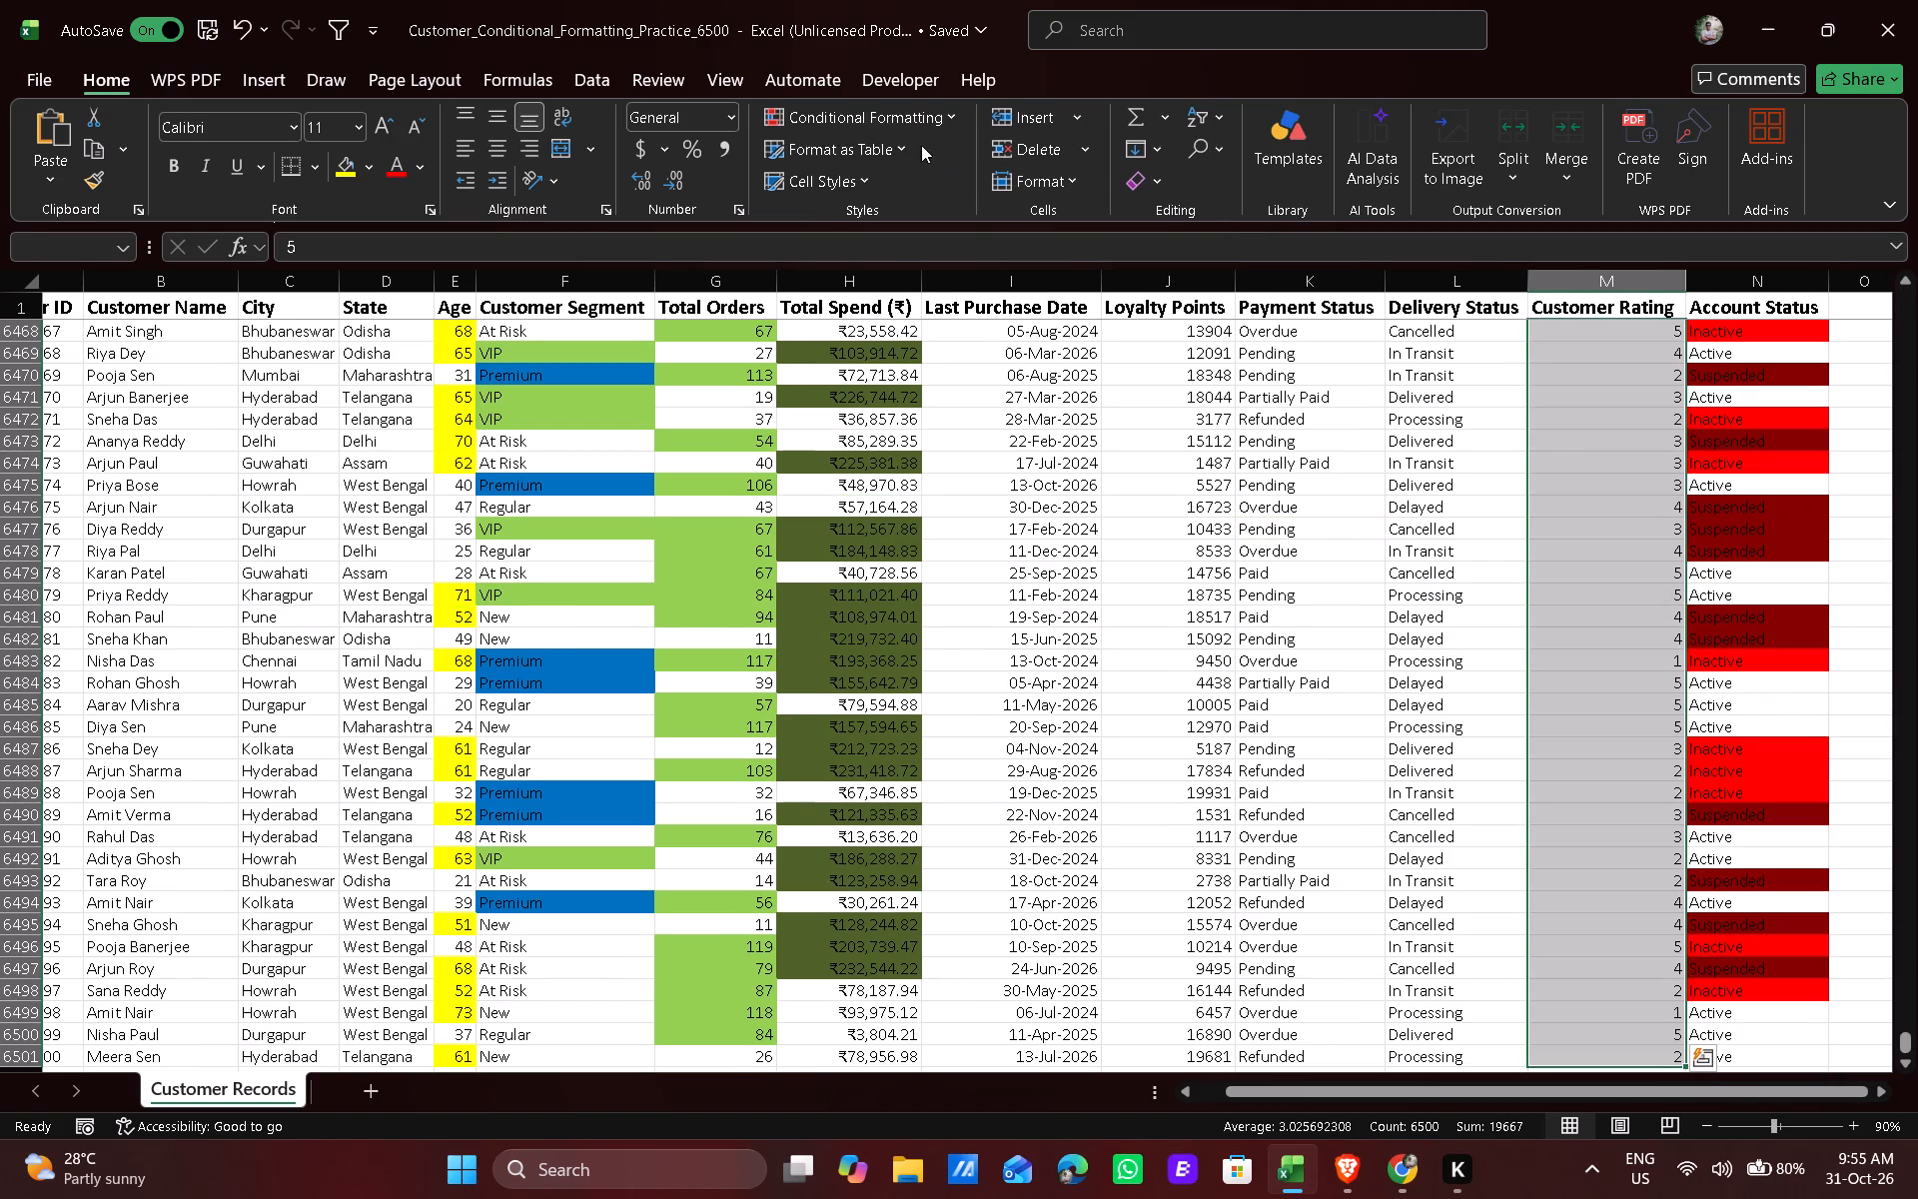
left_click(920, 114)
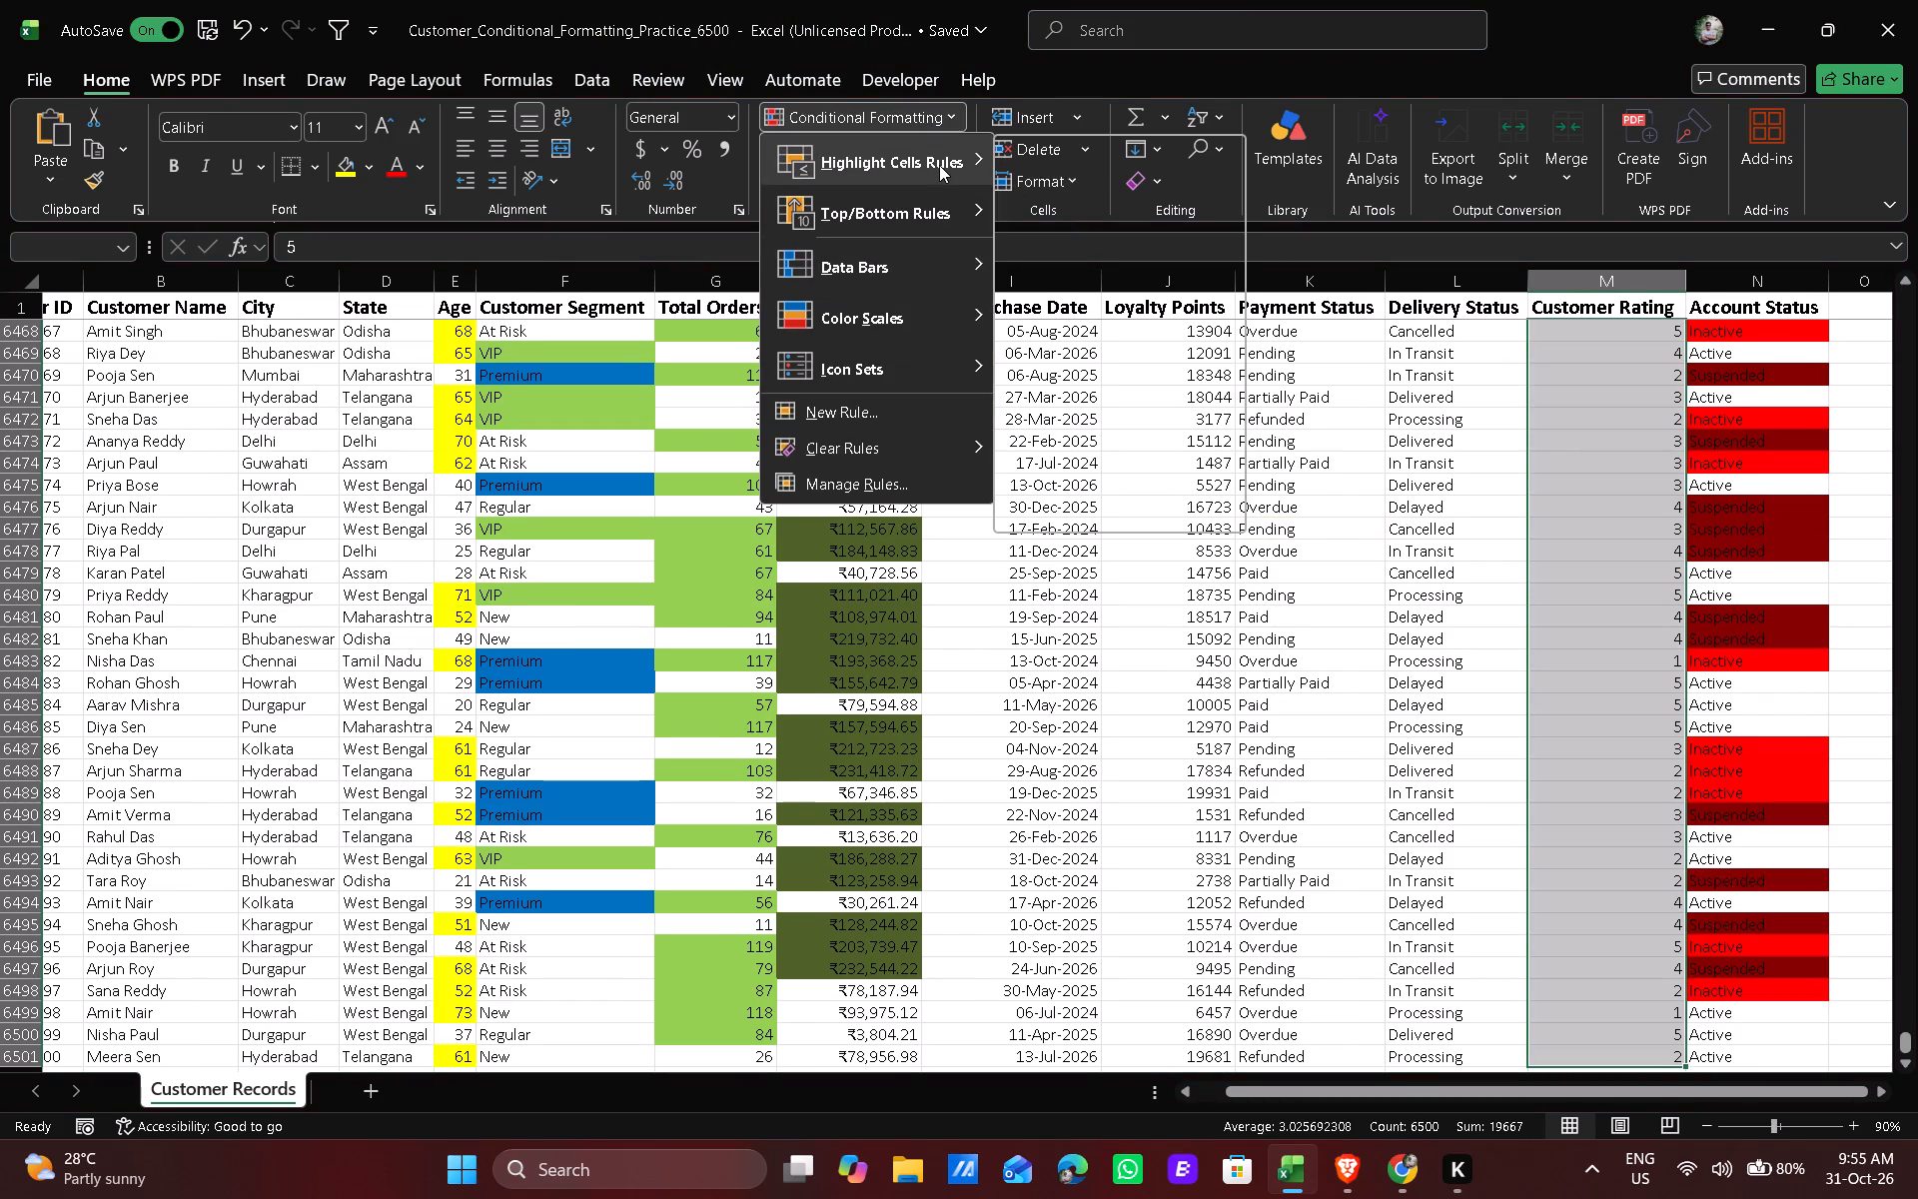
left_click(1108, 329)
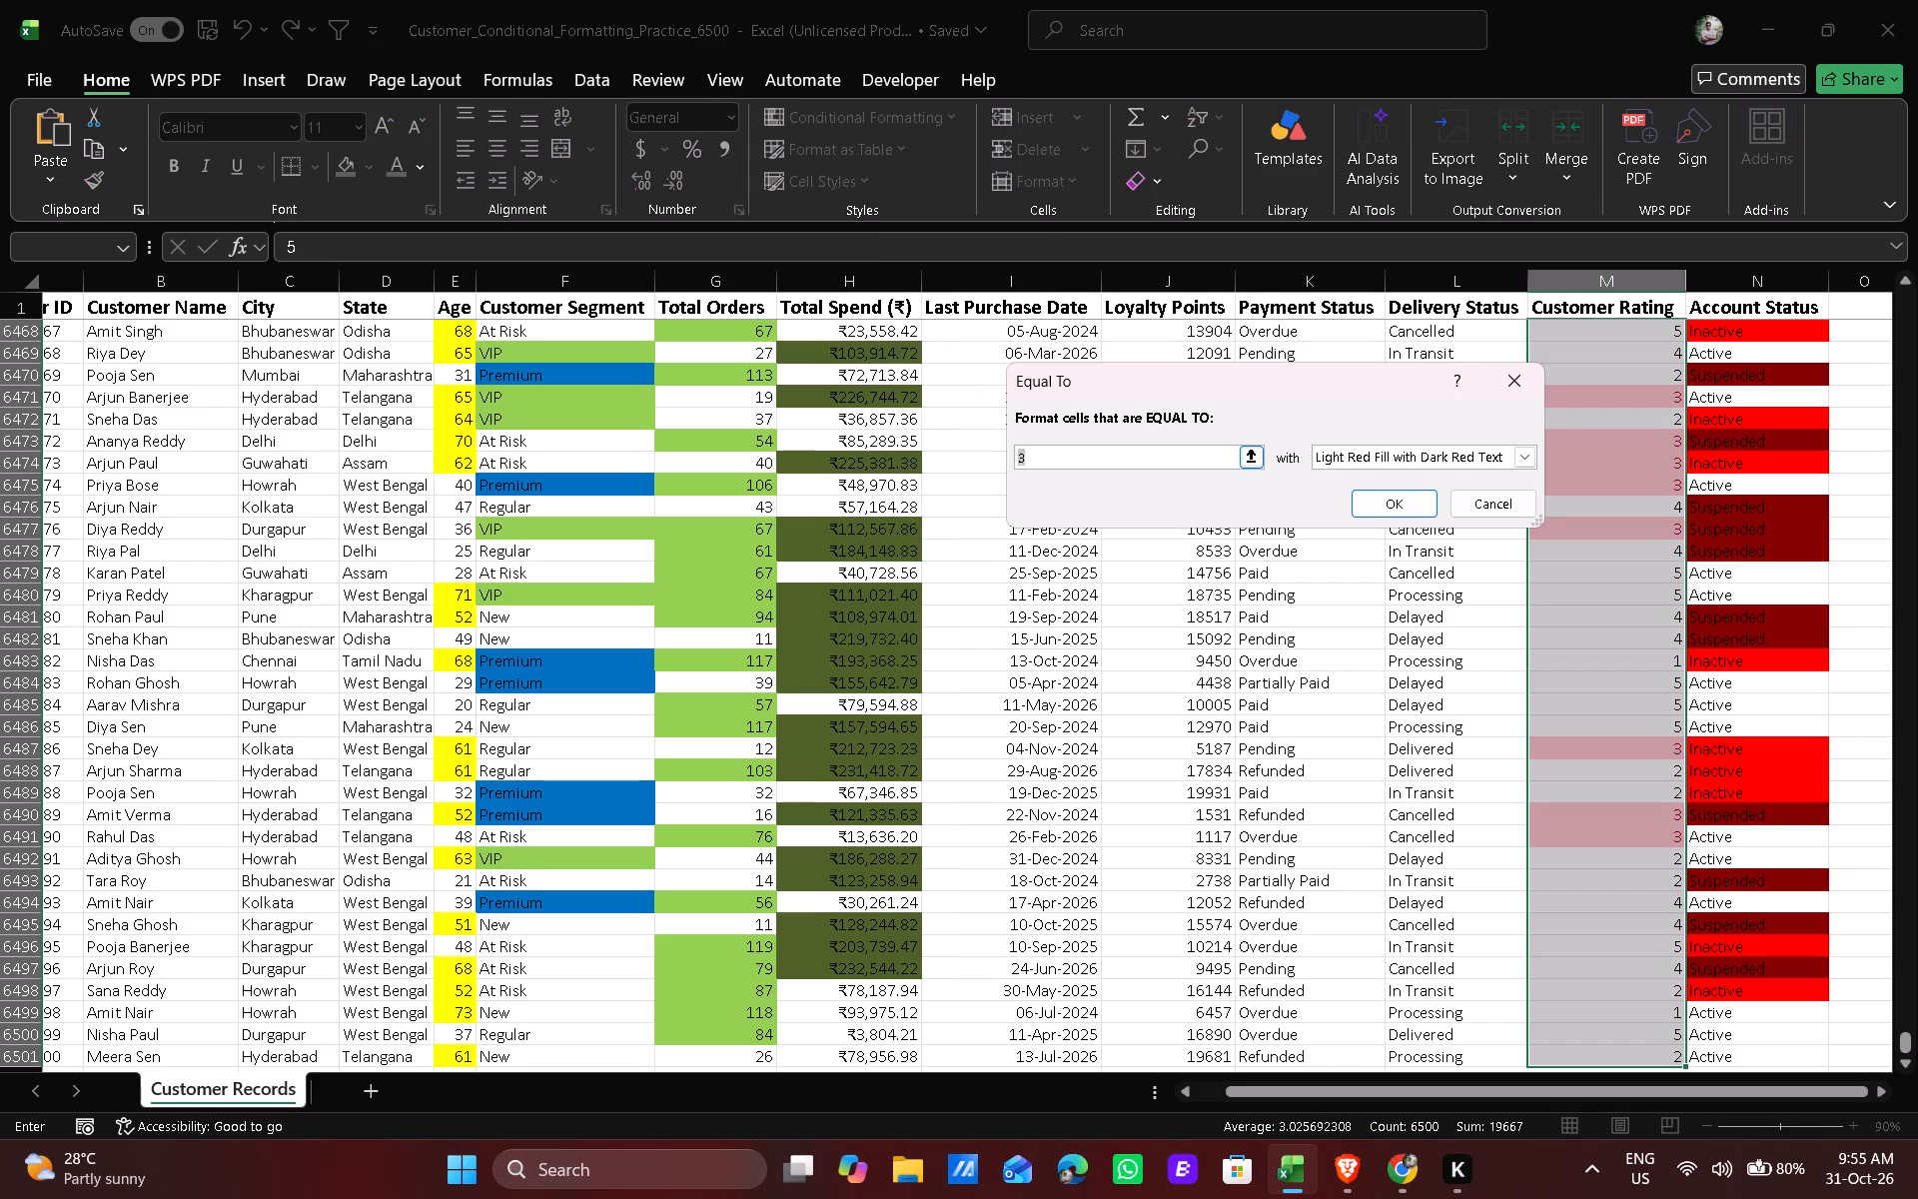
left_click(1080, 460)
key("BackSpace")
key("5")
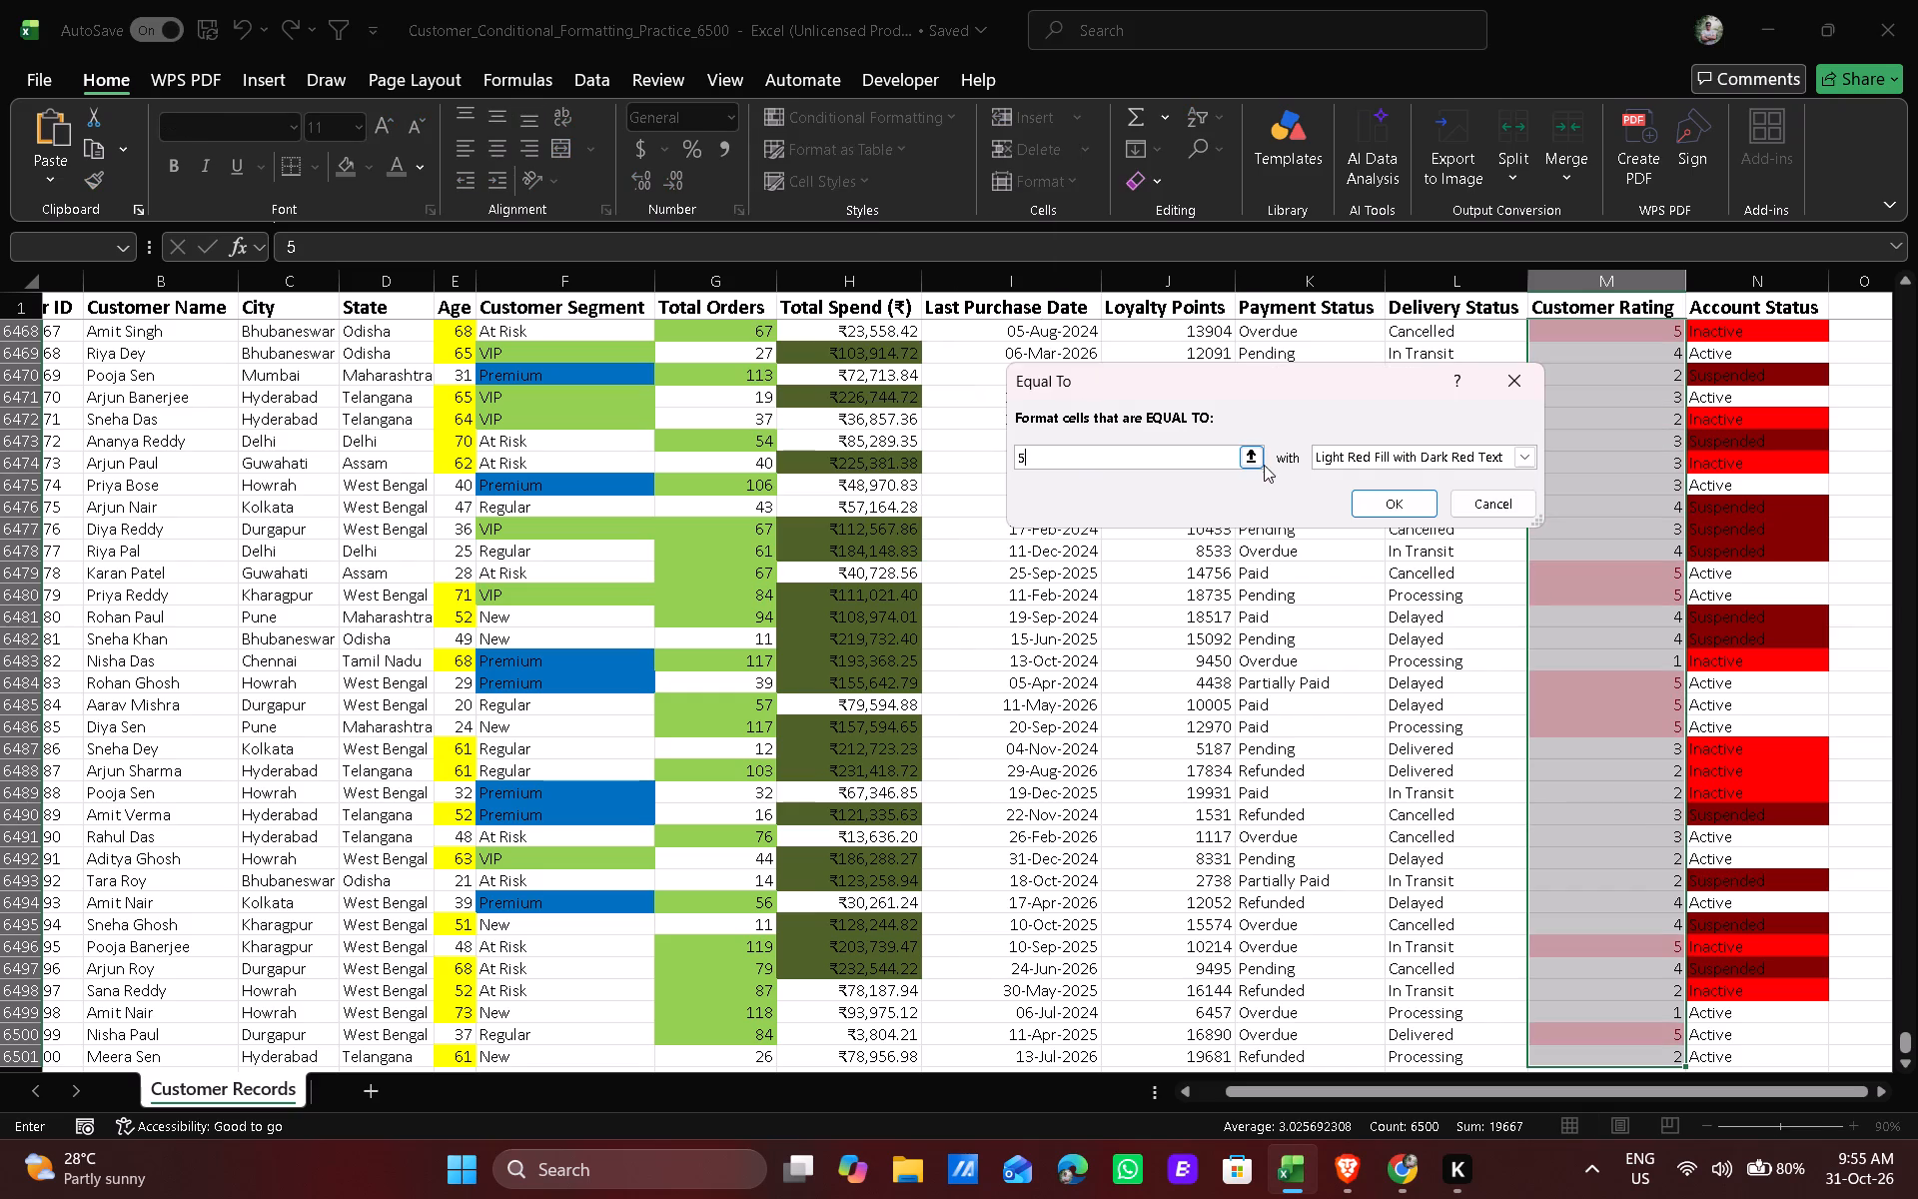
Give the Customer Rating Equal To rule a custom light green fill and apply it.
left_click(1434, 467)
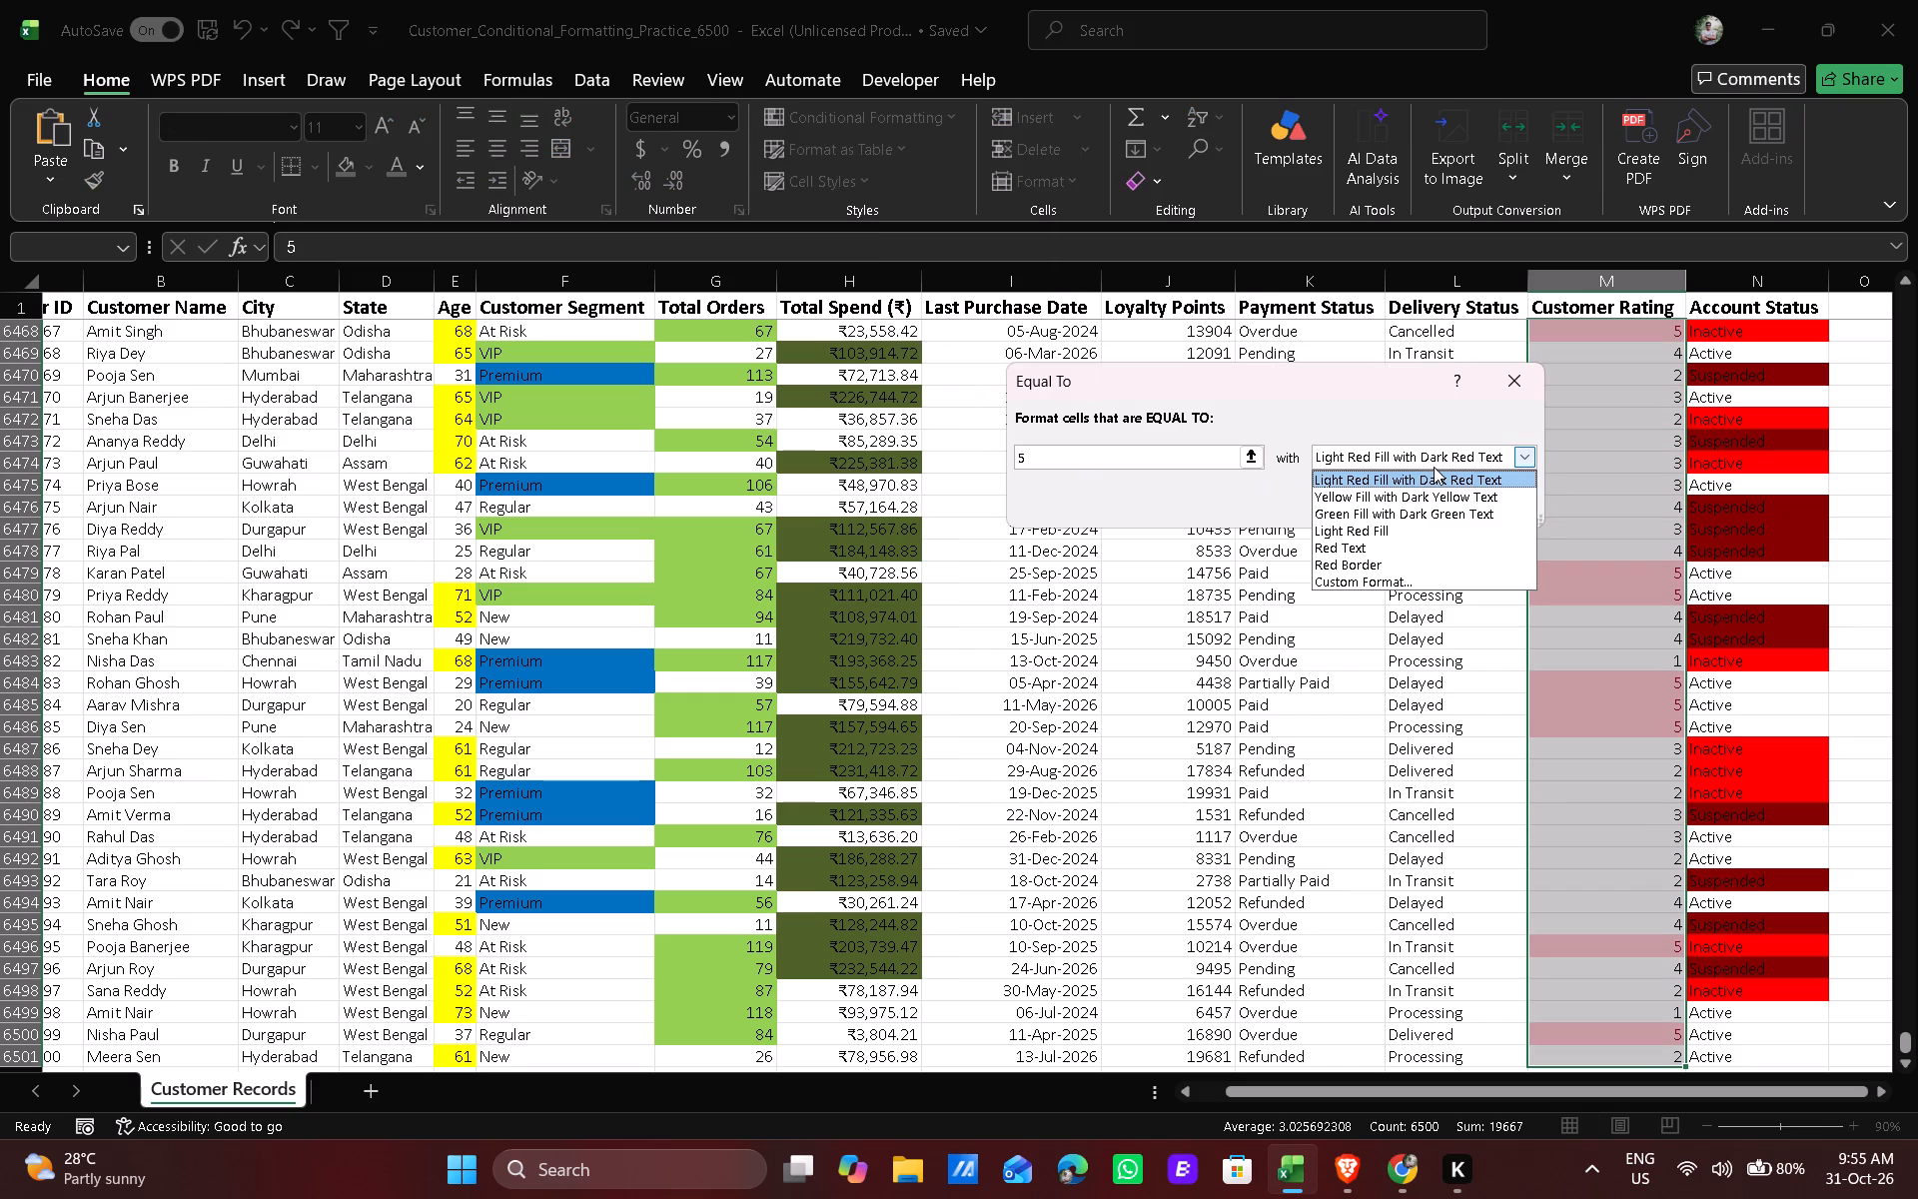
left_click(1358, 589)
left_click(1083, 363)
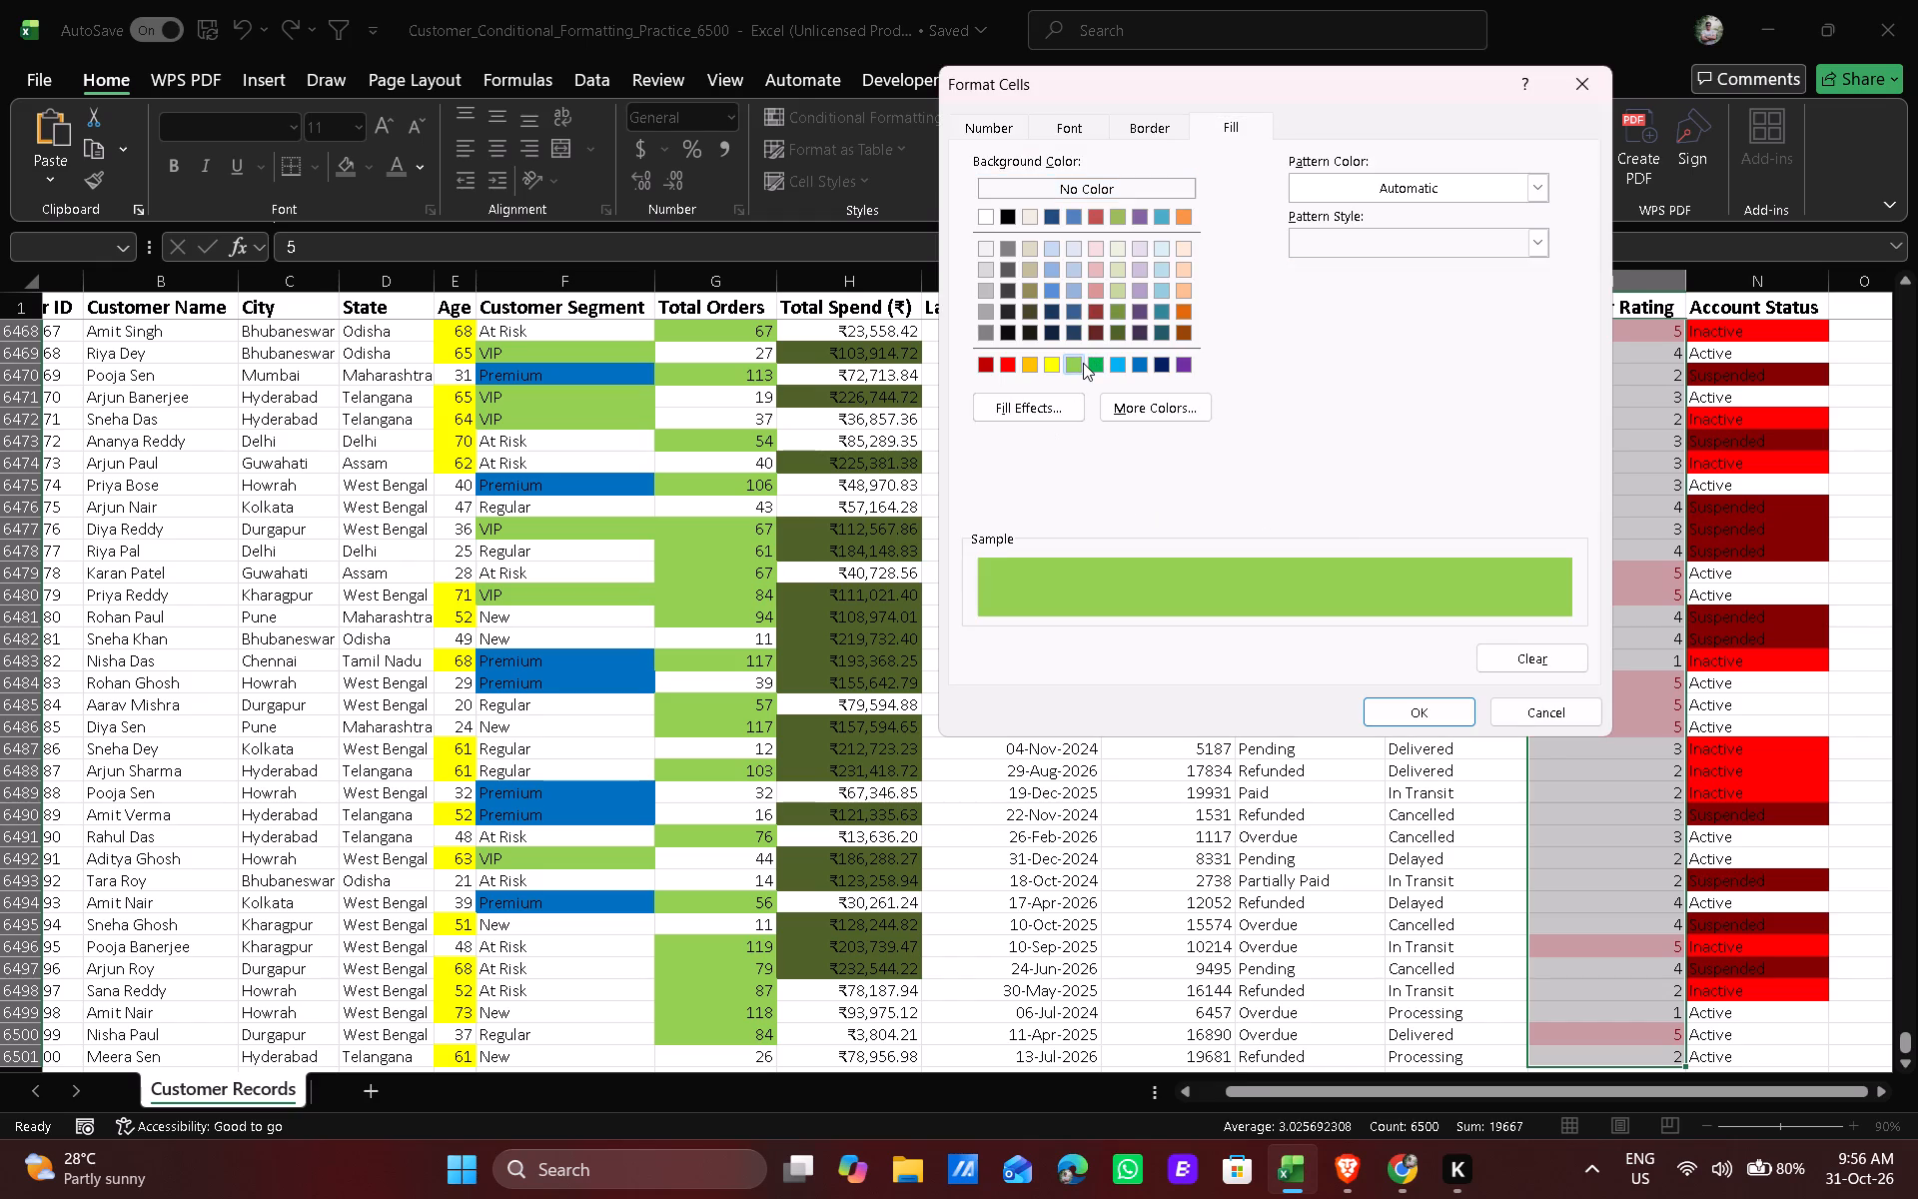
left_click(1444, 713)
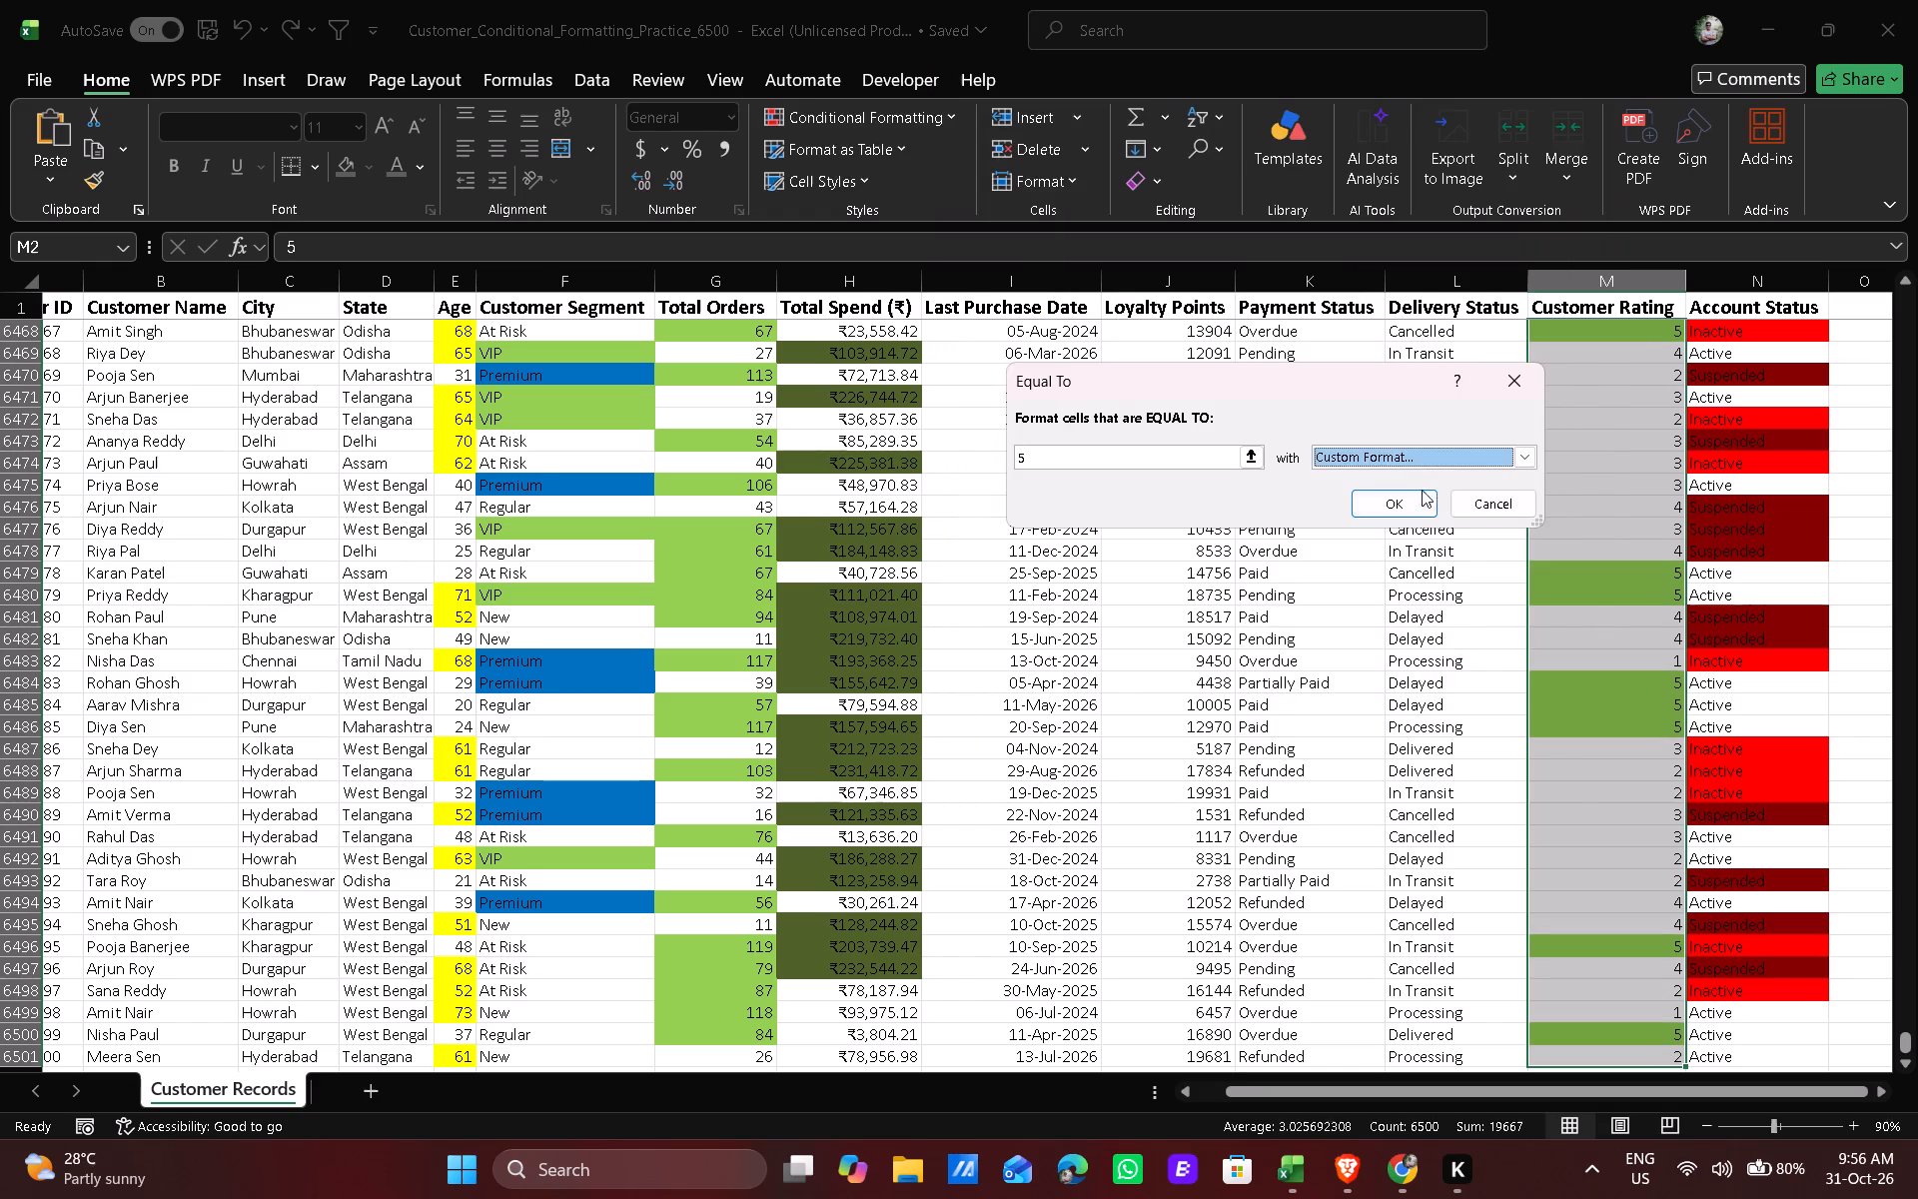
left_click(1418, 499)
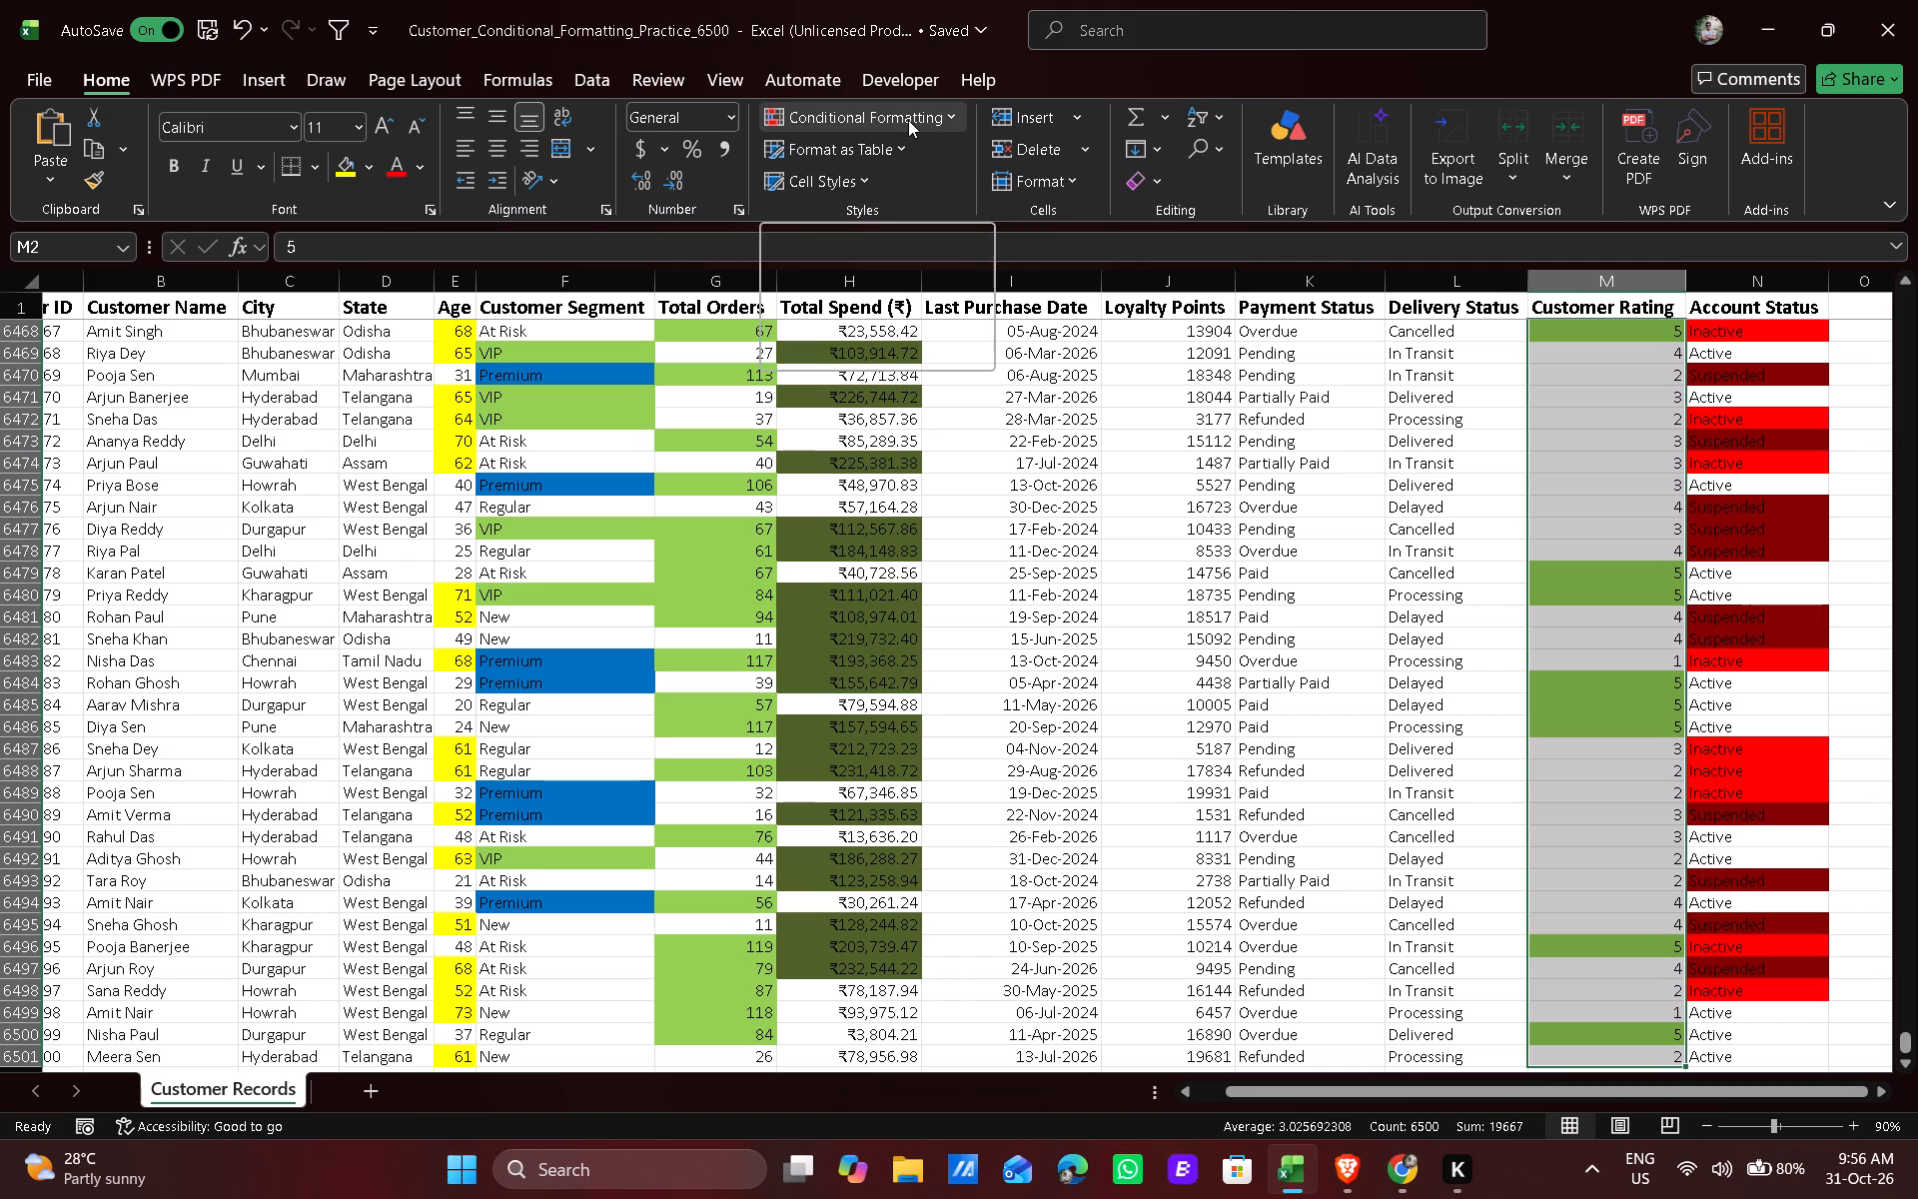
Add a rule that fills Customer Rating cells with values less than 3 in red.
scroll(1436, 556, "up", 4)
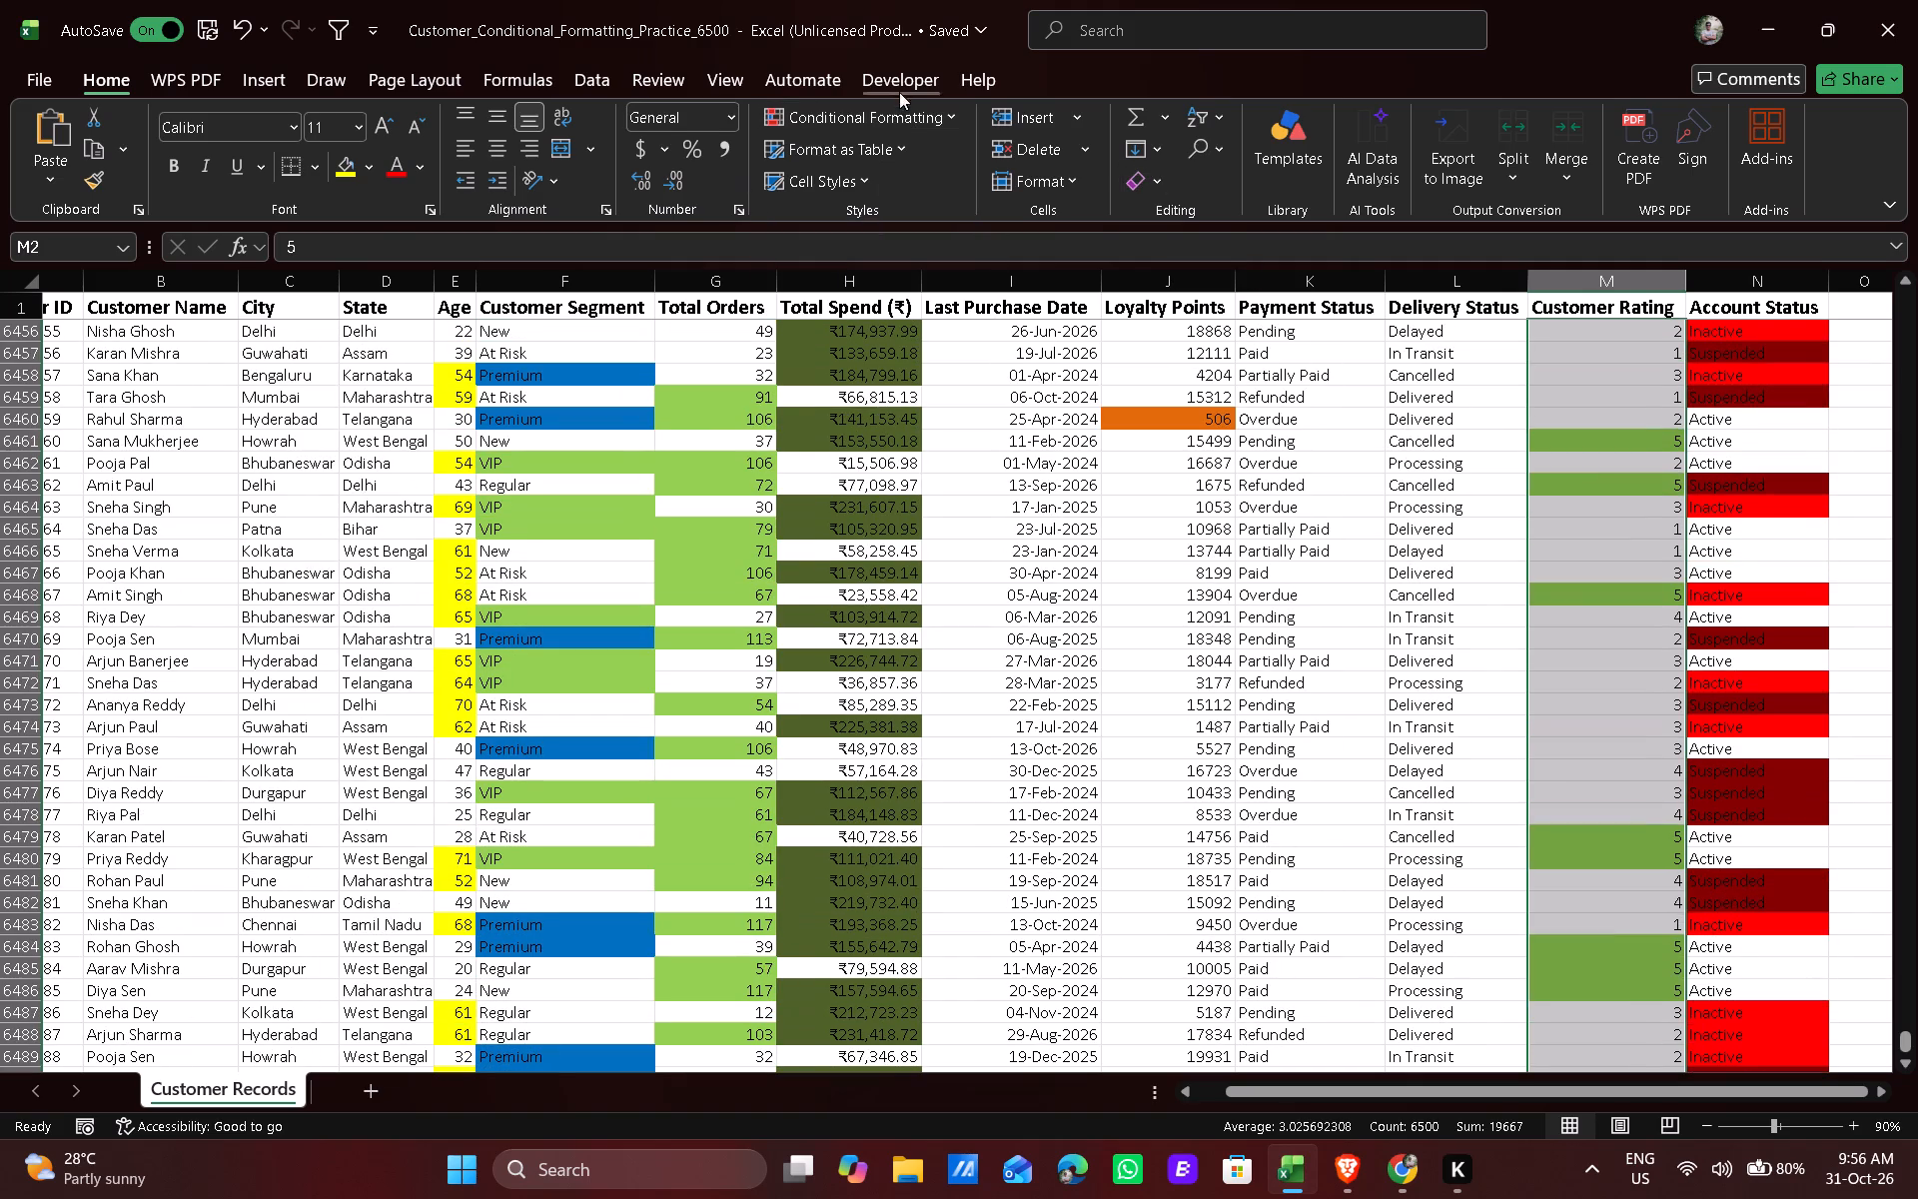
left_click(901, 131)
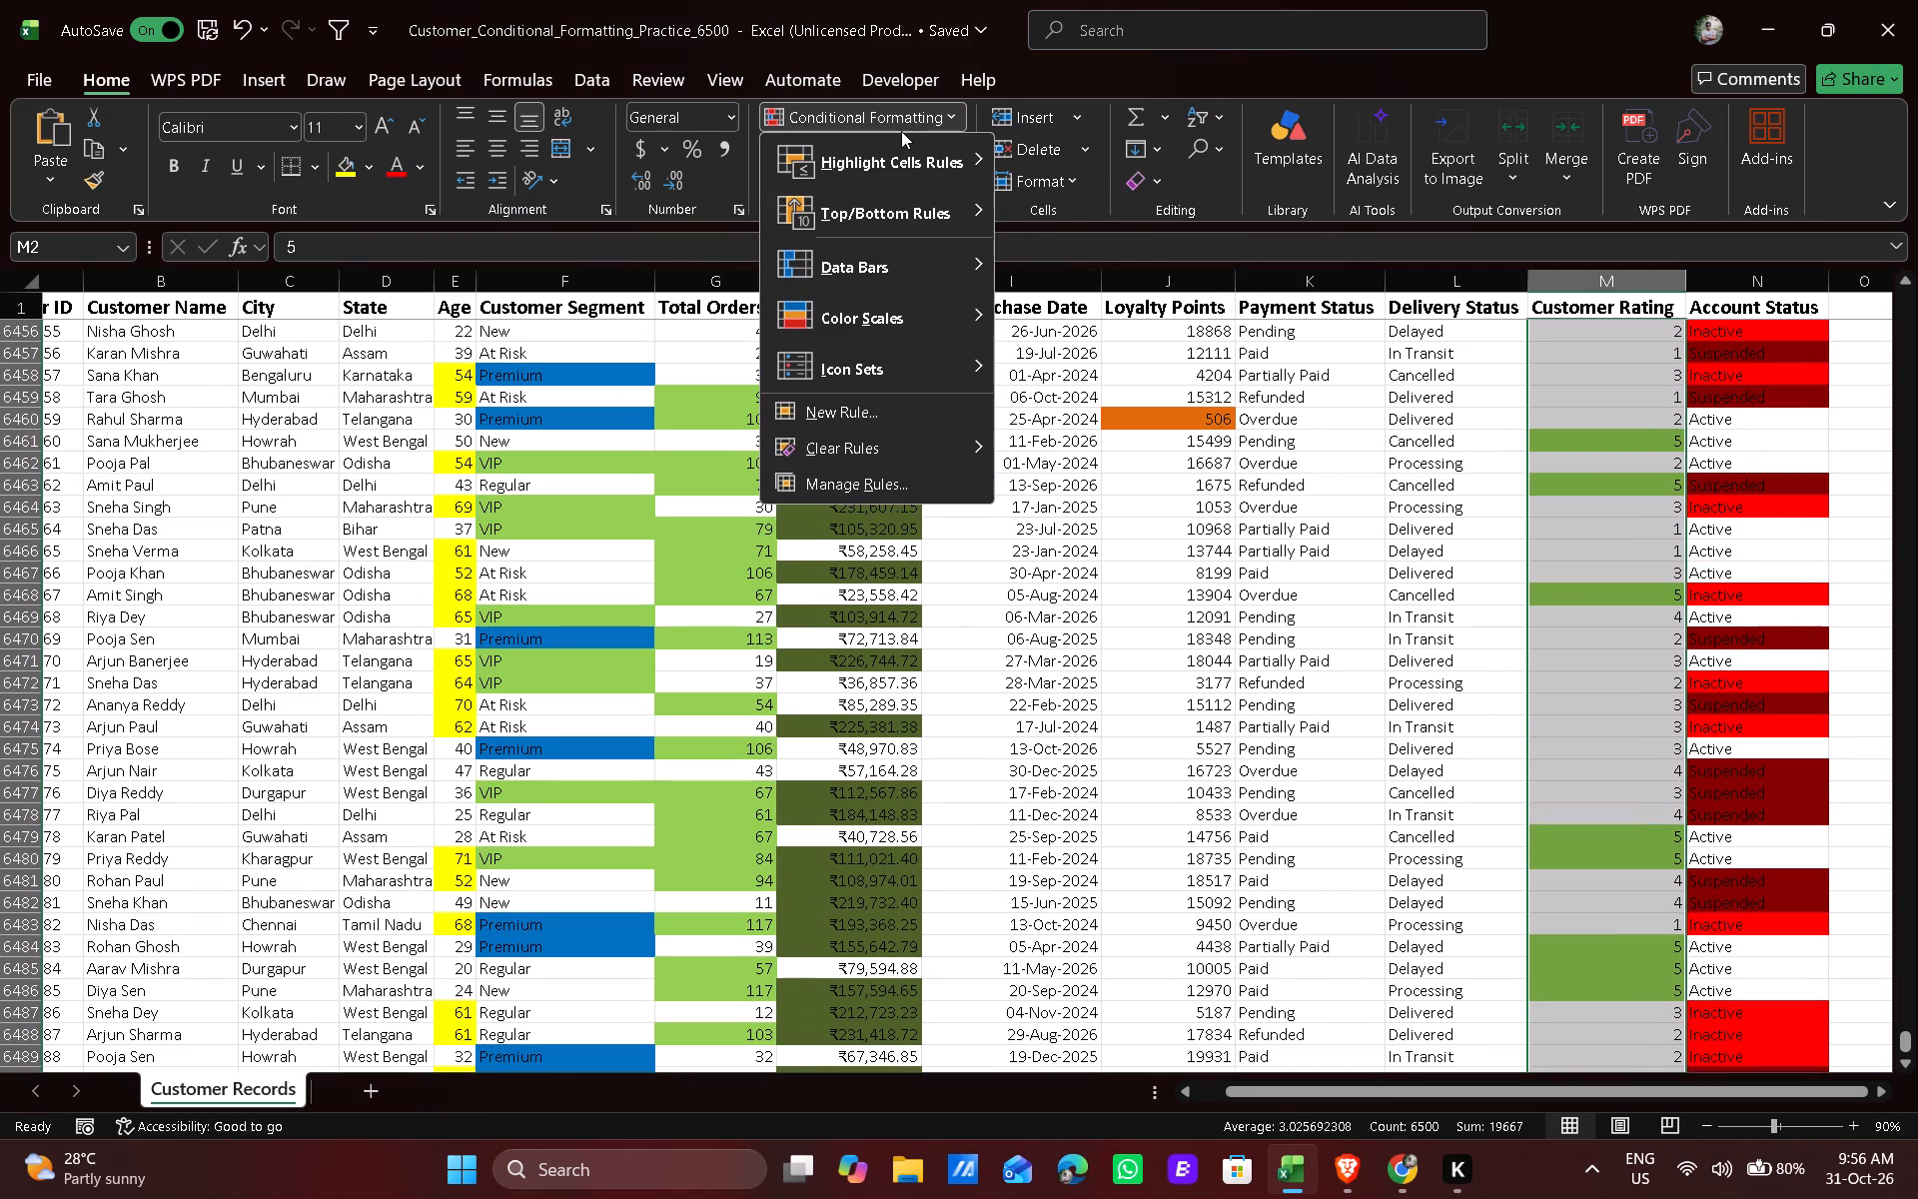
left_click(899, 407)
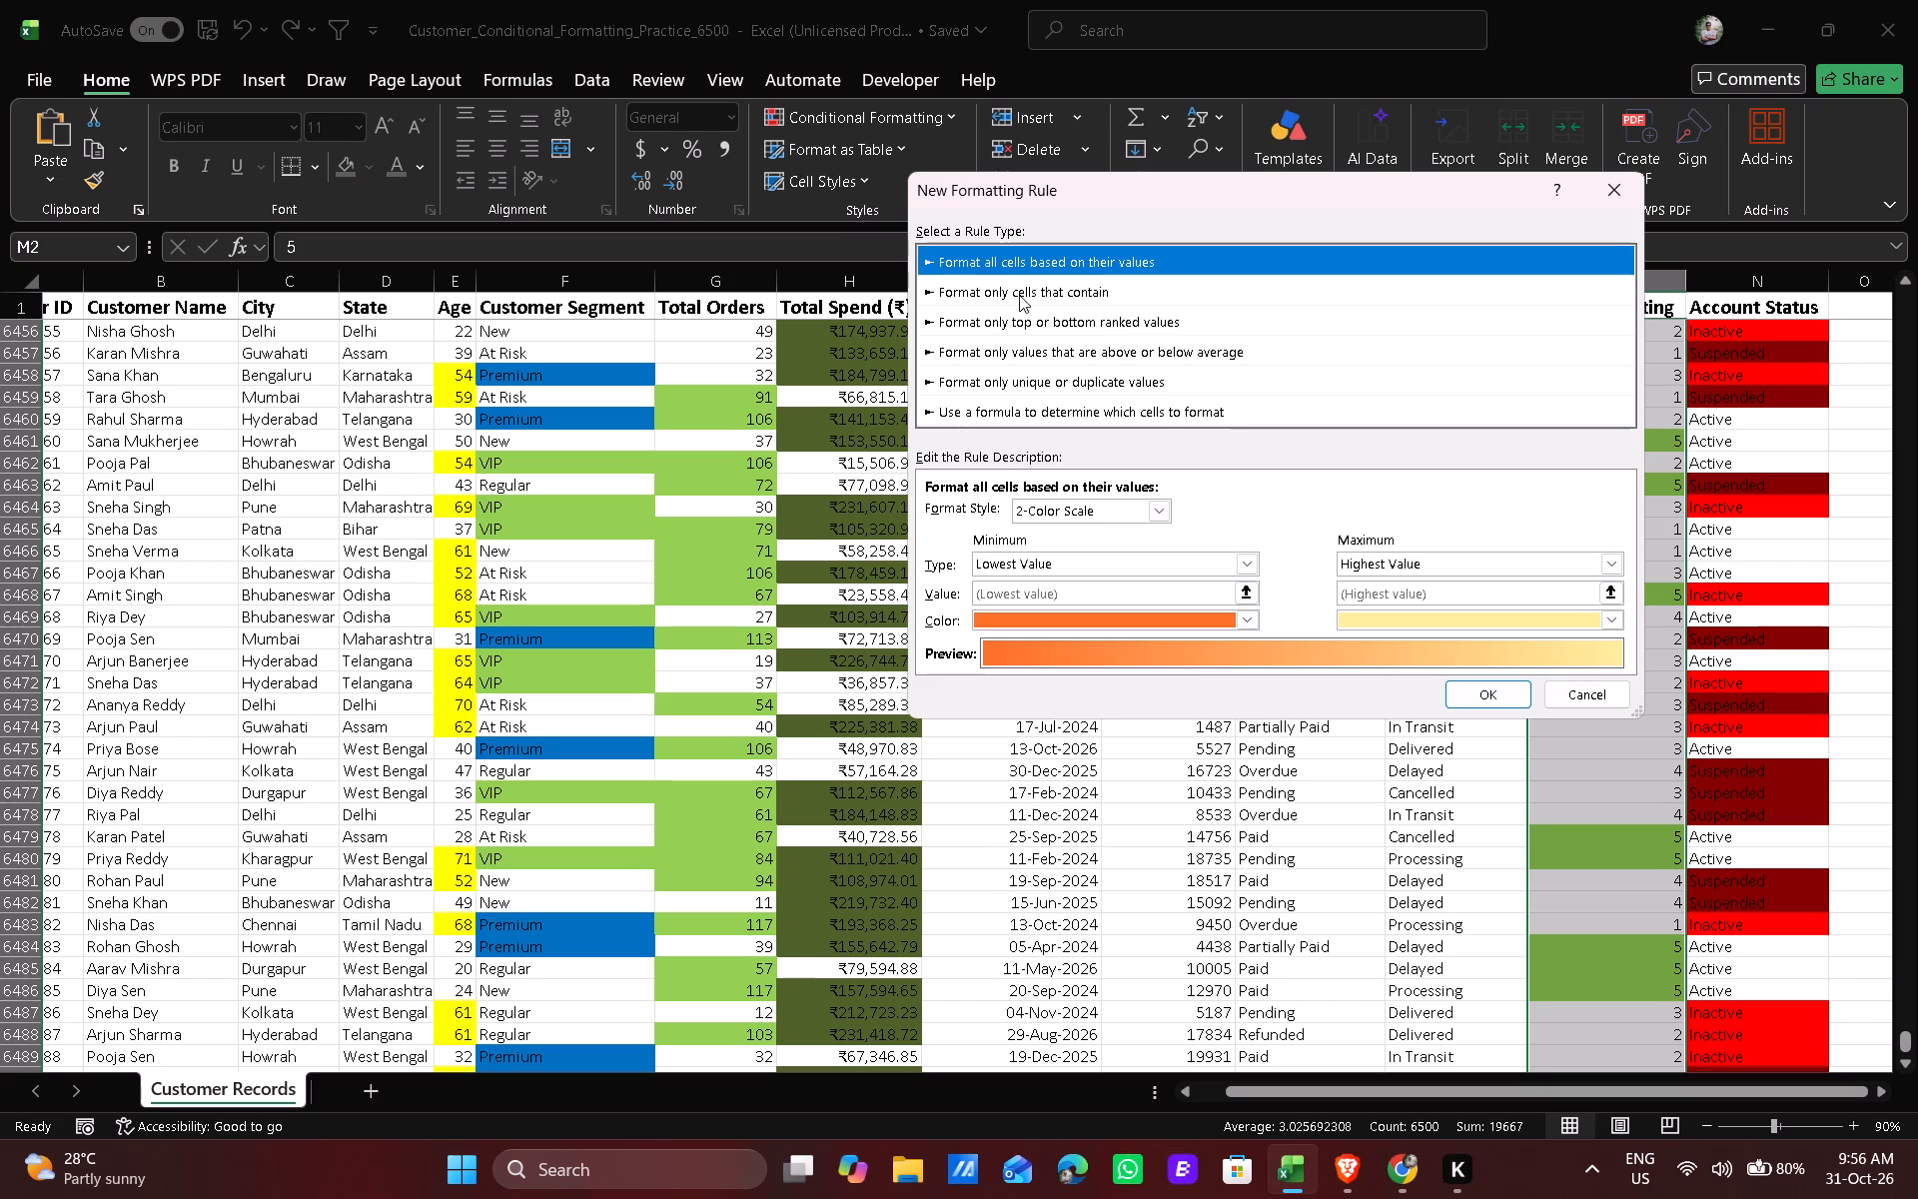
left_click(1019, 290)
left_click(1109, 513)
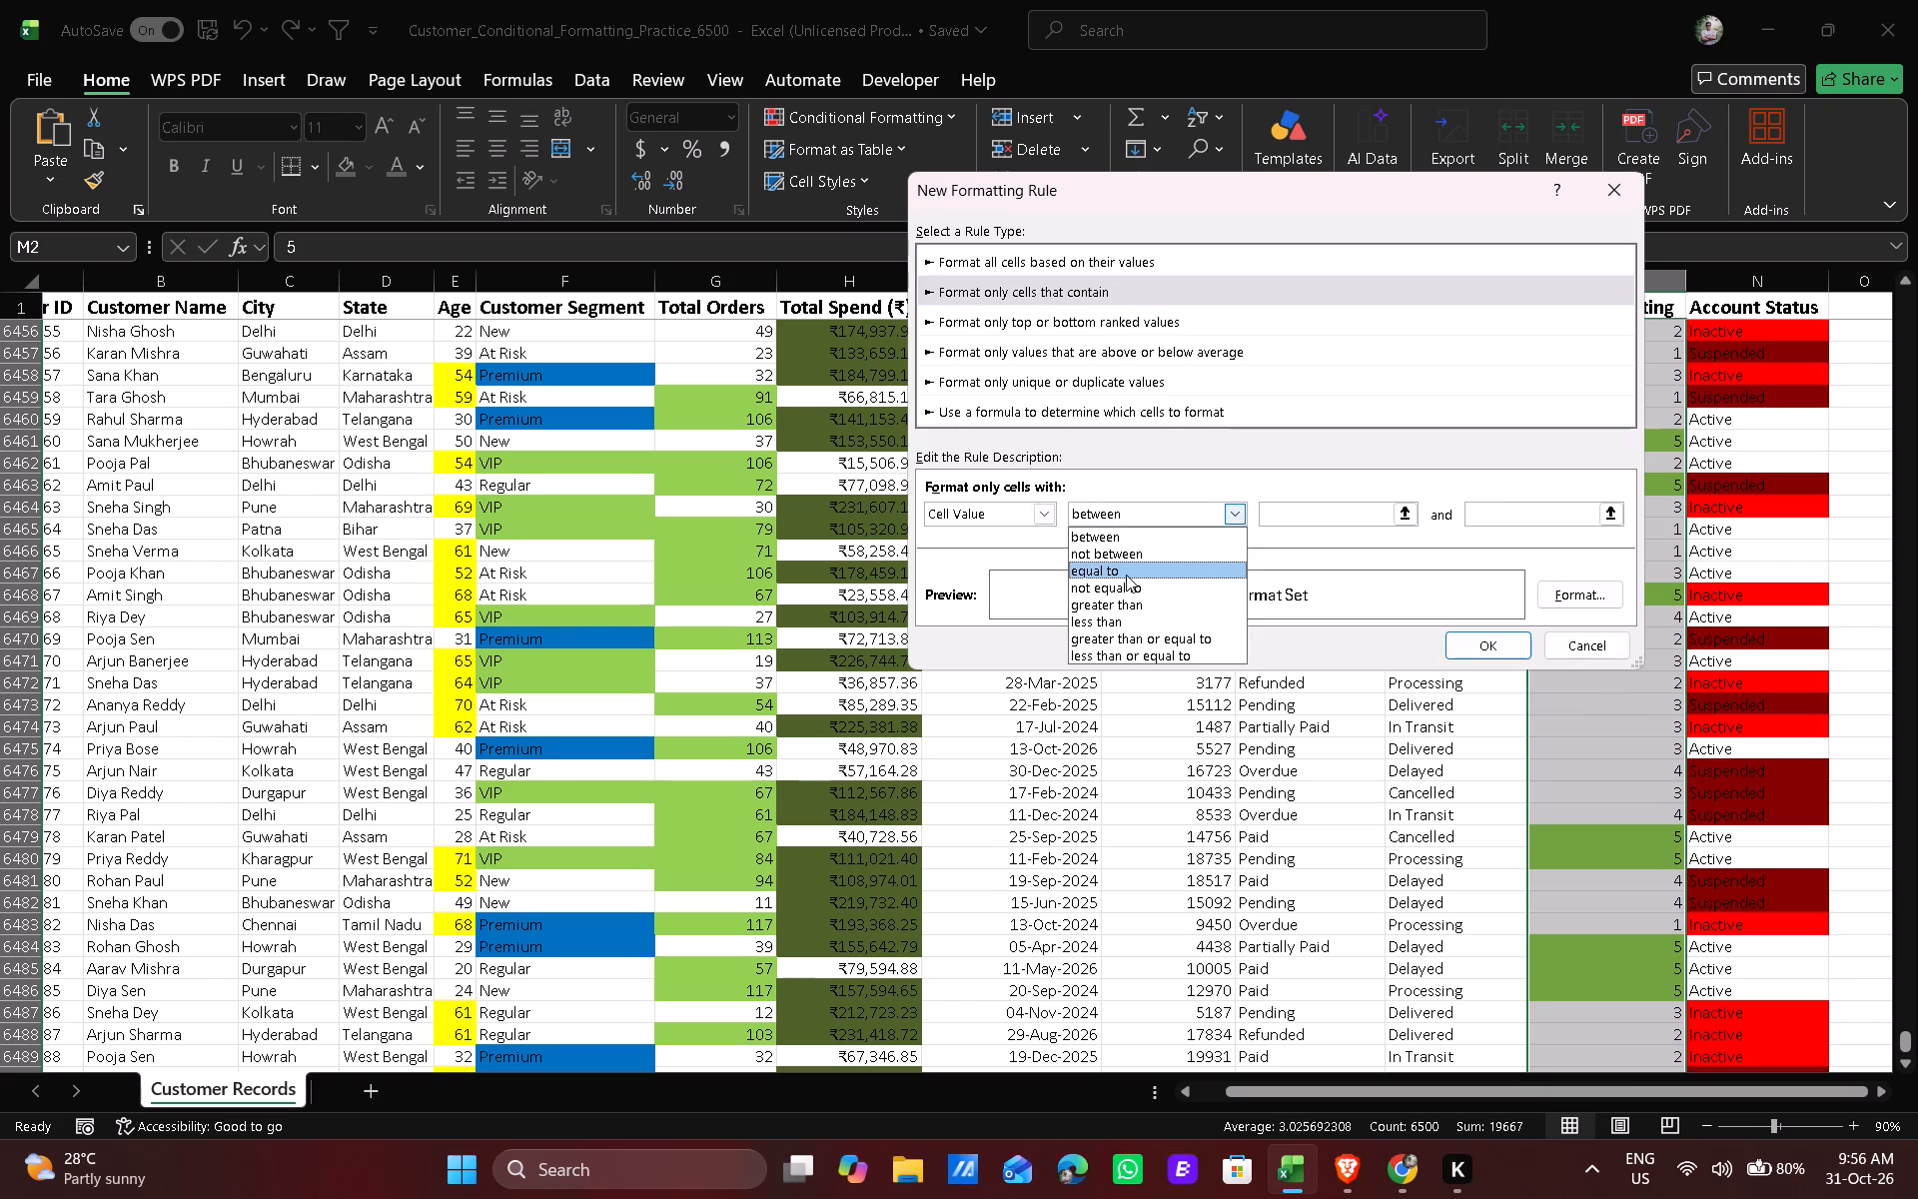
left_click(1133, 625)
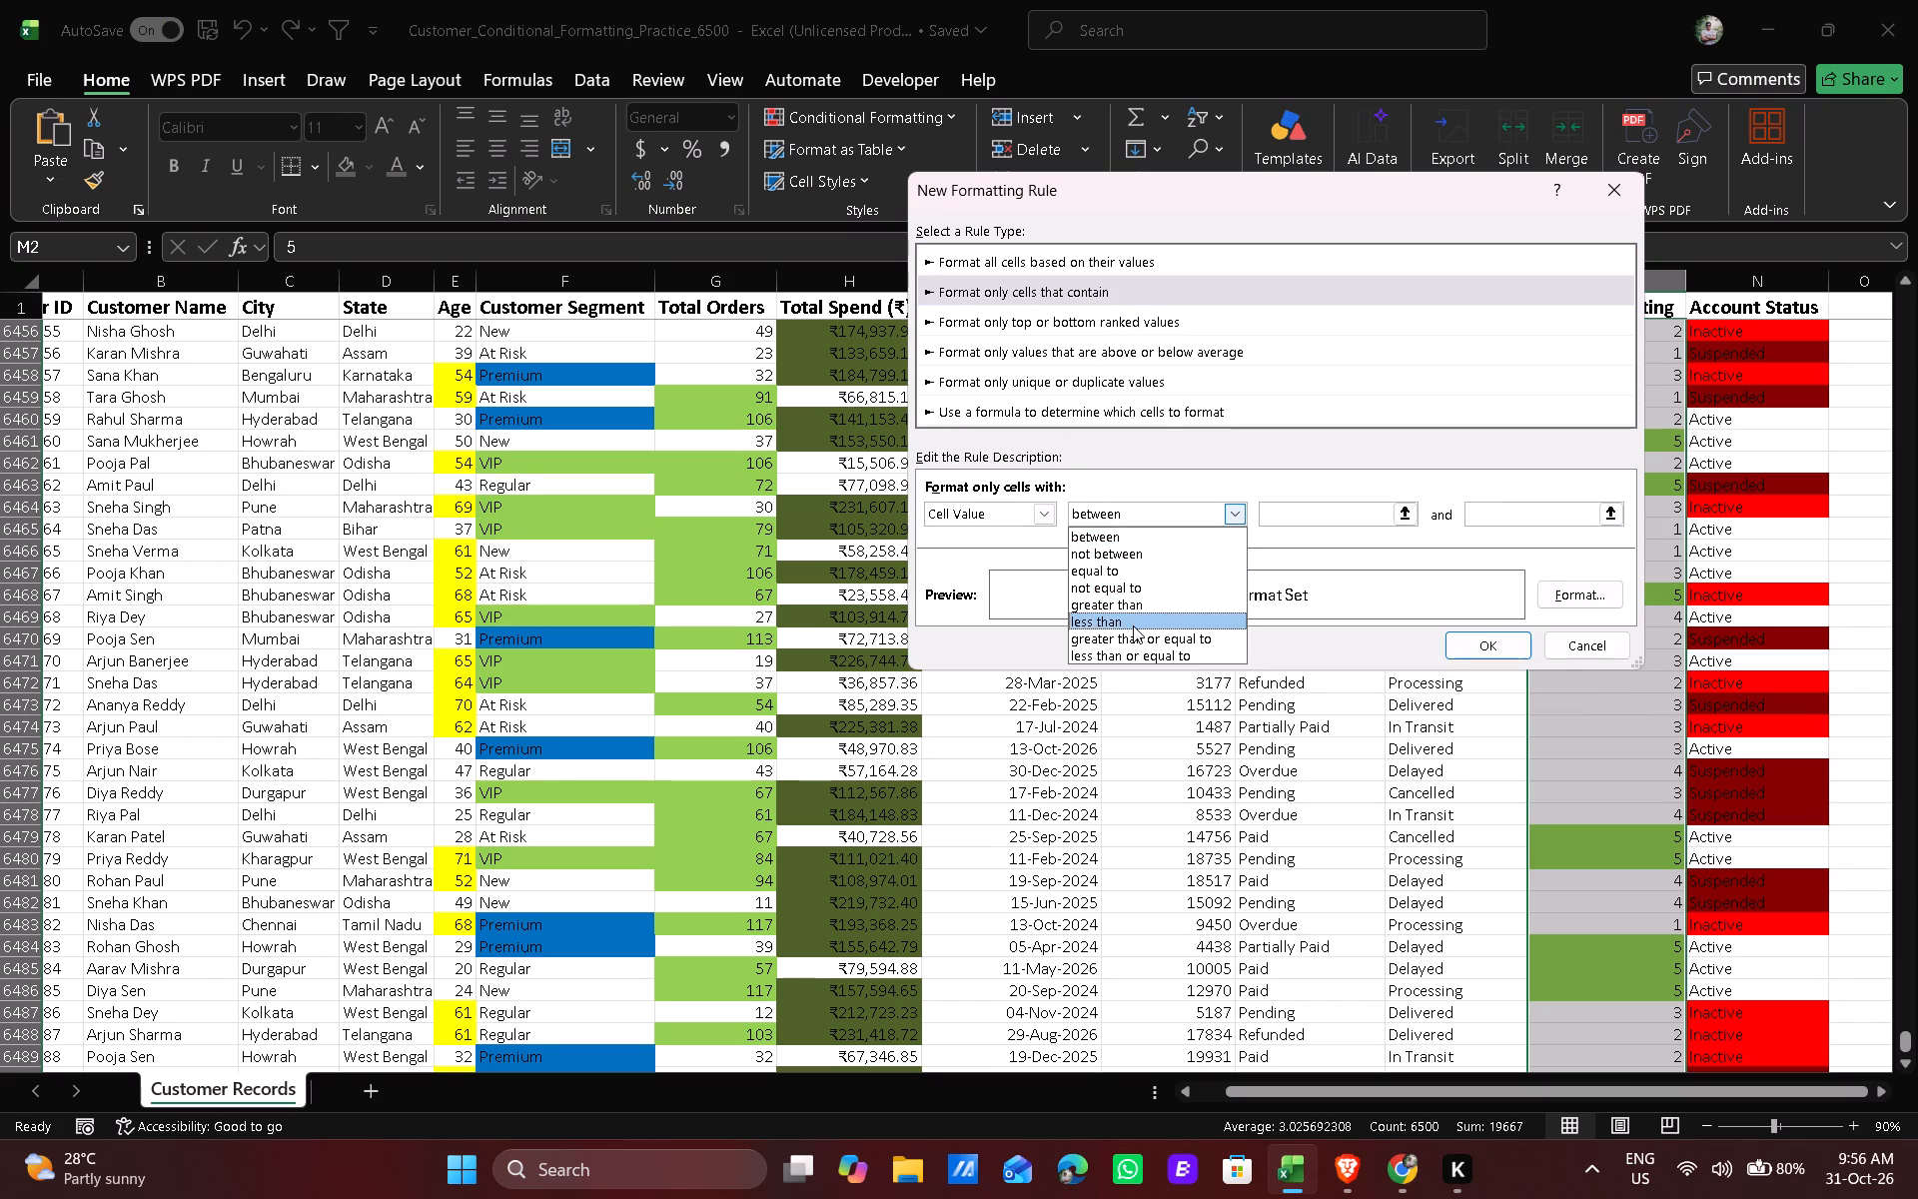
left_click(1288, 520)
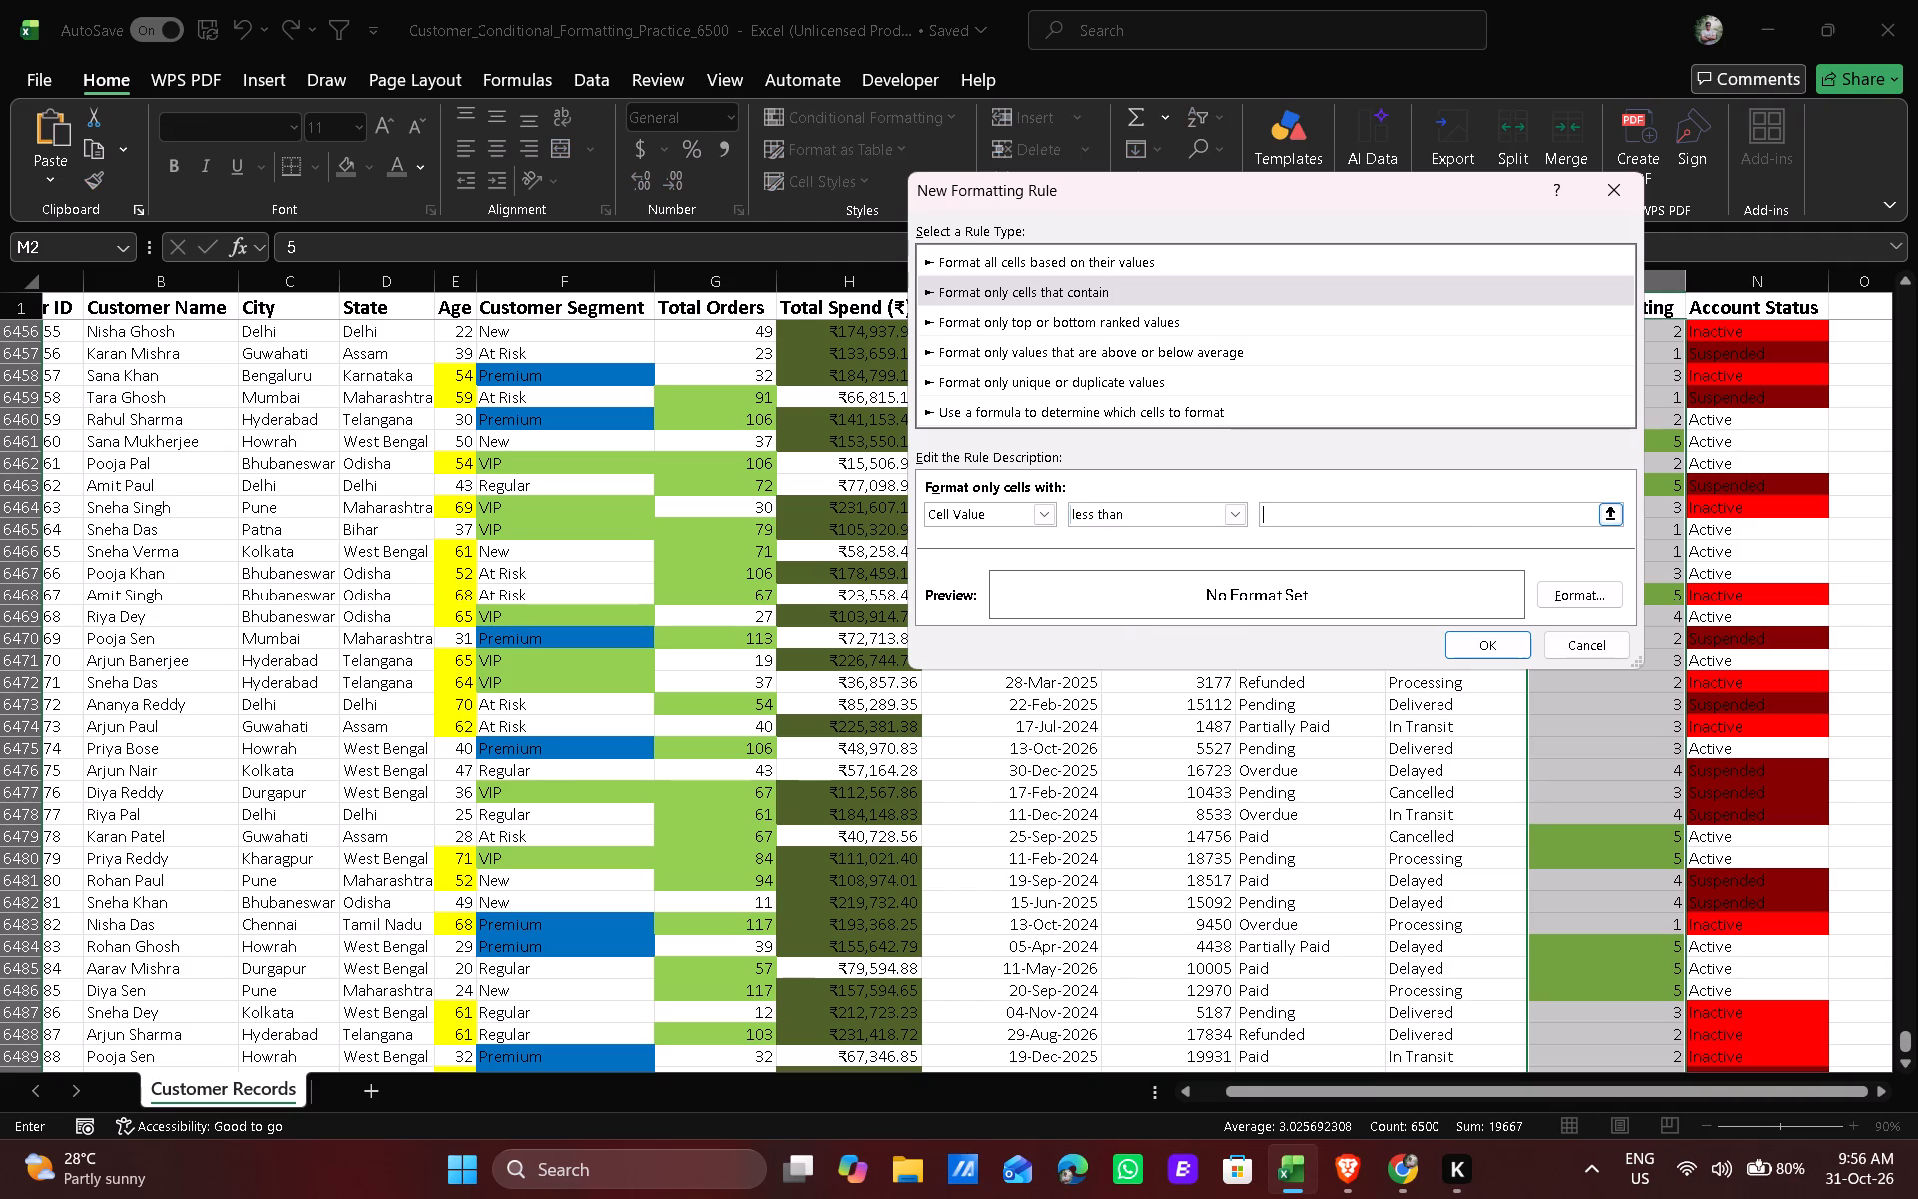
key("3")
left_click(1579, 592)
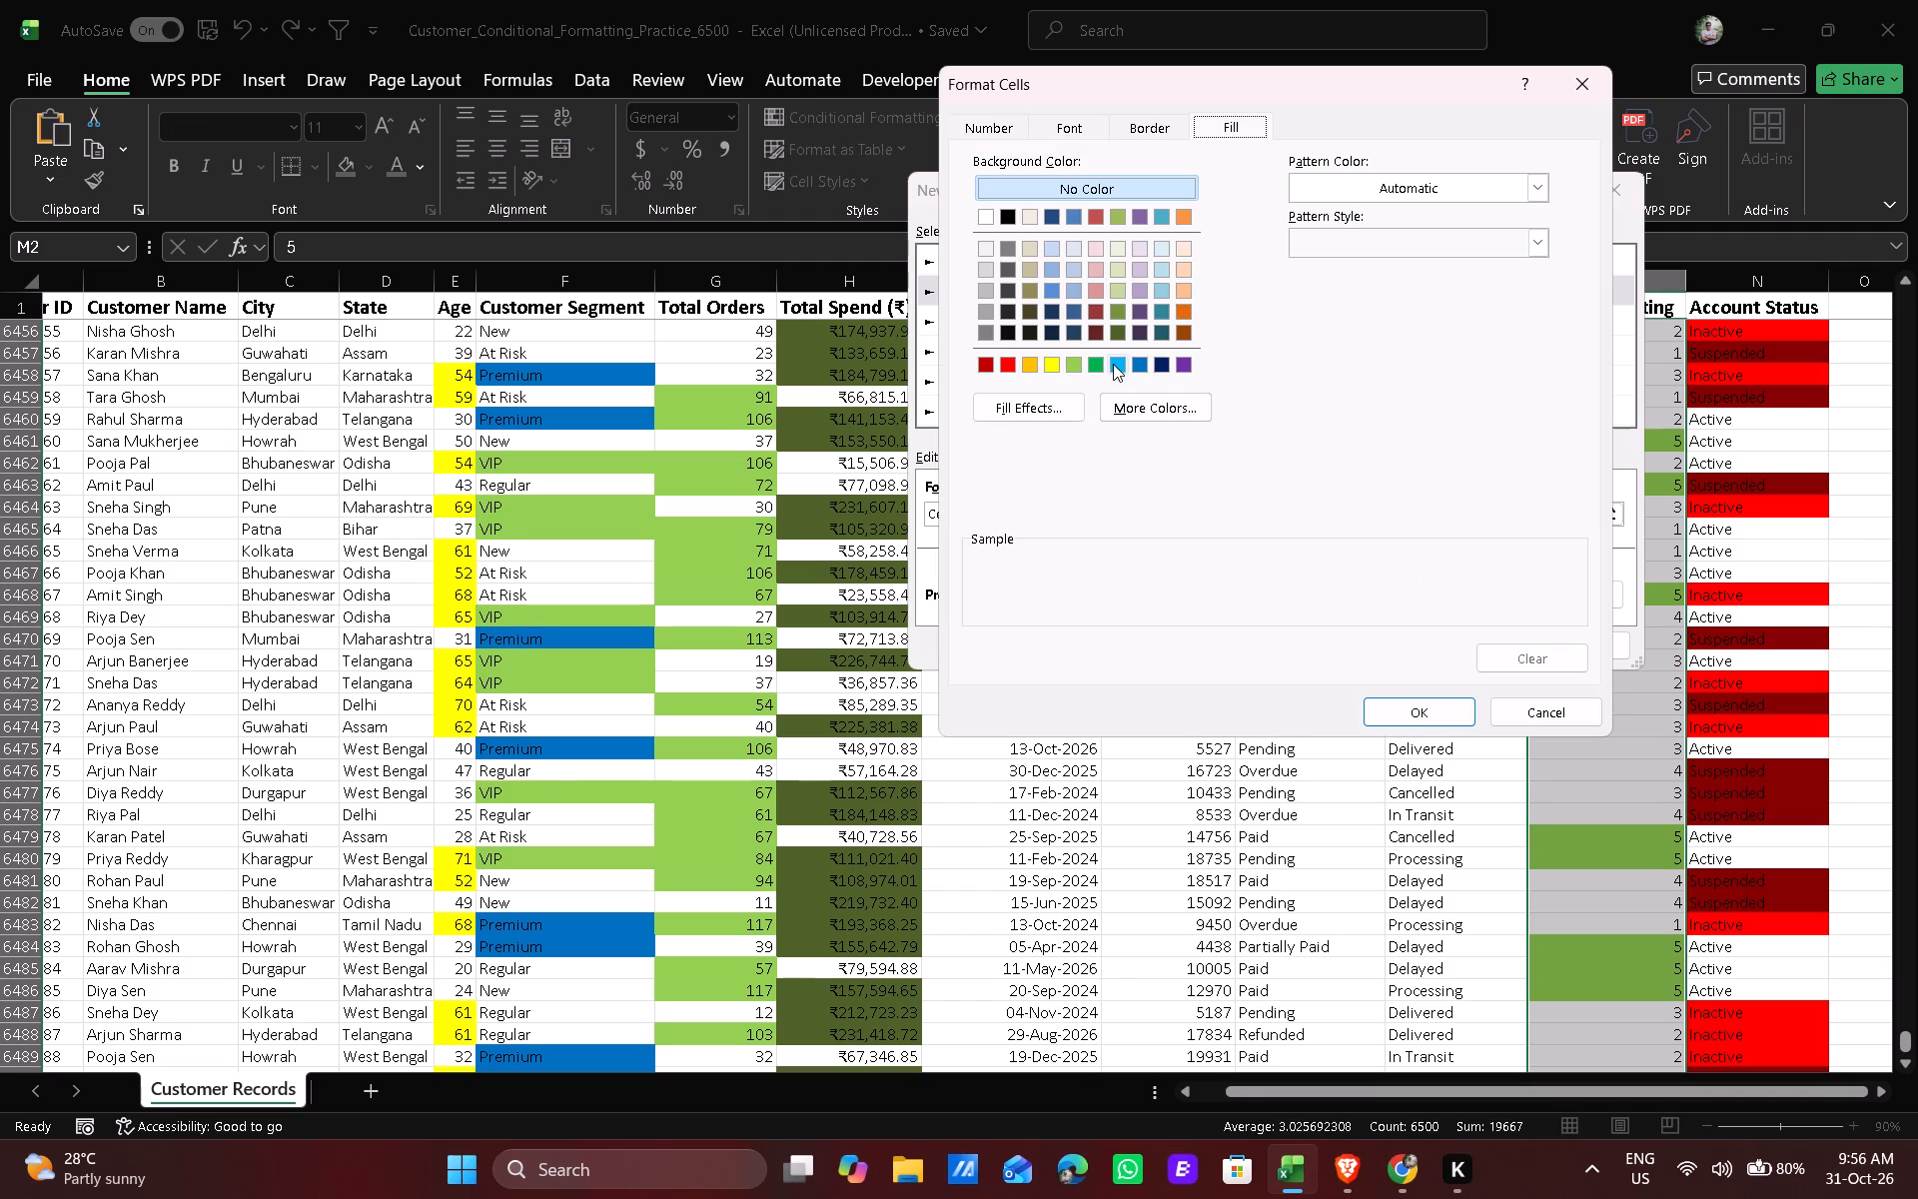
left_click(1013, 373)
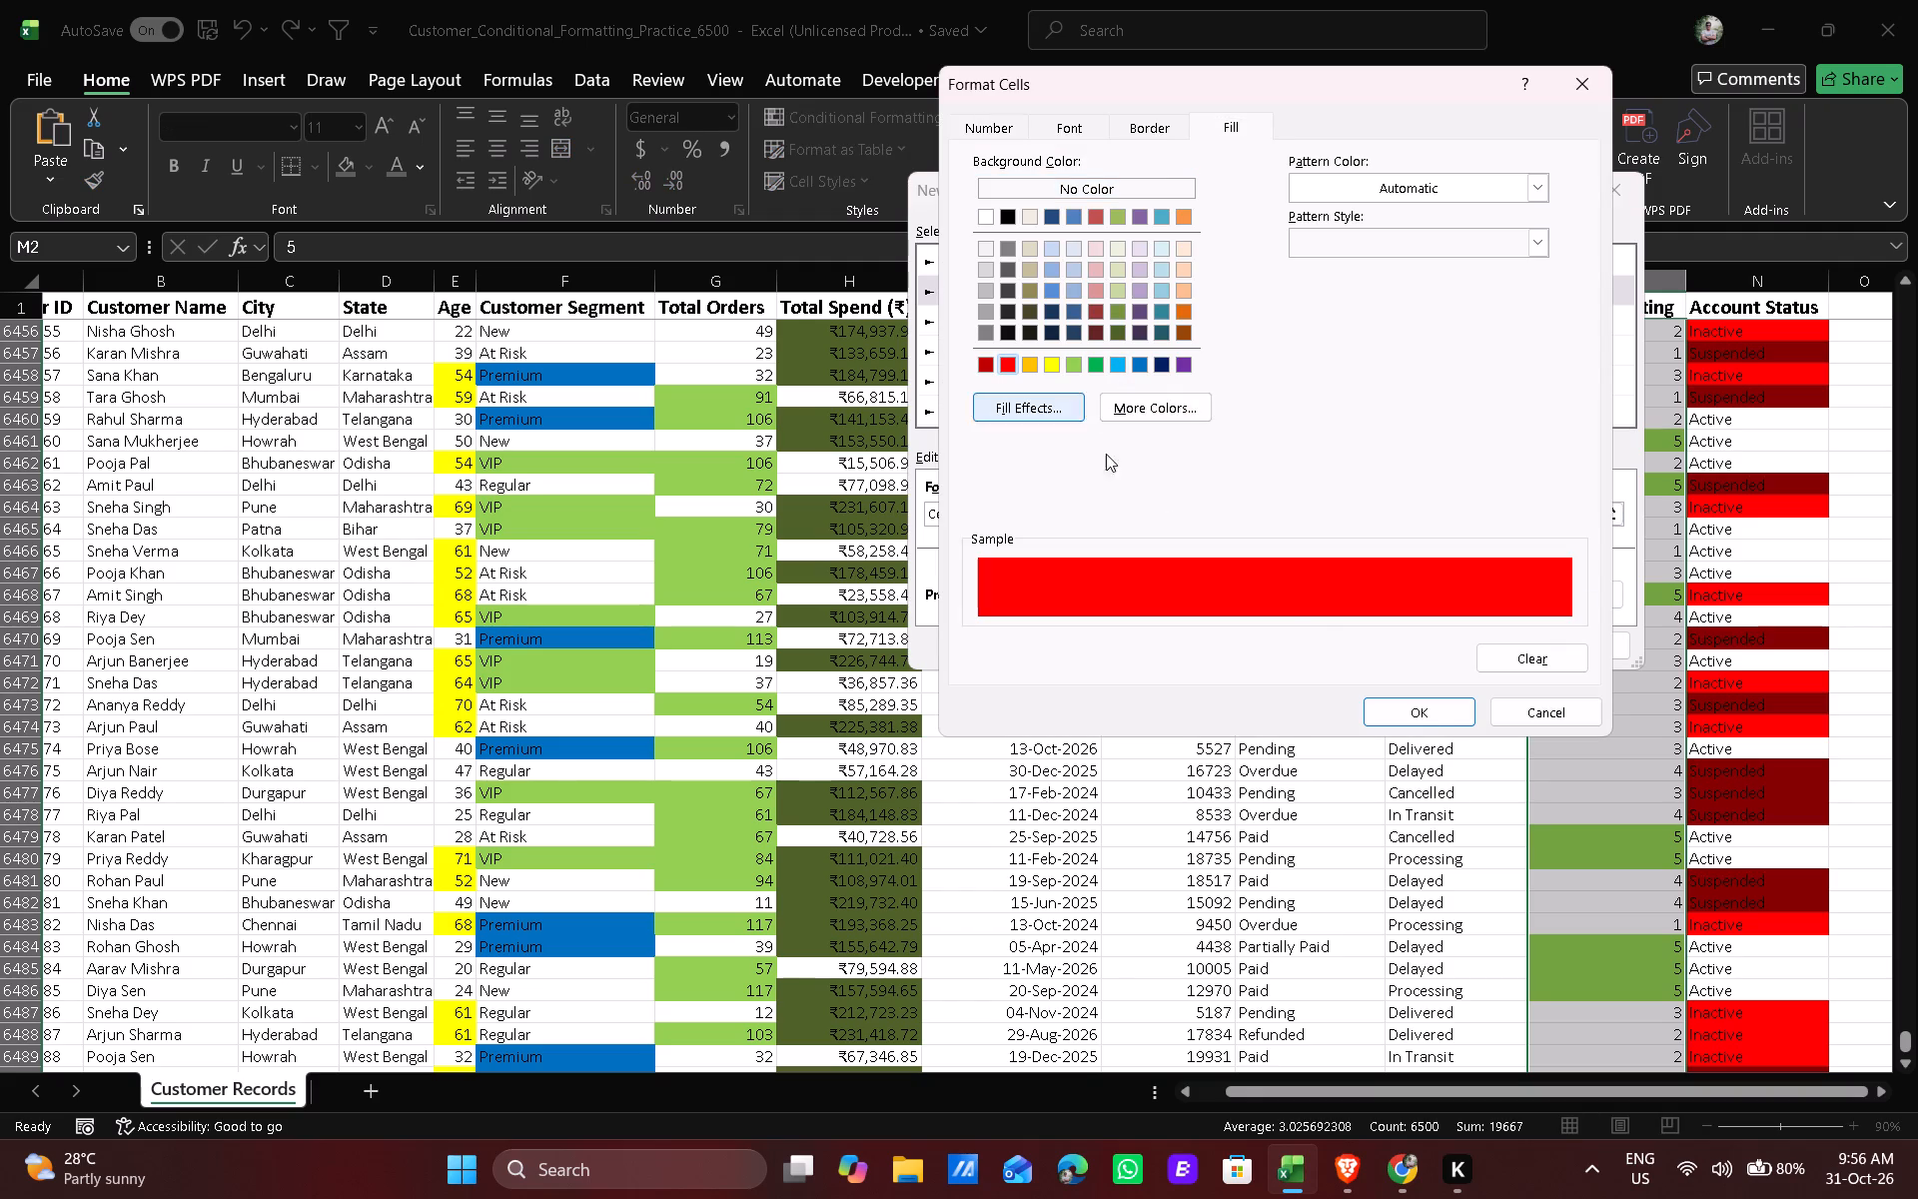
left_click(1436, 724)
left_click(1485, 639)
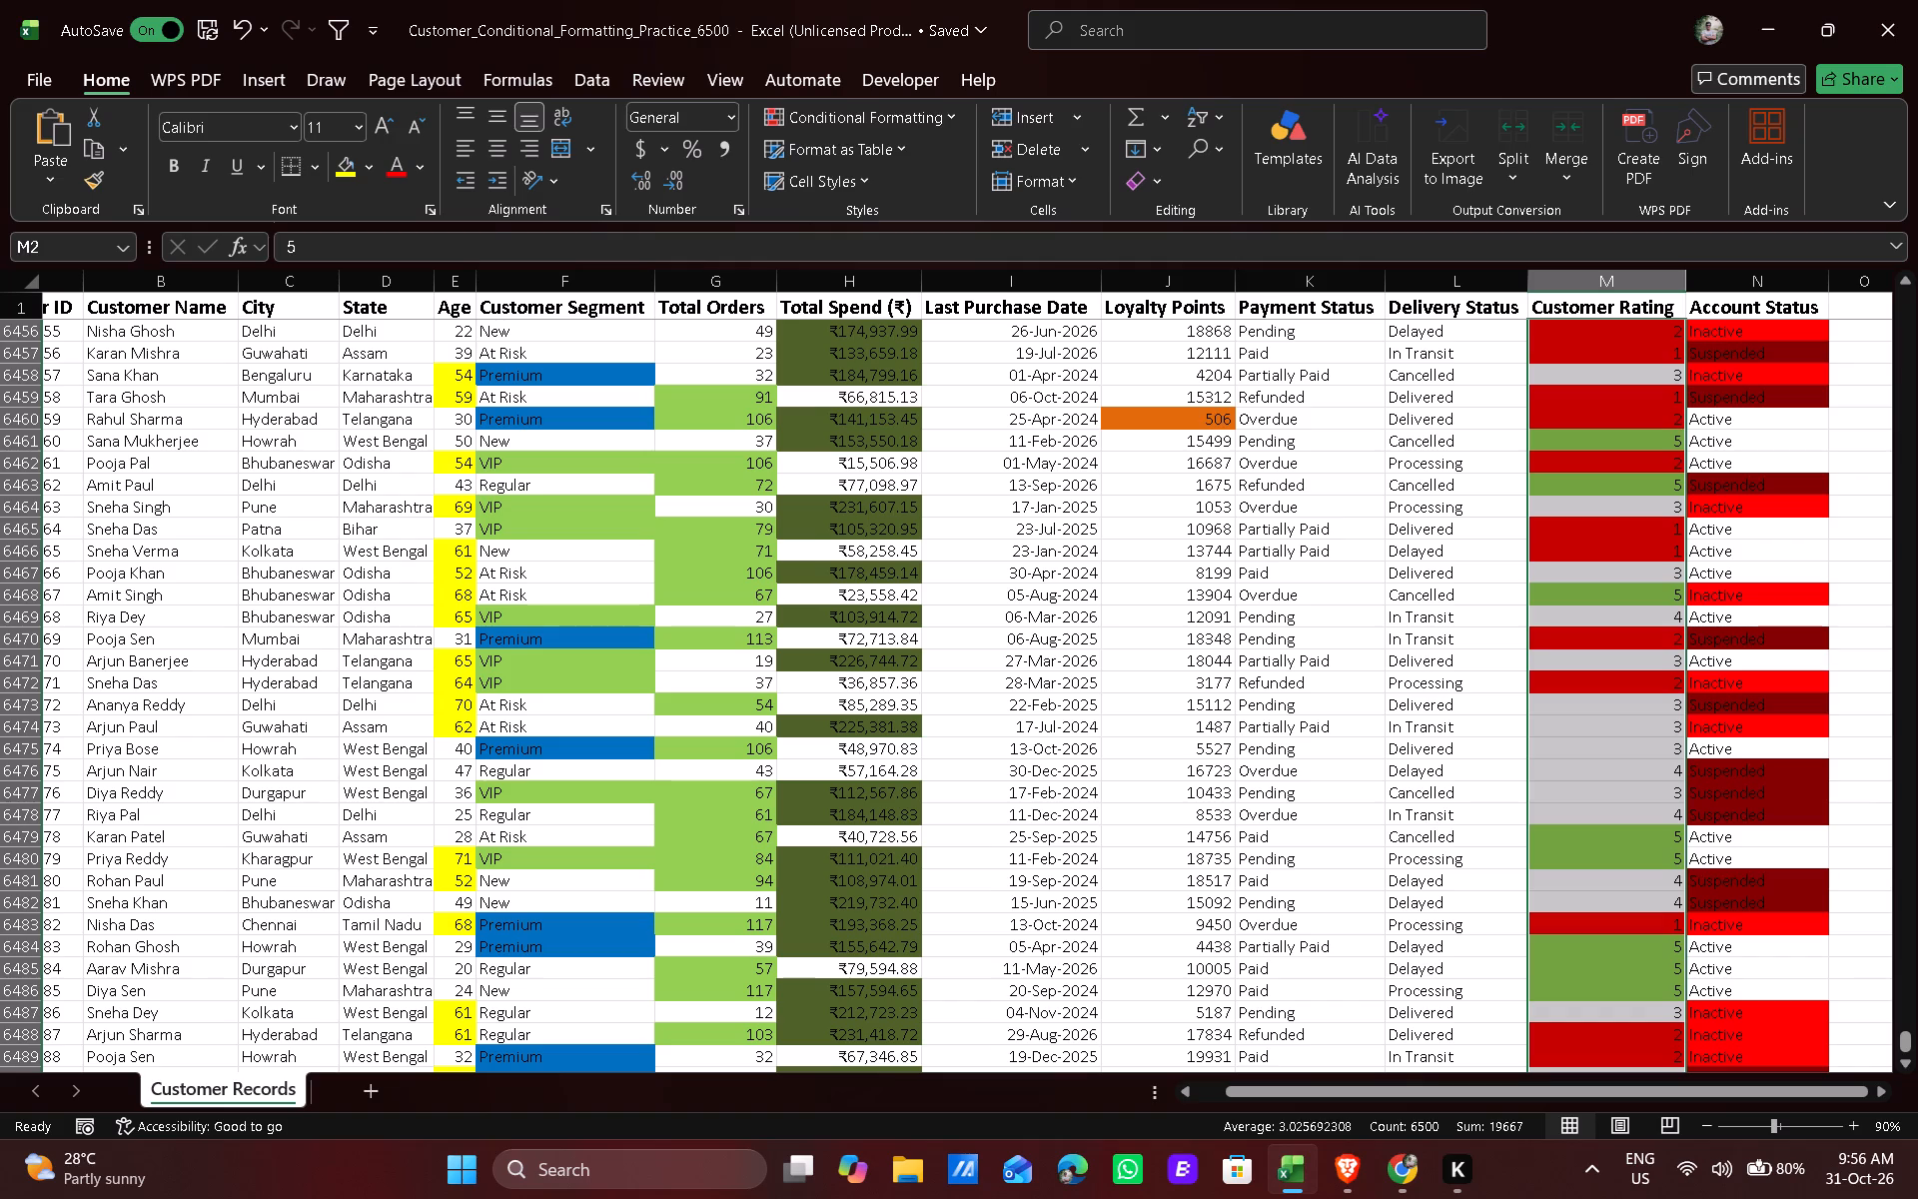
Examine the Customer Rating colour-coding alongside the other formatted columns in the last records, and return to the first record.
left_click(1310, 586)
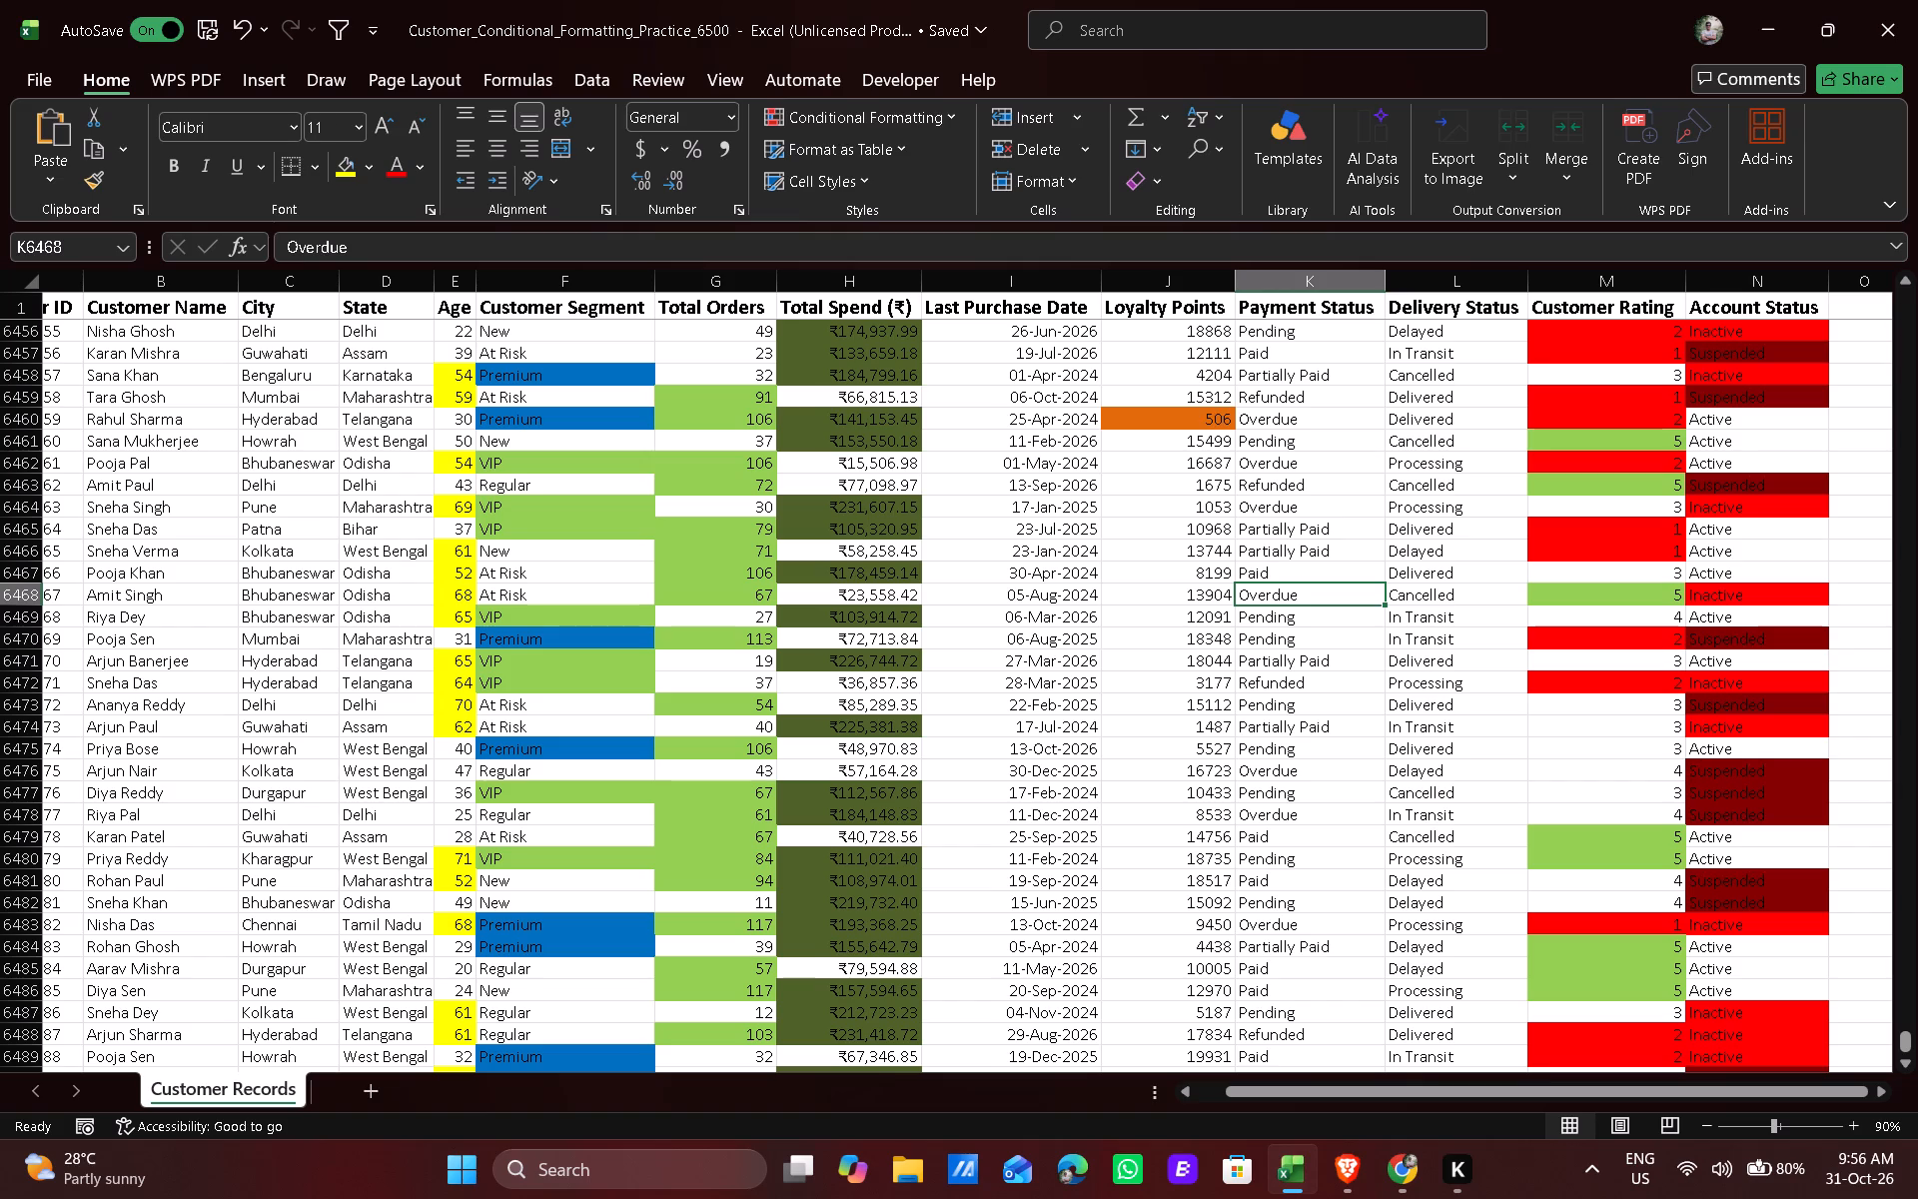
scroll(190, 504, "up", 4)
scroll(190, 533, "down", 3)
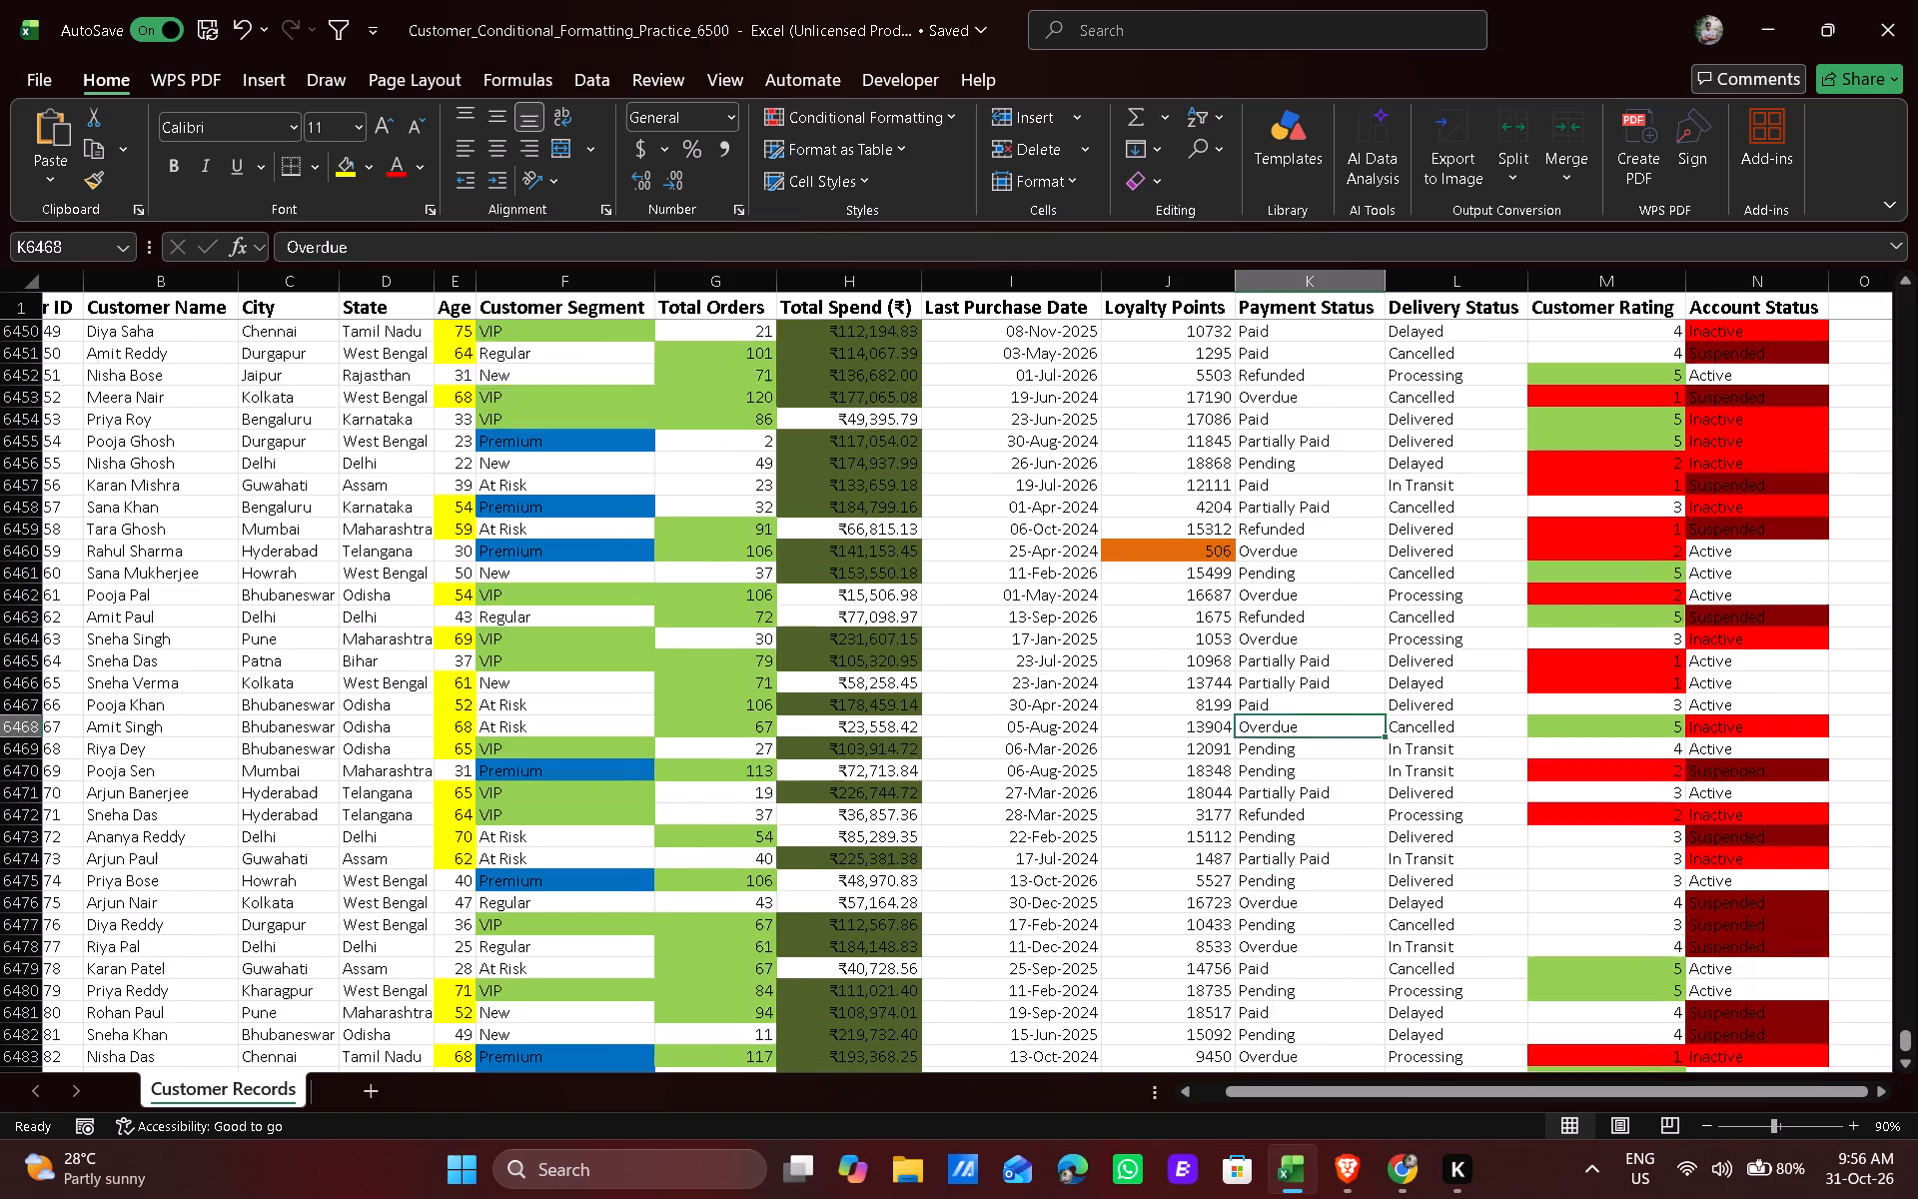
scroll(190, 533, "down", 2)
left_click_drag(1473, 1086, 1402, 1118)
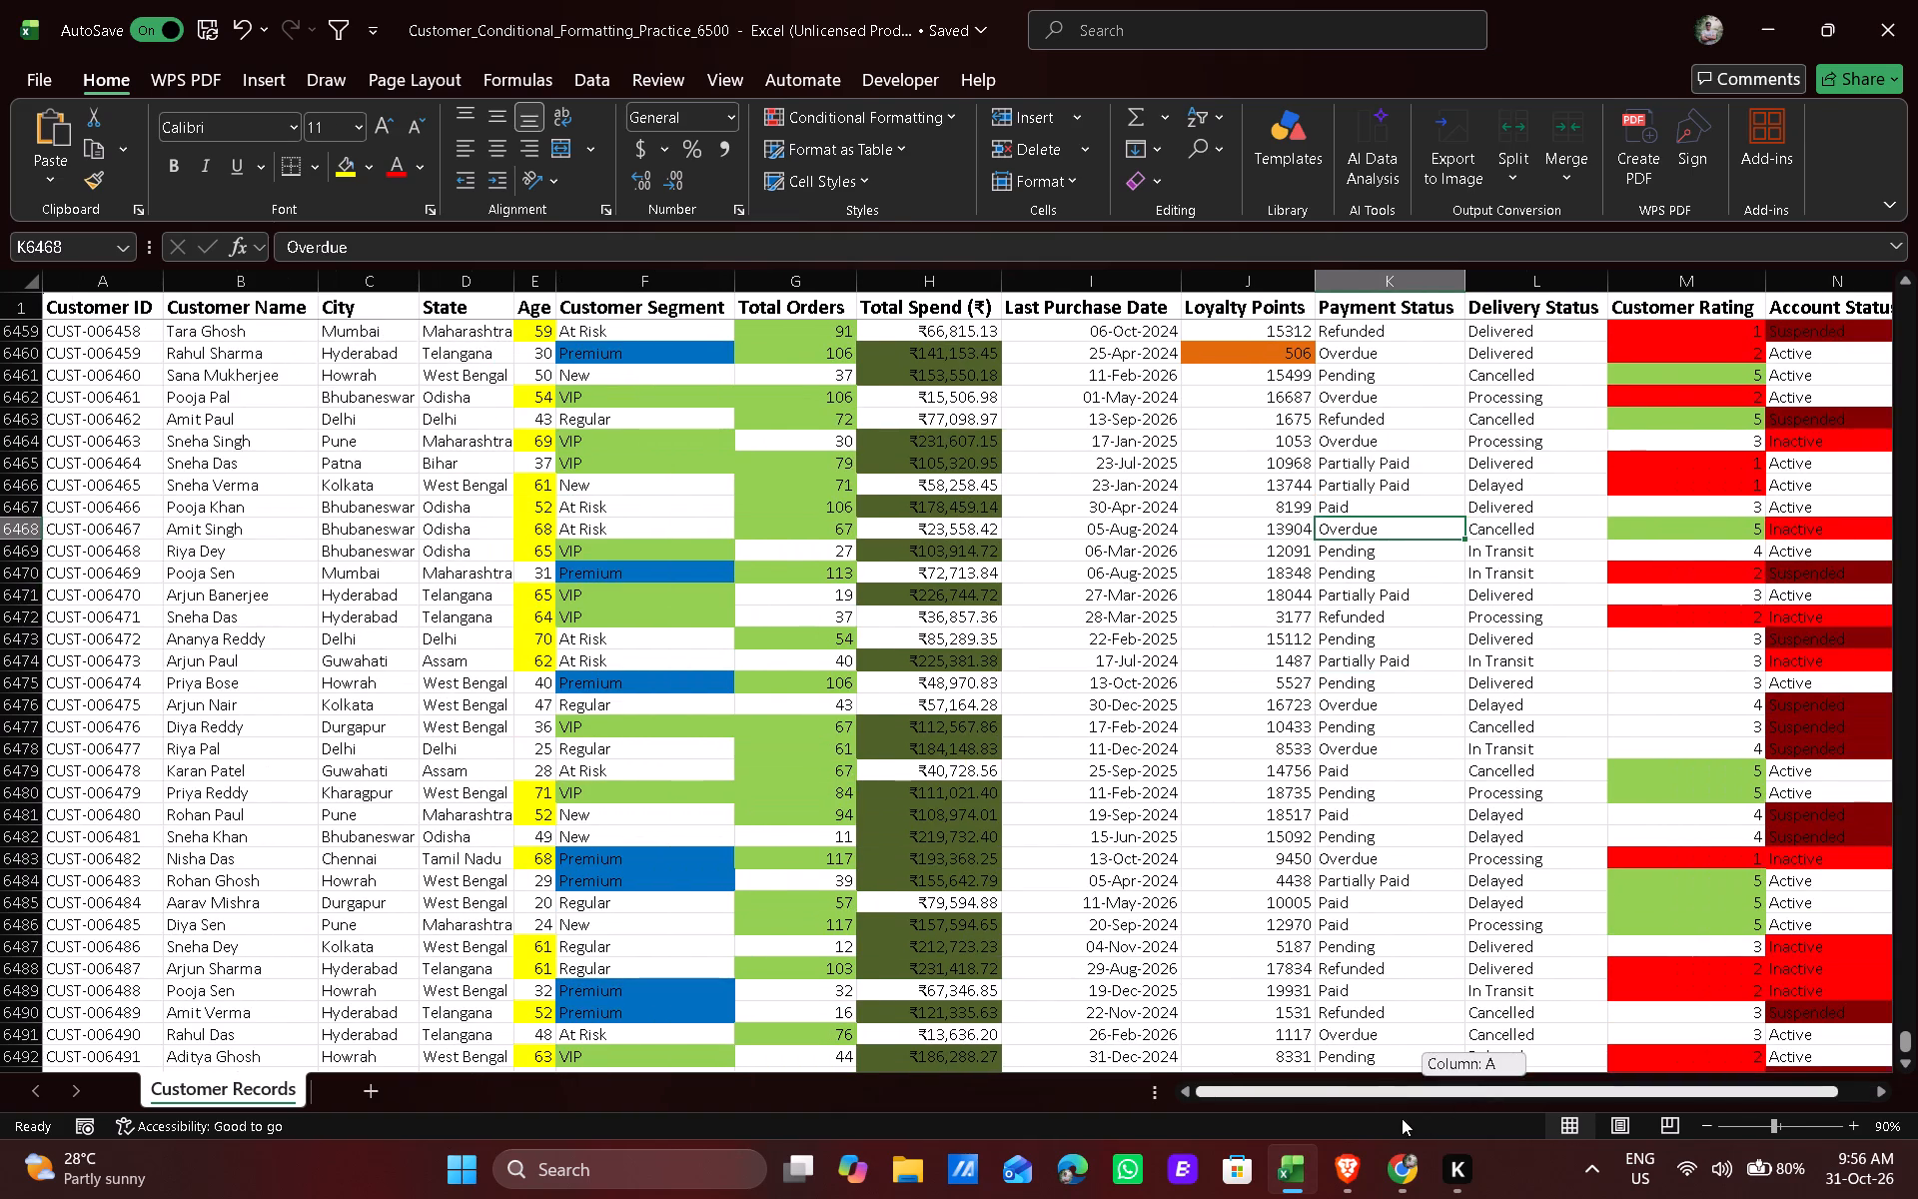
left_click_drag(1402, 1118, 1303, 1118)
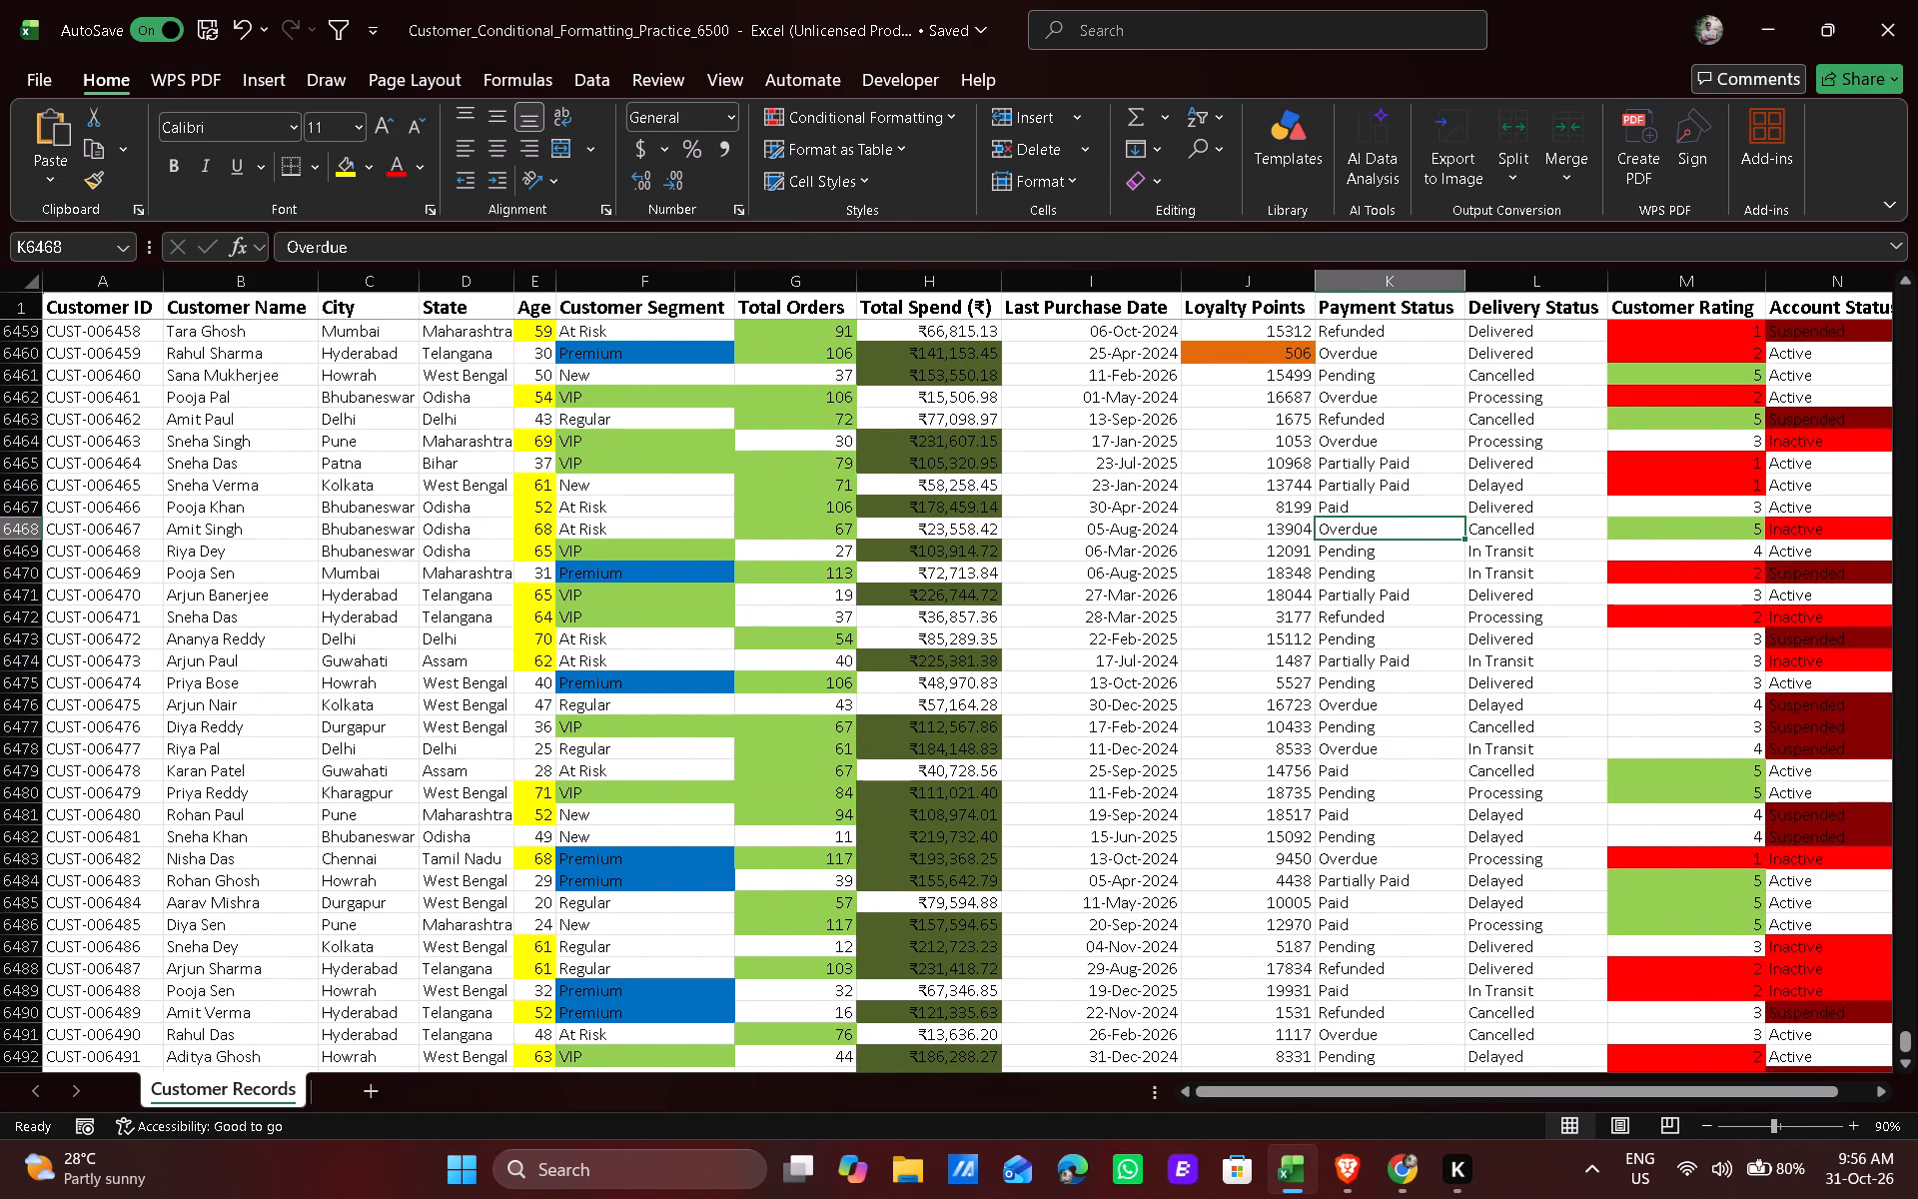
scroll(203, 529, "down", 1)
scroll(206, 529, "up", 10)
scroll(206, 529, "up", 11)
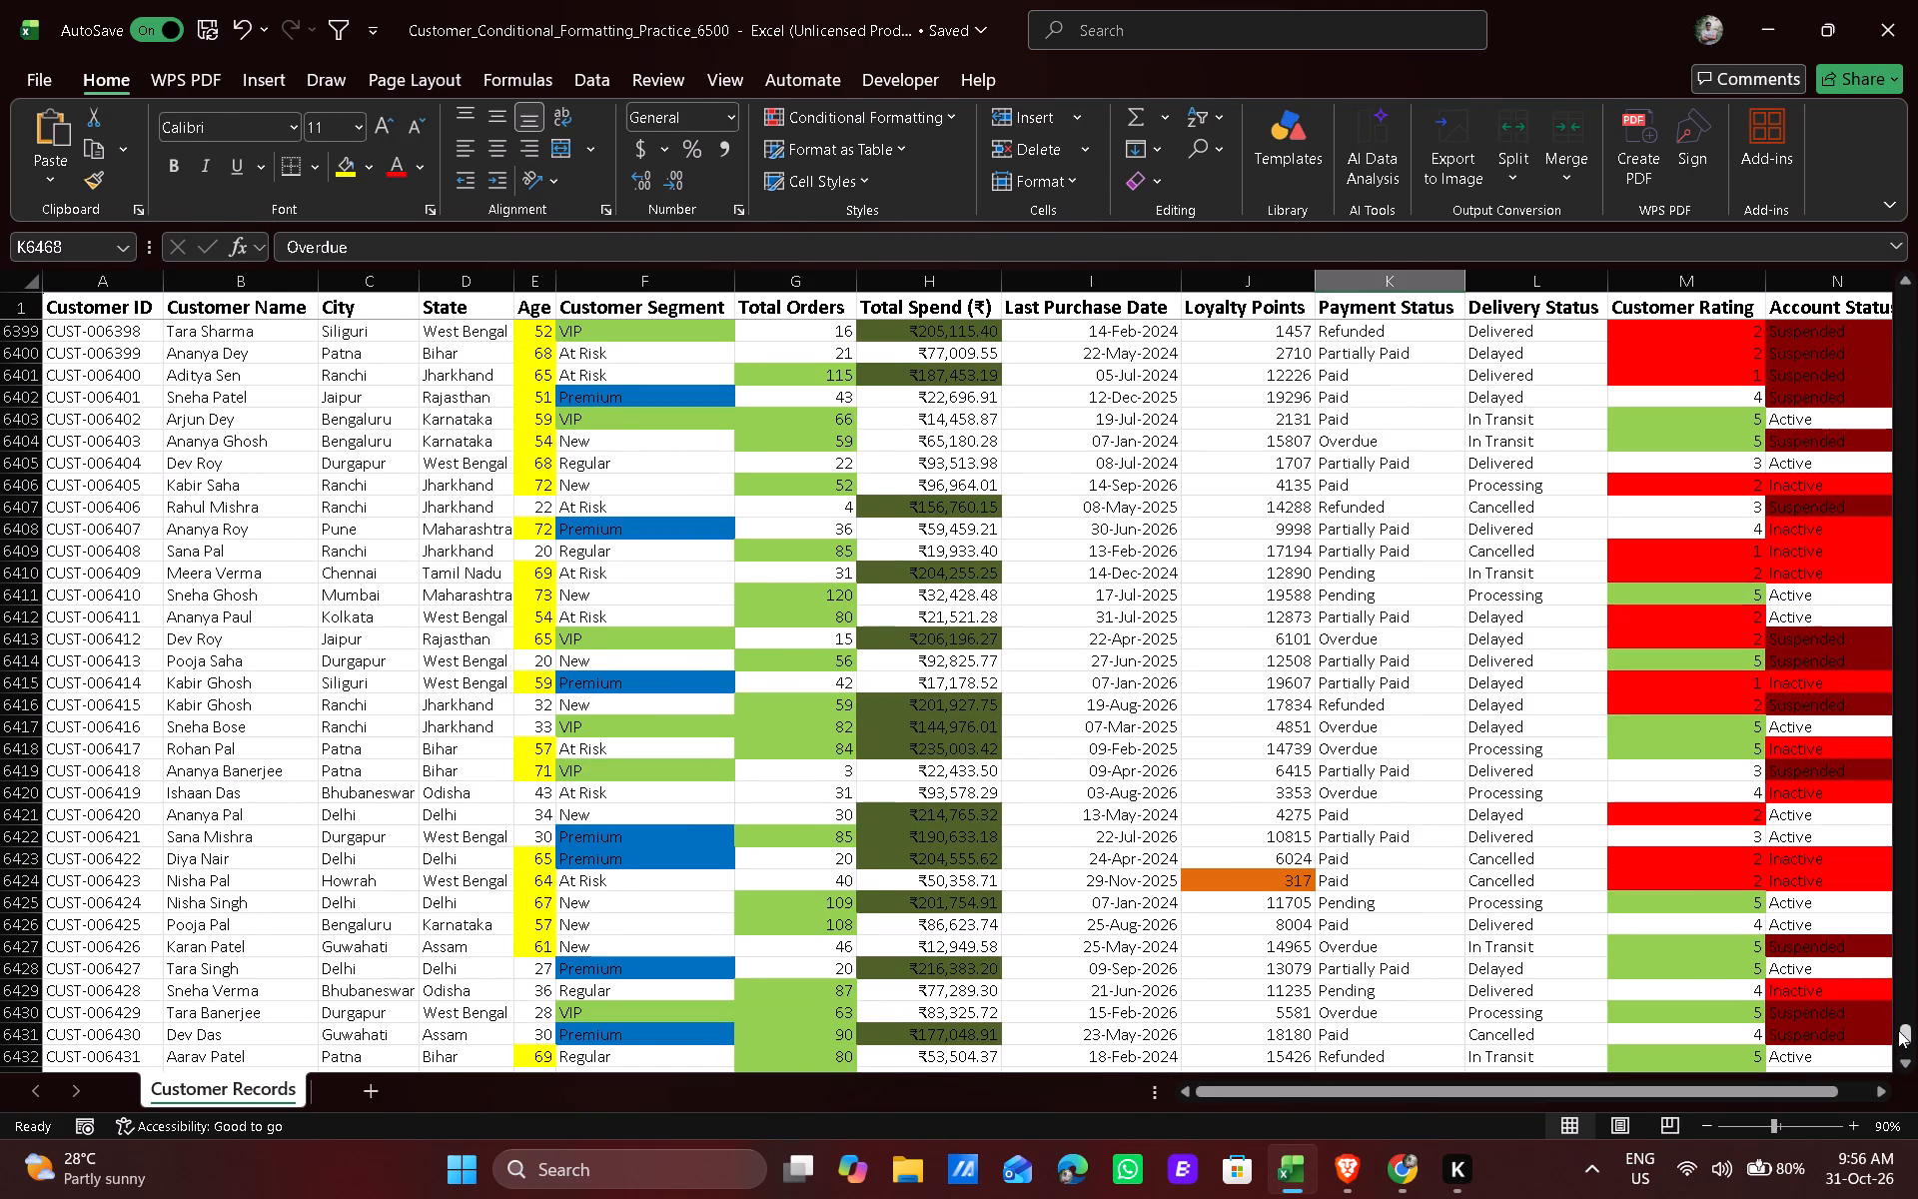
left_click_drag(1898, 1030, 1917, 201)
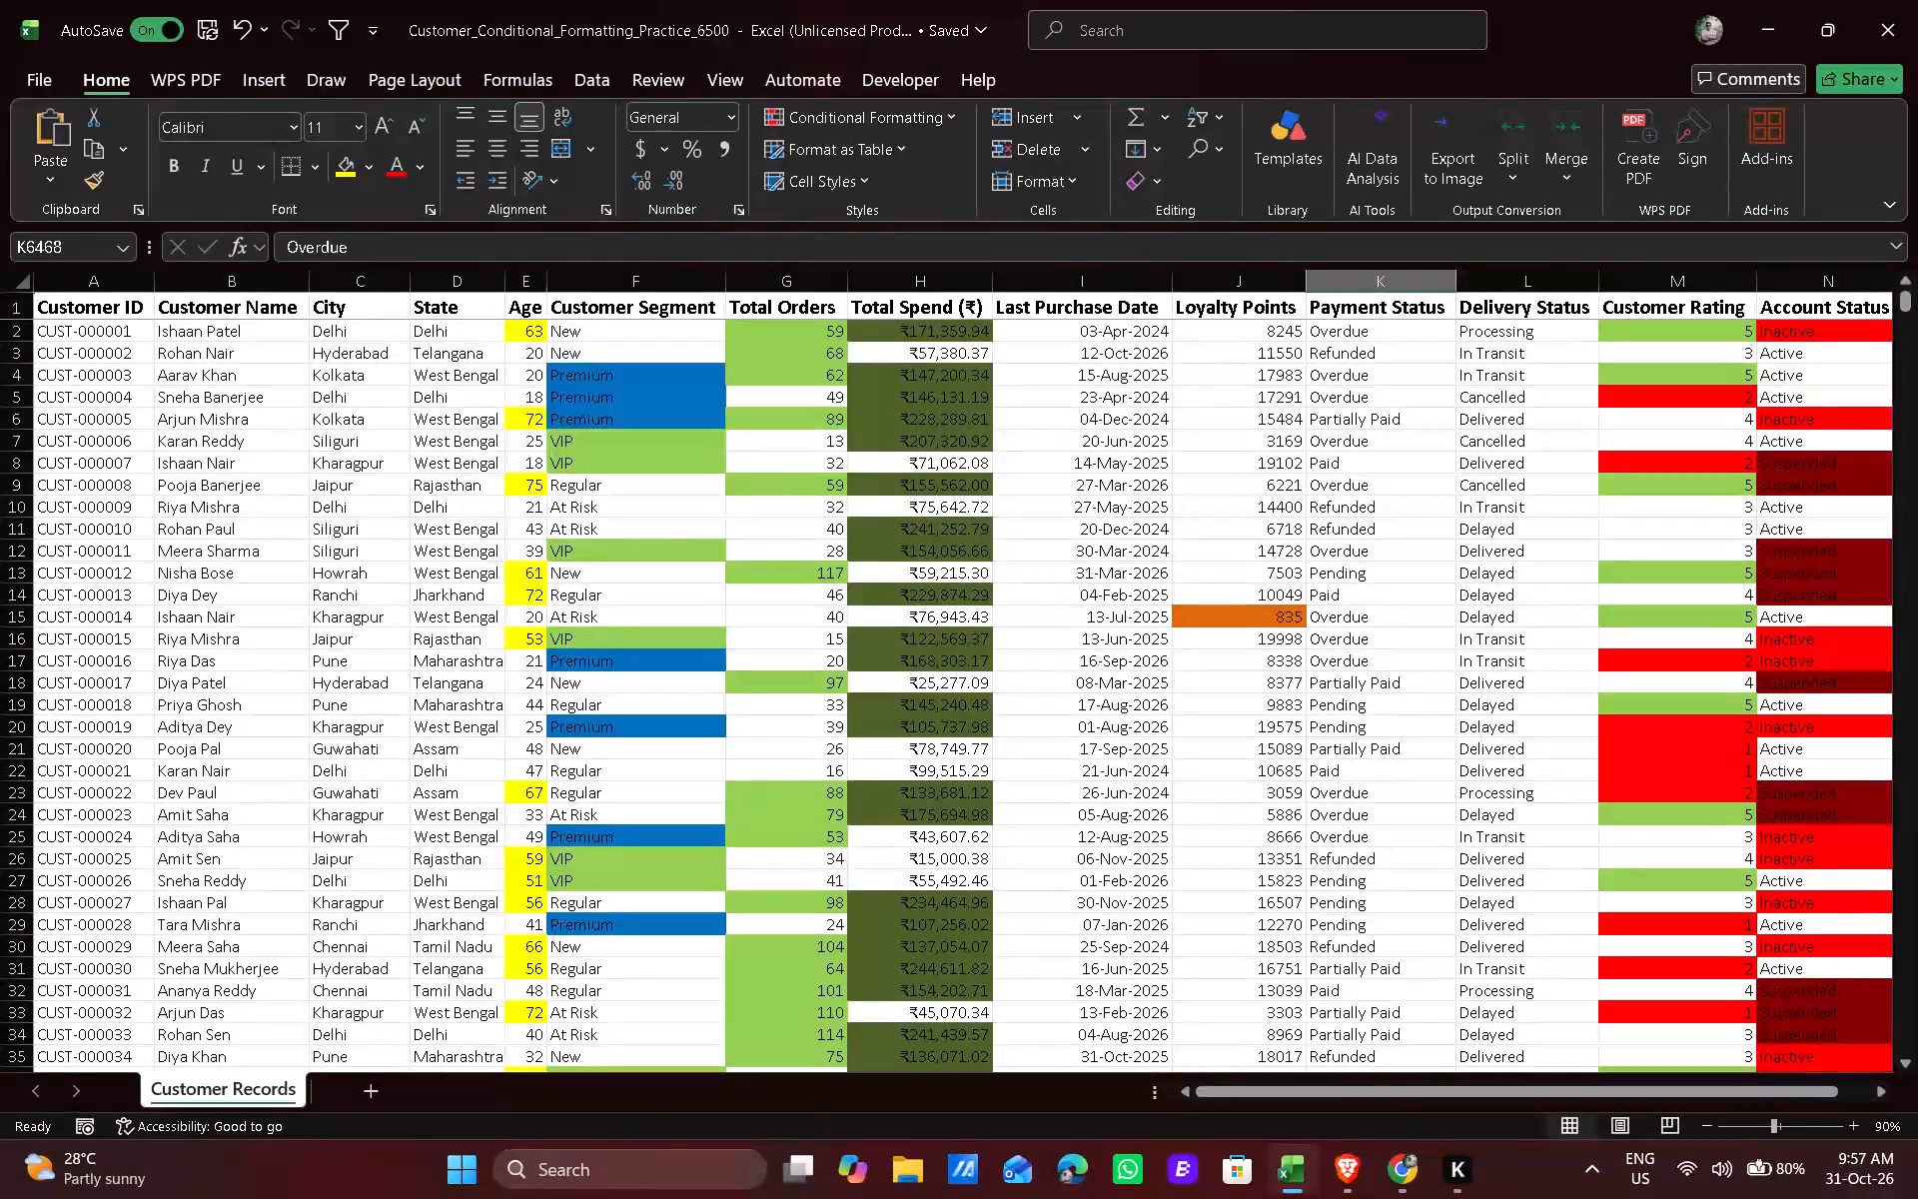
Select all Customer Name values from B2 down to row 6501, keeping the first records in view.
left_click(223, 332)
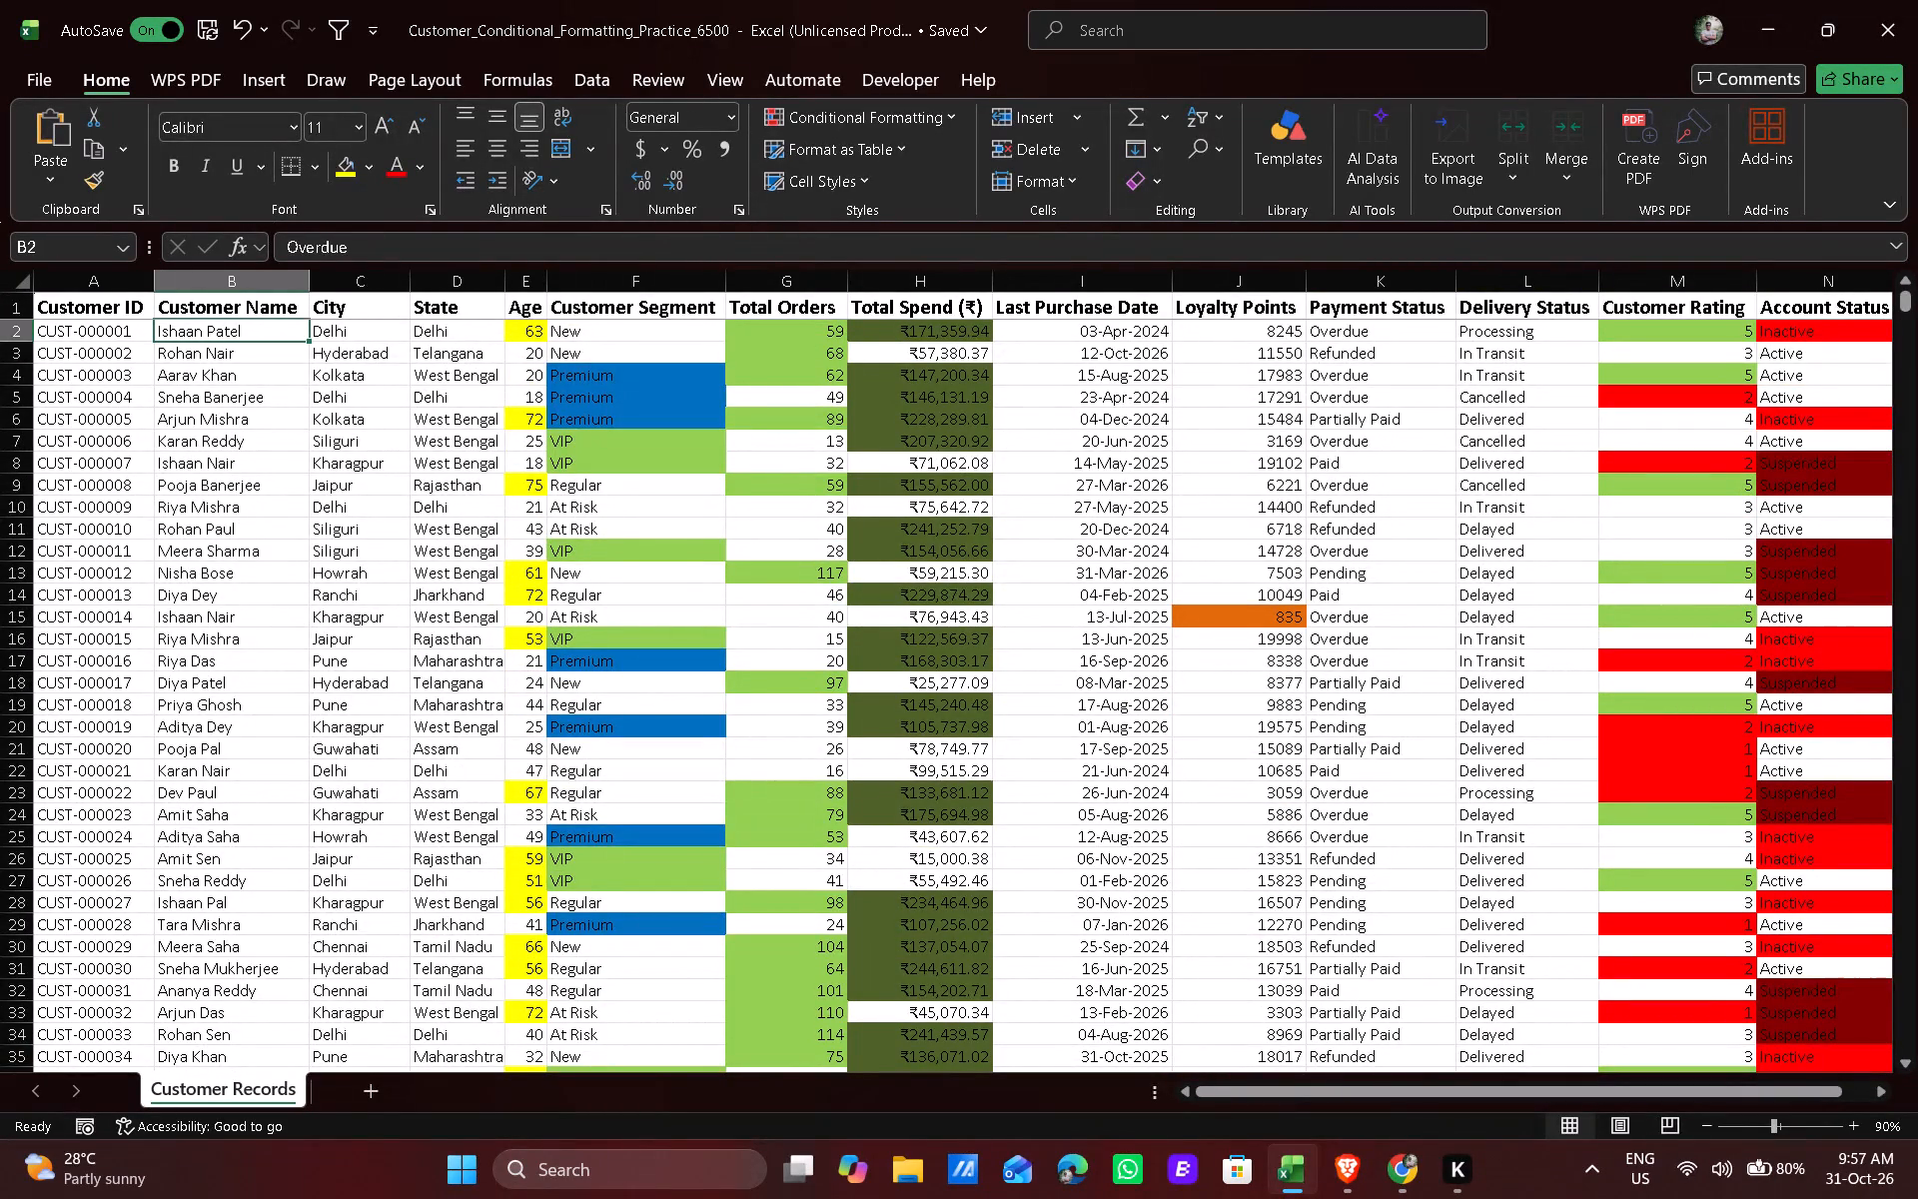
key("ctrl+shift+Down")
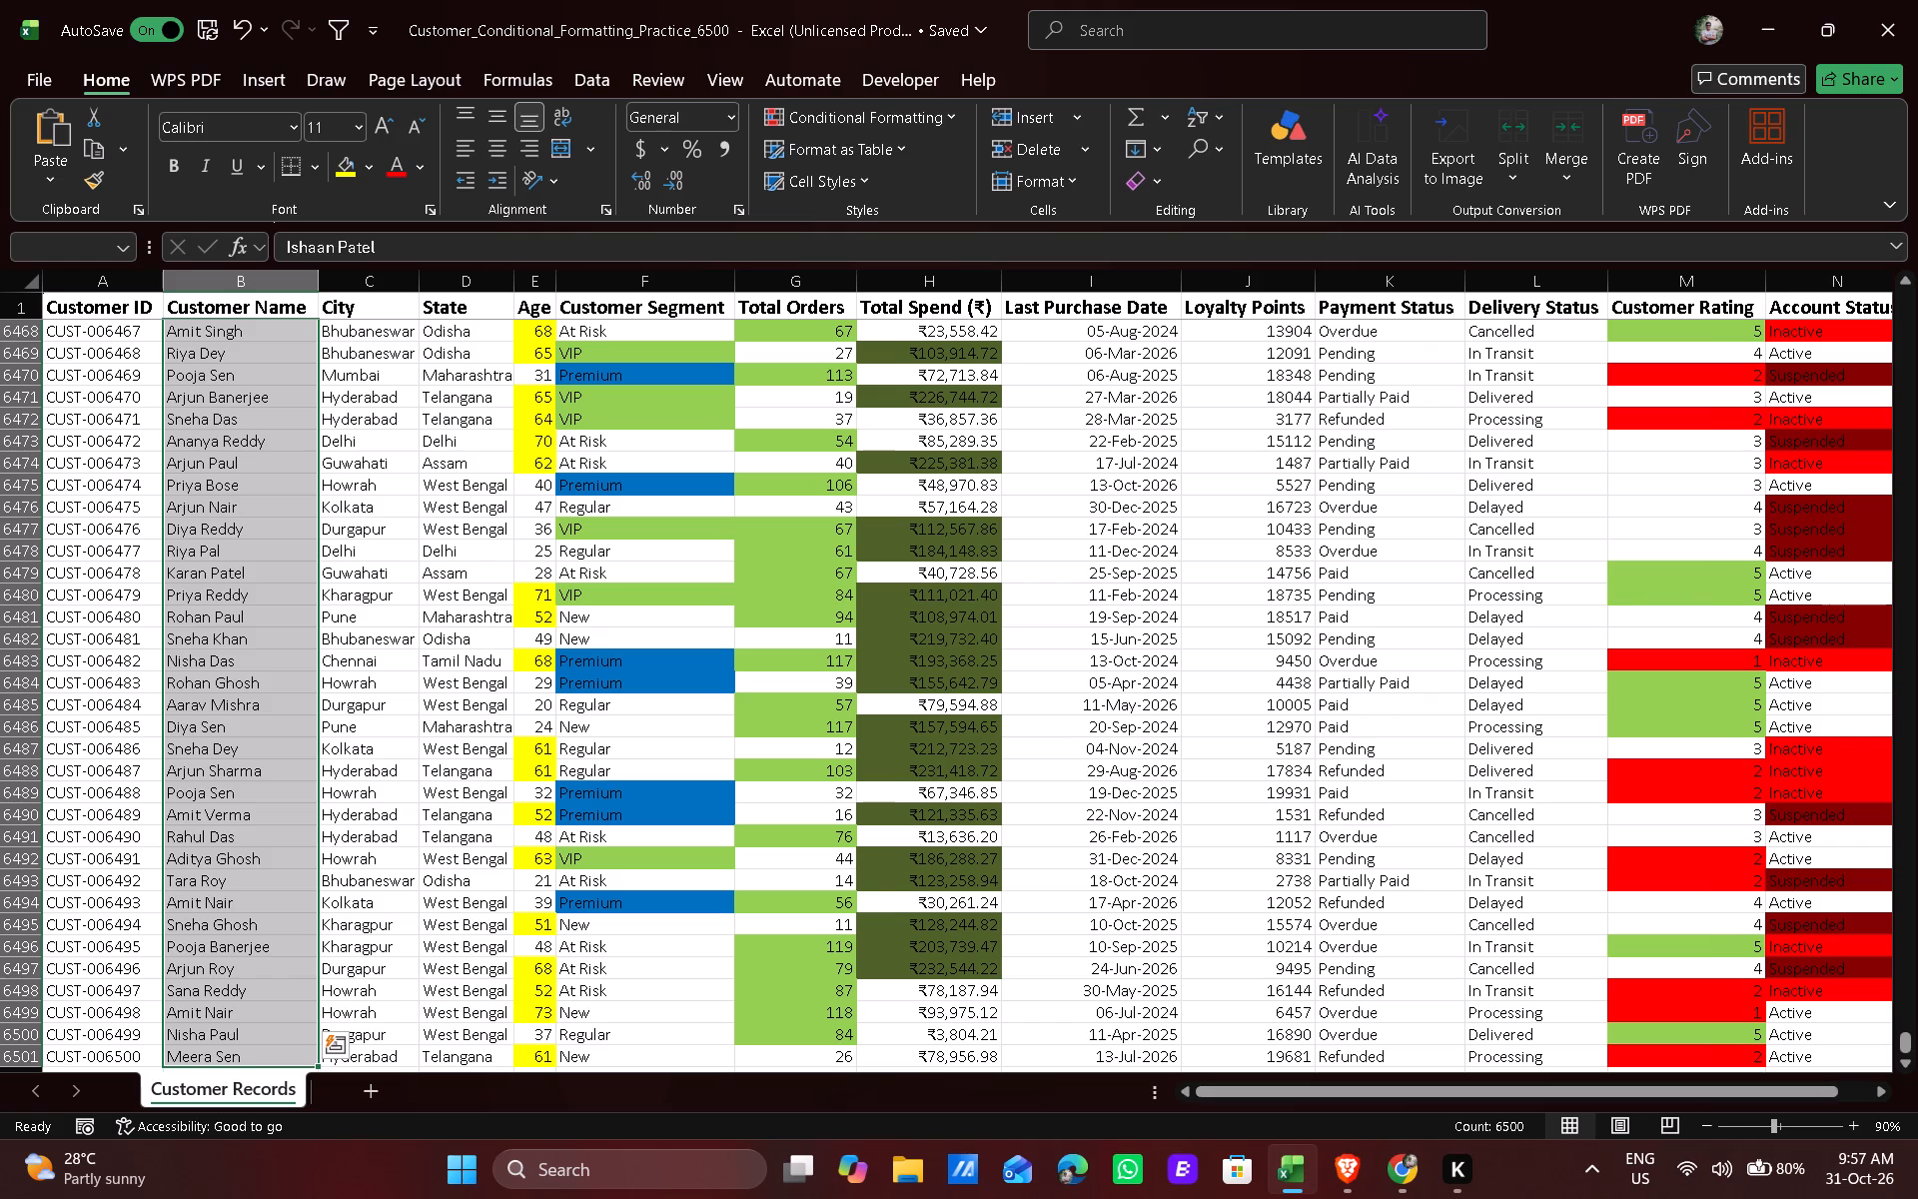
left_click_drag(1905, 1038, 1917, 300)
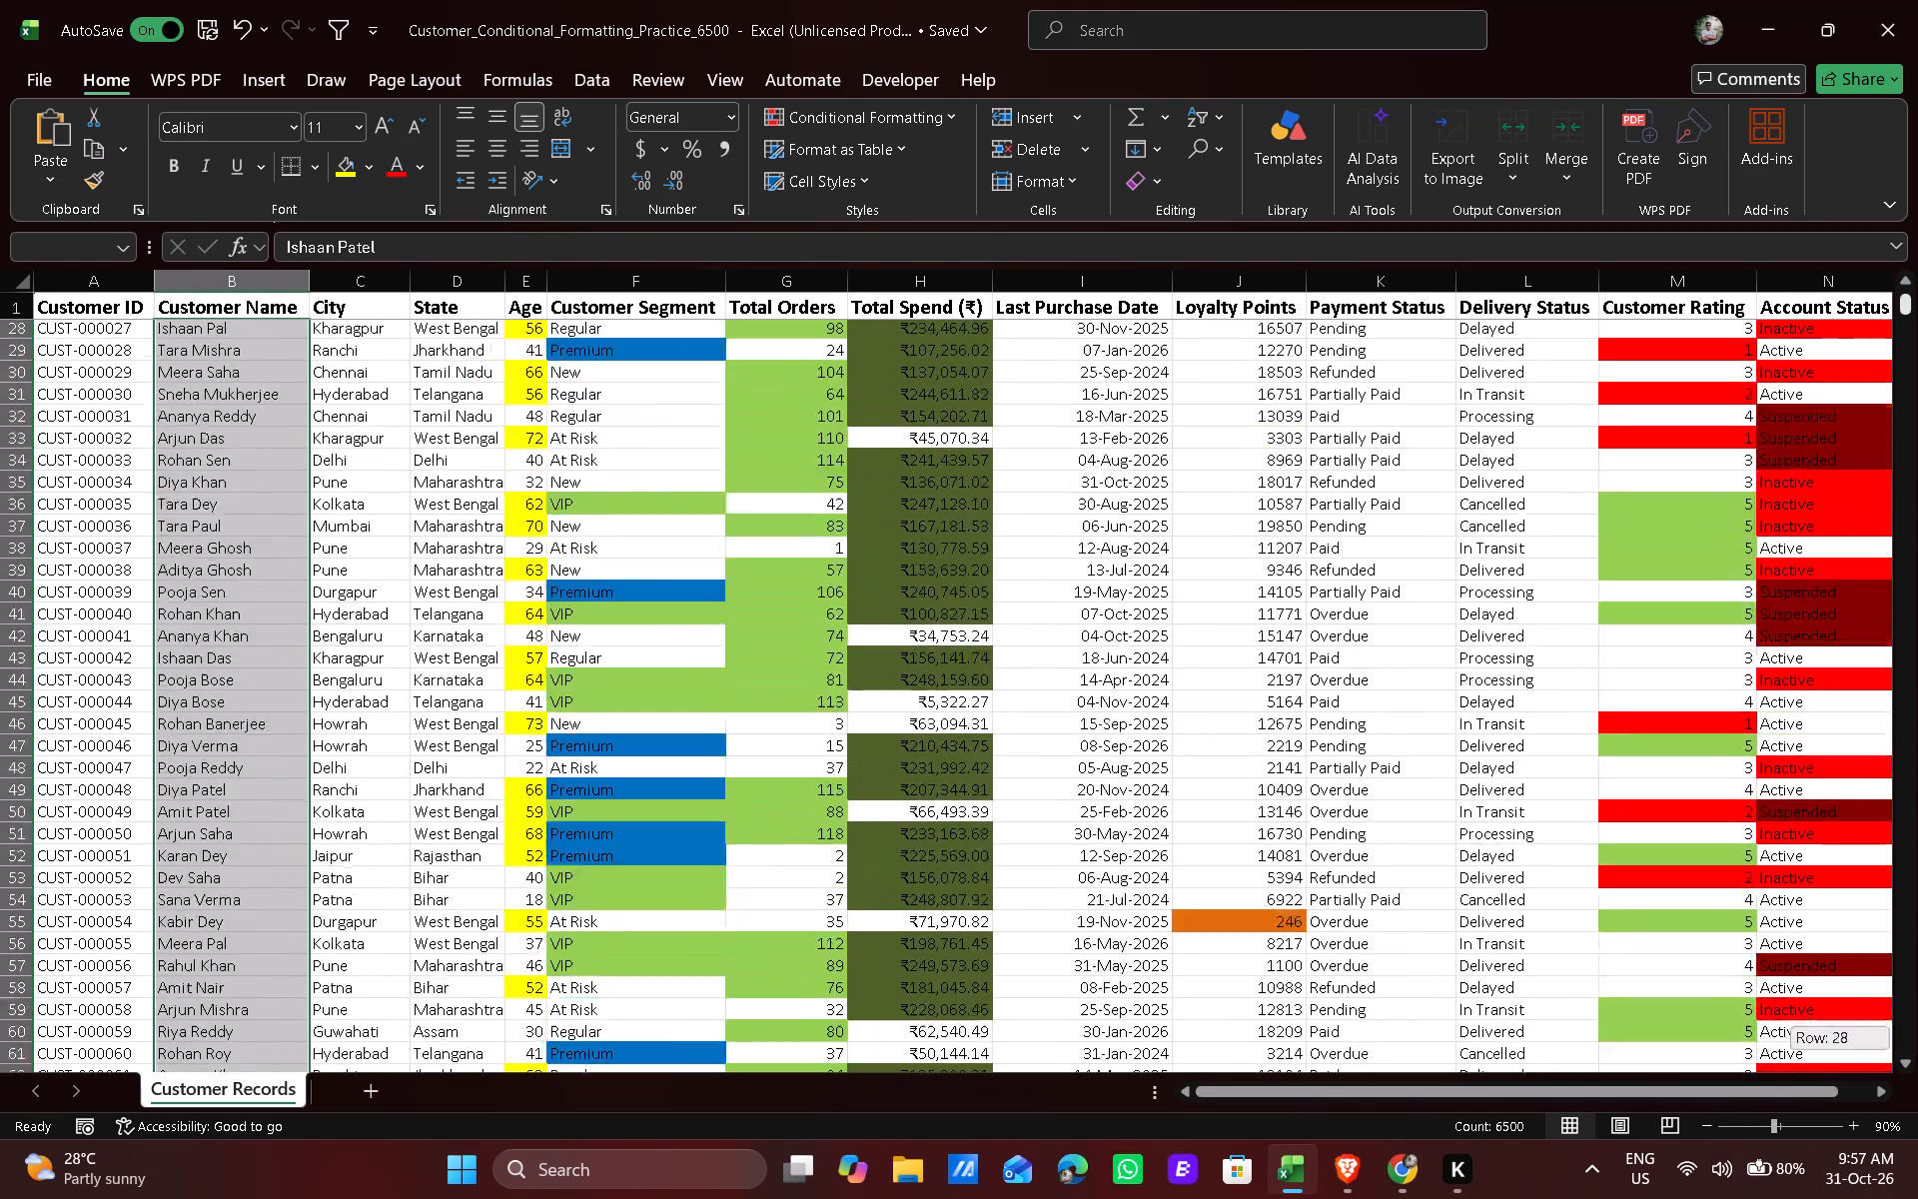
left_click_drag(1917, 300, 1916, 284)
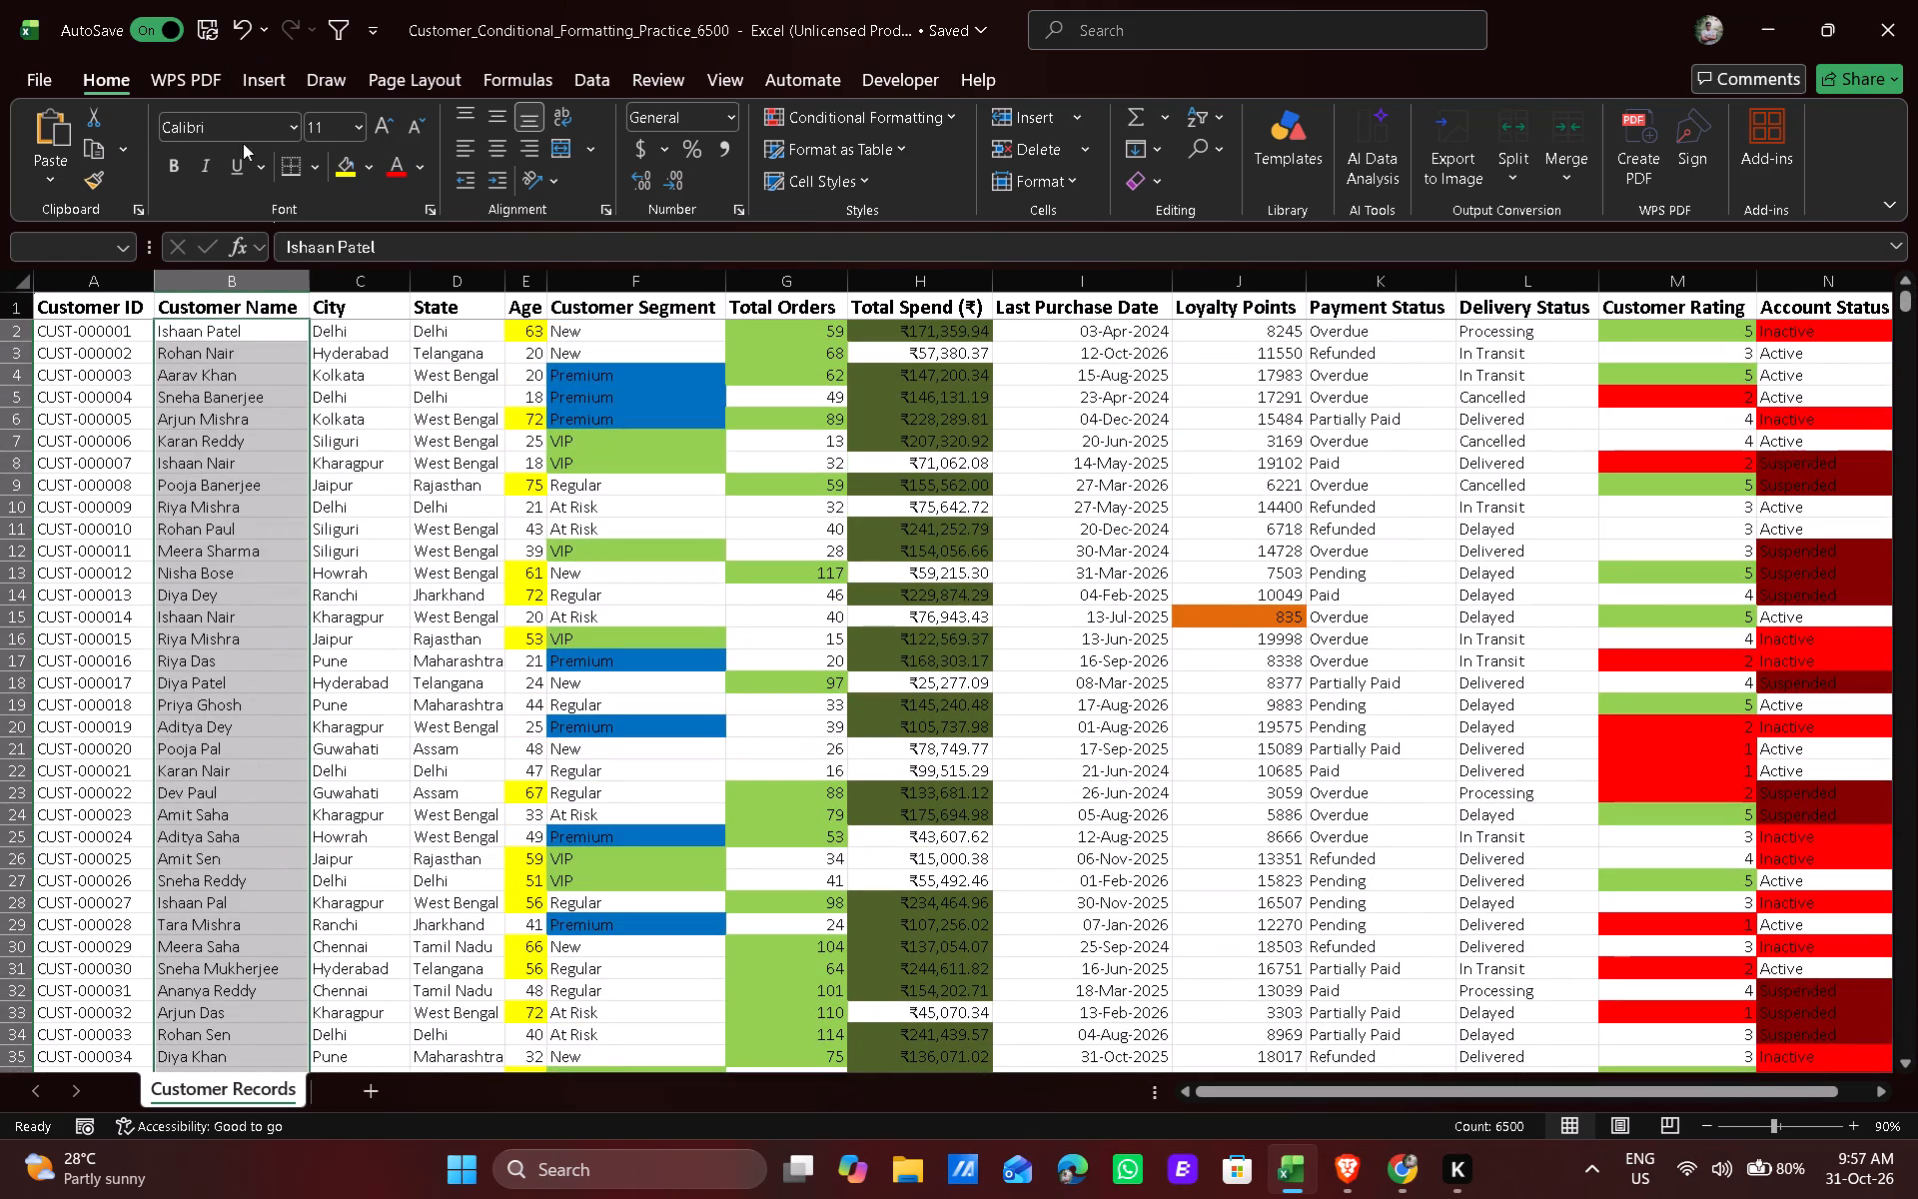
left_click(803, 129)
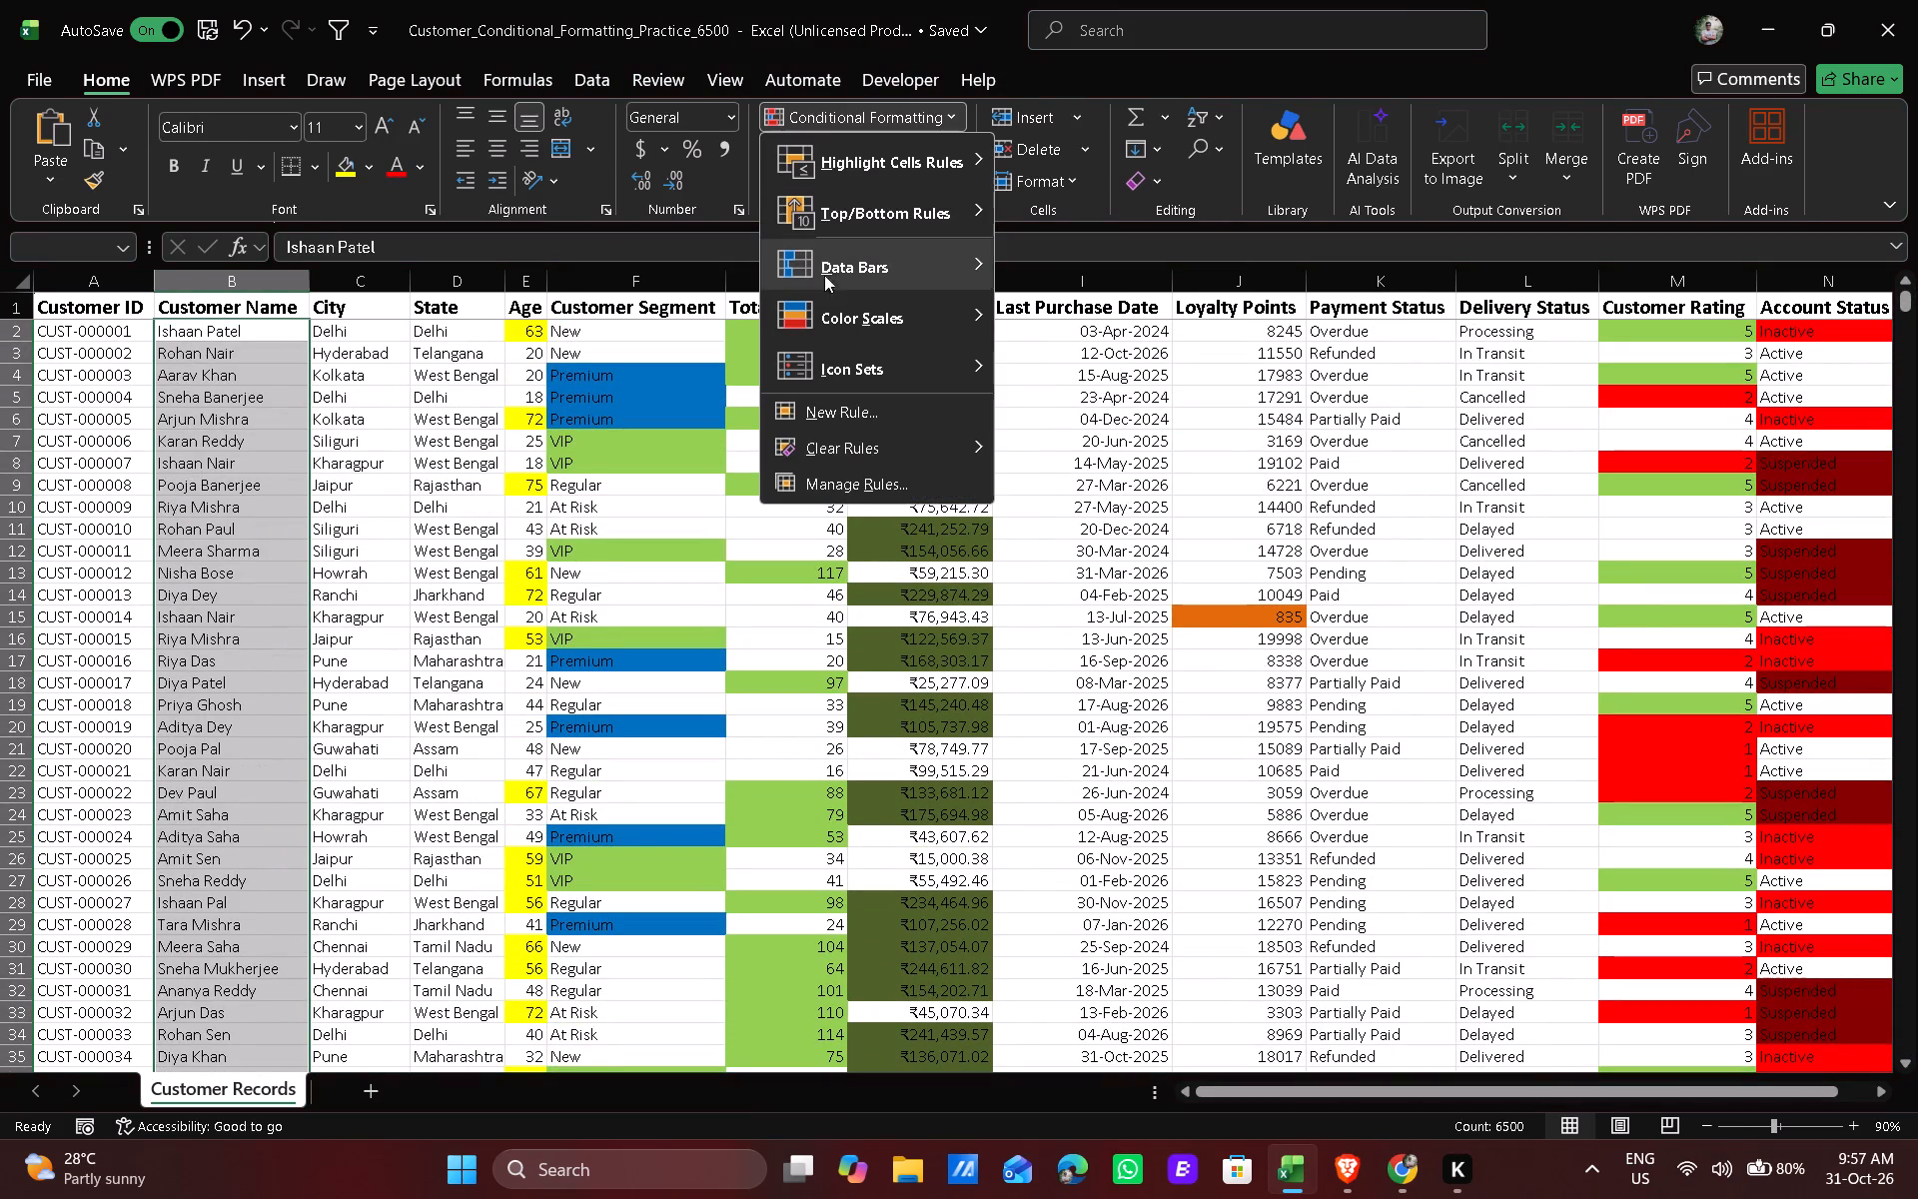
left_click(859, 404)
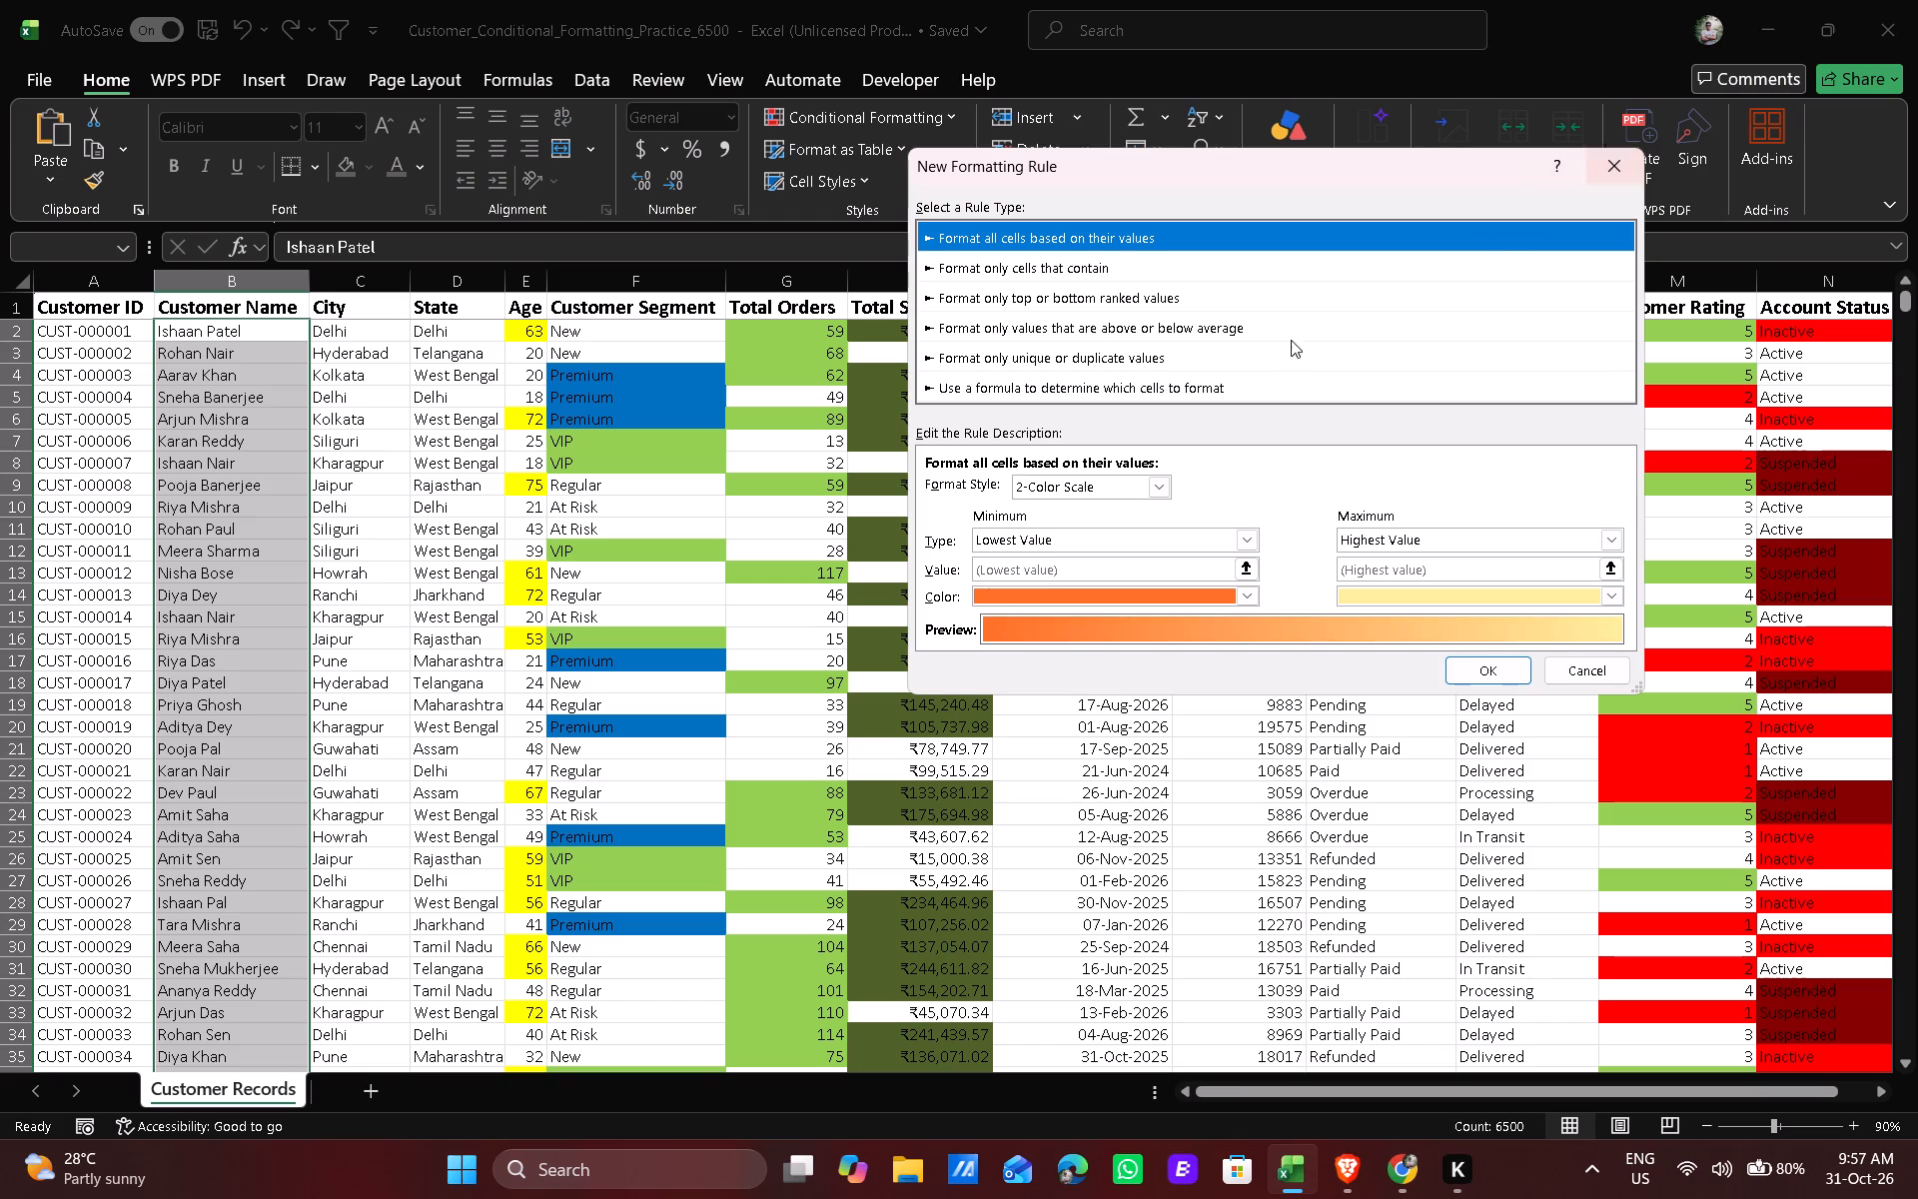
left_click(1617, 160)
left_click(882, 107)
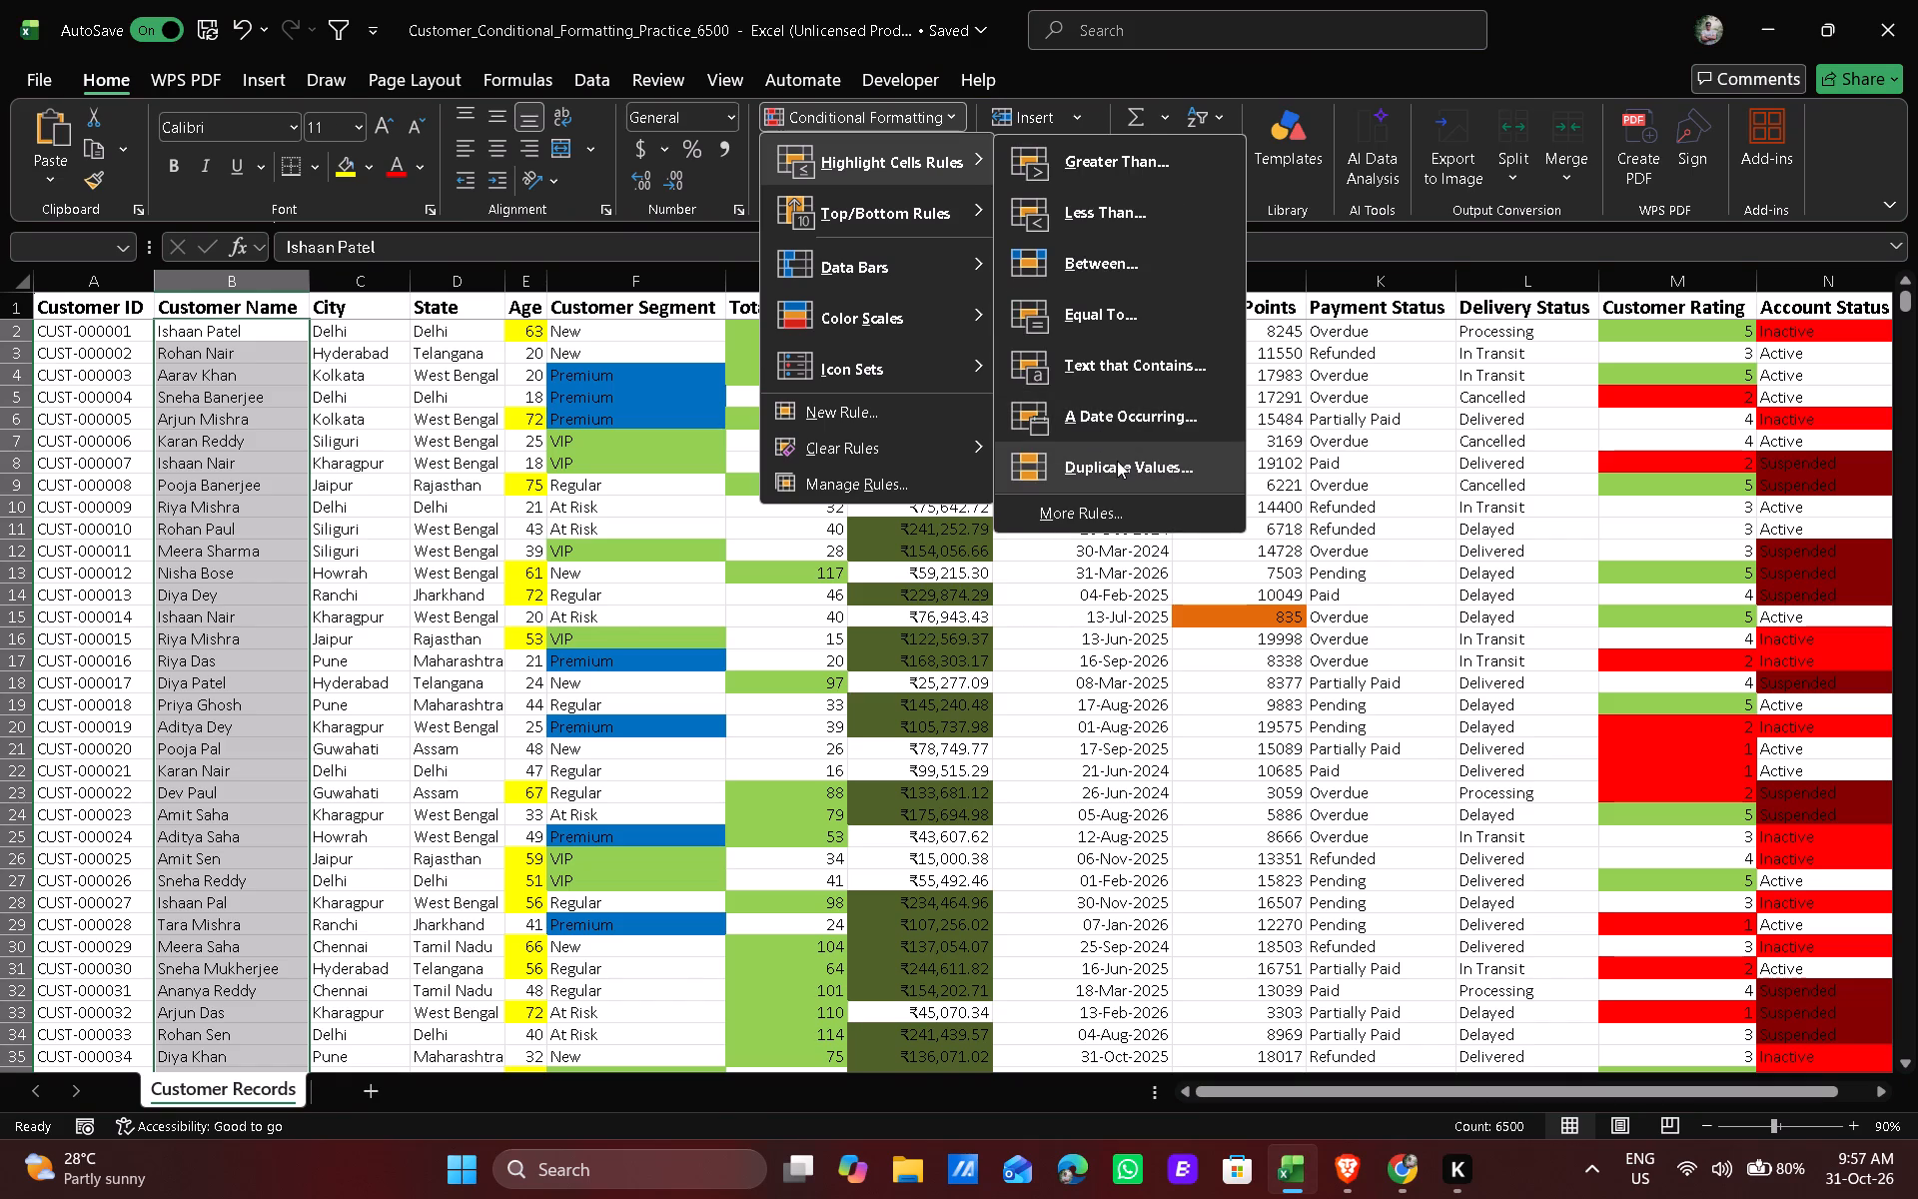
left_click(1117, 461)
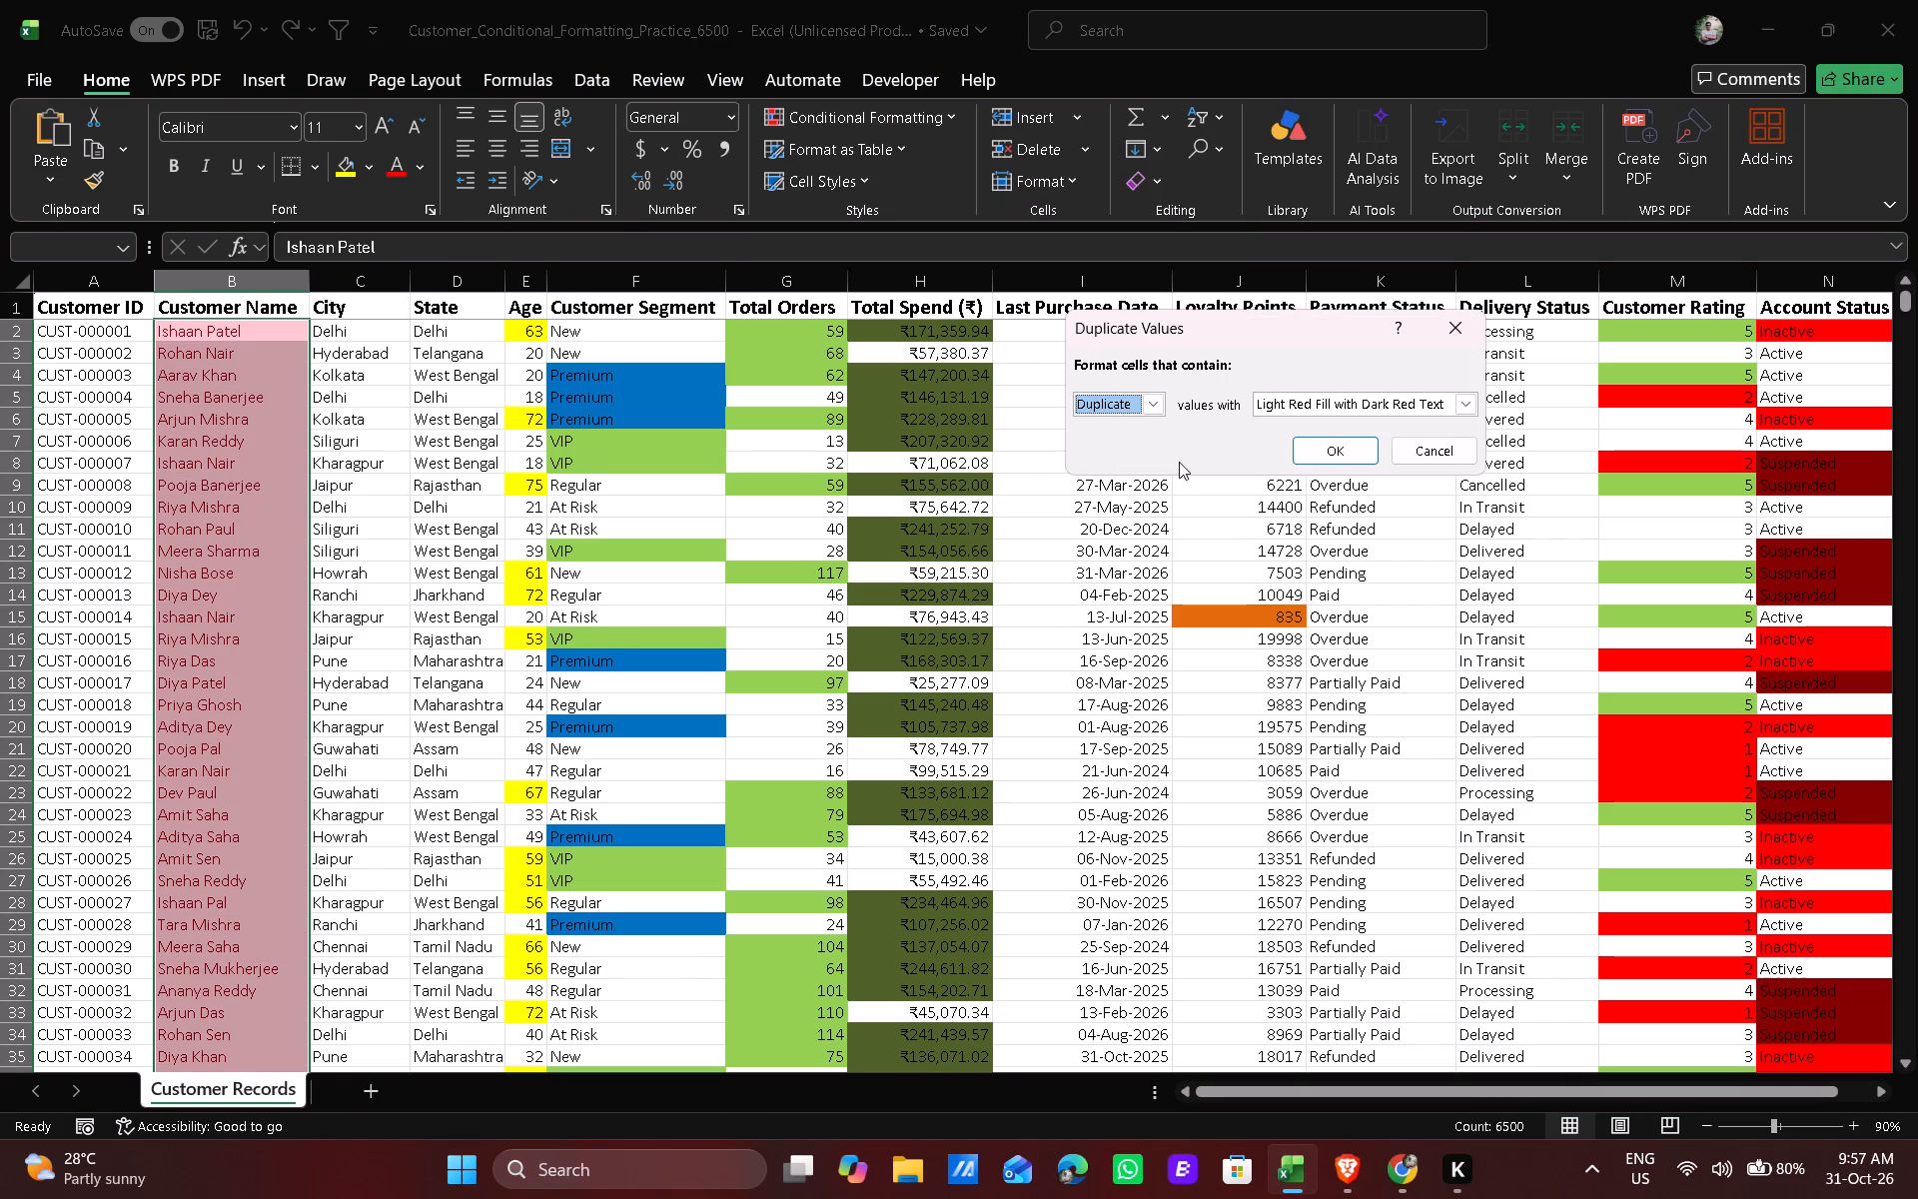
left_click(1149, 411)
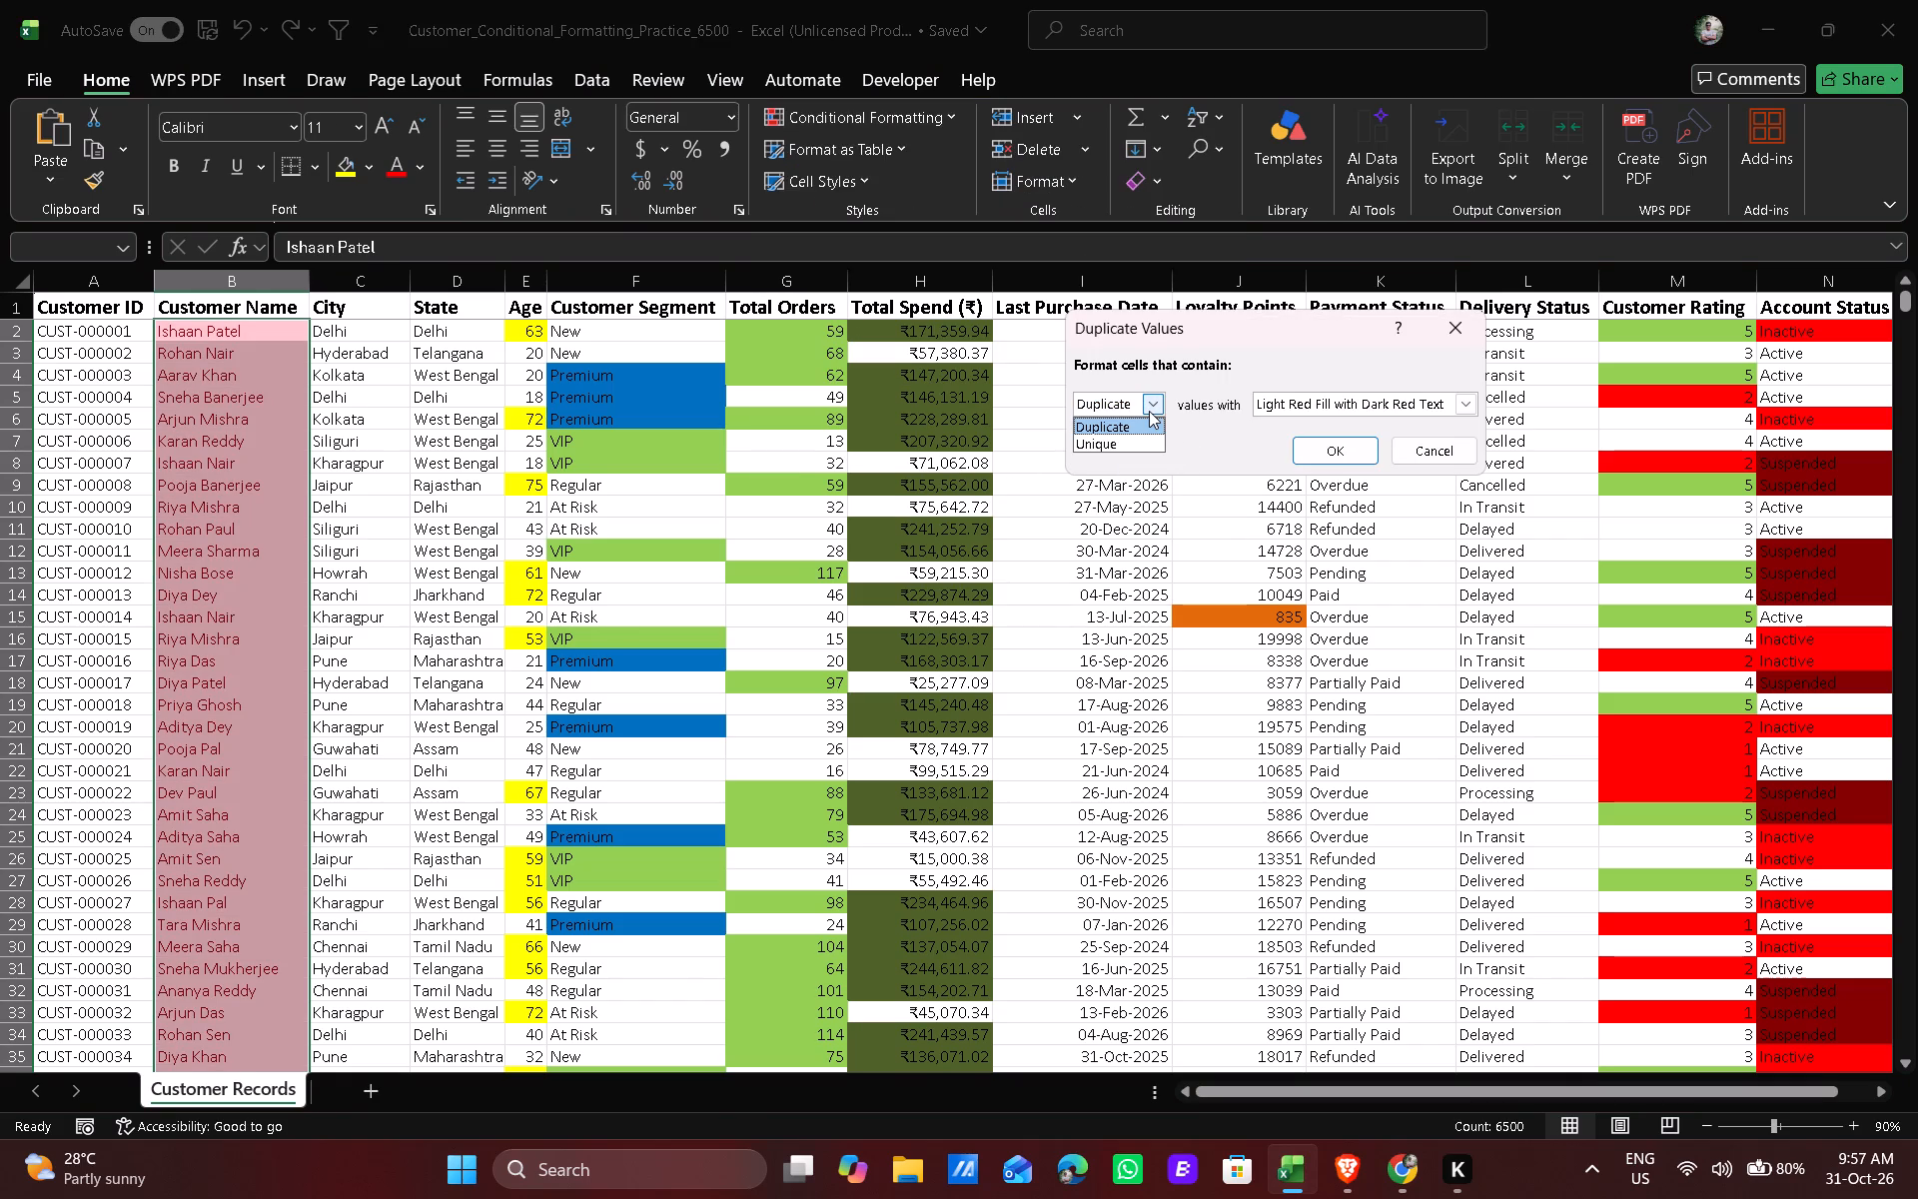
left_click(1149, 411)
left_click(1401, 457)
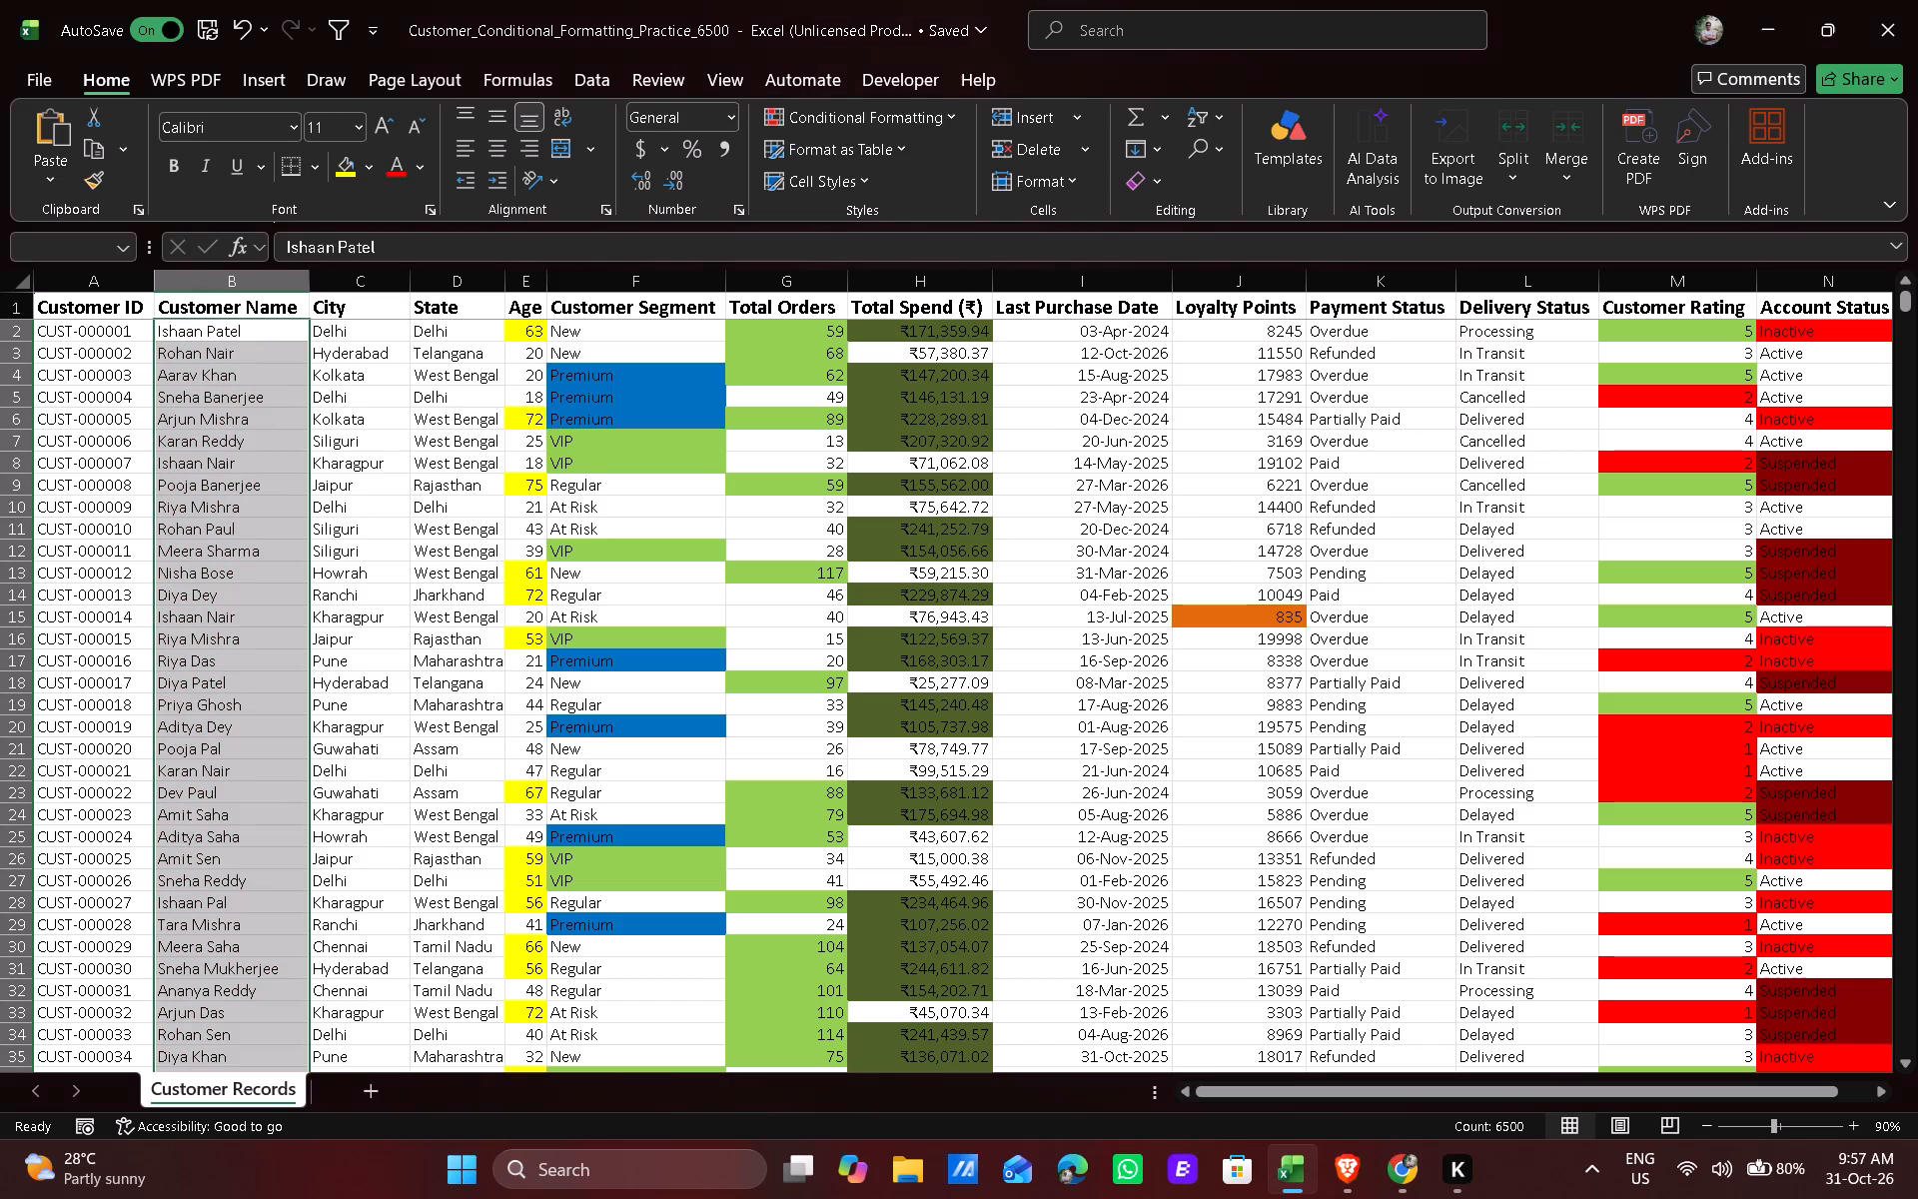
Preview a Text That Contains rule on the Customer Name column, examine the matches down the records, and leave it unapplied.
left_click(921, 108)
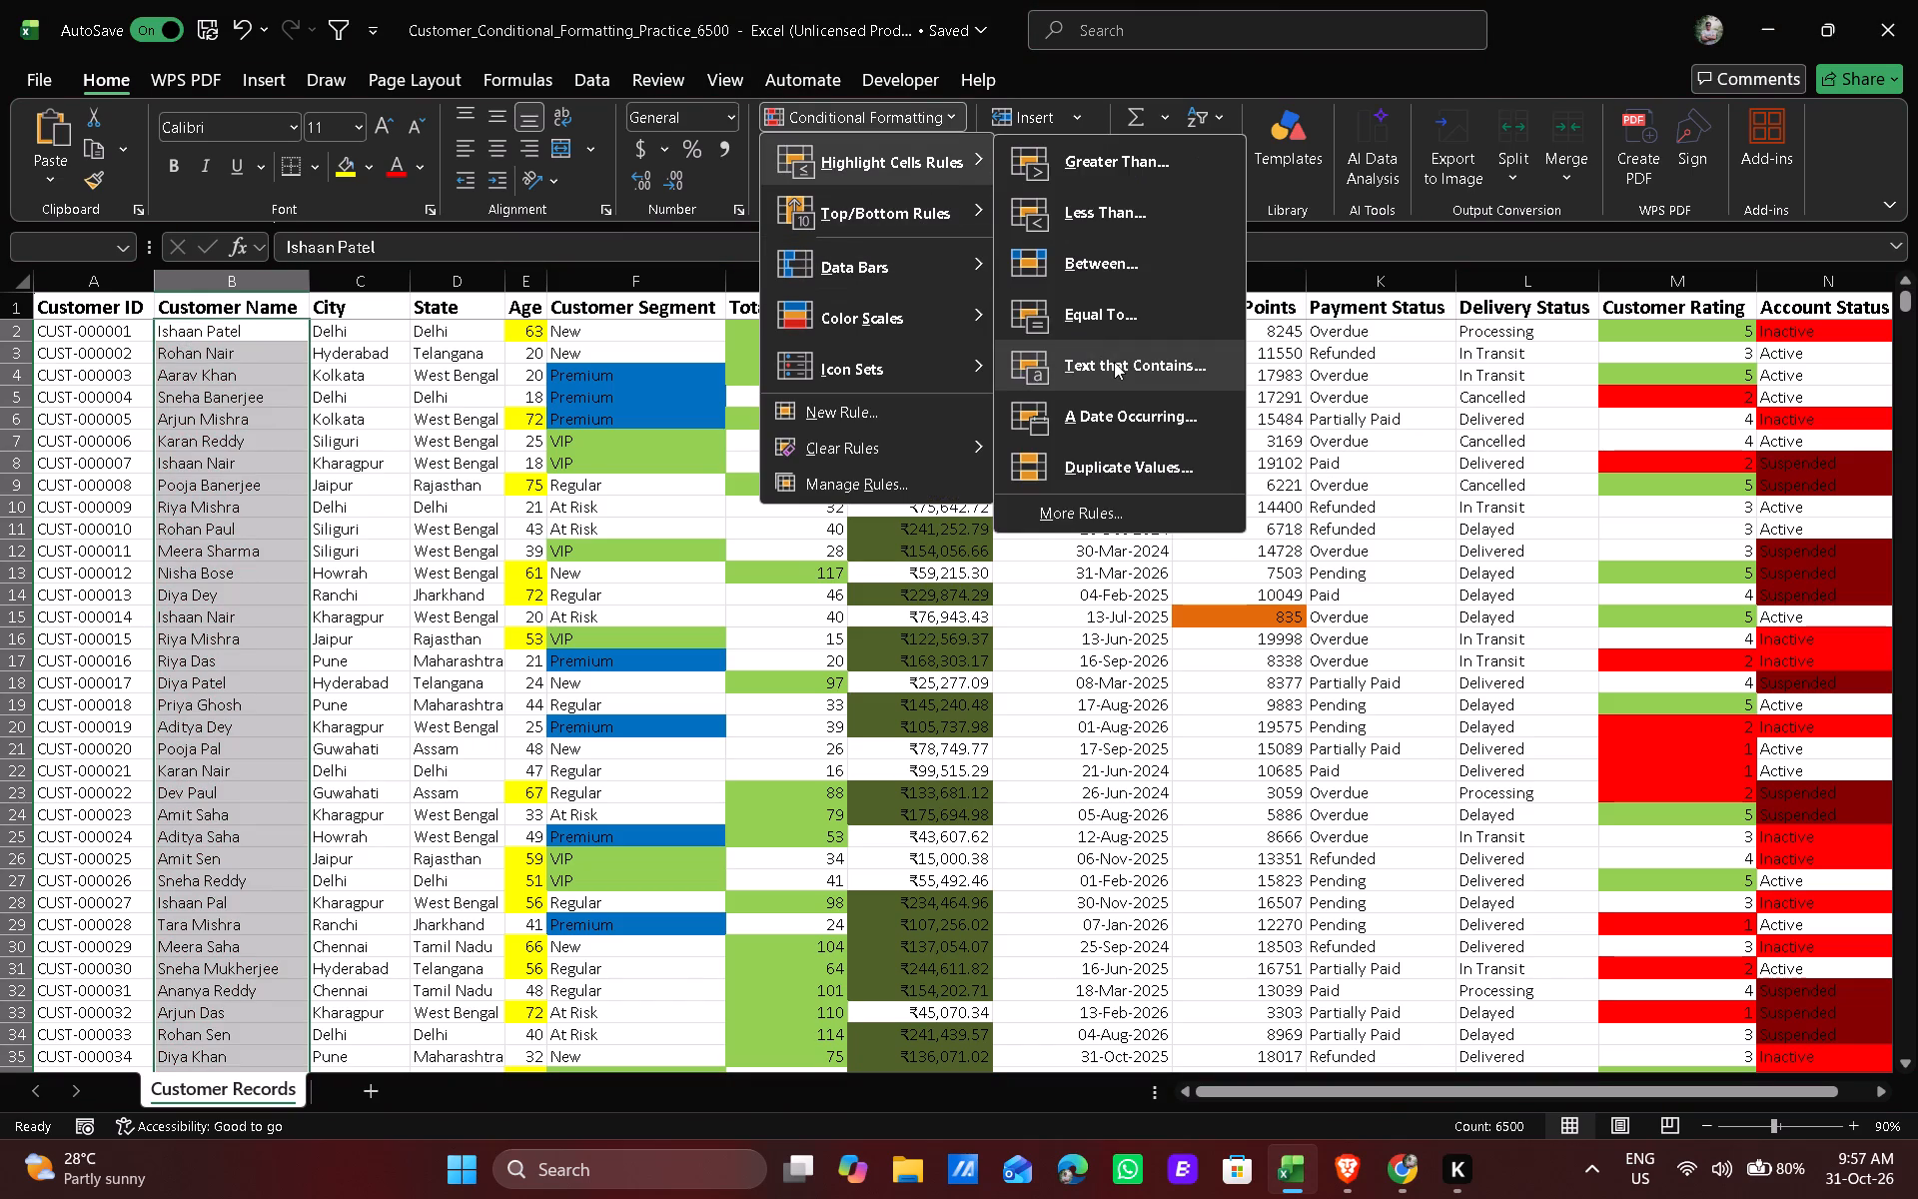
left_click(1114, 362)
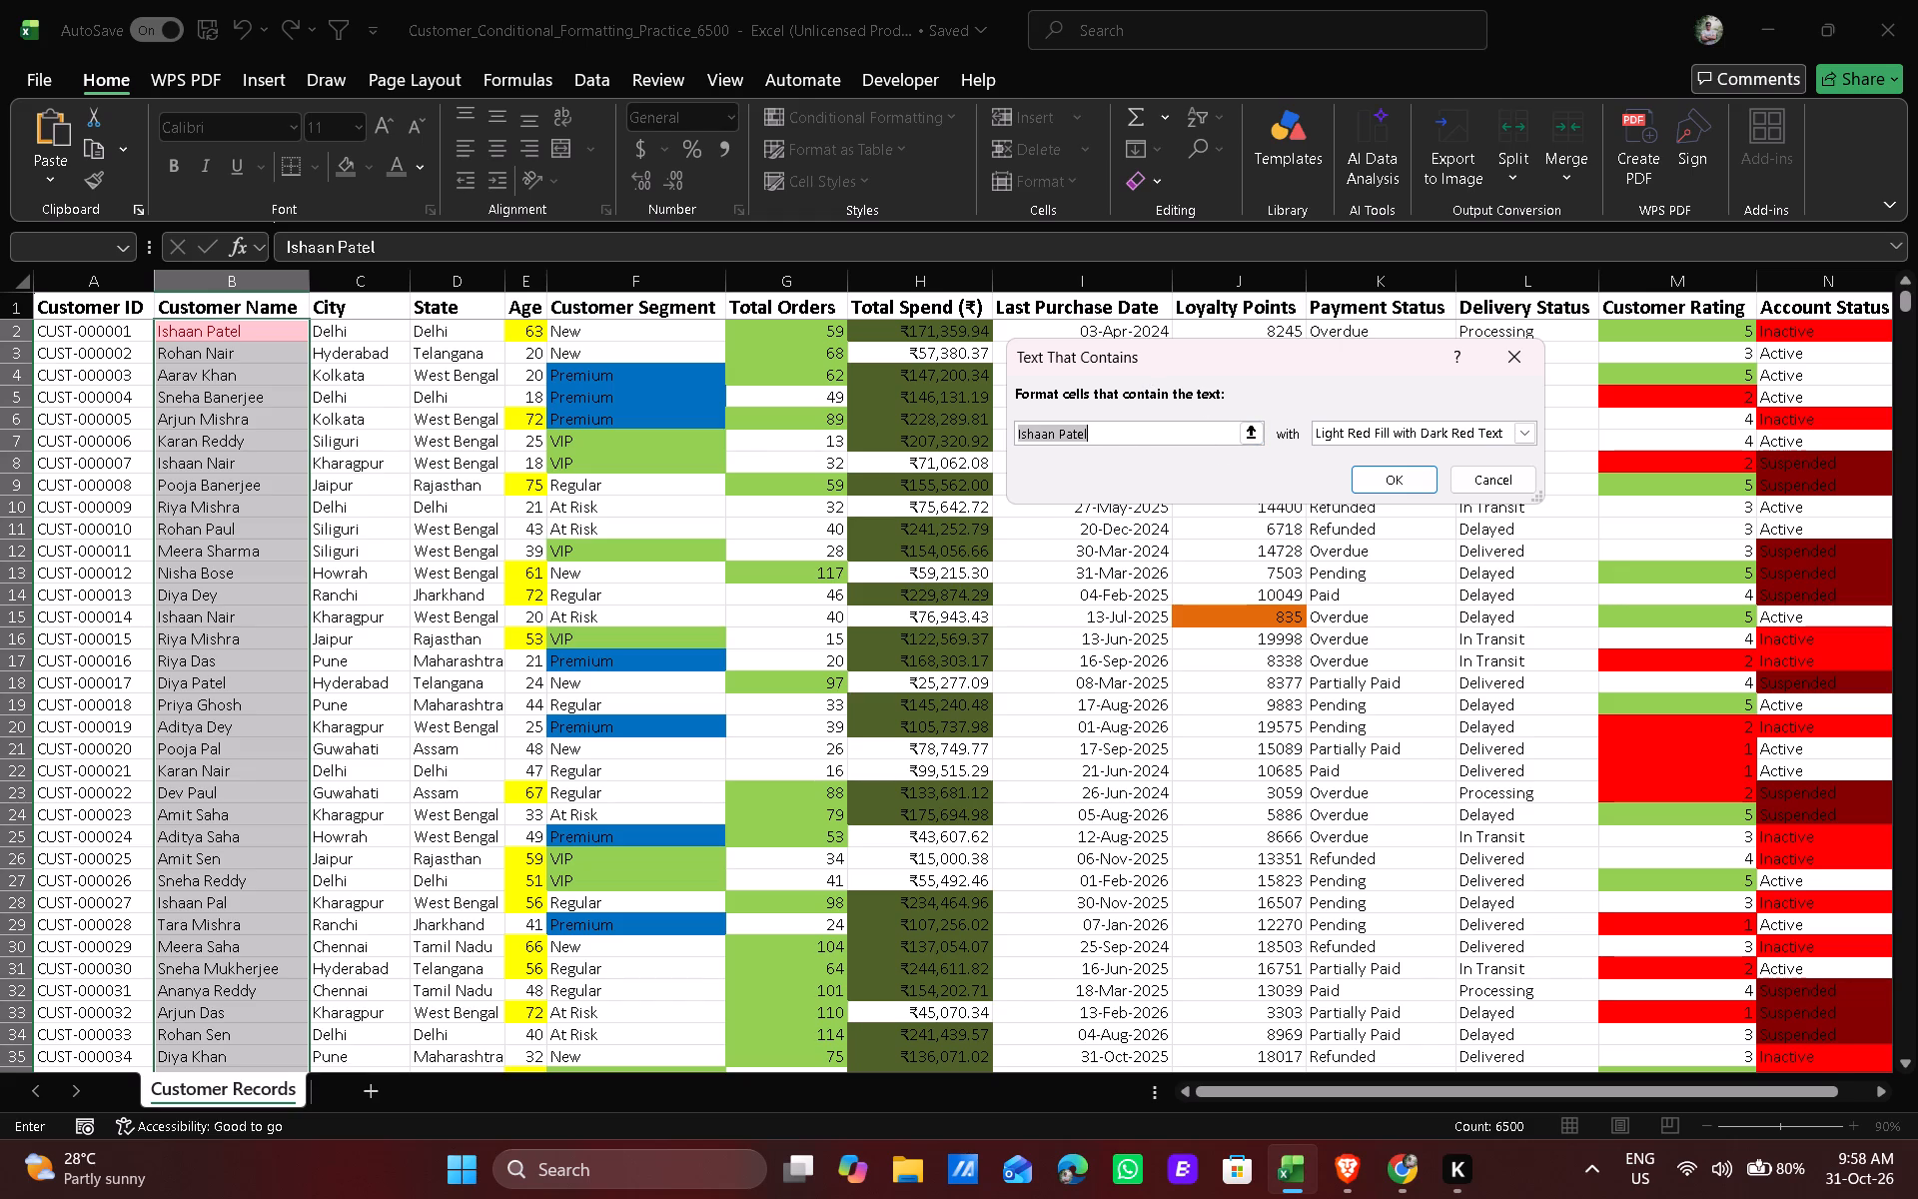
scroll(197, 562, "down", 19)
scroll(203, 513, "up", 1)
scroll(203, 513, "down", 4)
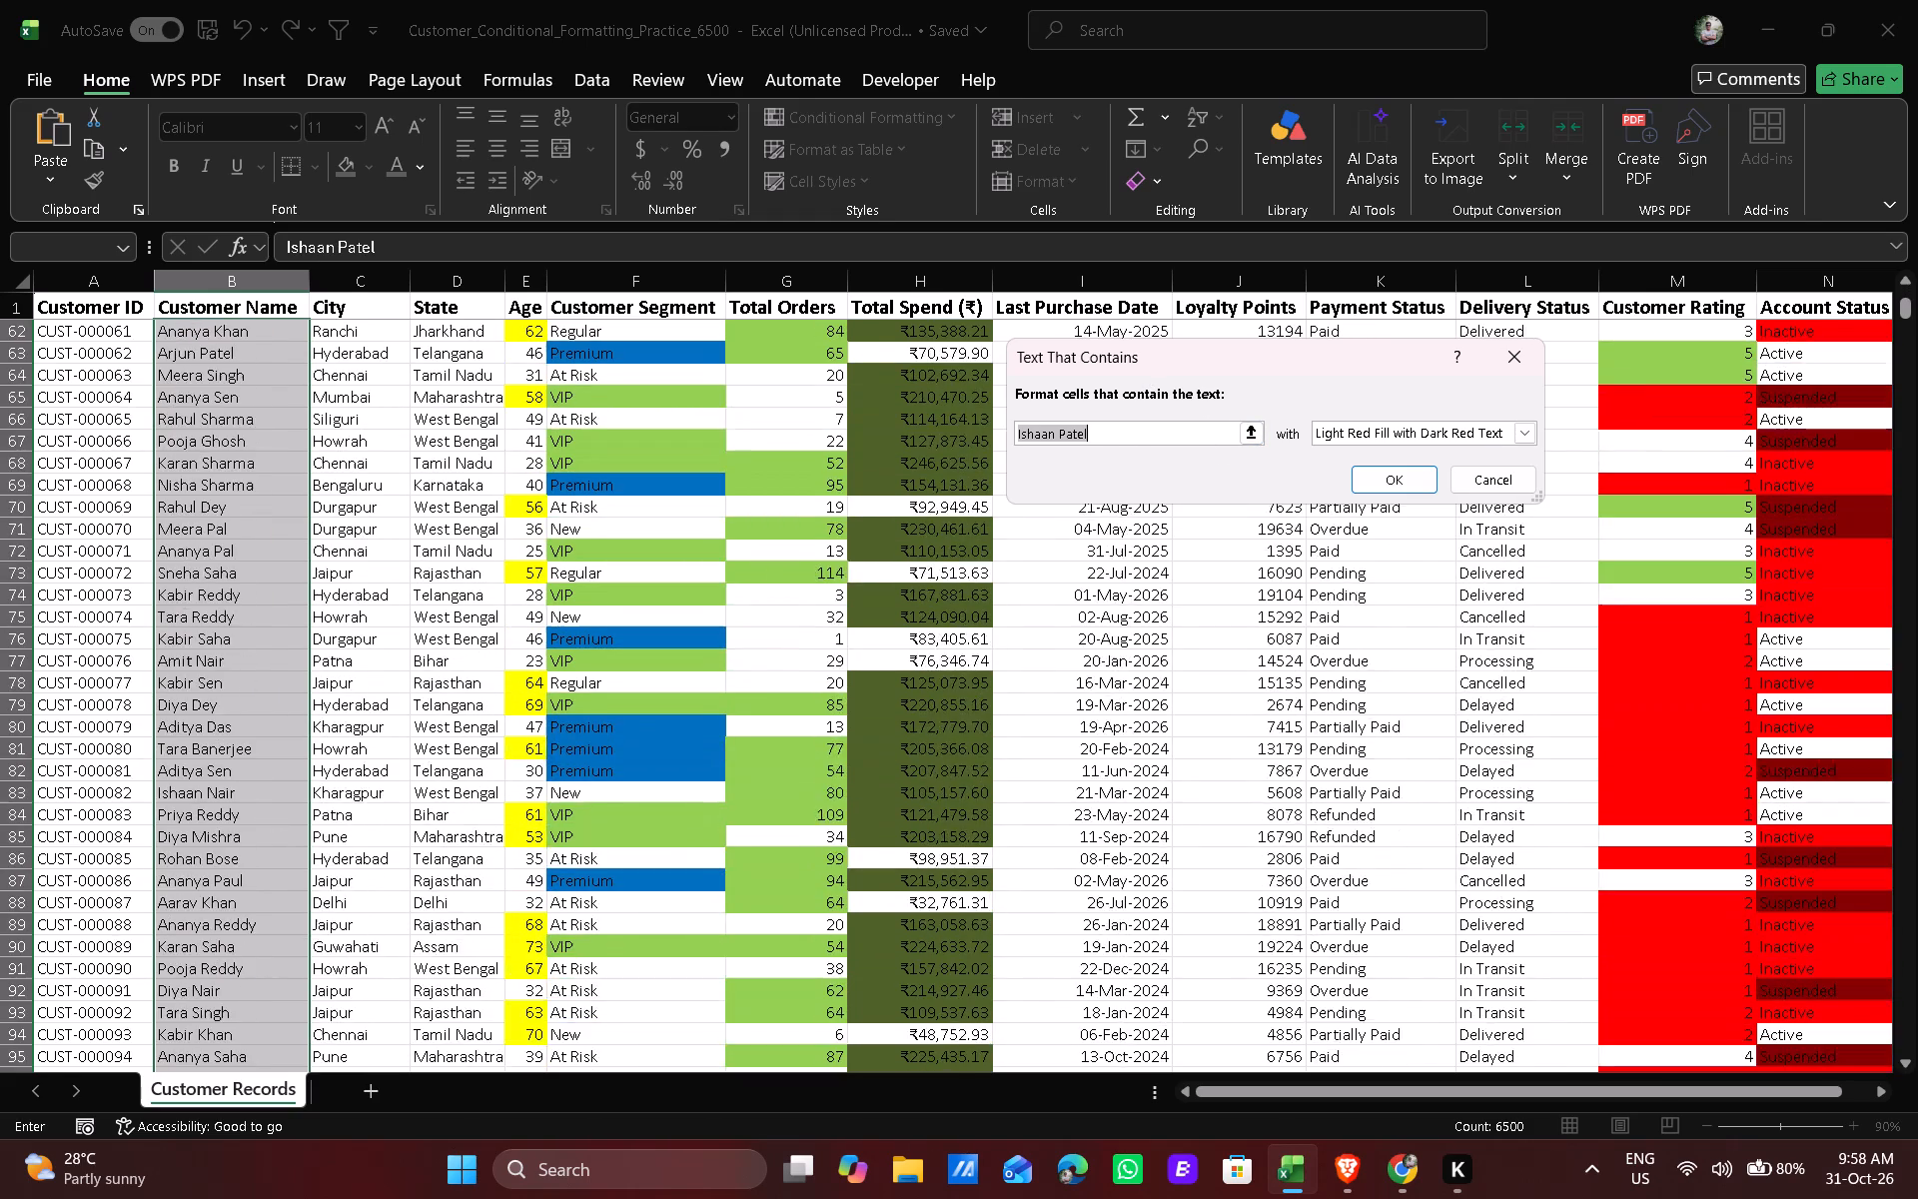
scroll(203, 513, "down", 20)
scroll(203, 513, "down", 12)
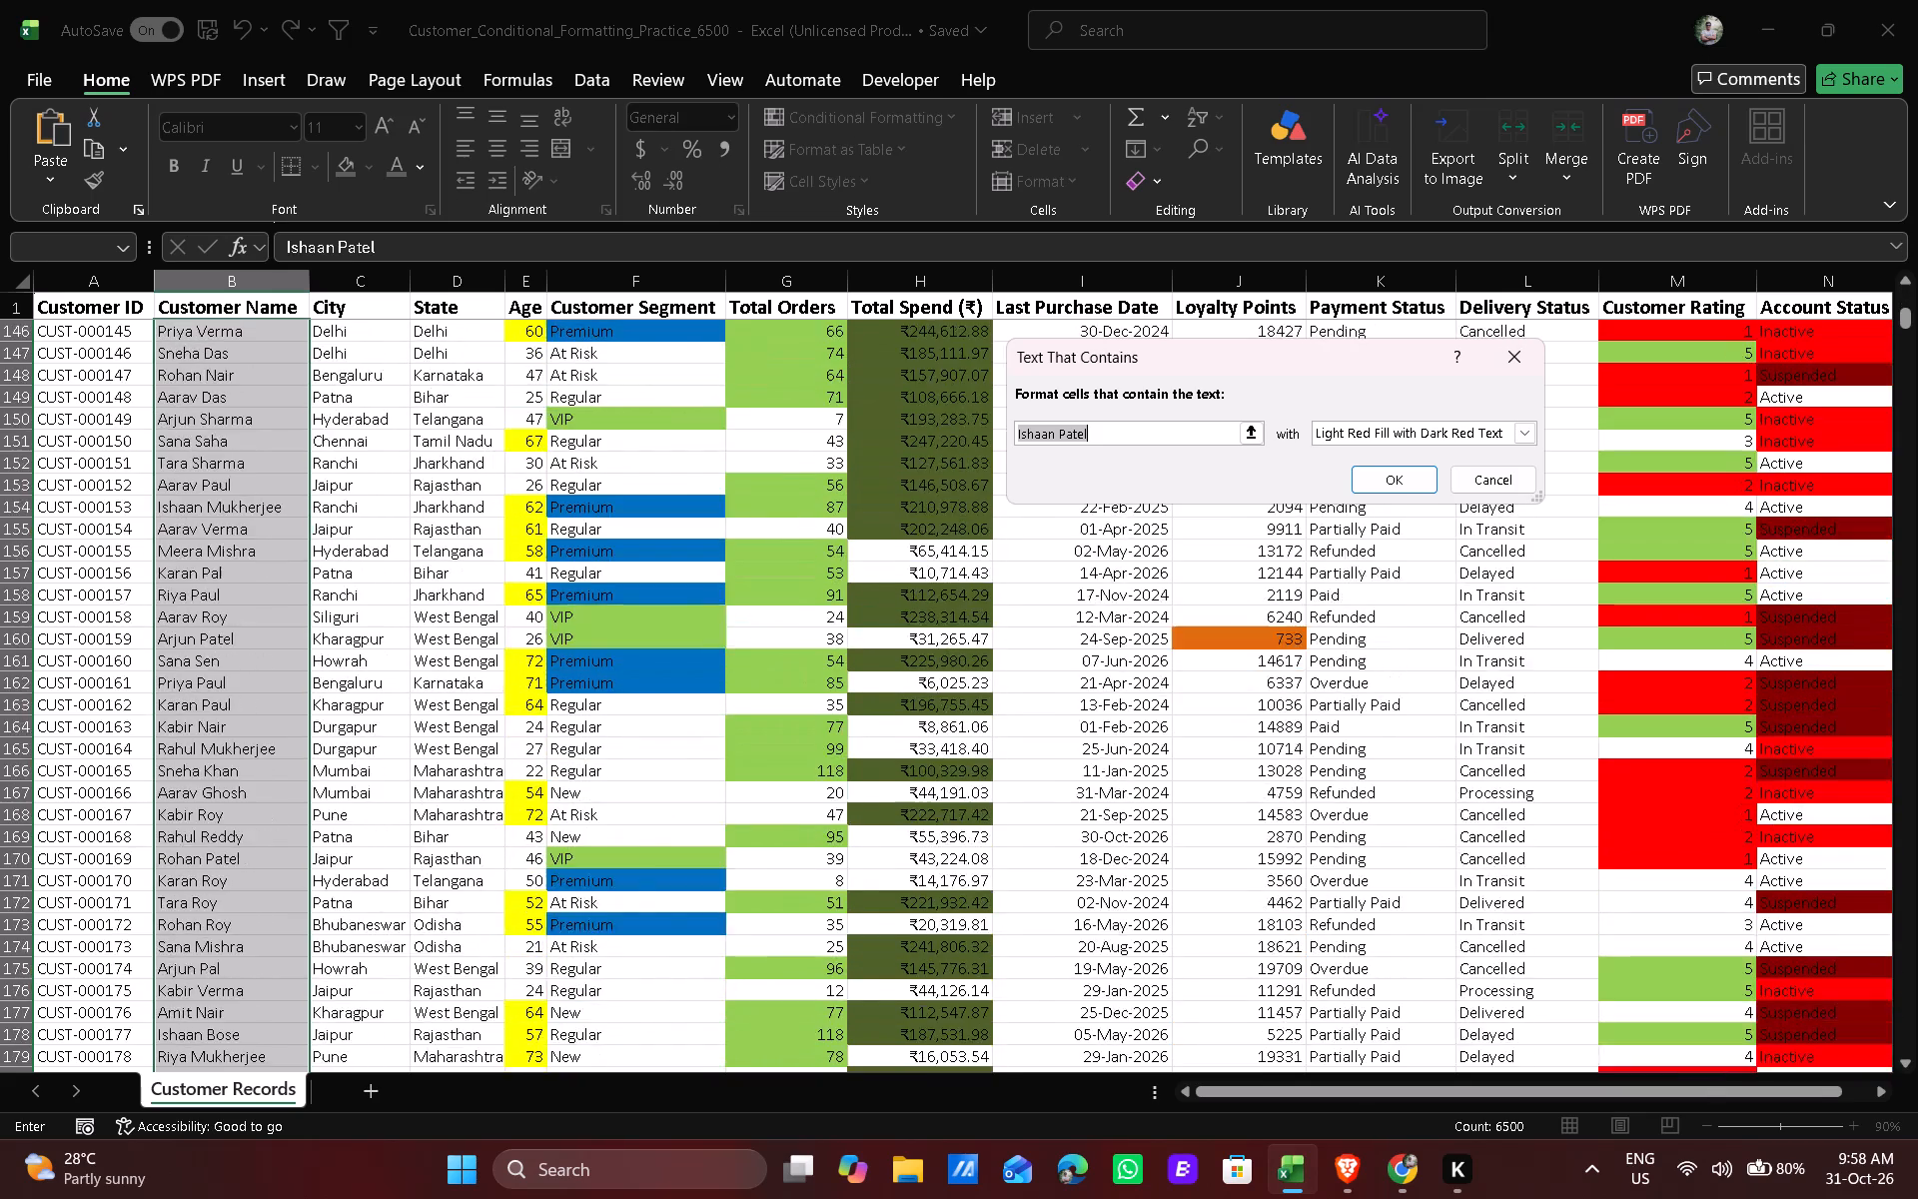
scroll(203, 513, "down", 20)
scroll(203, 513, "down", 12)
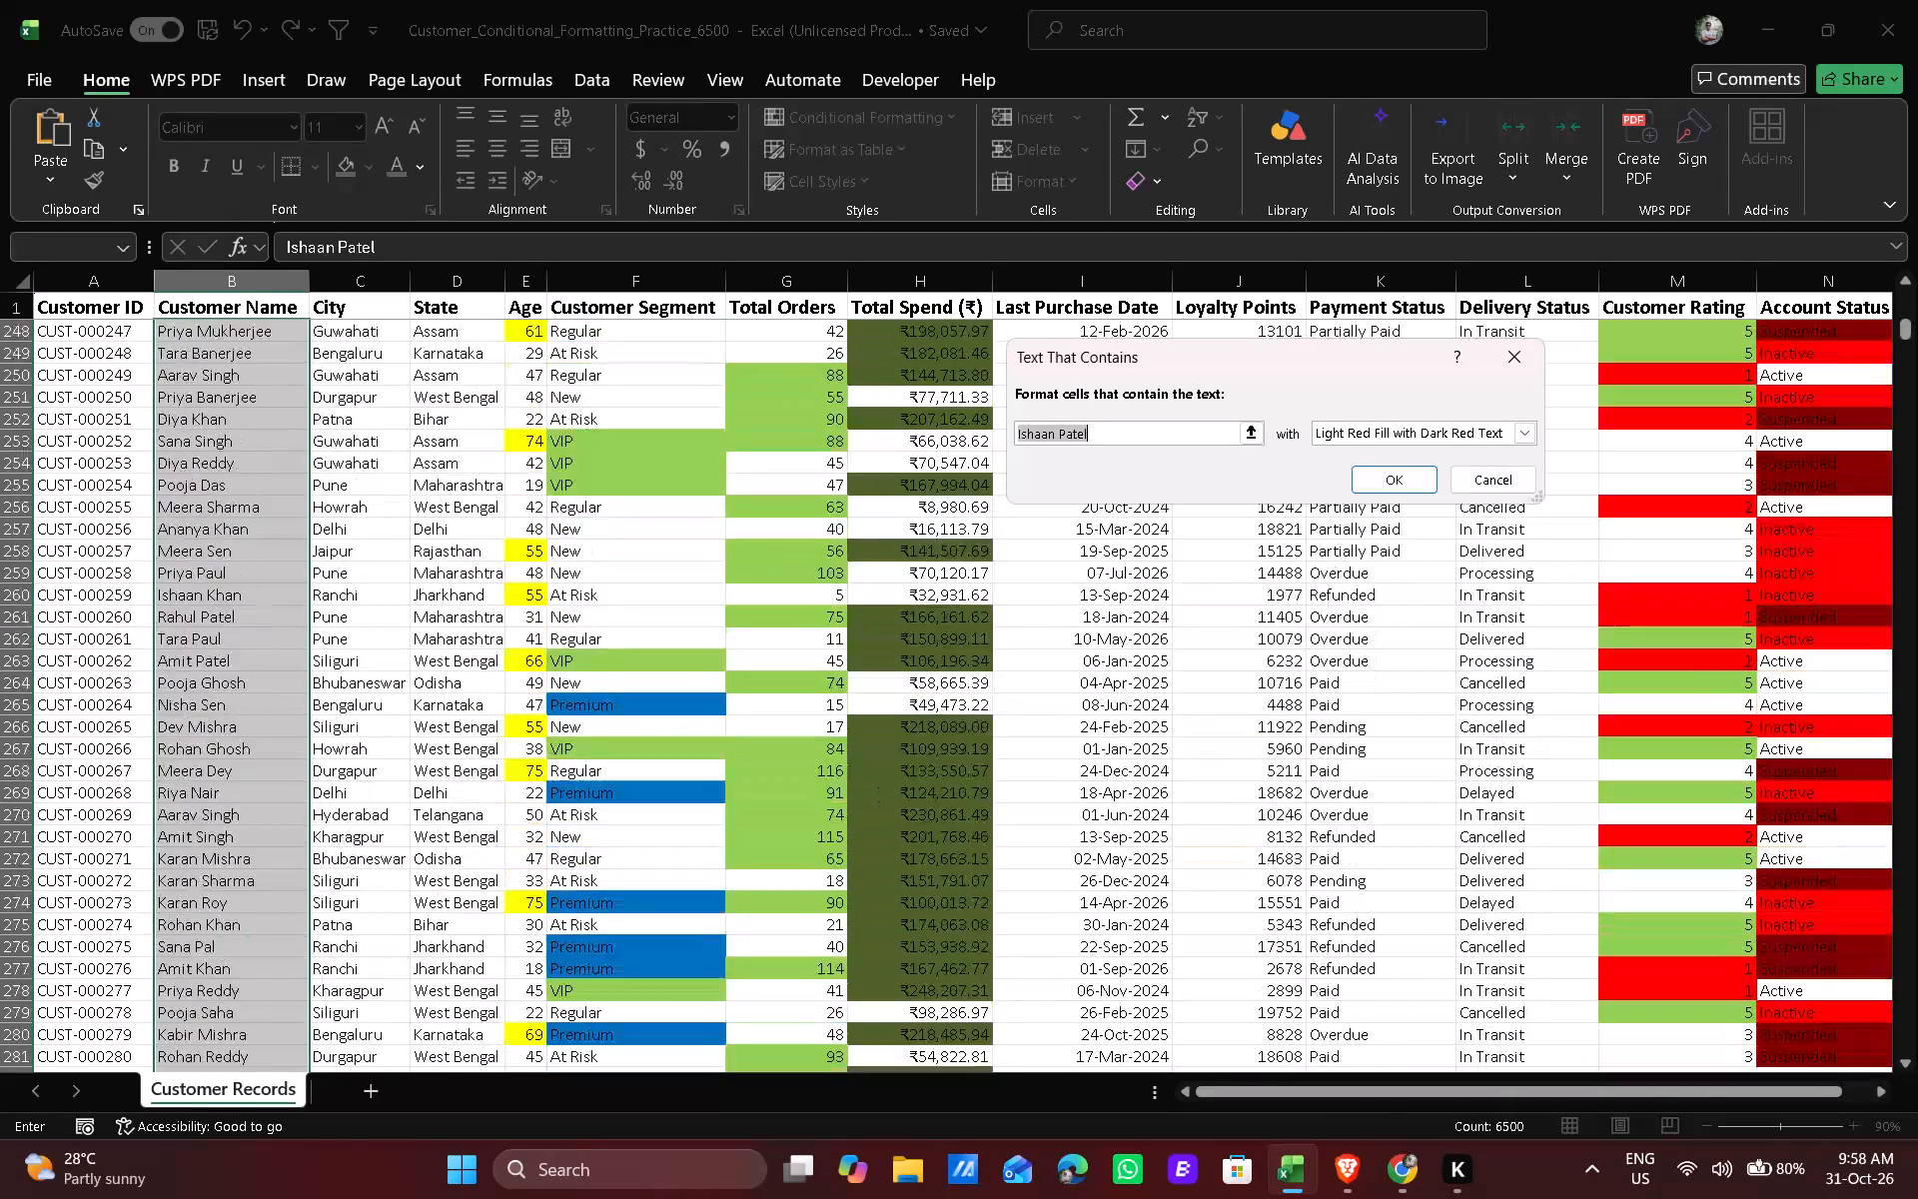
scroll(203, 506, "down", 17)
scroll(203, 506, "down", 14)
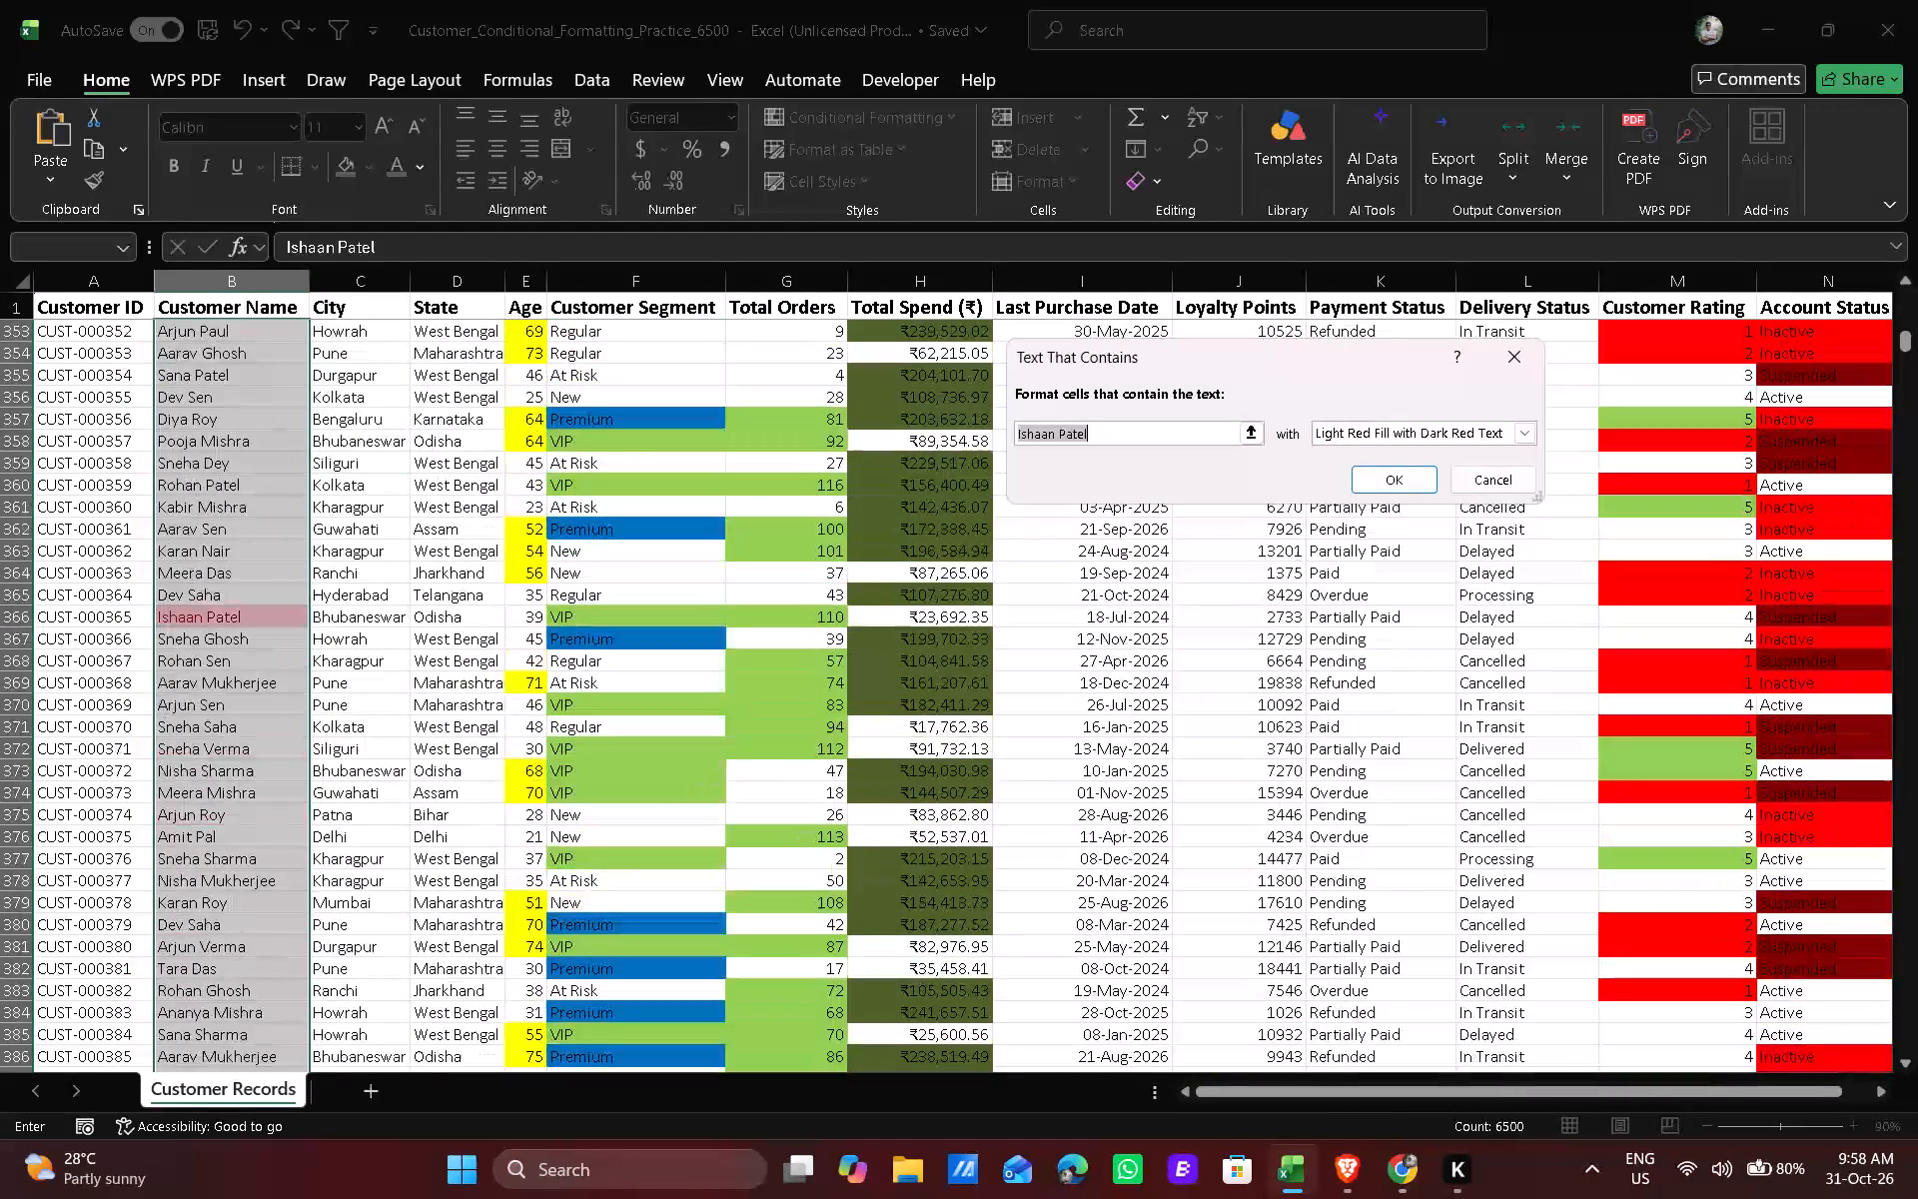
scroll(203, 505, "down", 12)
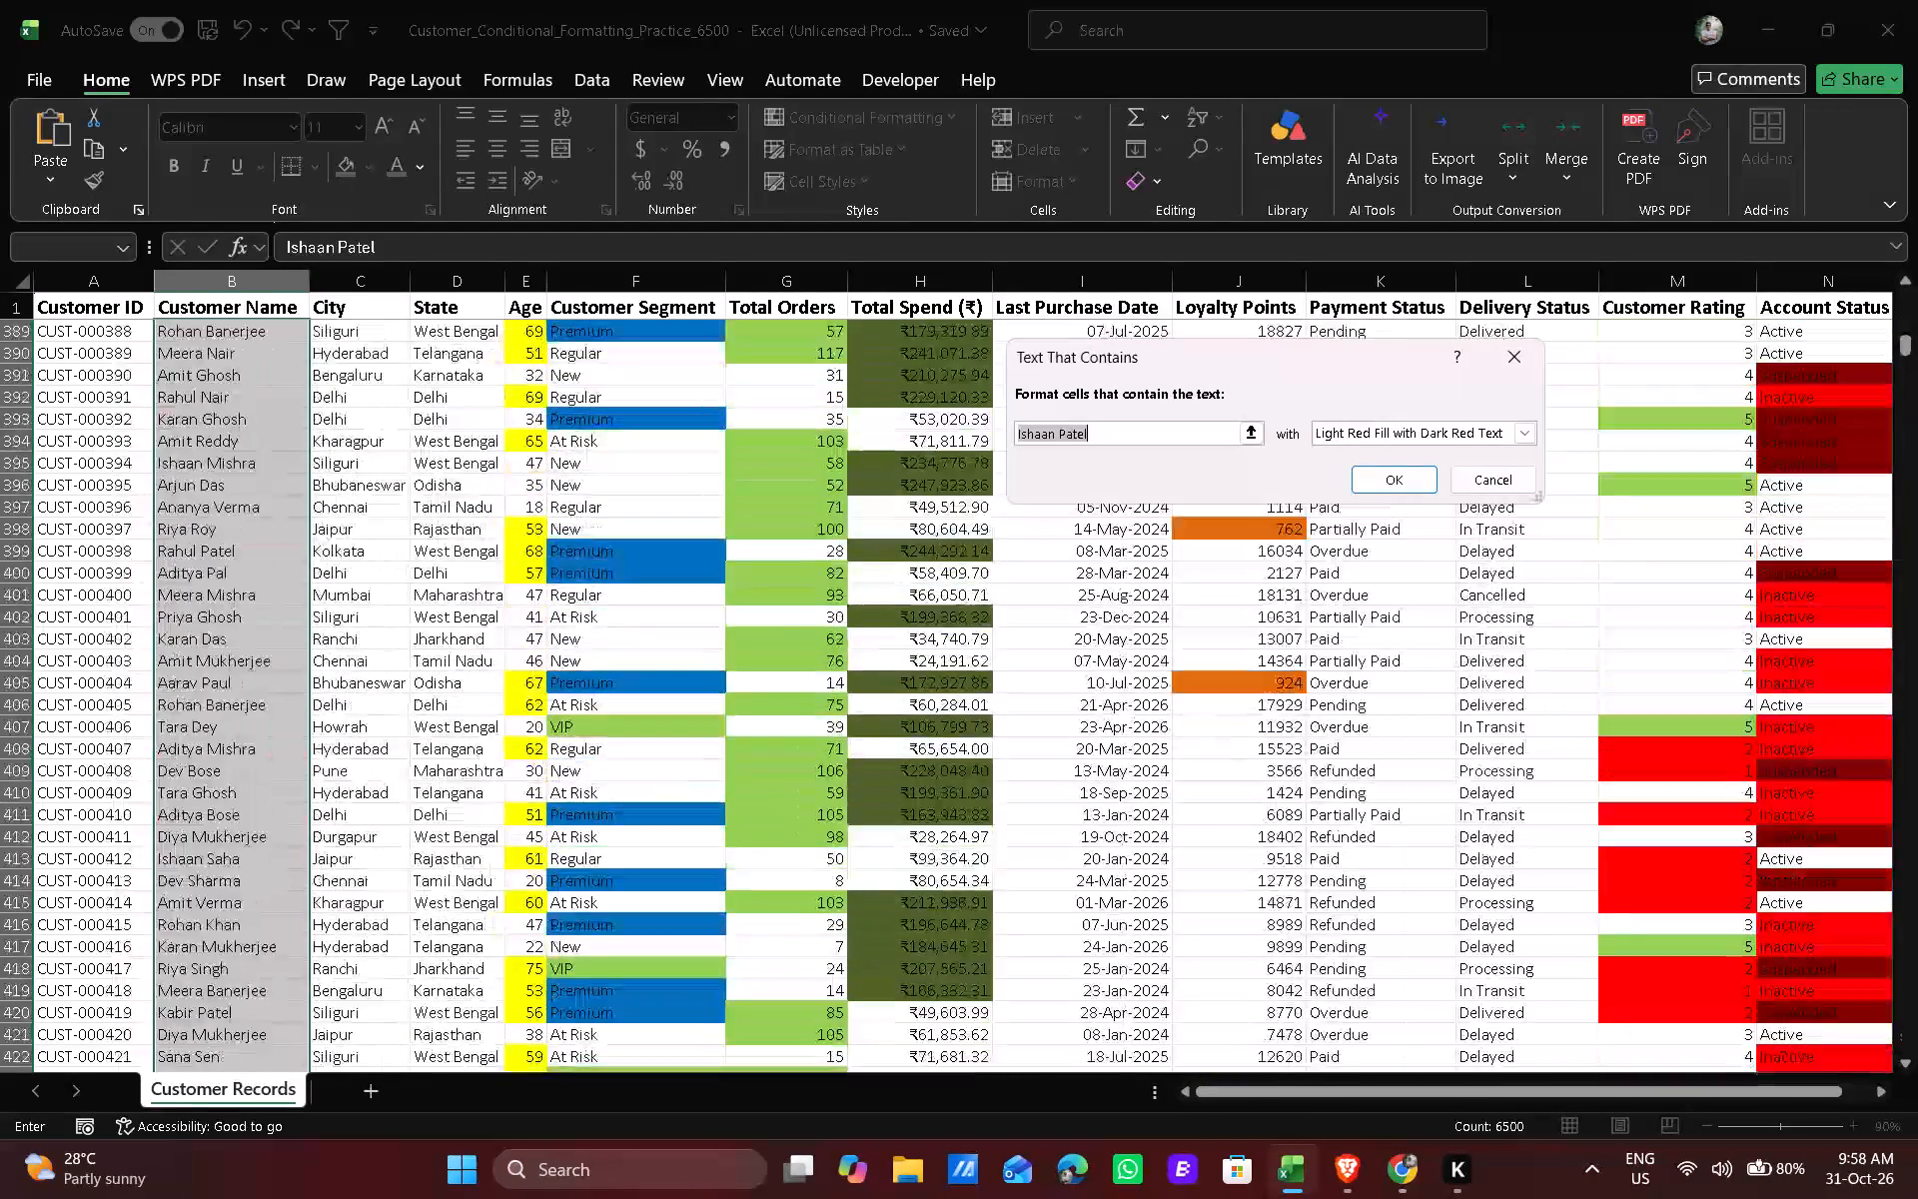
scroll(203, 505, "down", 14)
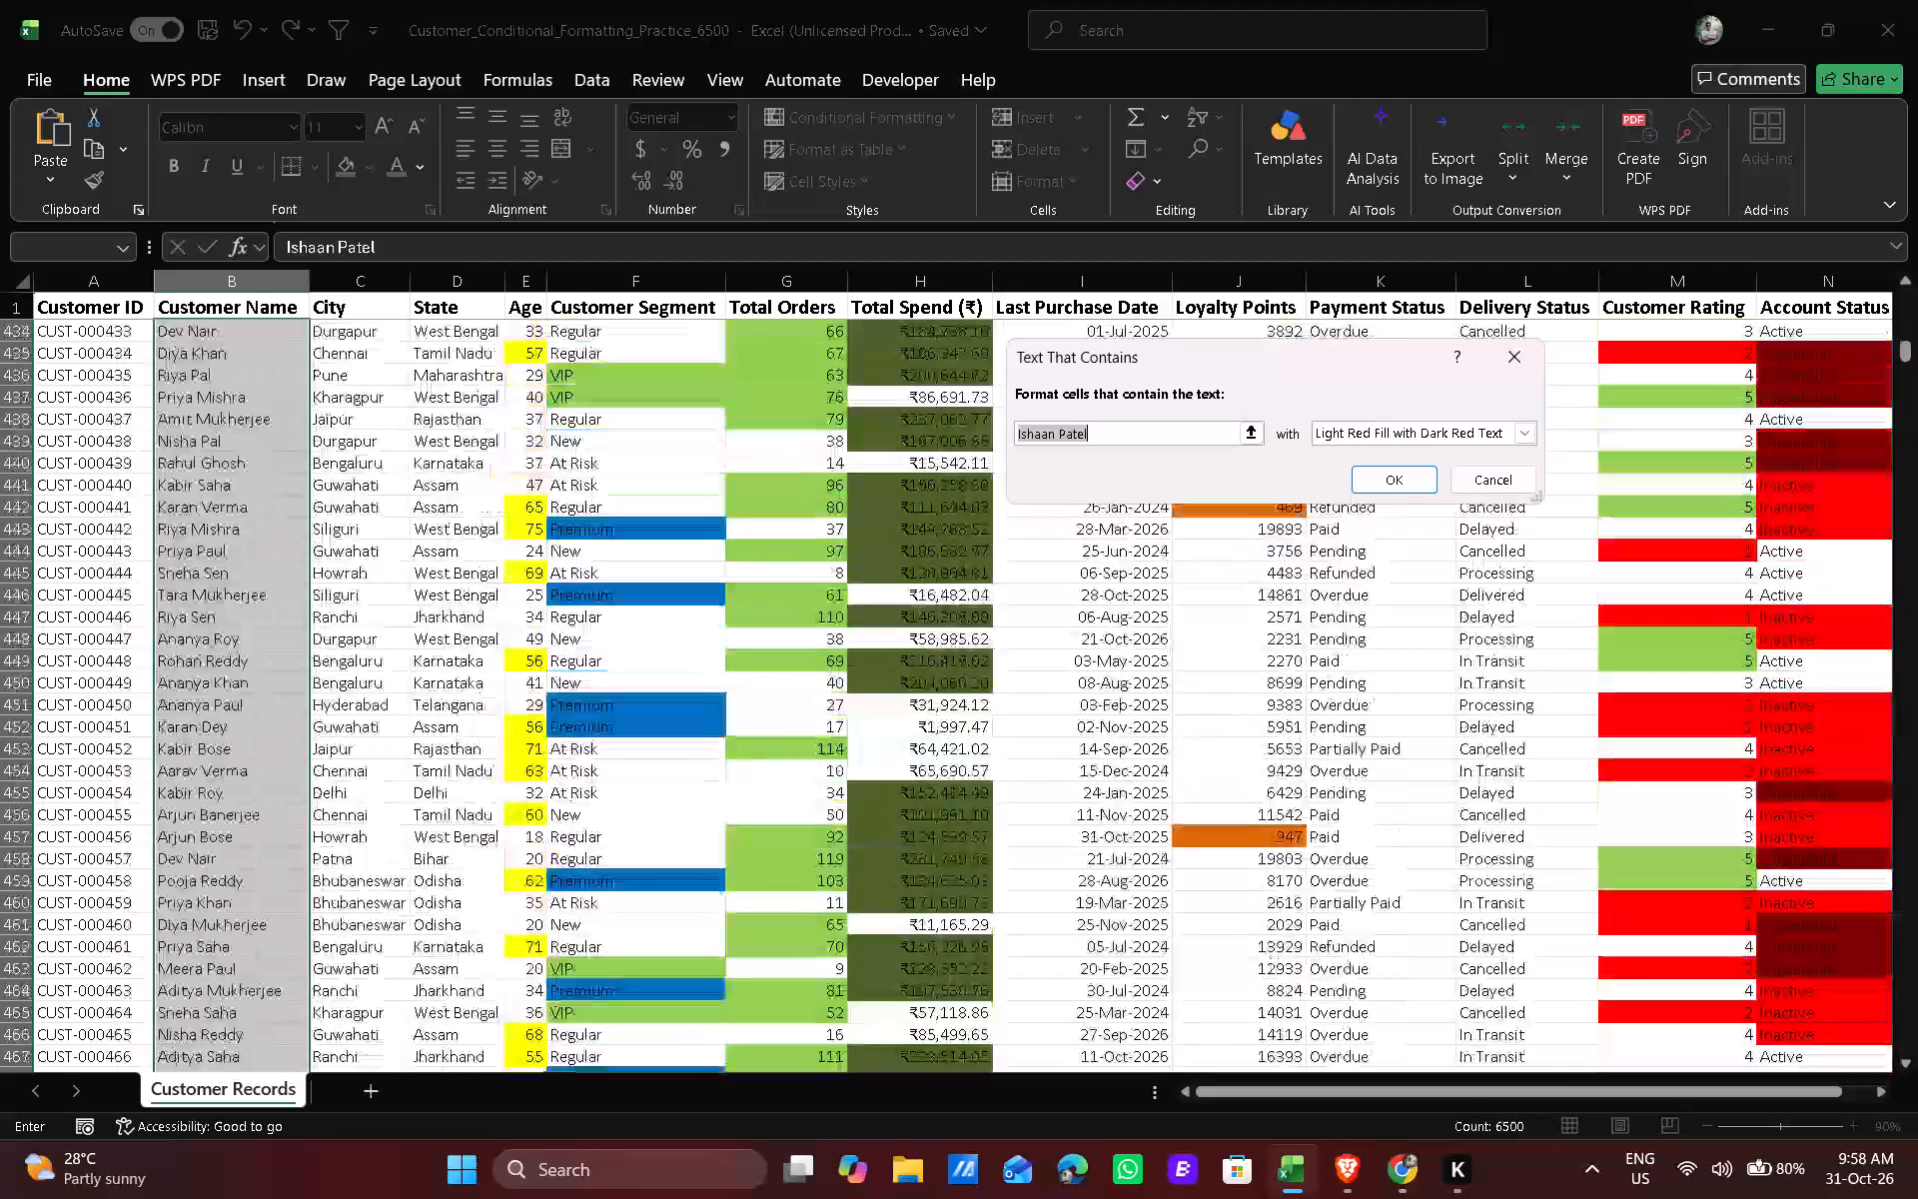
scroll(203, 505, "down", 8)
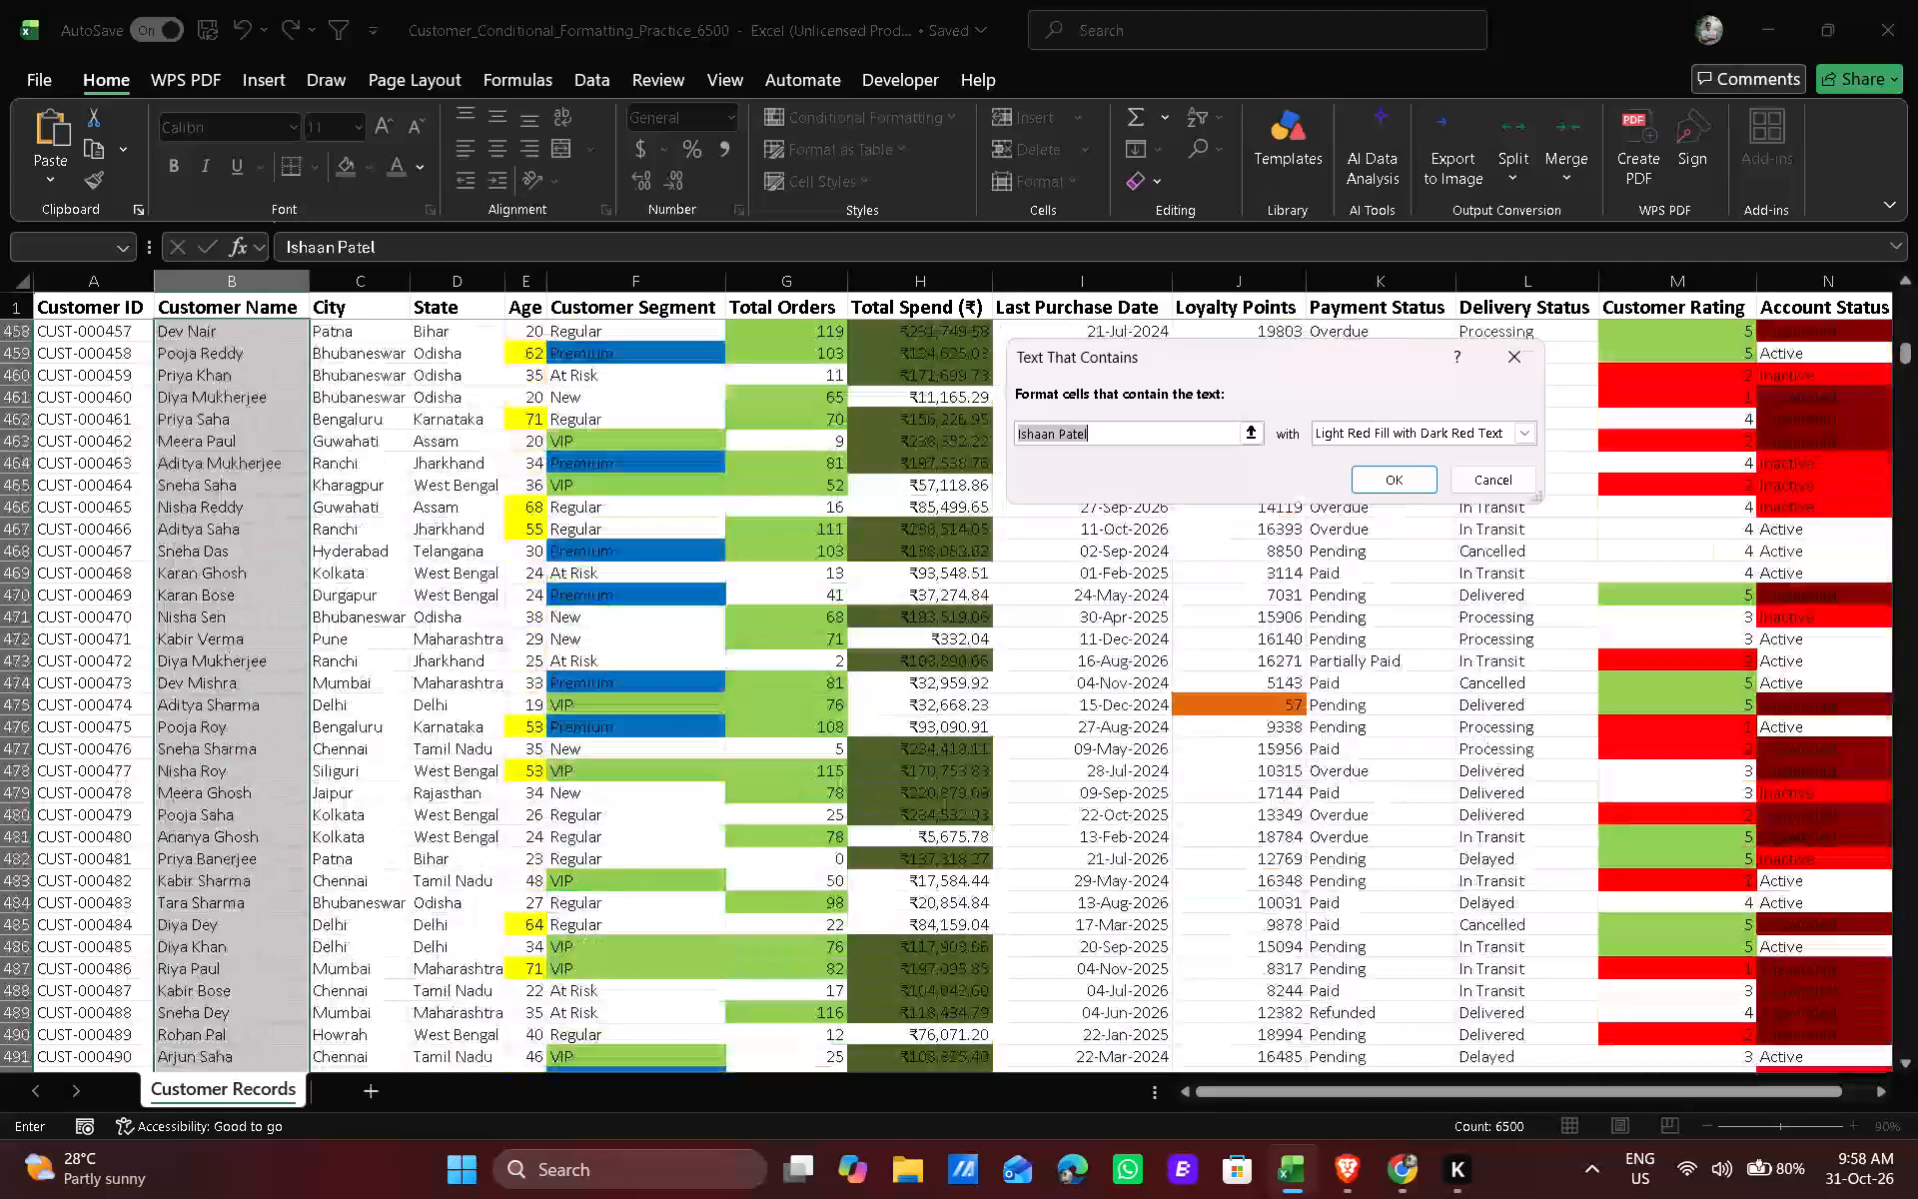
scroll(203, 505, "down", 2)
scroll(203, 505, "up", 4)
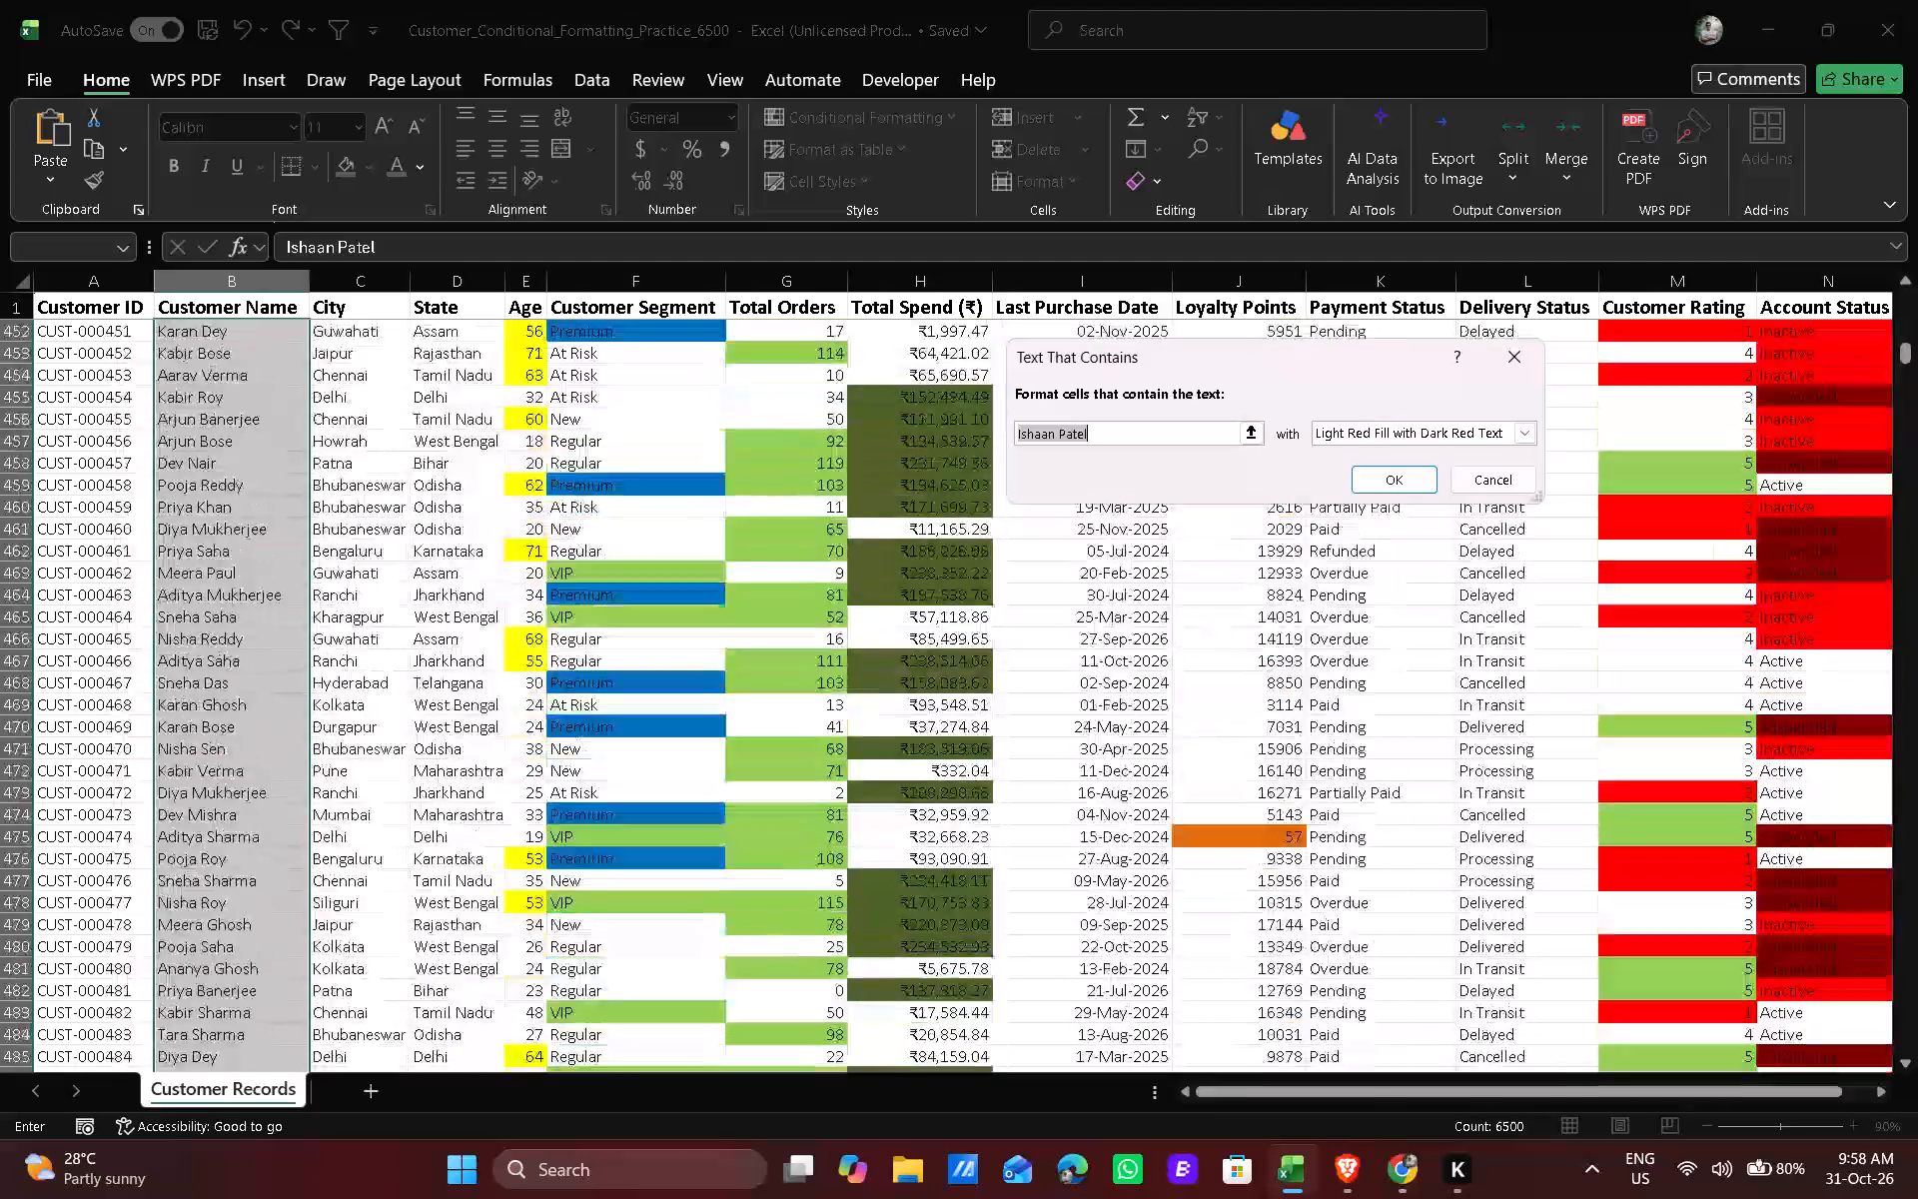
scroll(205, 505, "up", 8)
scroll(205, 505, "up", 20)
scroll(205, 505, "up", 3)
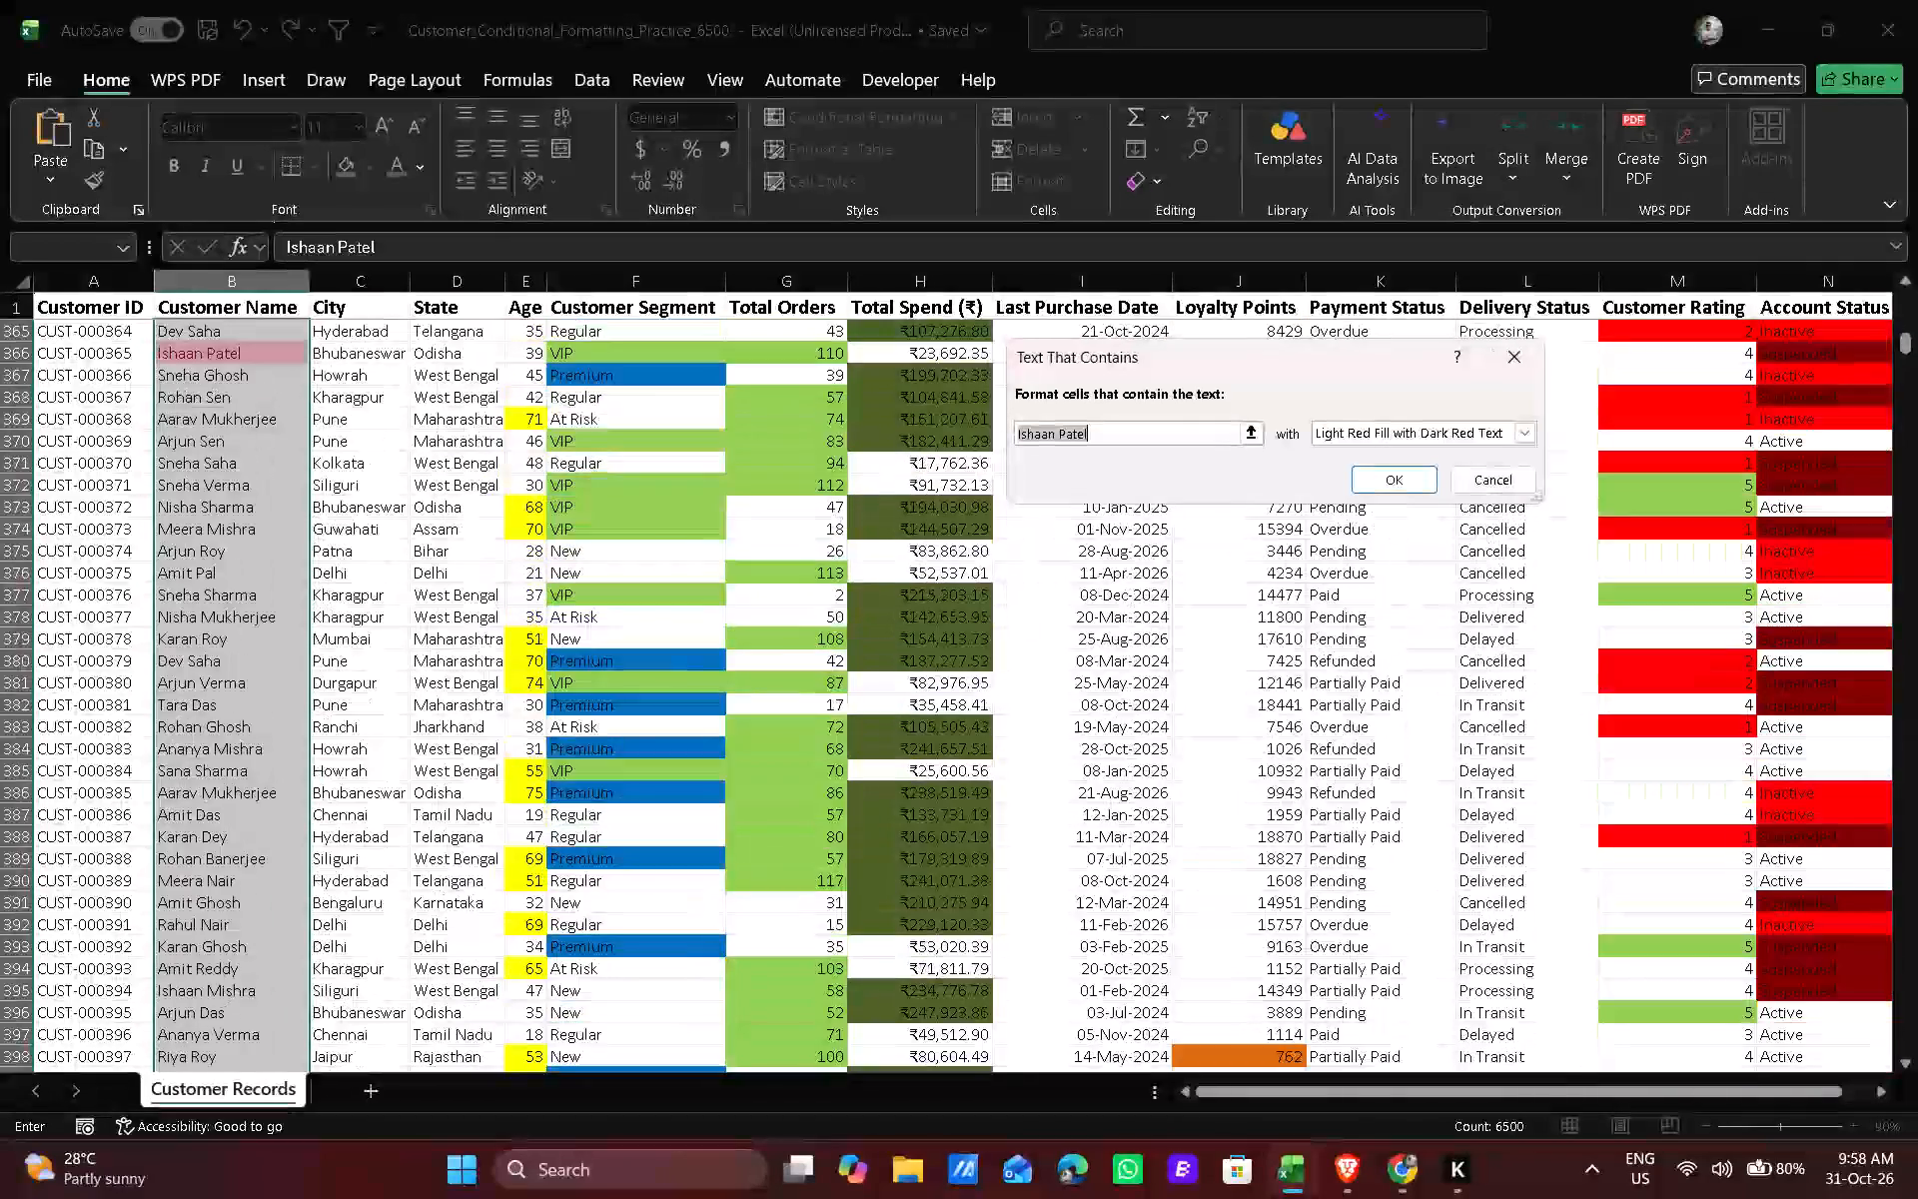
scroll(205, 505, "up", 15)
scroll(205, 505, "up", 8)
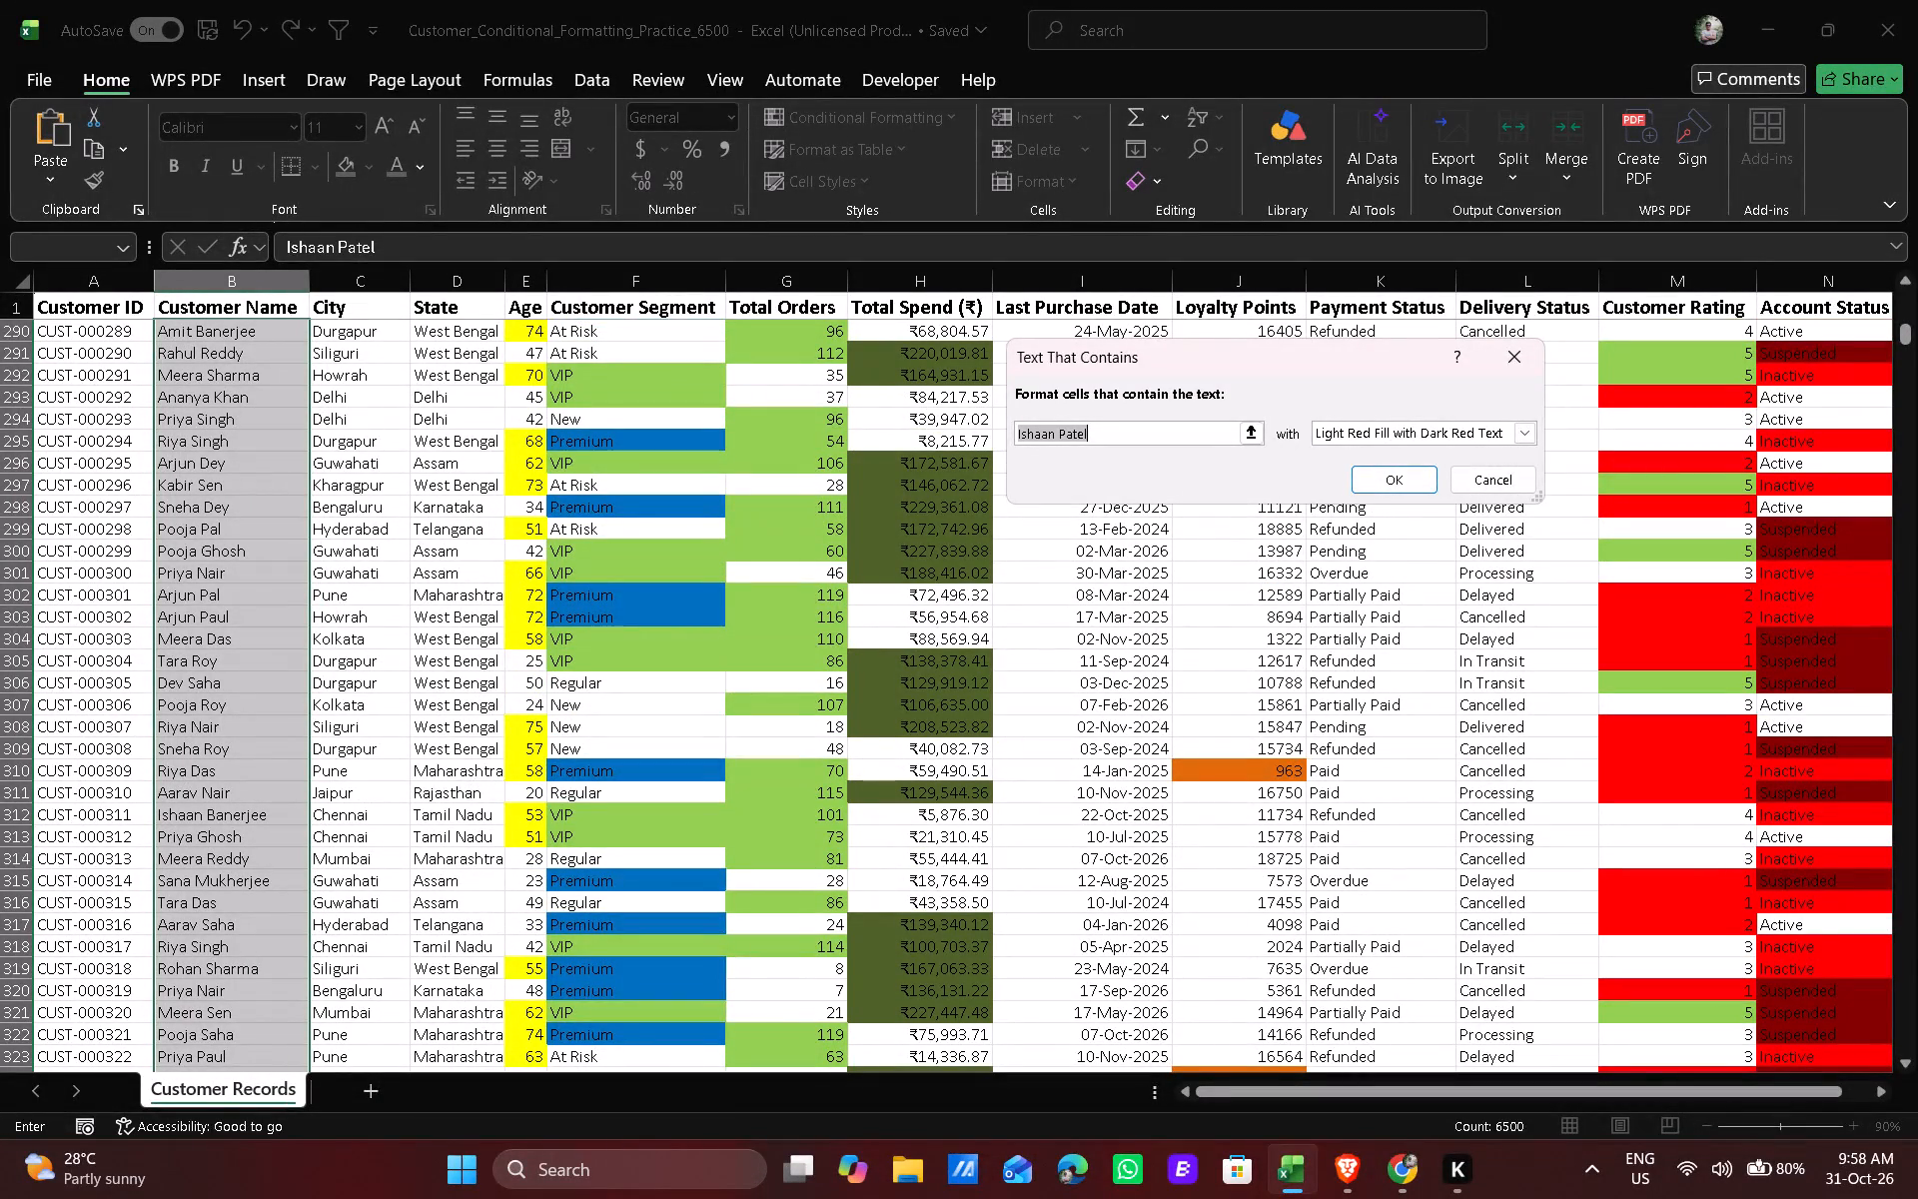
left_click(1250, 439)
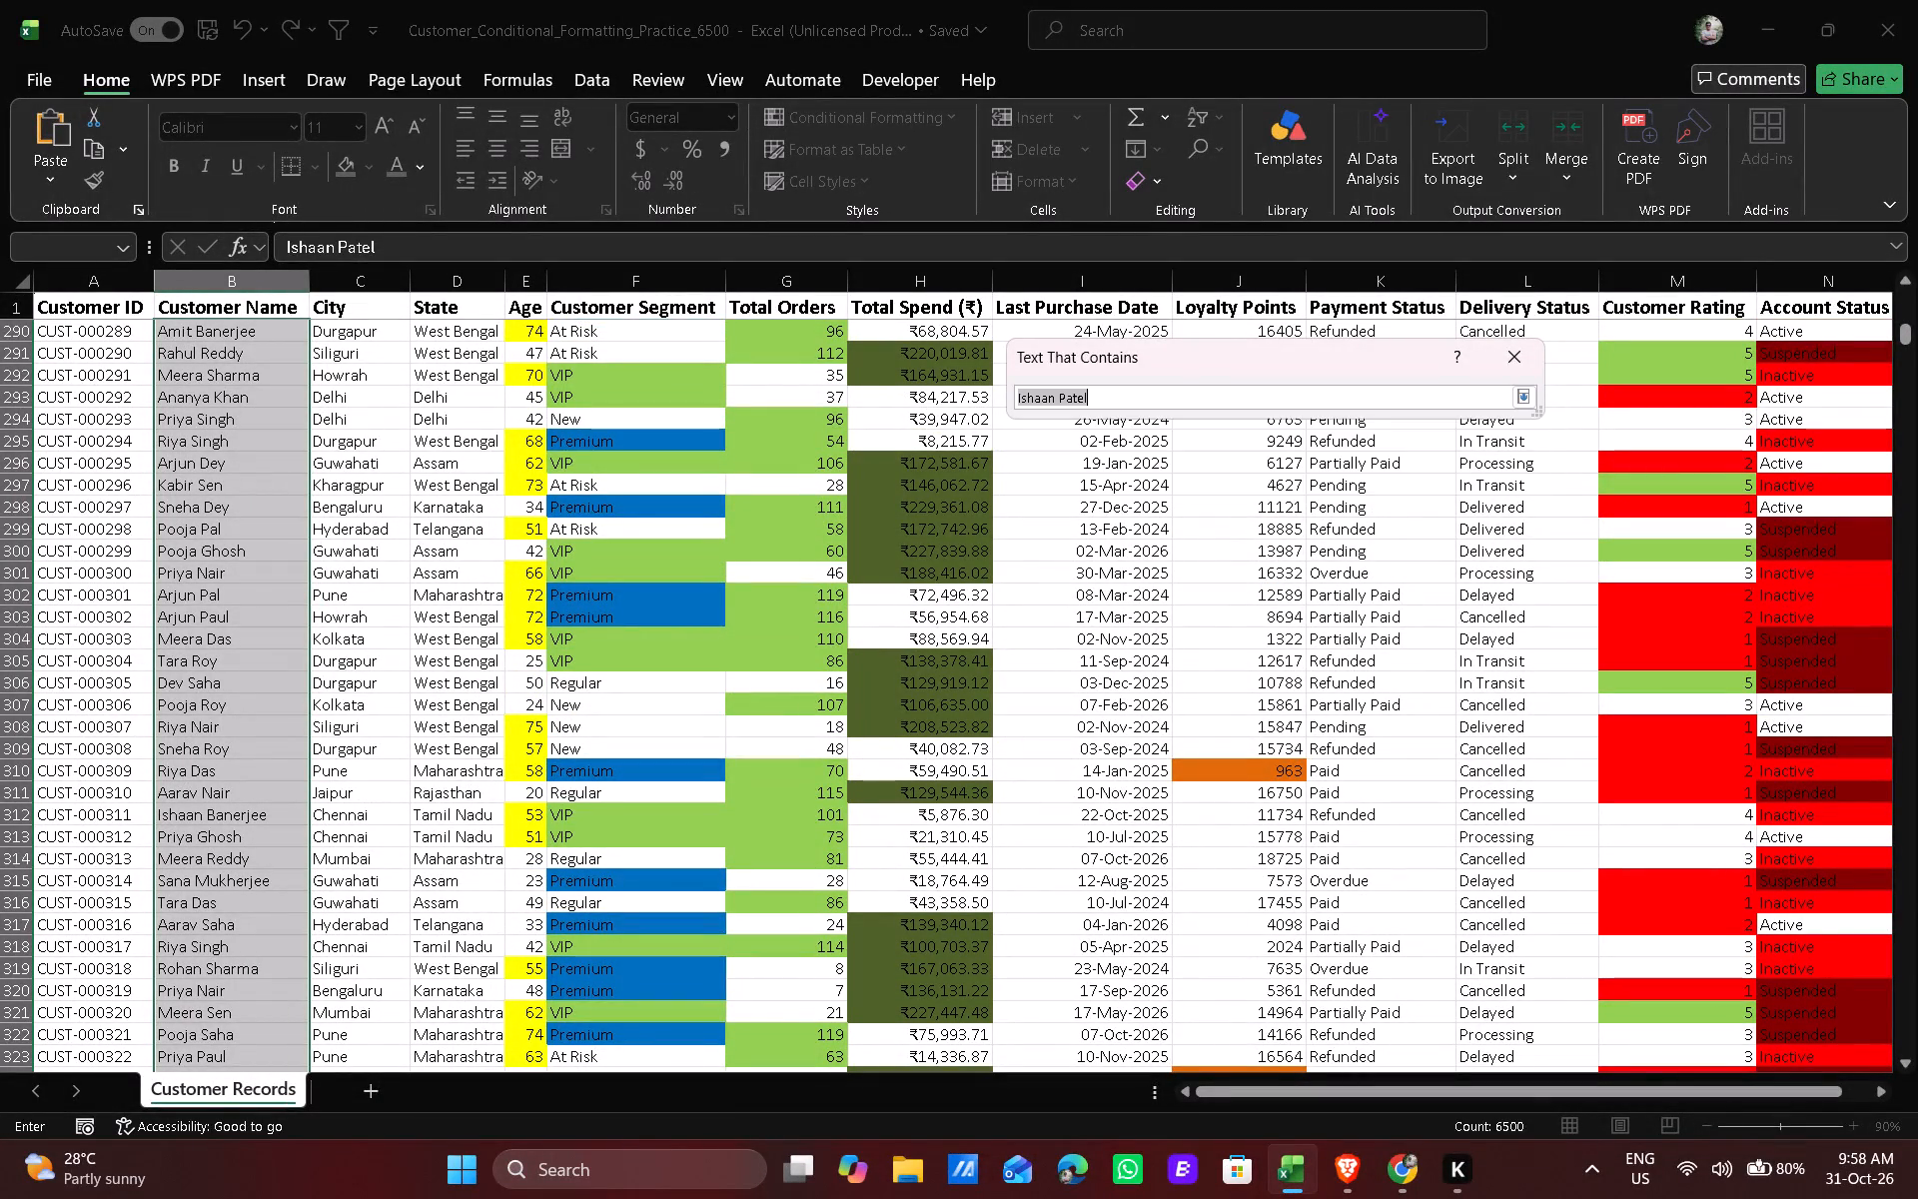
left_click(1532, 403)
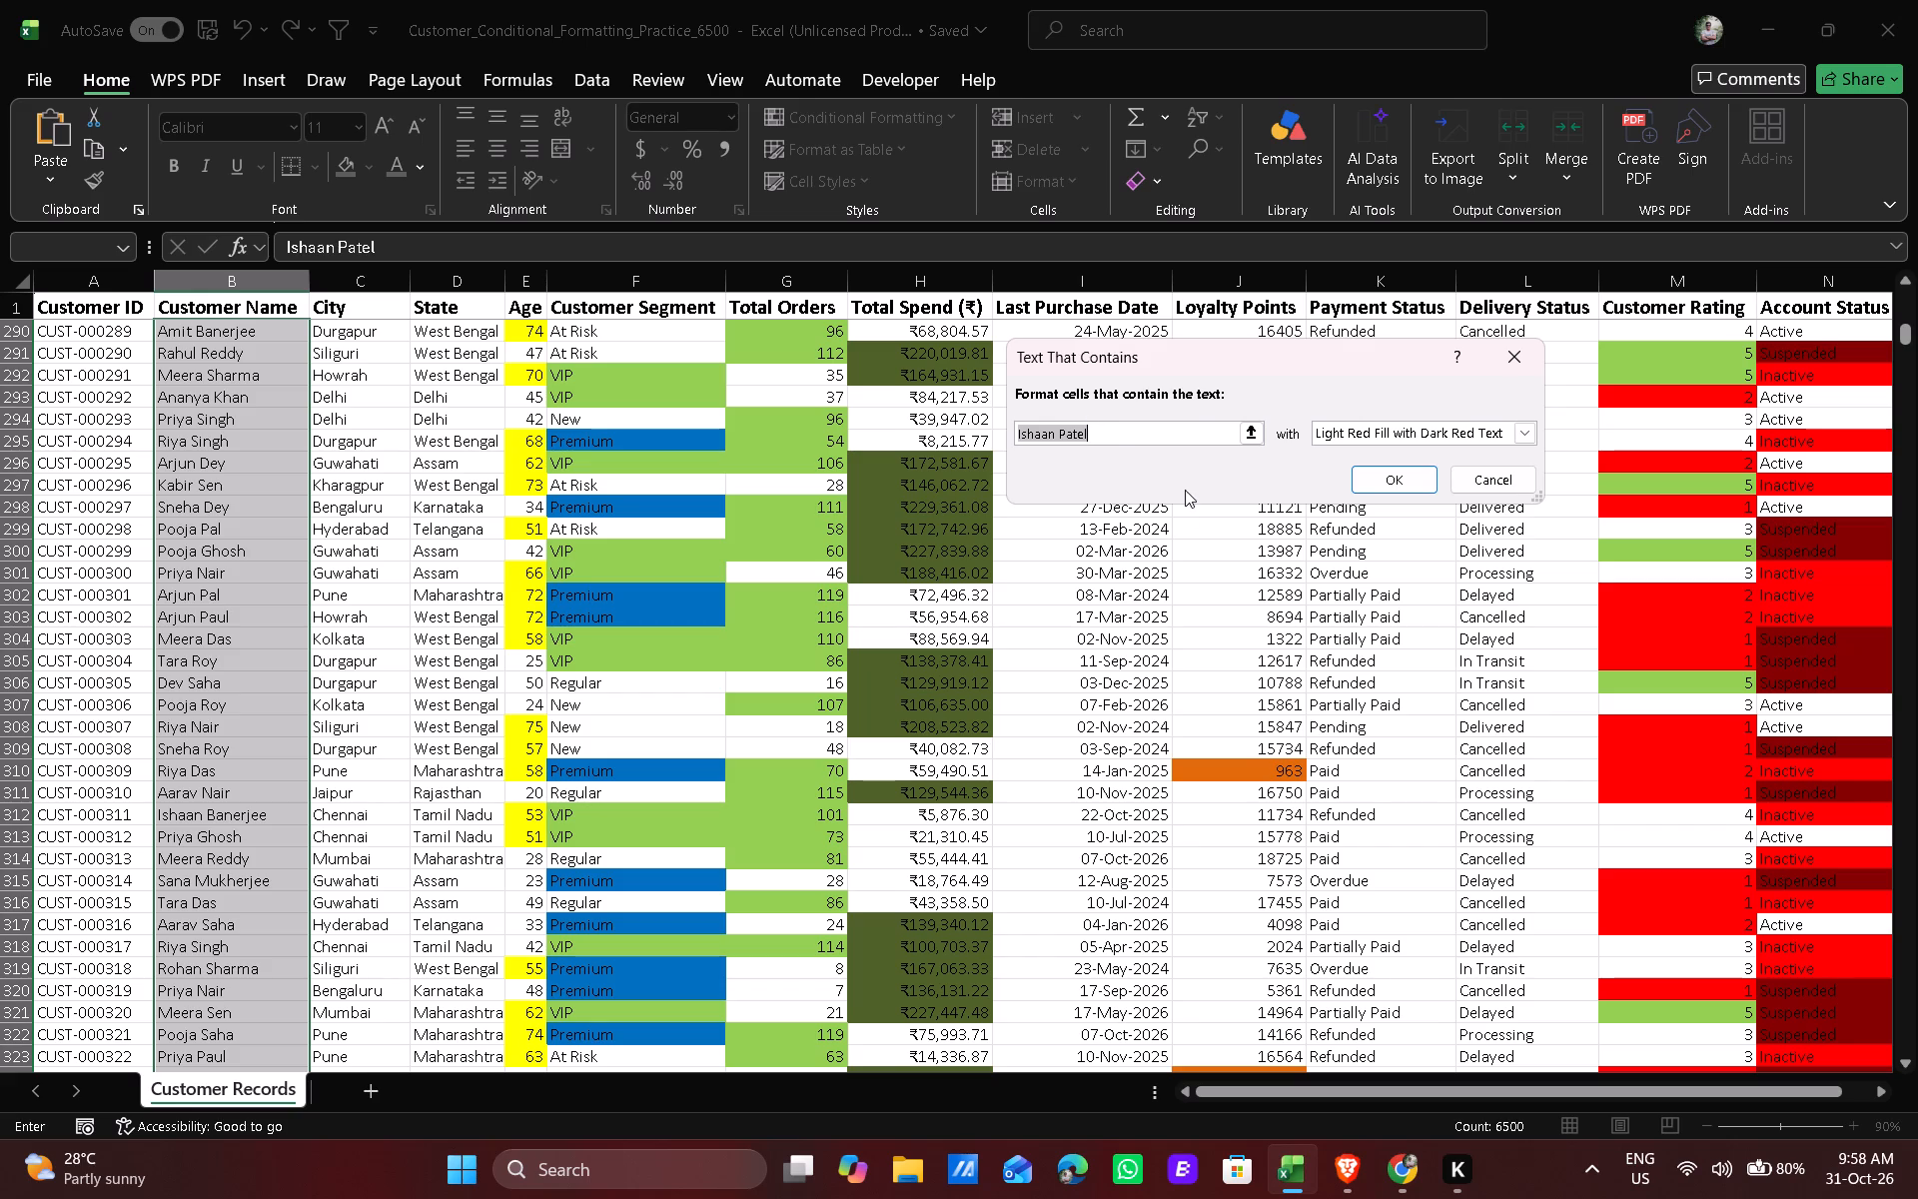
left_click(1474, 483)
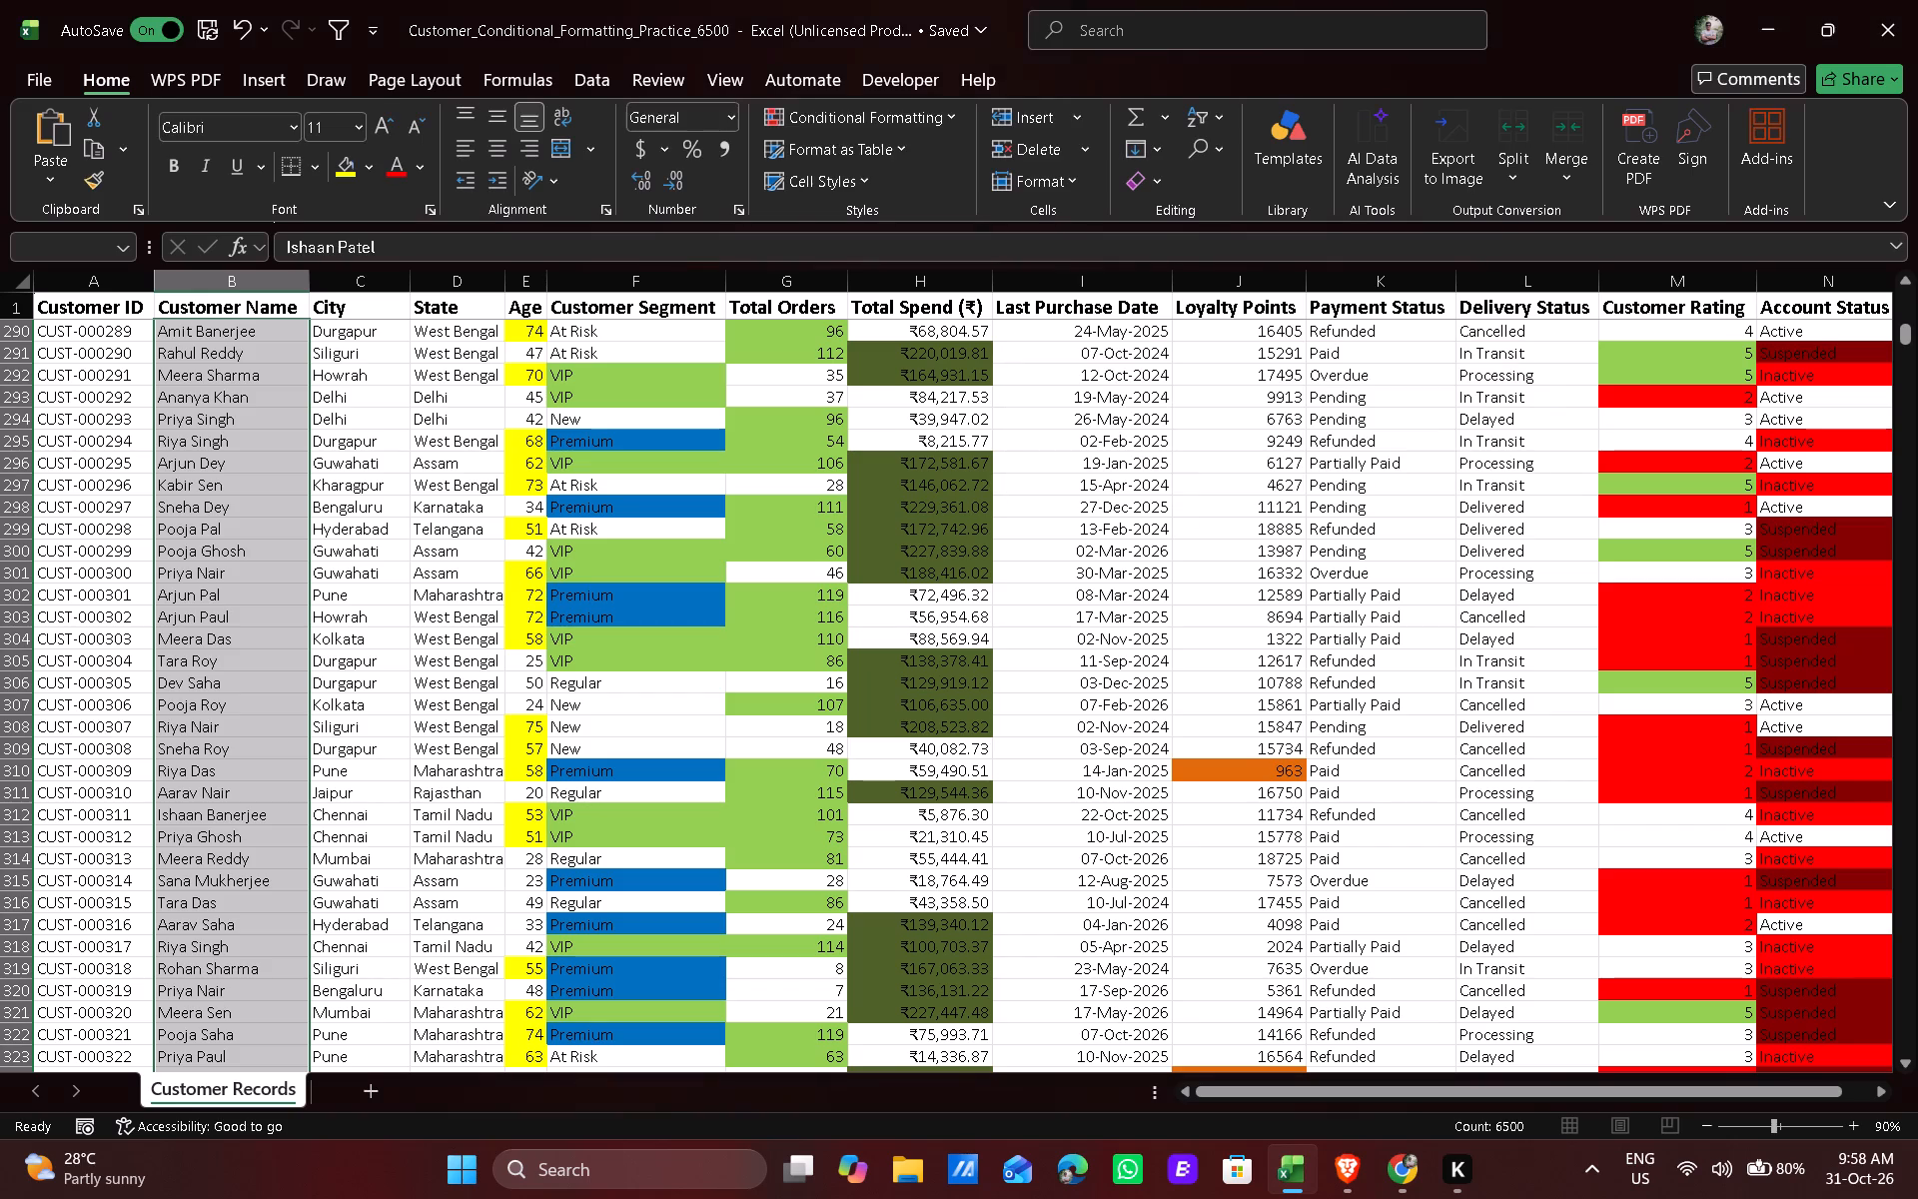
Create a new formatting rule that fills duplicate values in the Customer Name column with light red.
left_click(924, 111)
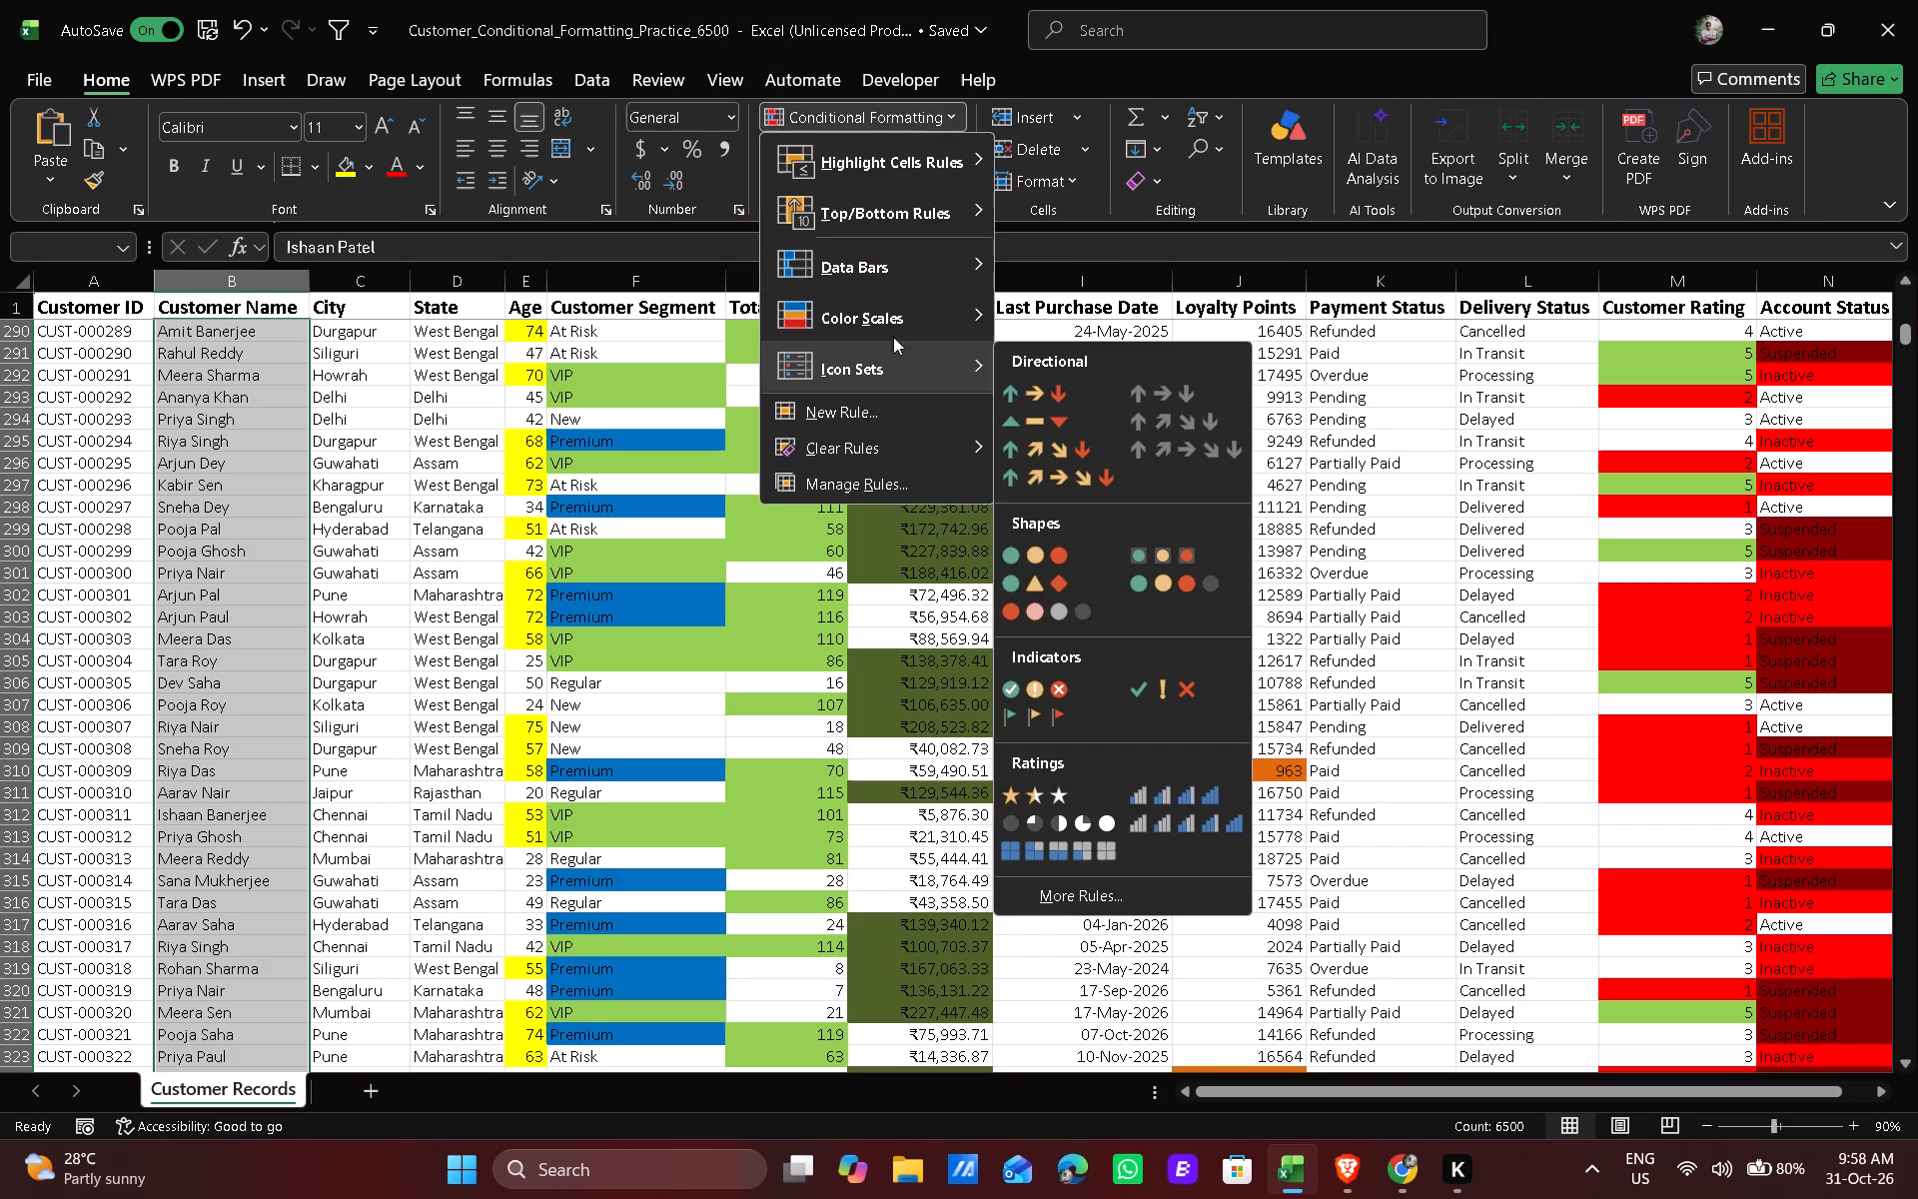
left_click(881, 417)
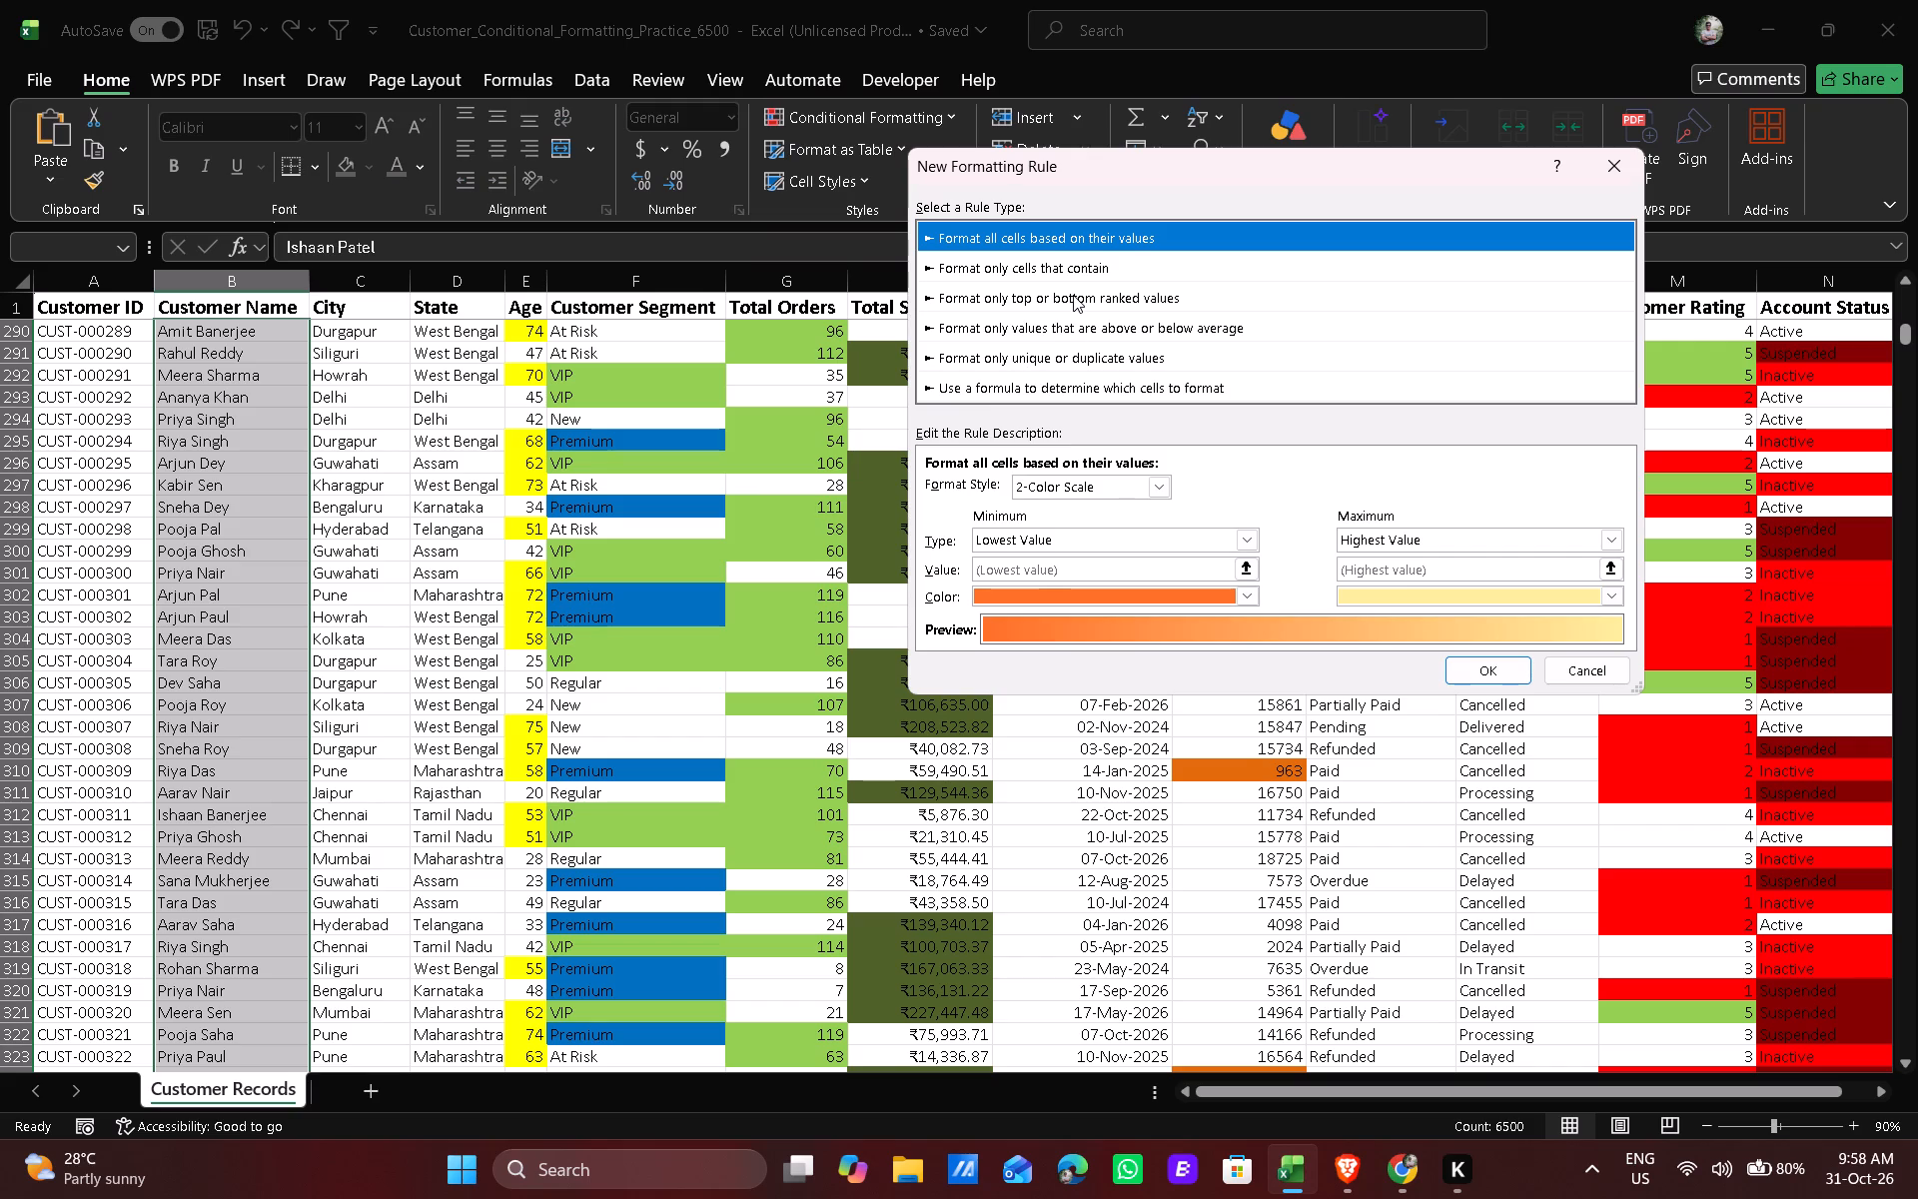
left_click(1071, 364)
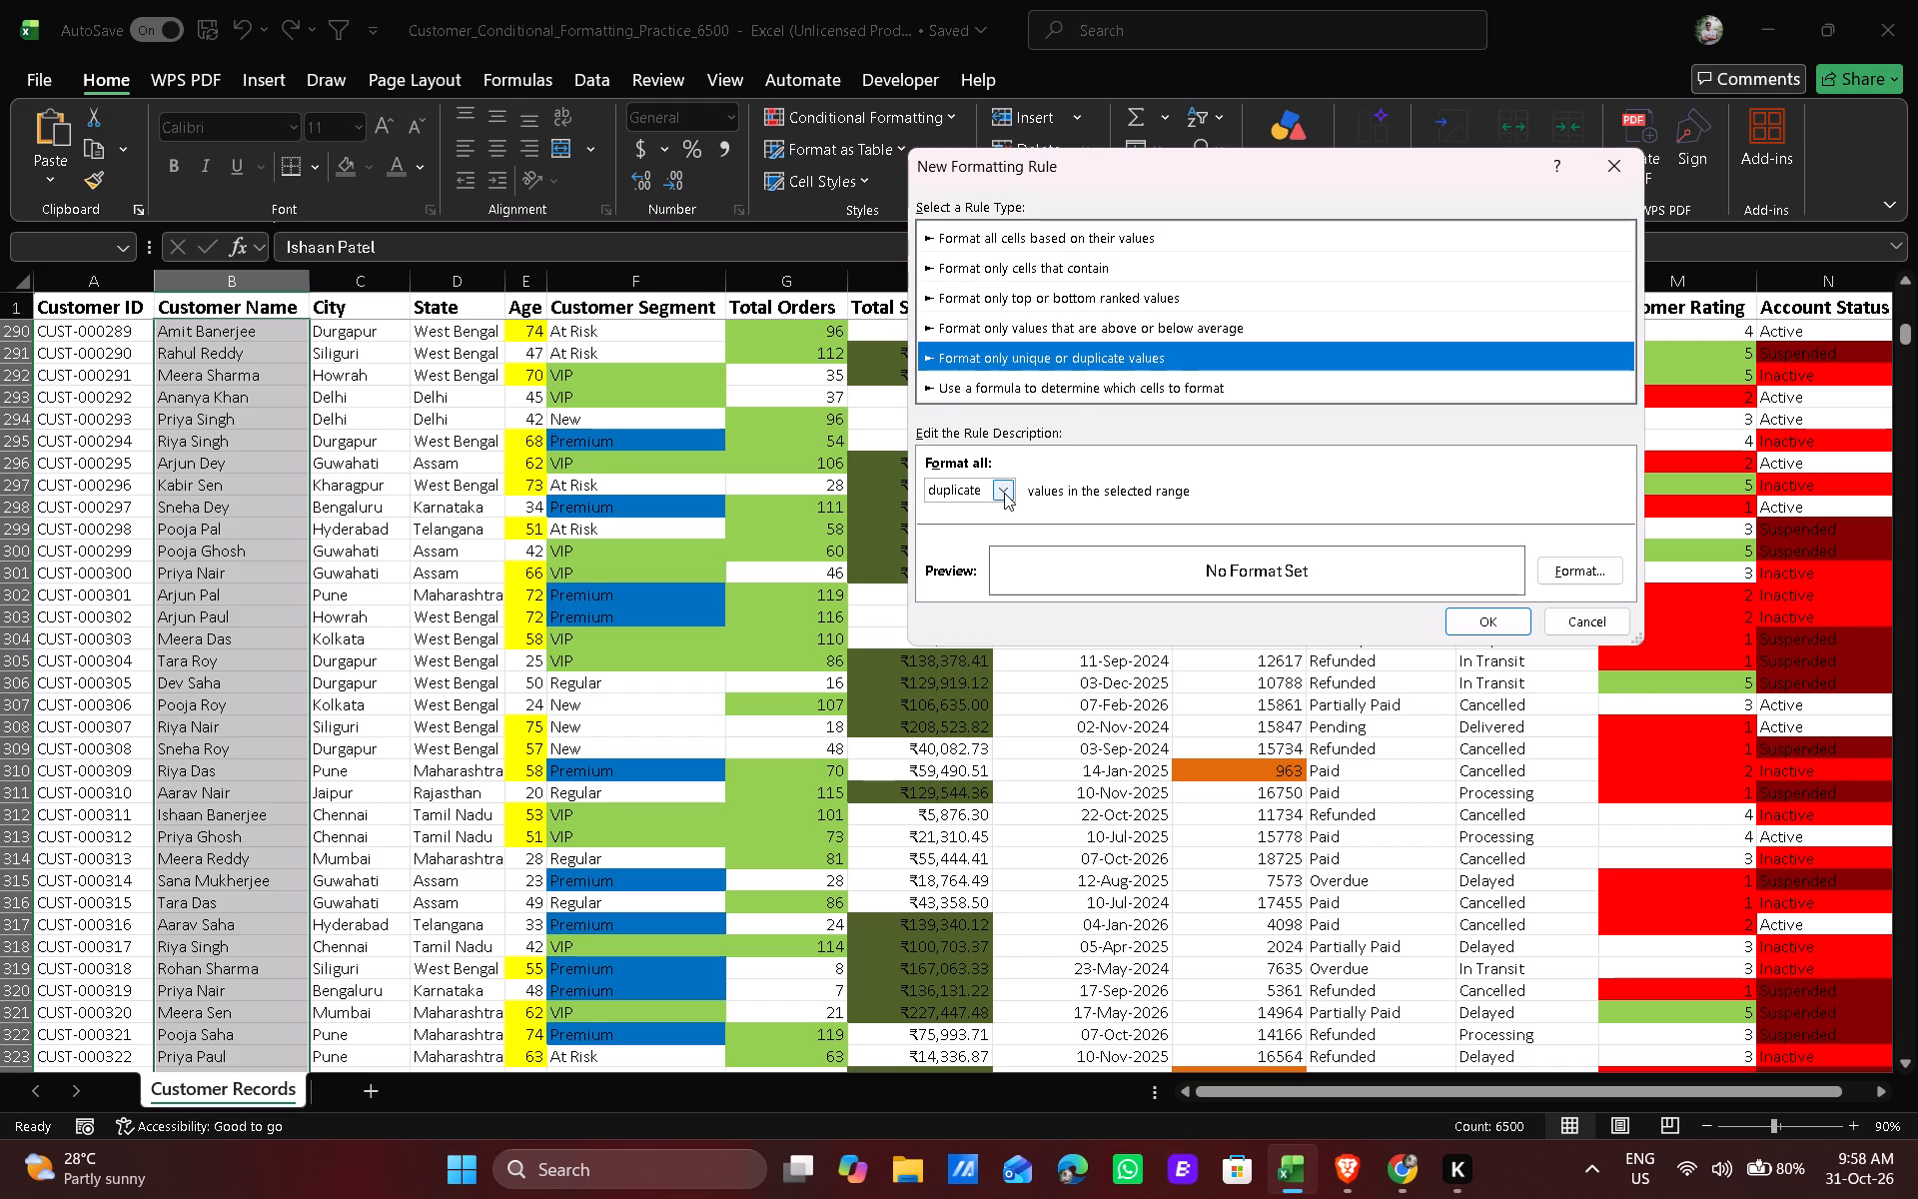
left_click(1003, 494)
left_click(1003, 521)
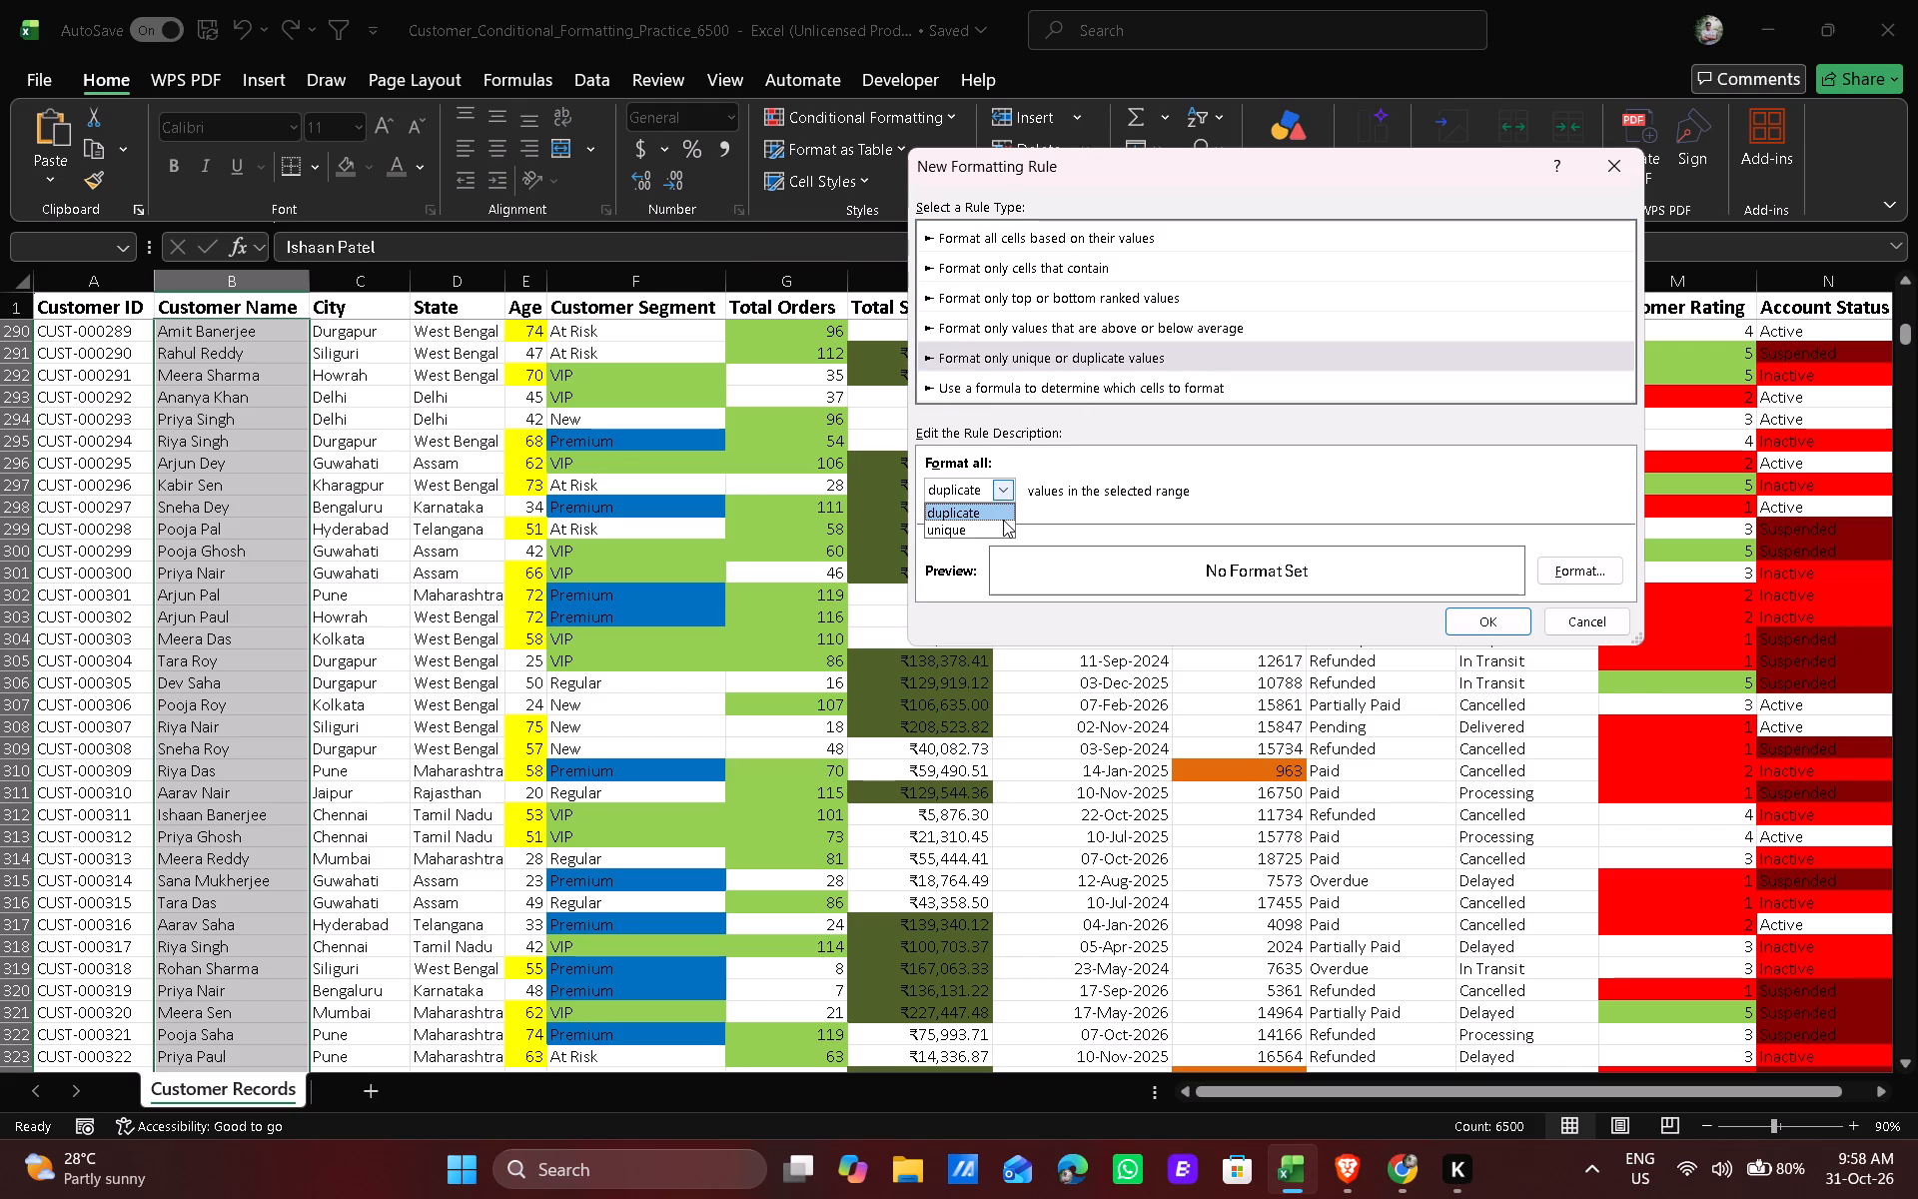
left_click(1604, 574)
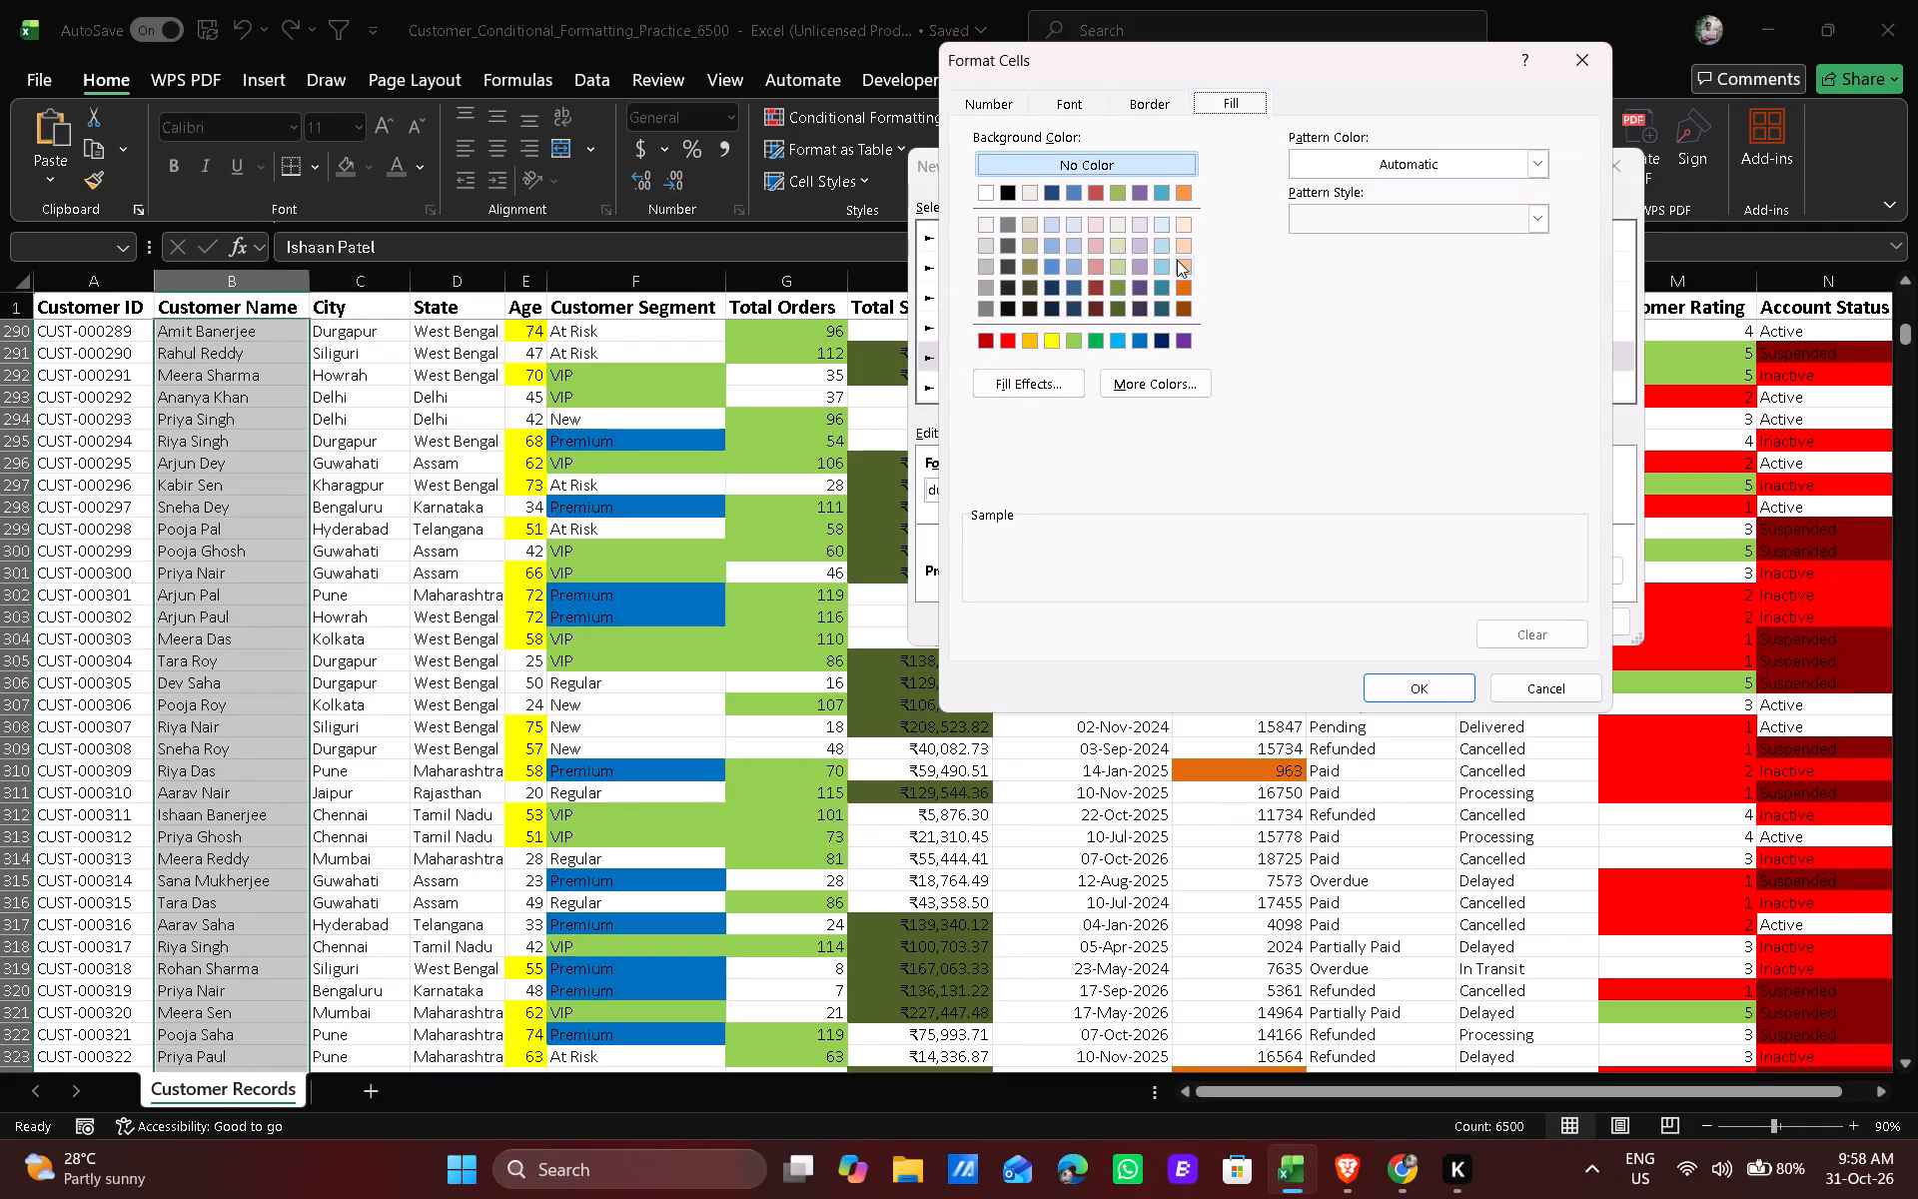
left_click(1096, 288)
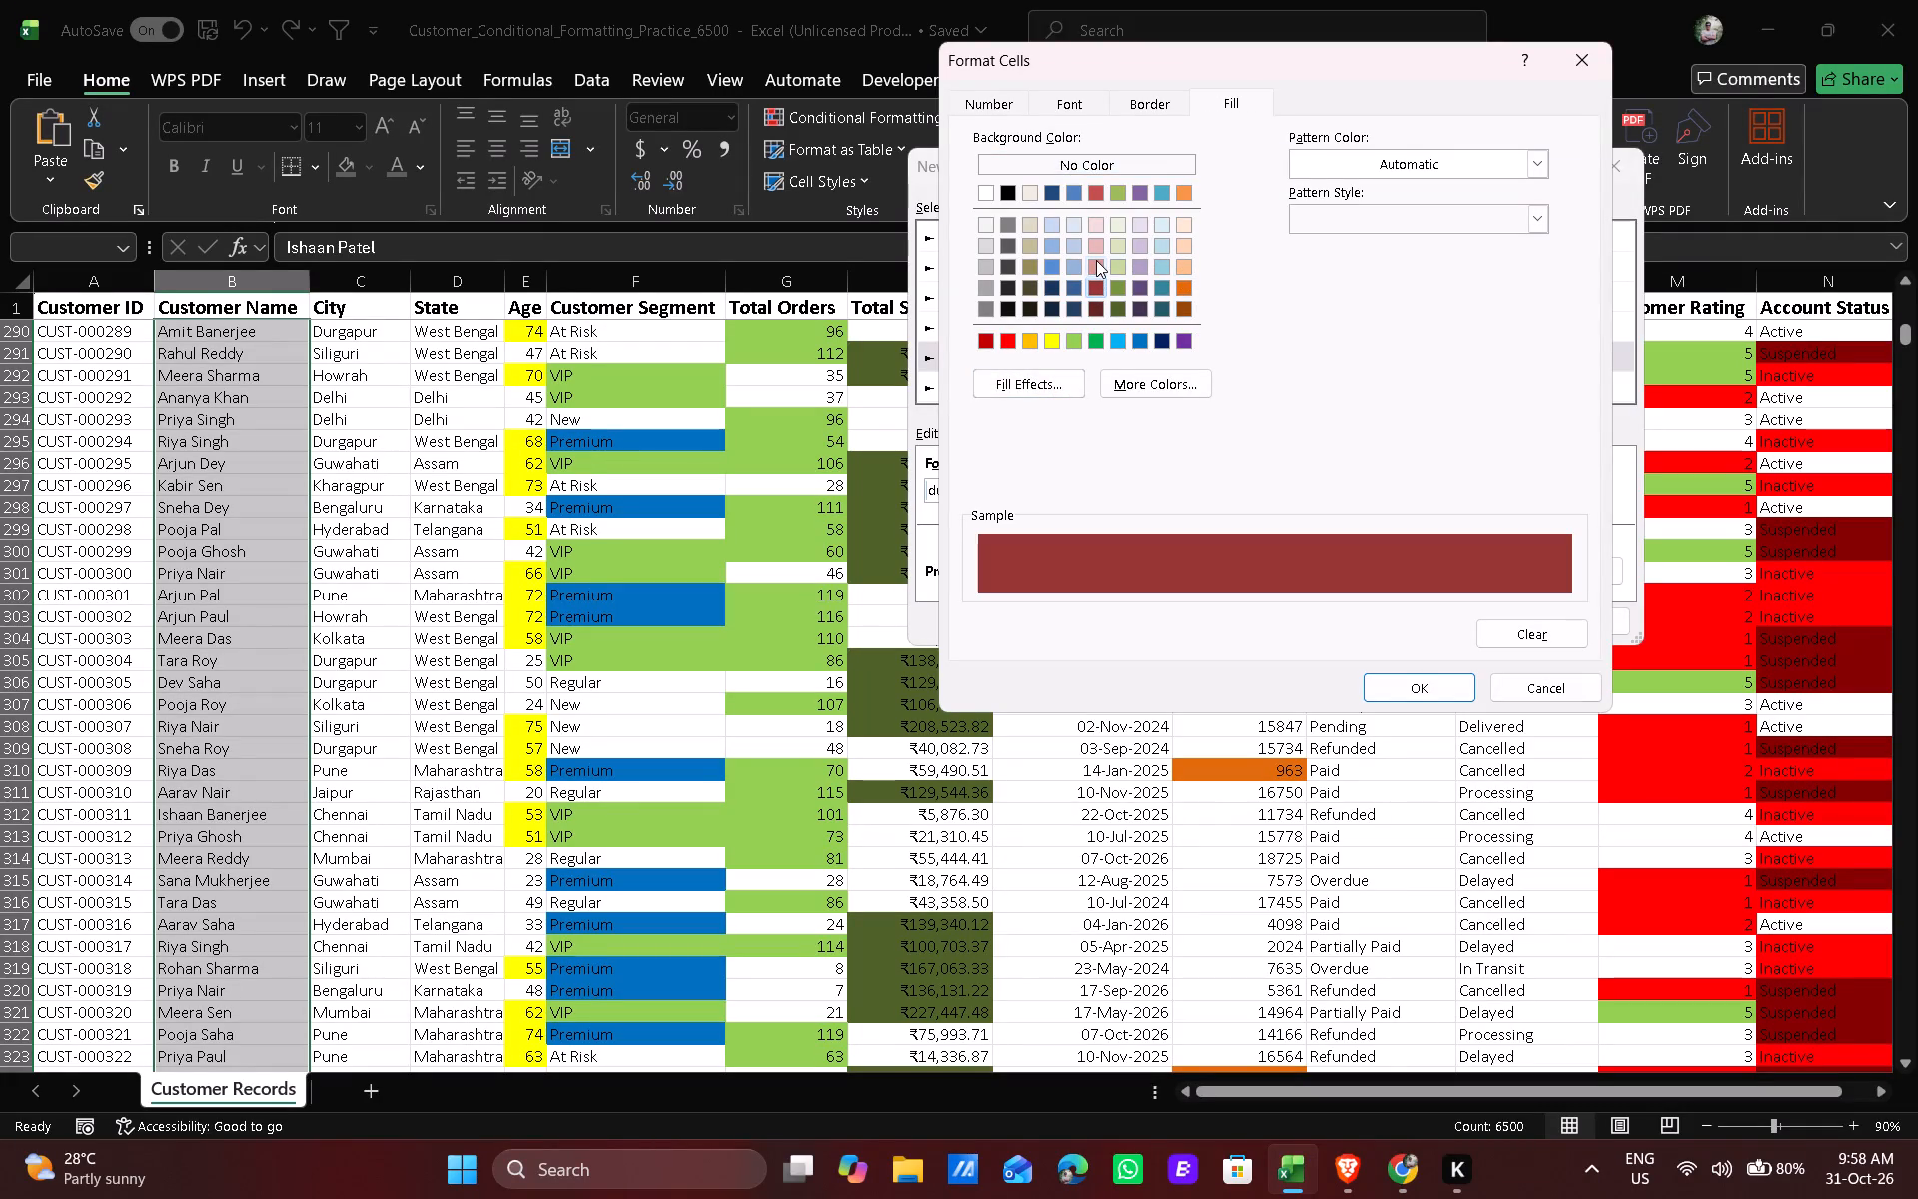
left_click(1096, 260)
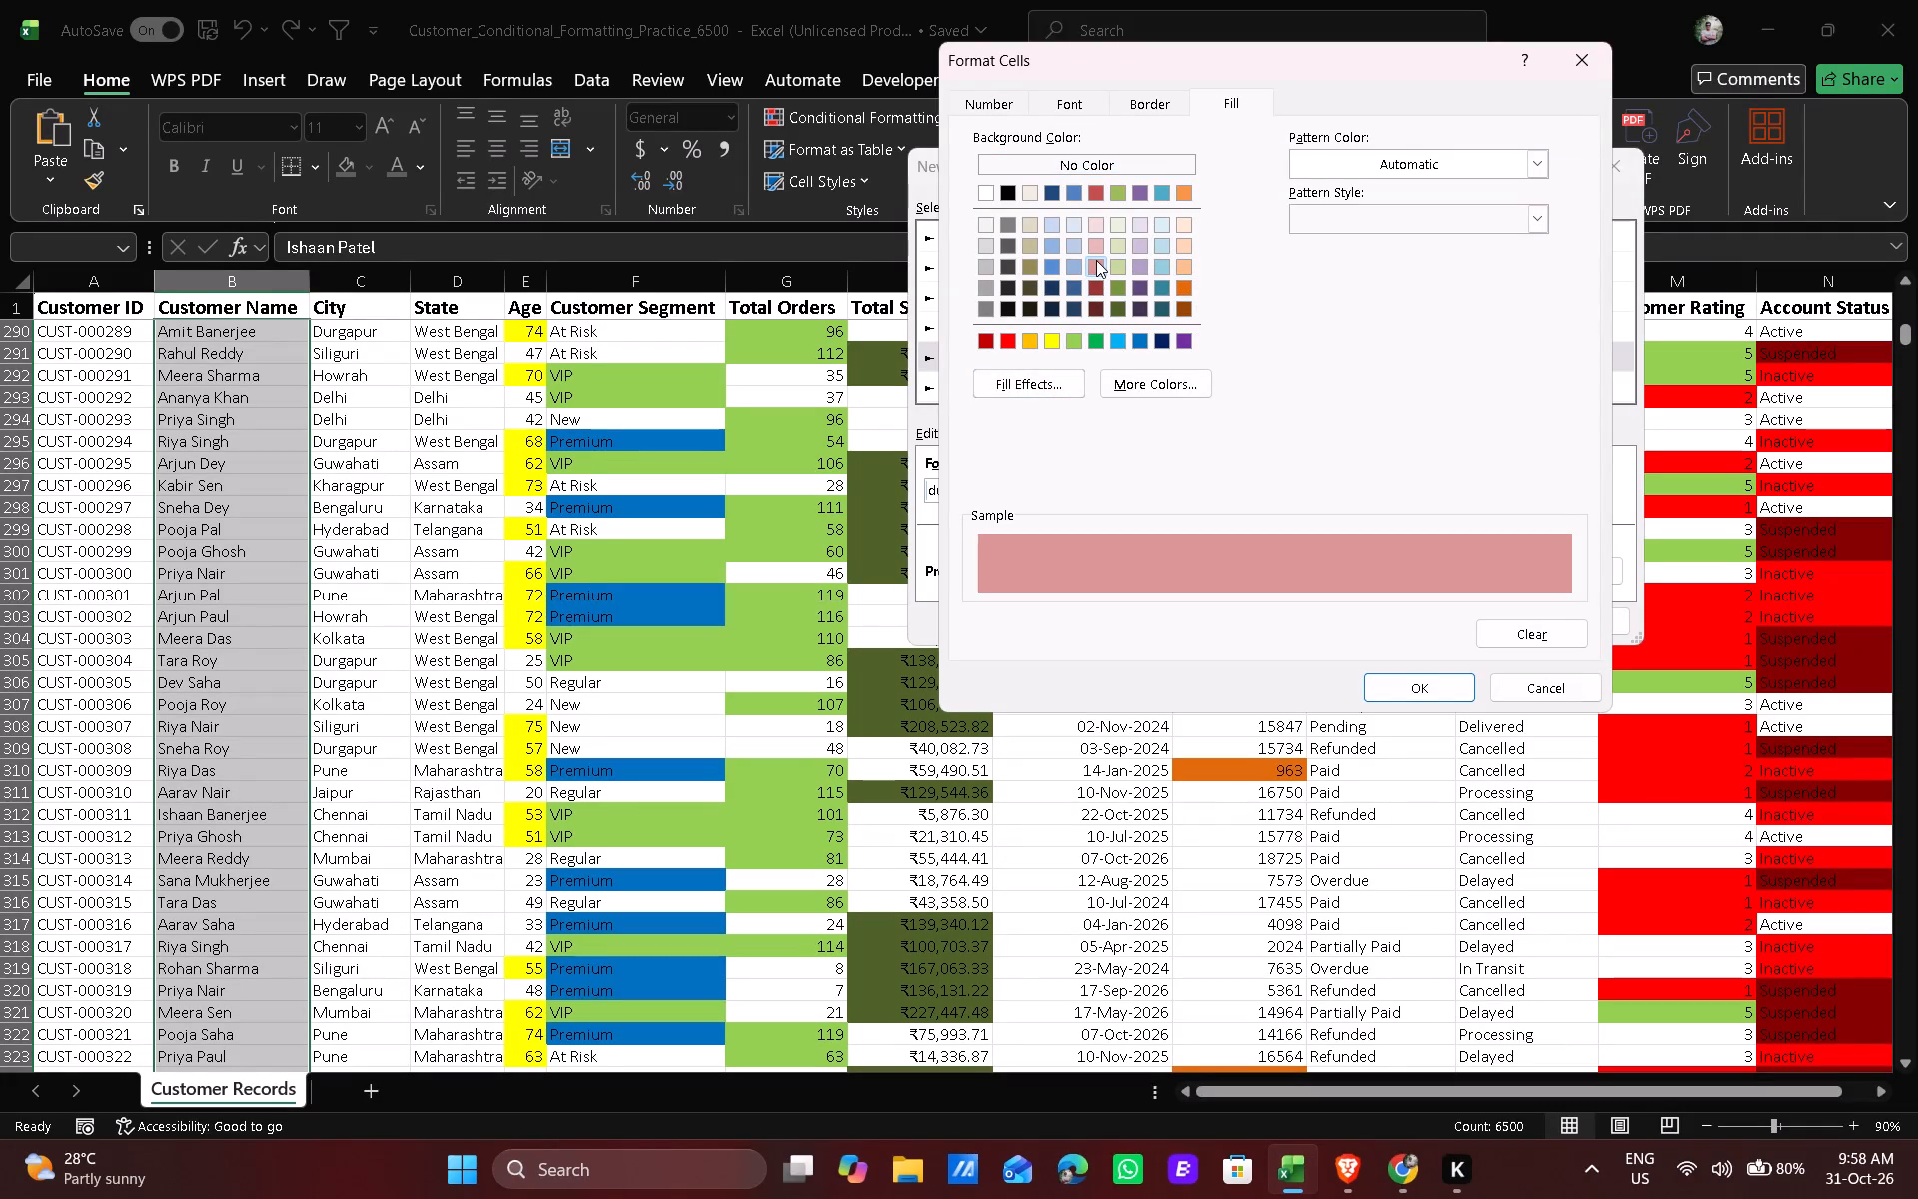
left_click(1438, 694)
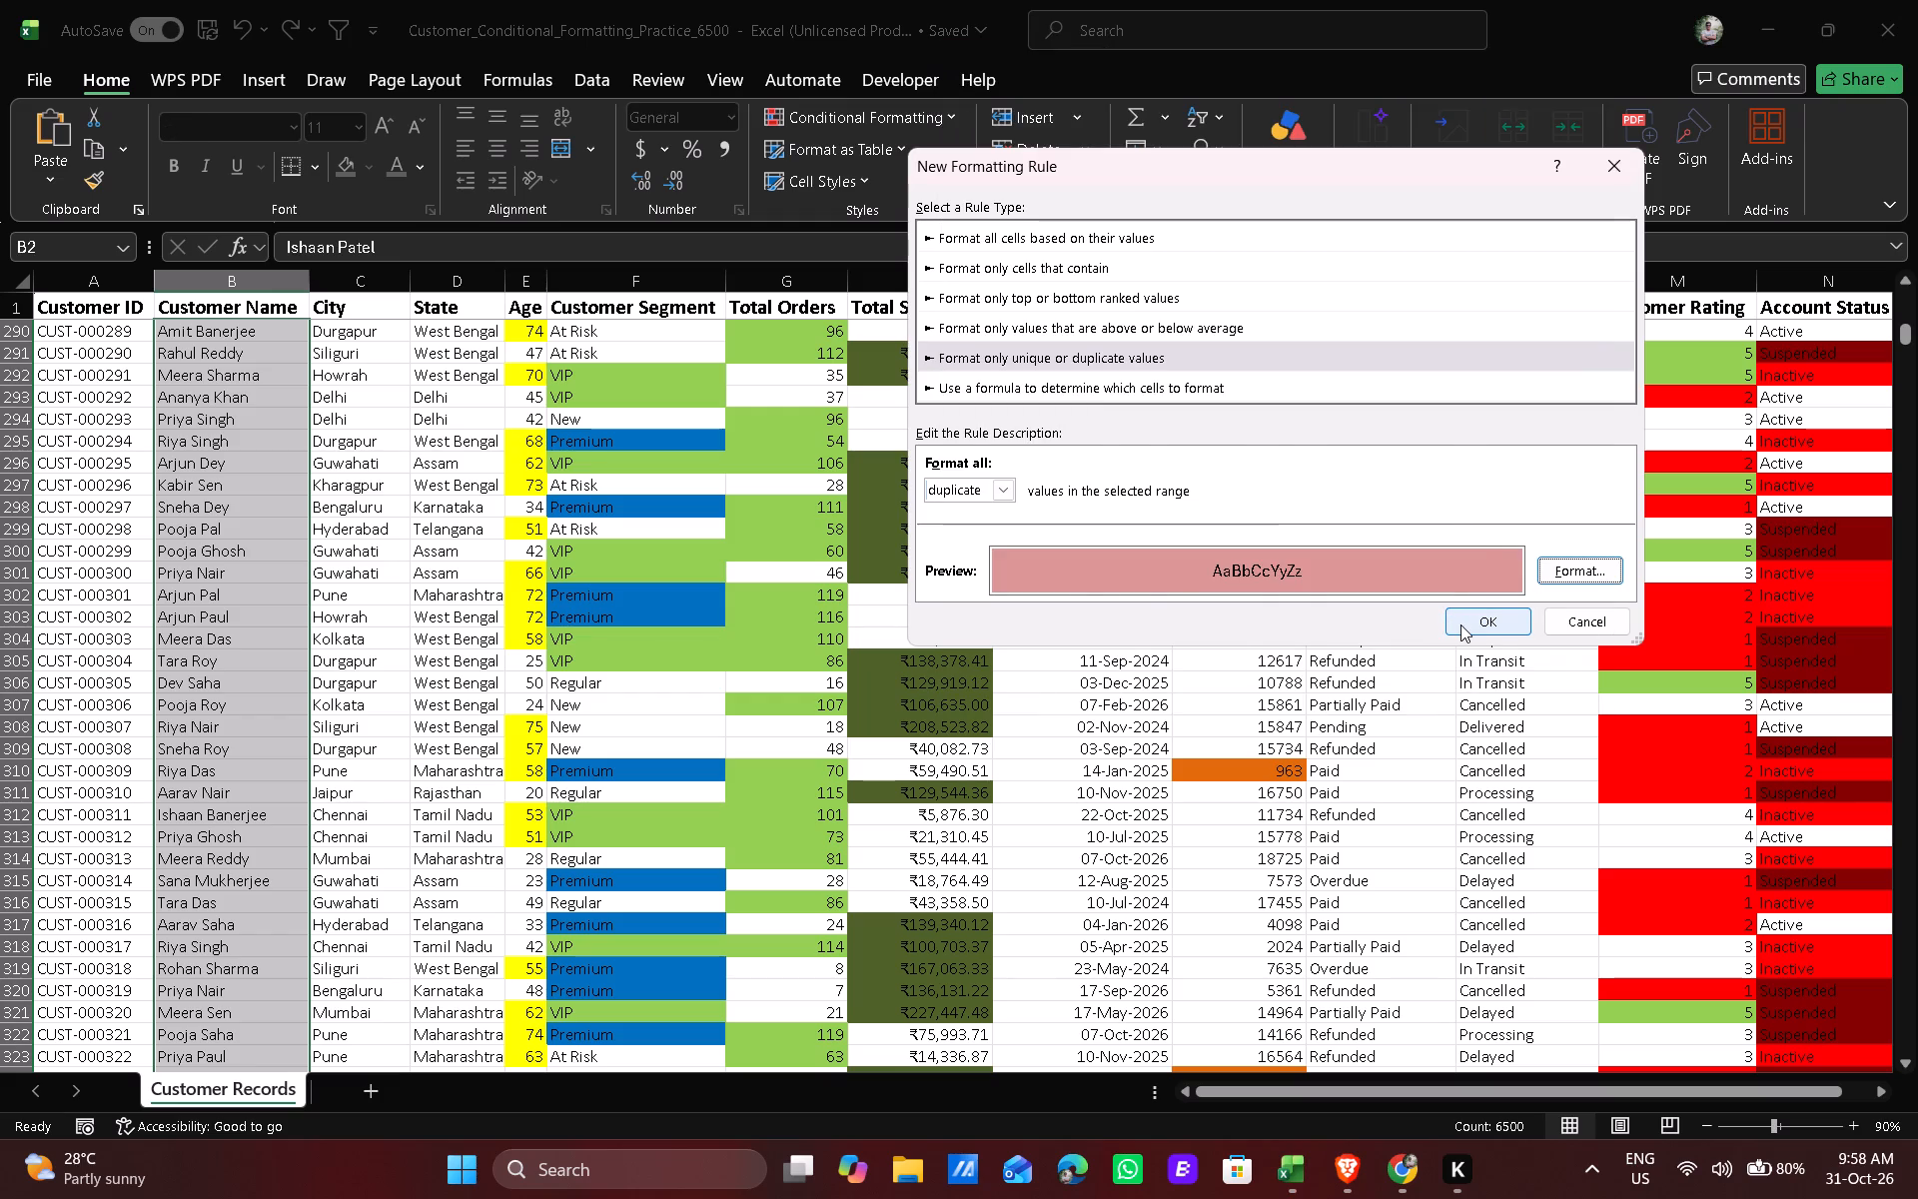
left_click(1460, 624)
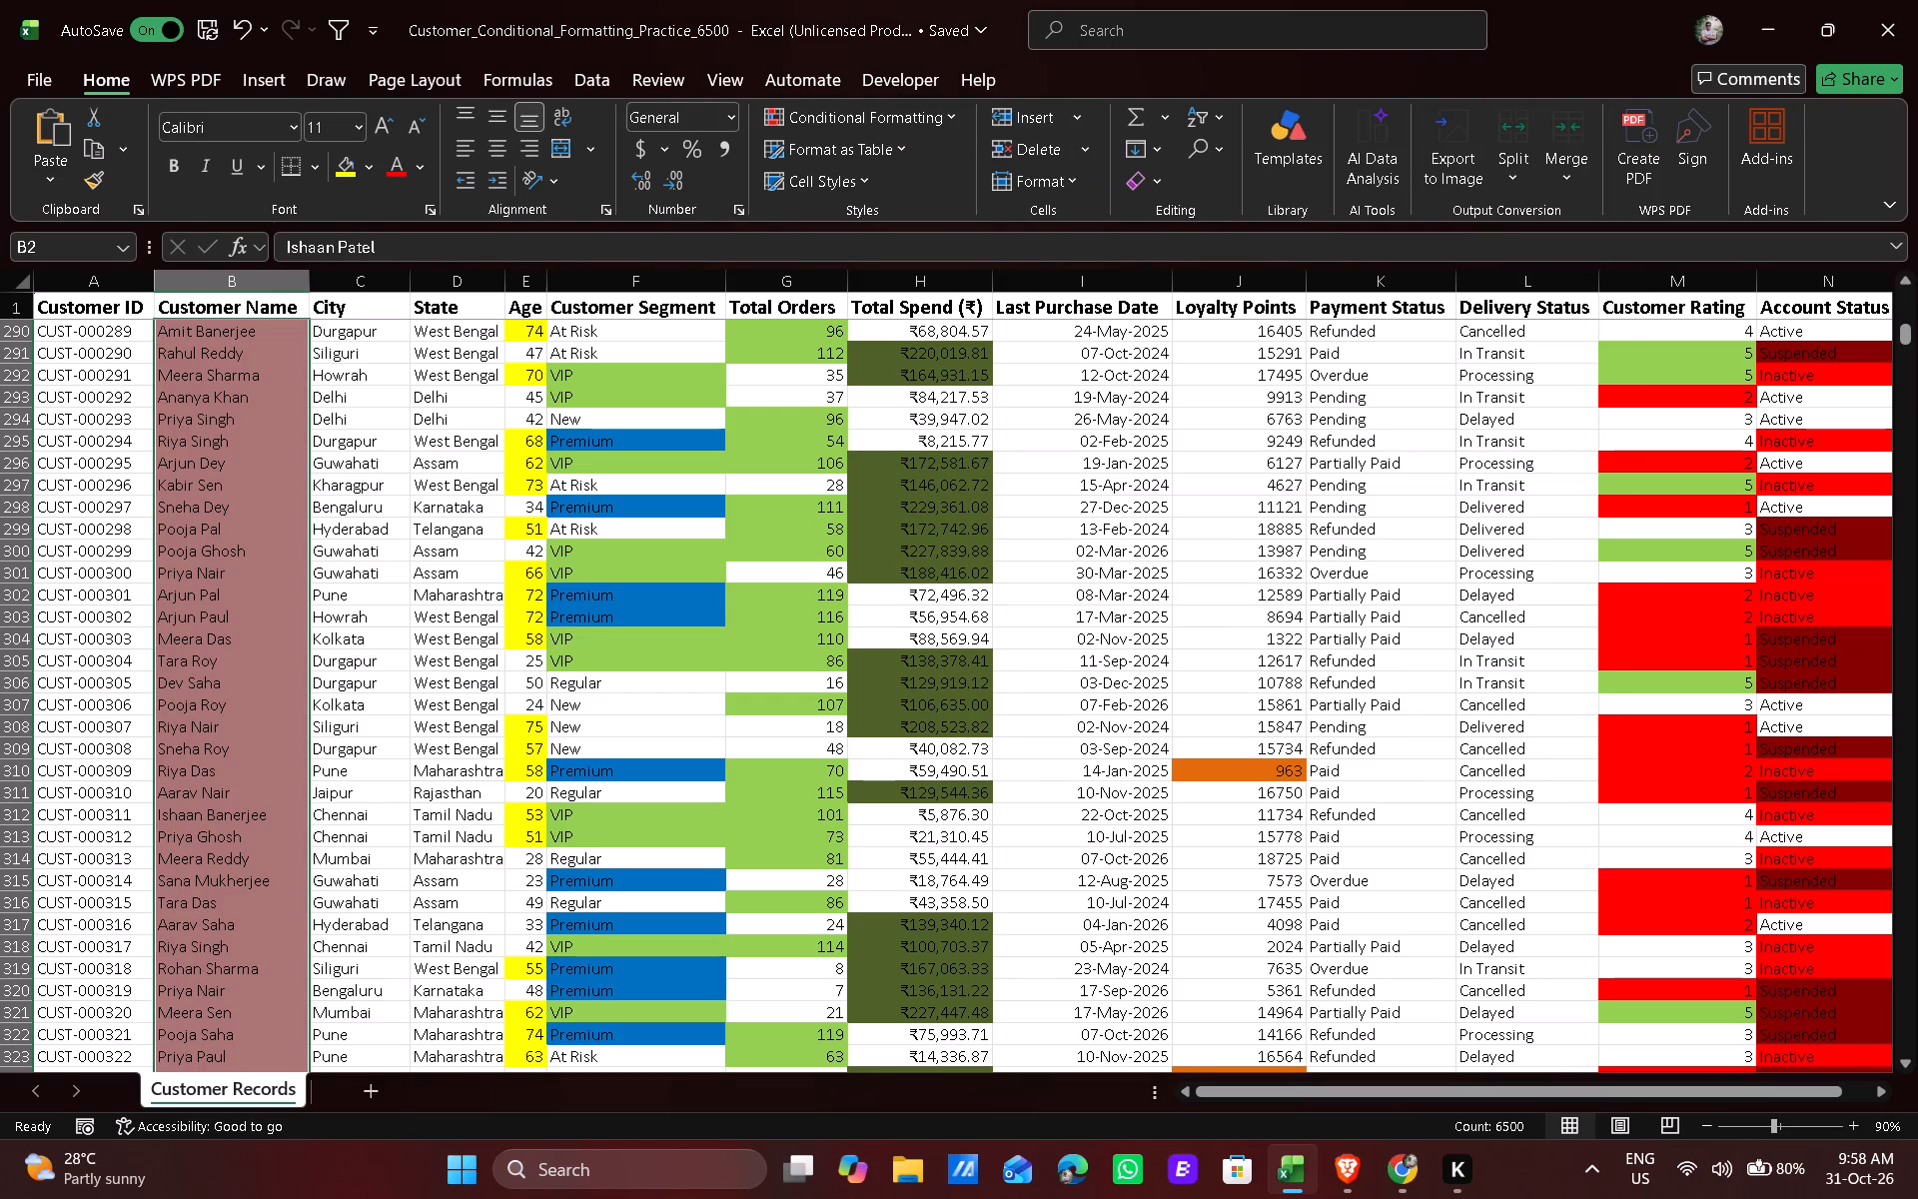
Examine the duplicate-value highlighting in the Customer Name column back up to the first record.
scroll(242, 602, "up", 5)
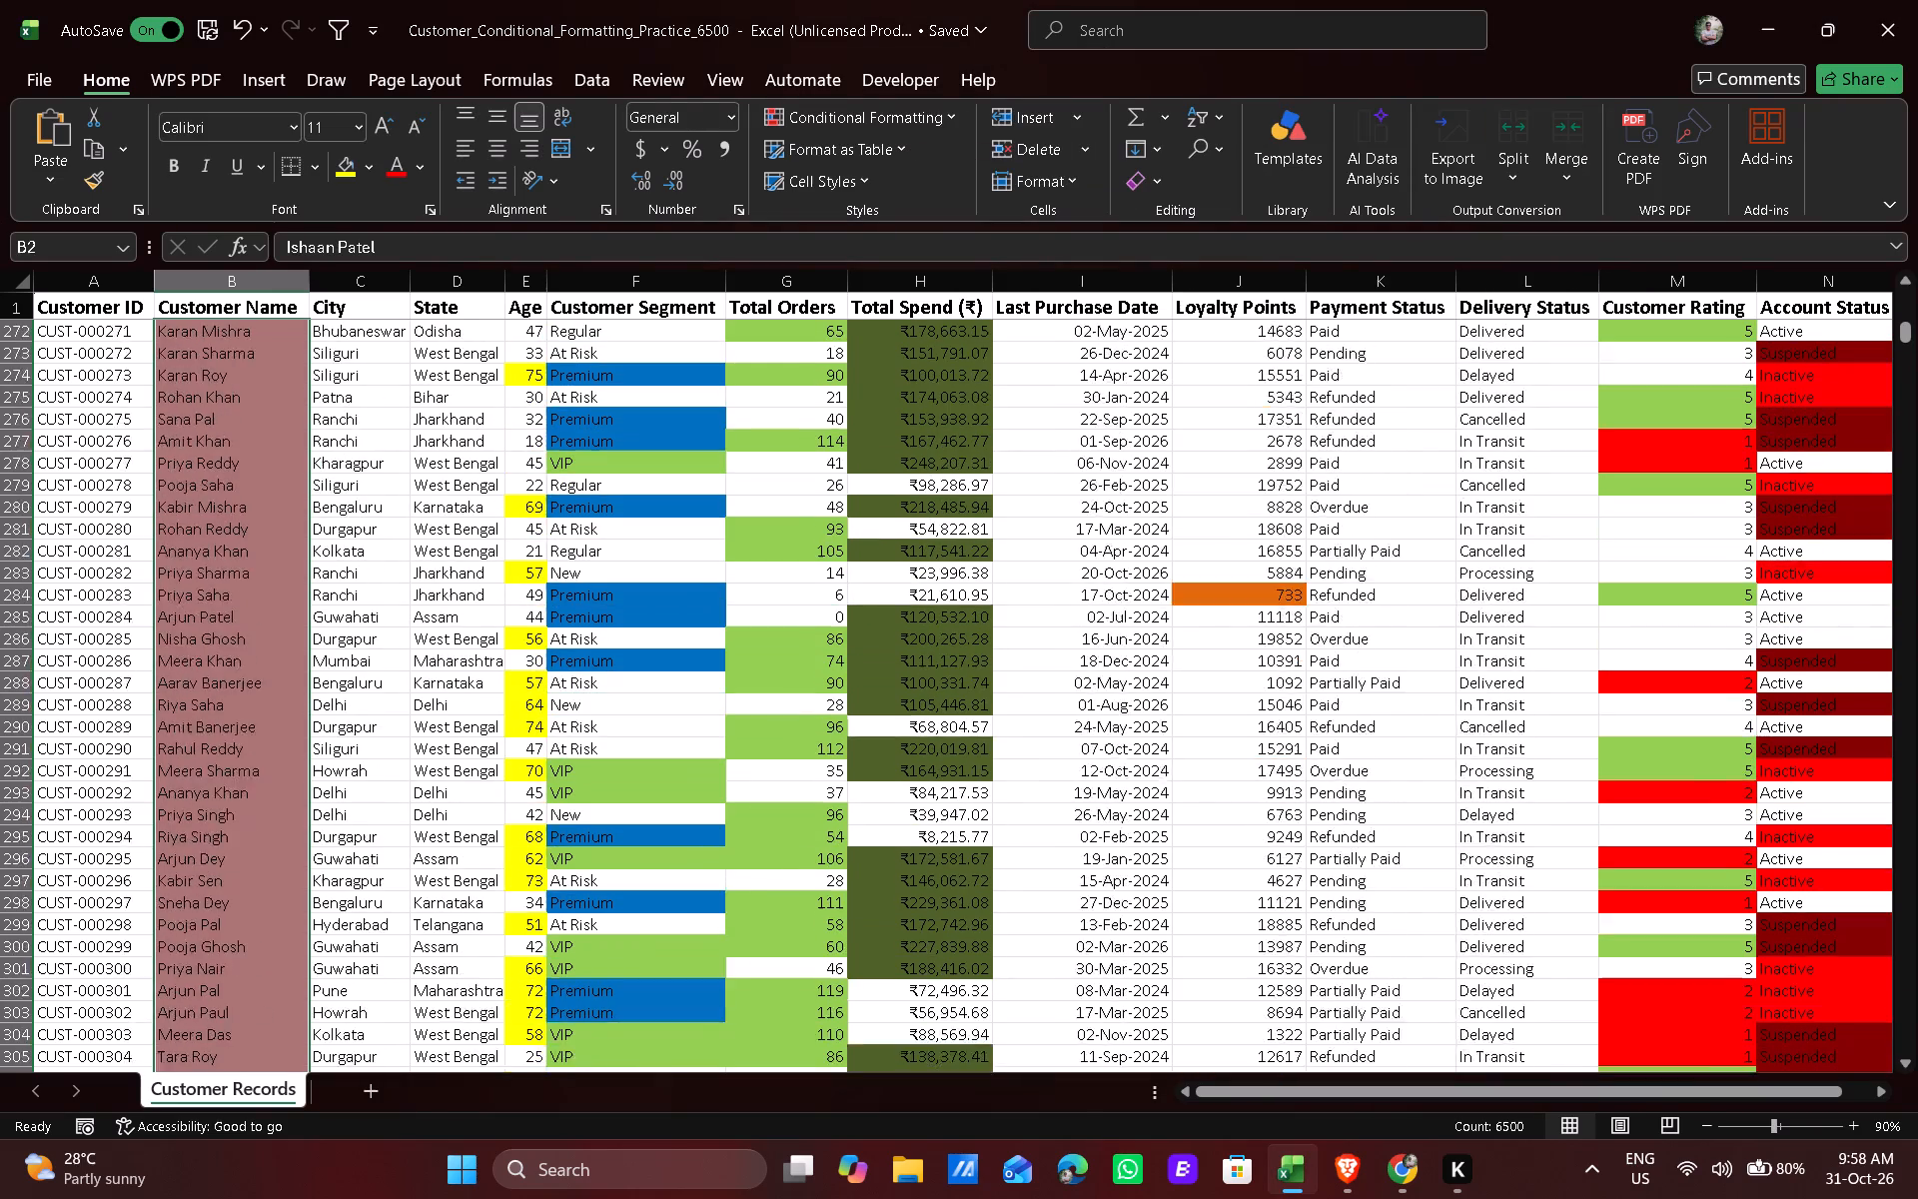
scroll(242, 602, "up", 16)
scroll(242, 602, "up", 8)
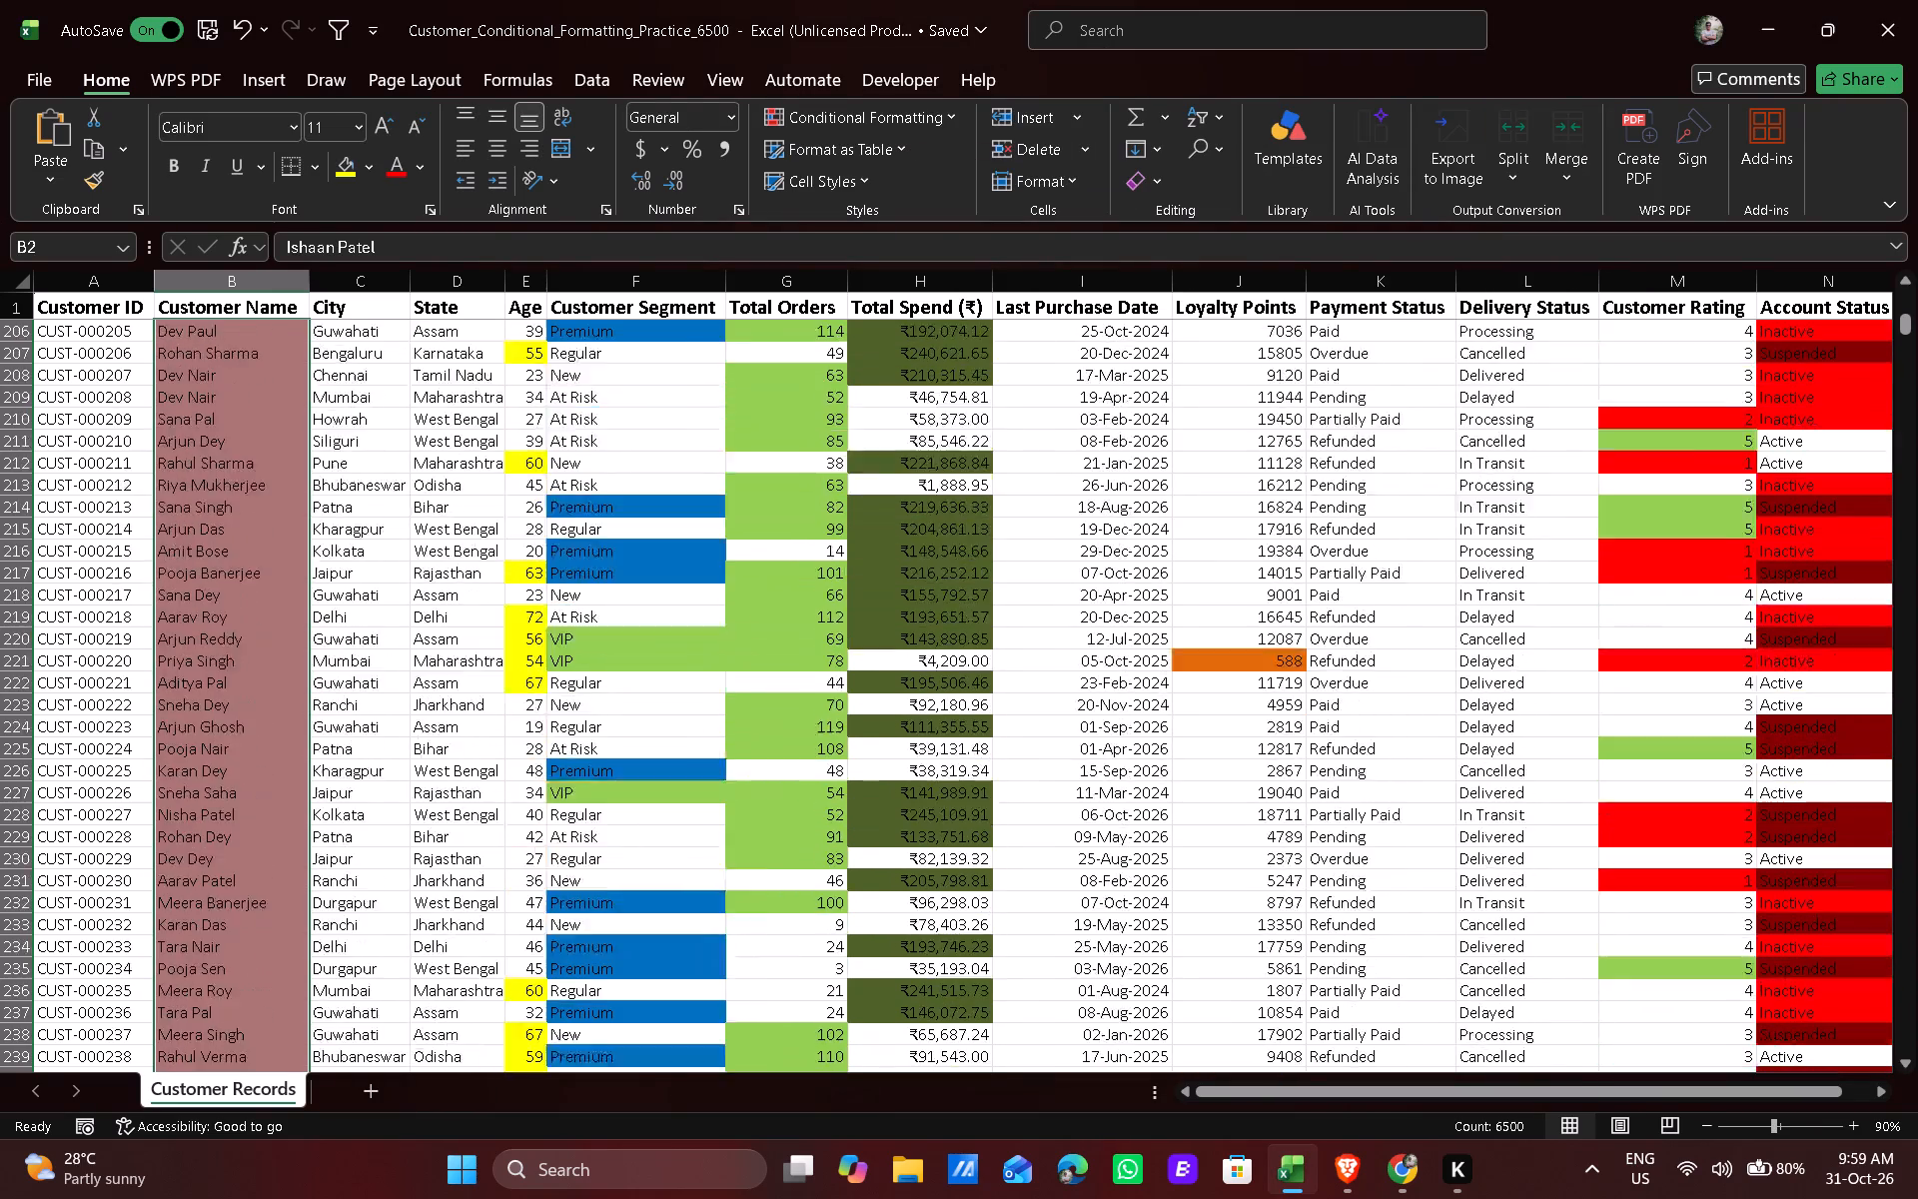
scroll(242, 602, "up", 10)
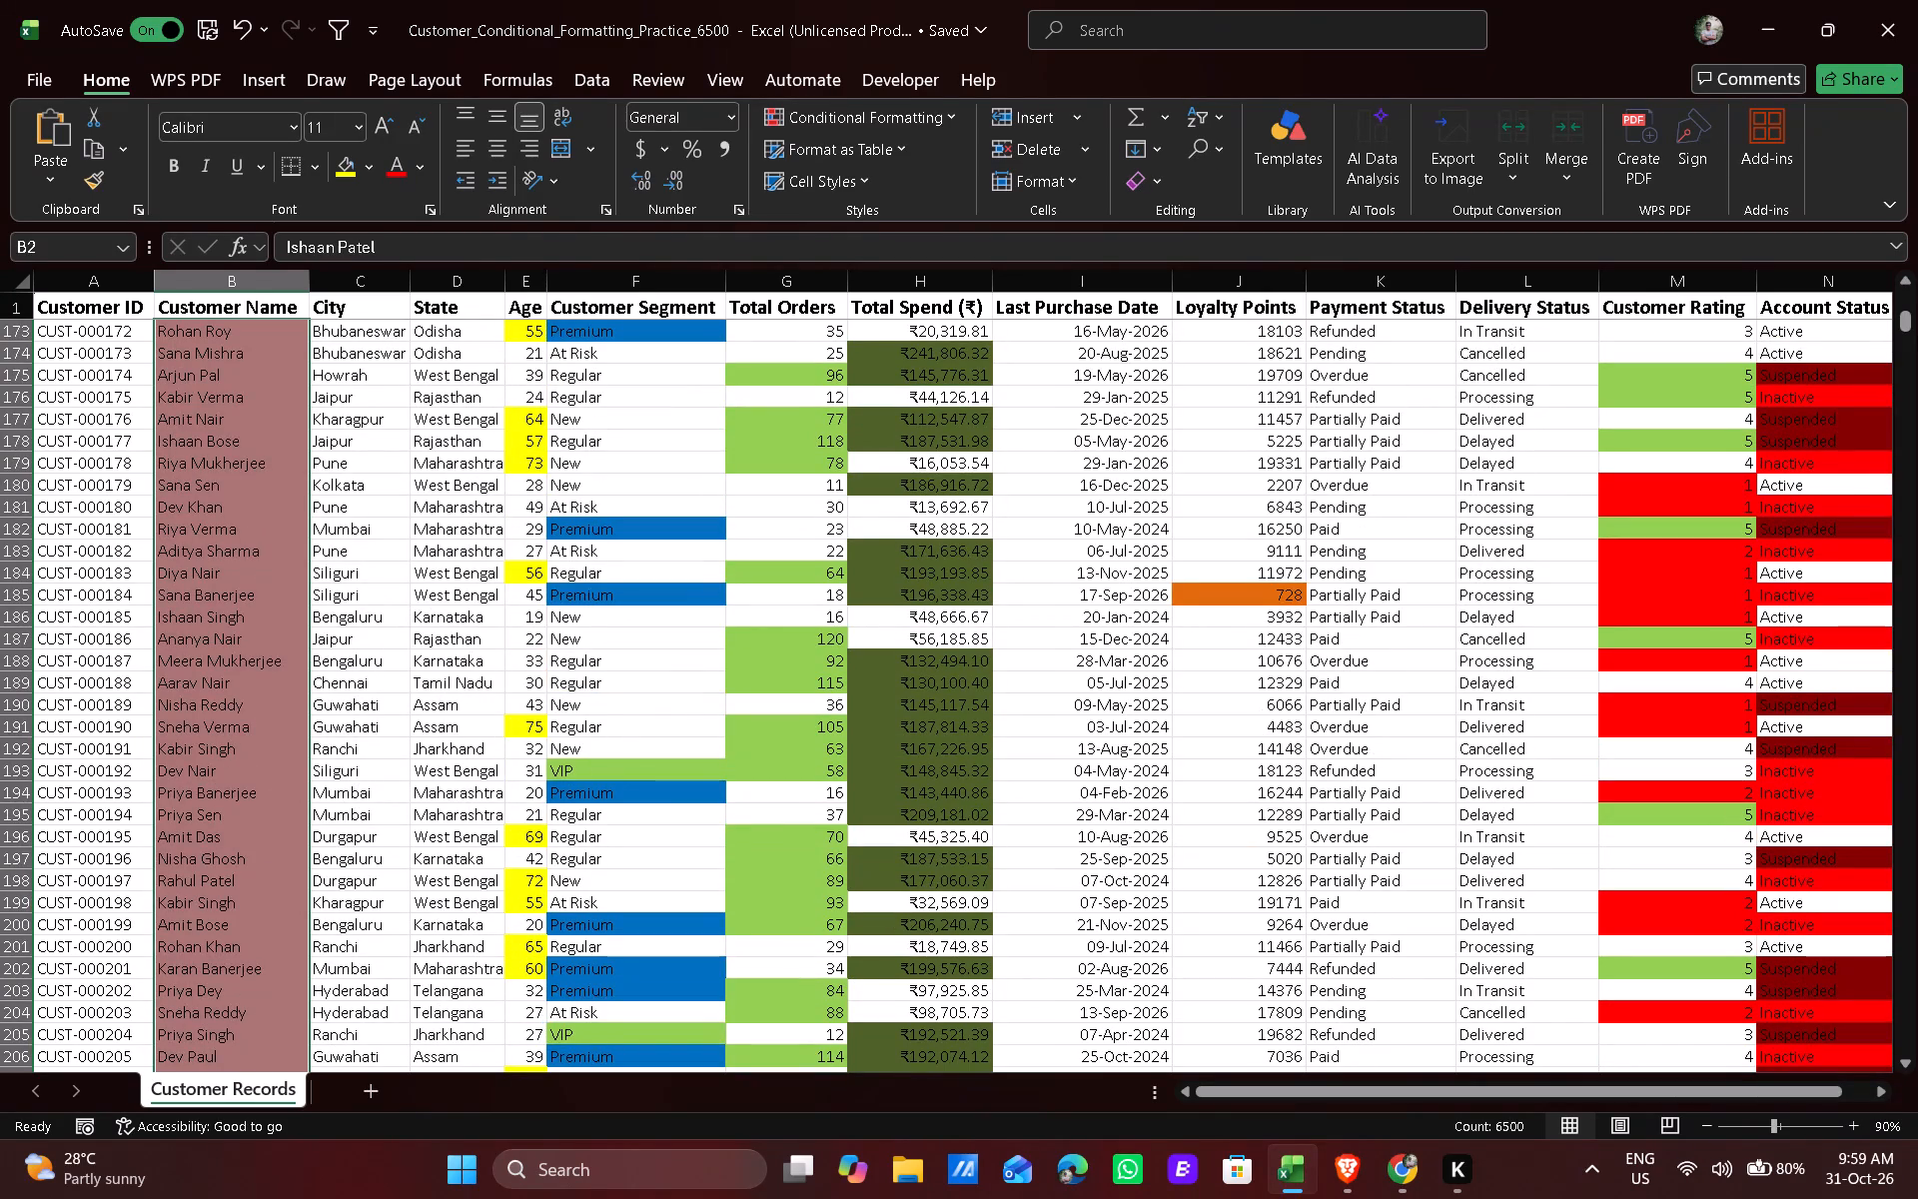
left_click_drag(1909, 325, 1907, 294)
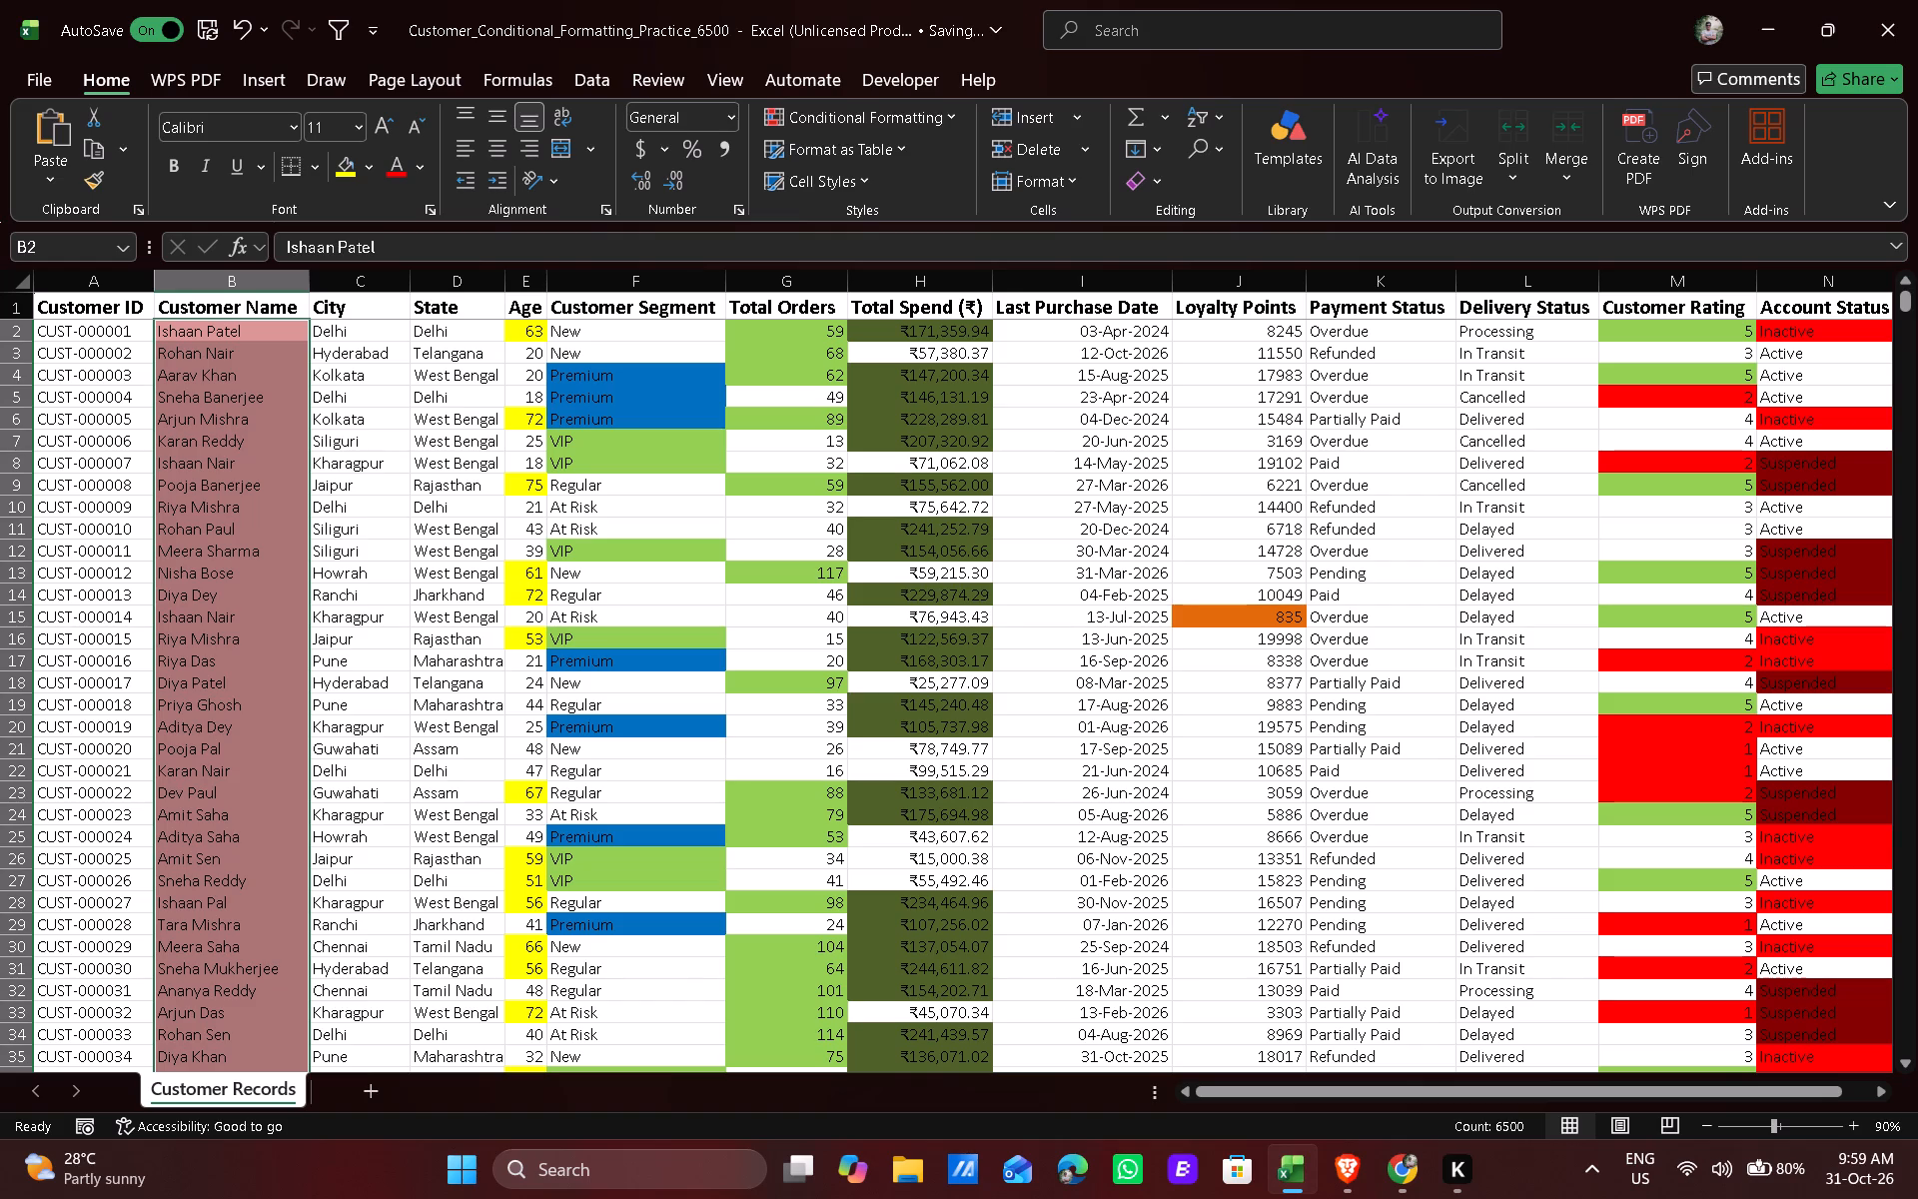
scroll(242, 511, "down", 2)
scroll(242, 511, "up", 6)
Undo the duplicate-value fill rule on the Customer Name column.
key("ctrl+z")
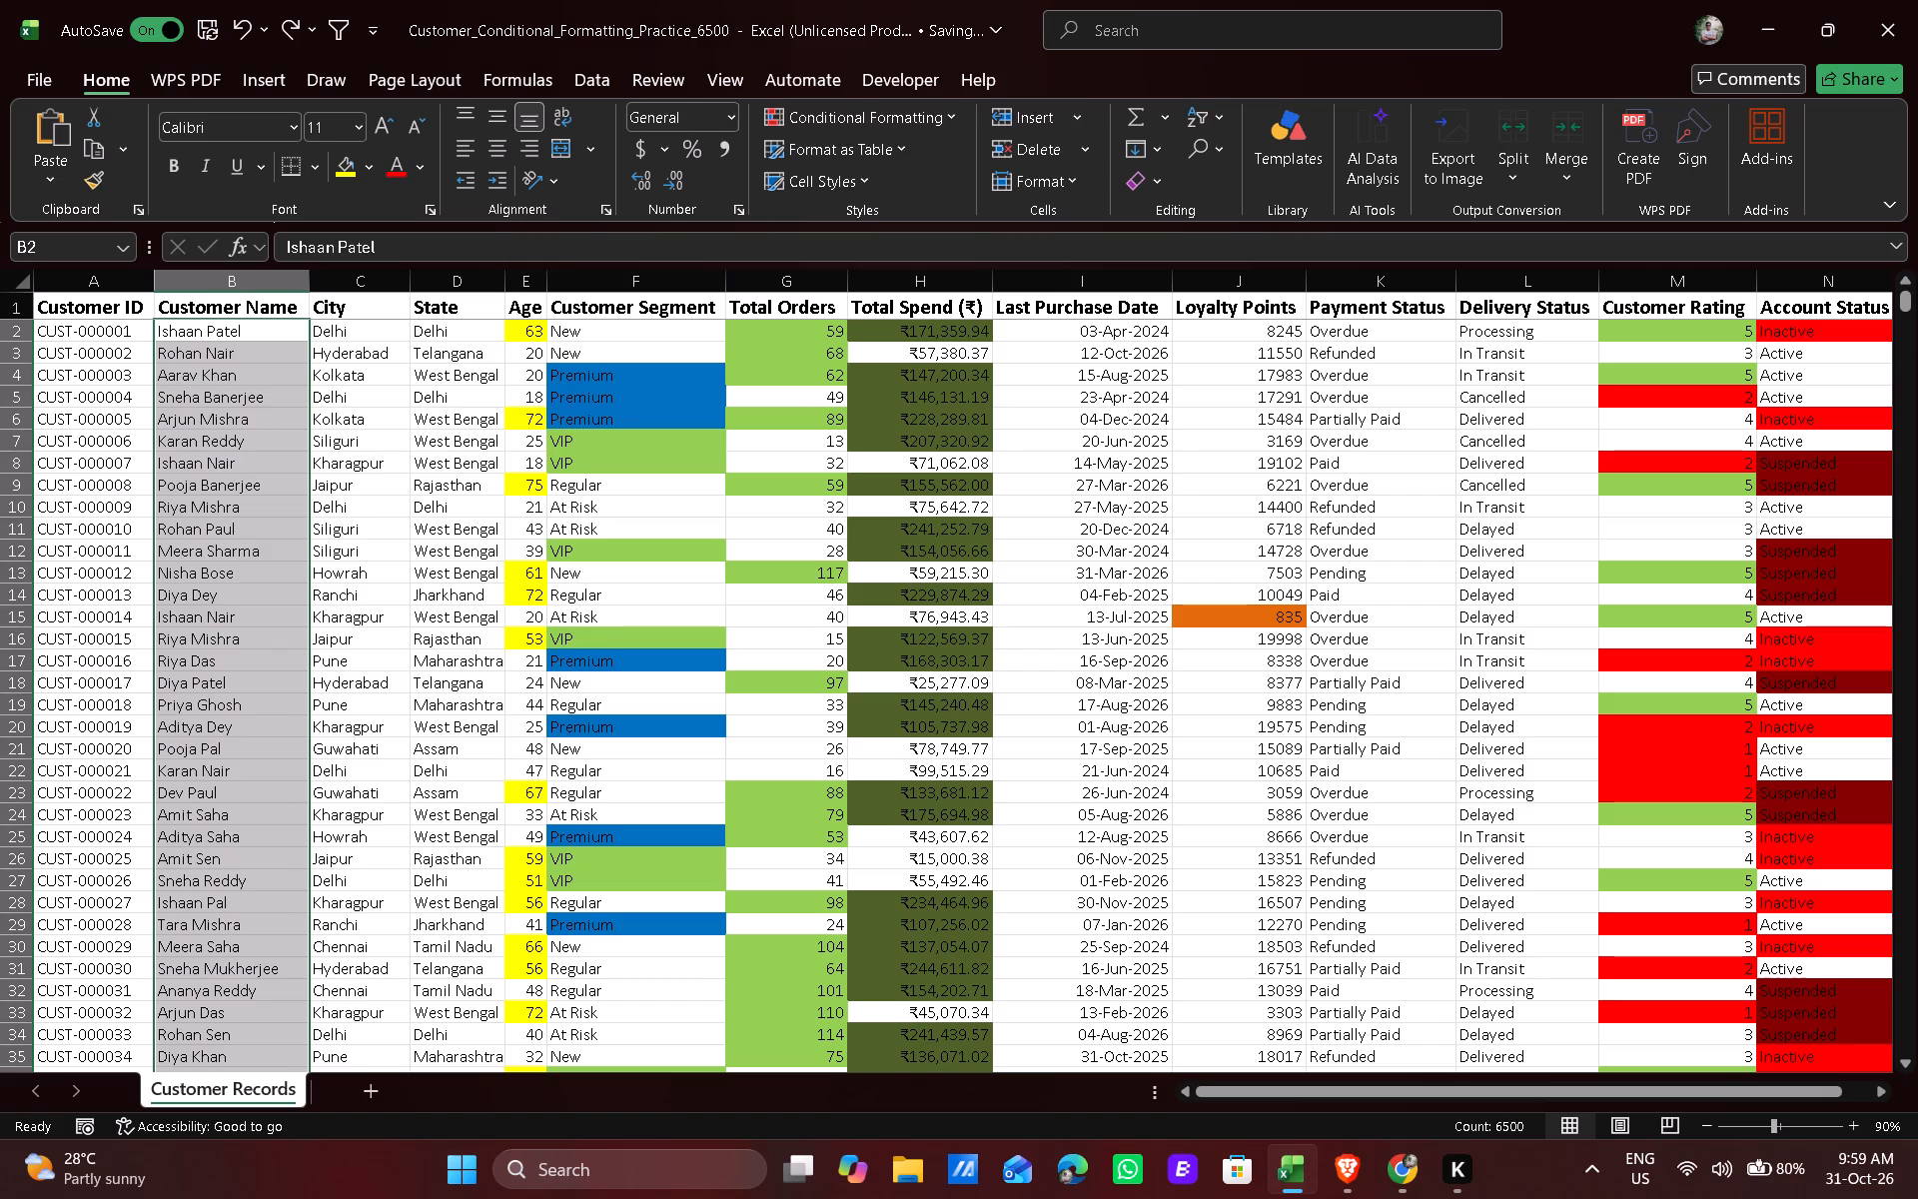
Apply a Text That Contains rule for the first record's customer name, using Light Red Fill with Dark Red Text.
left_click(885, 124)
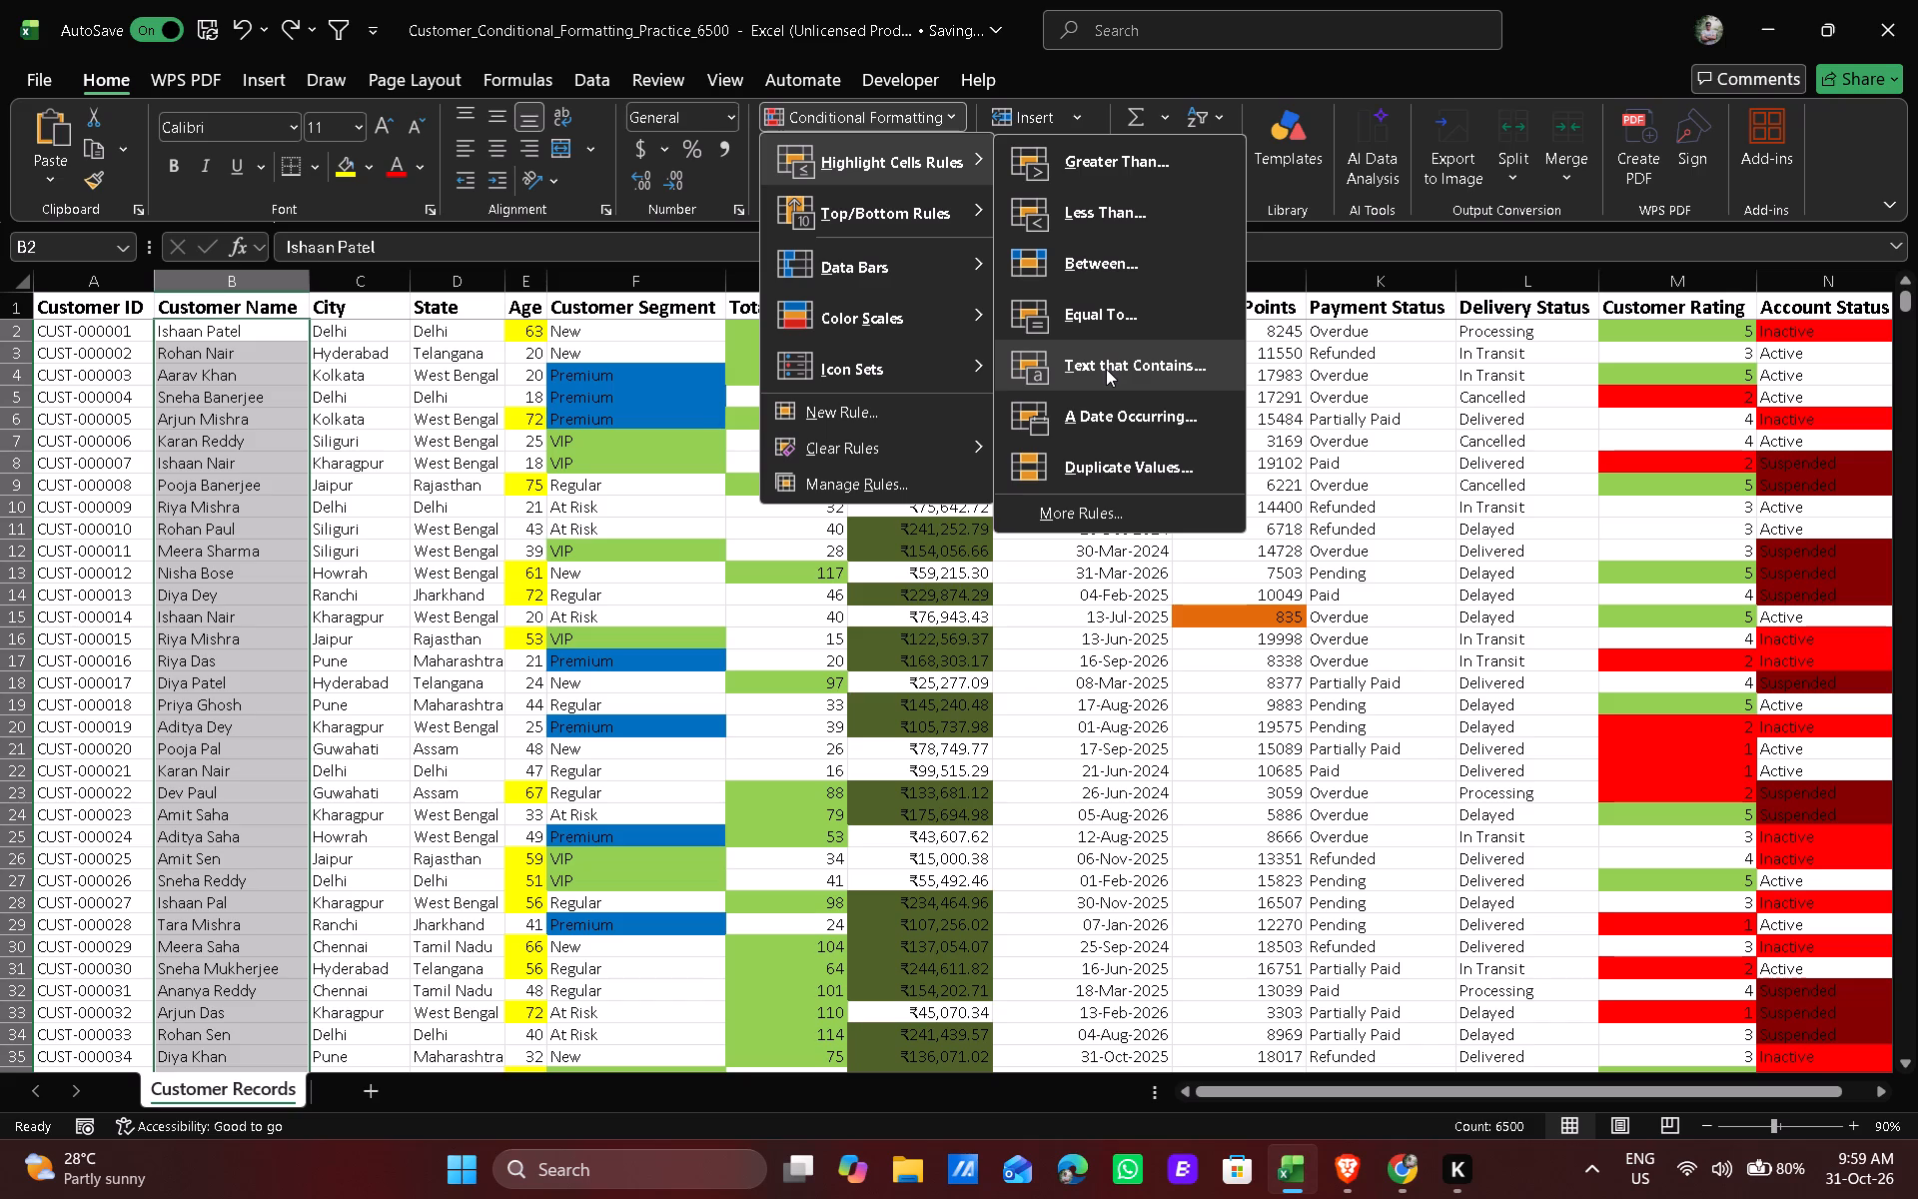
left_click(1106, 369)
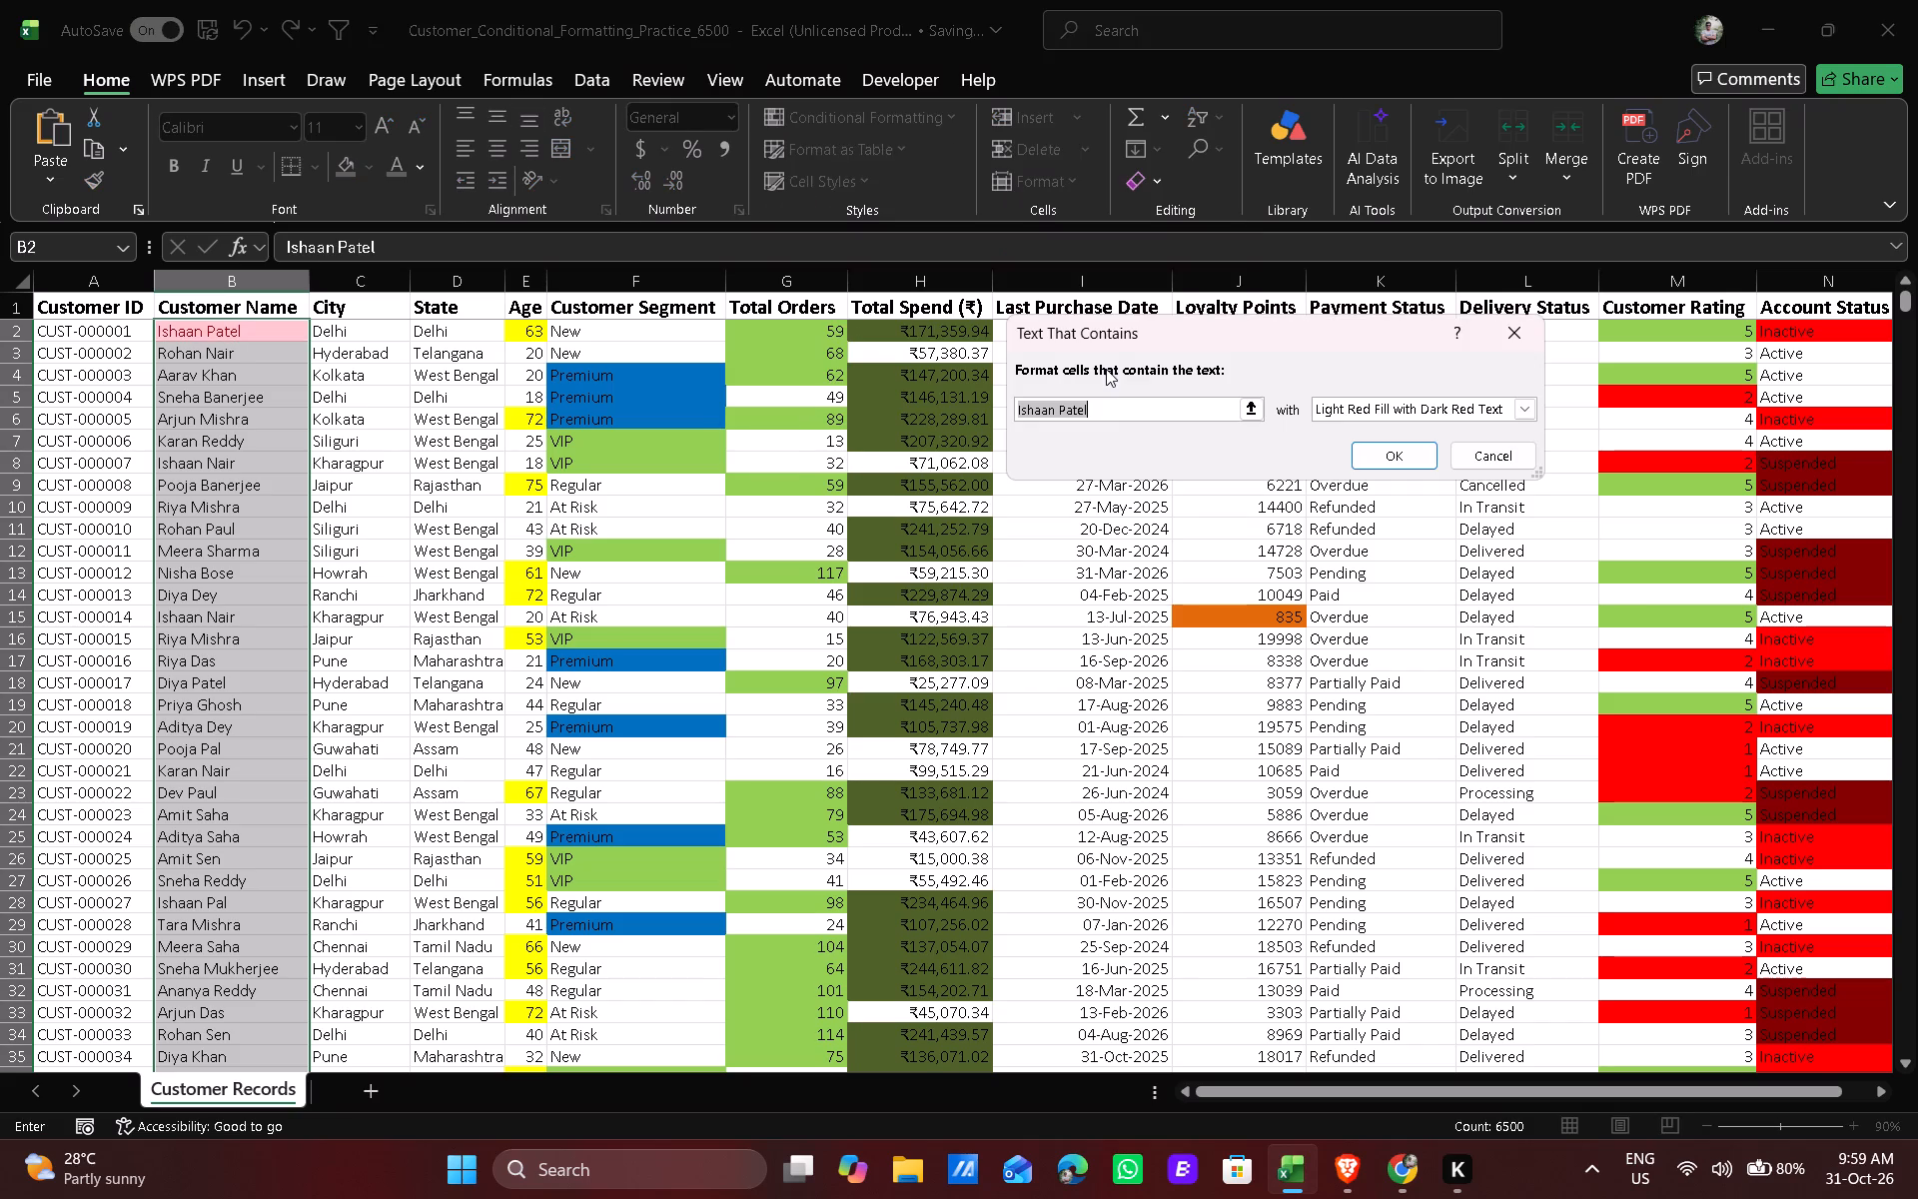
left_click(1403, 466)
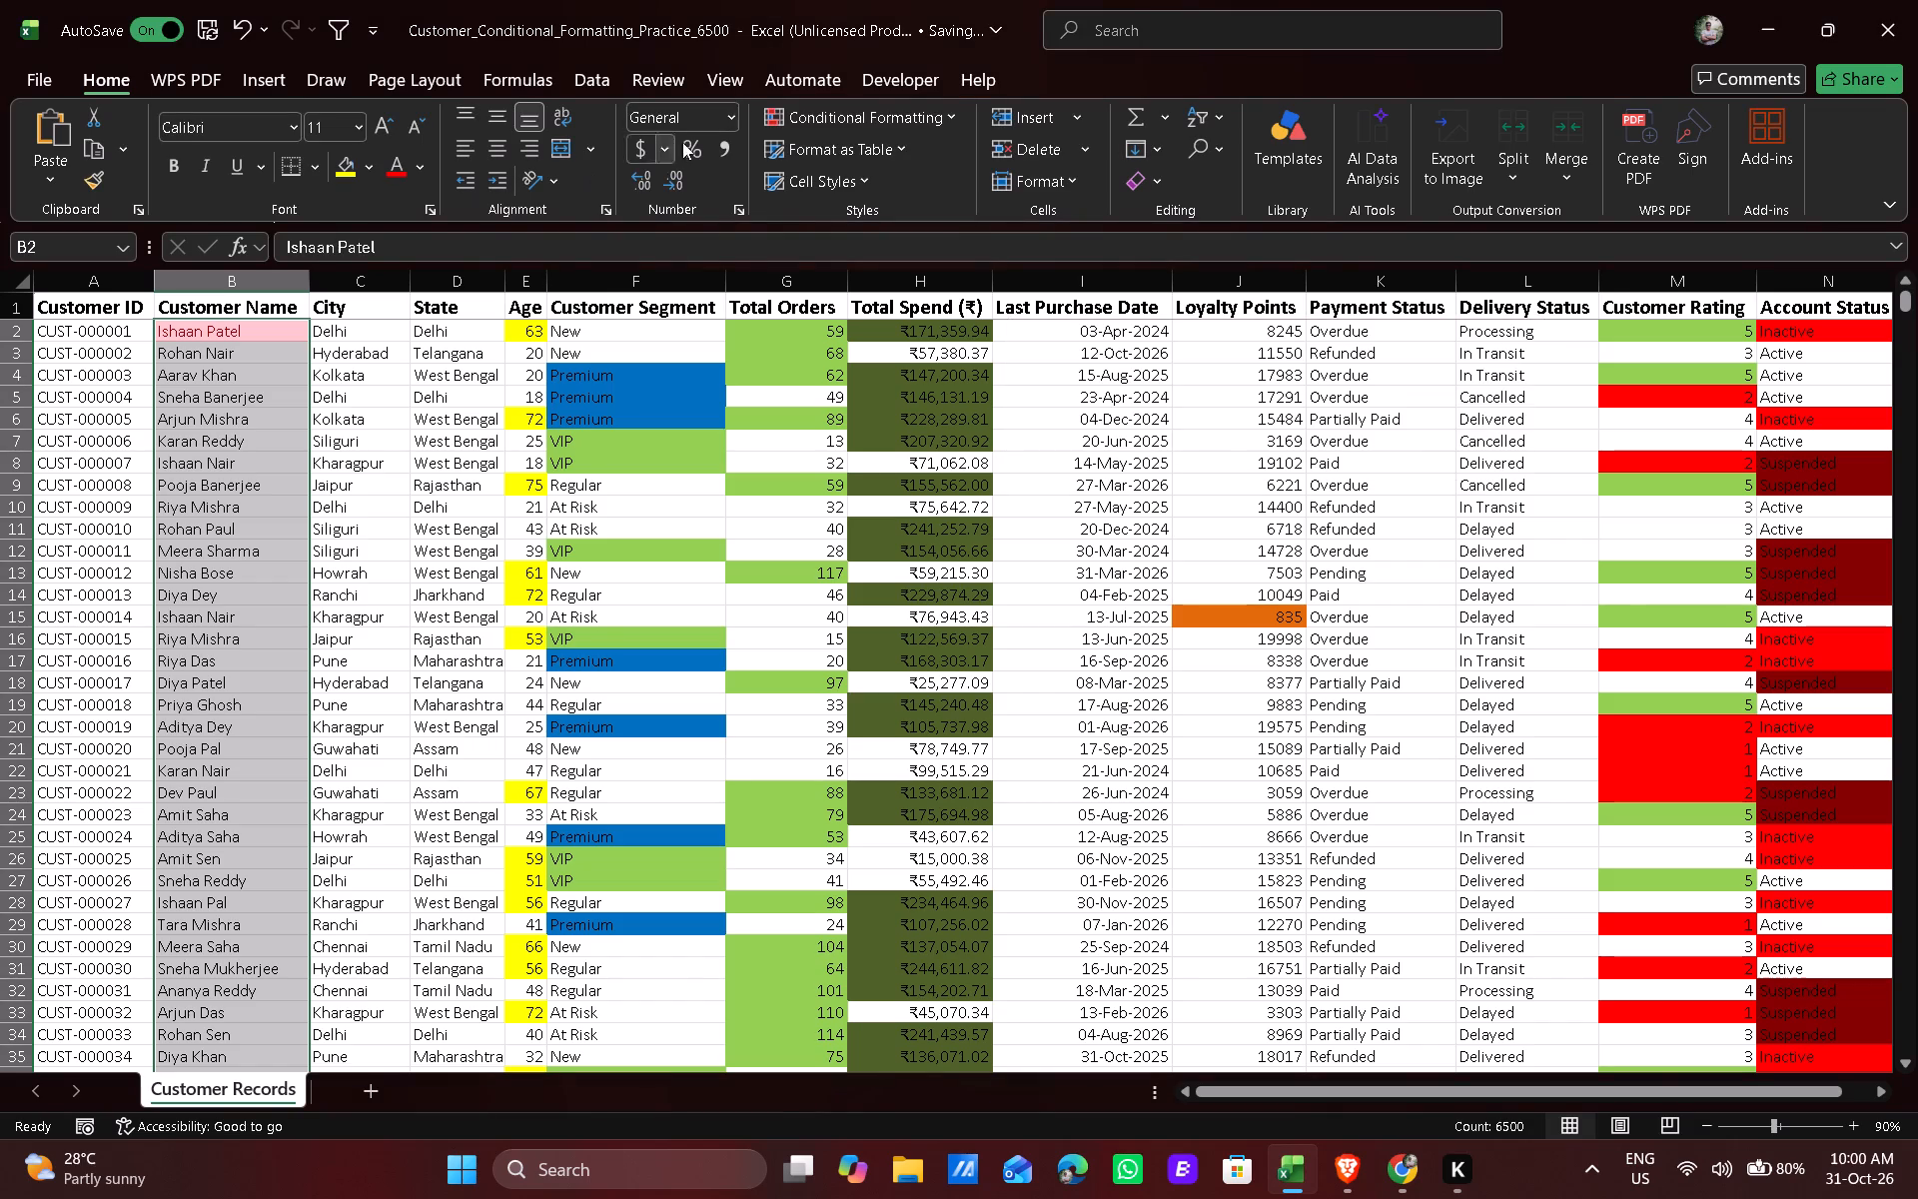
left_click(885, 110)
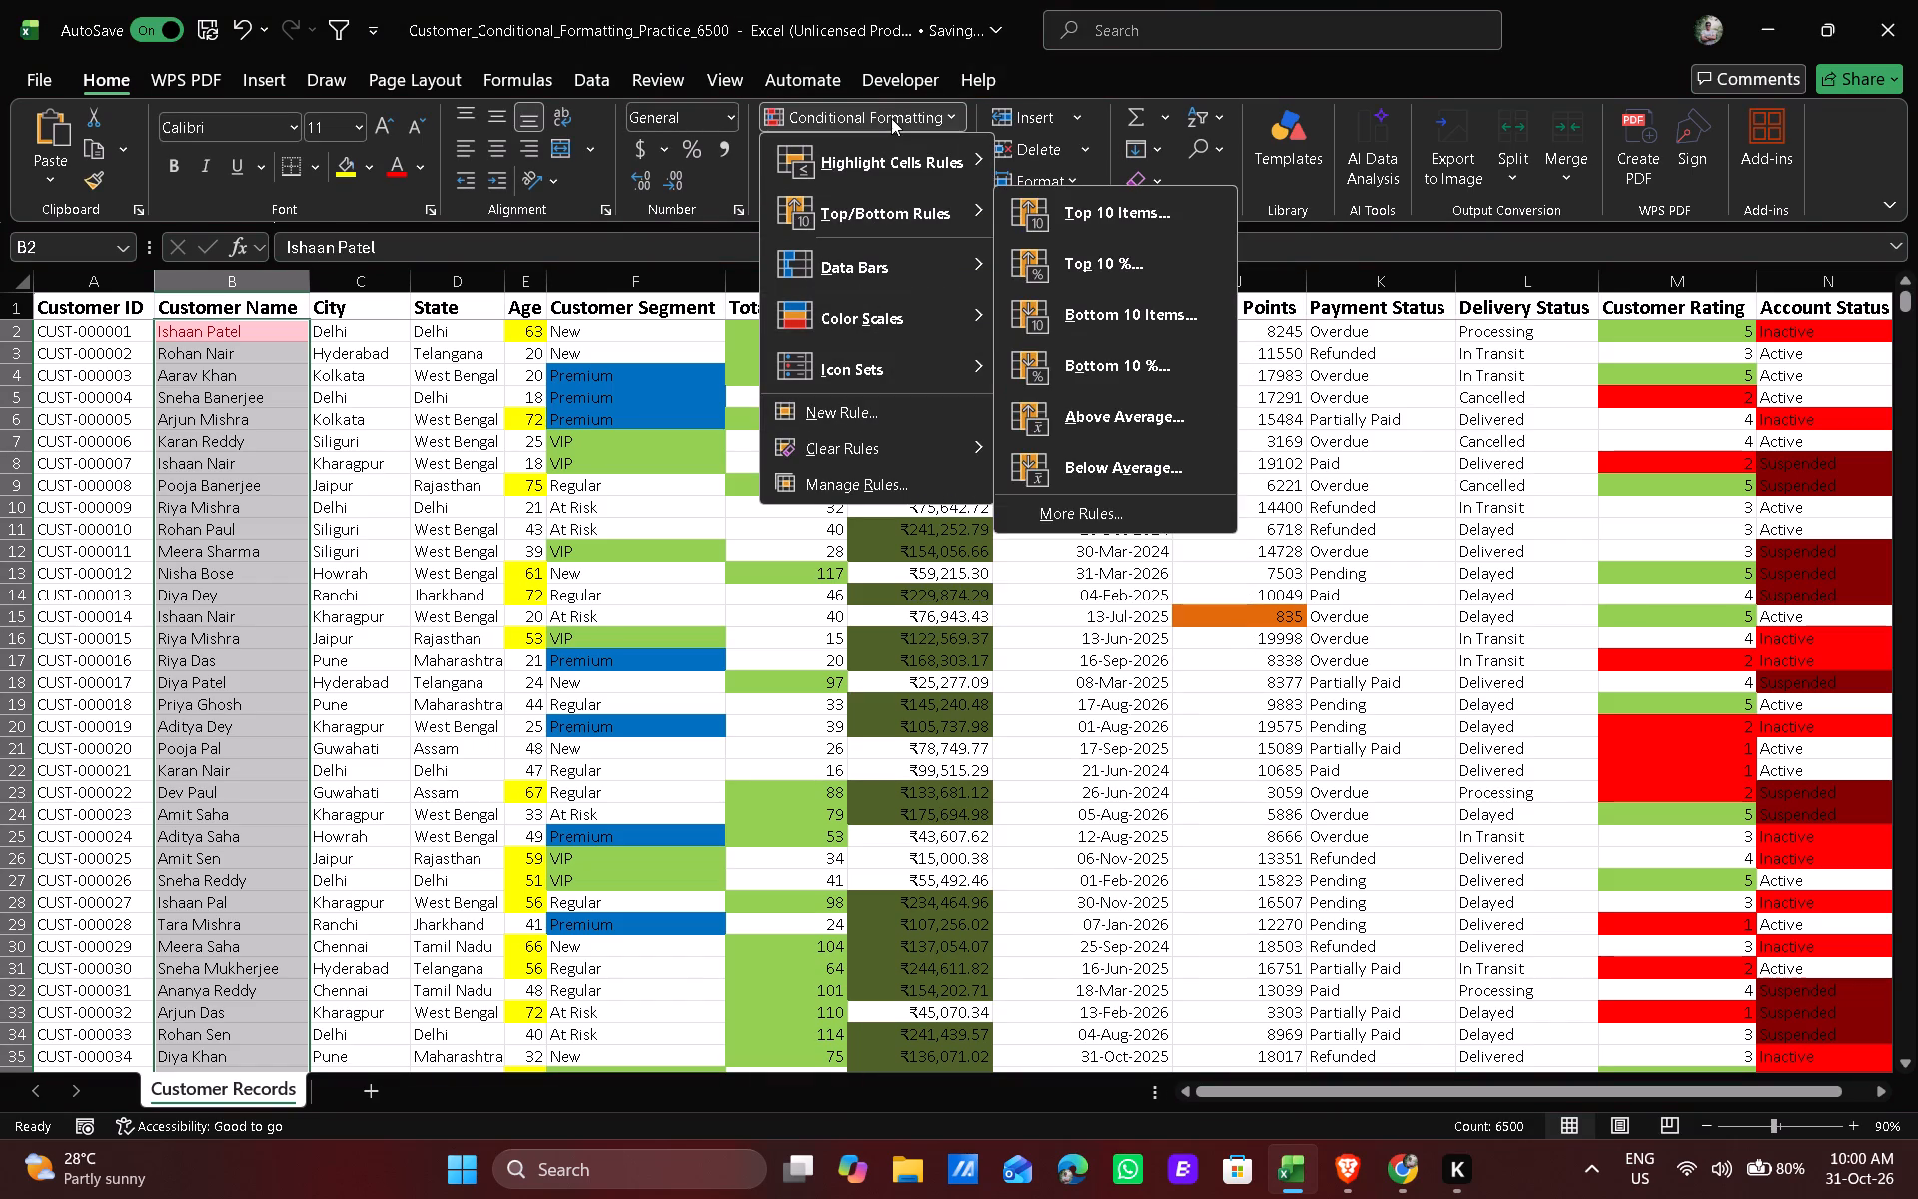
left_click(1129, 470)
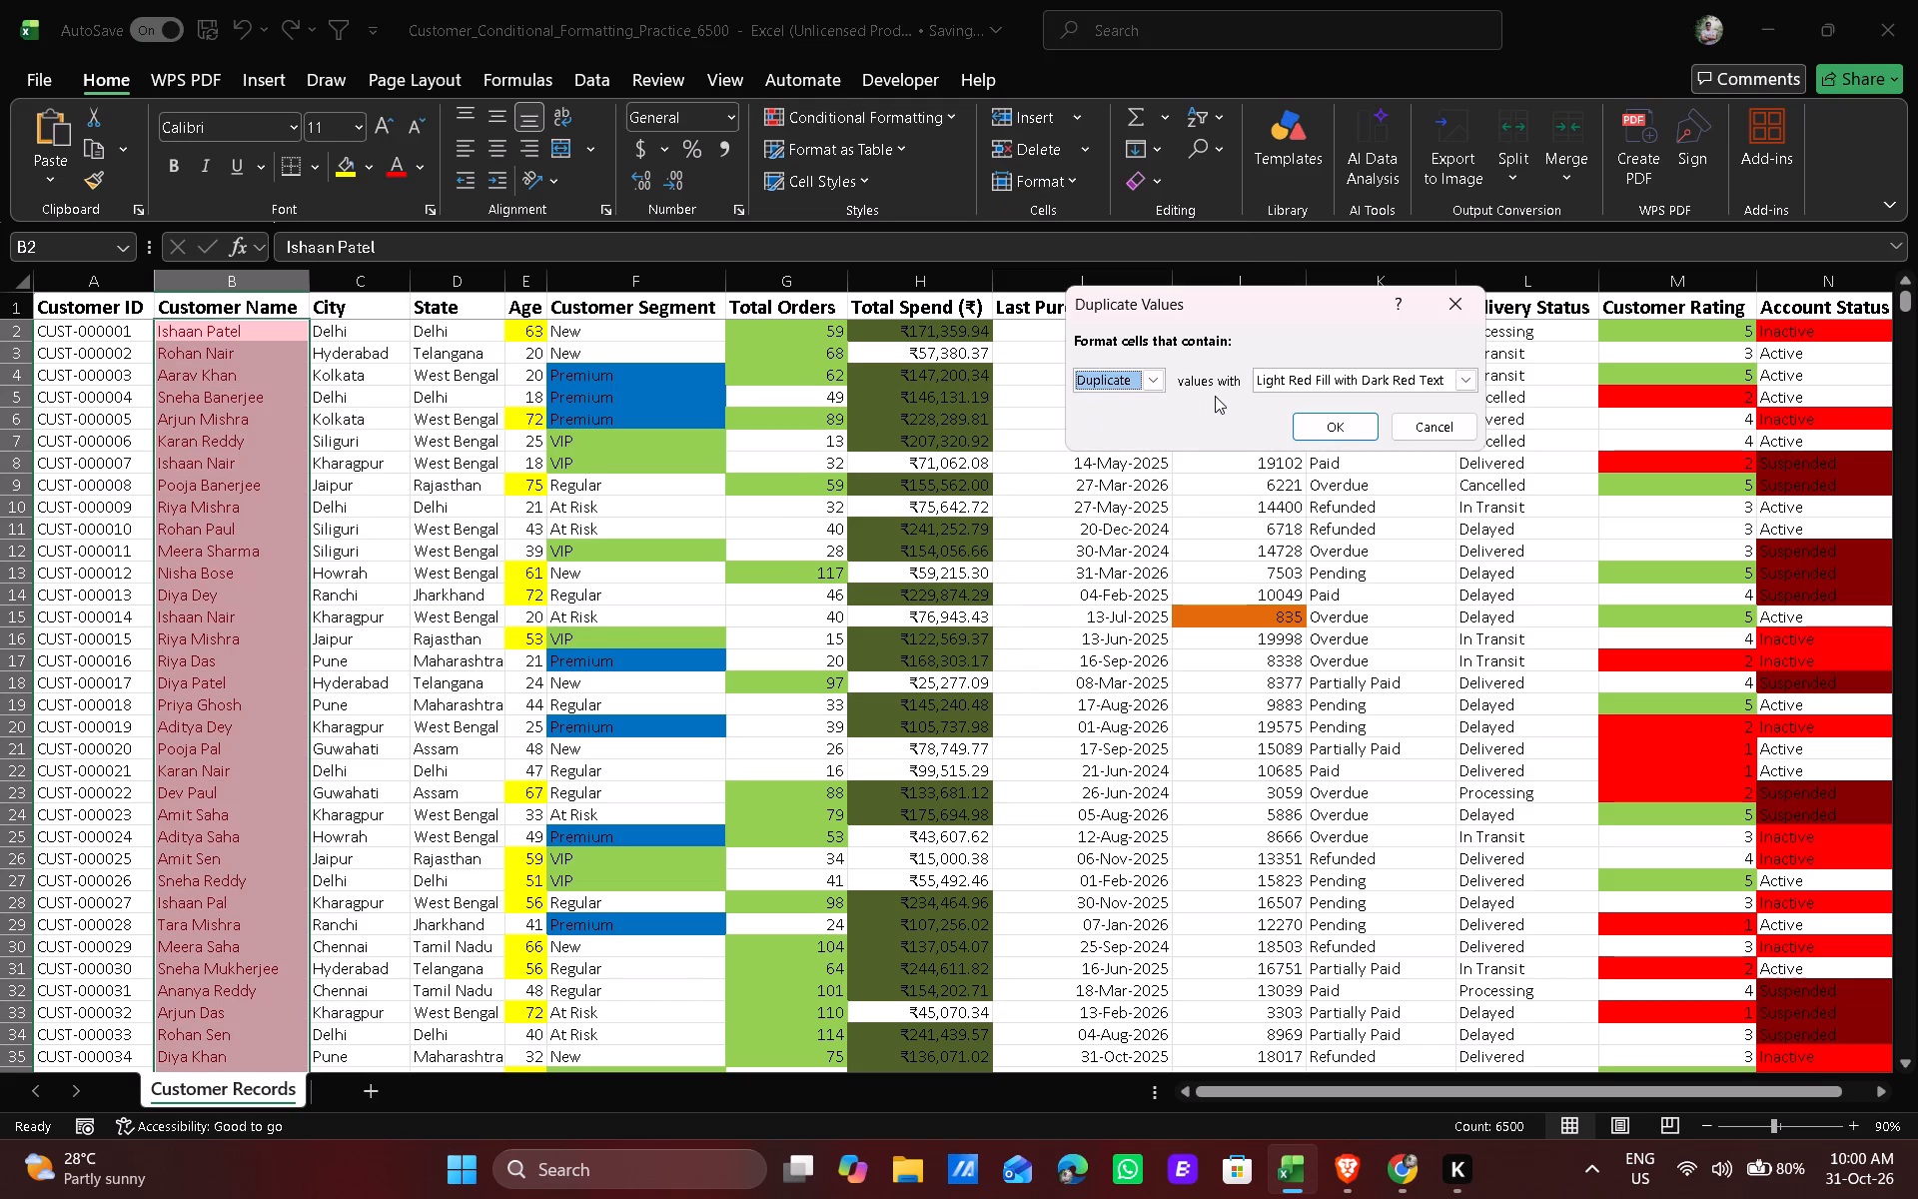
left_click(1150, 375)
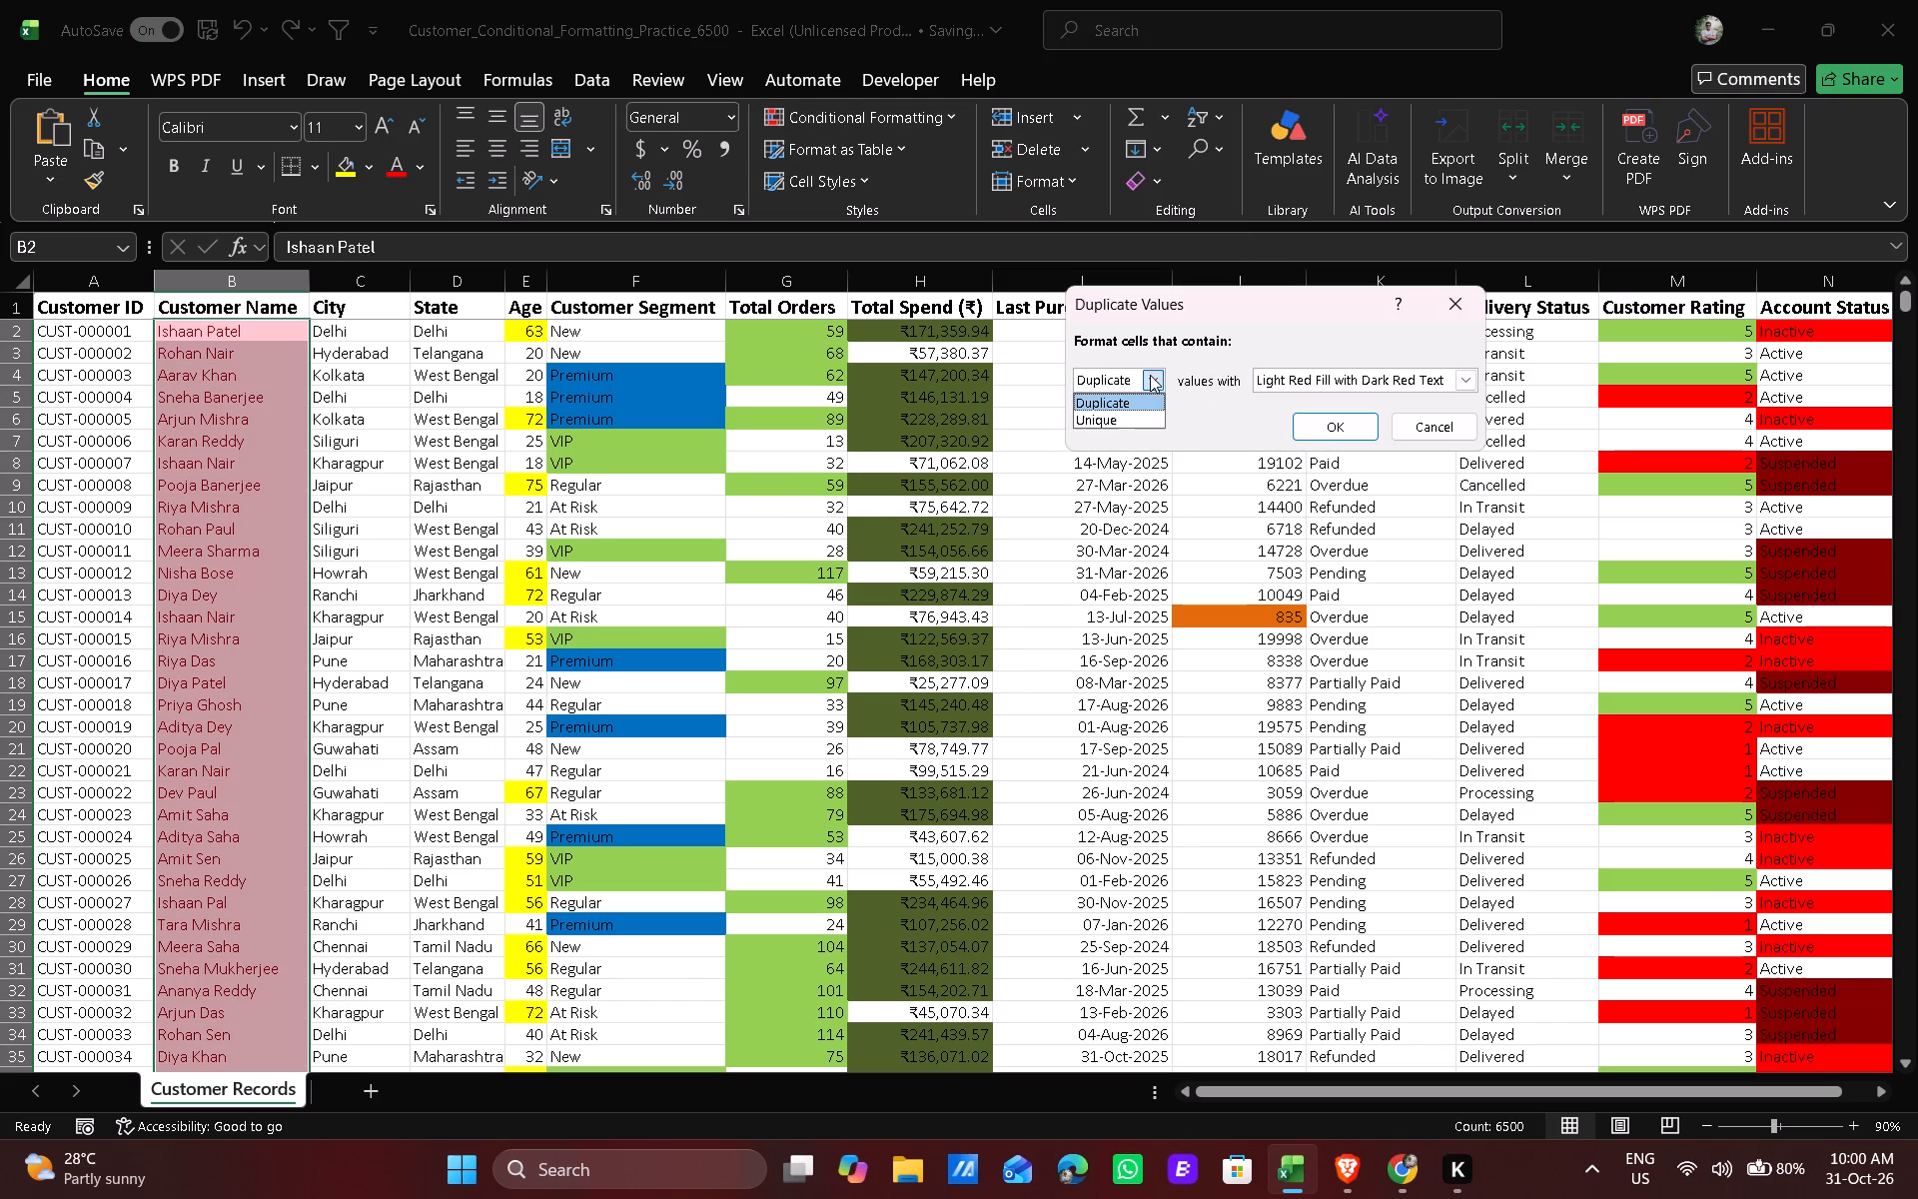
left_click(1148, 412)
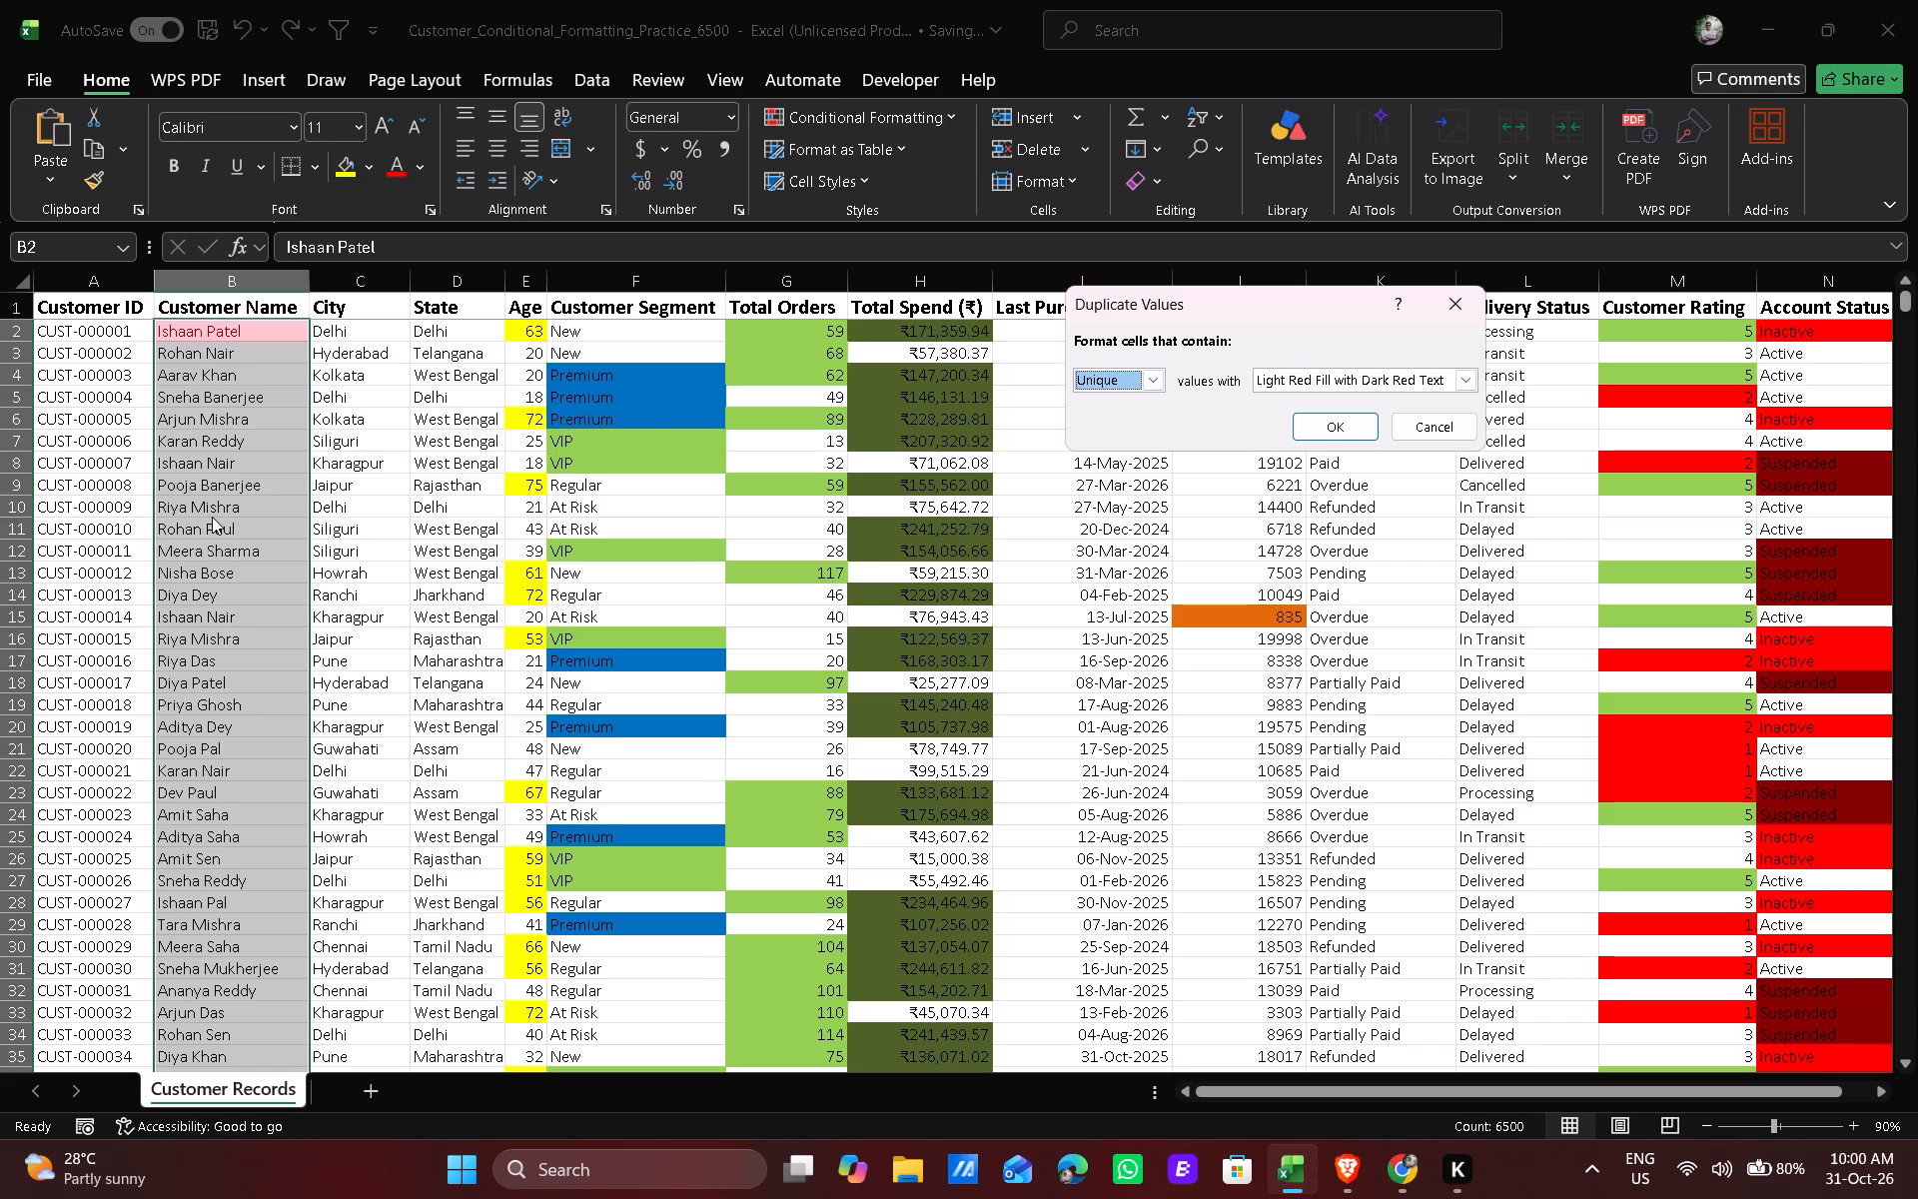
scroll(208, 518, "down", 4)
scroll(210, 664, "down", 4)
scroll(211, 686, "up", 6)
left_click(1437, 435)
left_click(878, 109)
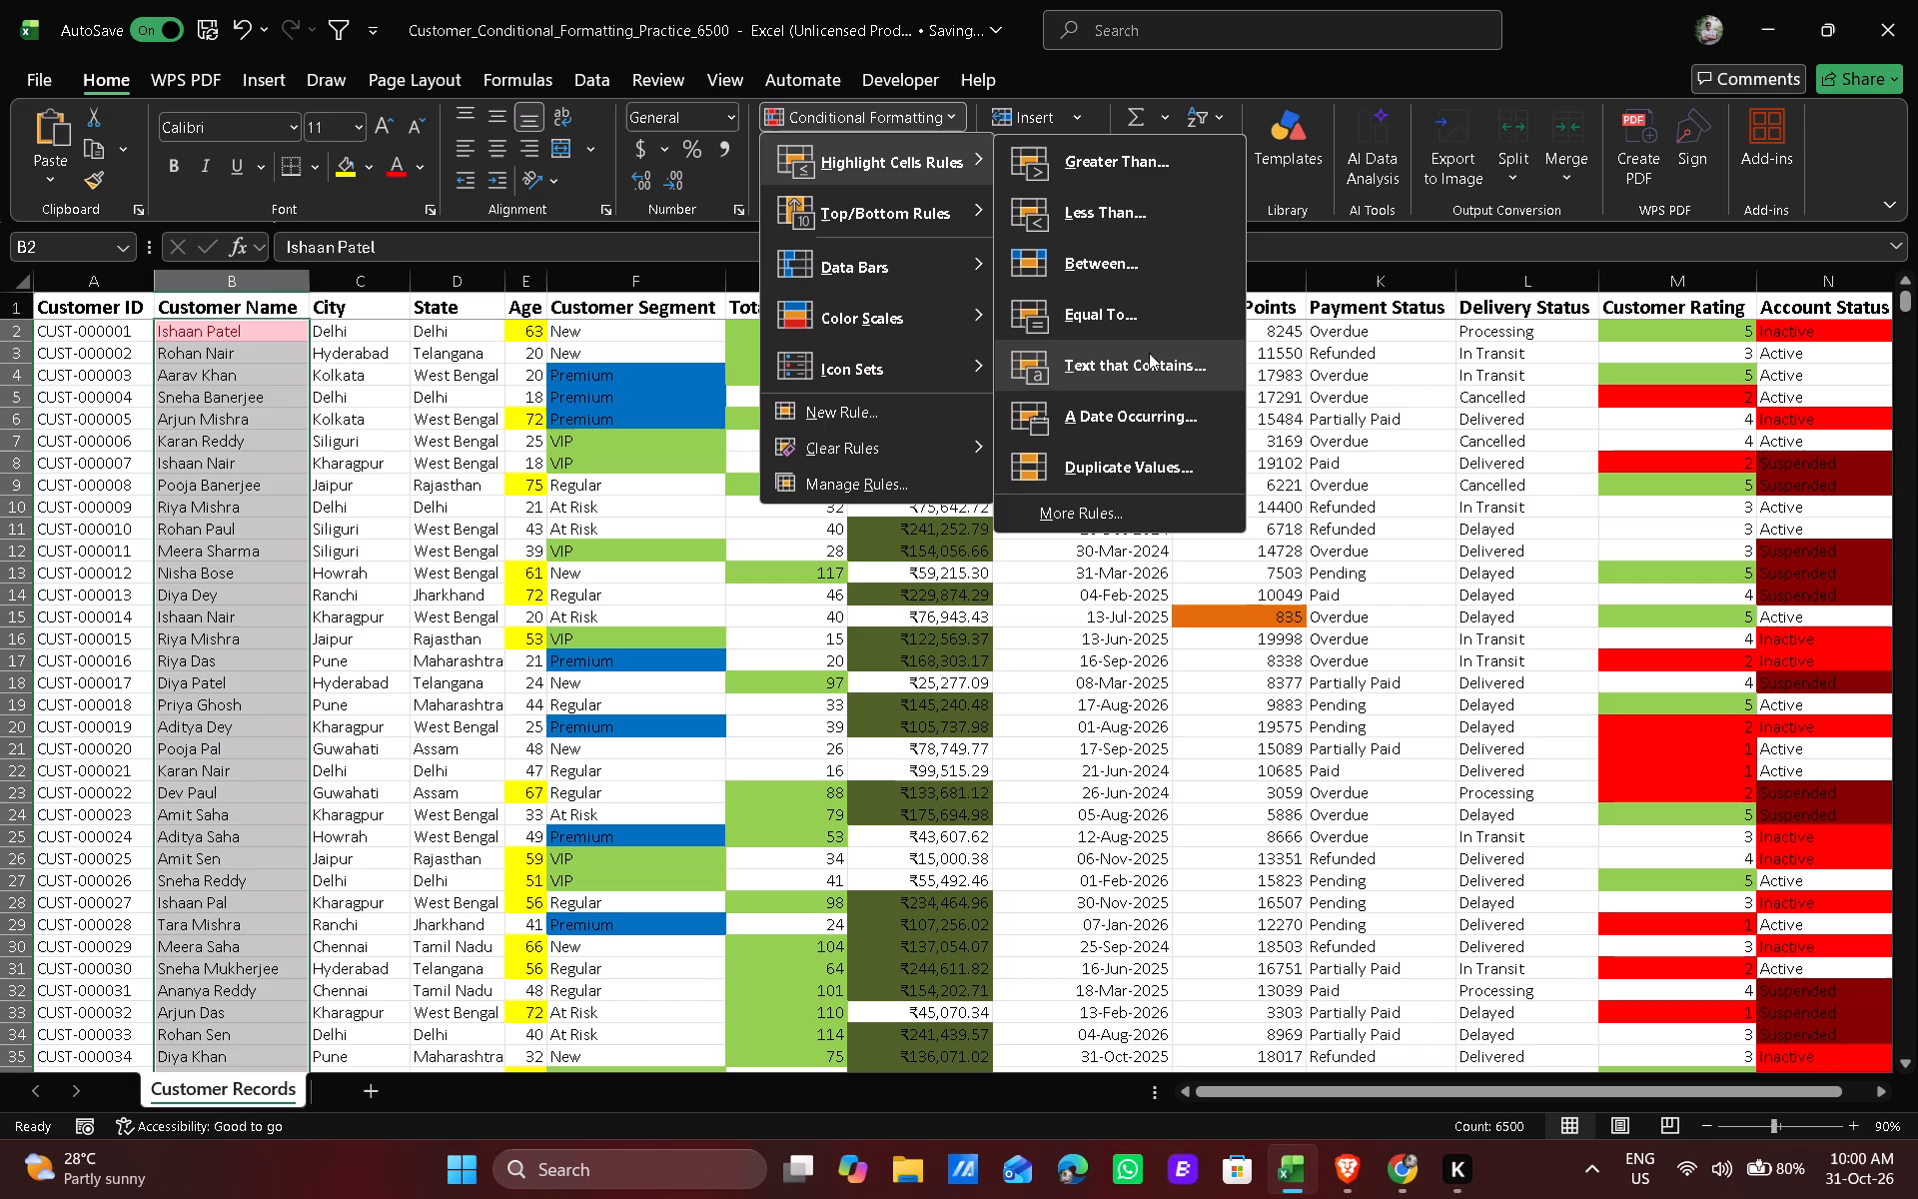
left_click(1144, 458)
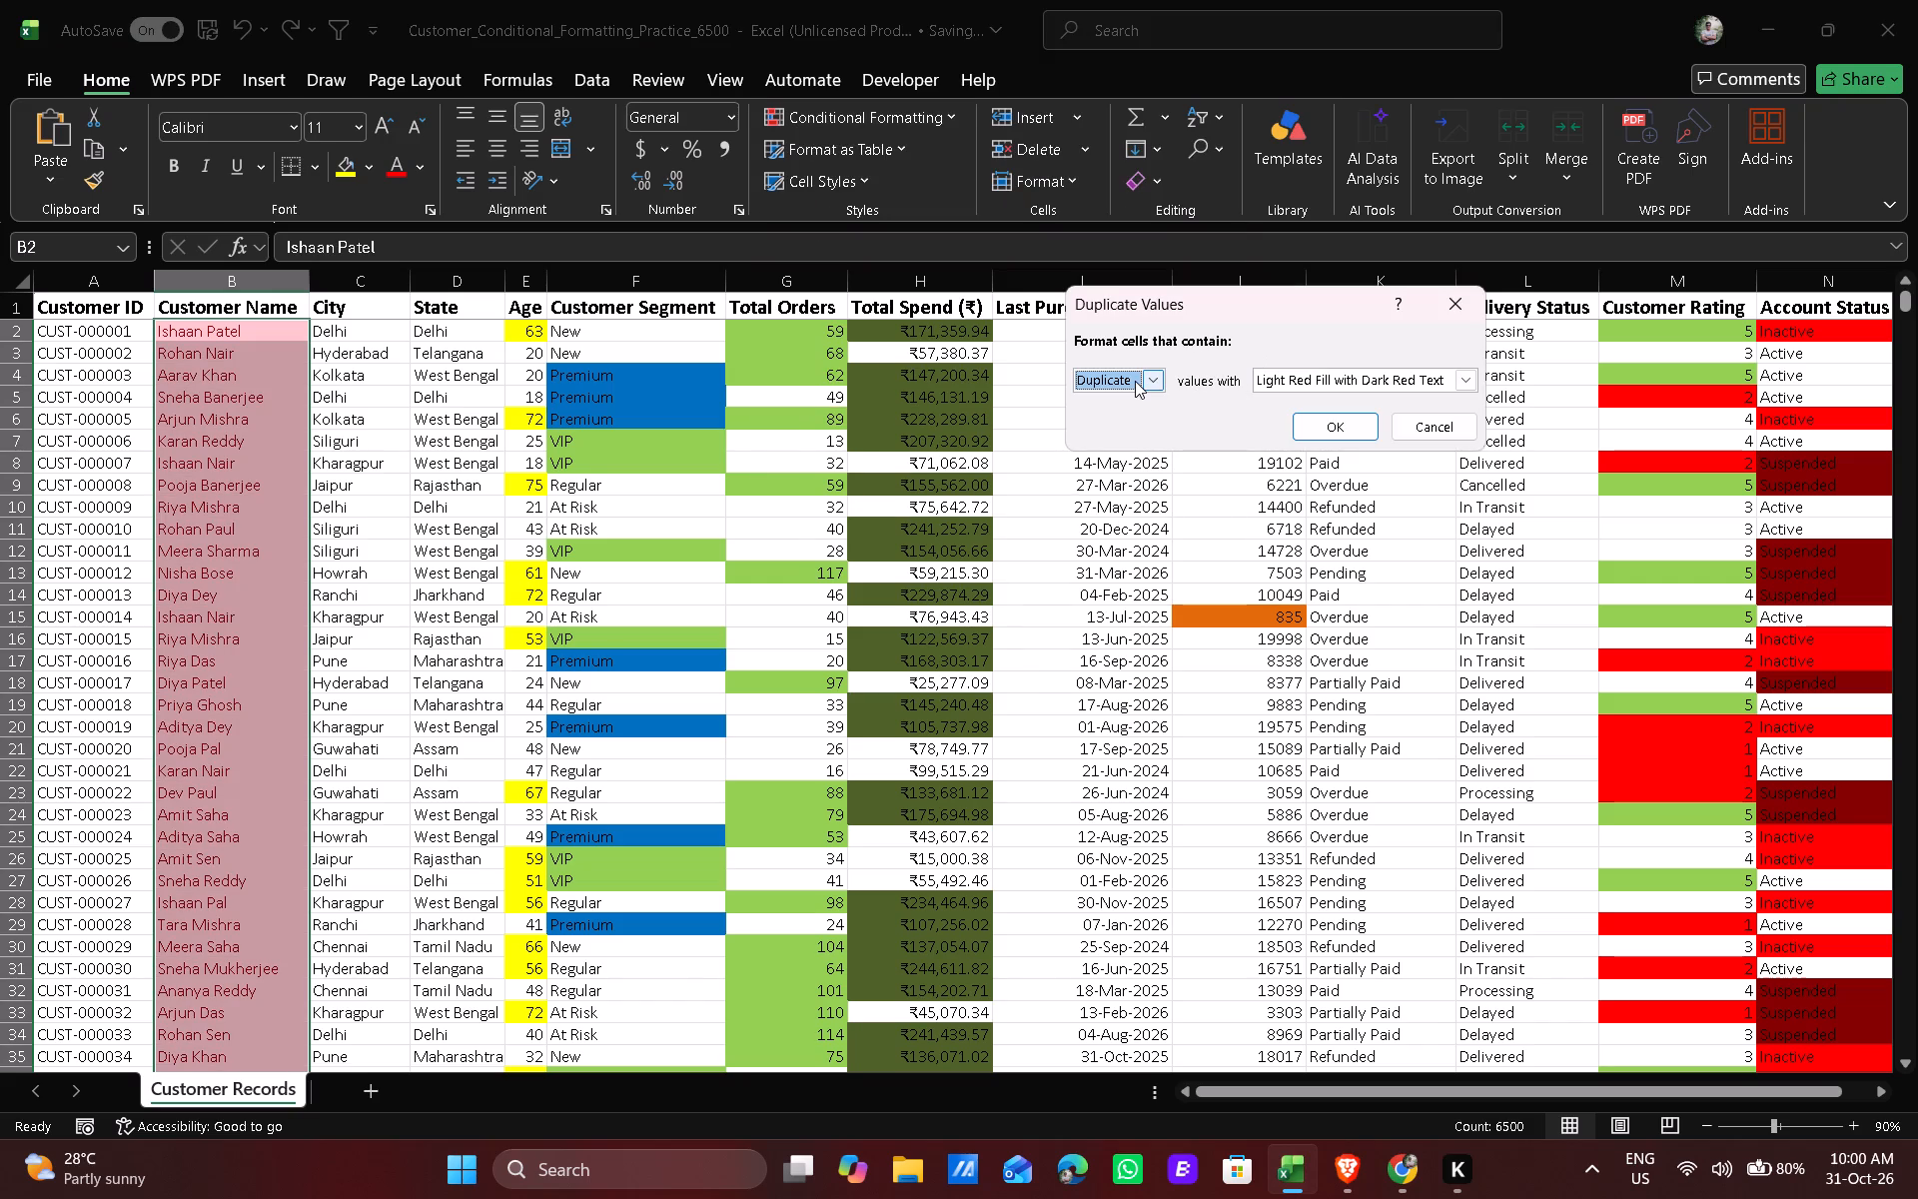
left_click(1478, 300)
Apply a Text That Contains rule to the Customer Name column for the second record's full name, using Light Red Fill with Dark Red Text.
left_click(880, 113)
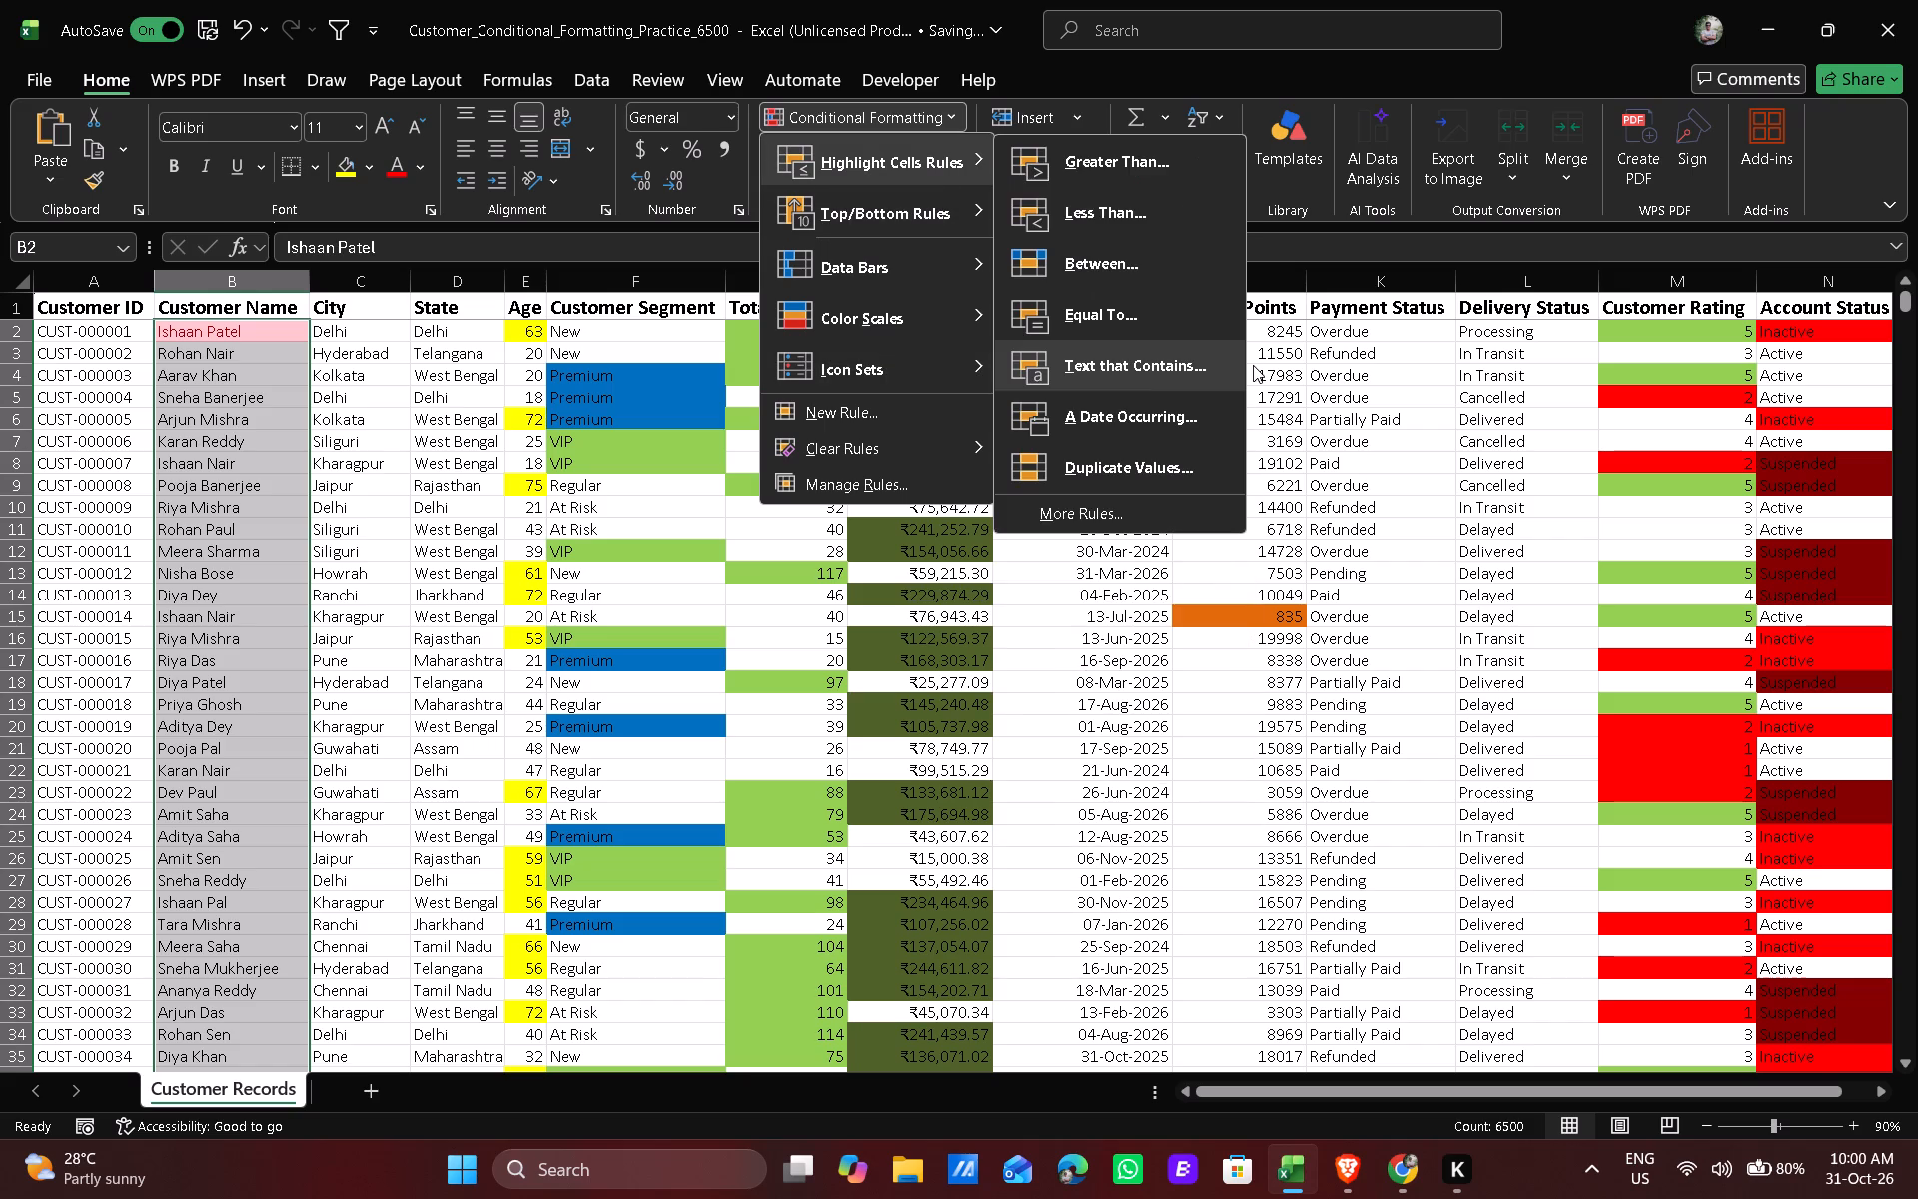
left_click(1129, 375)
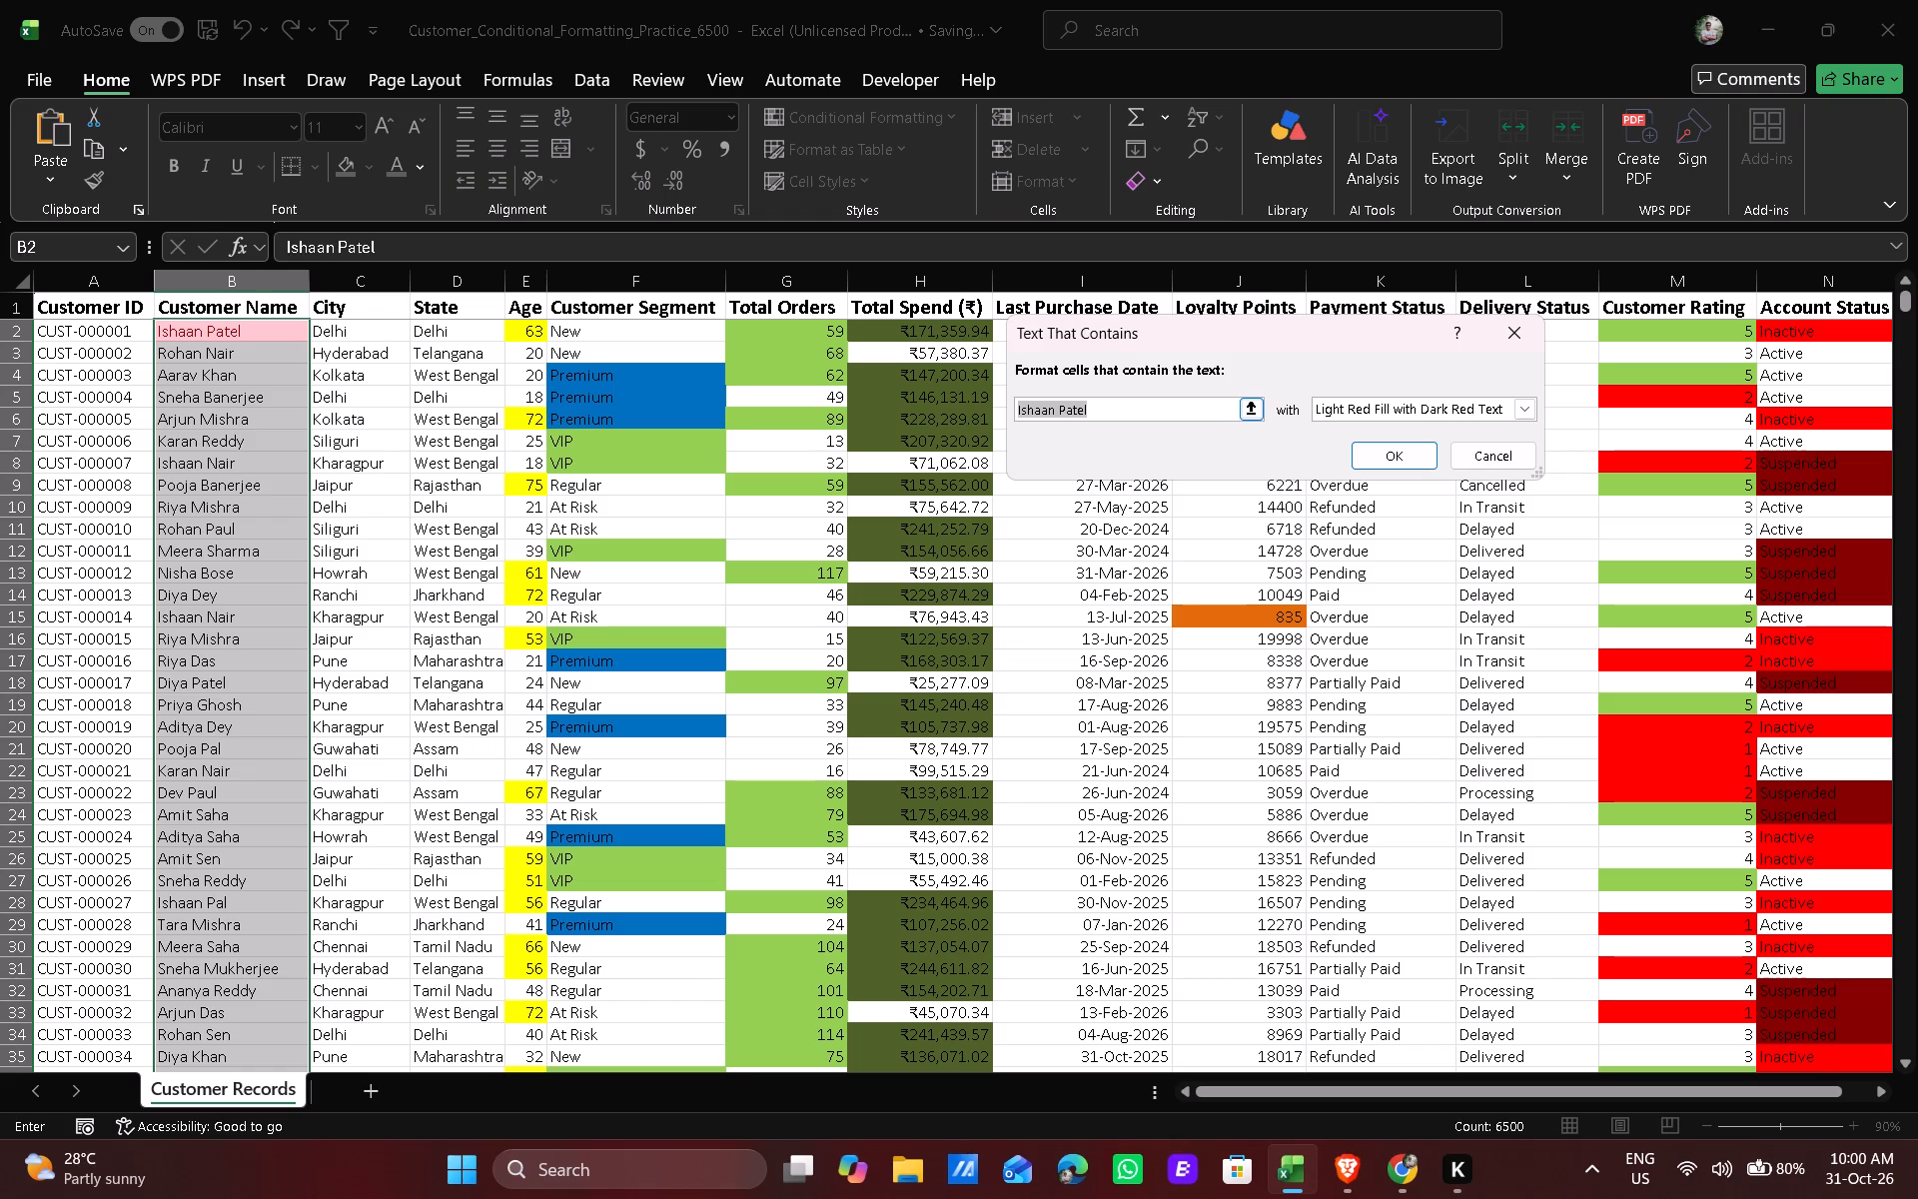
left_click(230, 357)
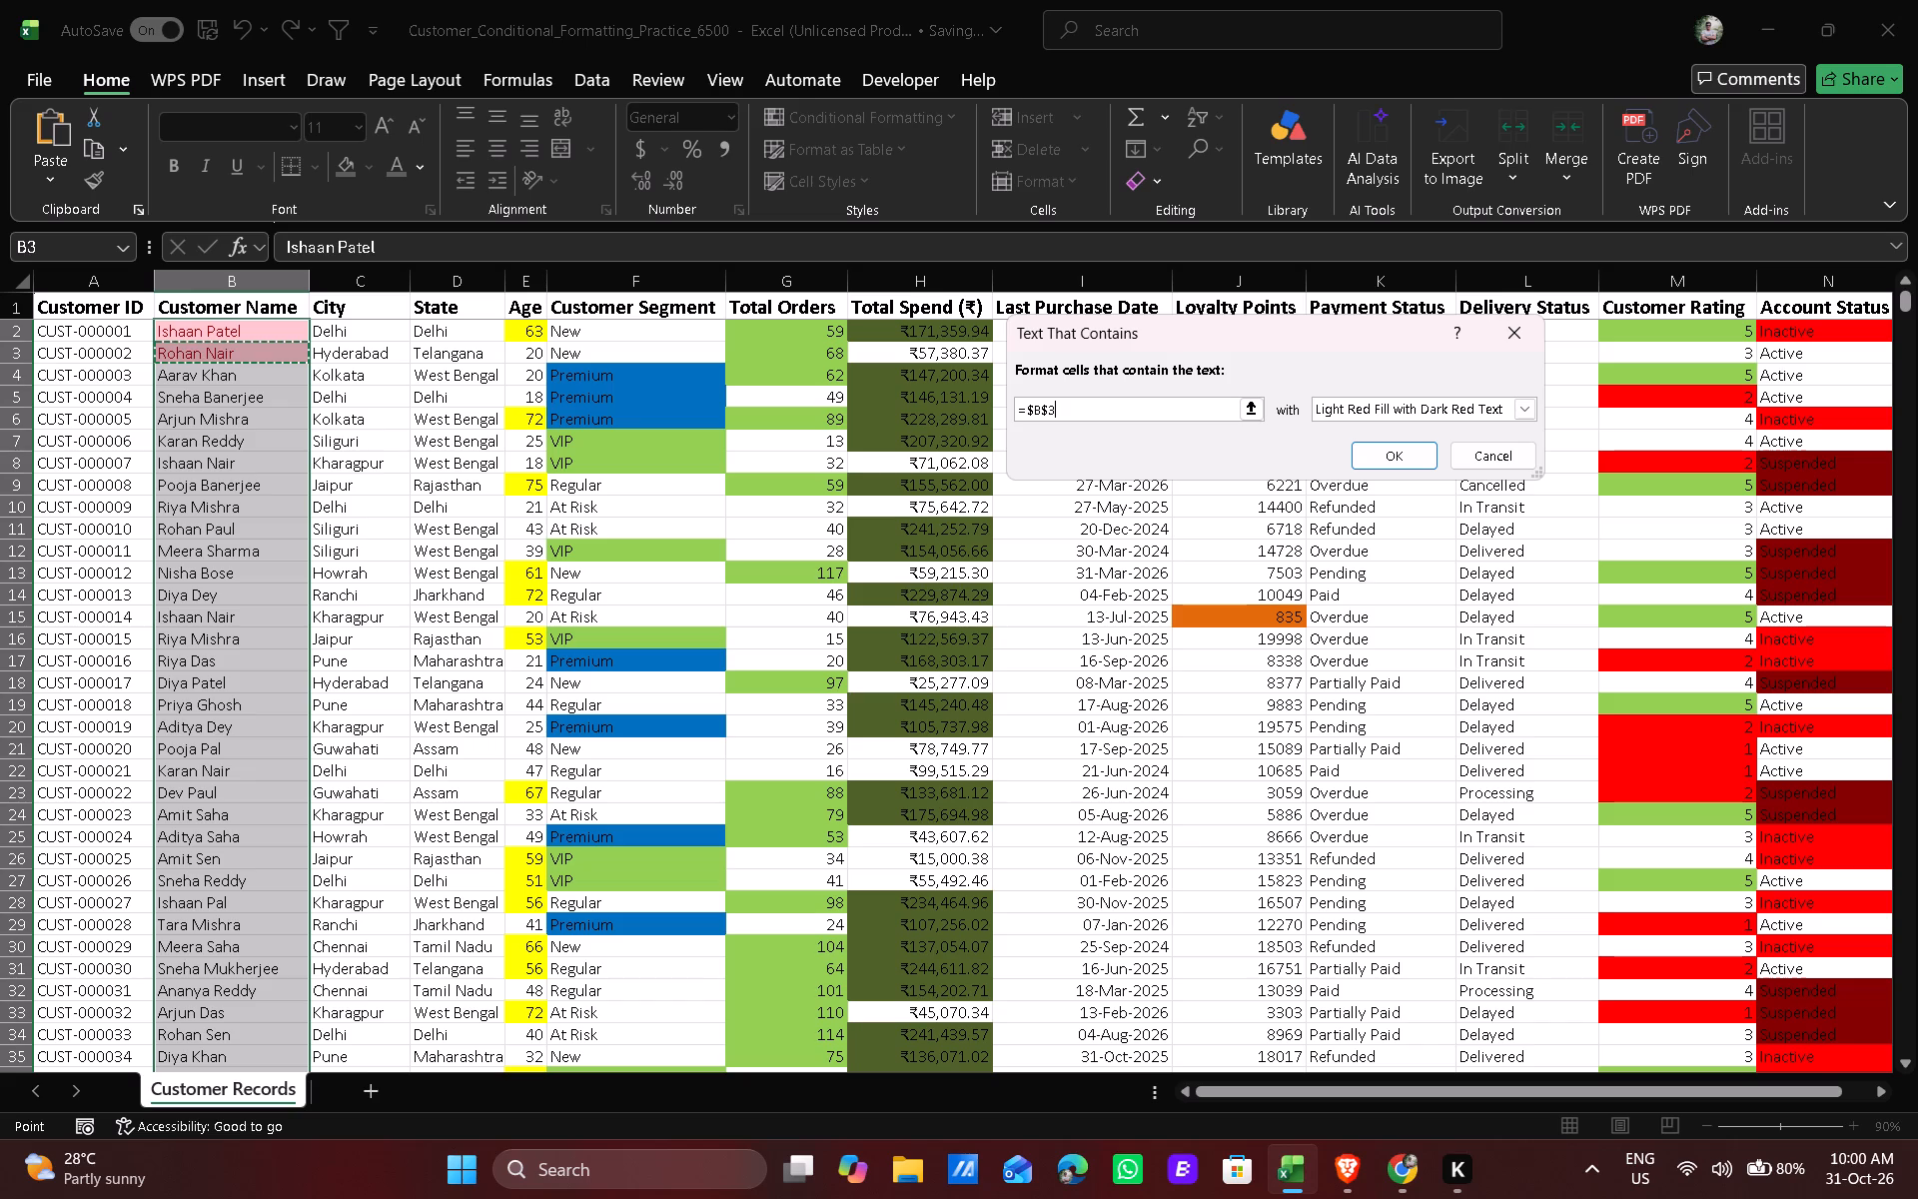
left_click(1087, 412)
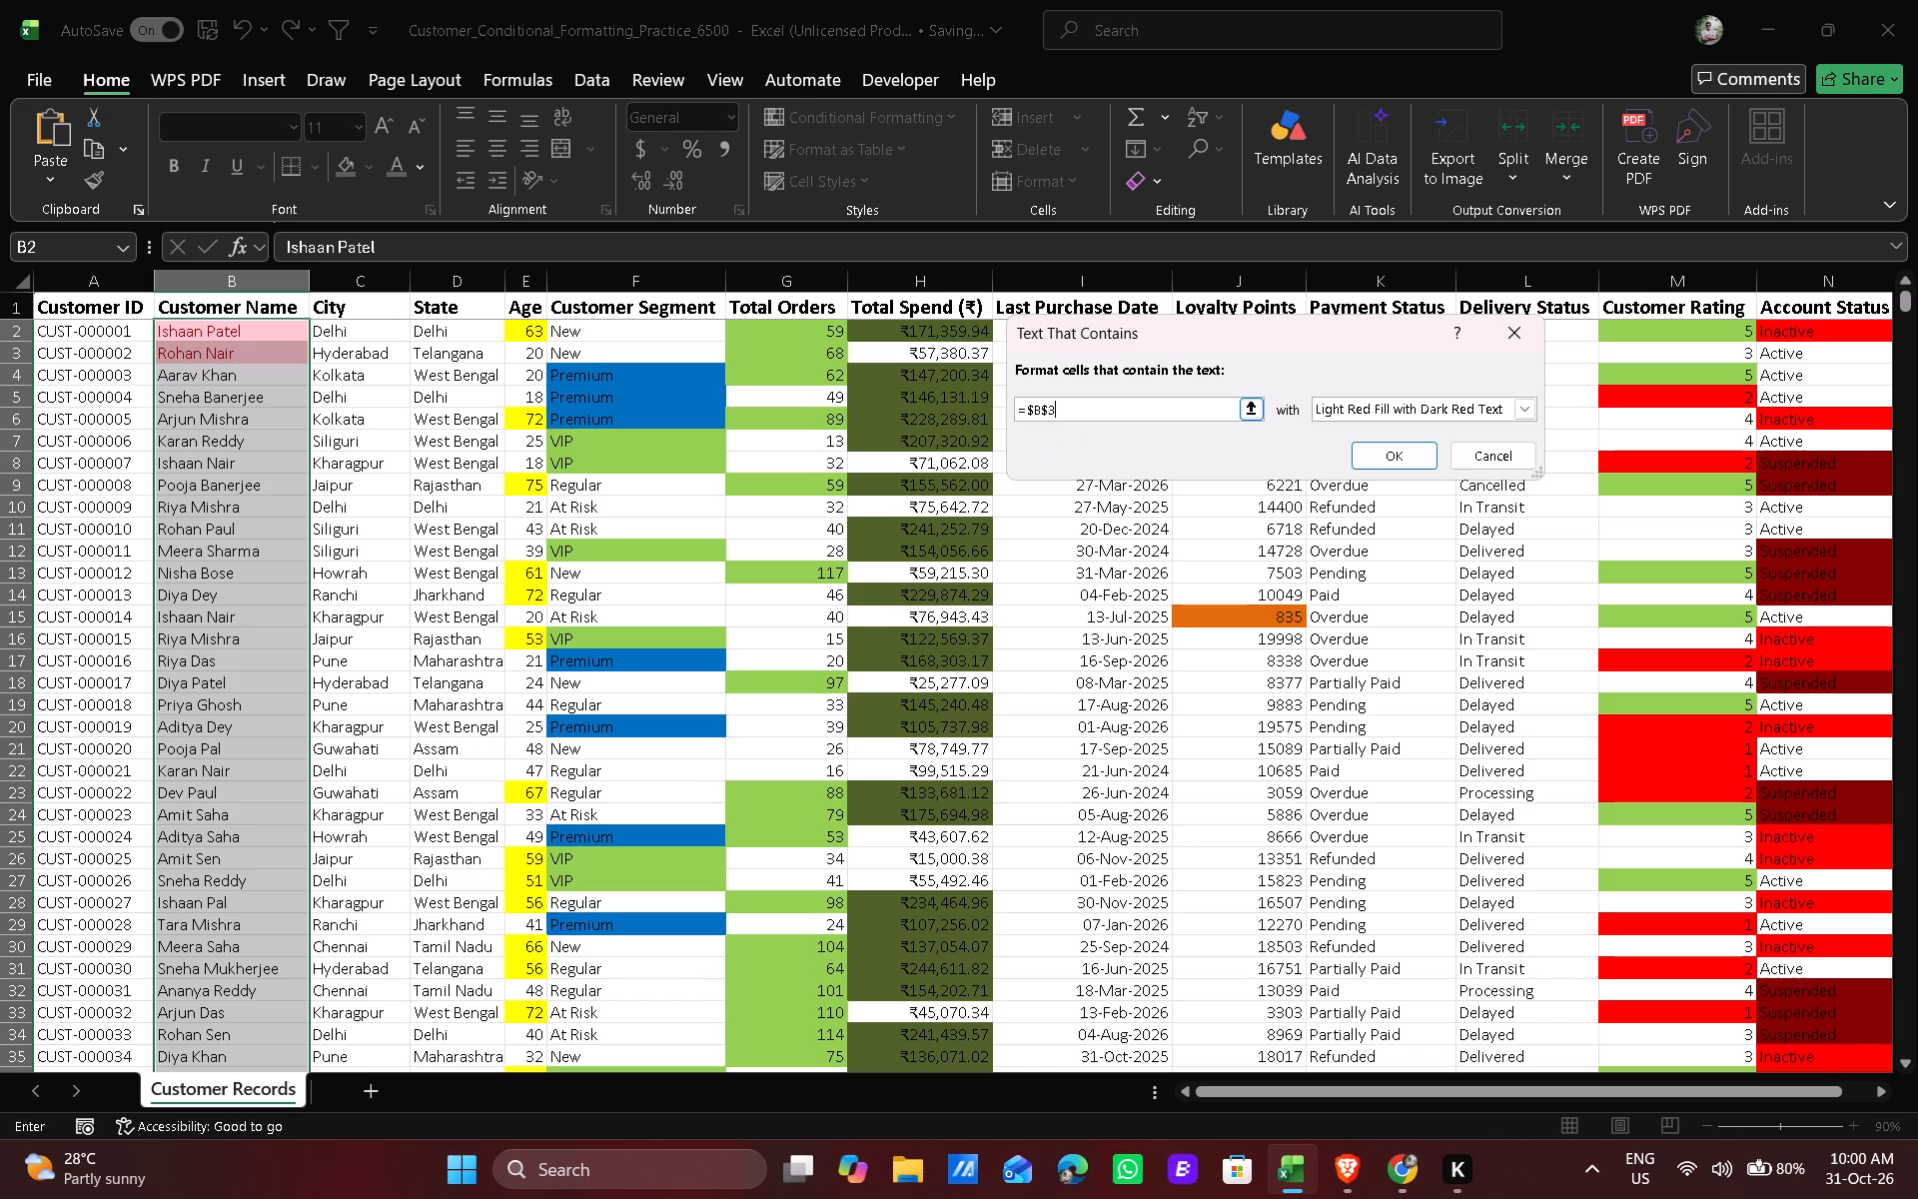
key("BackSpace")
key("BackSpace")
key("BackSpace")
key("BackSpace")
key("BackSpace")
key("BackSpace")
key("BackSpace")
key("BackSpace")
key("BackSpace")
key("BackSpace")
key("BackSpace")
key("BackSpace")
key("BackSpace")
key("BackSpace")
key("BackSpace")
key("BackSpace")
key("BackSpace")
key("BackSpace")
key("BackSpace")
key("BackSpace")
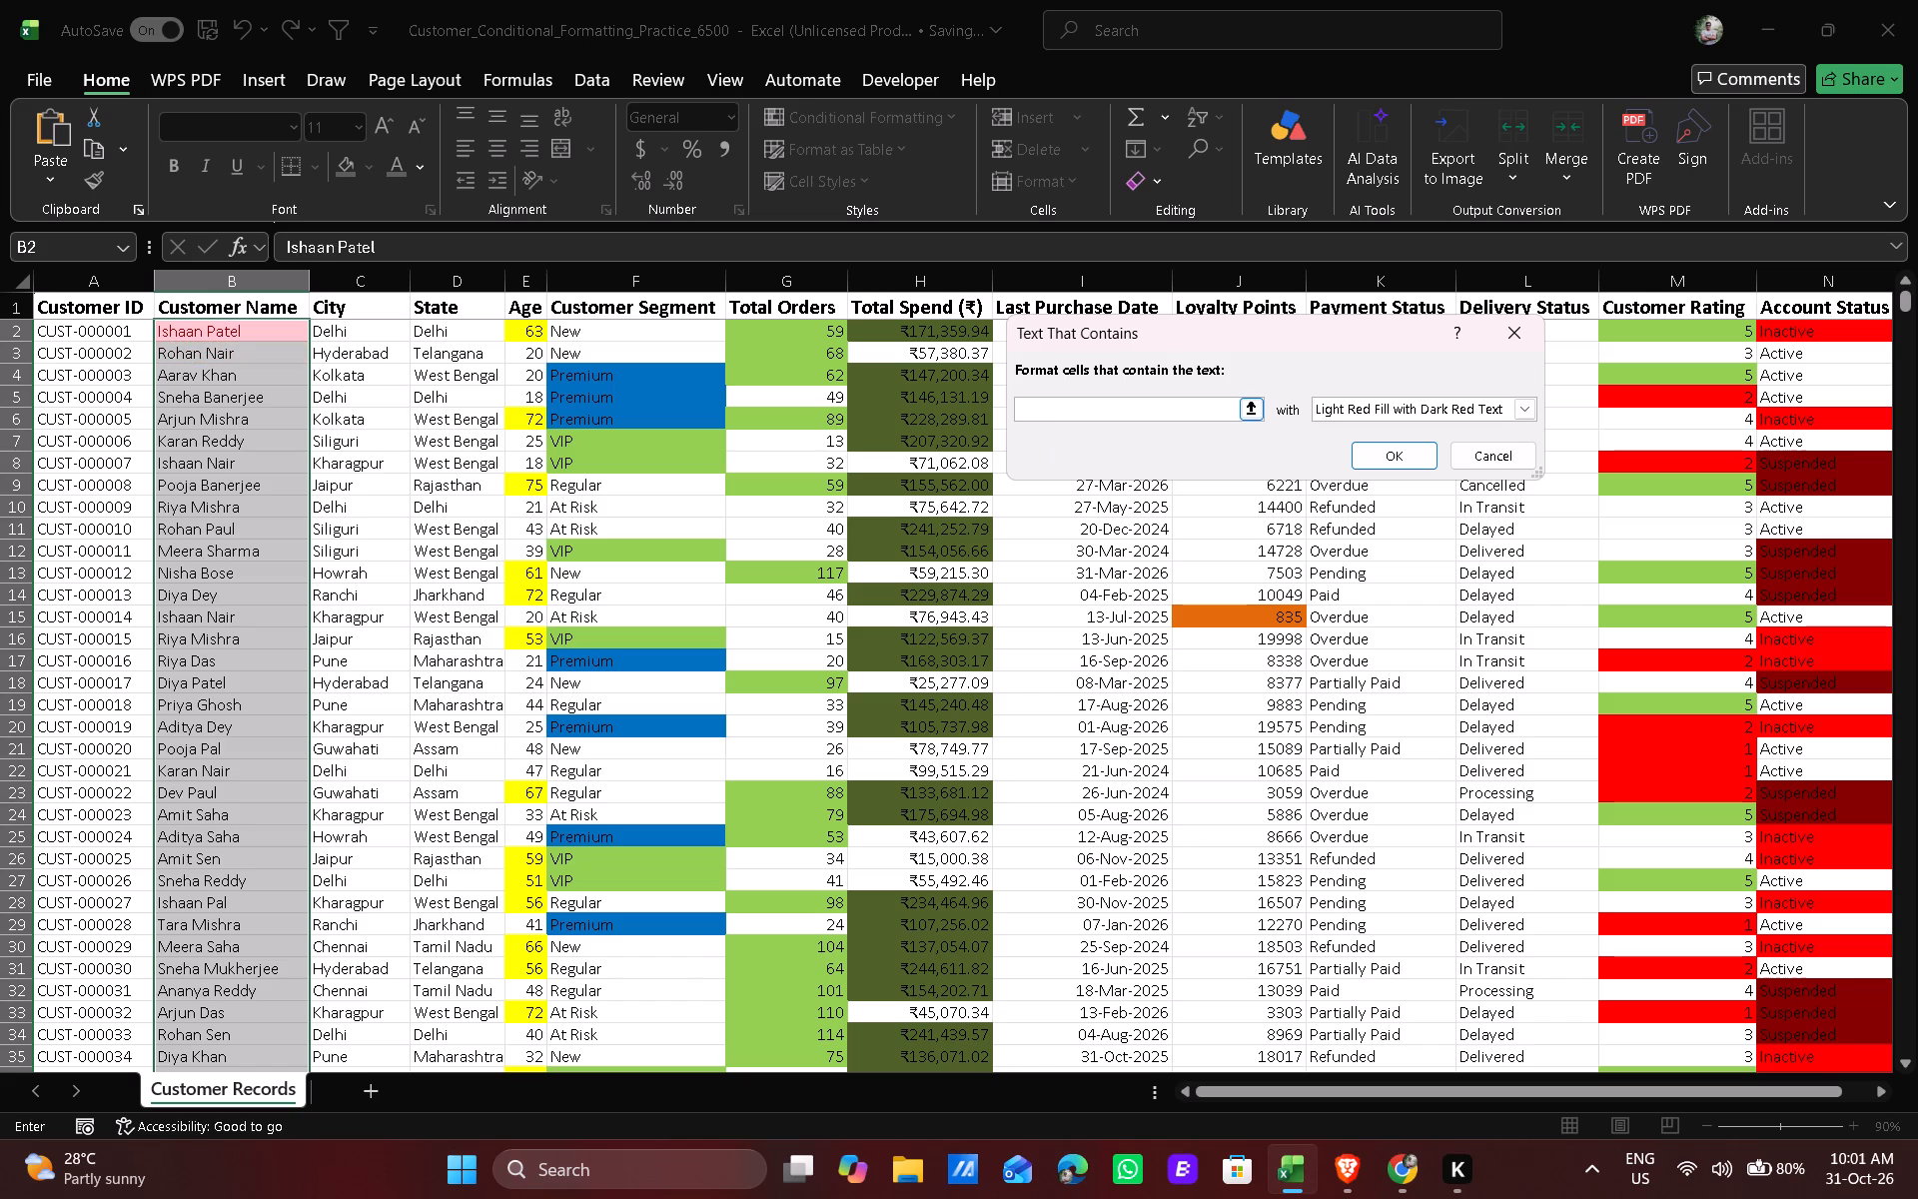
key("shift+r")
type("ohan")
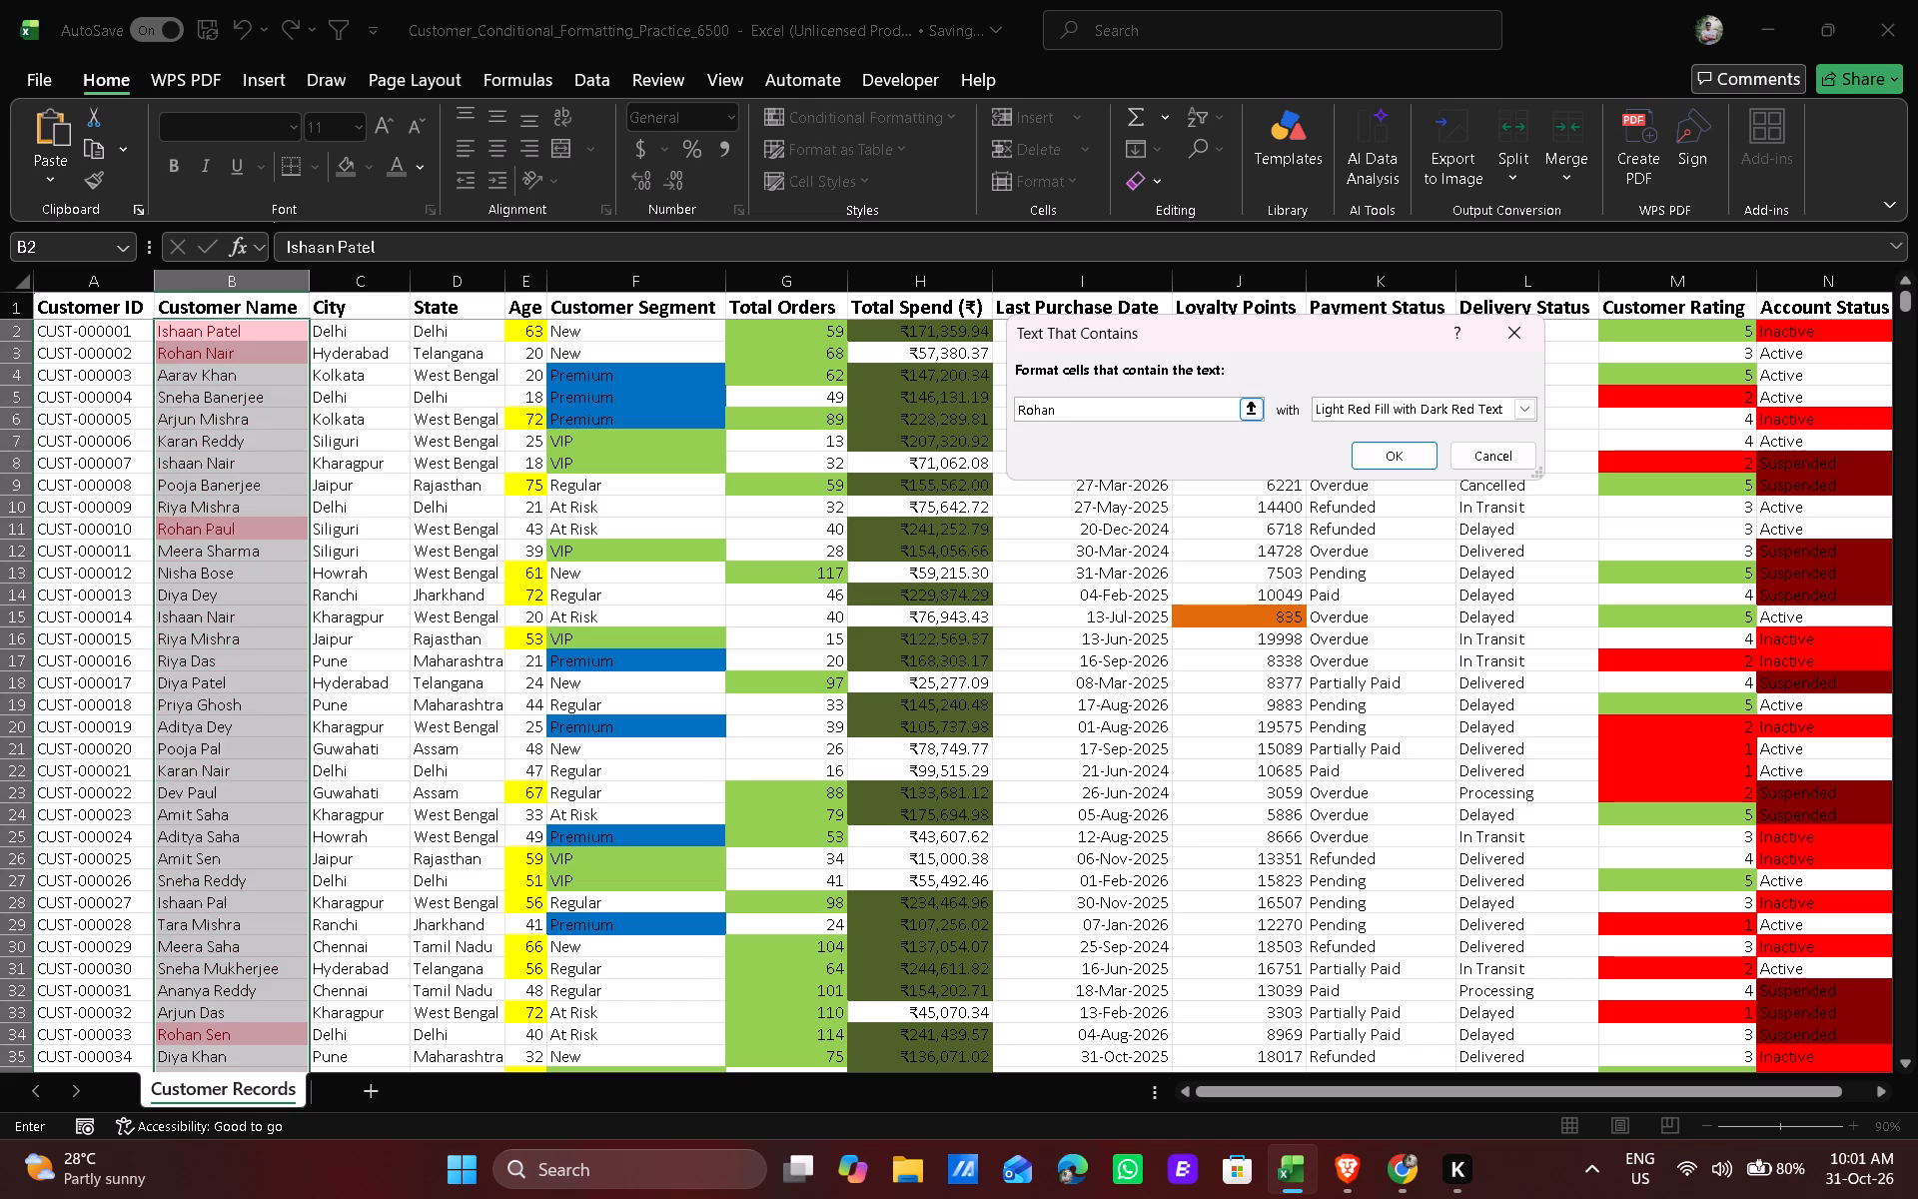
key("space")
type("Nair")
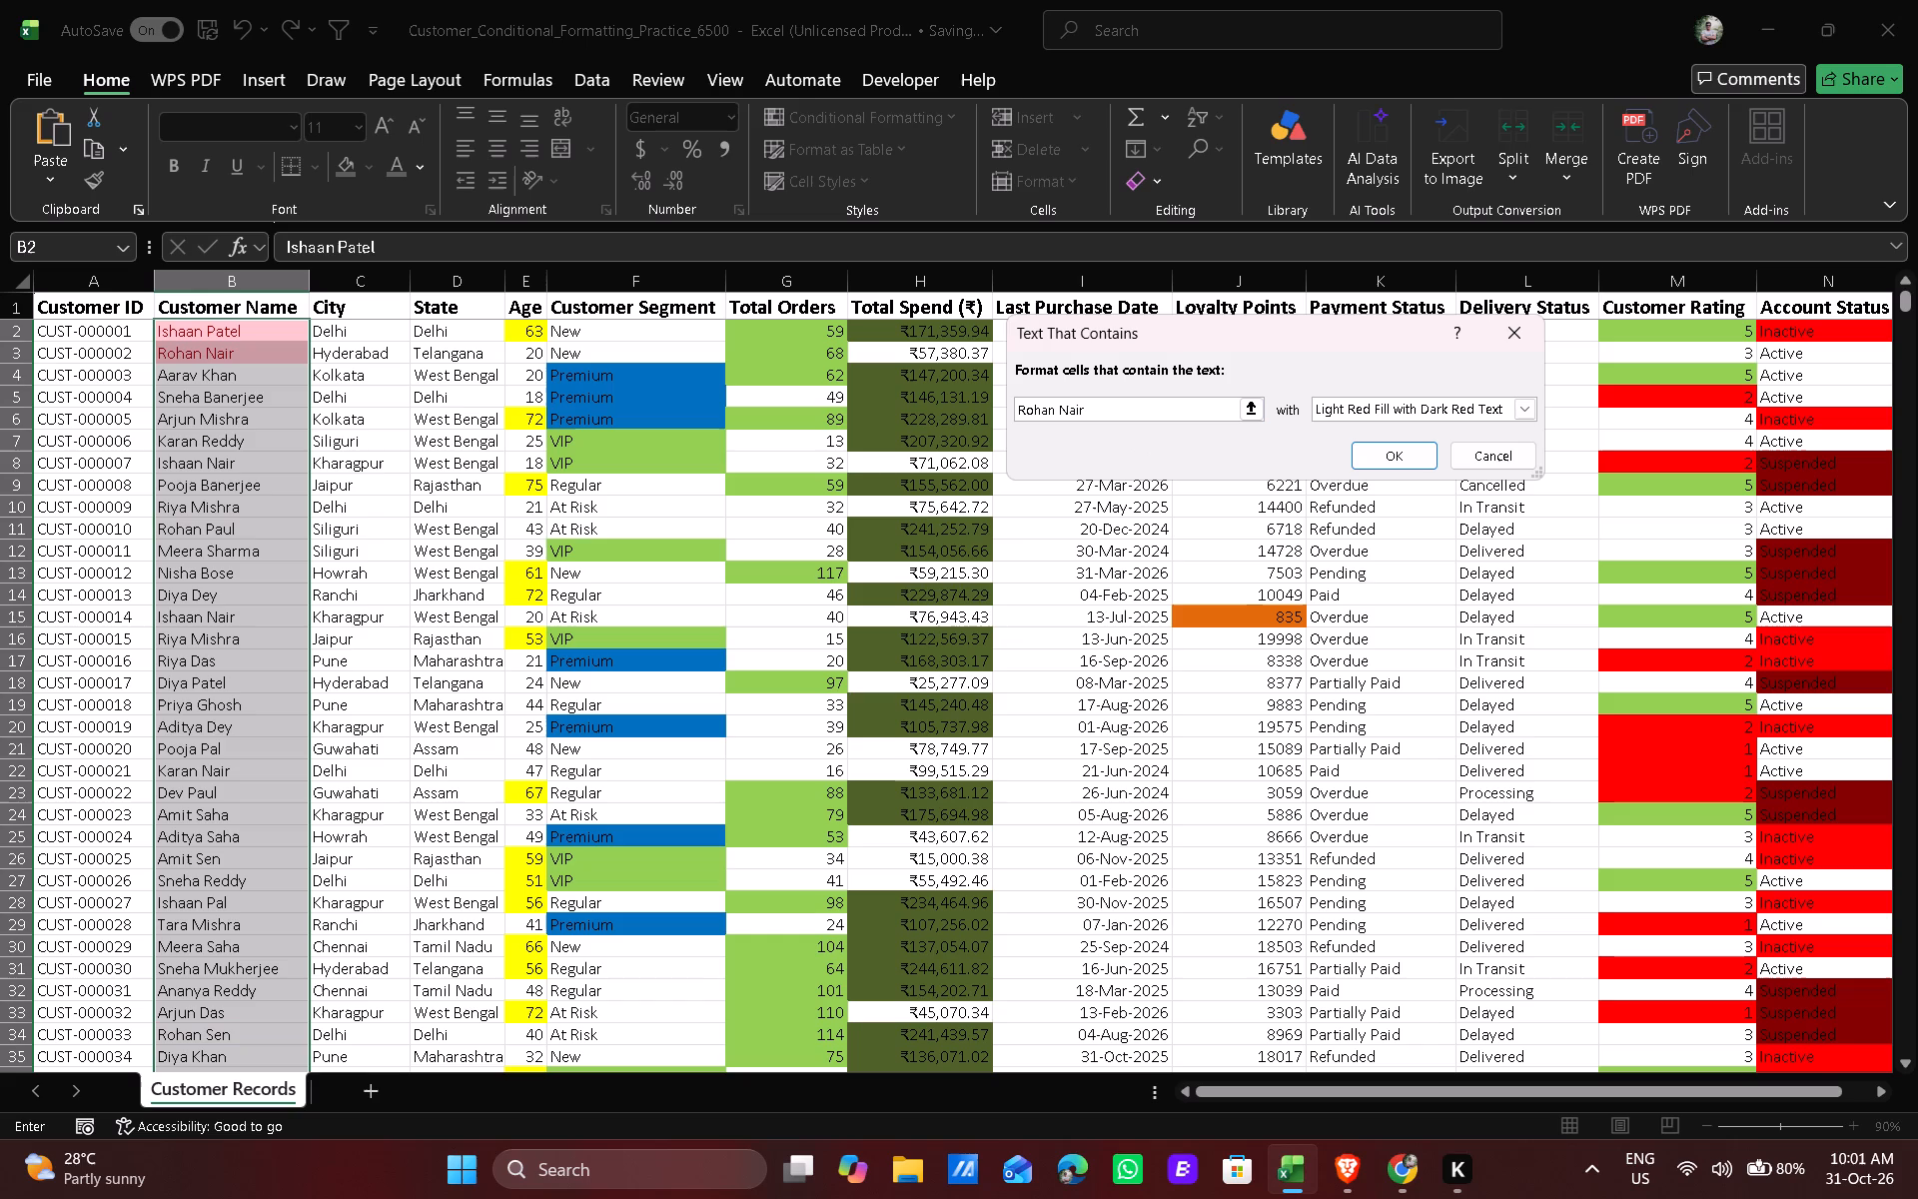
left_click(1382, 464)
Examine the matching-name highlighting down the Customer Name column and back up to the first record.
scroll(239, 543, "down", 2)
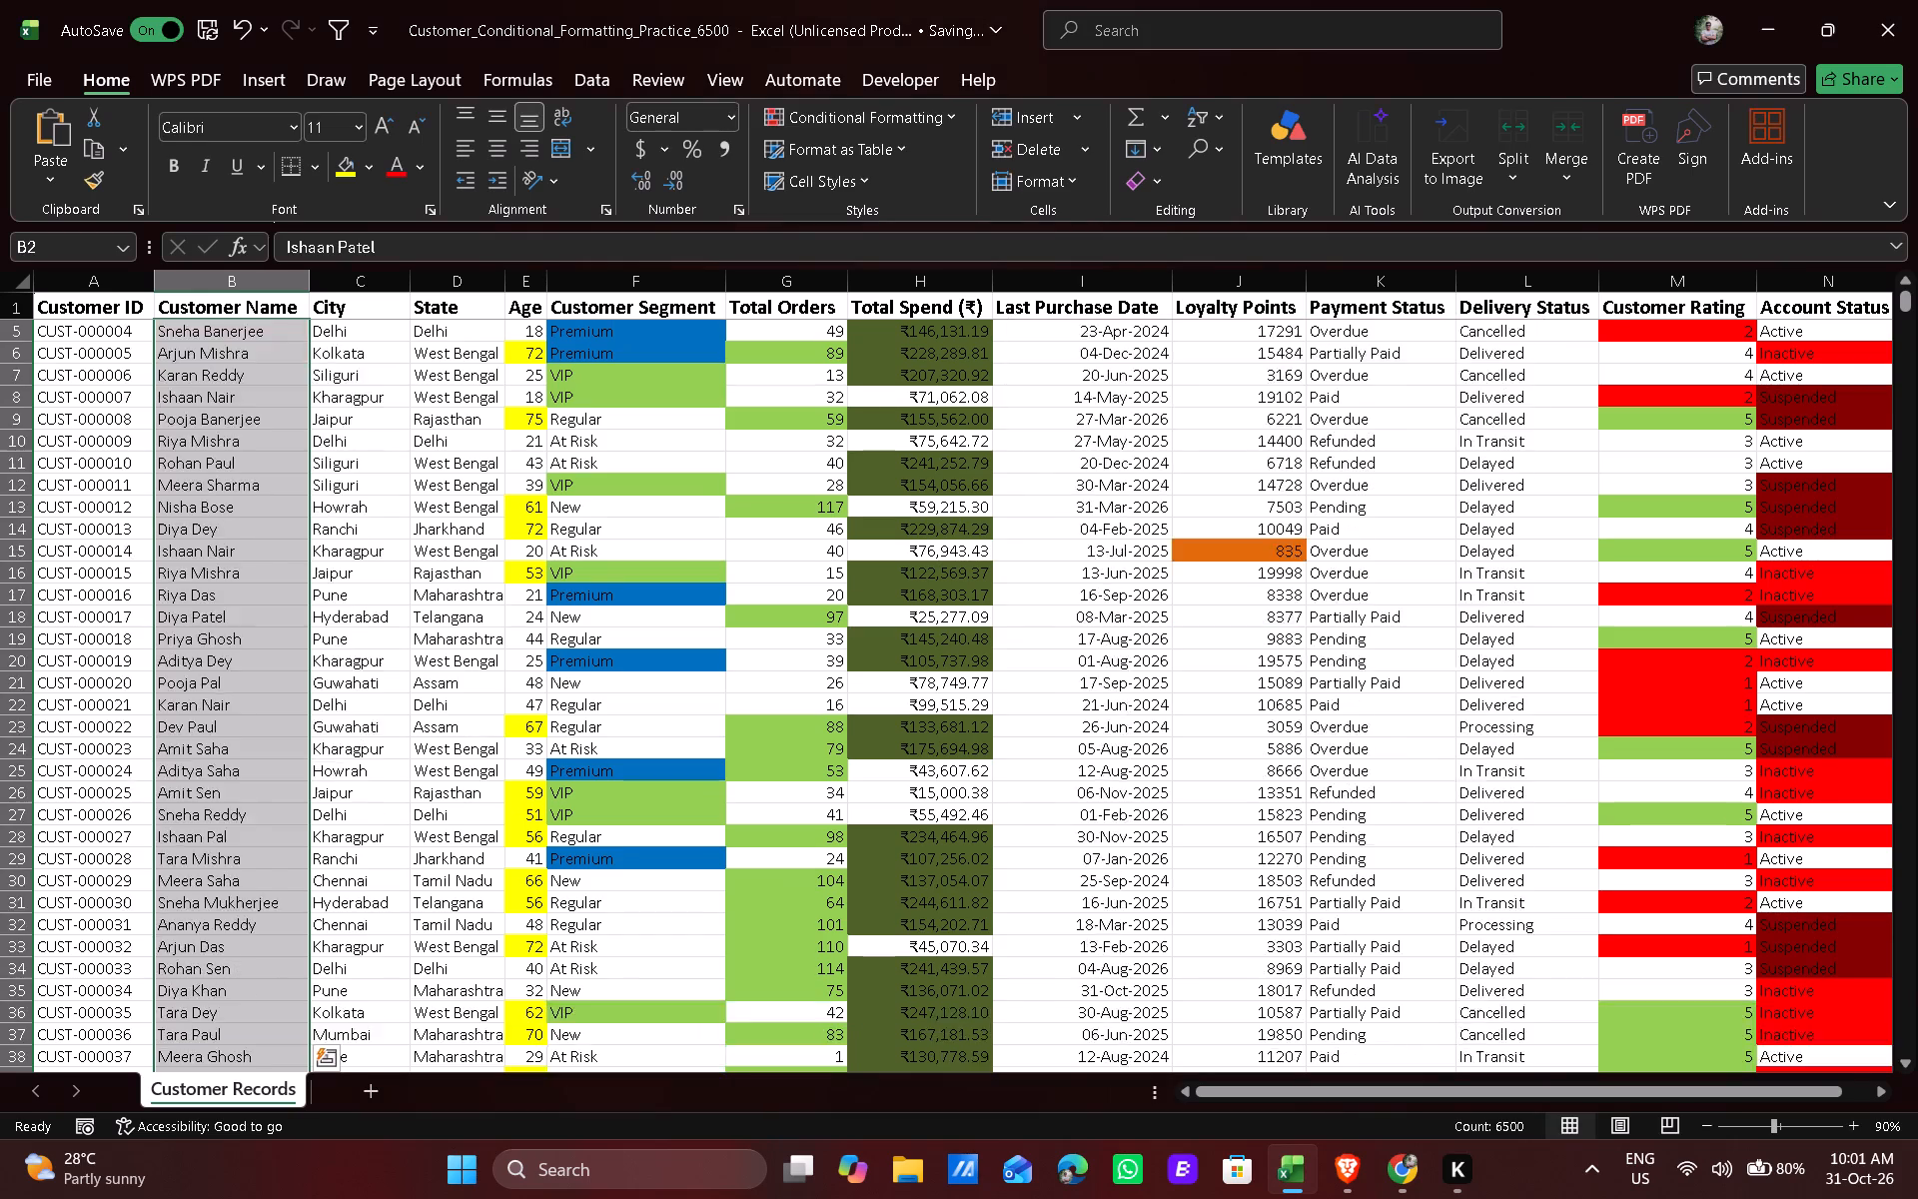
scroll(239, 543, "down", 5)
scroll(232, 544, "down", 16)
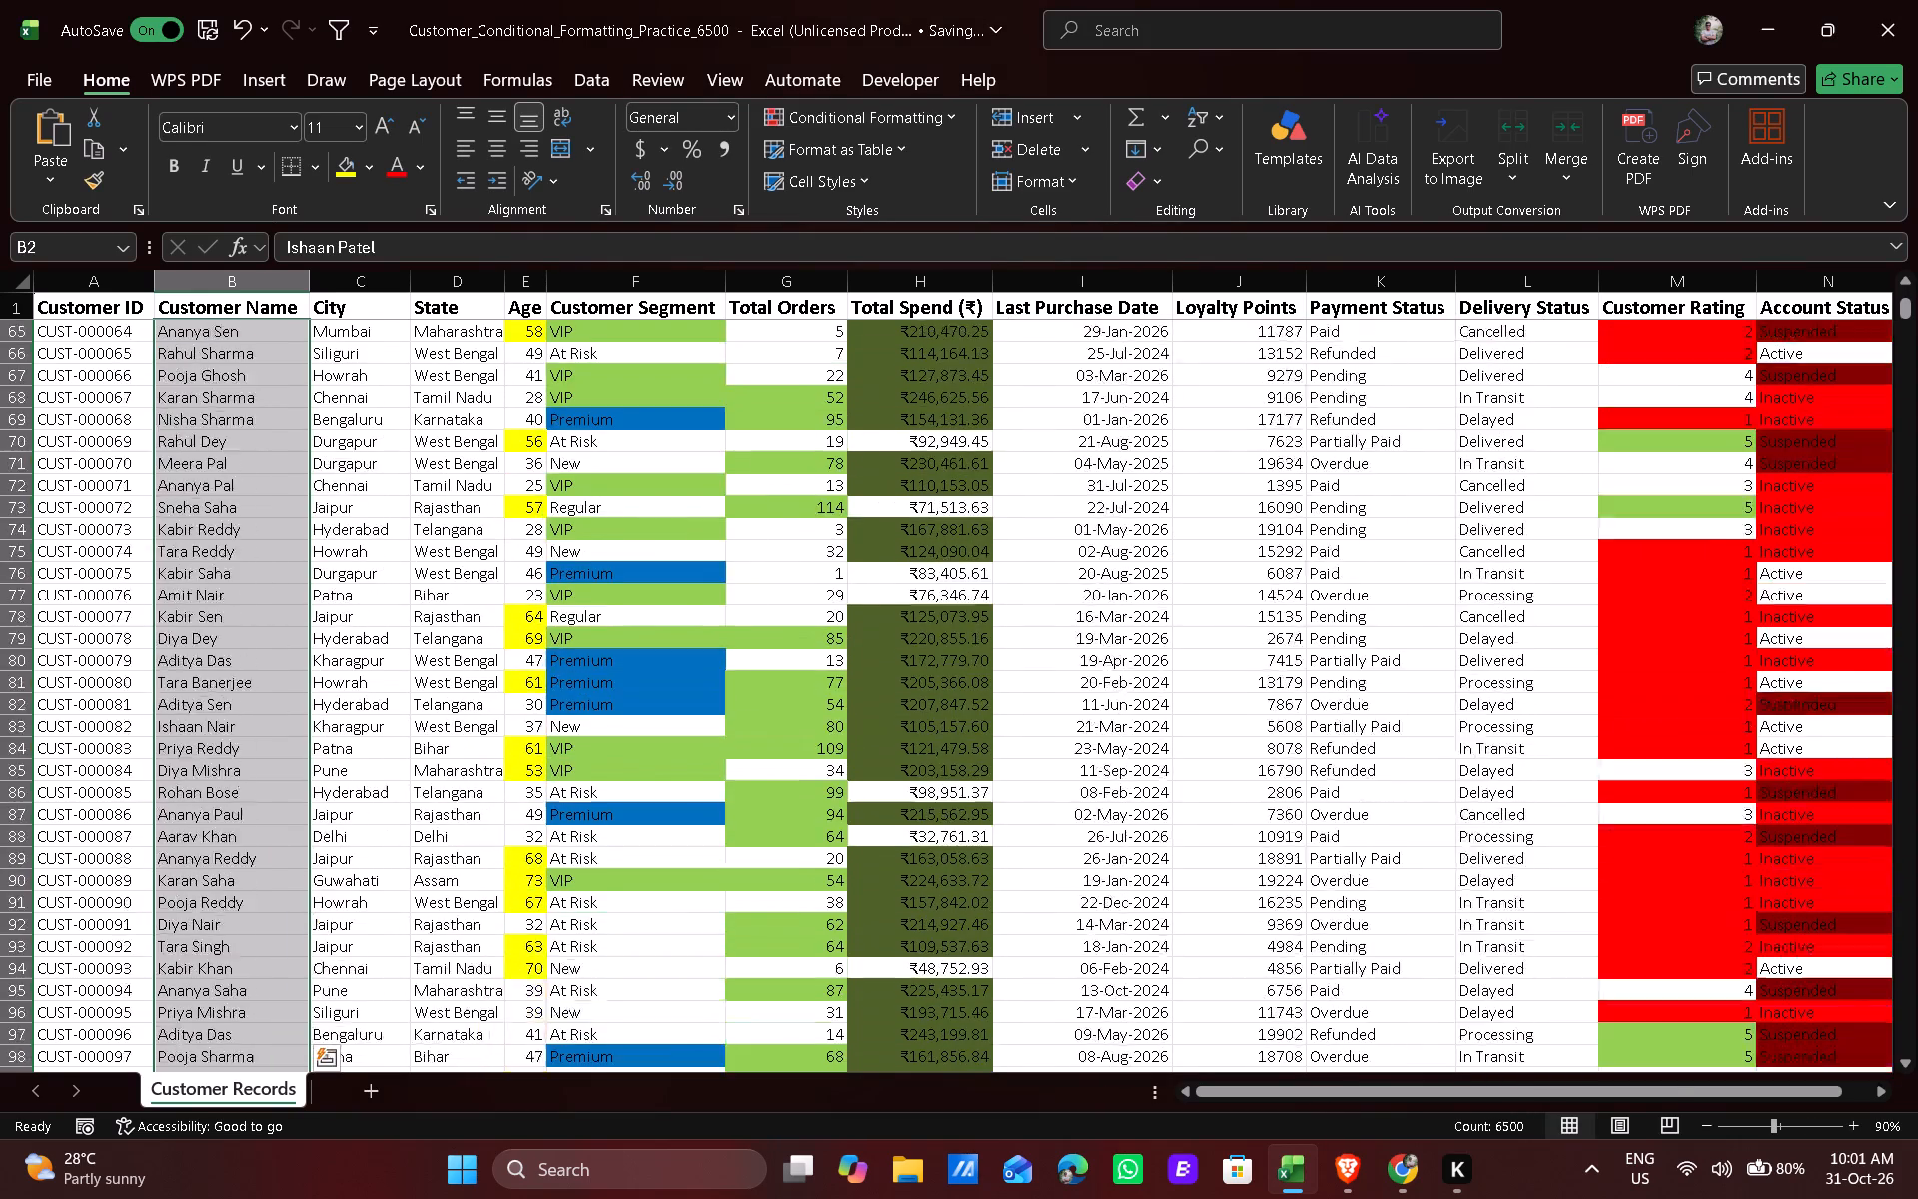
scroll(234, 544, "down", 20)
scroll(234, 544, "down", 1)
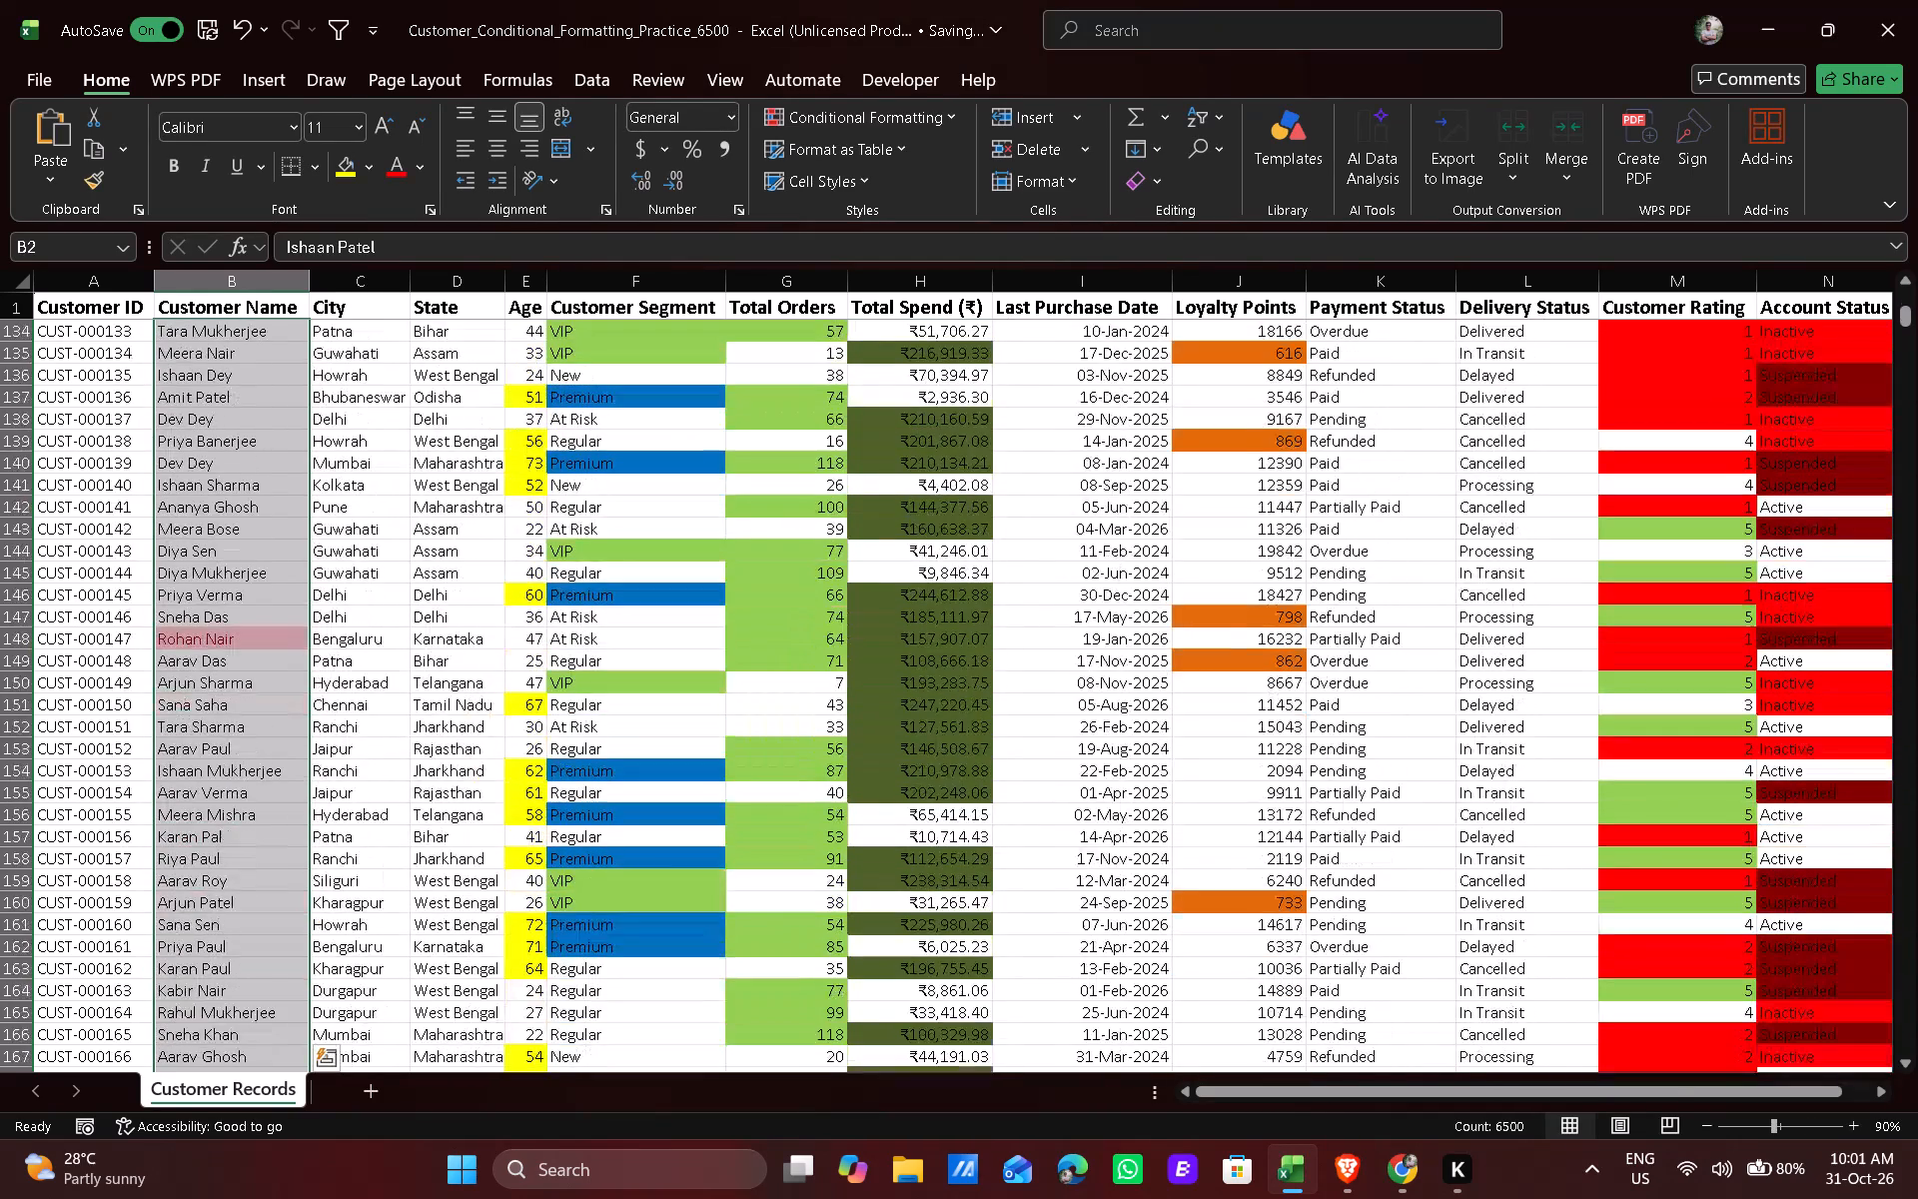
scroll(223, 555, "down", 8)
scroll(223, 556, "down", 14)
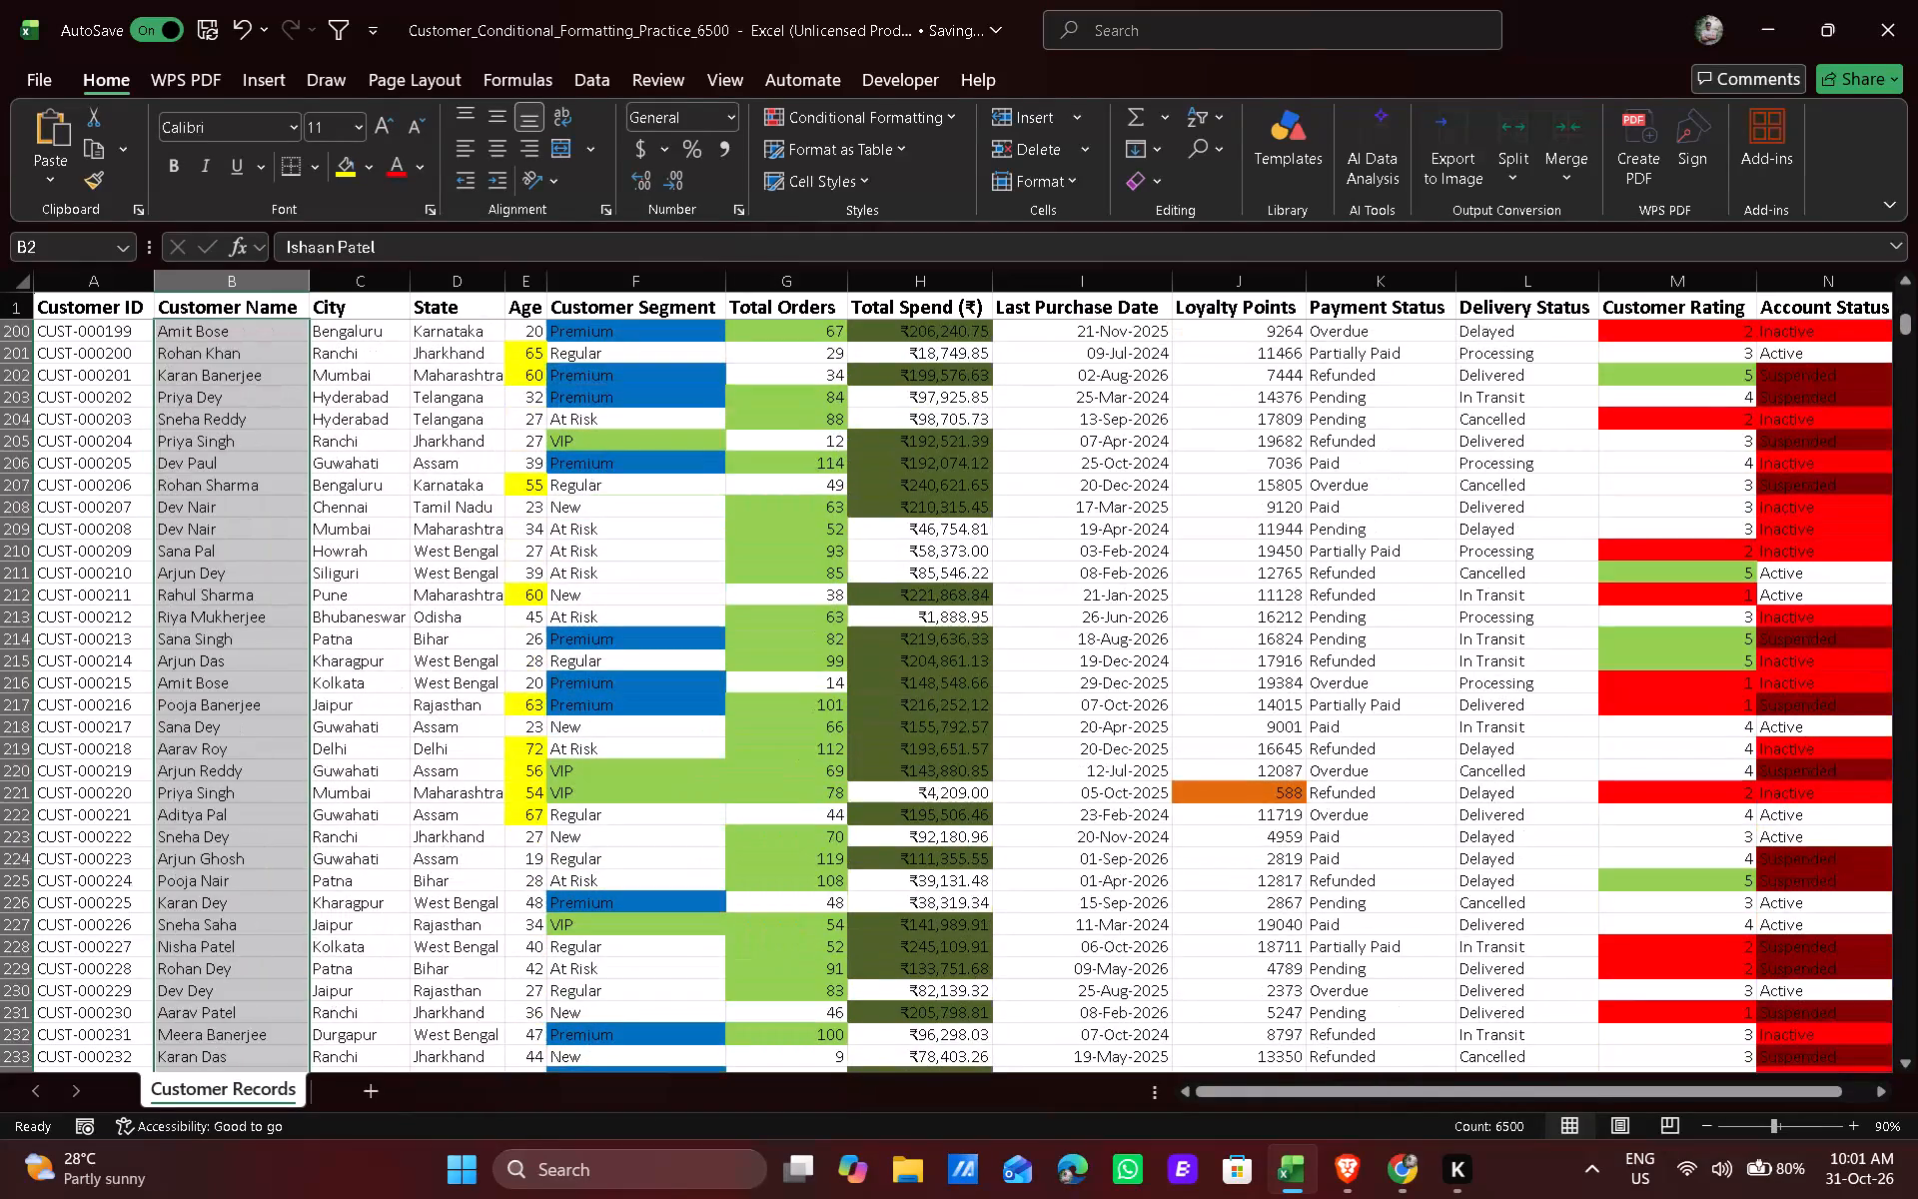
scroll(185, 567, "down", 8)
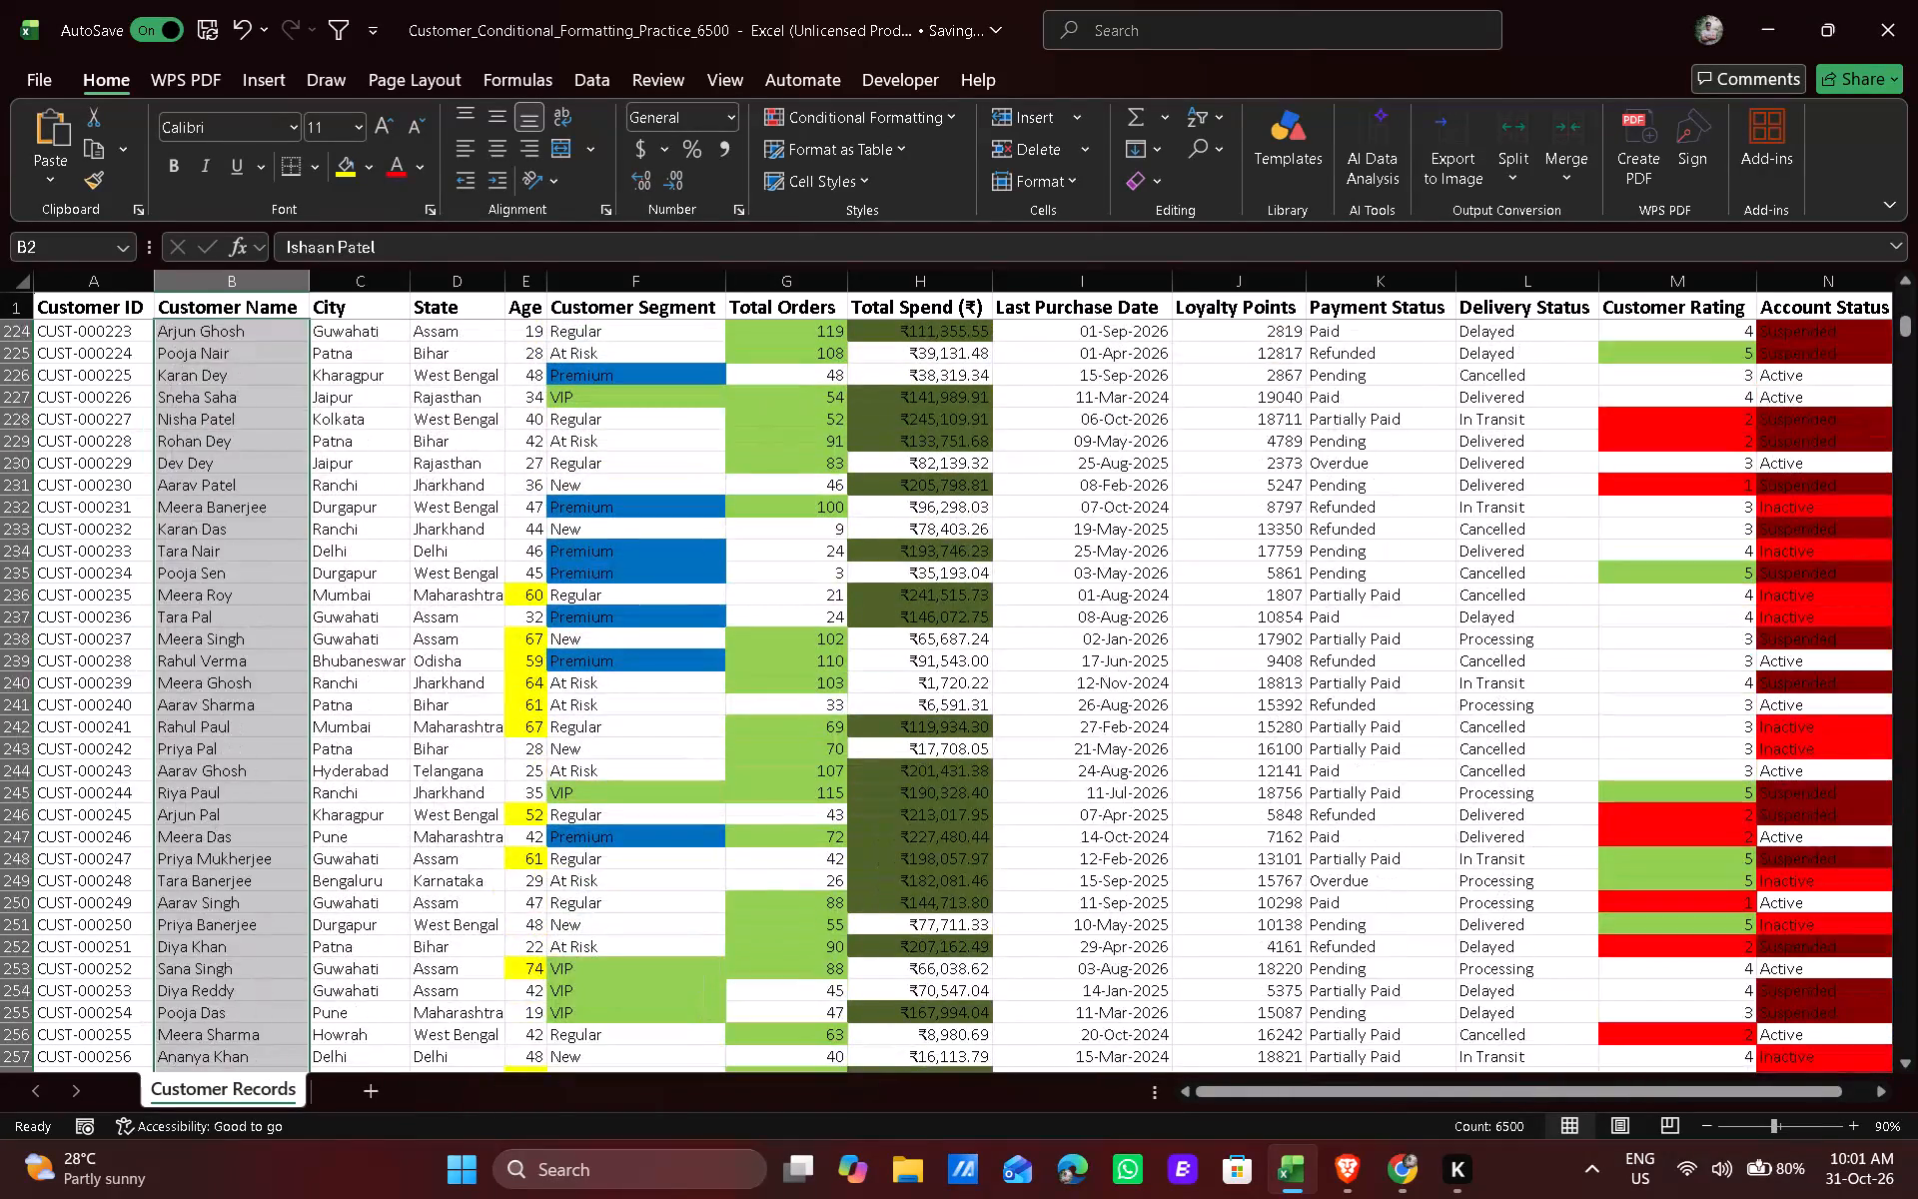
scroll(177, 578, "down", 11)
scroll(168, 580, "up", 10)
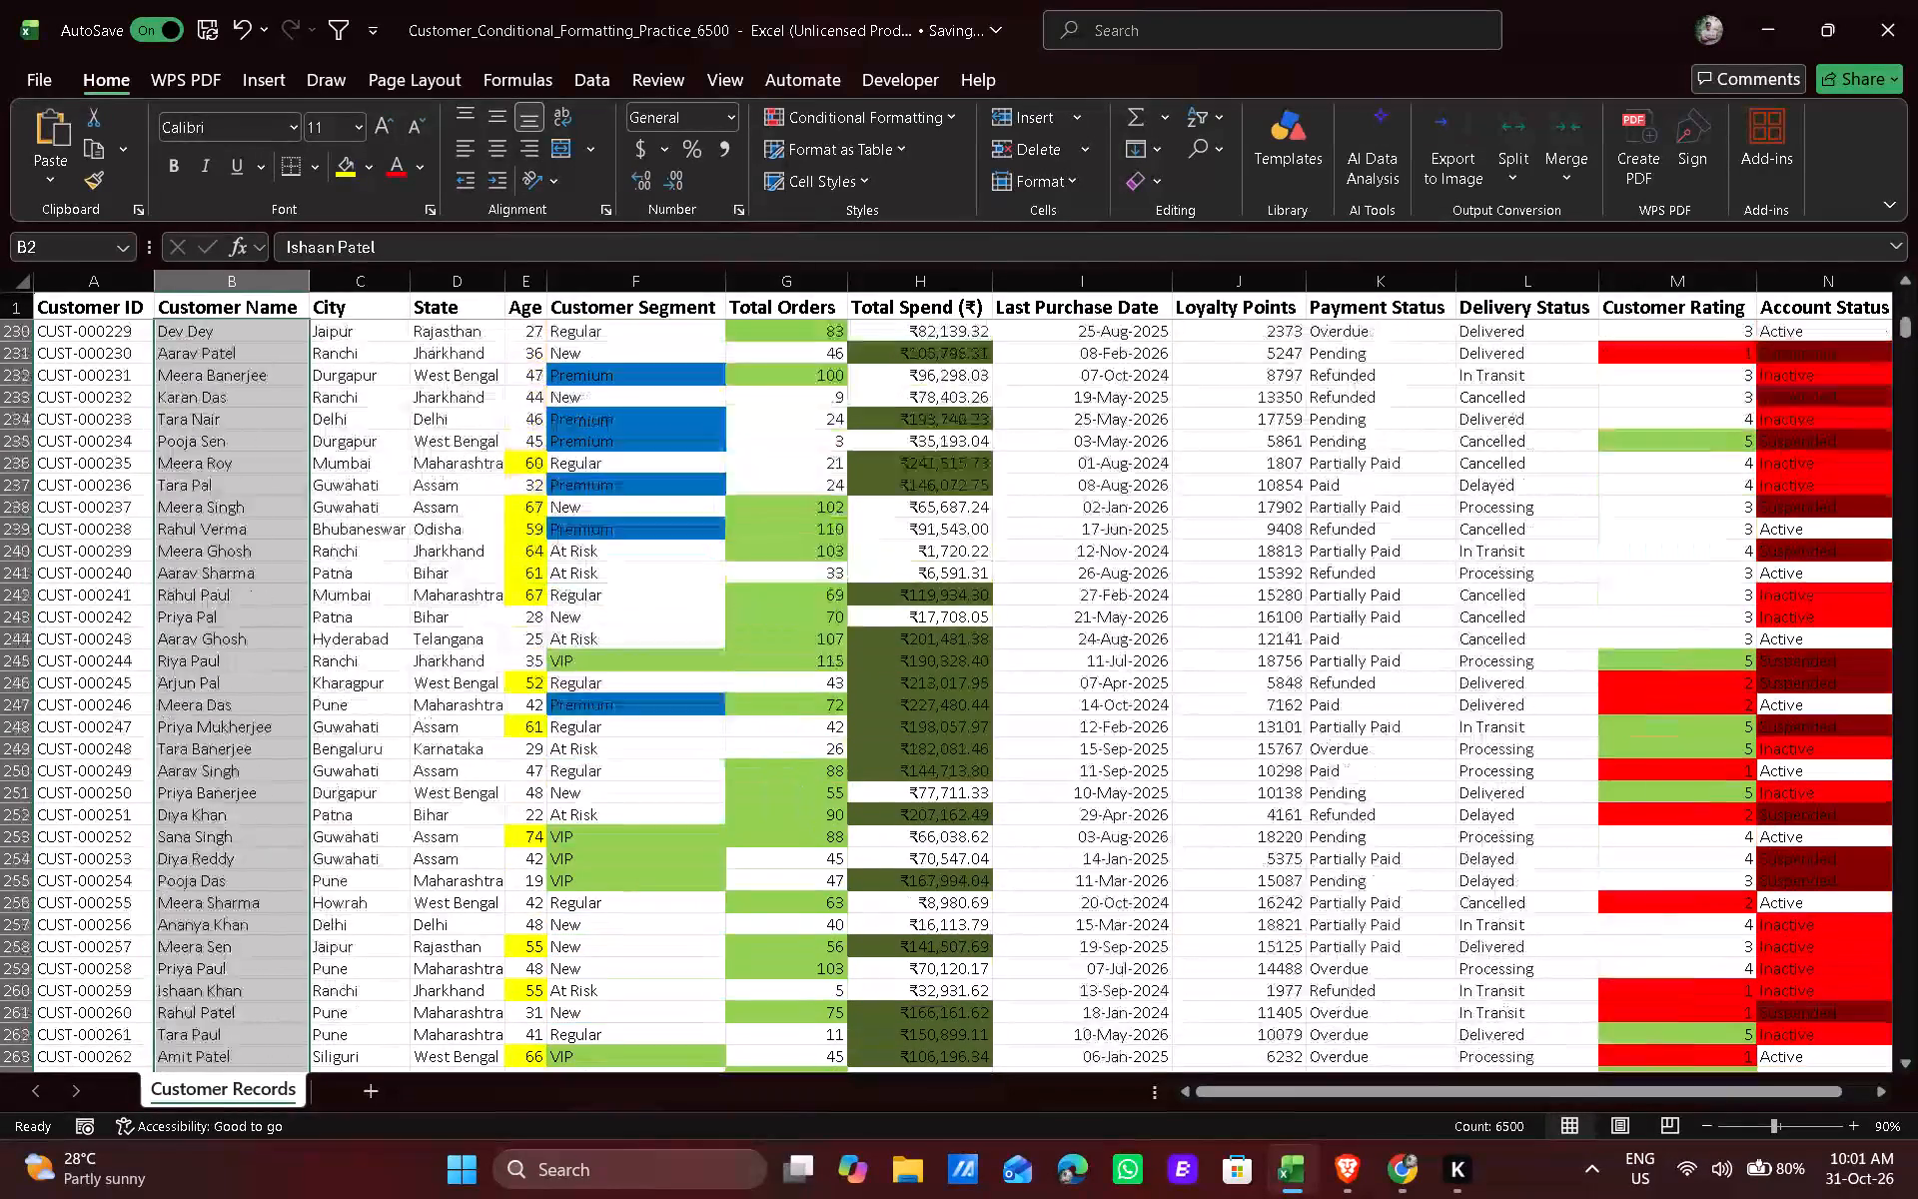
scroll(168, 577, "up", 20)
scroll(168, 577, "up", 10)
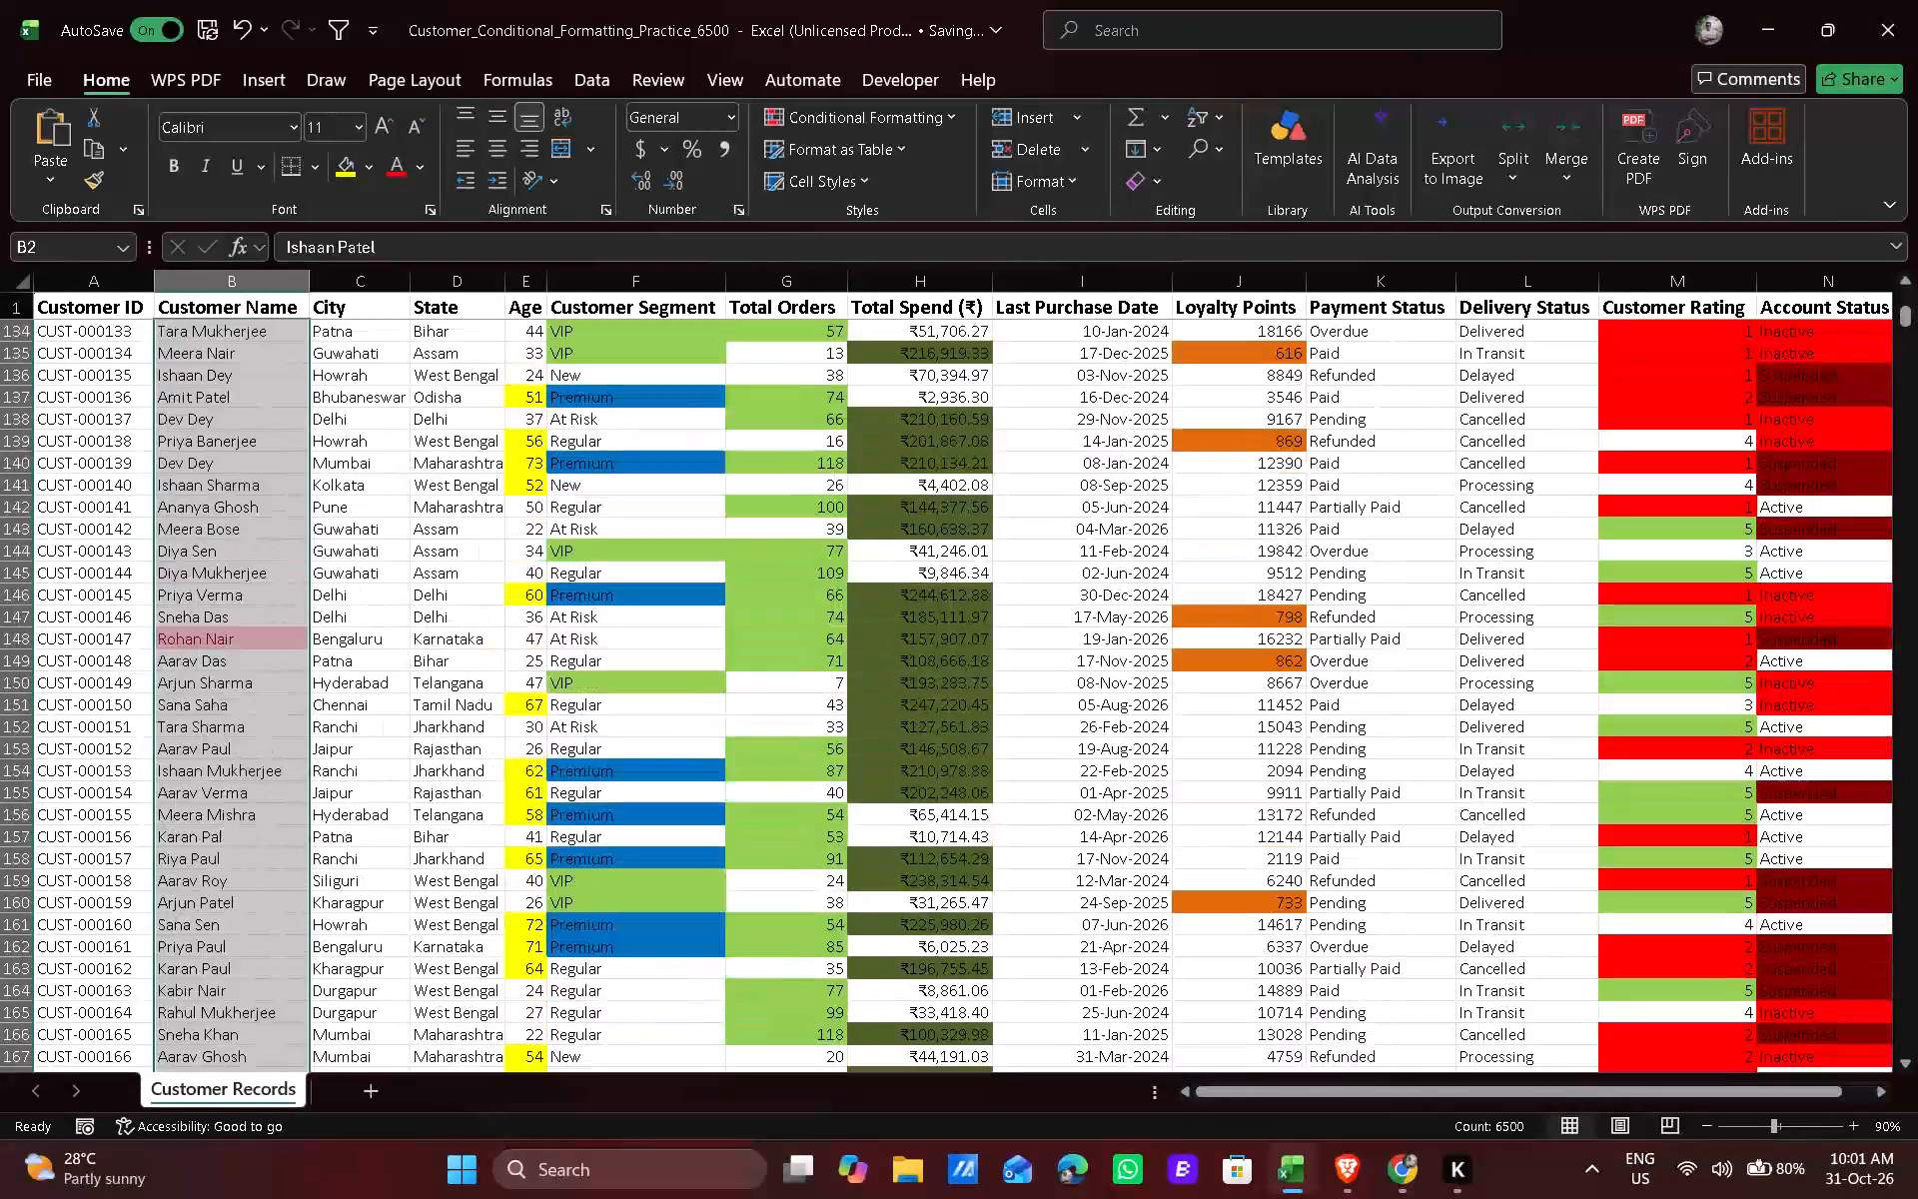
scroll(184, 546, "up", 20)
scroll(184, 546, "up", 6)
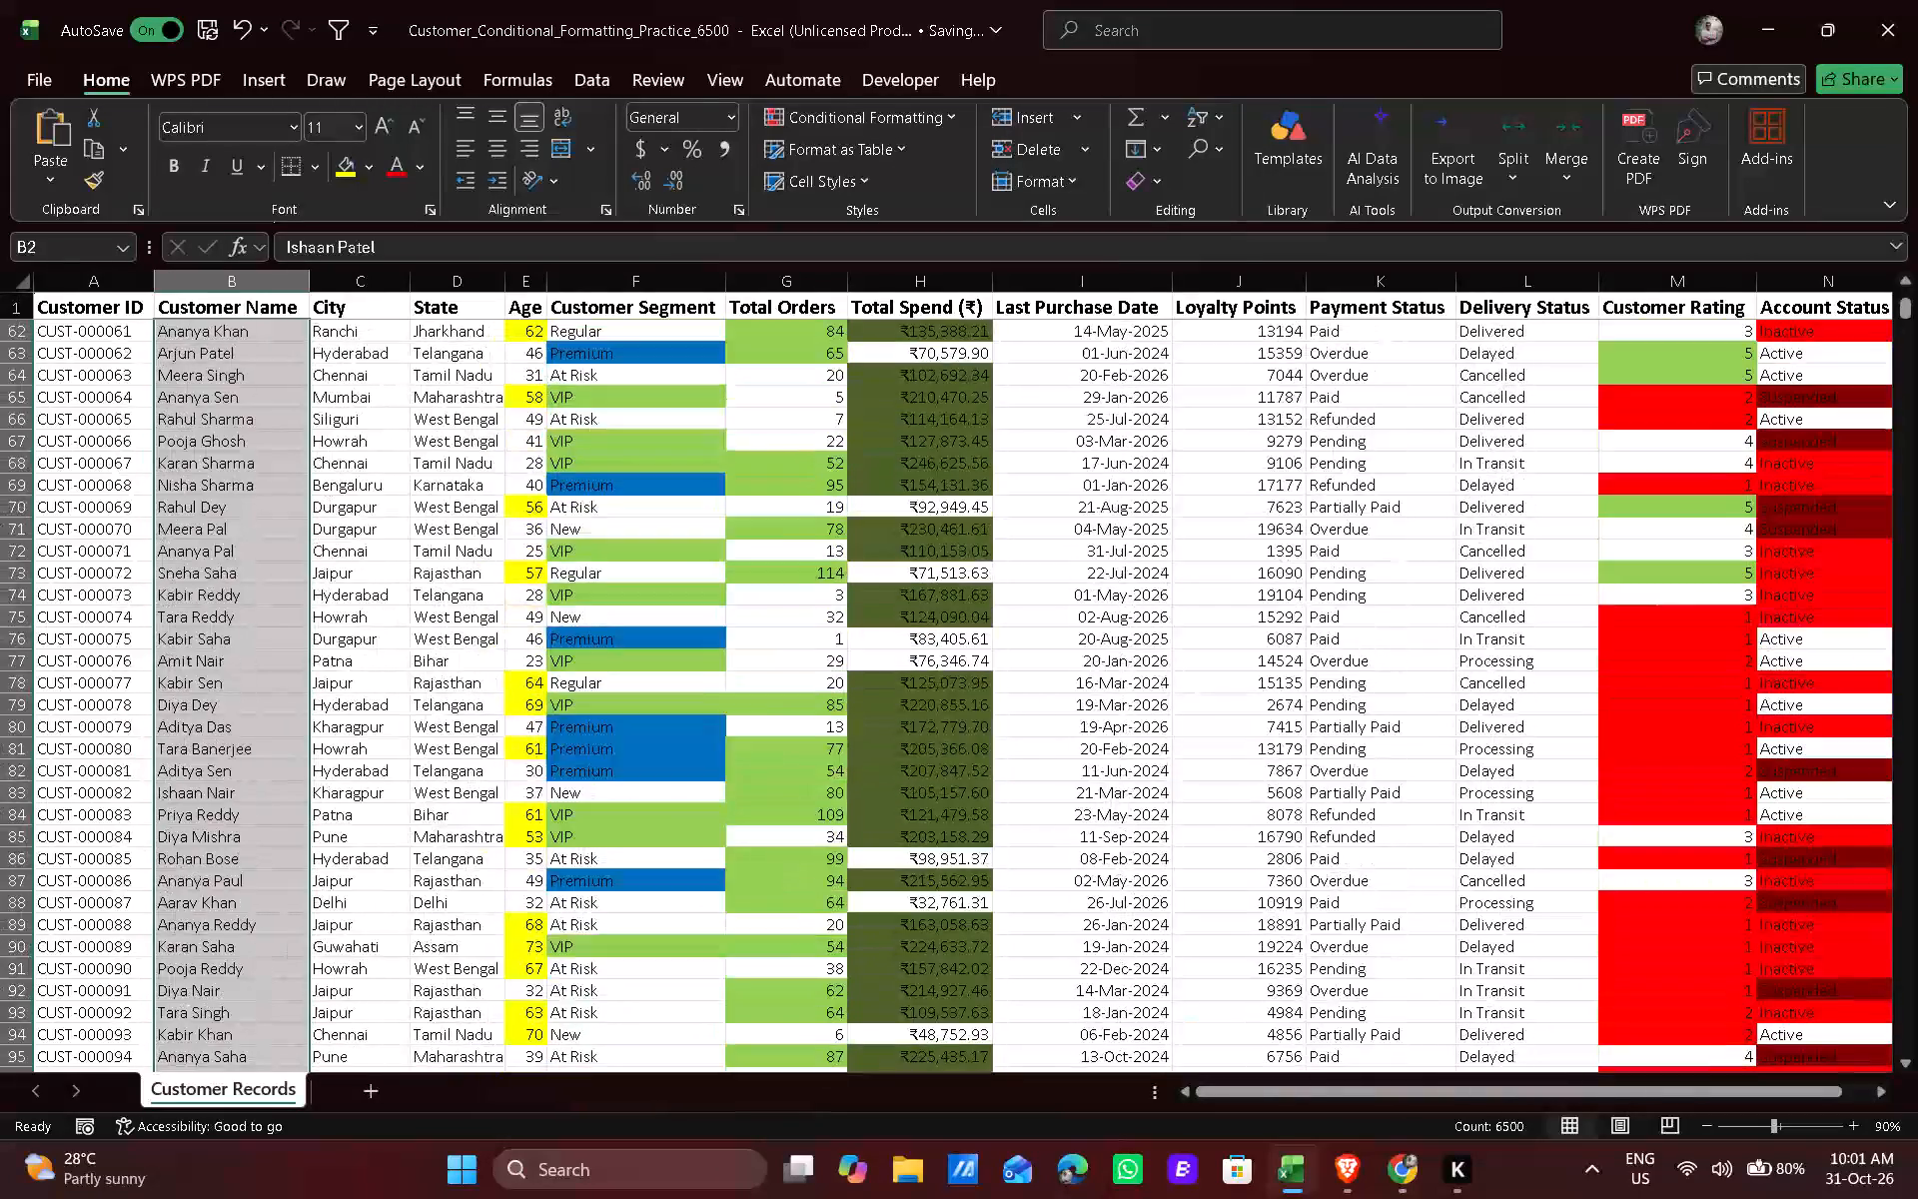
scroll(186, 533, "up", 20)
scroll(186, 533, "up", 11)
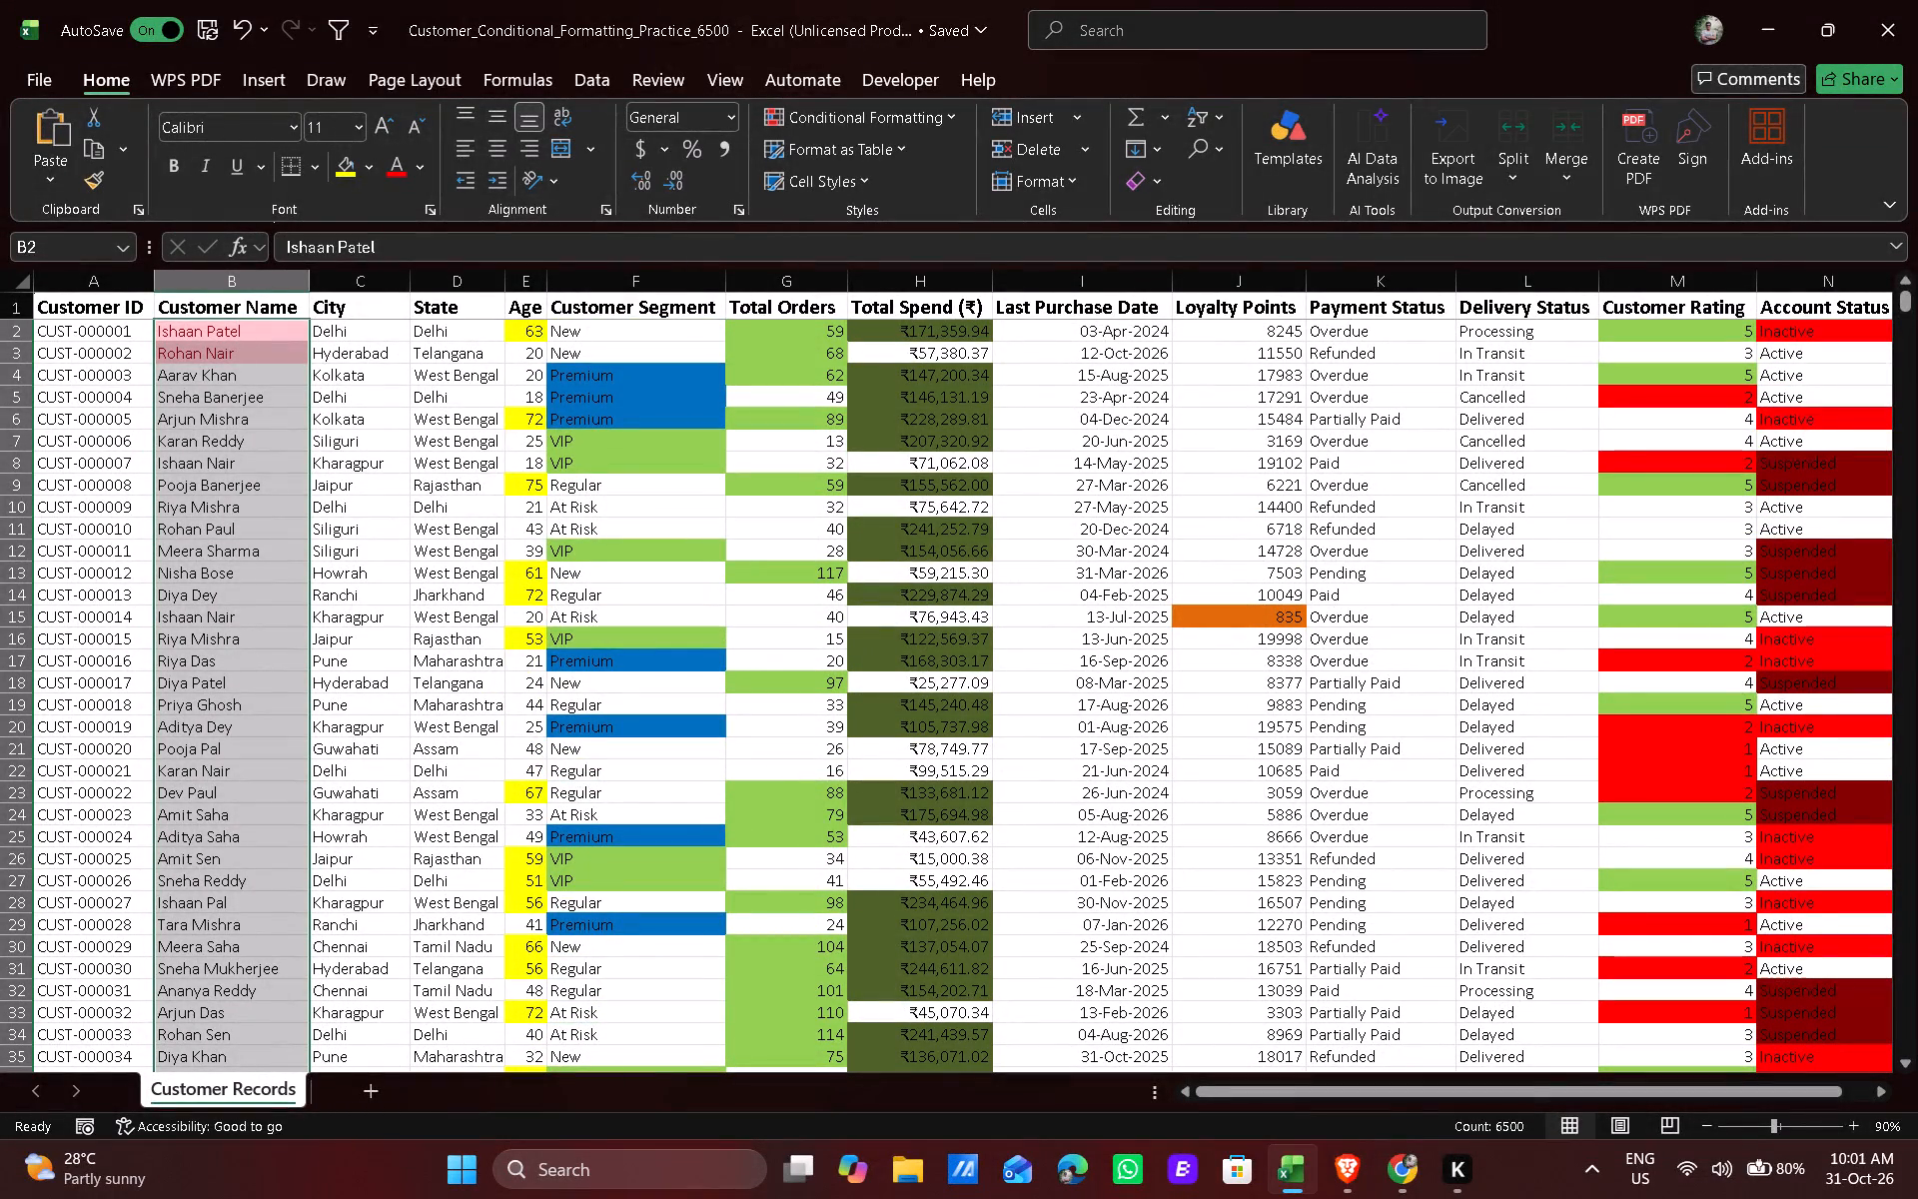
scroll(239, 684, "down", 2)
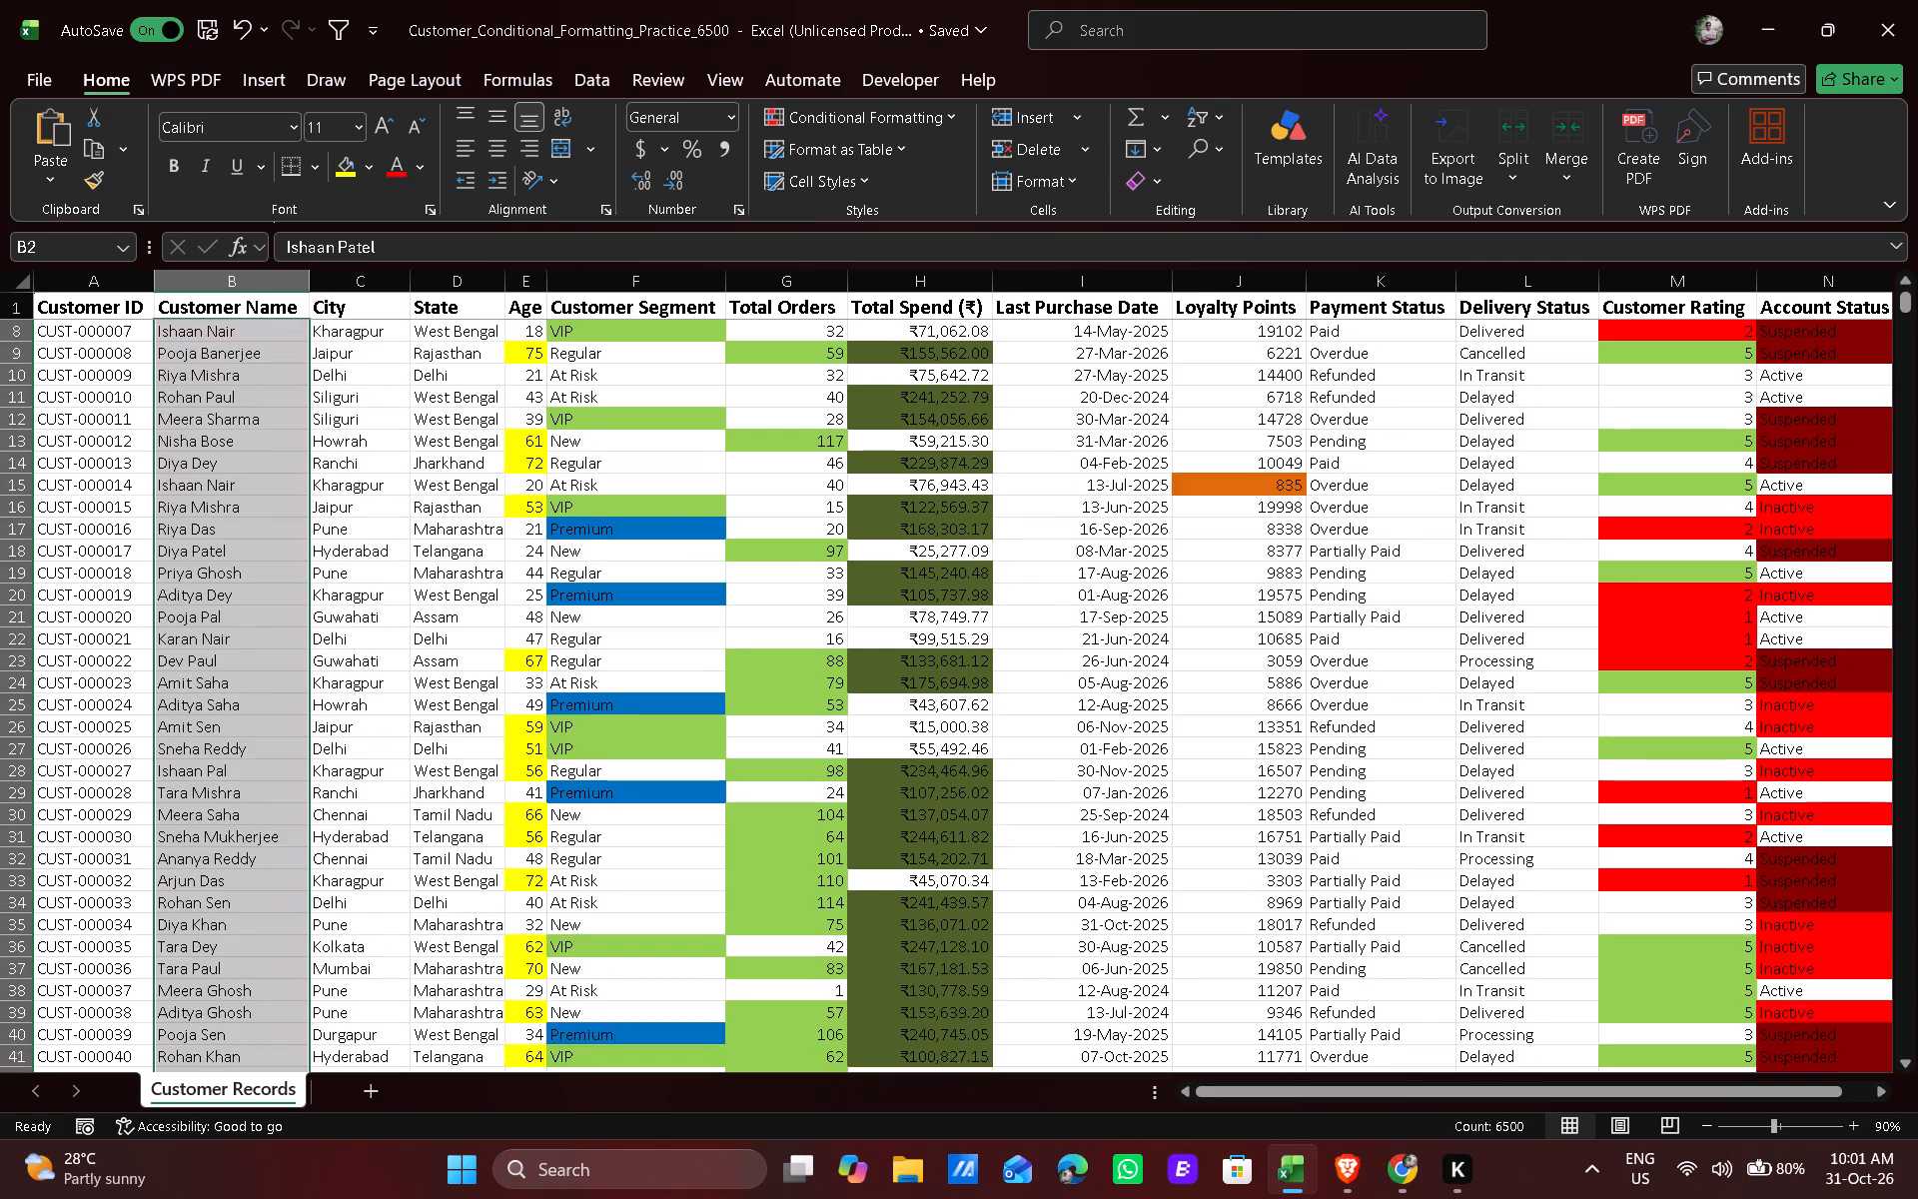
scroll(239, 684, "up", 9)
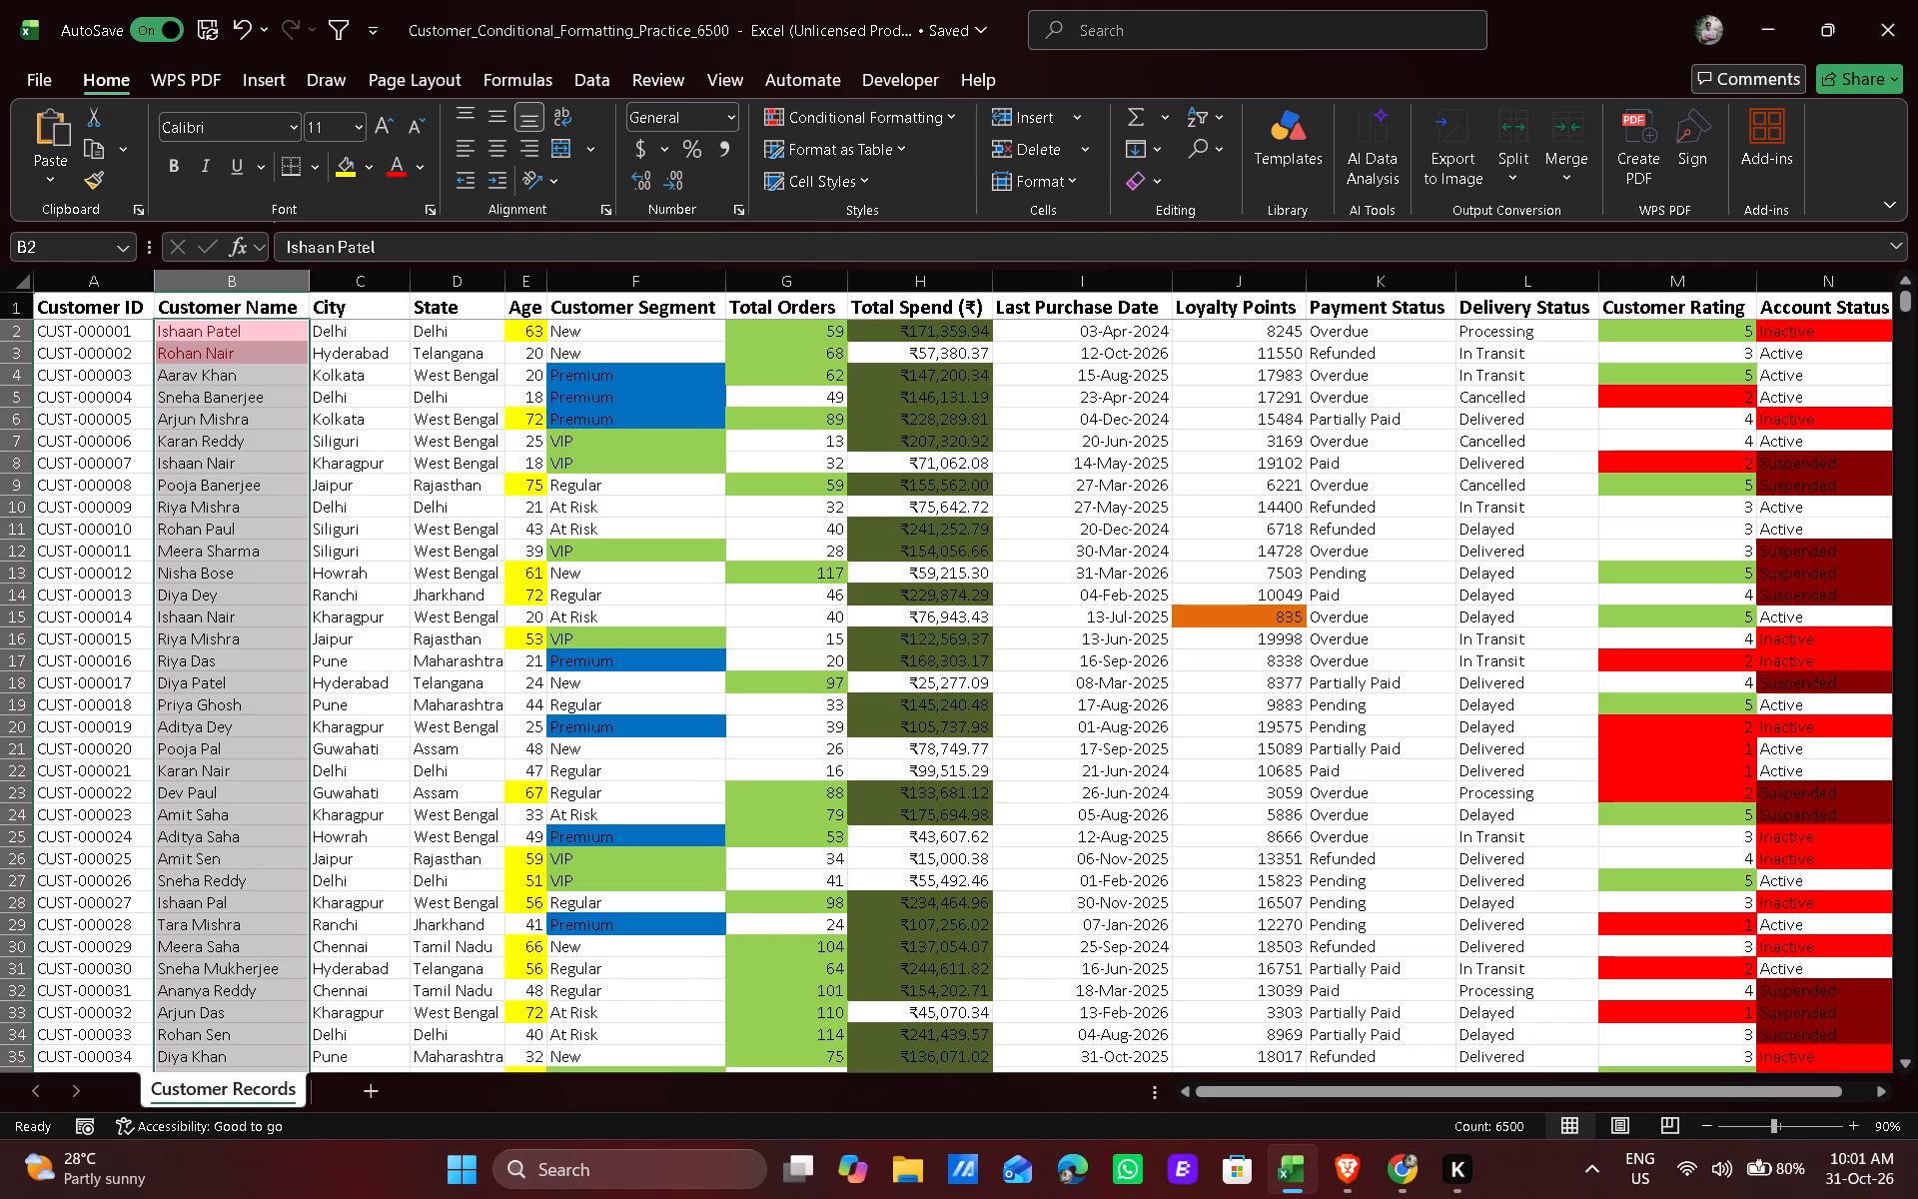
left_click(377, 501)
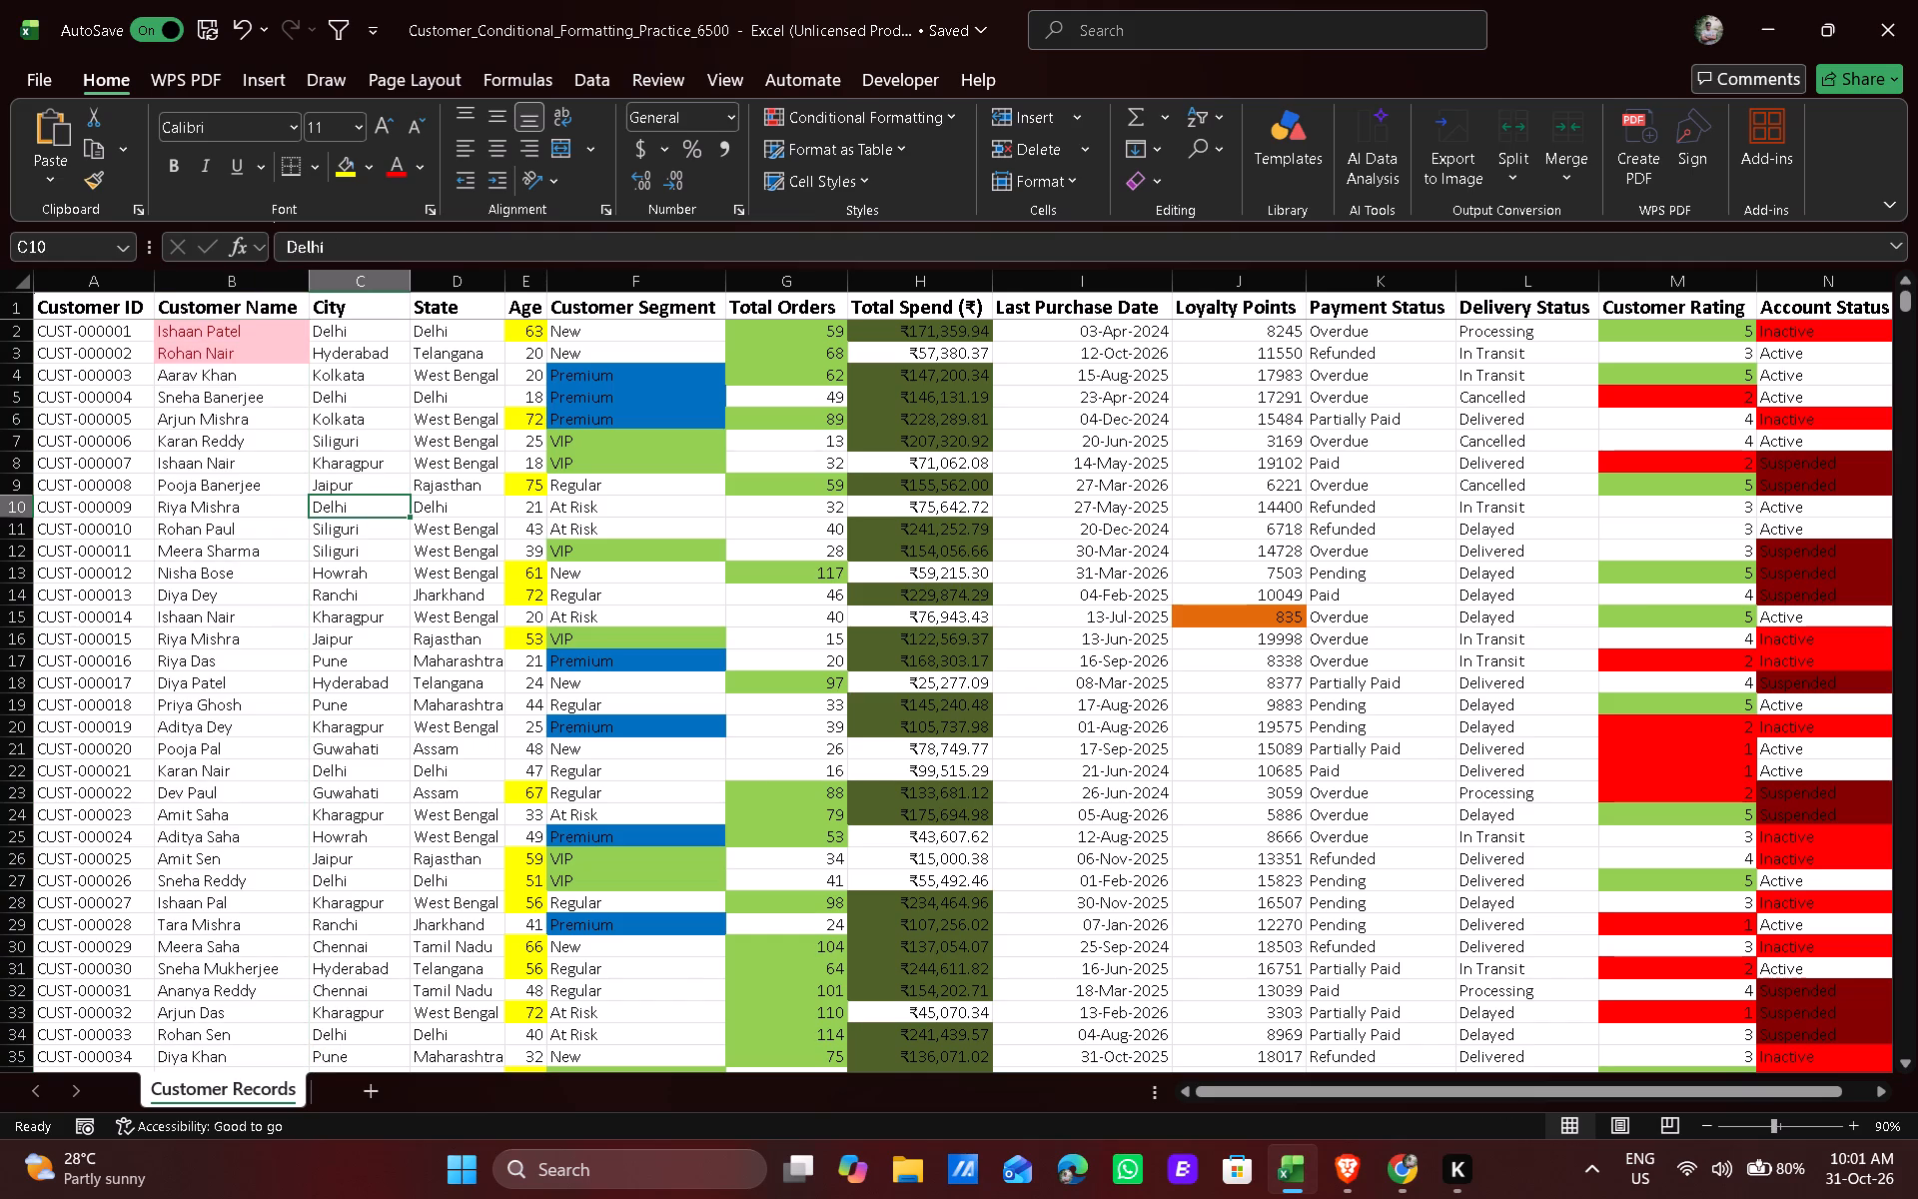
Start a formula-based conditional formatting rule for all Payment Status records, using the formula =$K2="Overdue".
left_click(1377, 303)
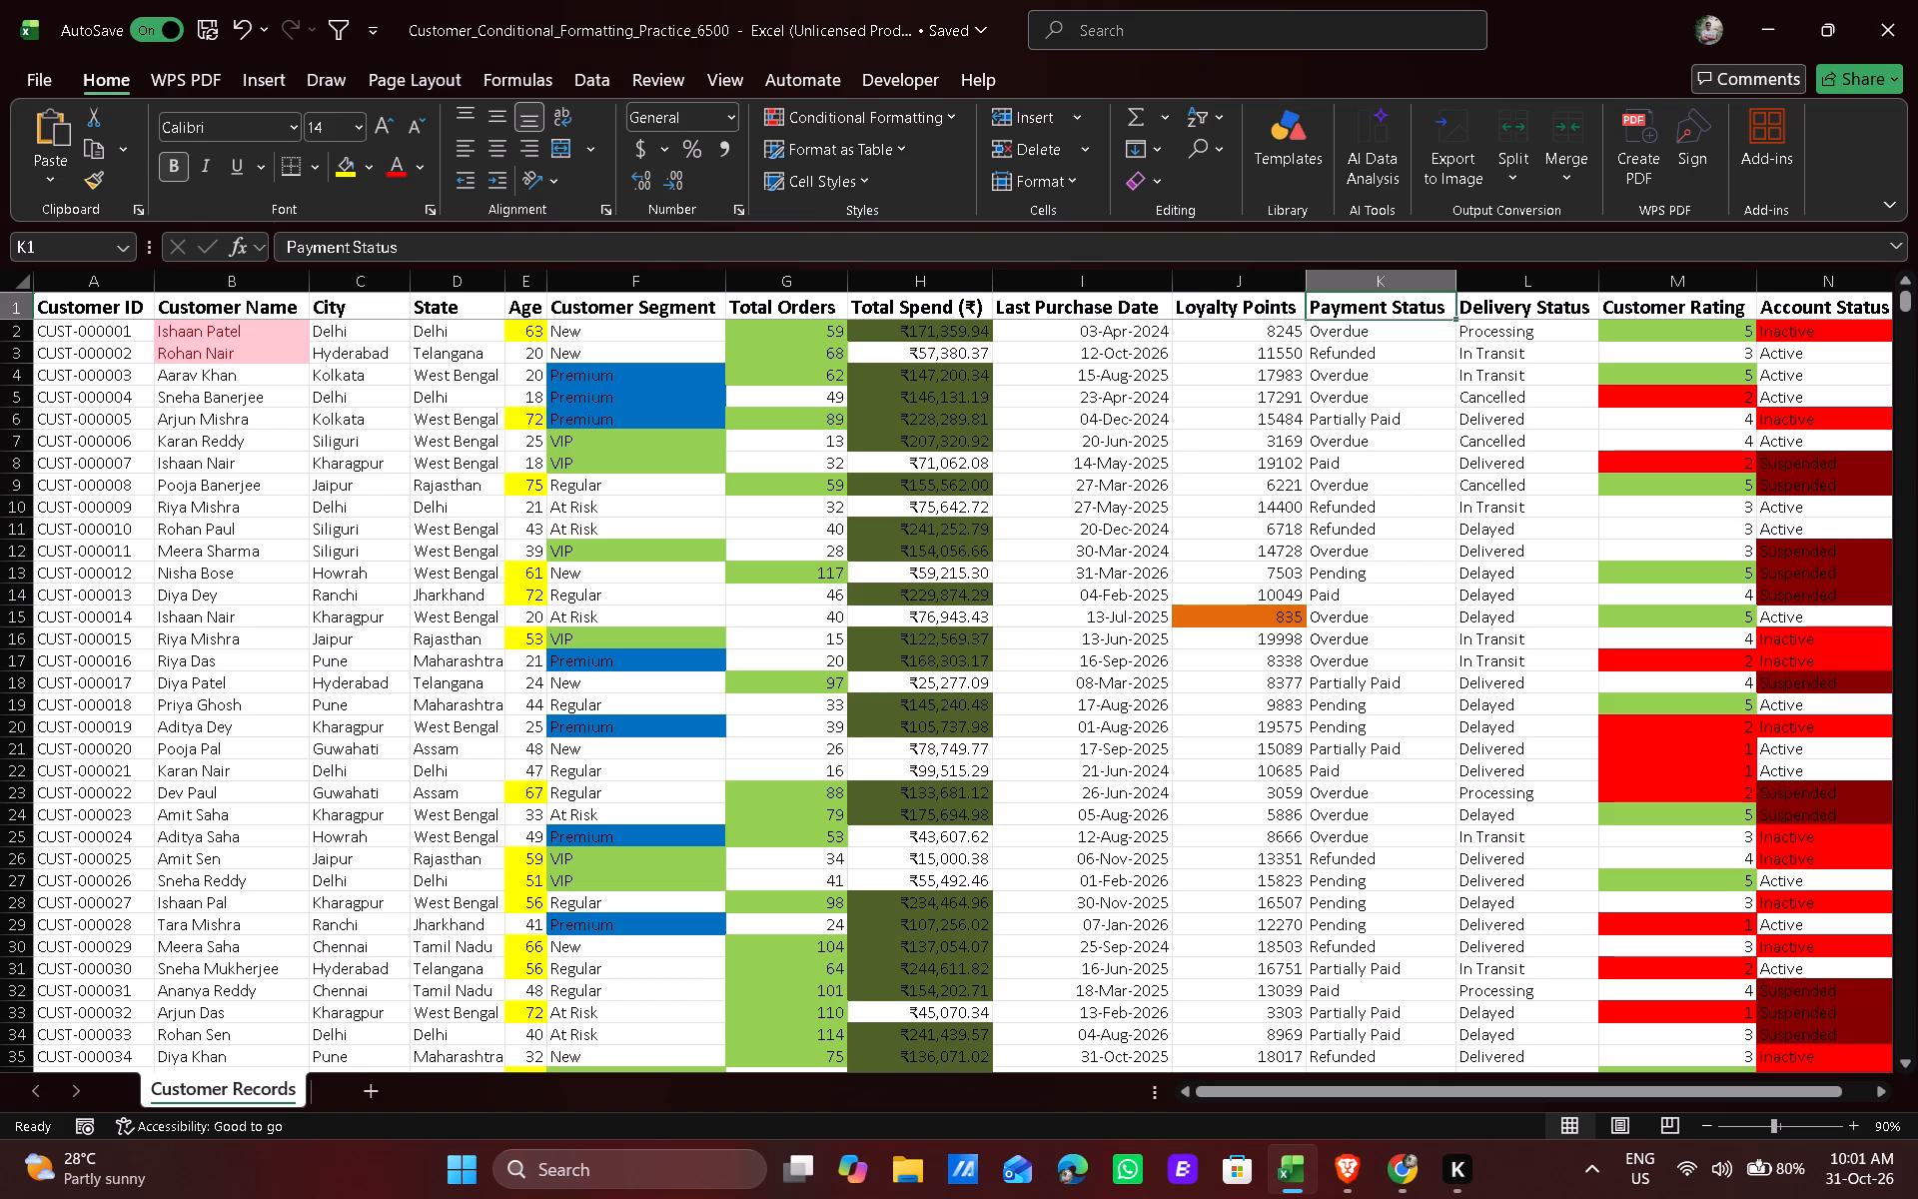
left_click(1371, 335)
key("ctrl+shift+Down")
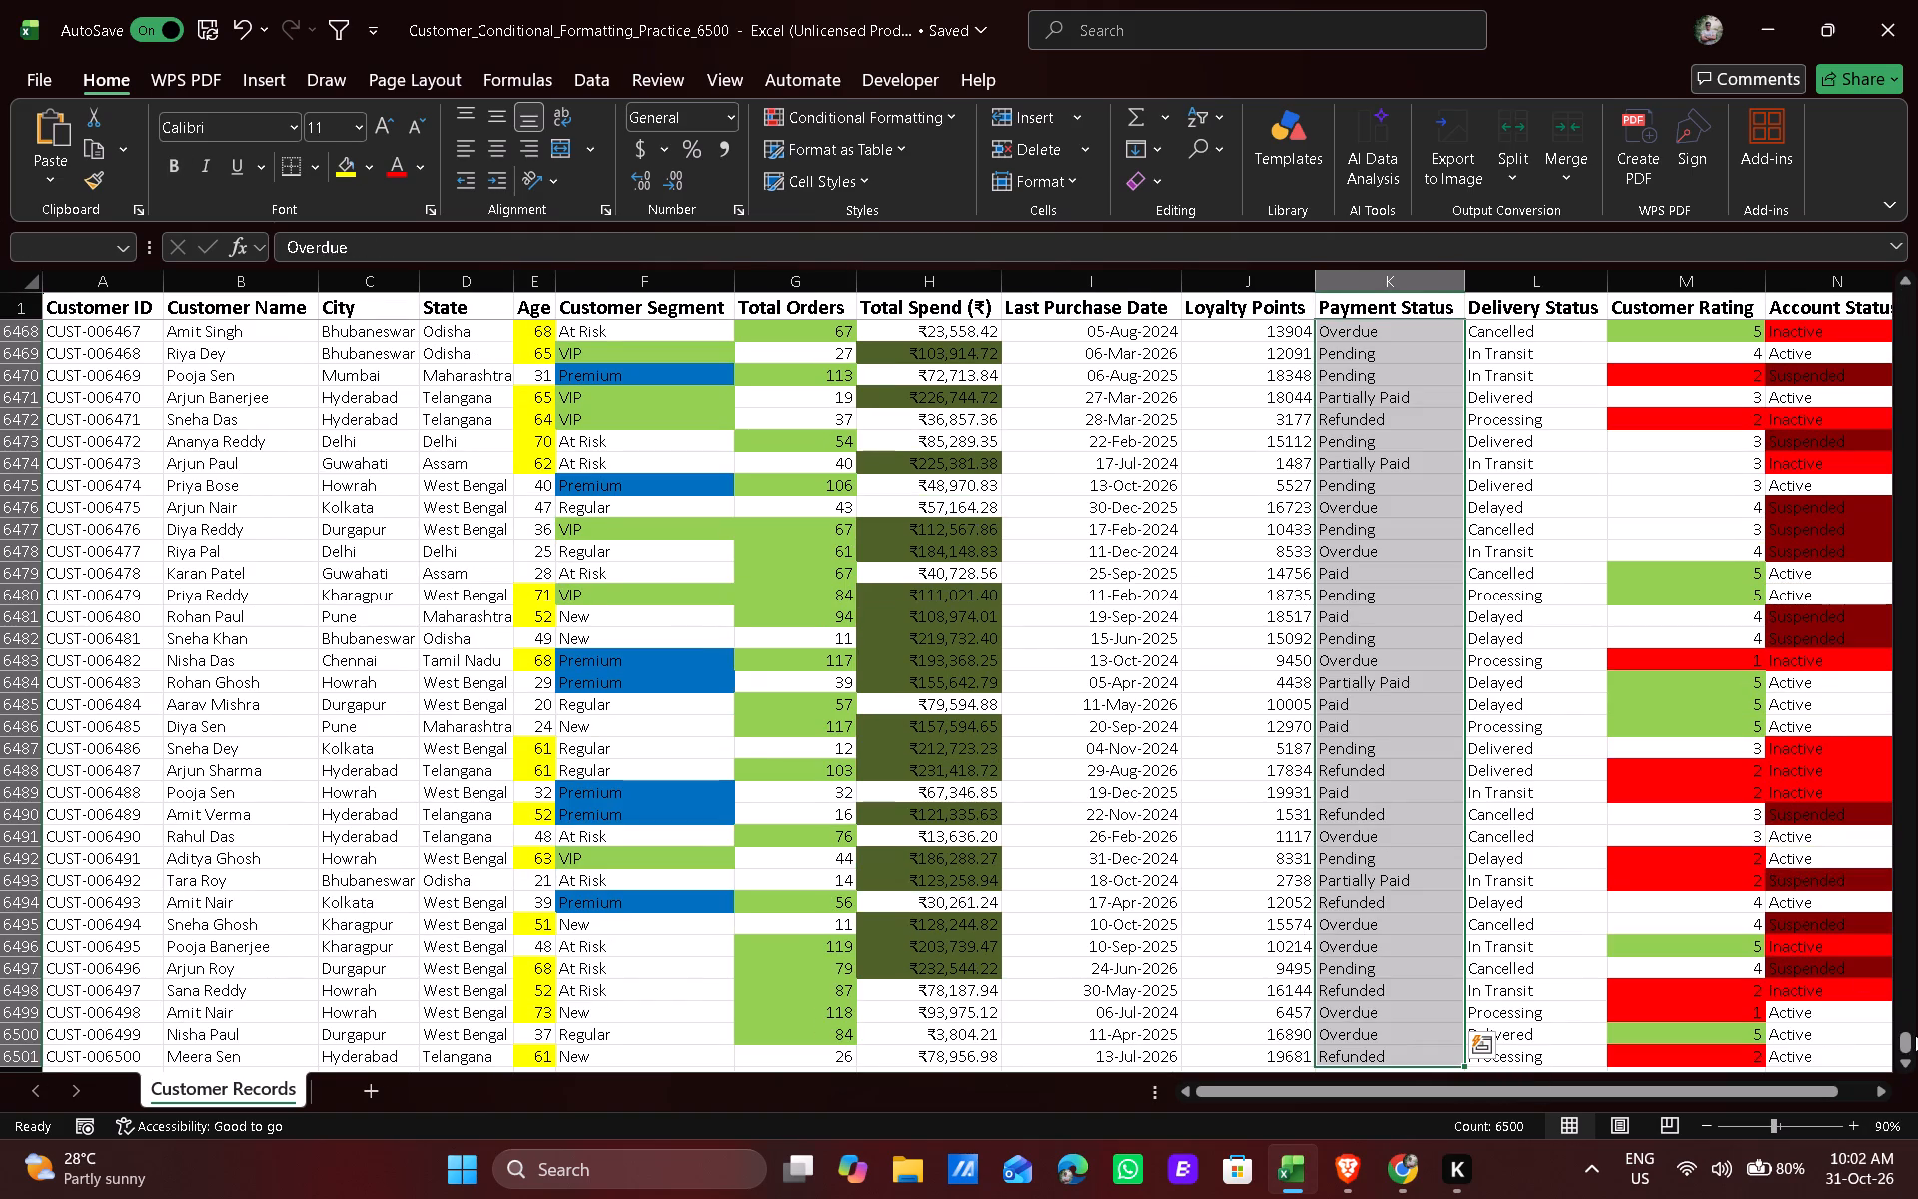
left_click_drag(1907, 1034, 1906, 209)
left_click(856, 123)
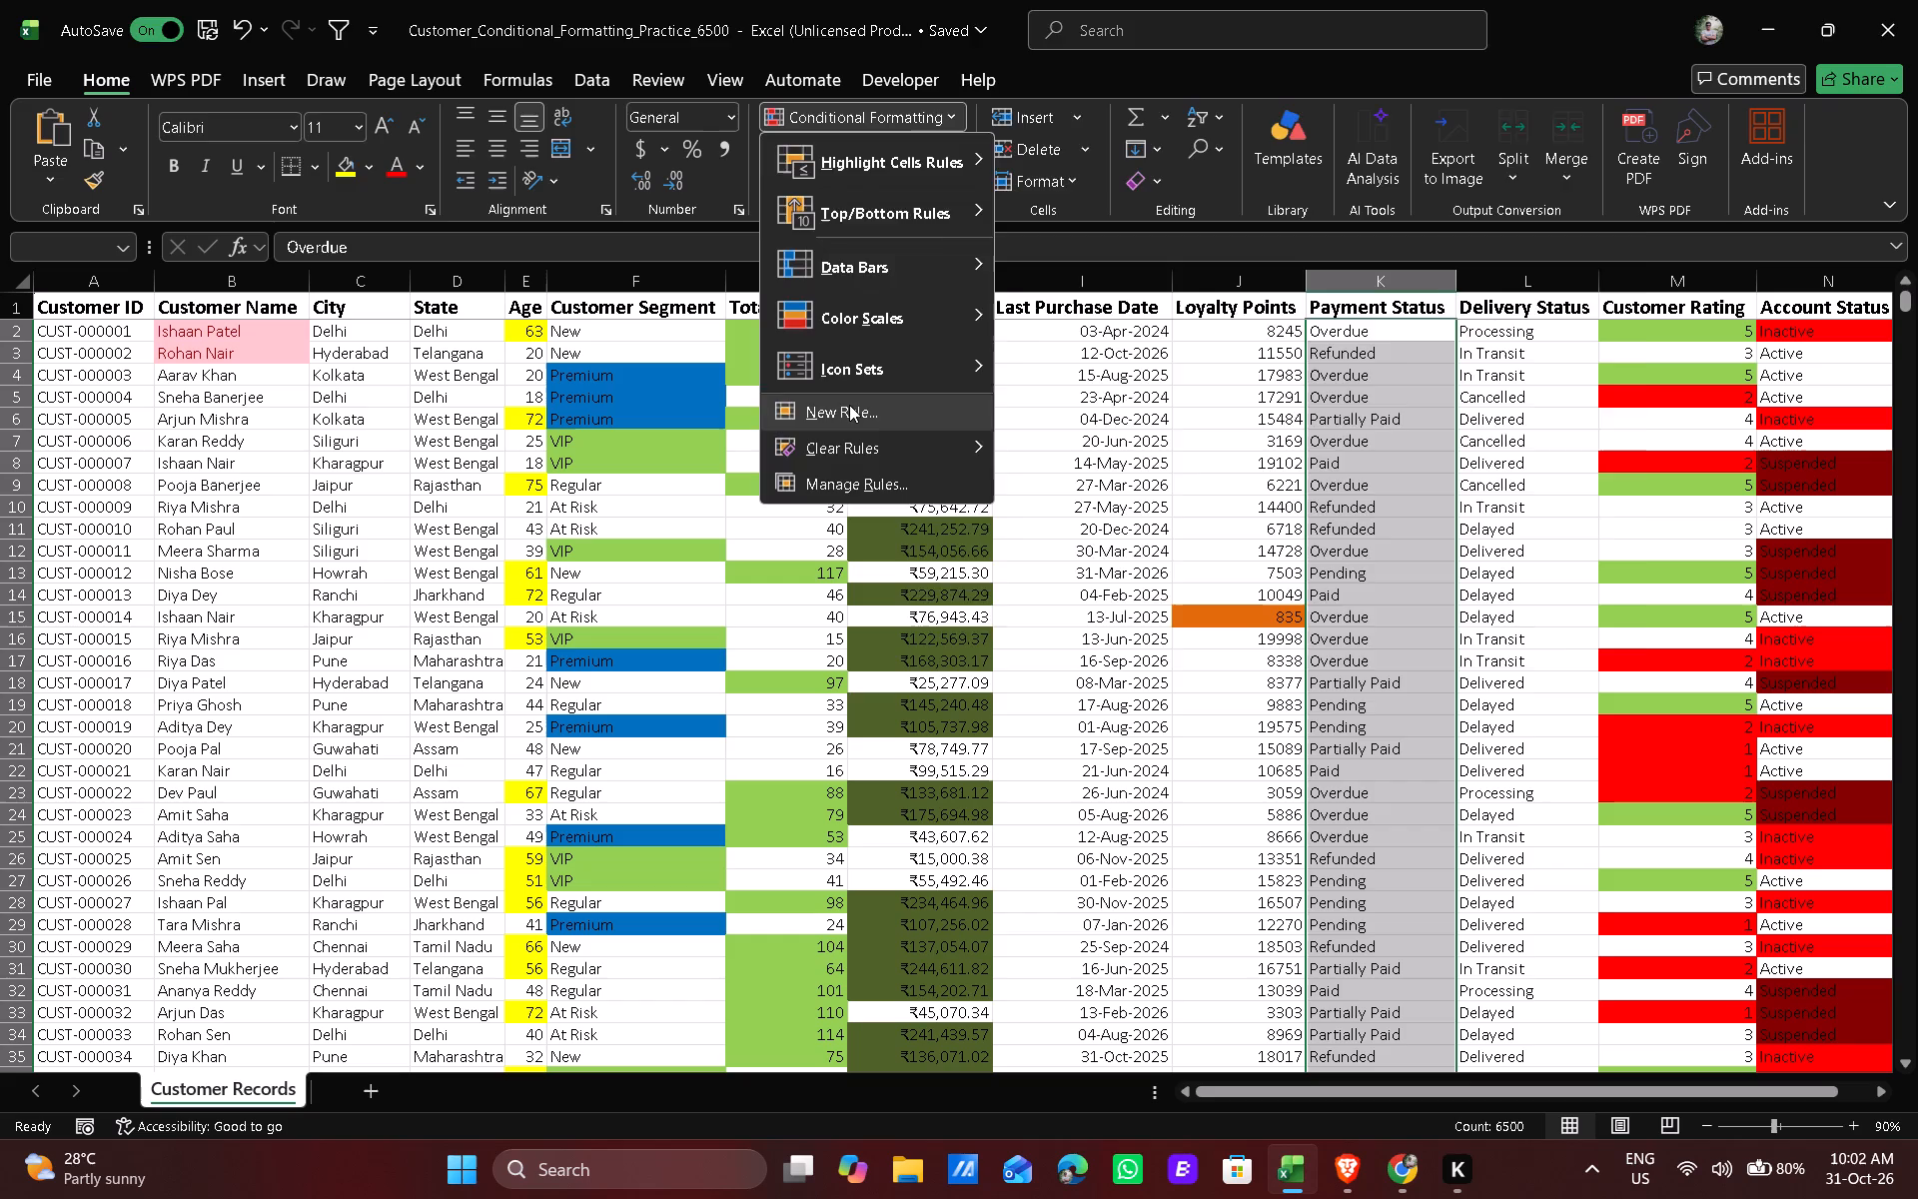
left_click(849, 405)
left_click(1051, 362)
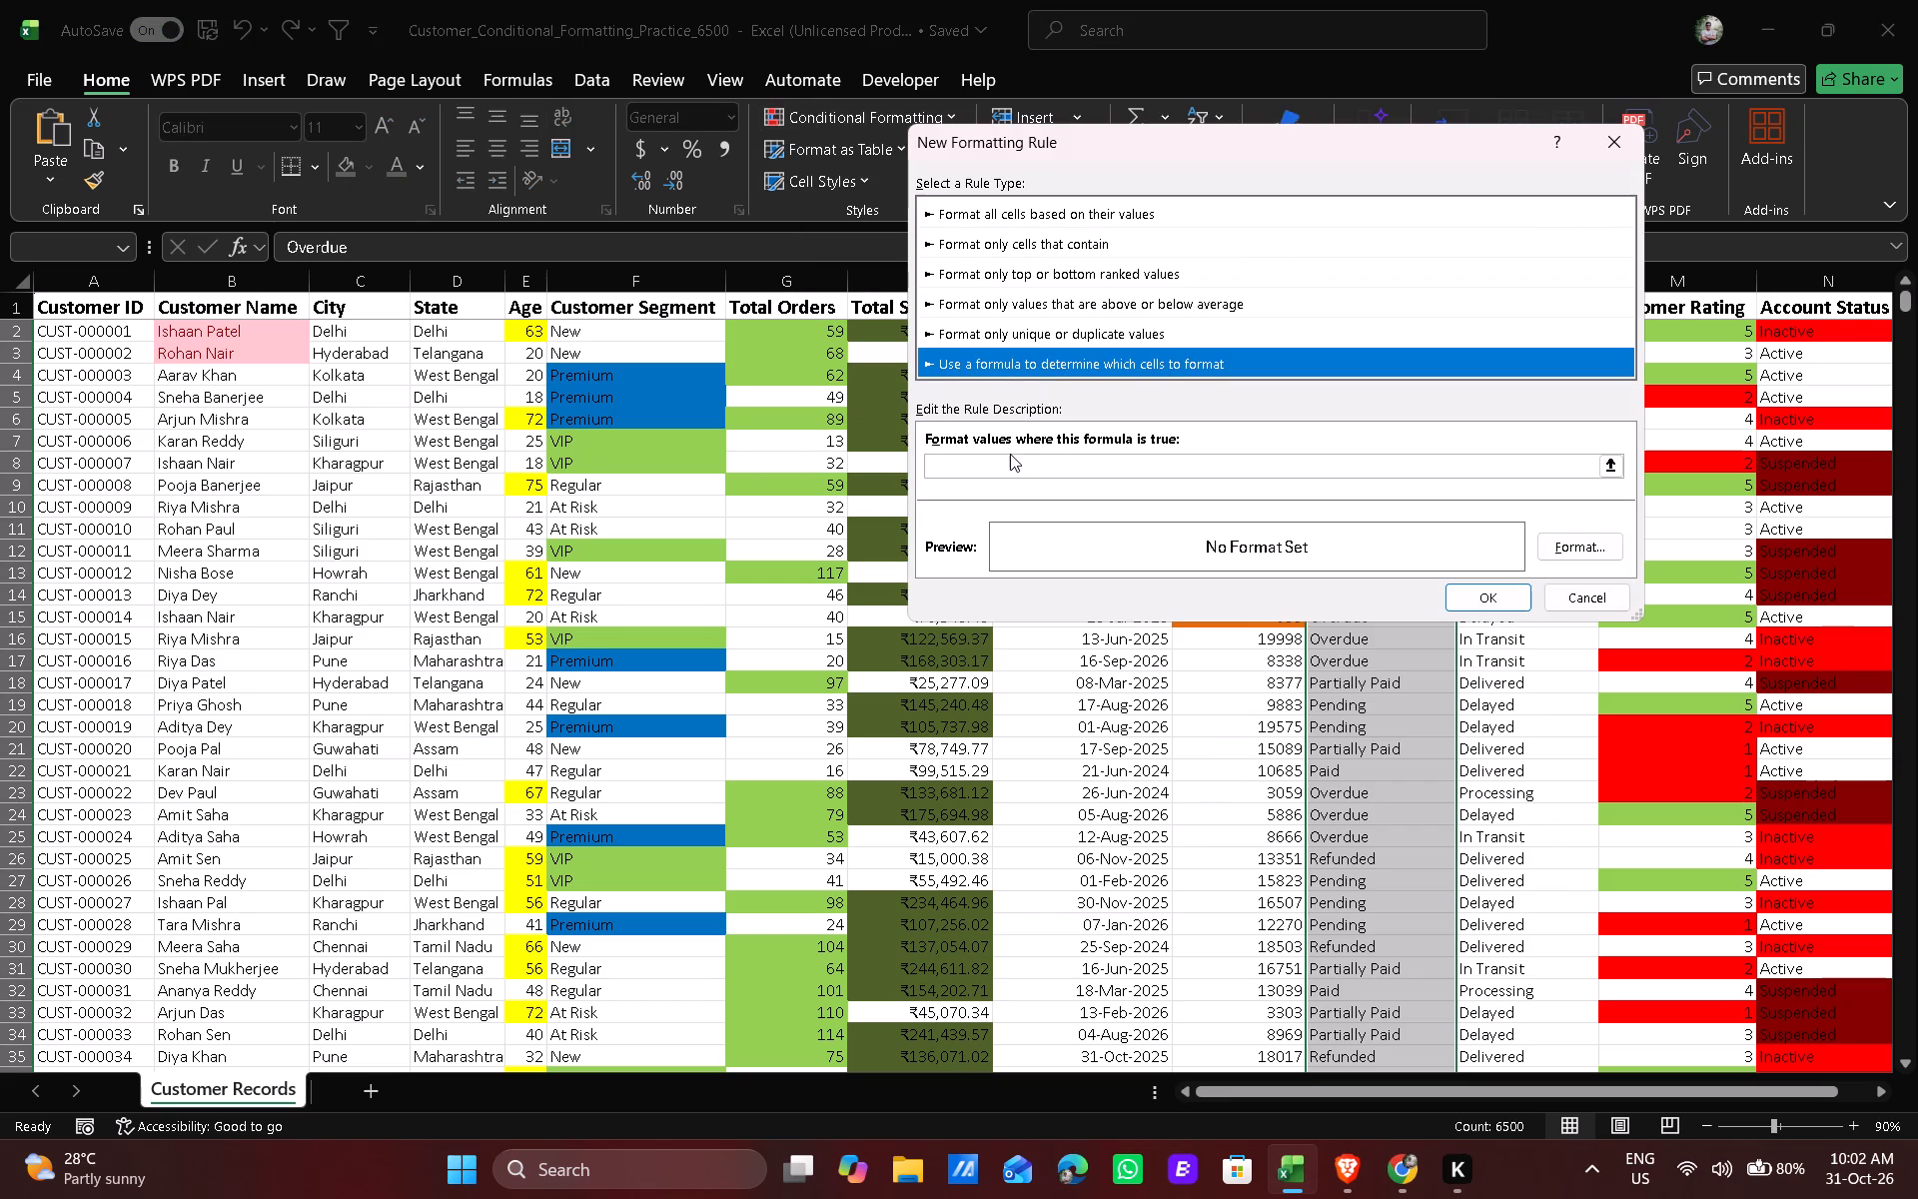
left_click(1010, 470)
left_click_drag(1197, 147, 645, 268)
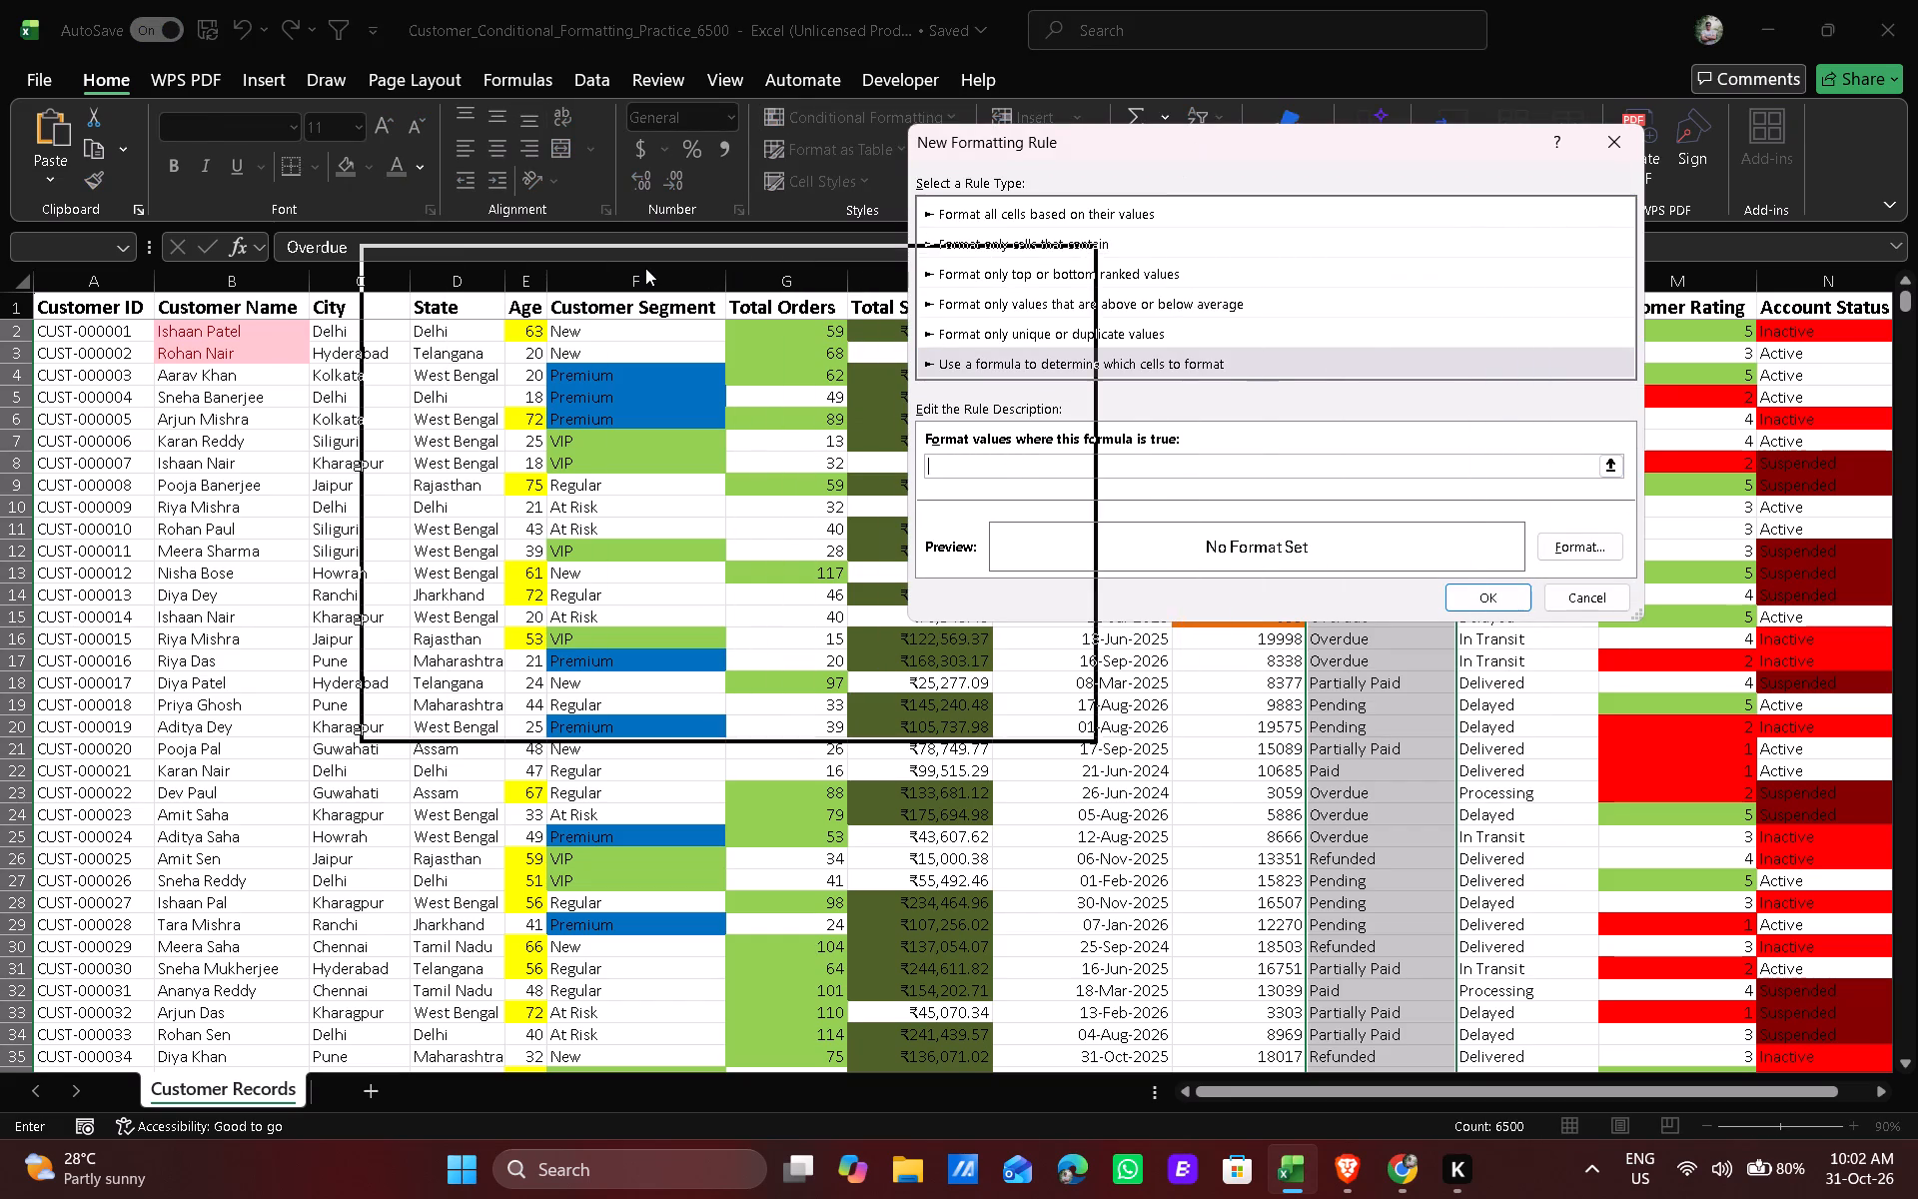
left_click_drag(645, 268, 501, 274)
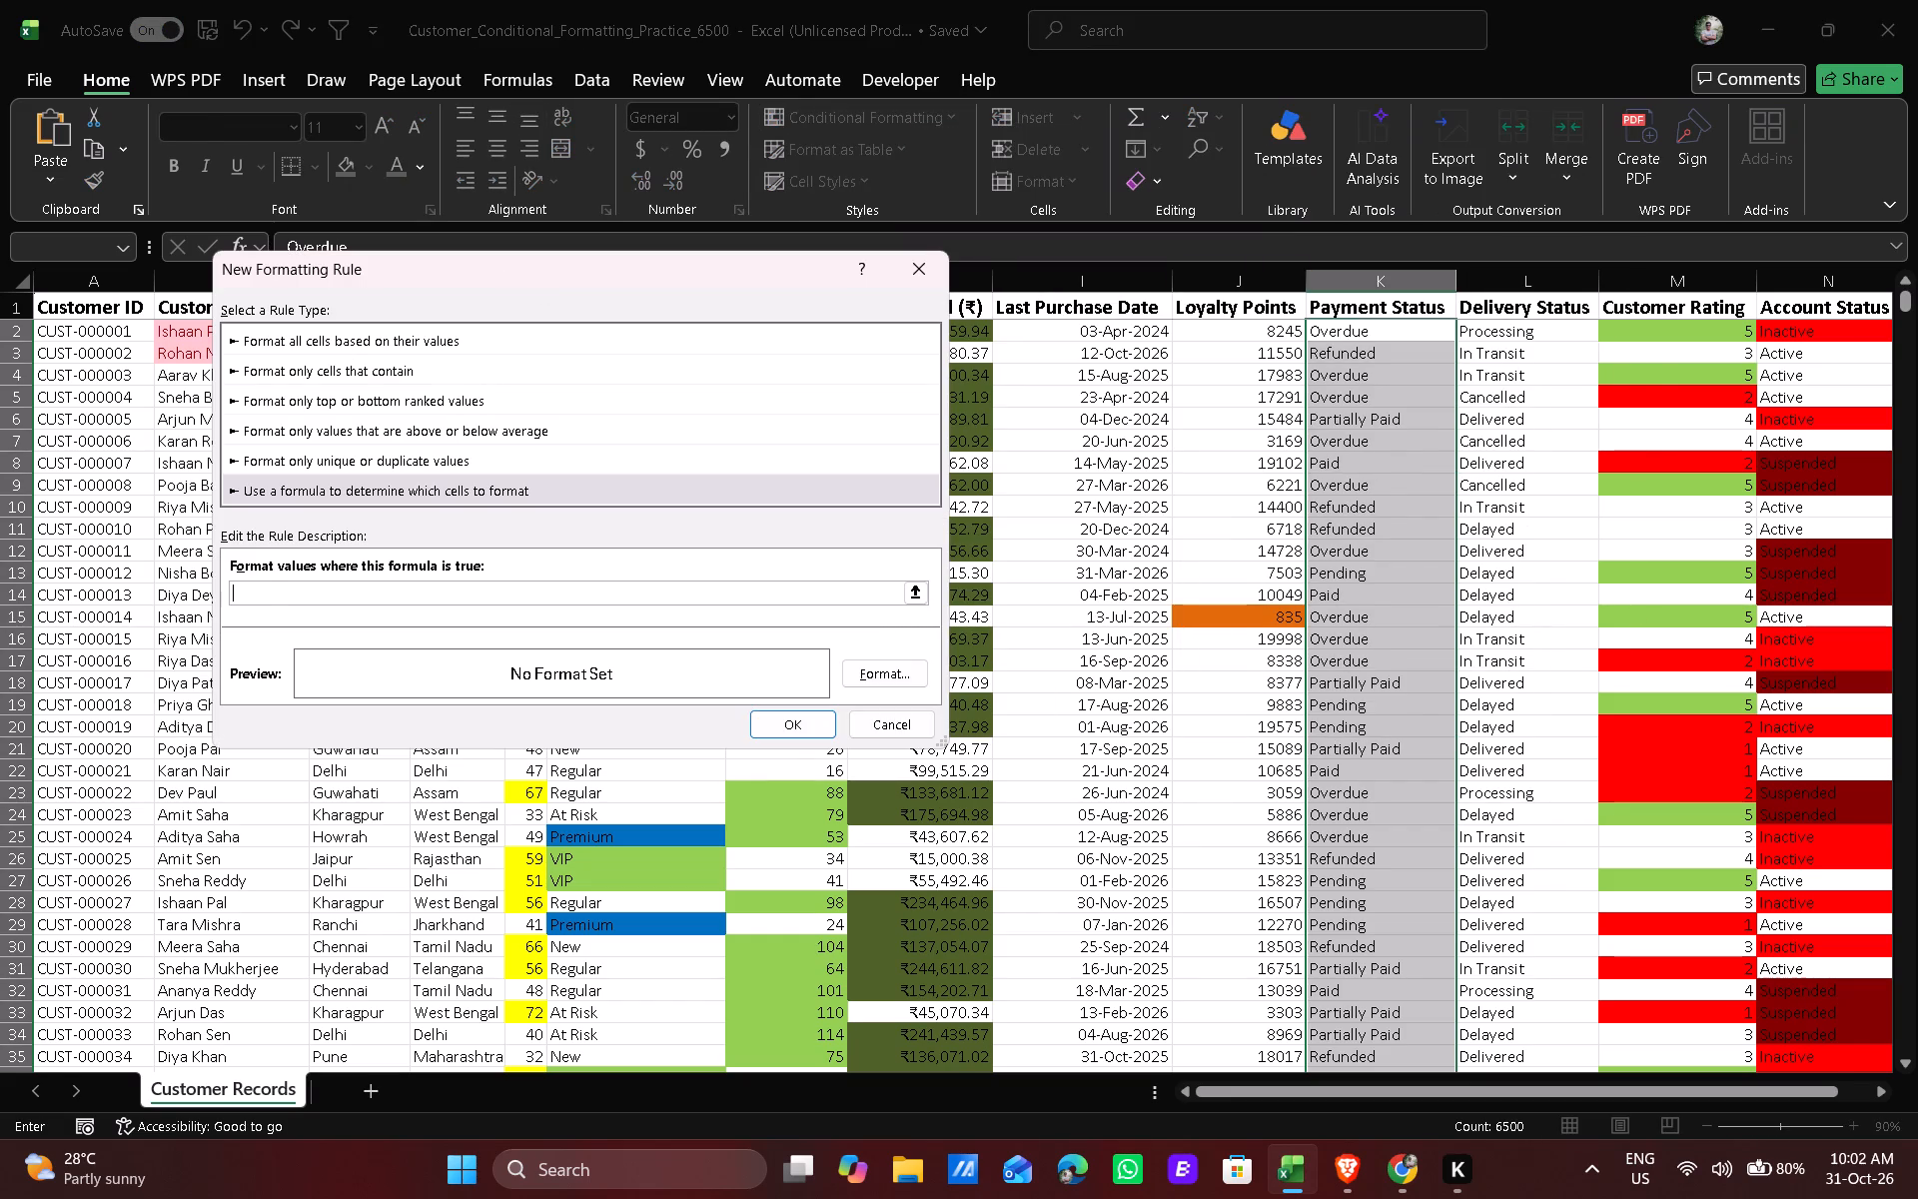
left_click(1360, 329)
left_click(263, 594)
key("BackSpace")
left_click(301, 599)
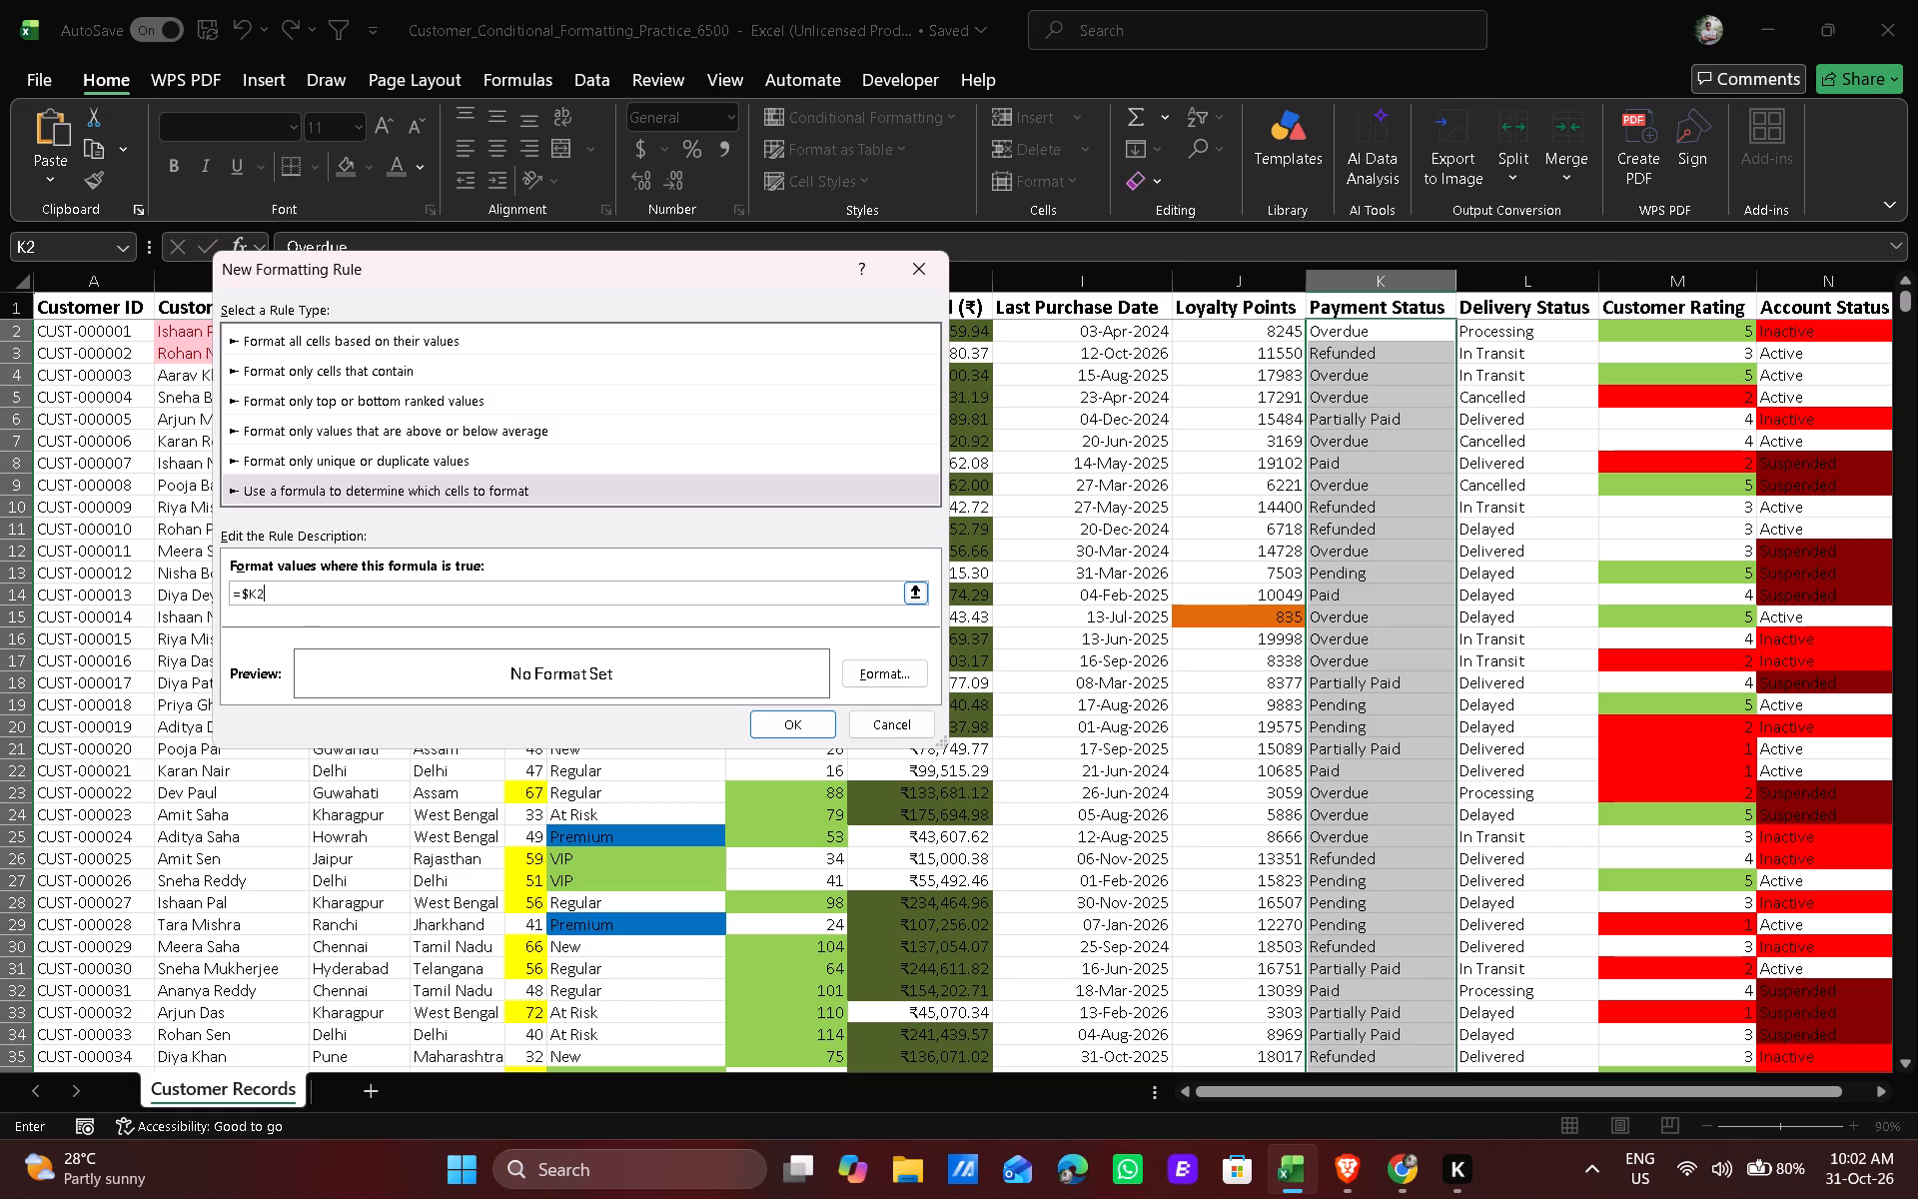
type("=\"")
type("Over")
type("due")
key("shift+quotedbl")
Give the Overdue rule a bright red fill and apply it to the Payment Status column.
left_click(863, 680)
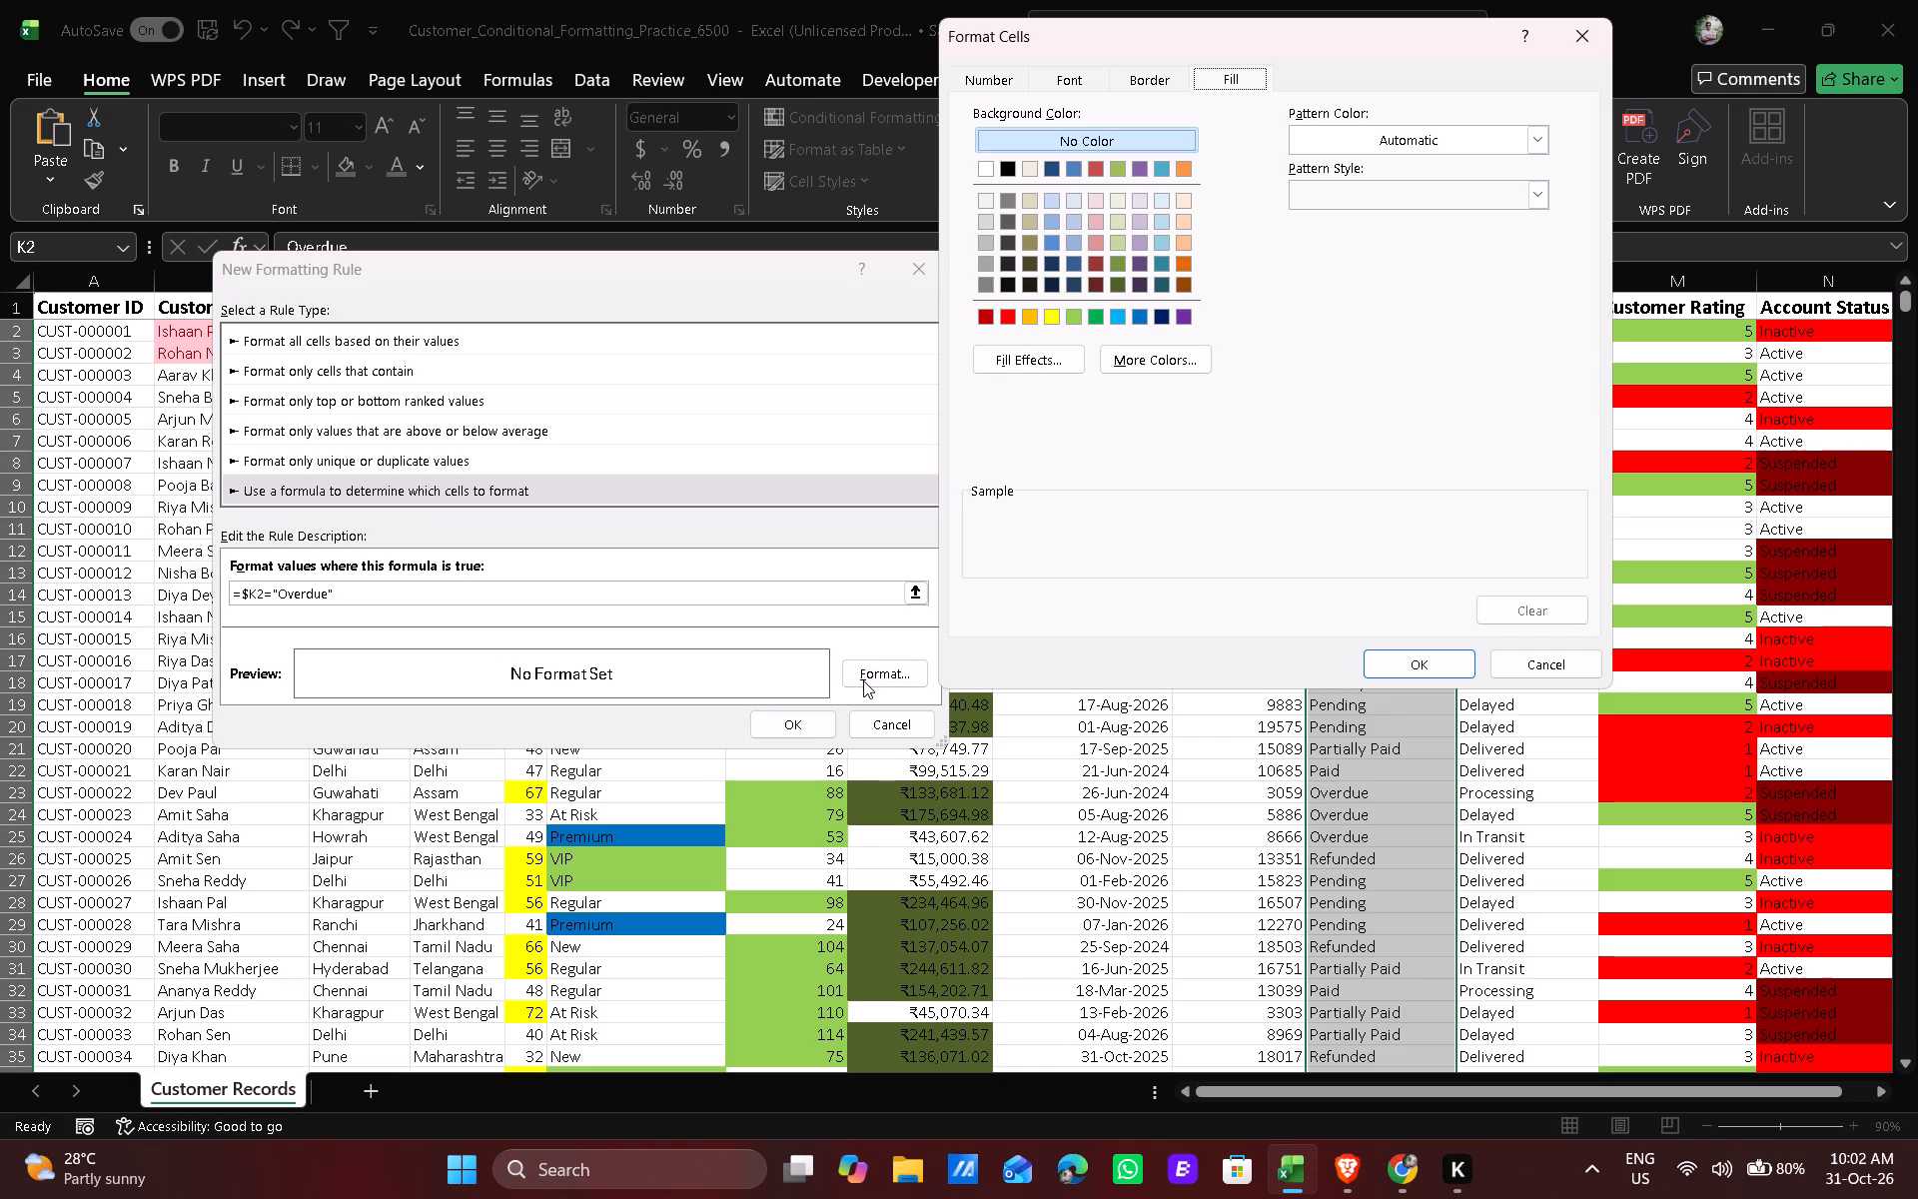
left_click(1005, 308)
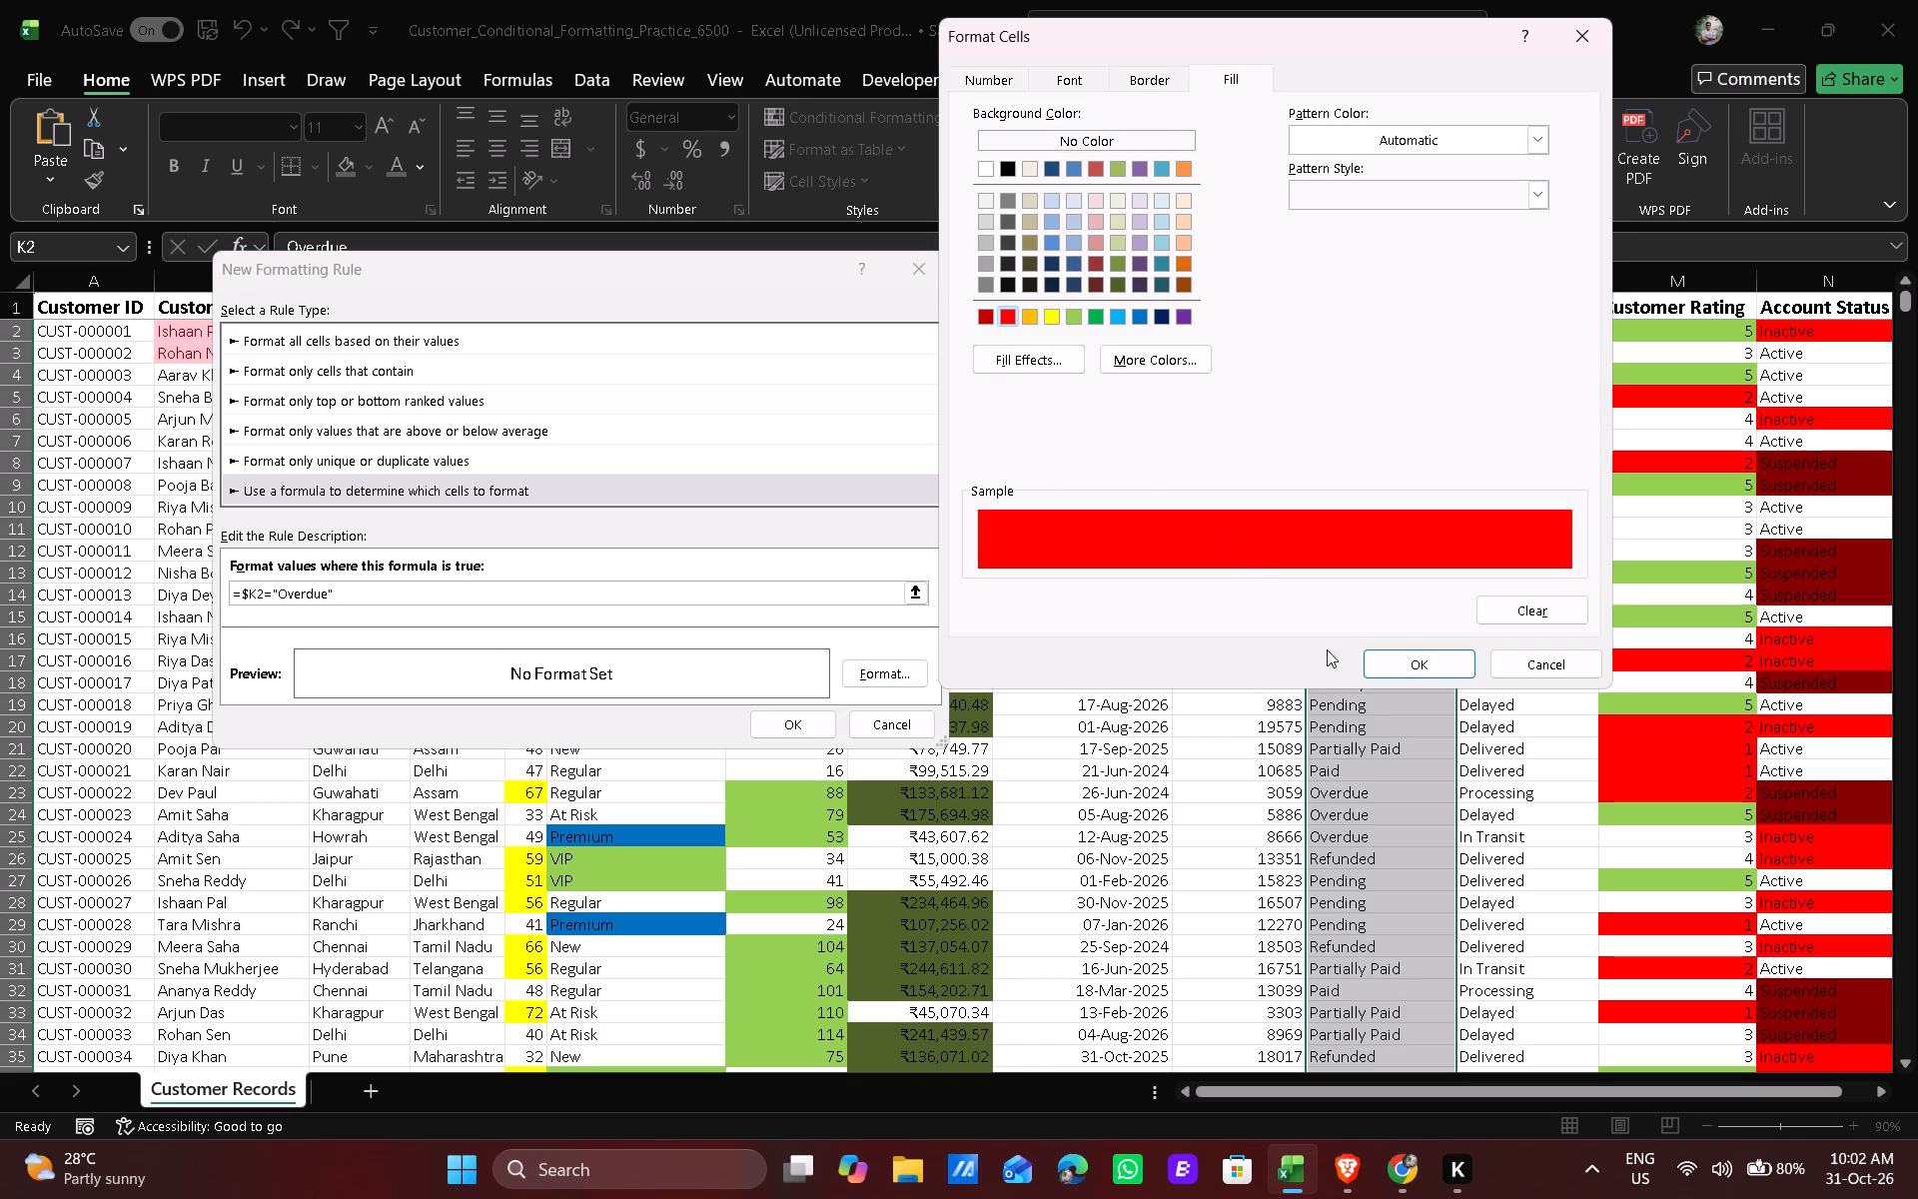
left_click(1395, 663)
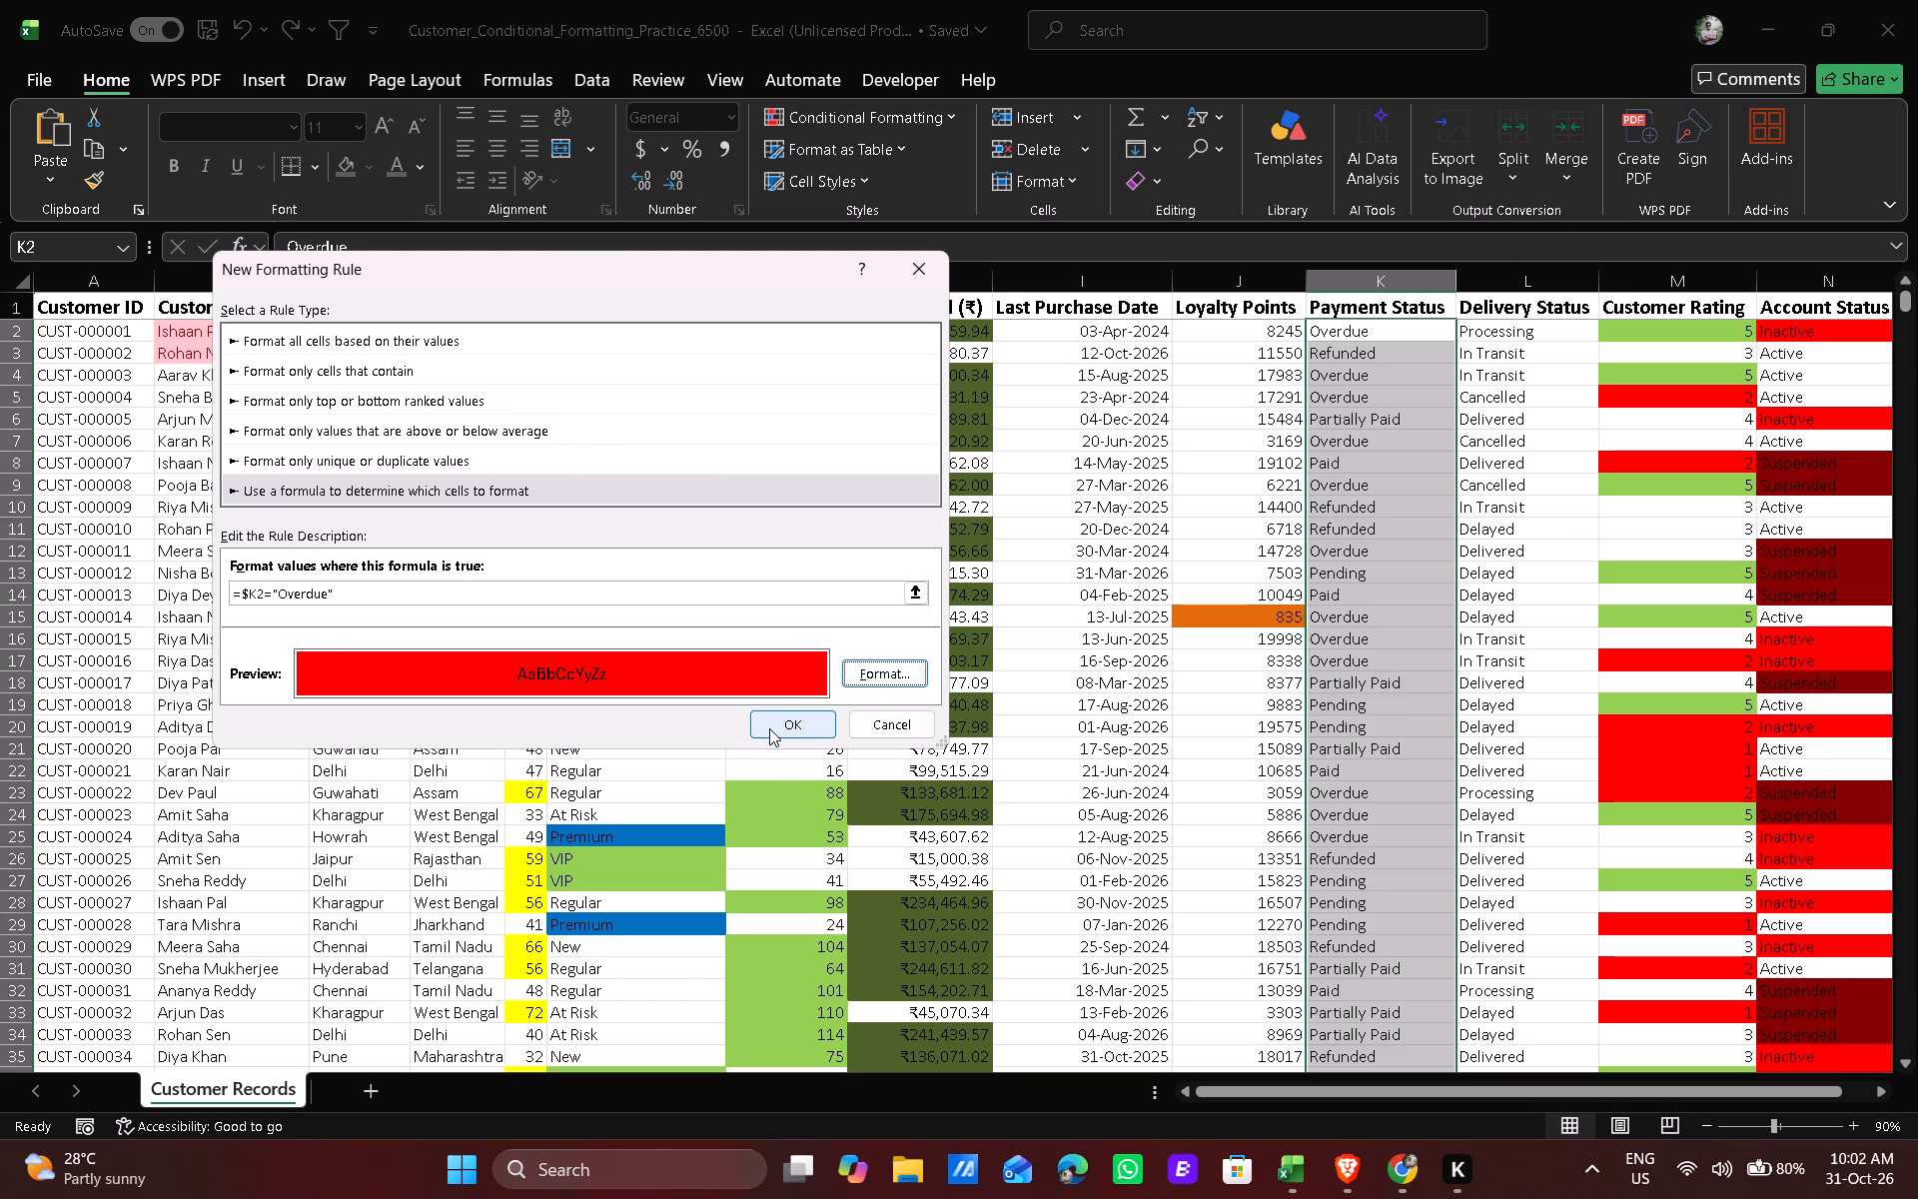
left_click(769, 728)
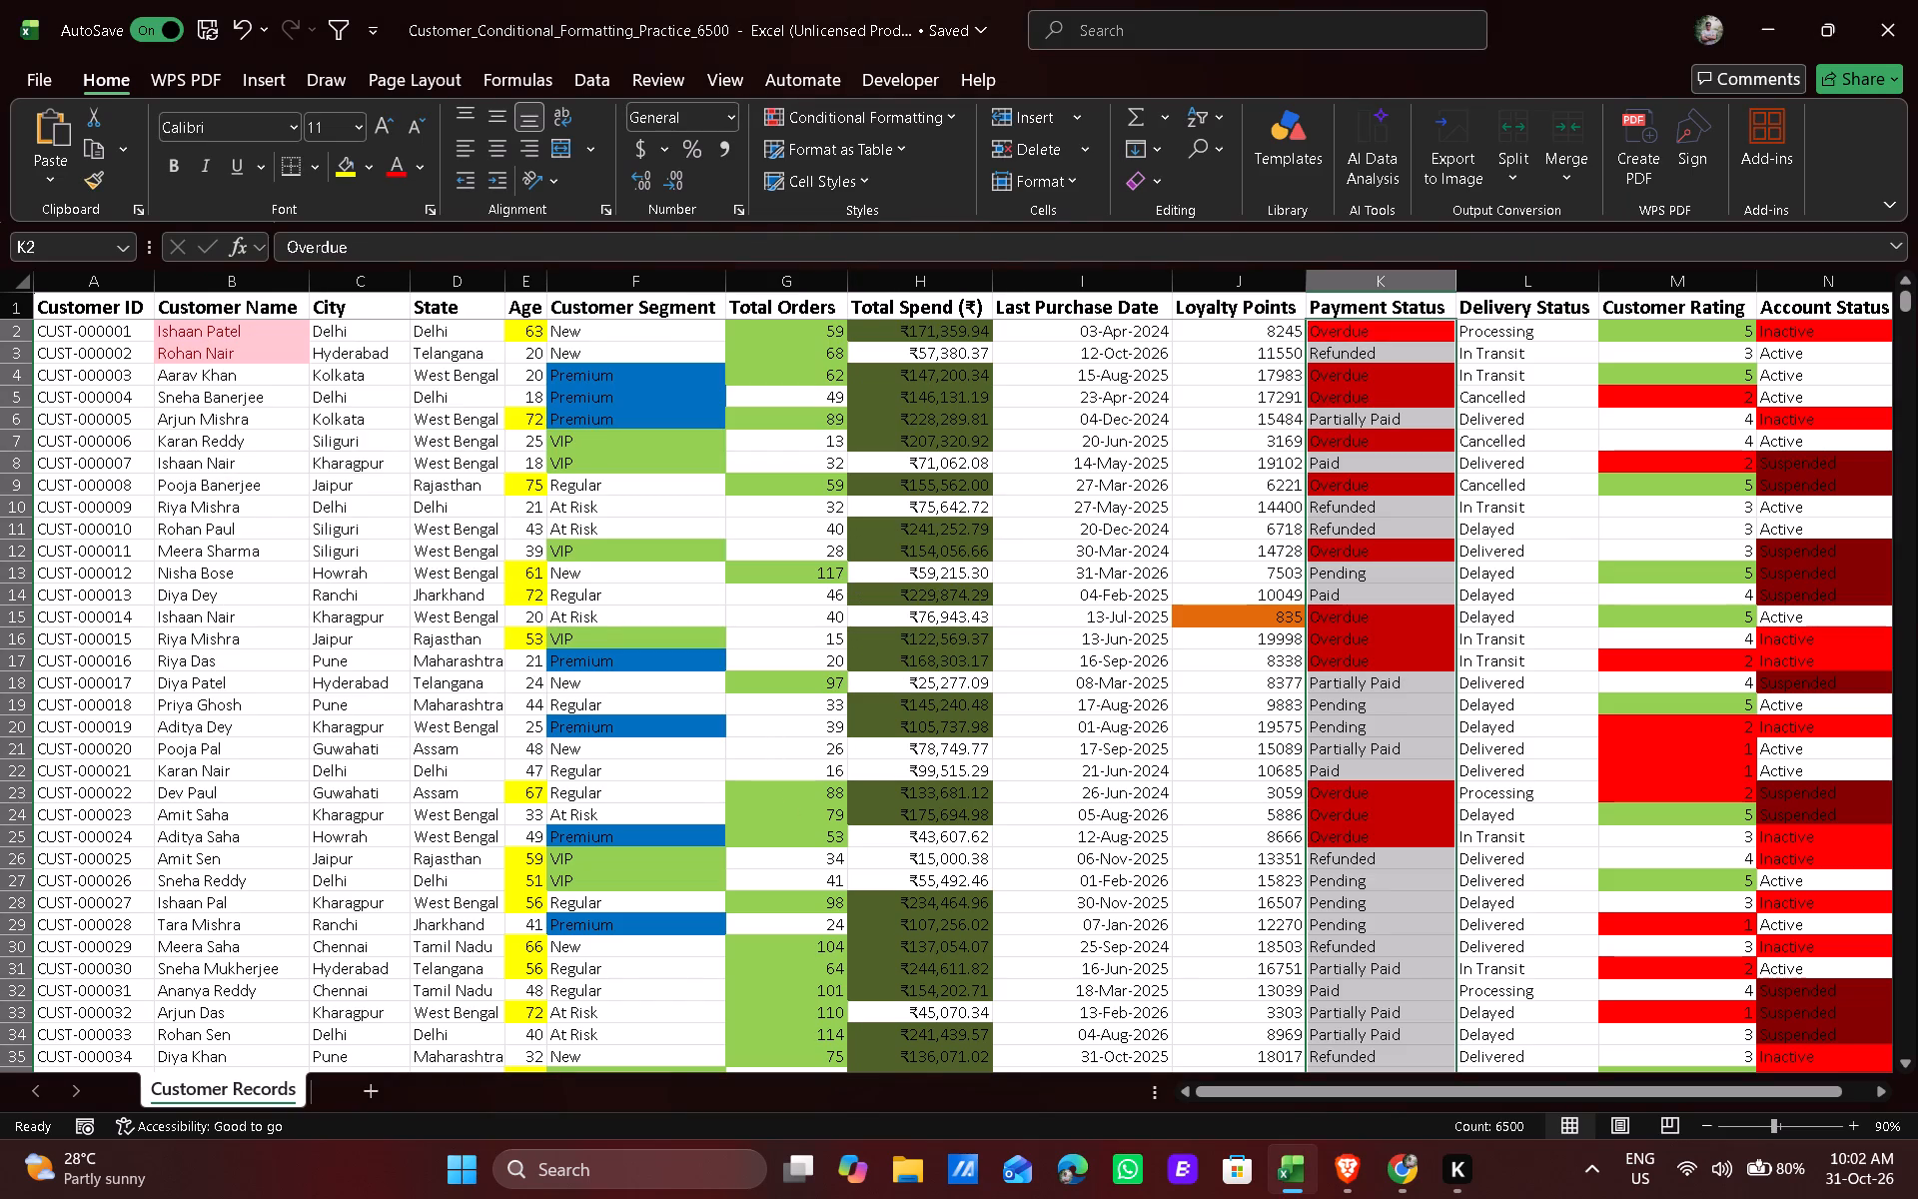
Start a formula-based conditional formatting rule for all Delivery Status records, using the formula =$L2="Delayed".
left_click(1483, 371)
left_click(1526, 330)
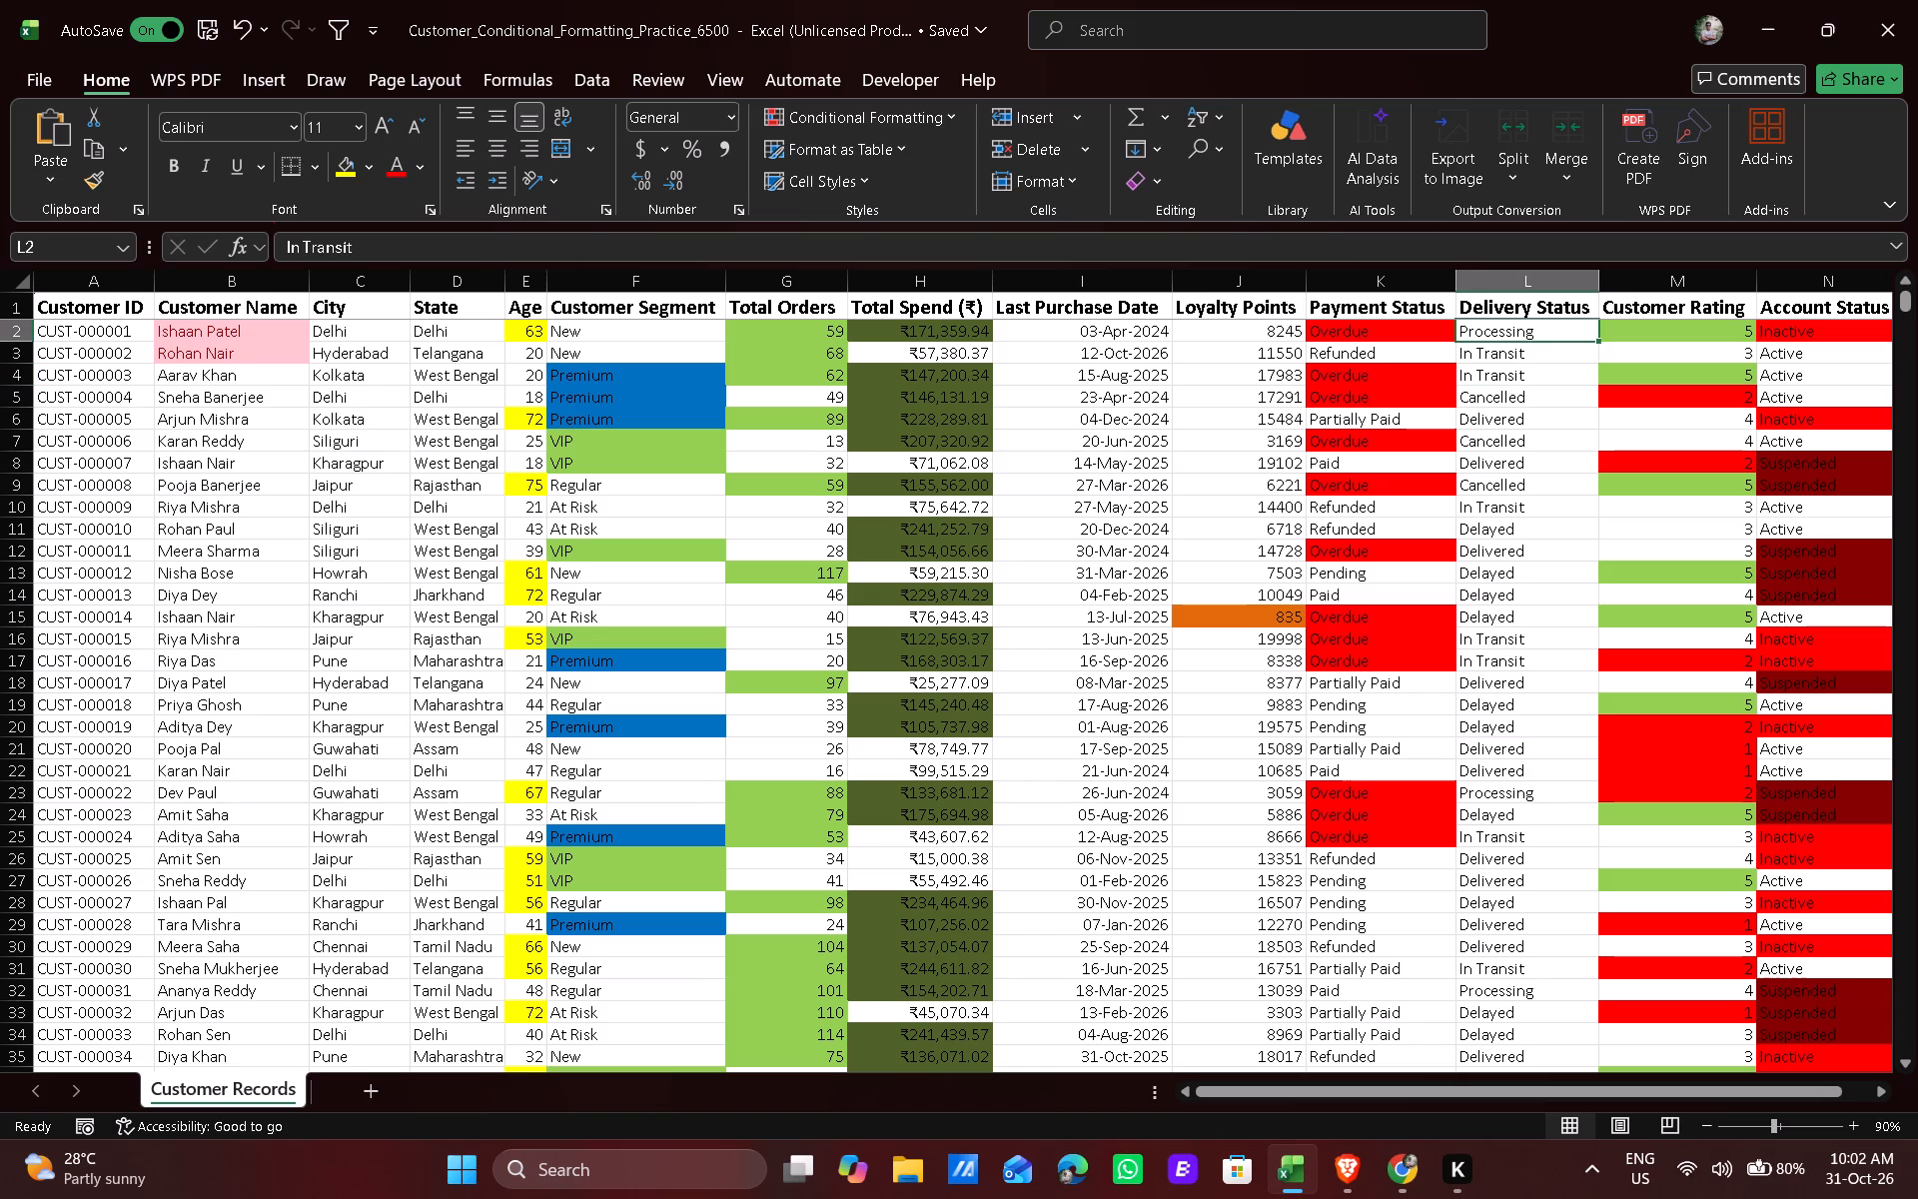
key("ctrl+shift+Down")
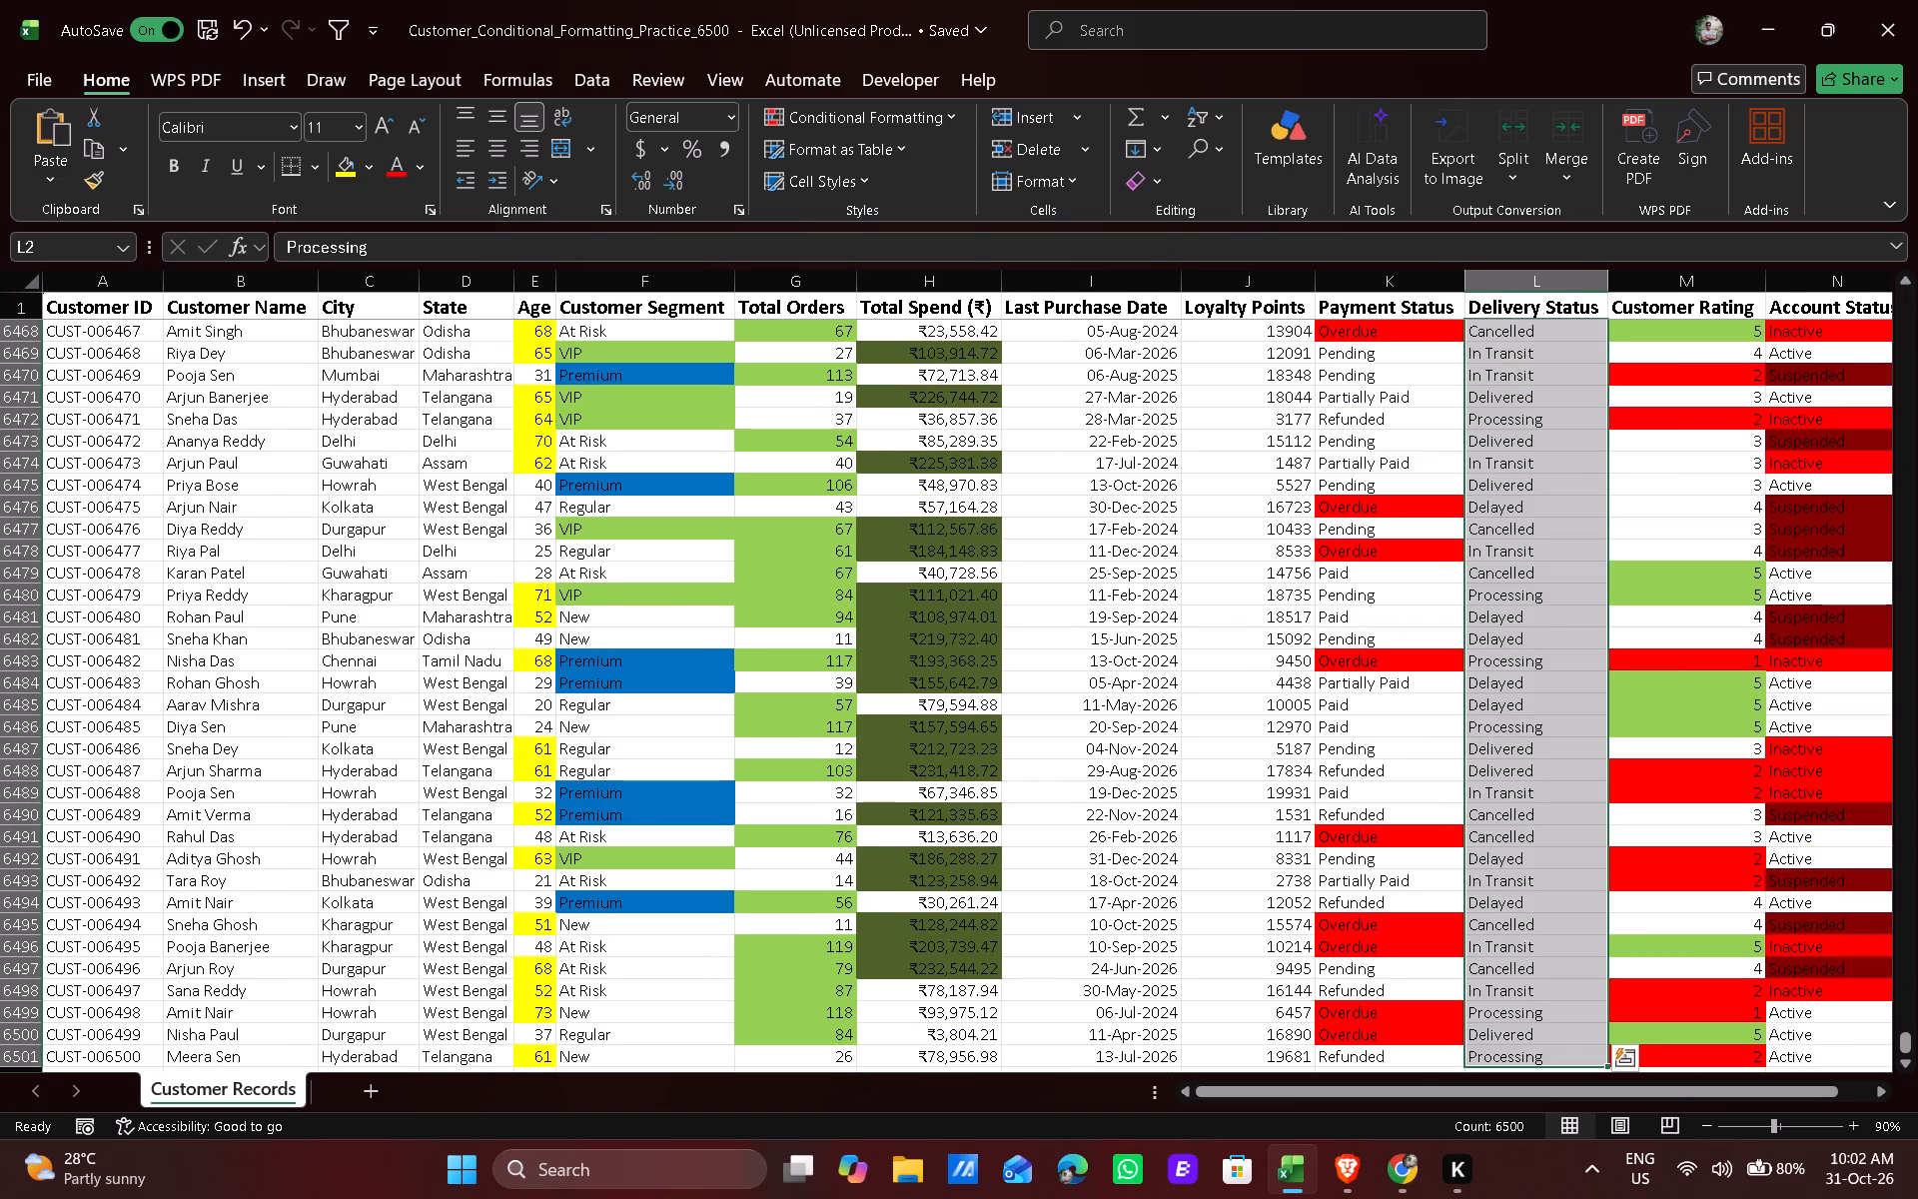
left_click_drag(1907, 1045, 1909, 1002)
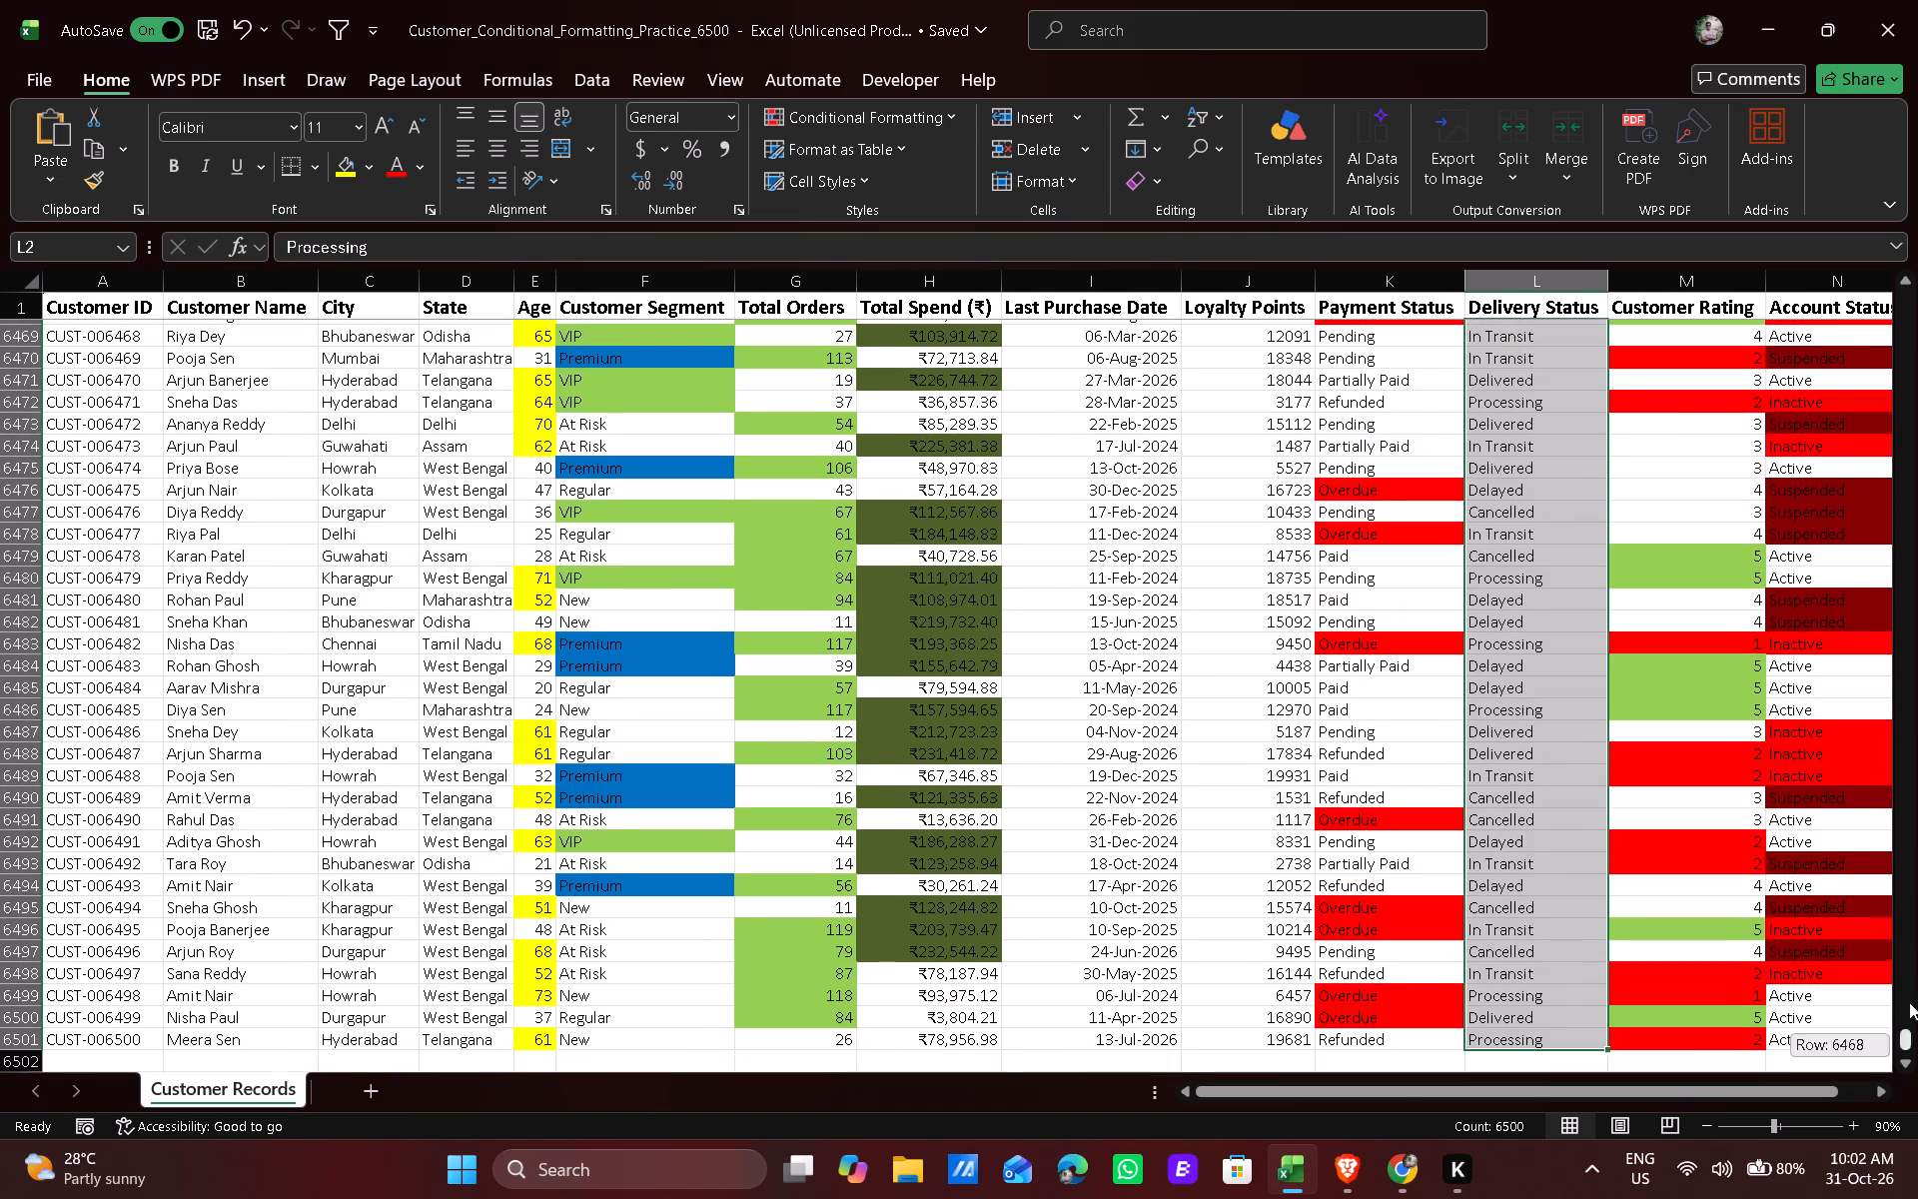
left_click_drag(1909, 1002, 1917, 243)
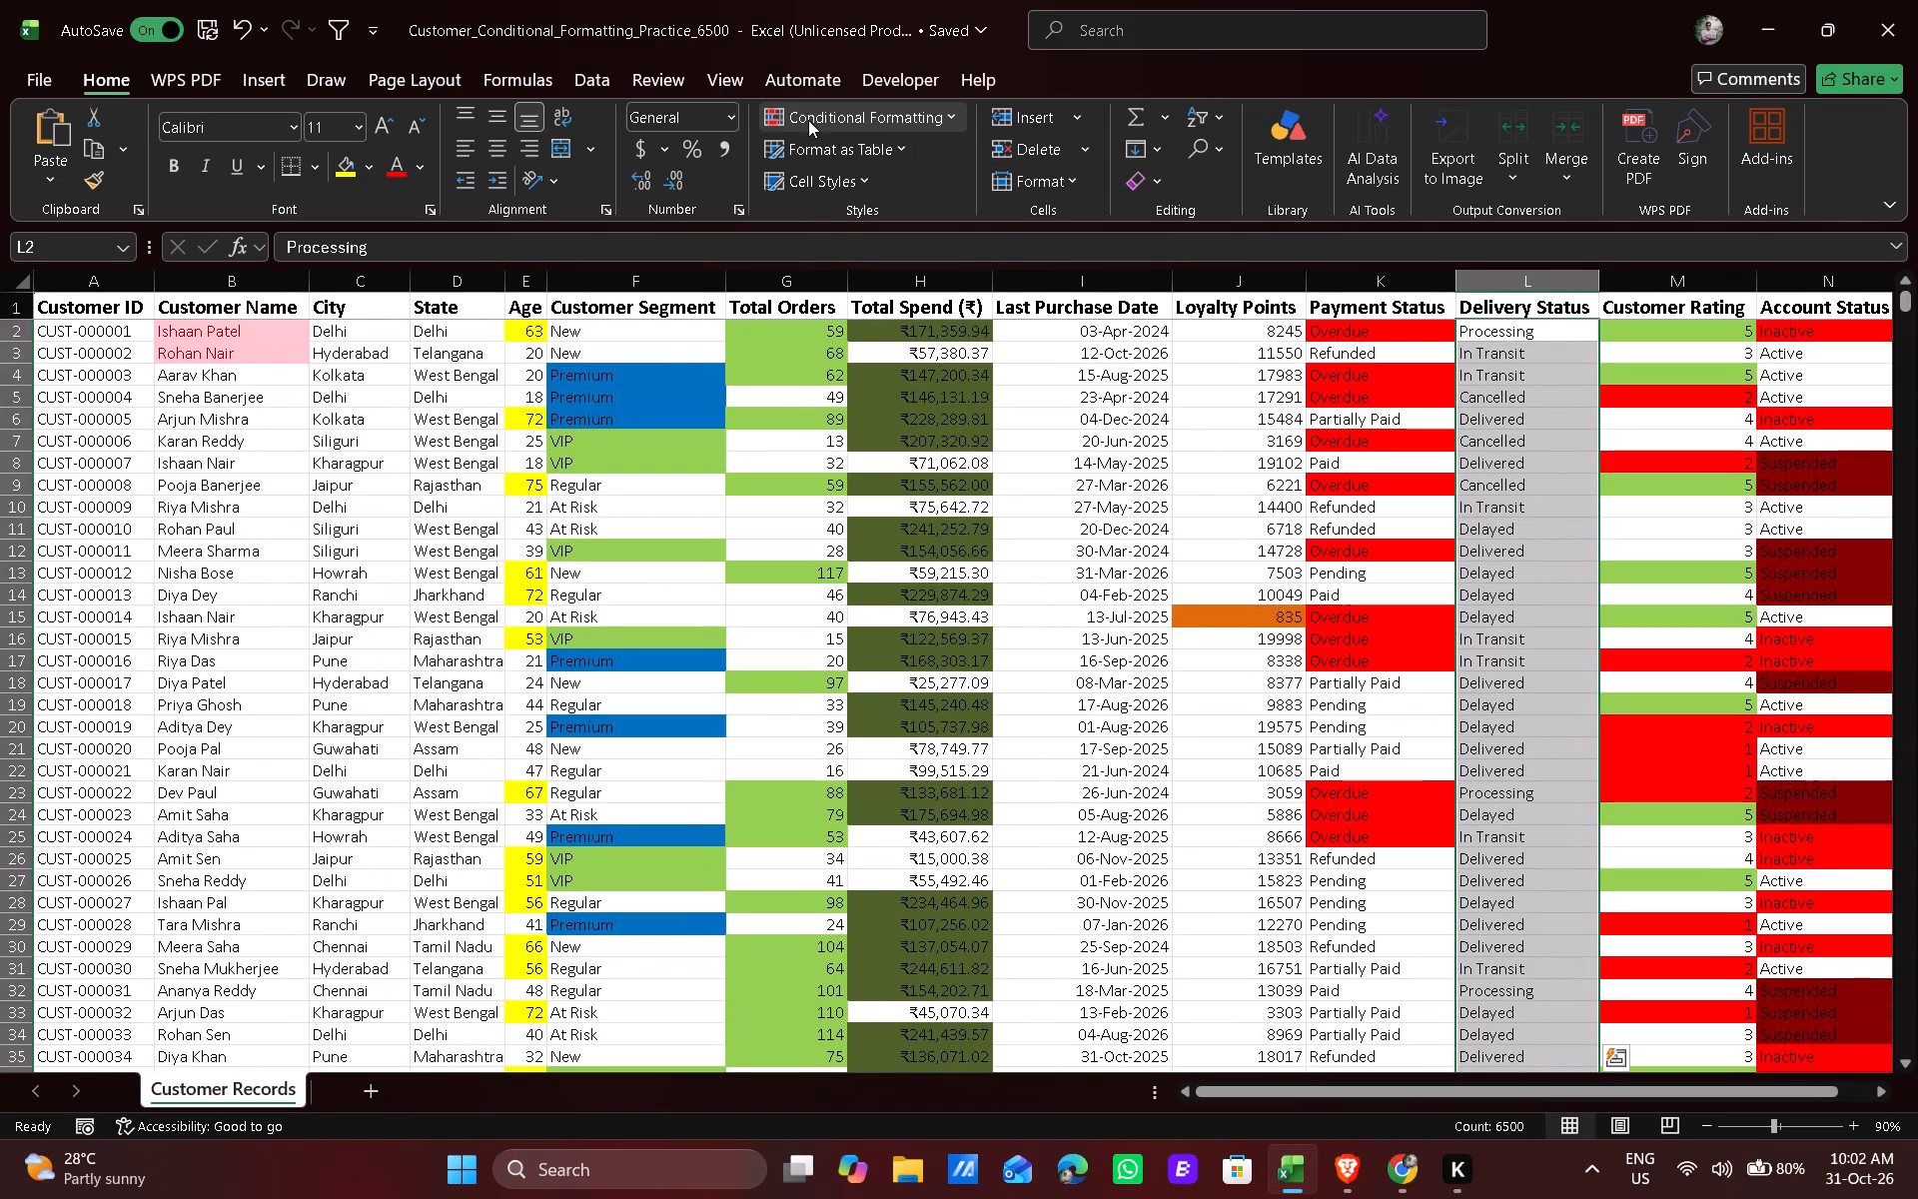
left_click(808, 120)
left_click(856, 409)
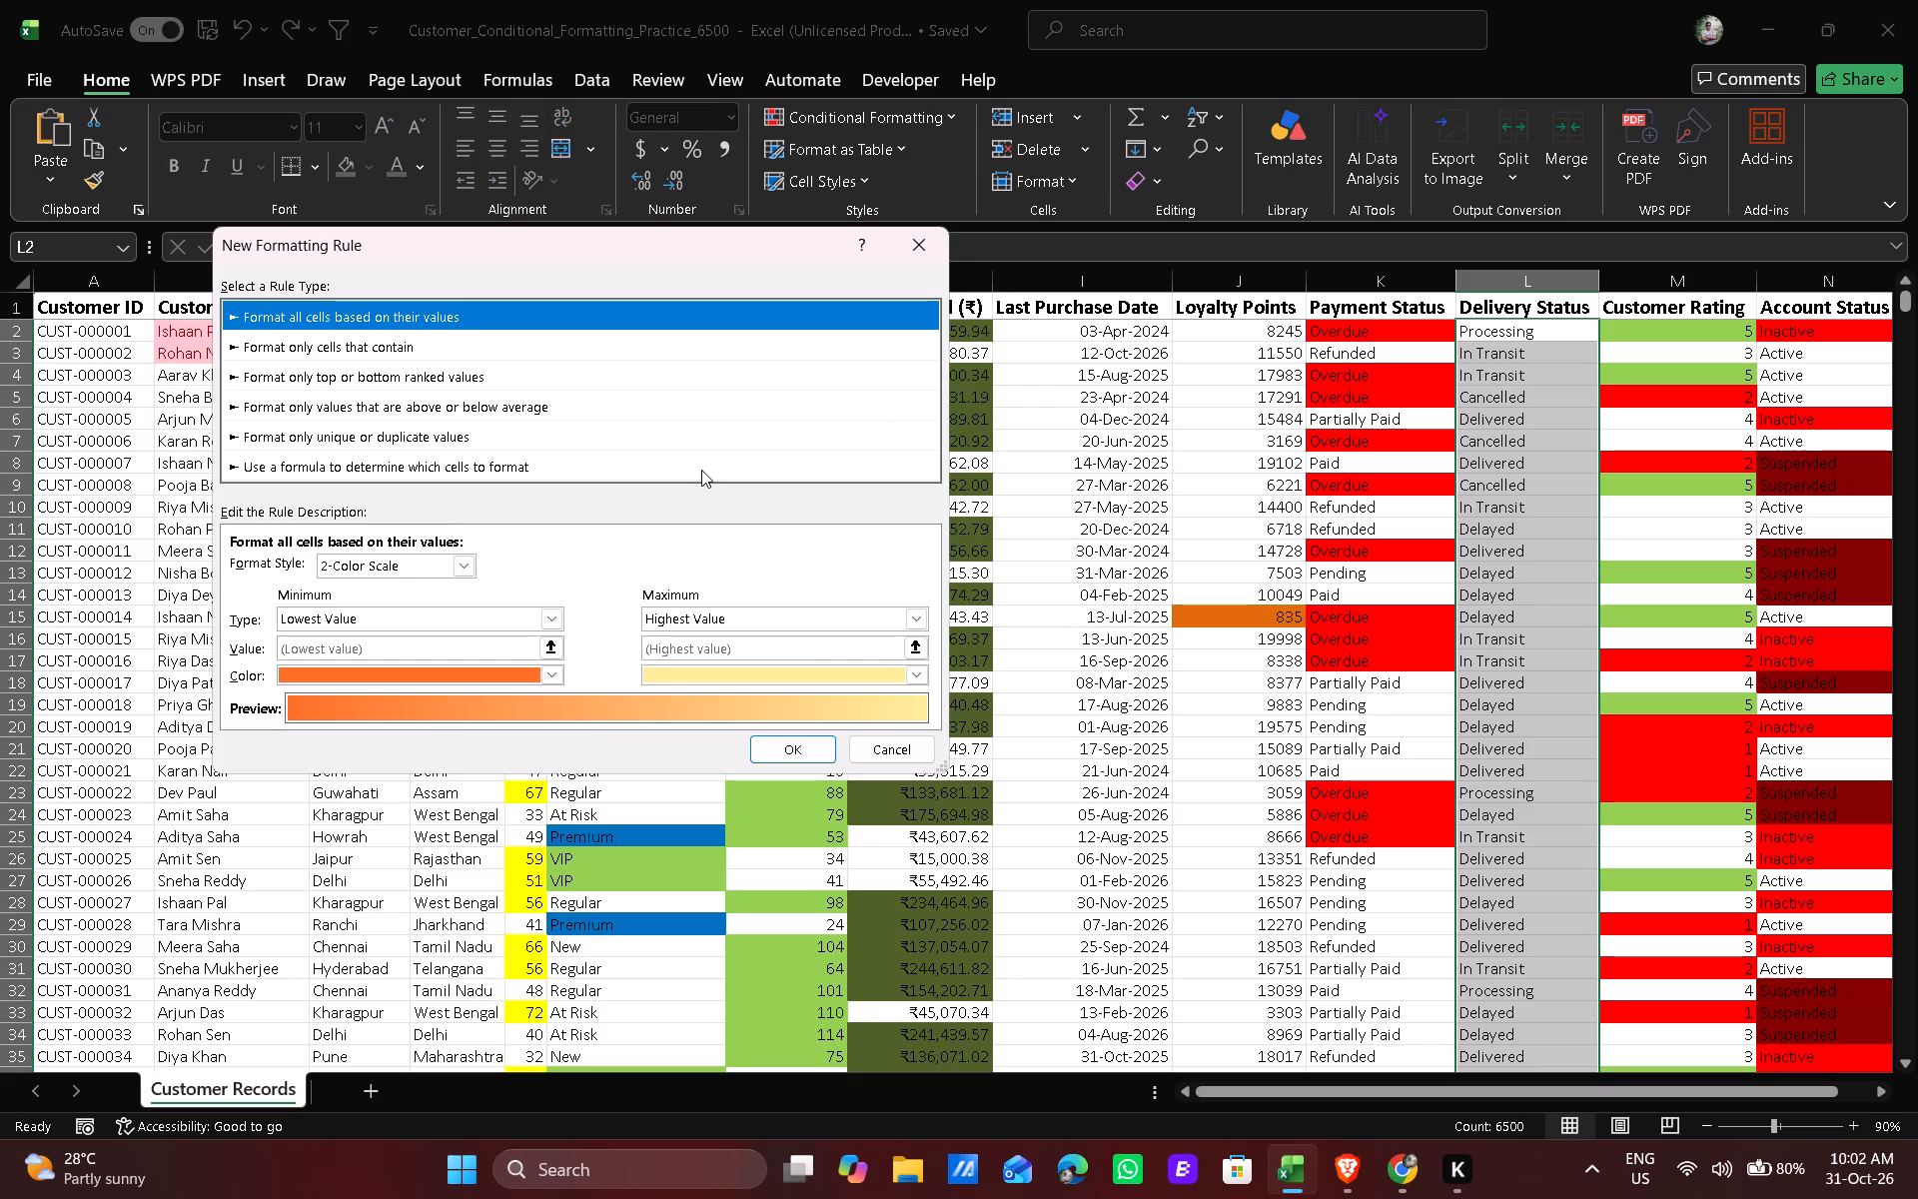
left_click(701, 470)
left_click(331, 570)
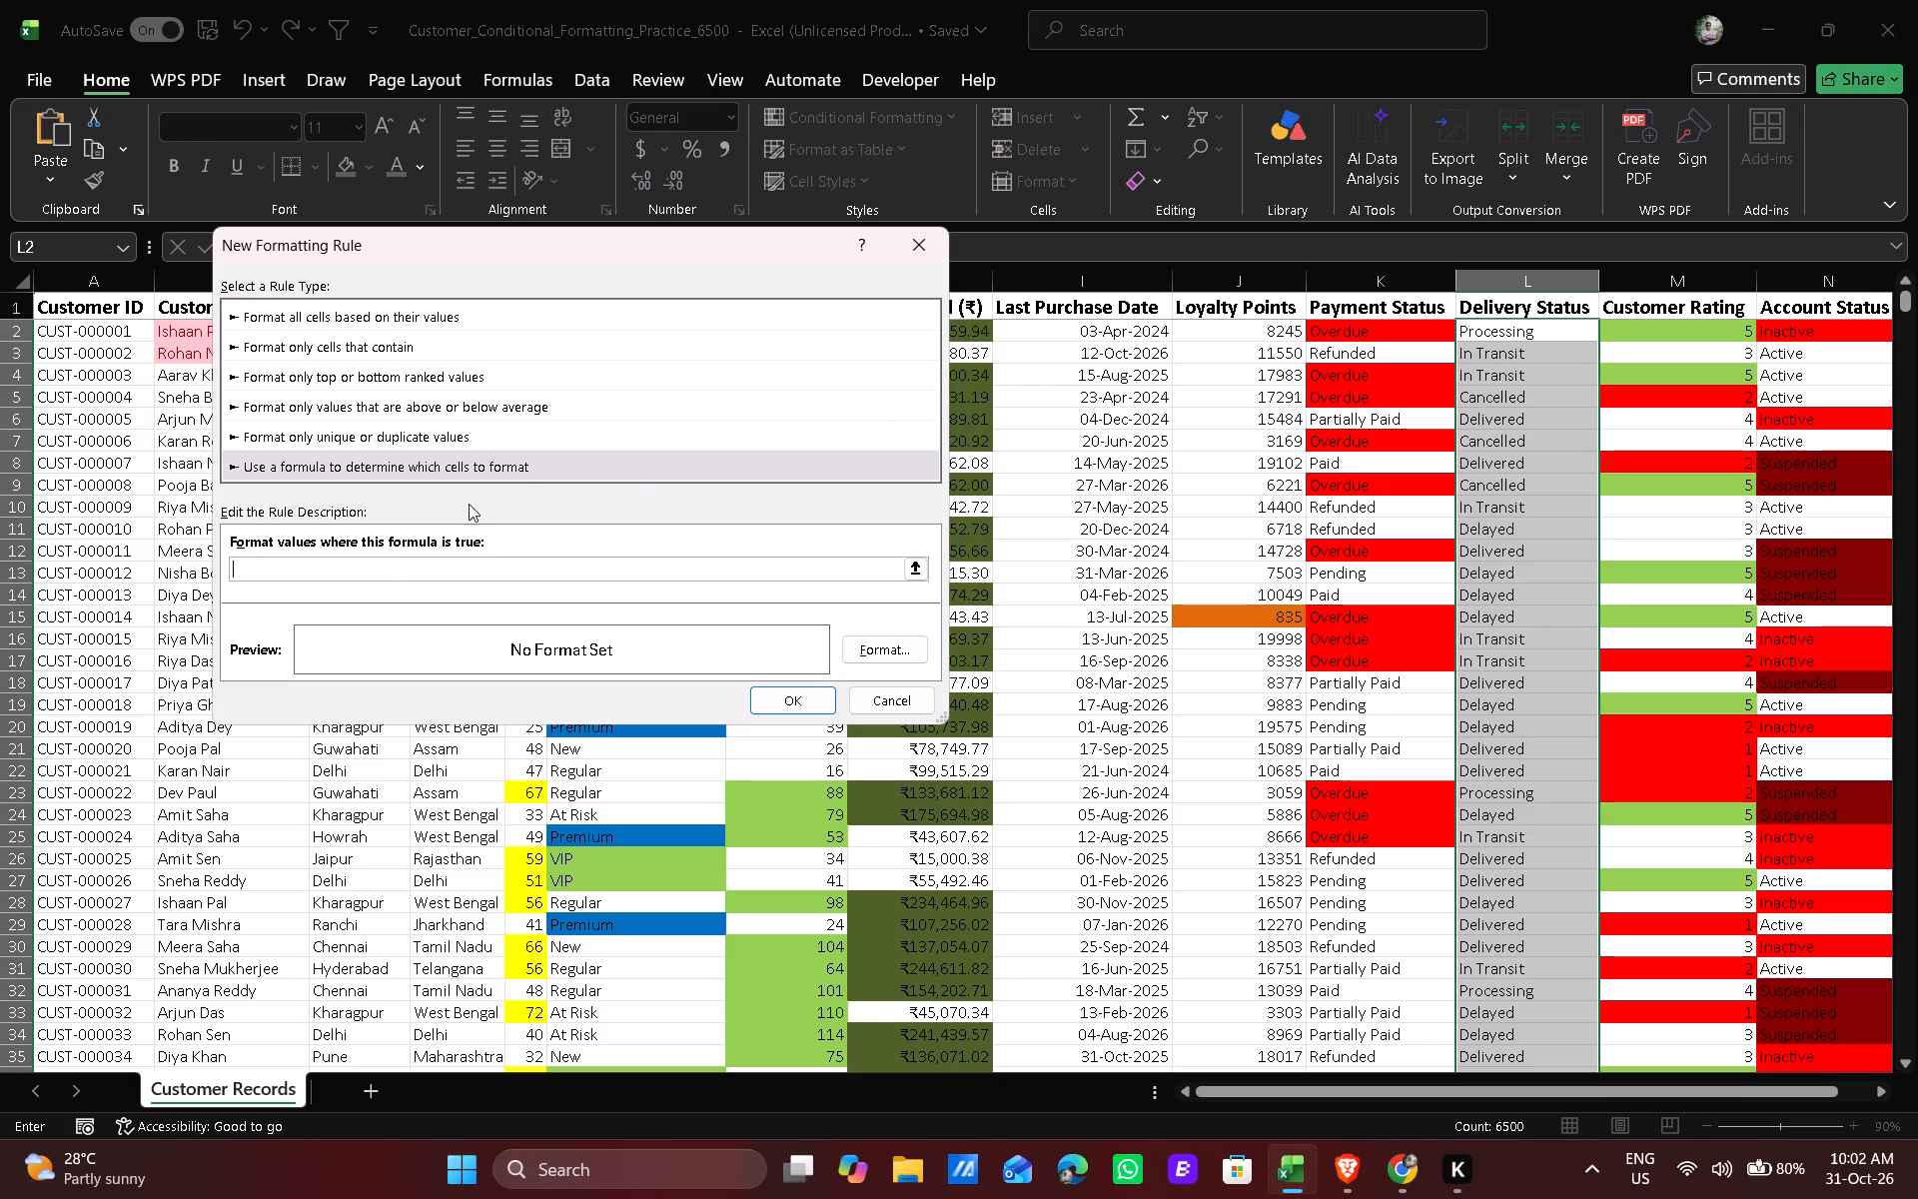
left_click(1475, 335)
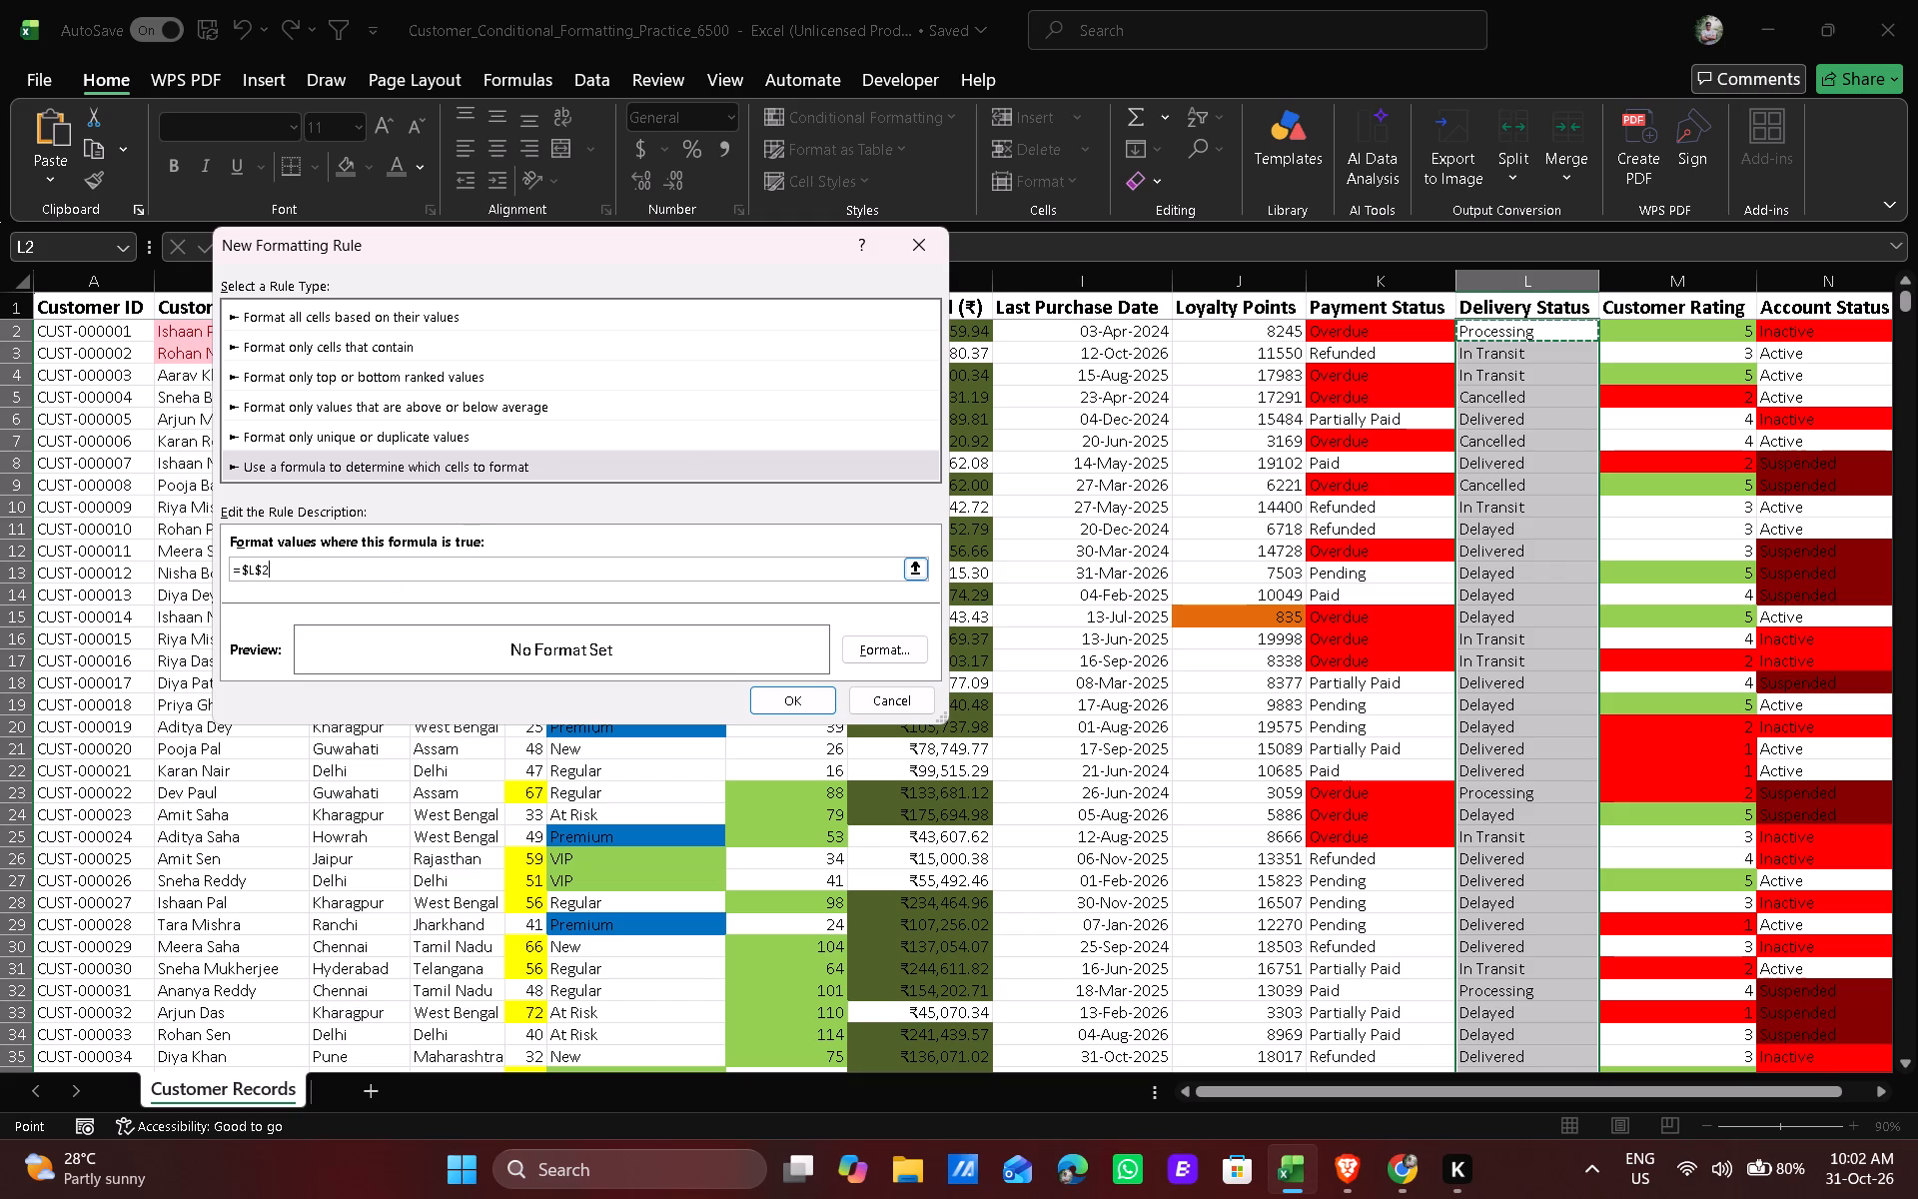
left_click(260, 571)
key("BackSpace")
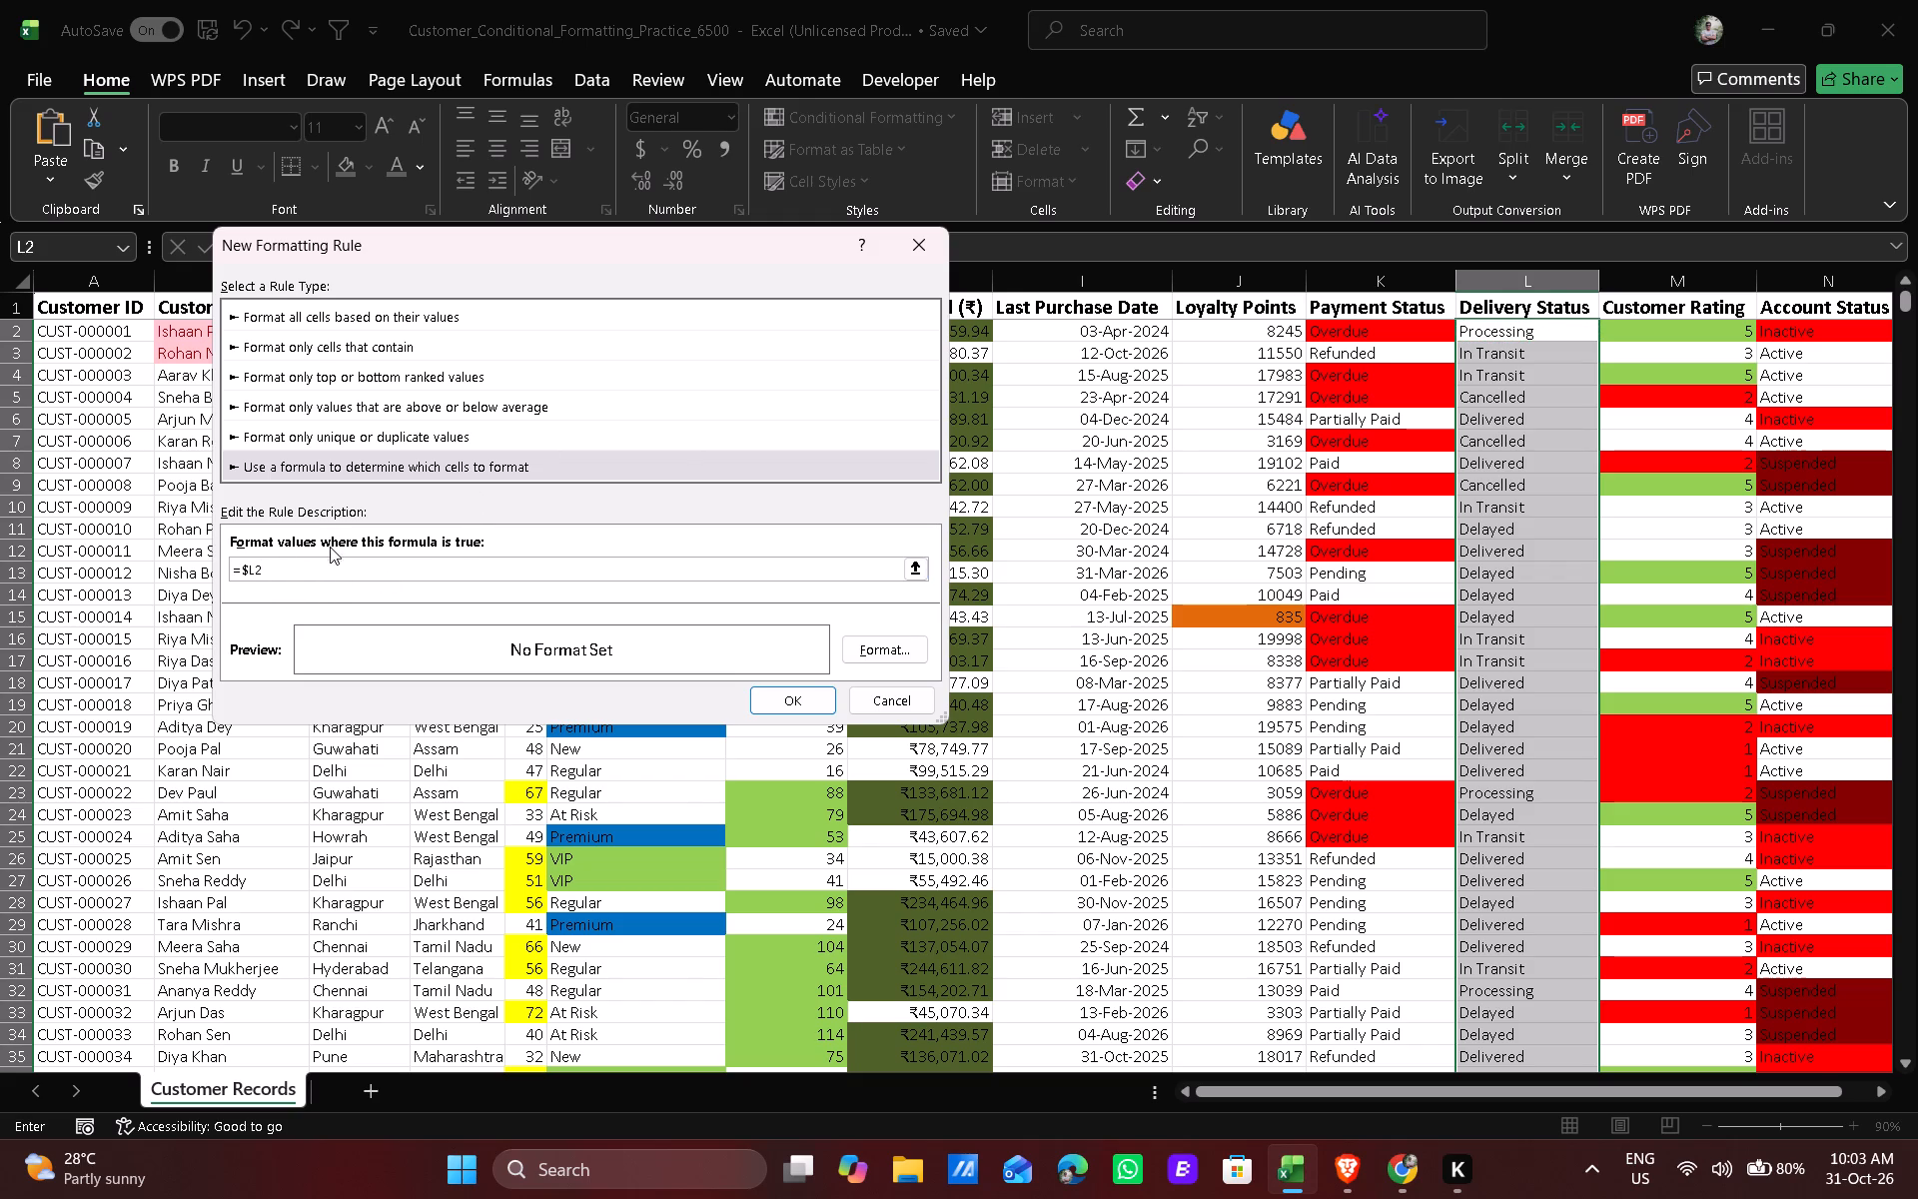
left_click(330, 567)
key("equal")
key("shift+quotedbl")
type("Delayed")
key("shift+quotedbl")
Give the Delayed rule a dark orange fill and apply it to the Delivery Status column.
left_click(859, 645)
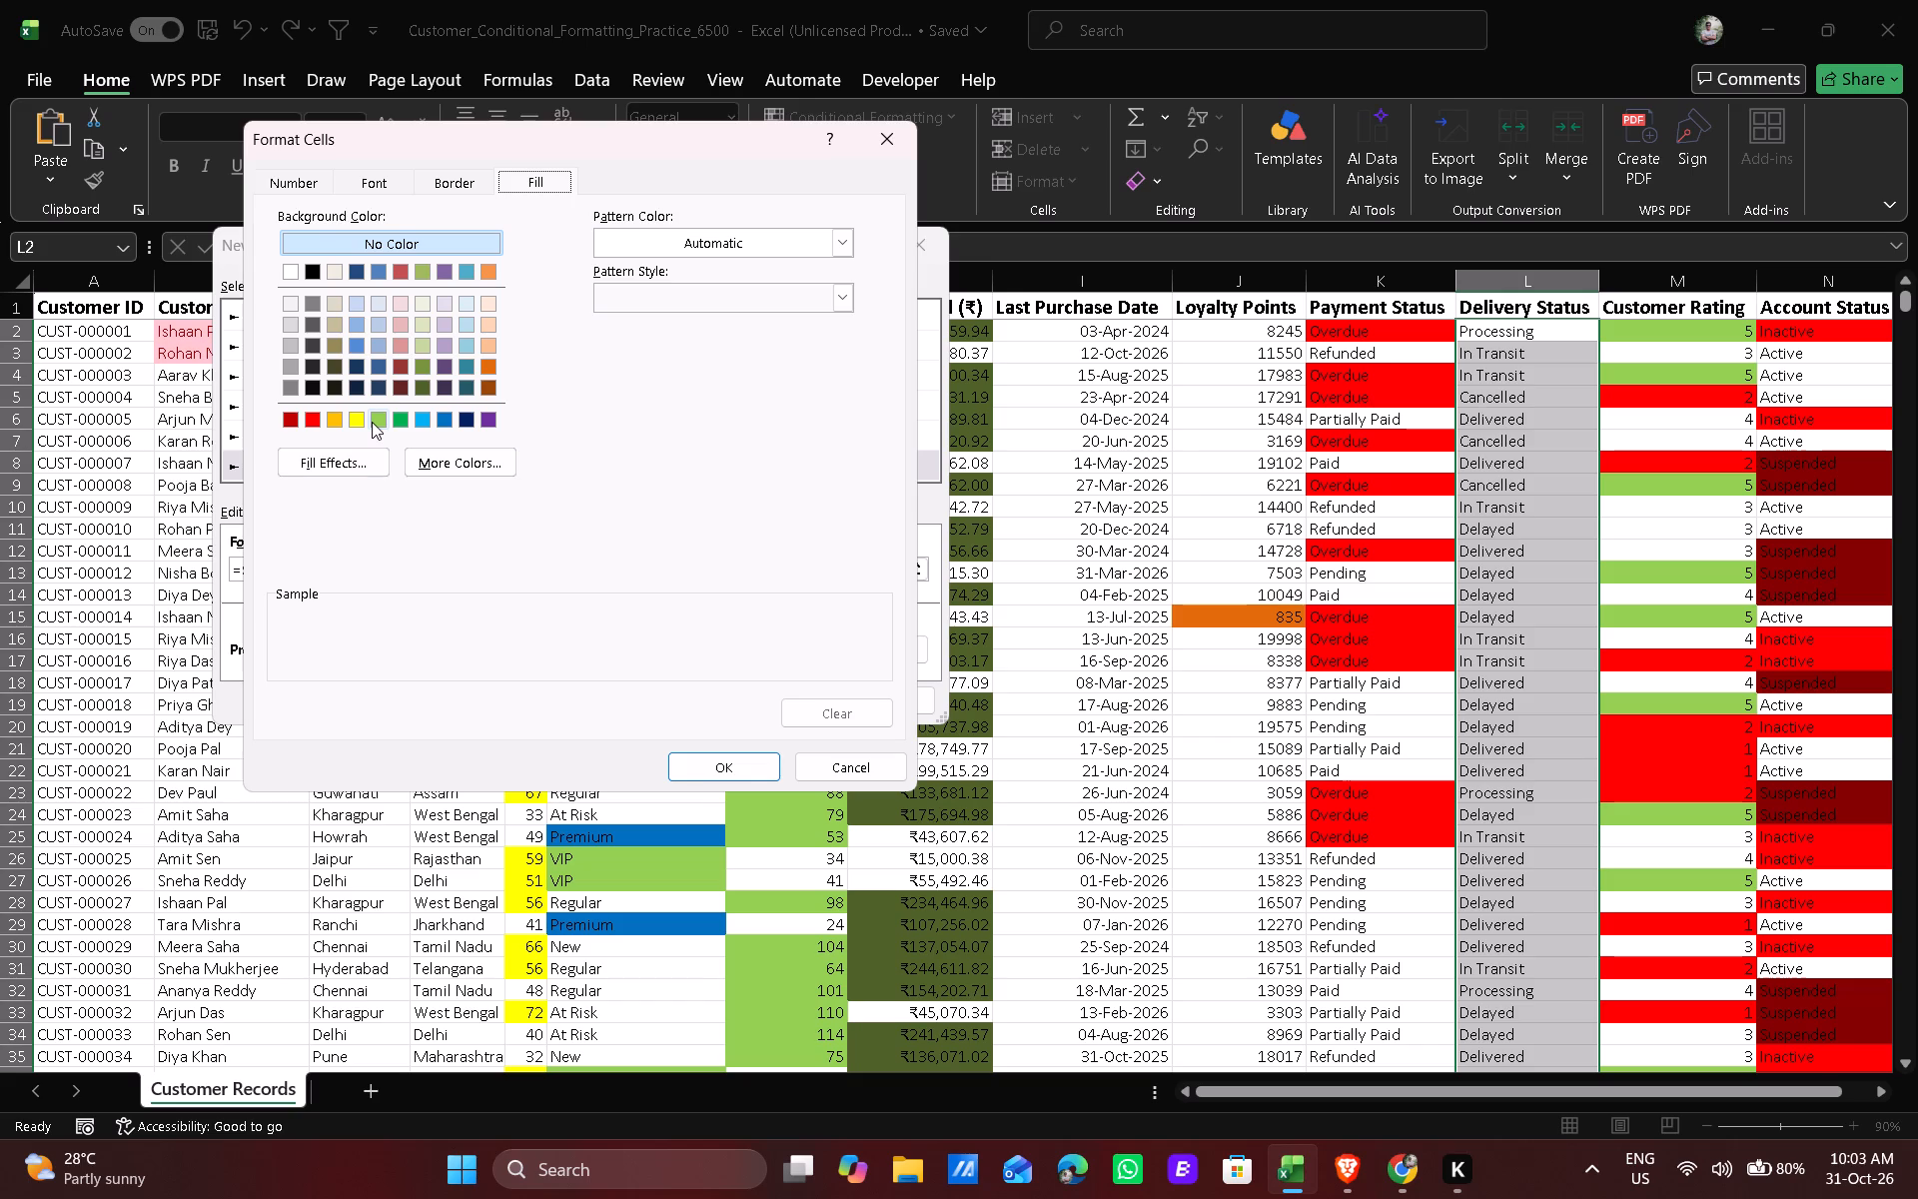
left_click(314, 421)
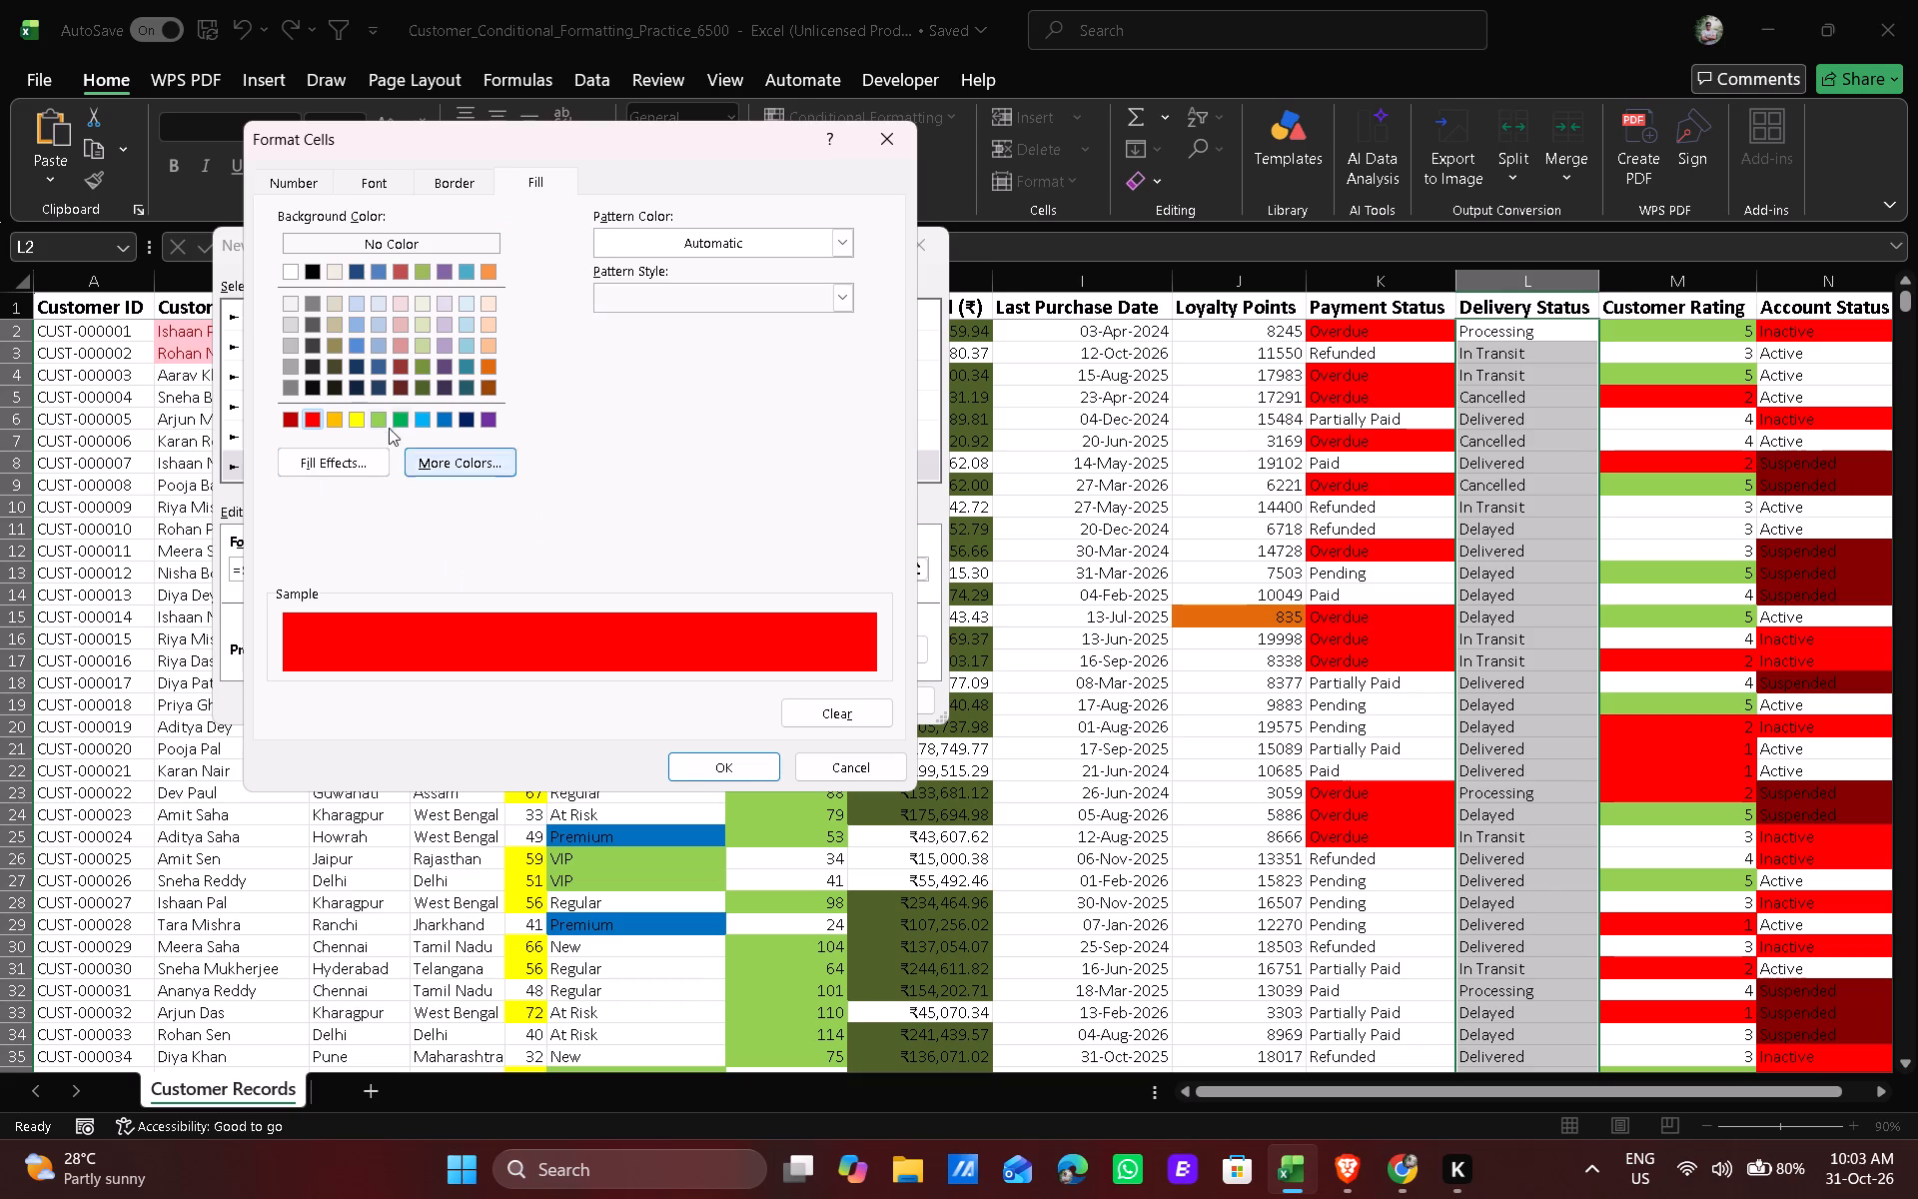
left_click(480, 362)
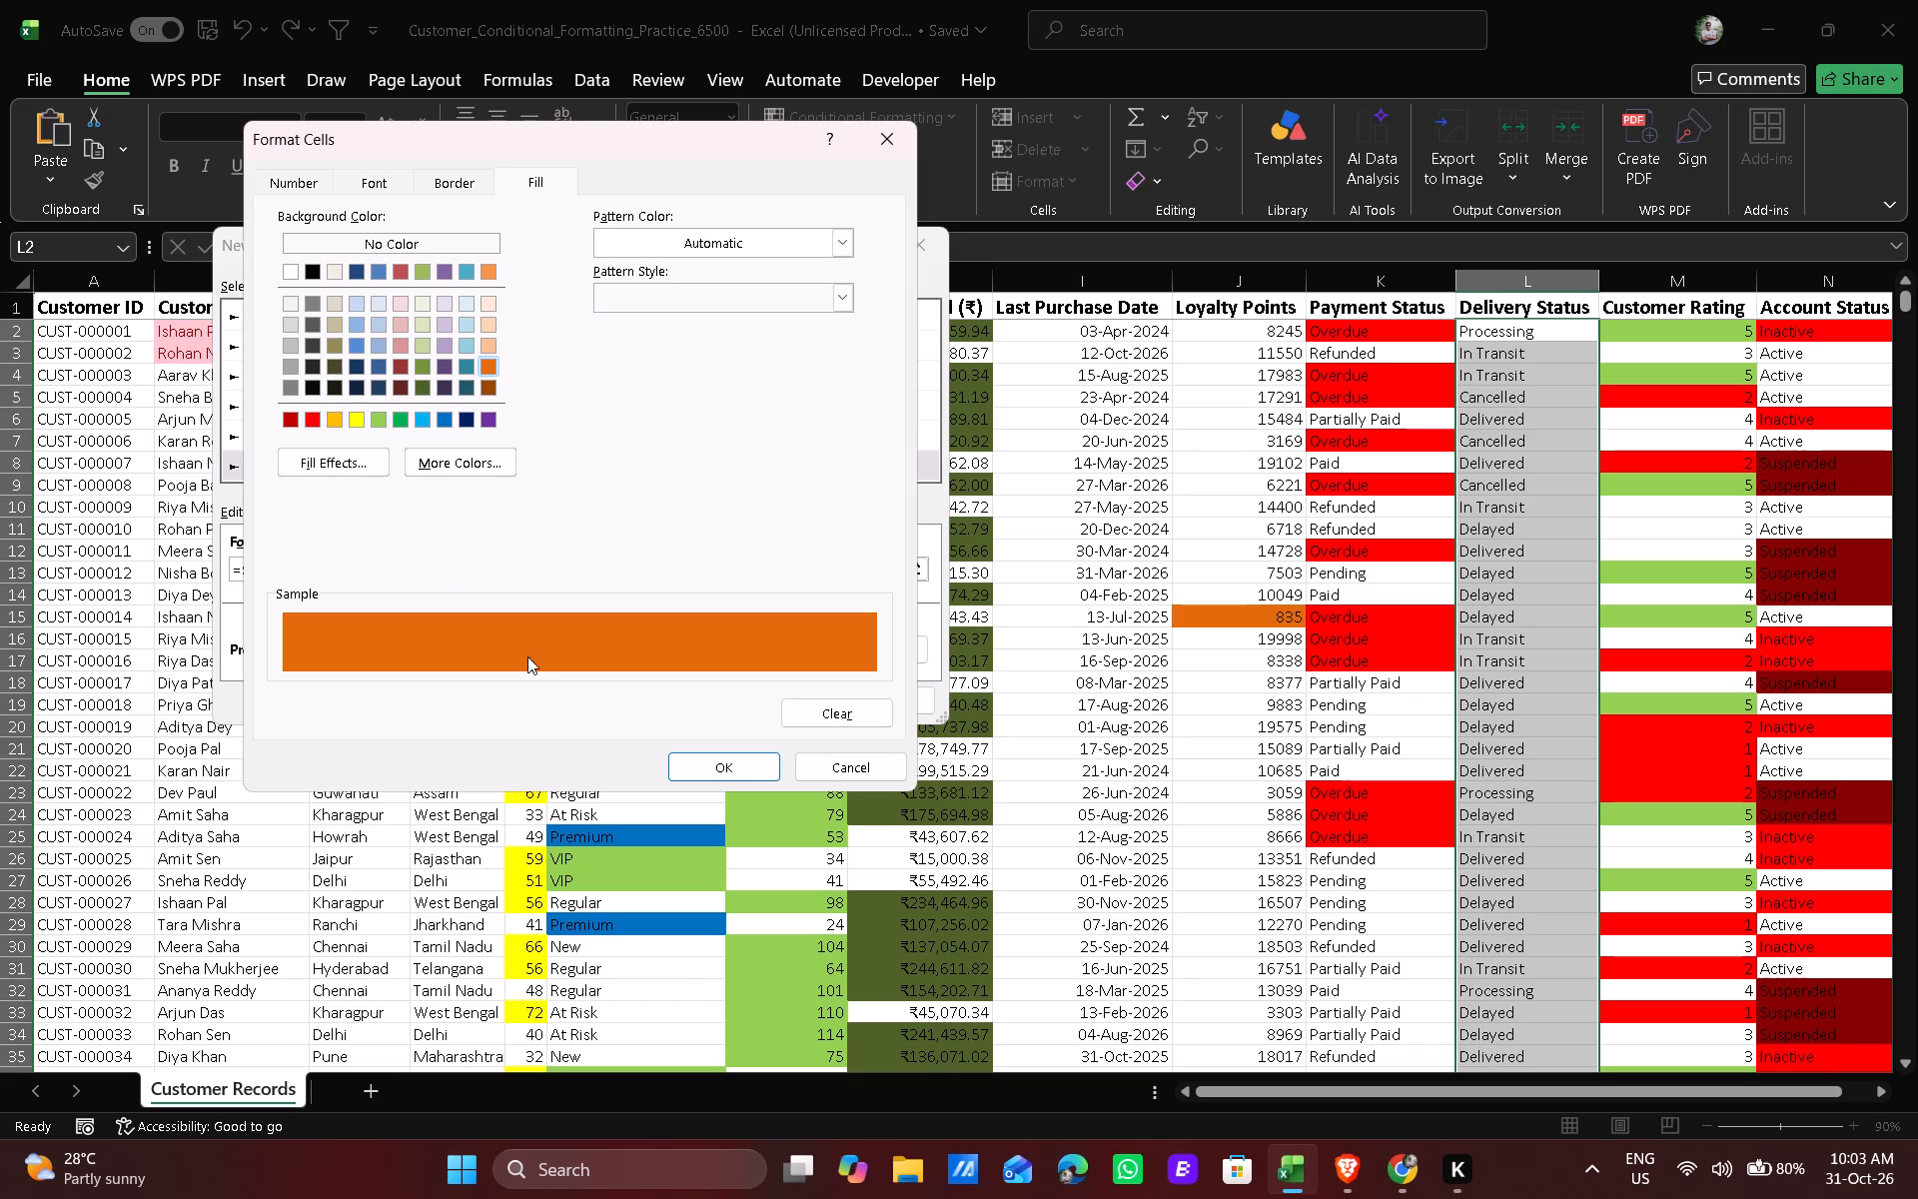
left_click(752, 763)
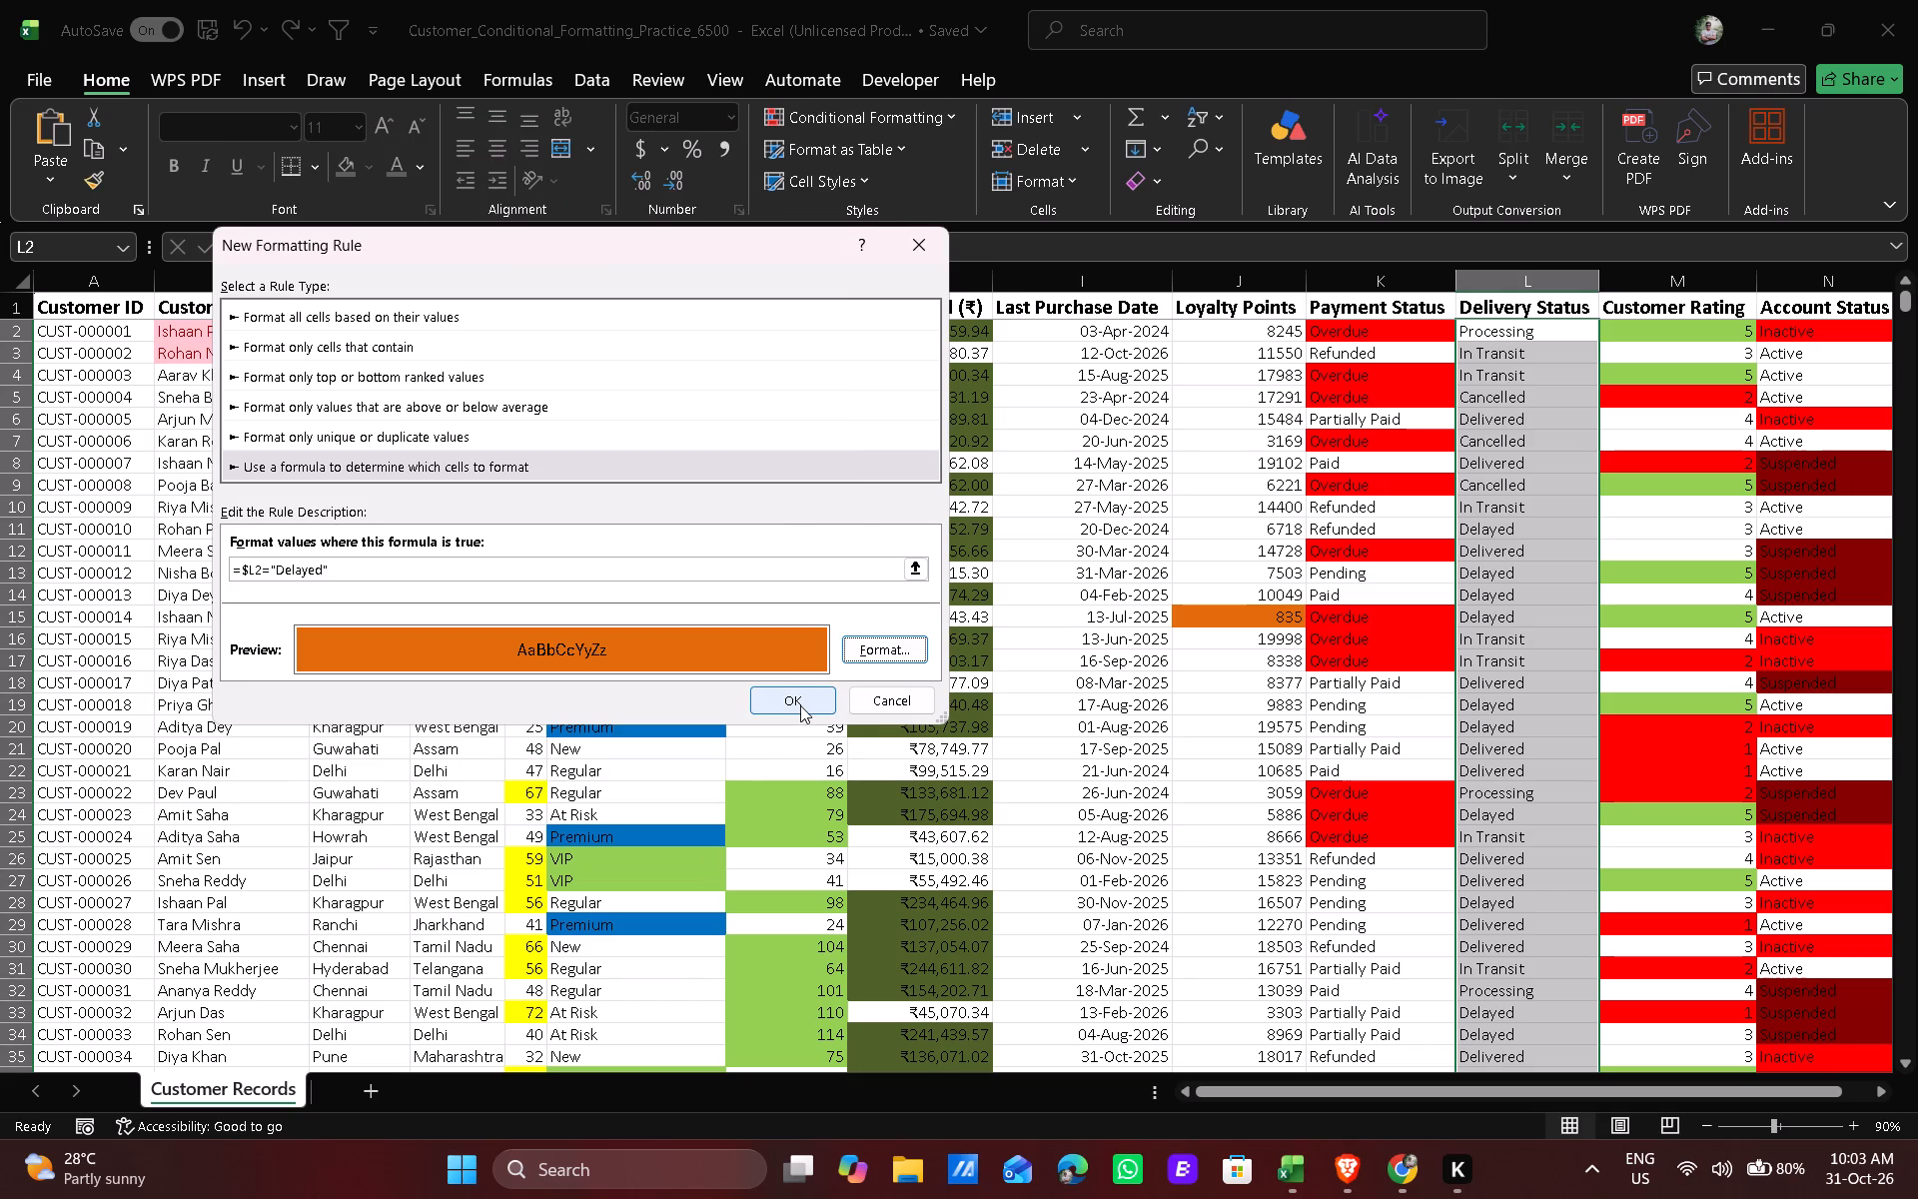
left_click(800, 703)
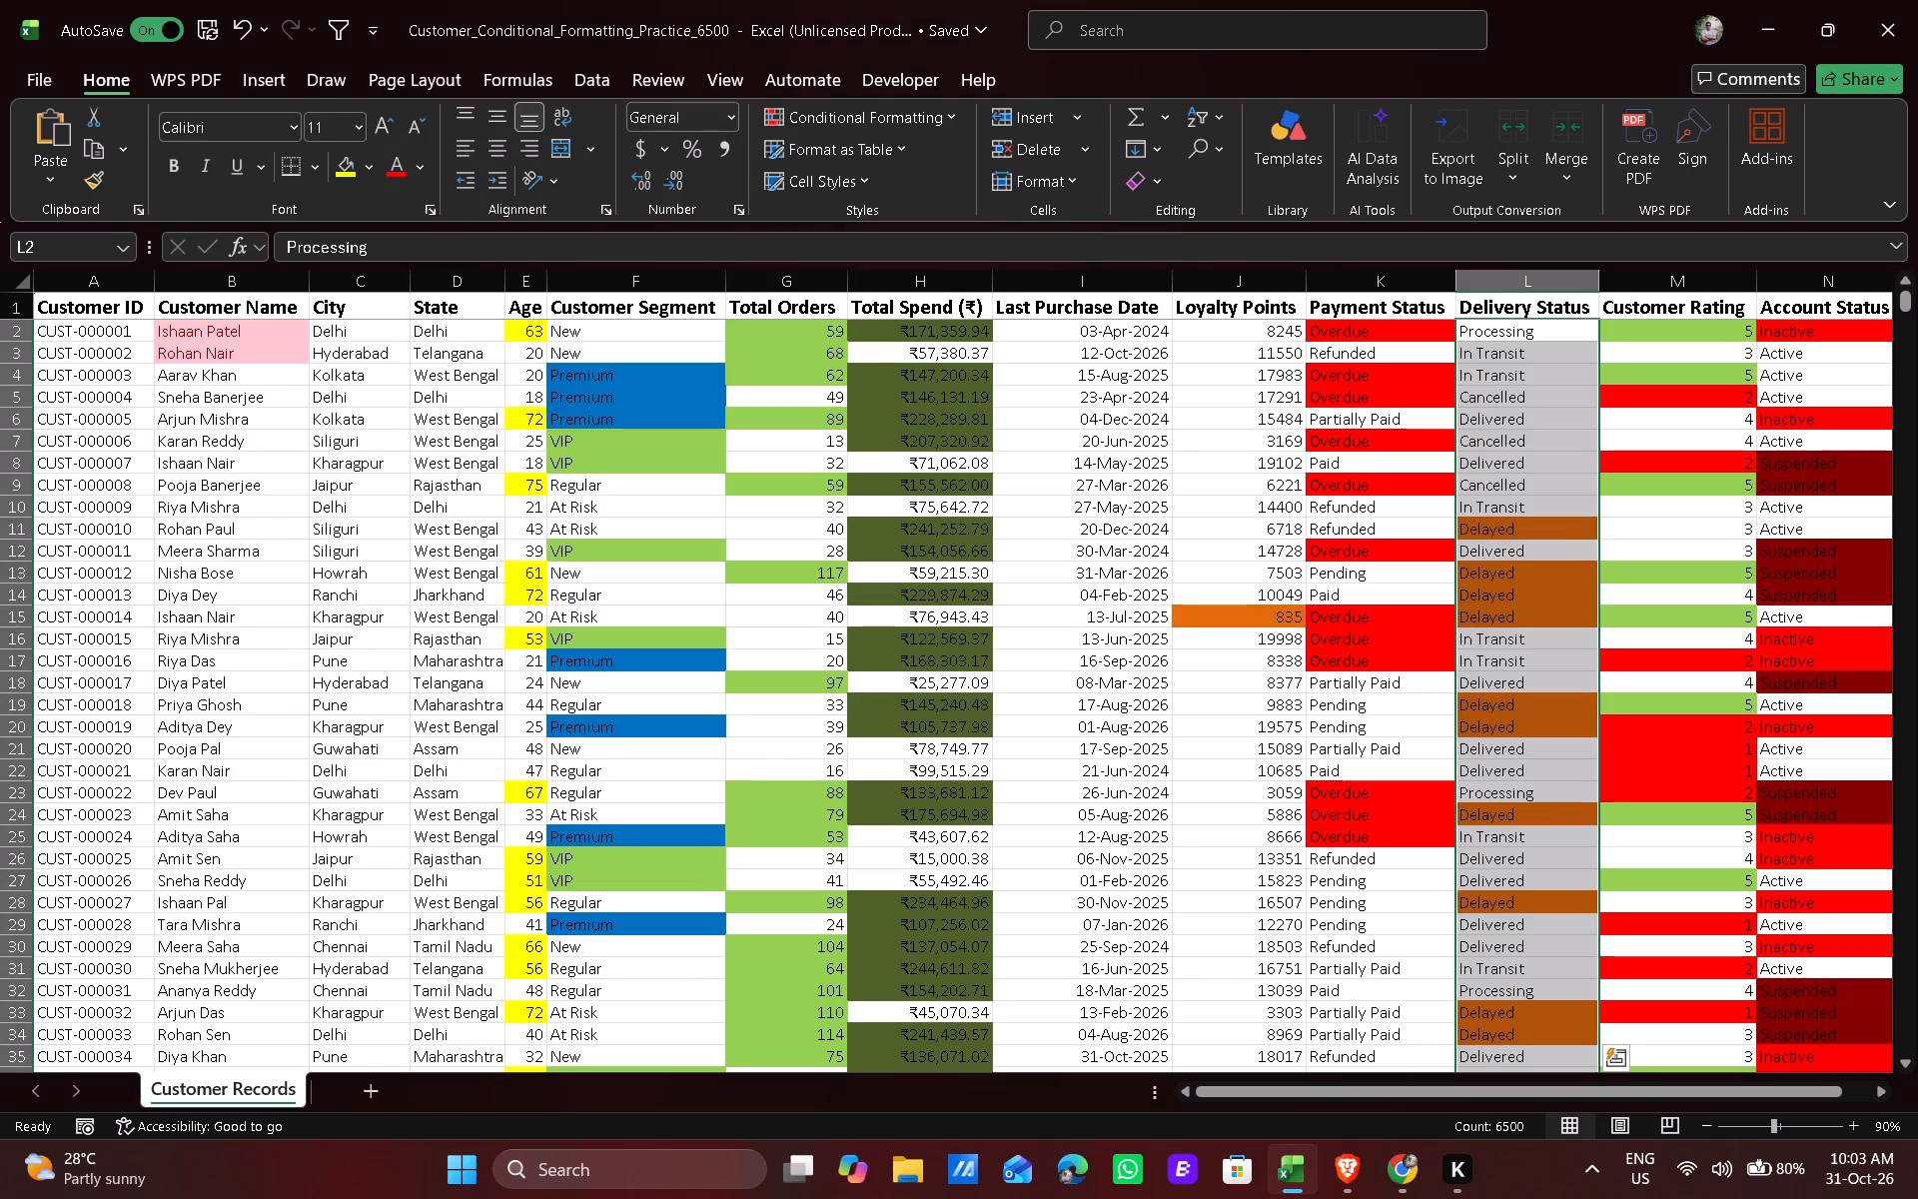
Examine the Delayed highlighting down the Delivery Status column and back up to the first record.
scroll(1486, 561, "down", 5)
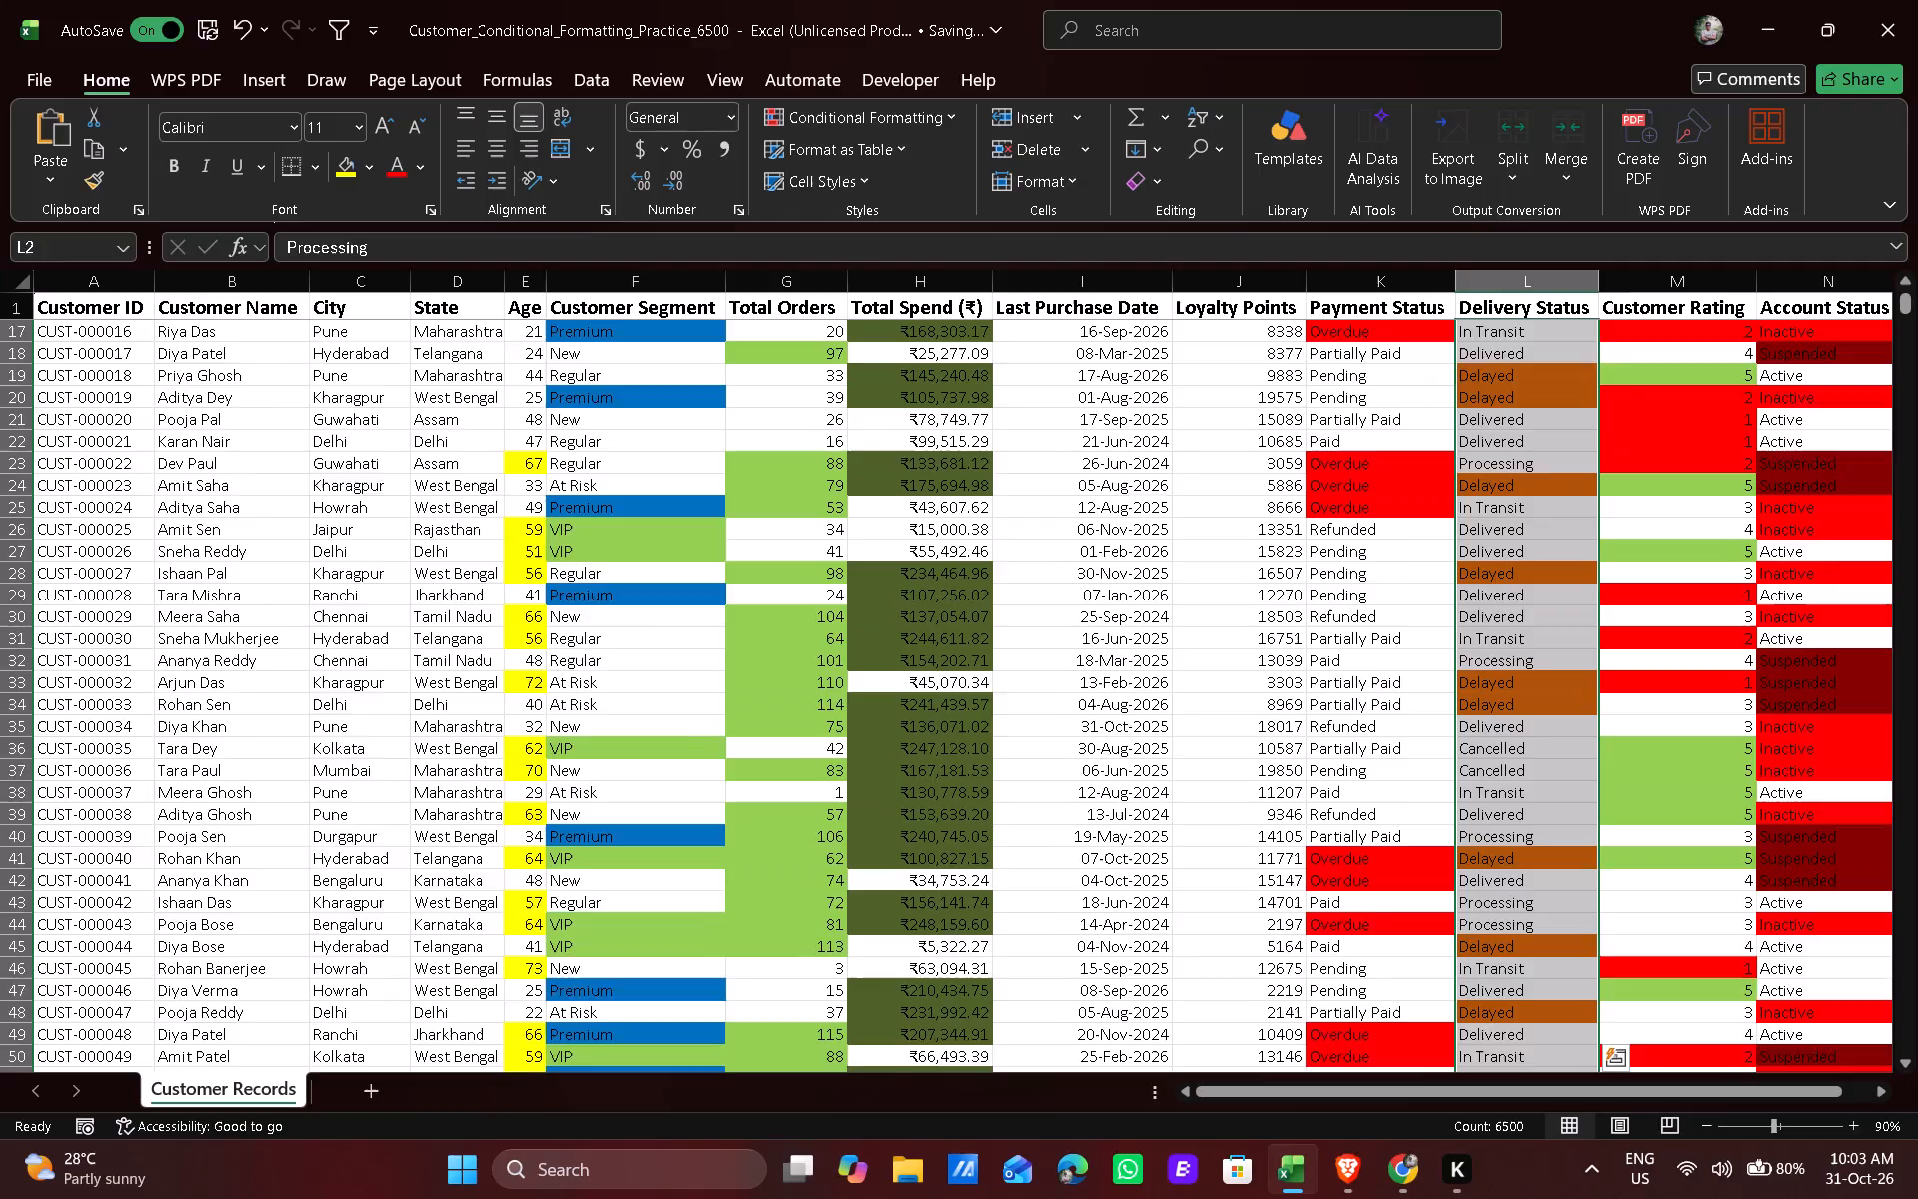
scroll(1494, 593, "down", 3)
scroll(1494, 593, "up", 12)
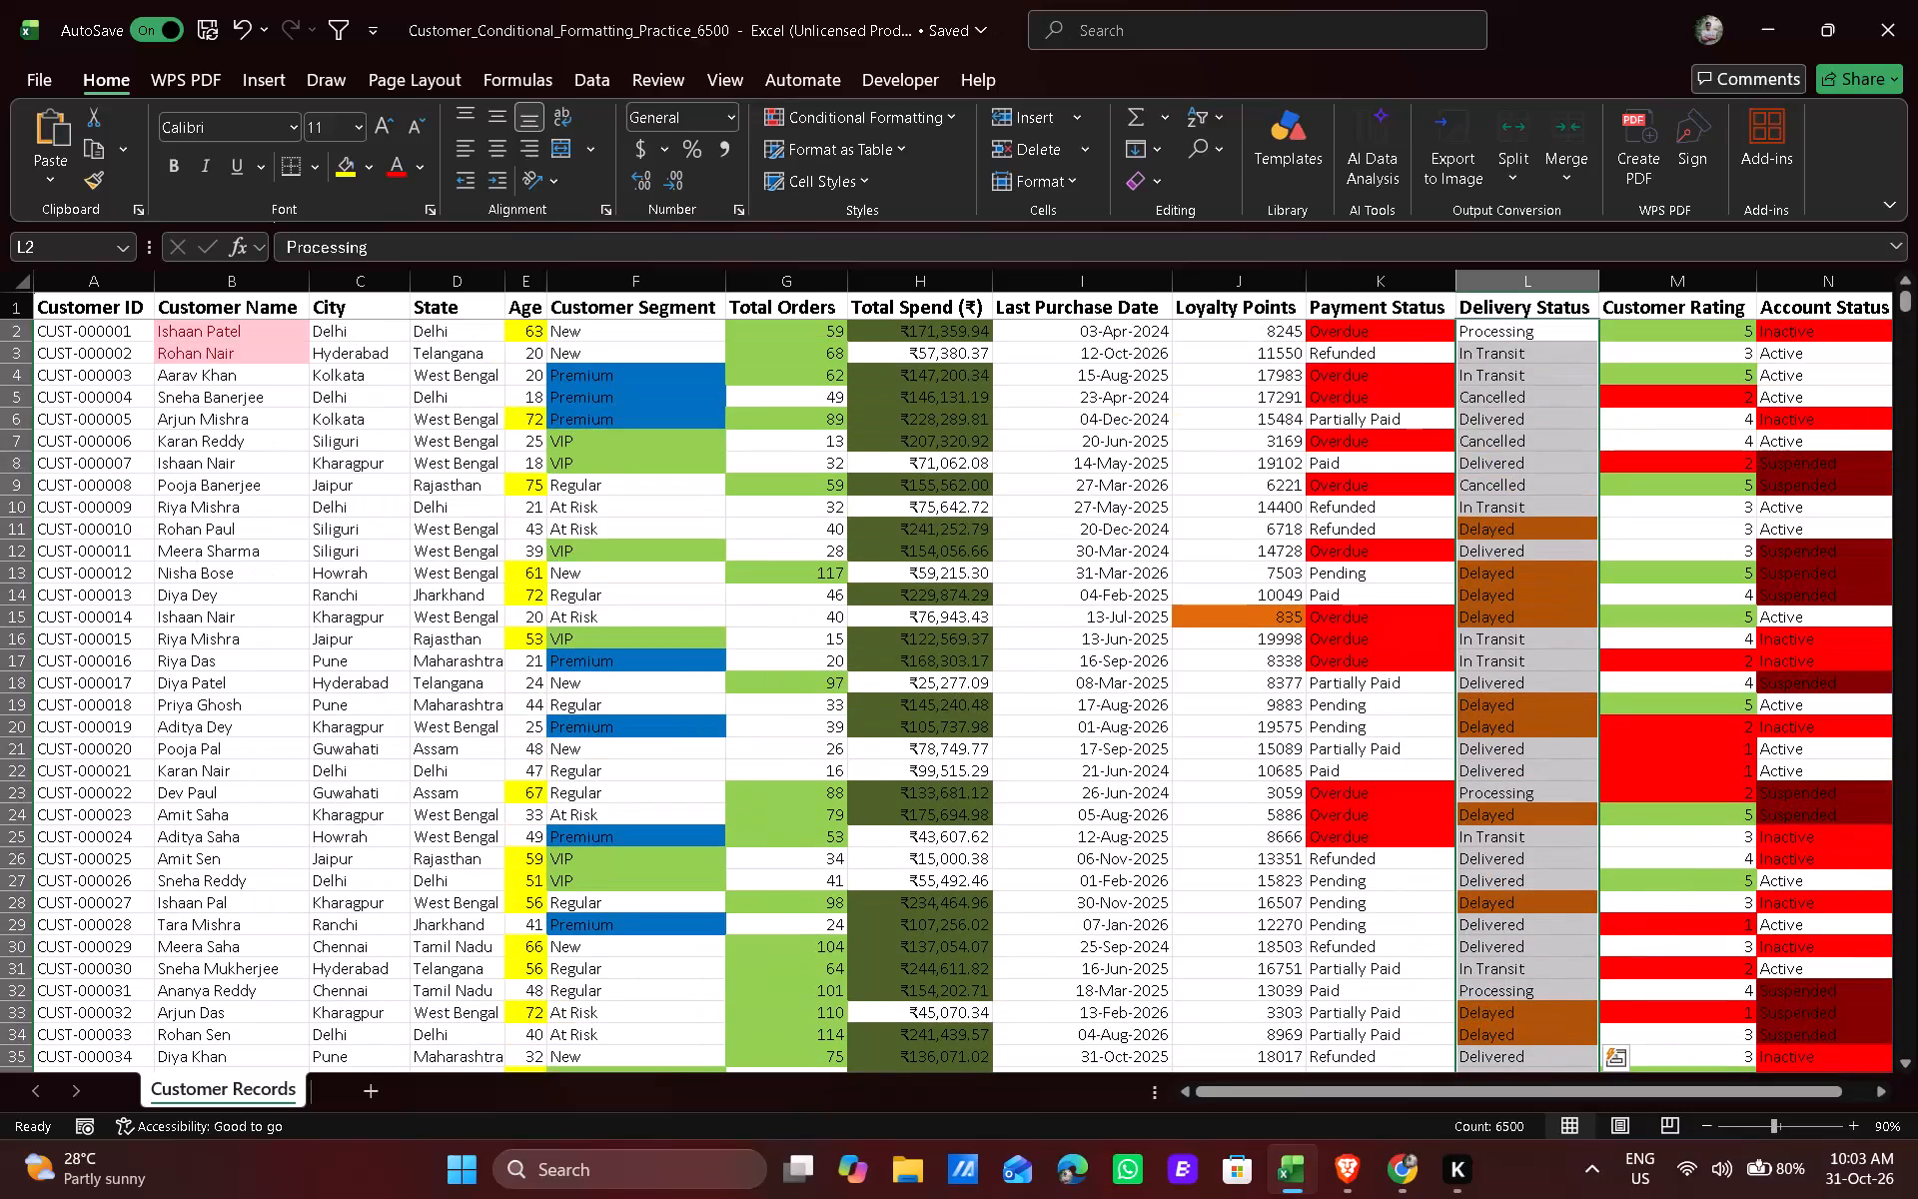
scroll(1494, 593, "down", 1)
scroll(1494, 593, "up", 3)
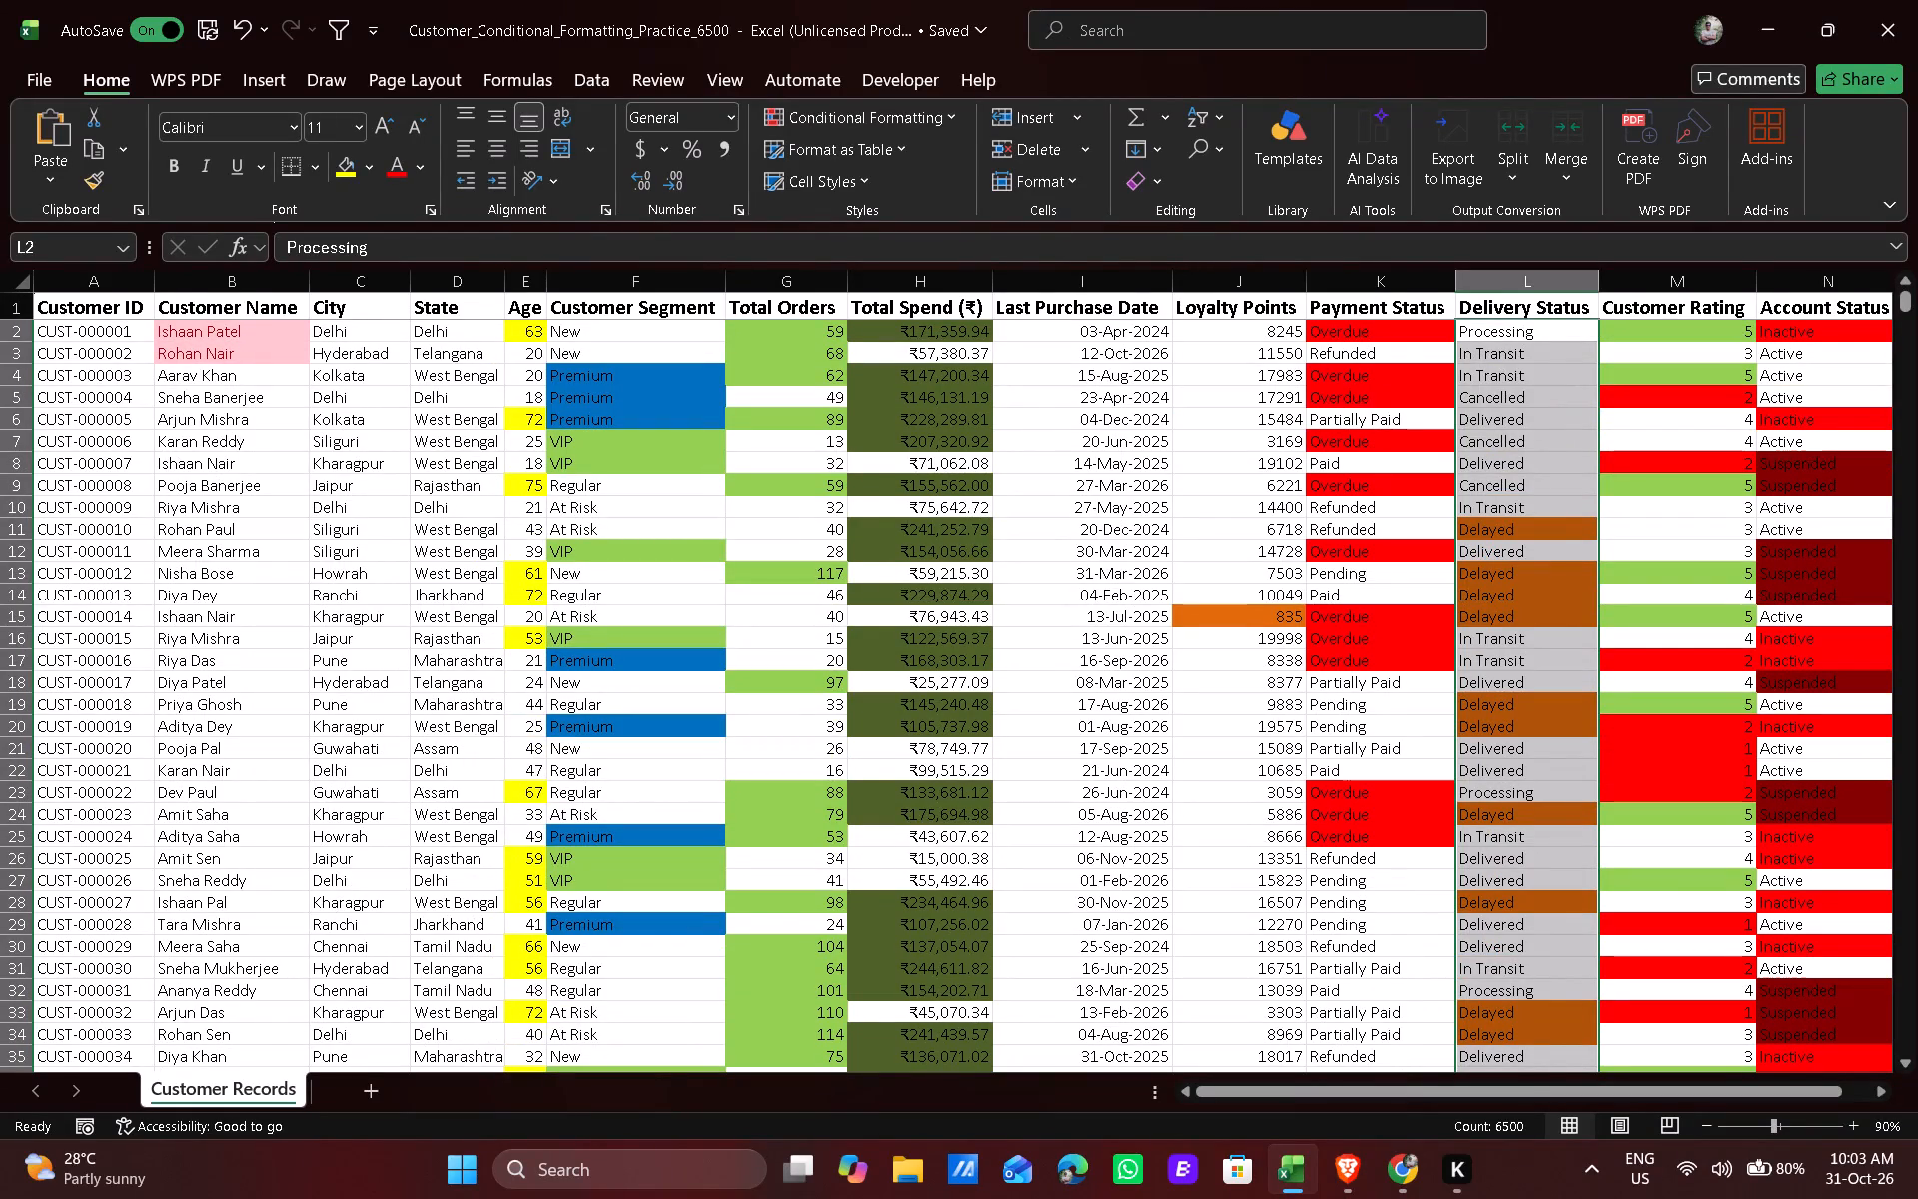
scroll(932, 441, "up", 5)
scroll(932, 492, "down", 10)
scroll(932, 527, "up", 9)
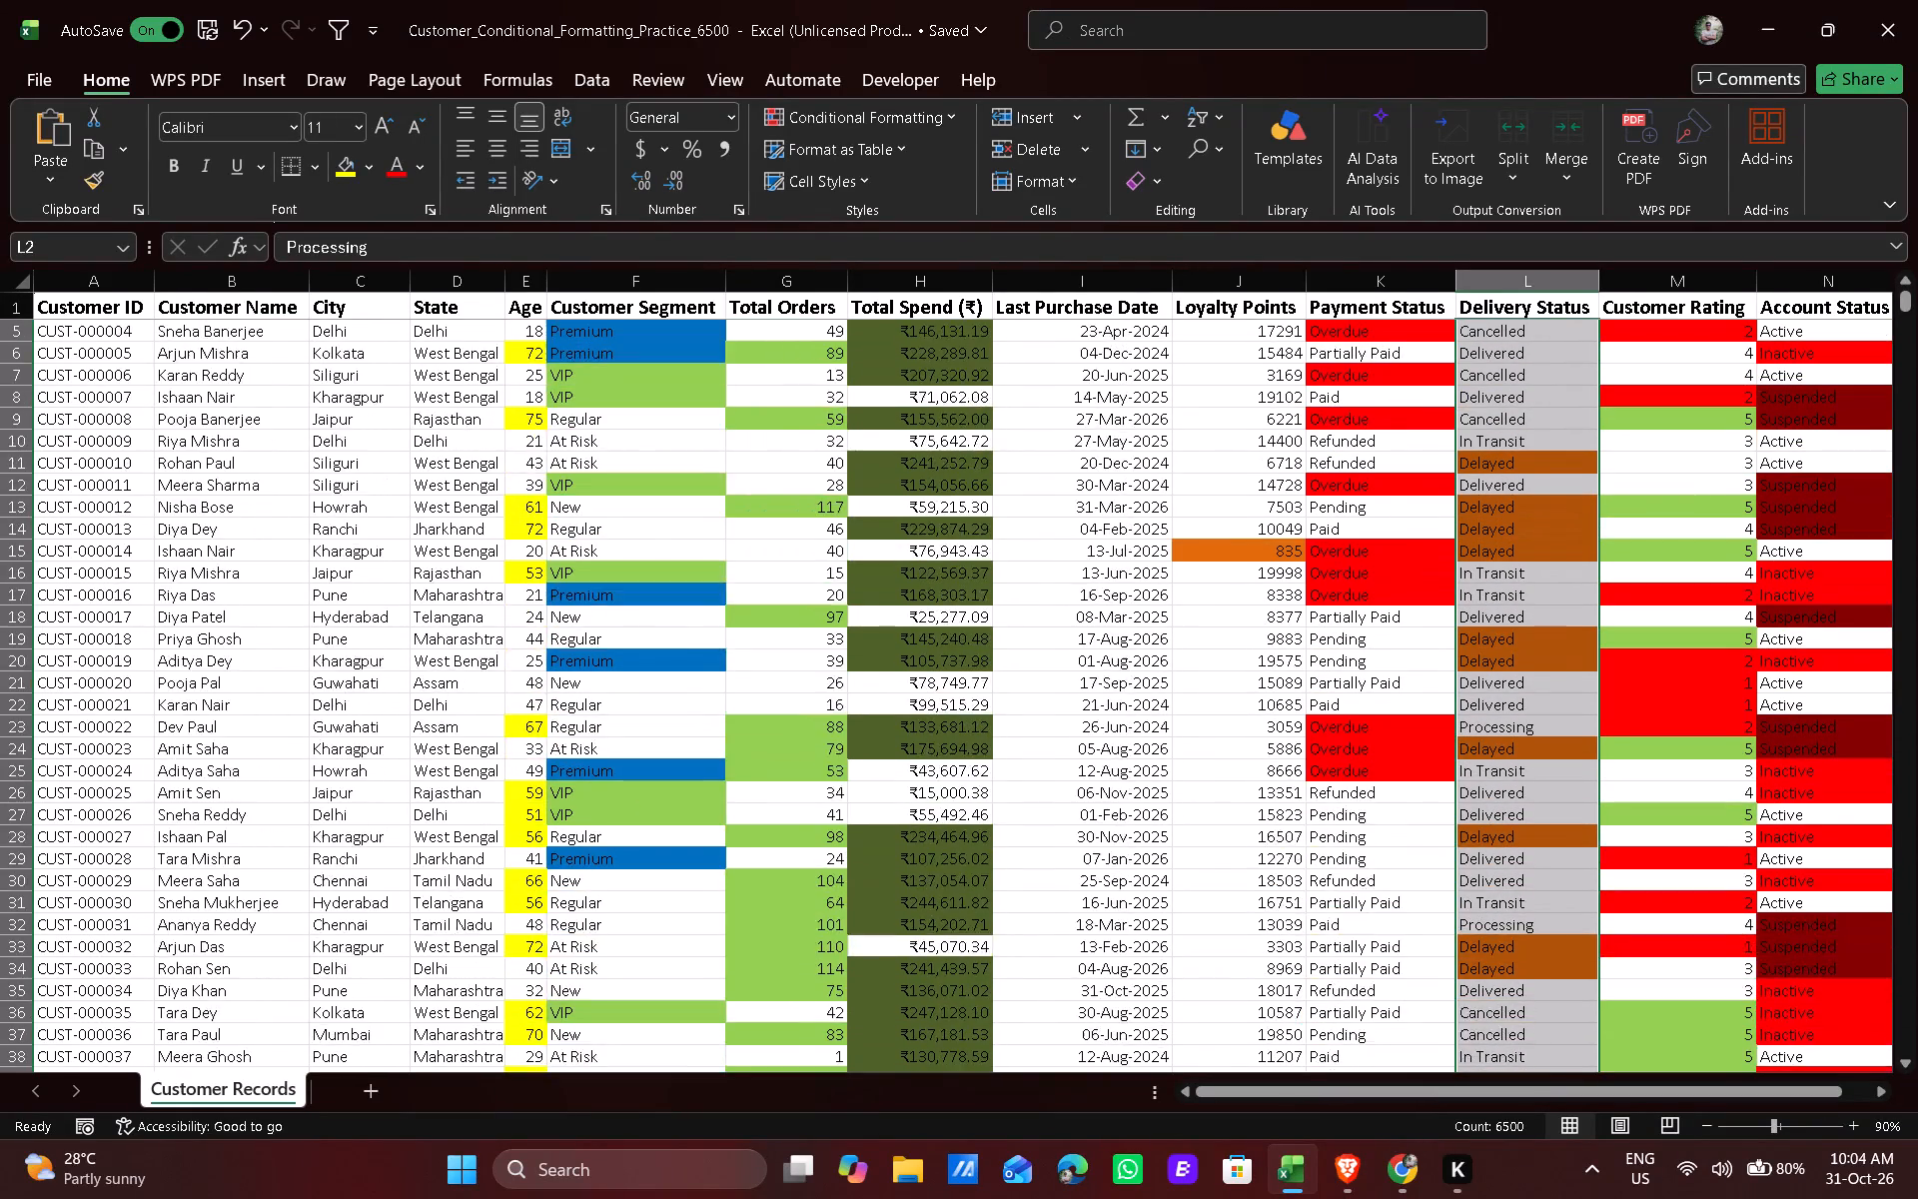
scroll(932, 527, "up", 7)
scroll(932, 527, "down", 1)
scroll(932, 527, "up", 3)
Change the fill of the Total Spend rule for values greater than 100000 to a medium olive green.
left_click(933, 342)
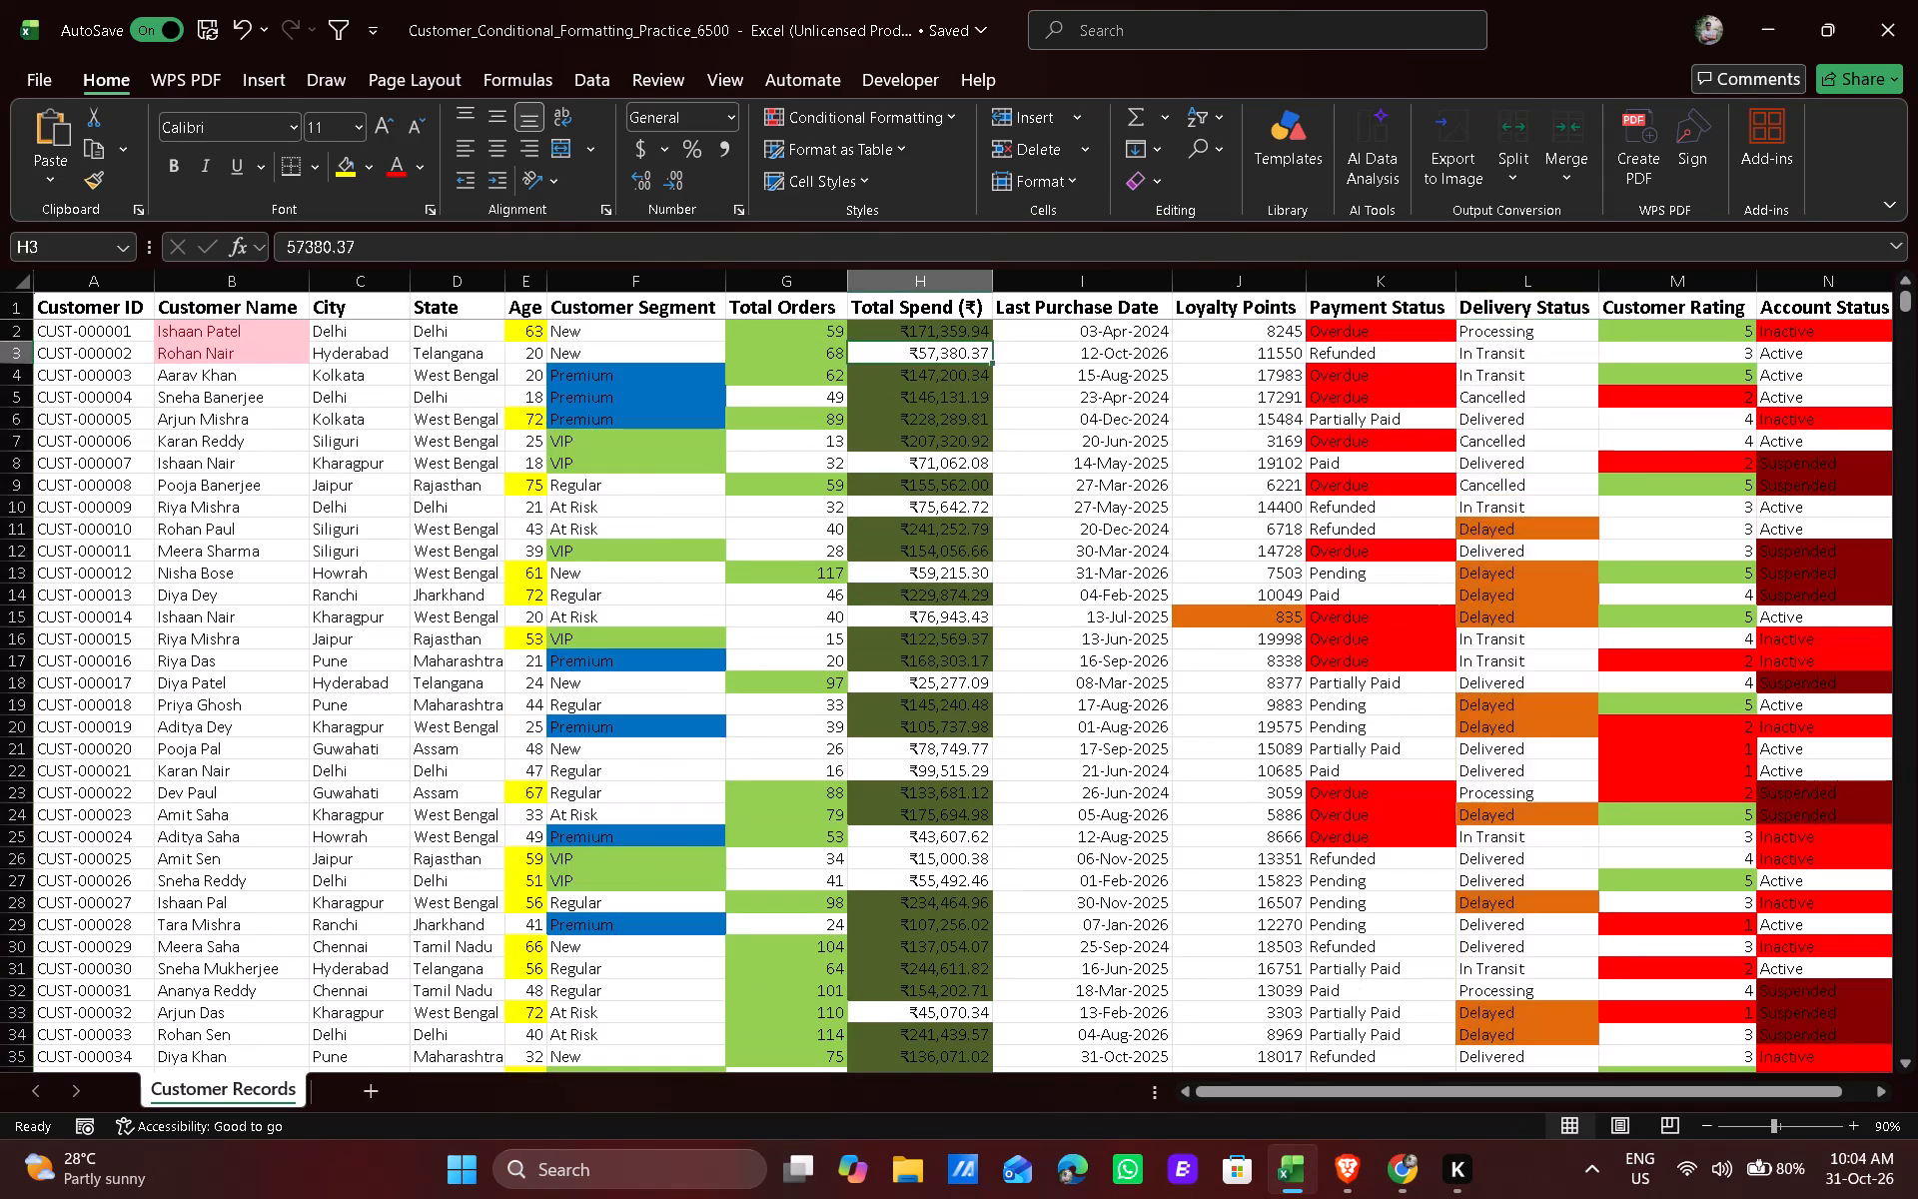
left_click(941, 336)
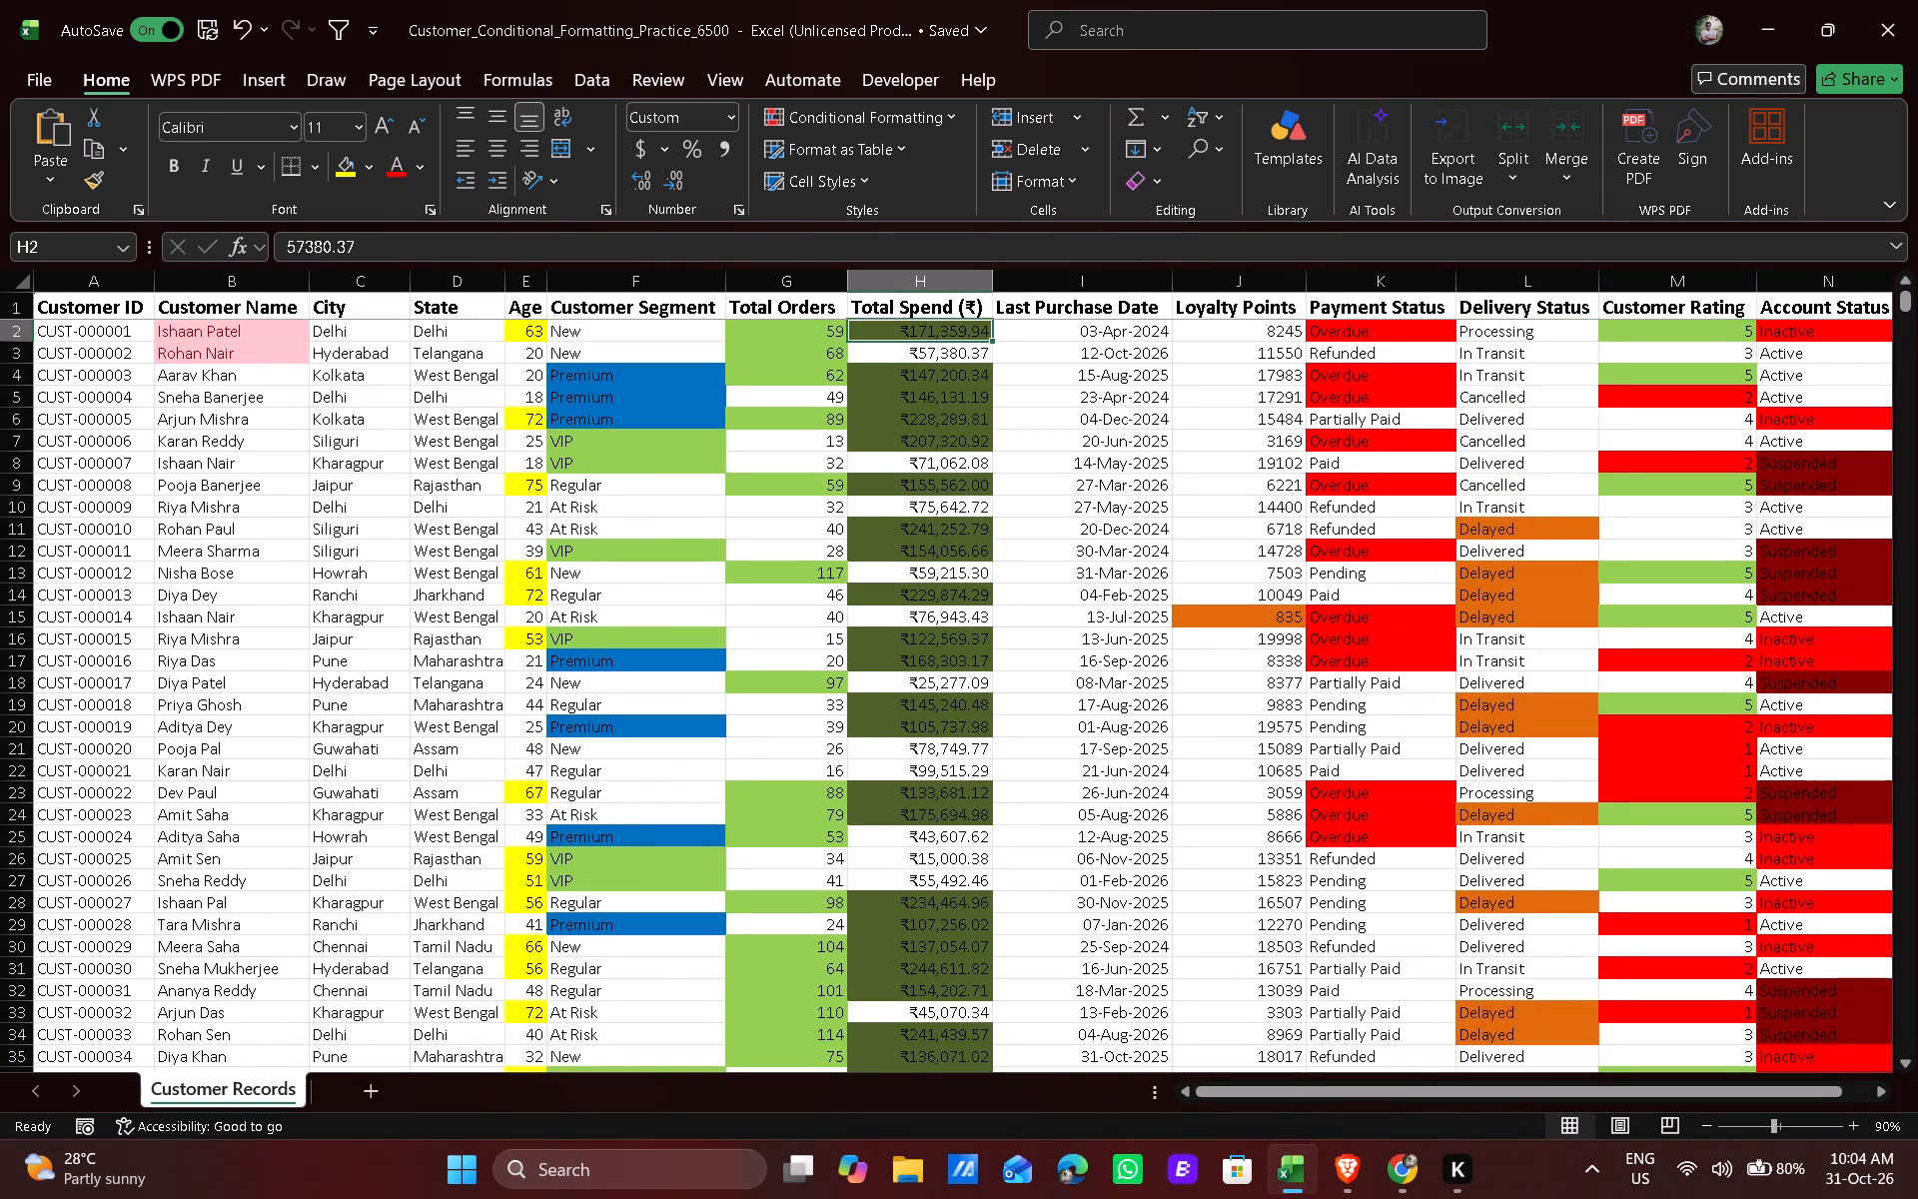
key("ctrl+shift+Down")
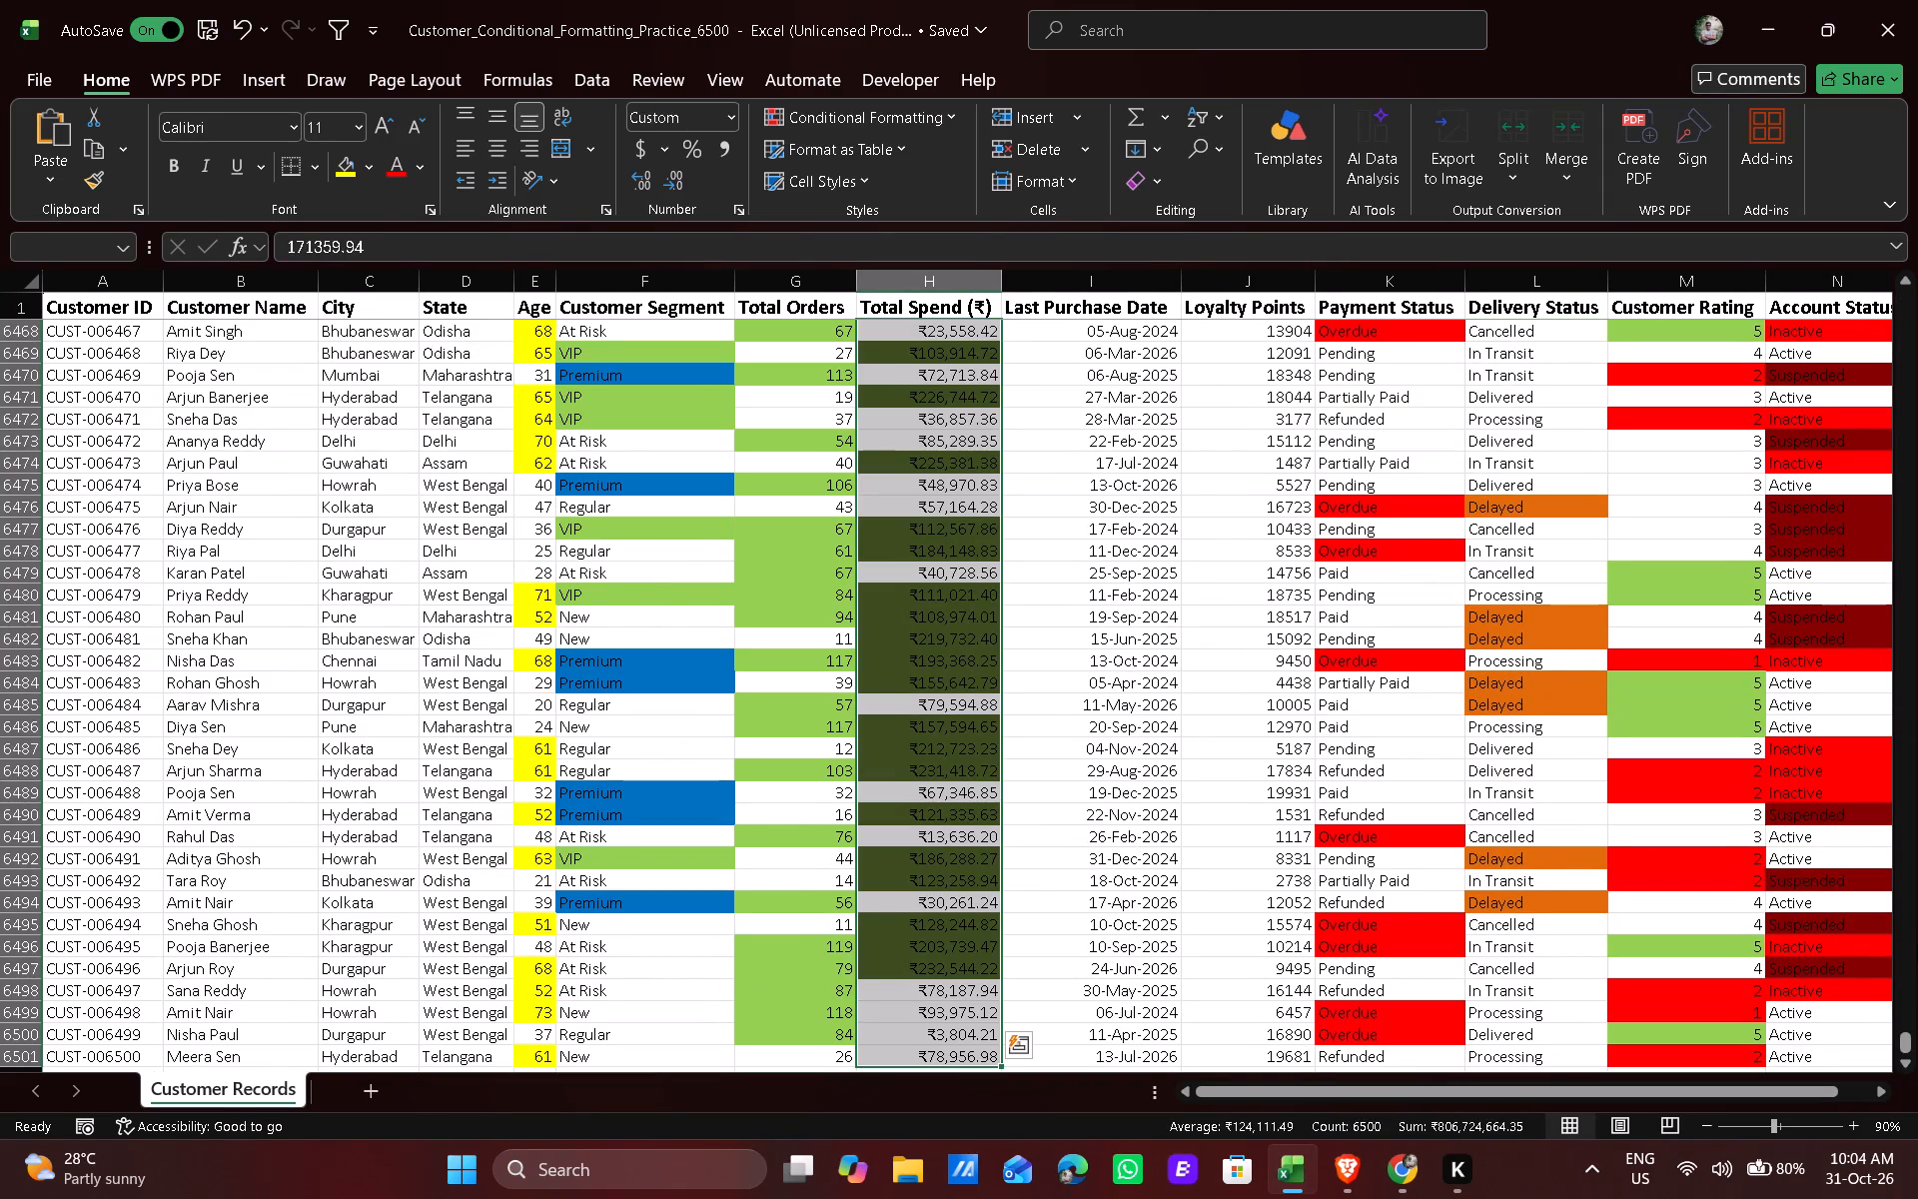
left_click_drag(1907, 1044, 1912, 252)
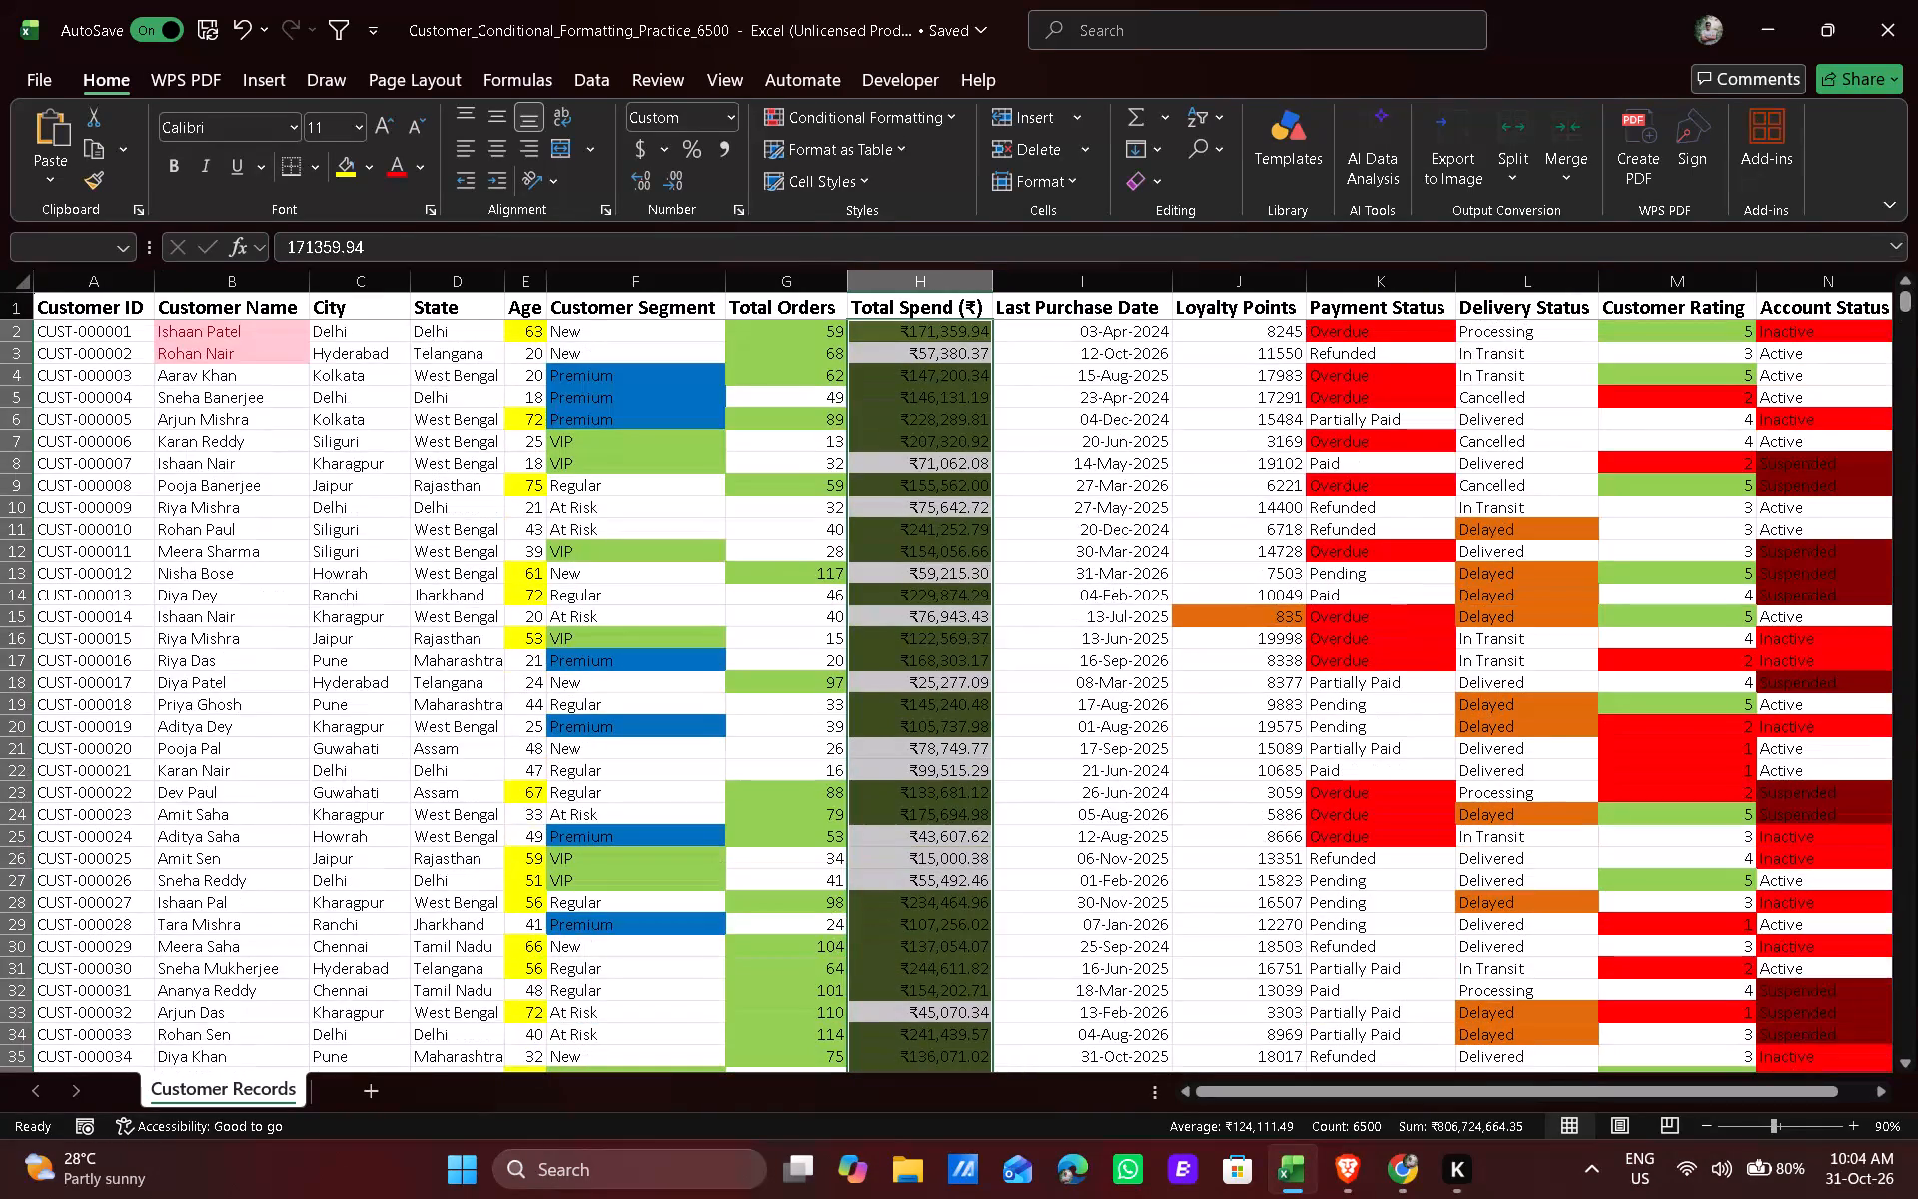
left_click(899, 128)
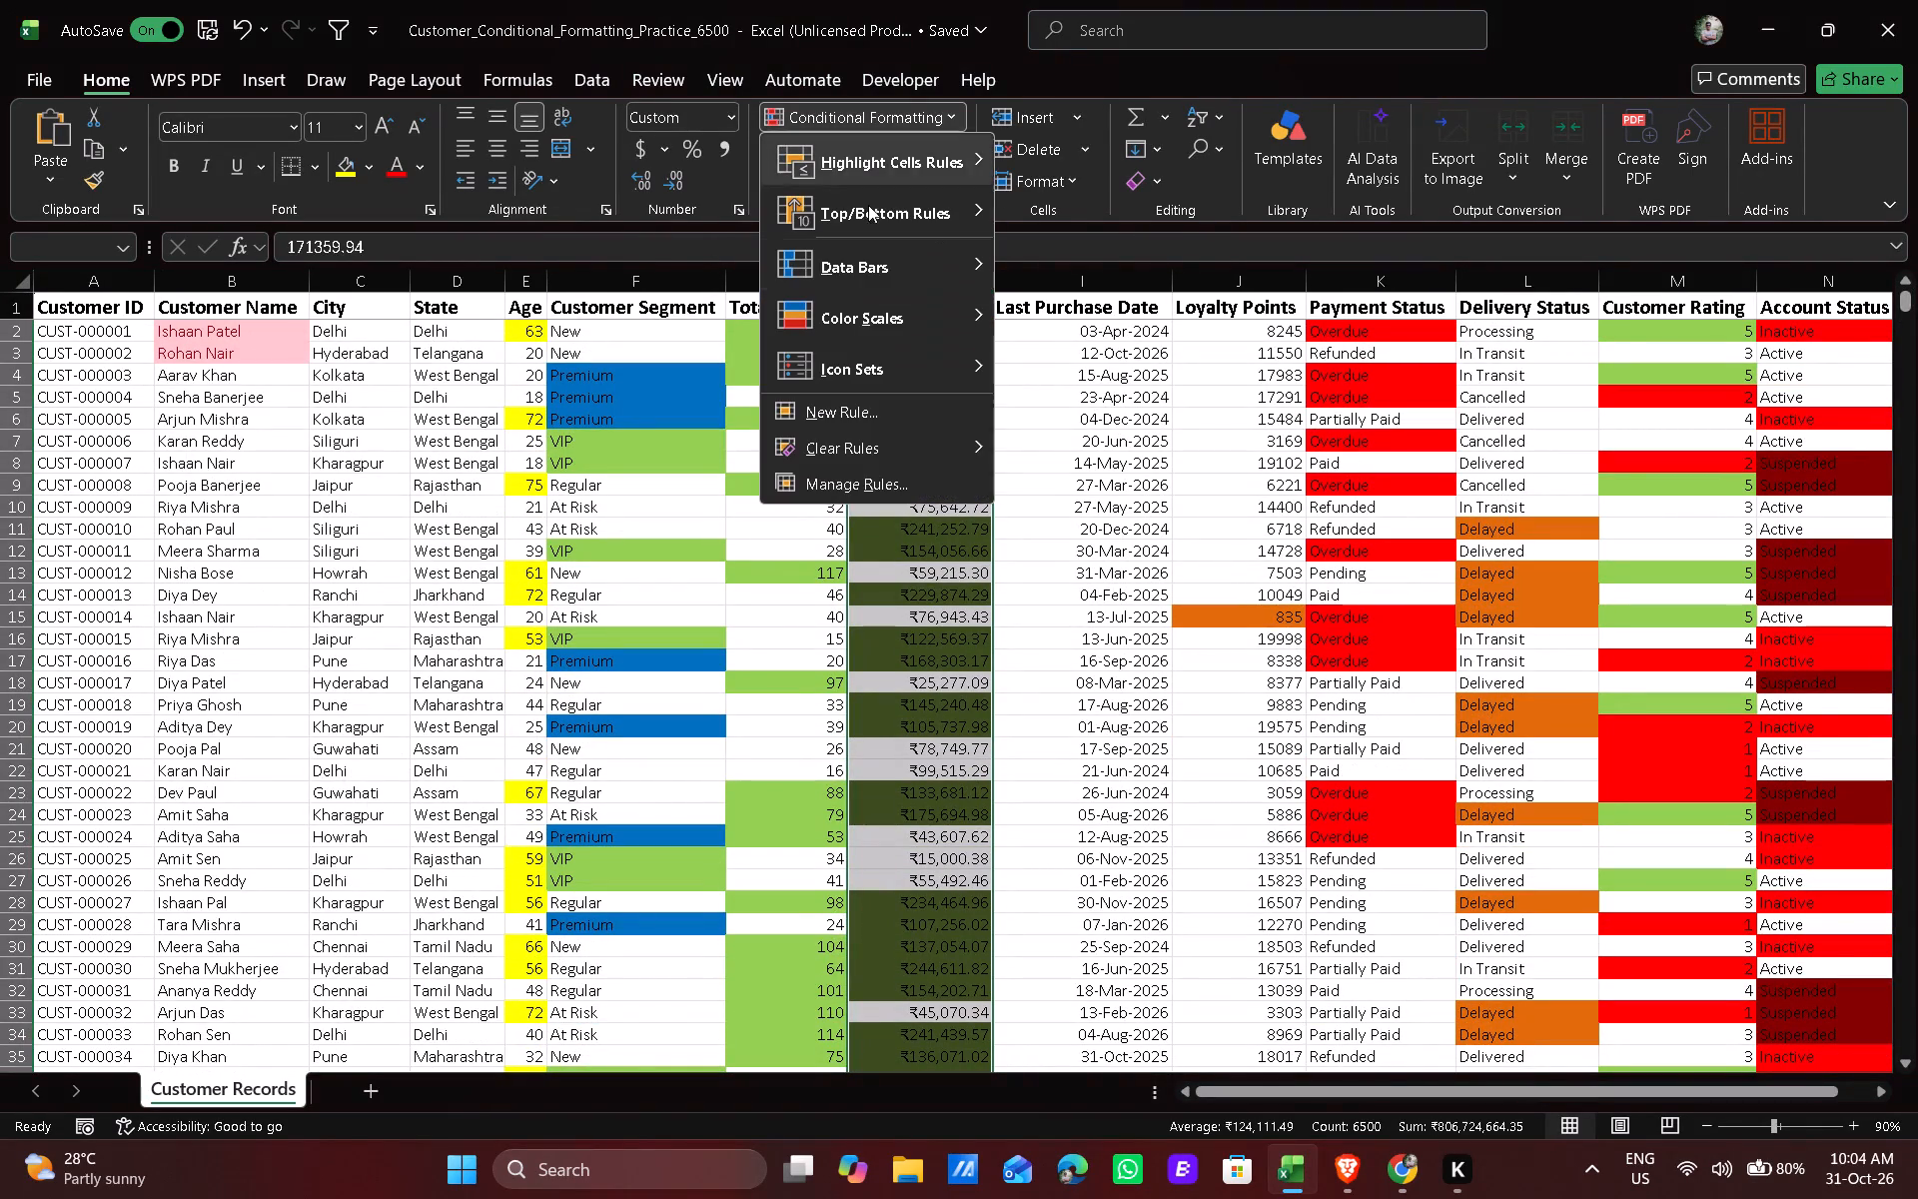
left_click(871, 479)
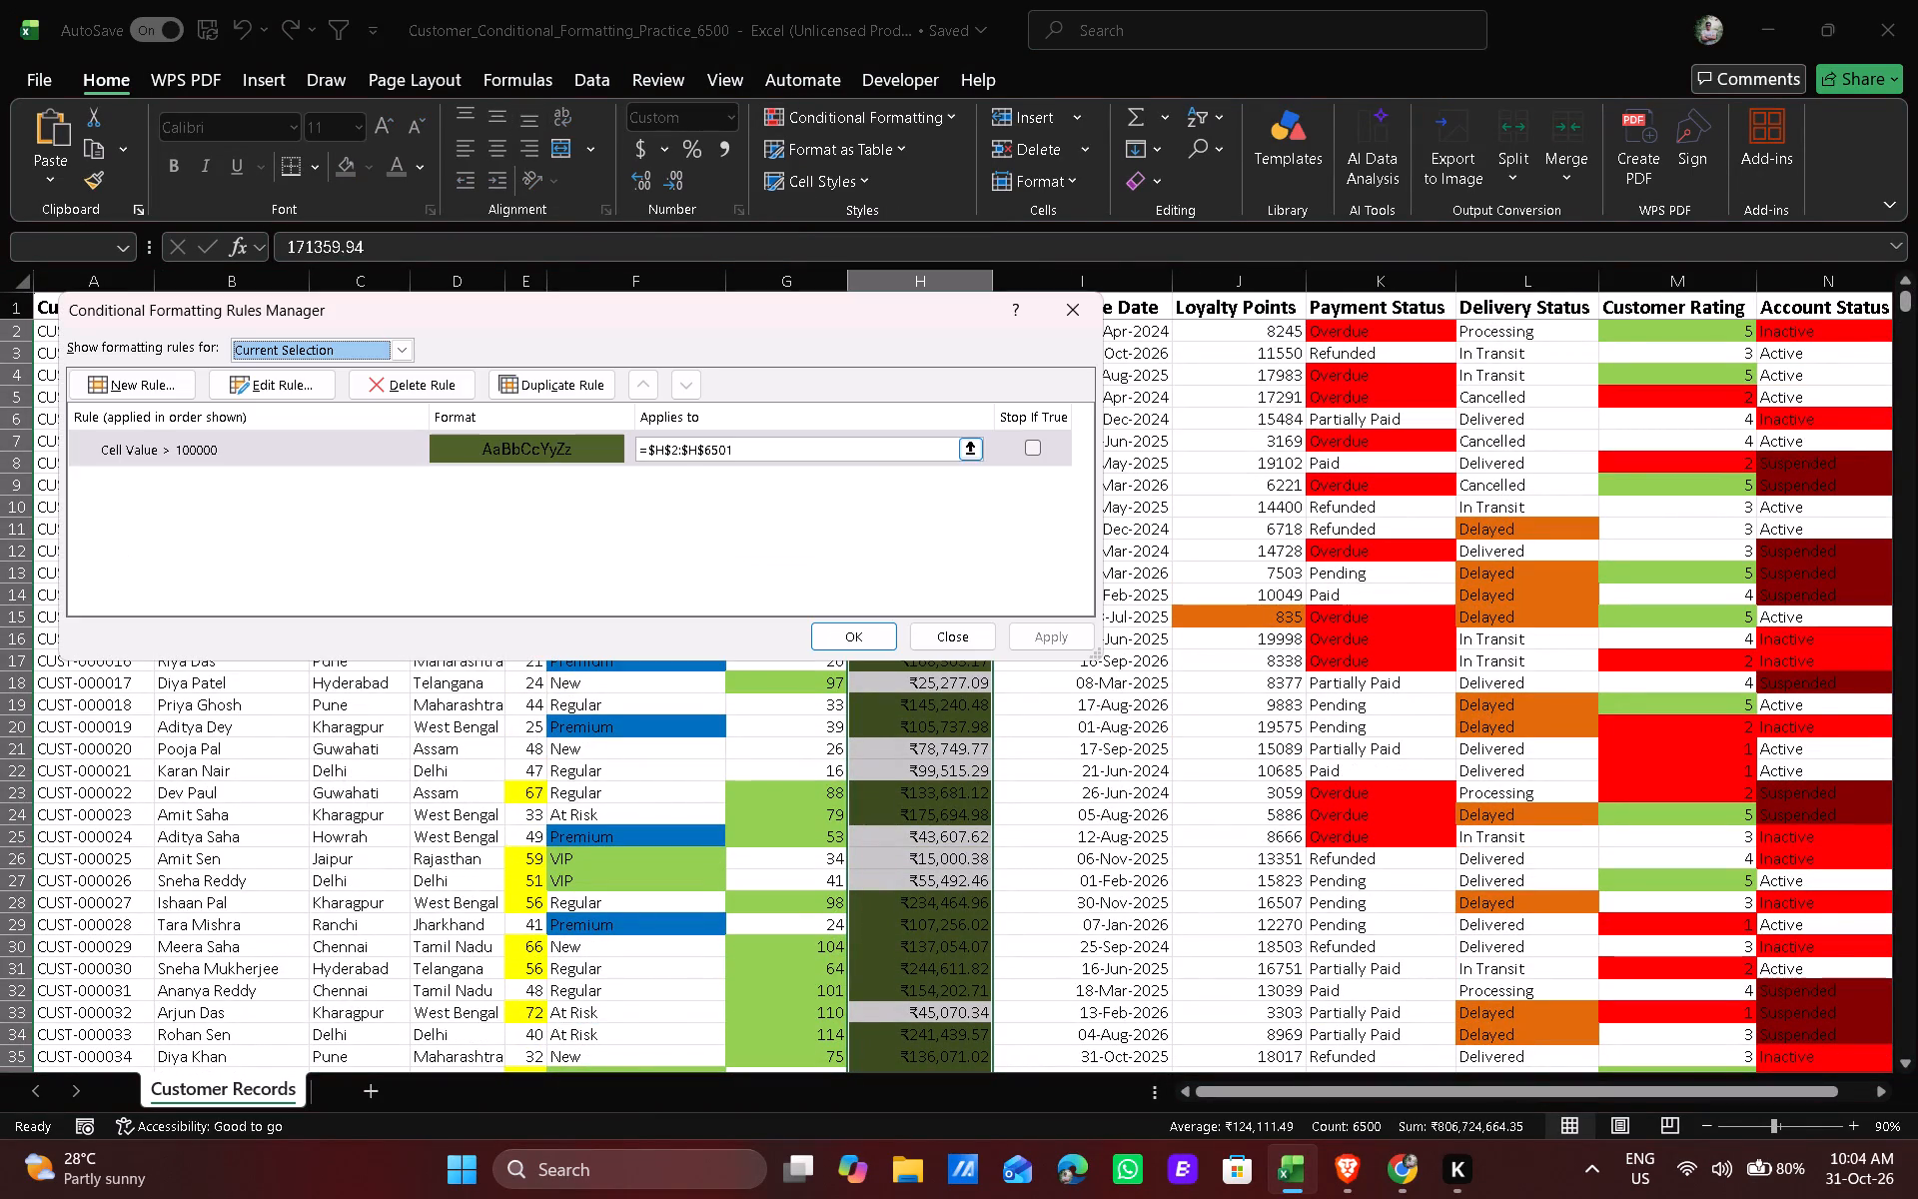
left_click(594, 458)
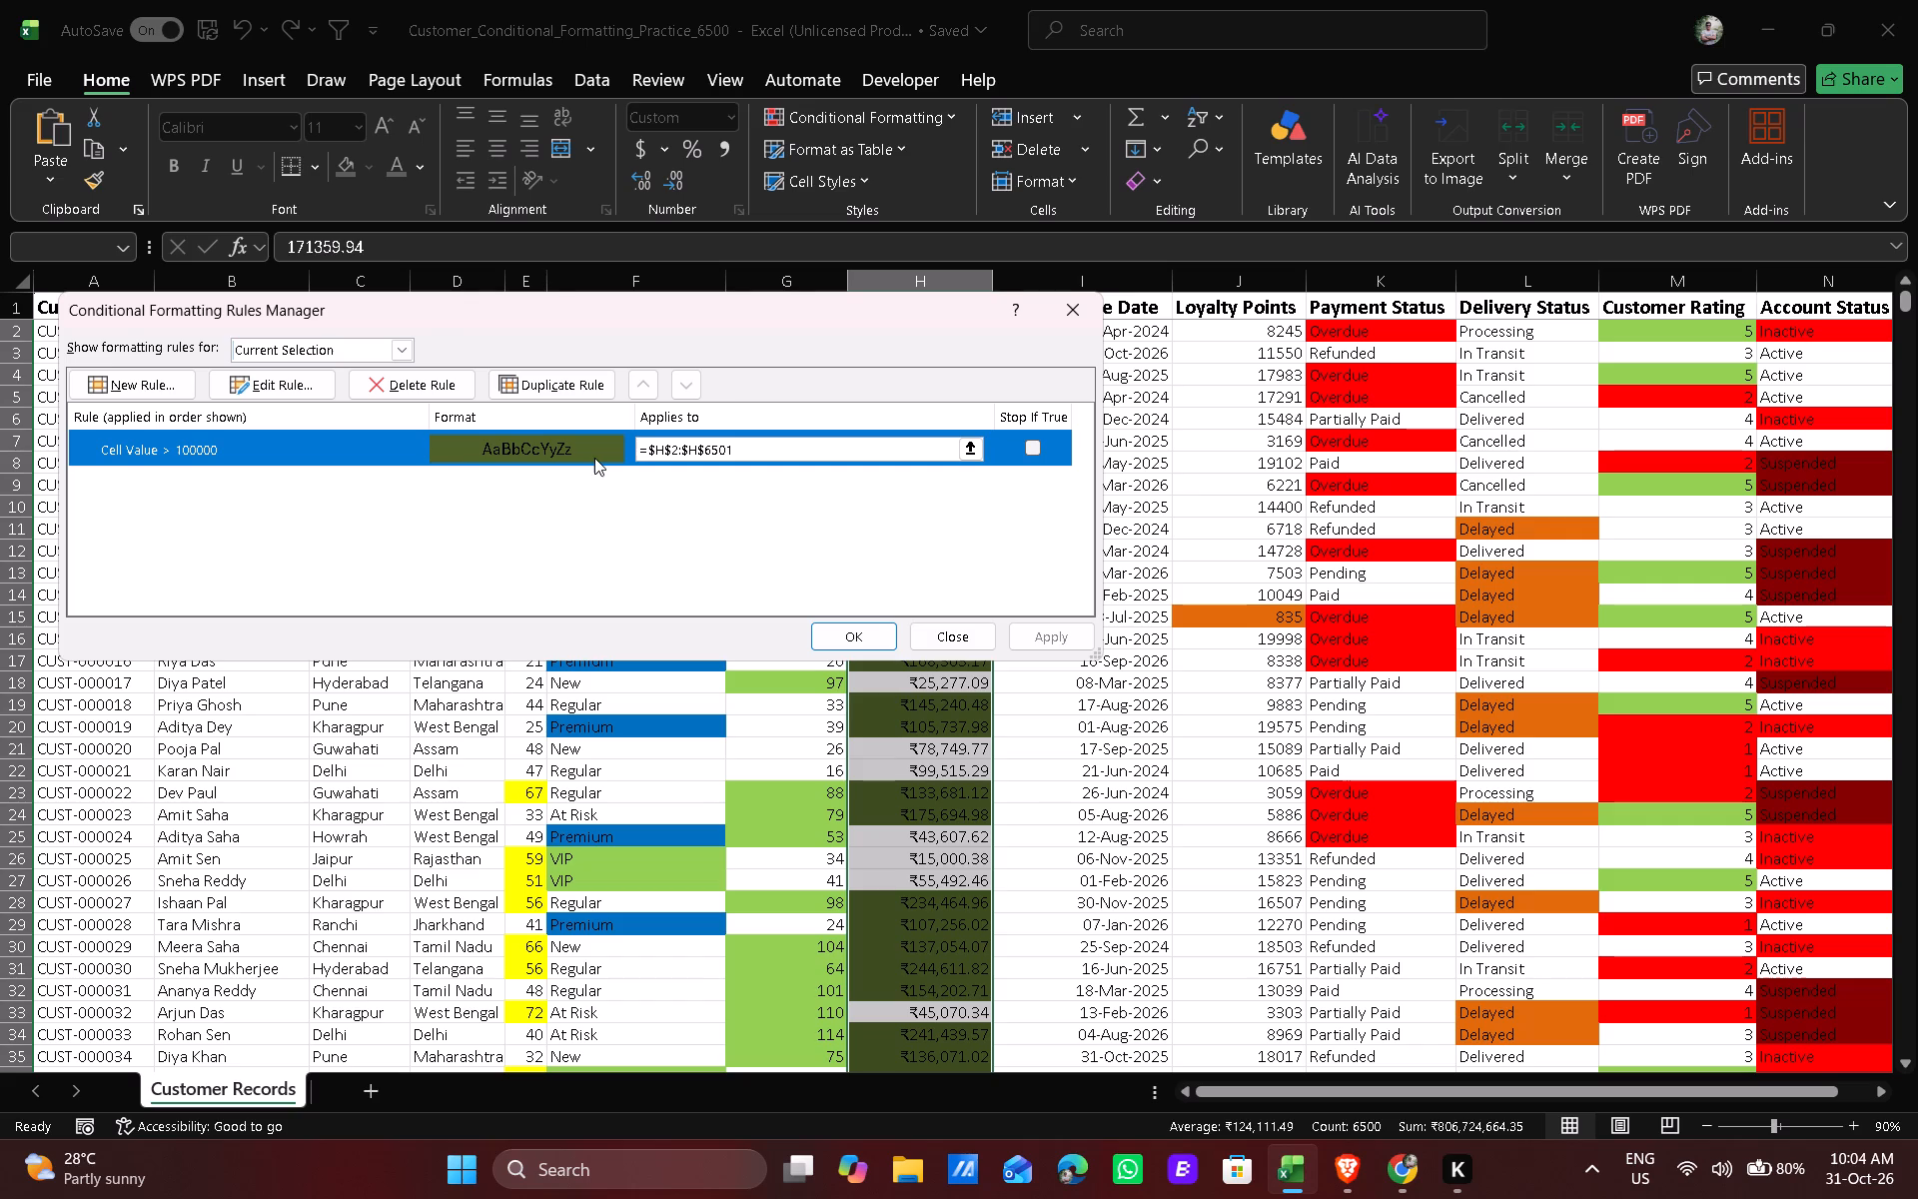
double_click(577, 442)
left_click(903, 645)
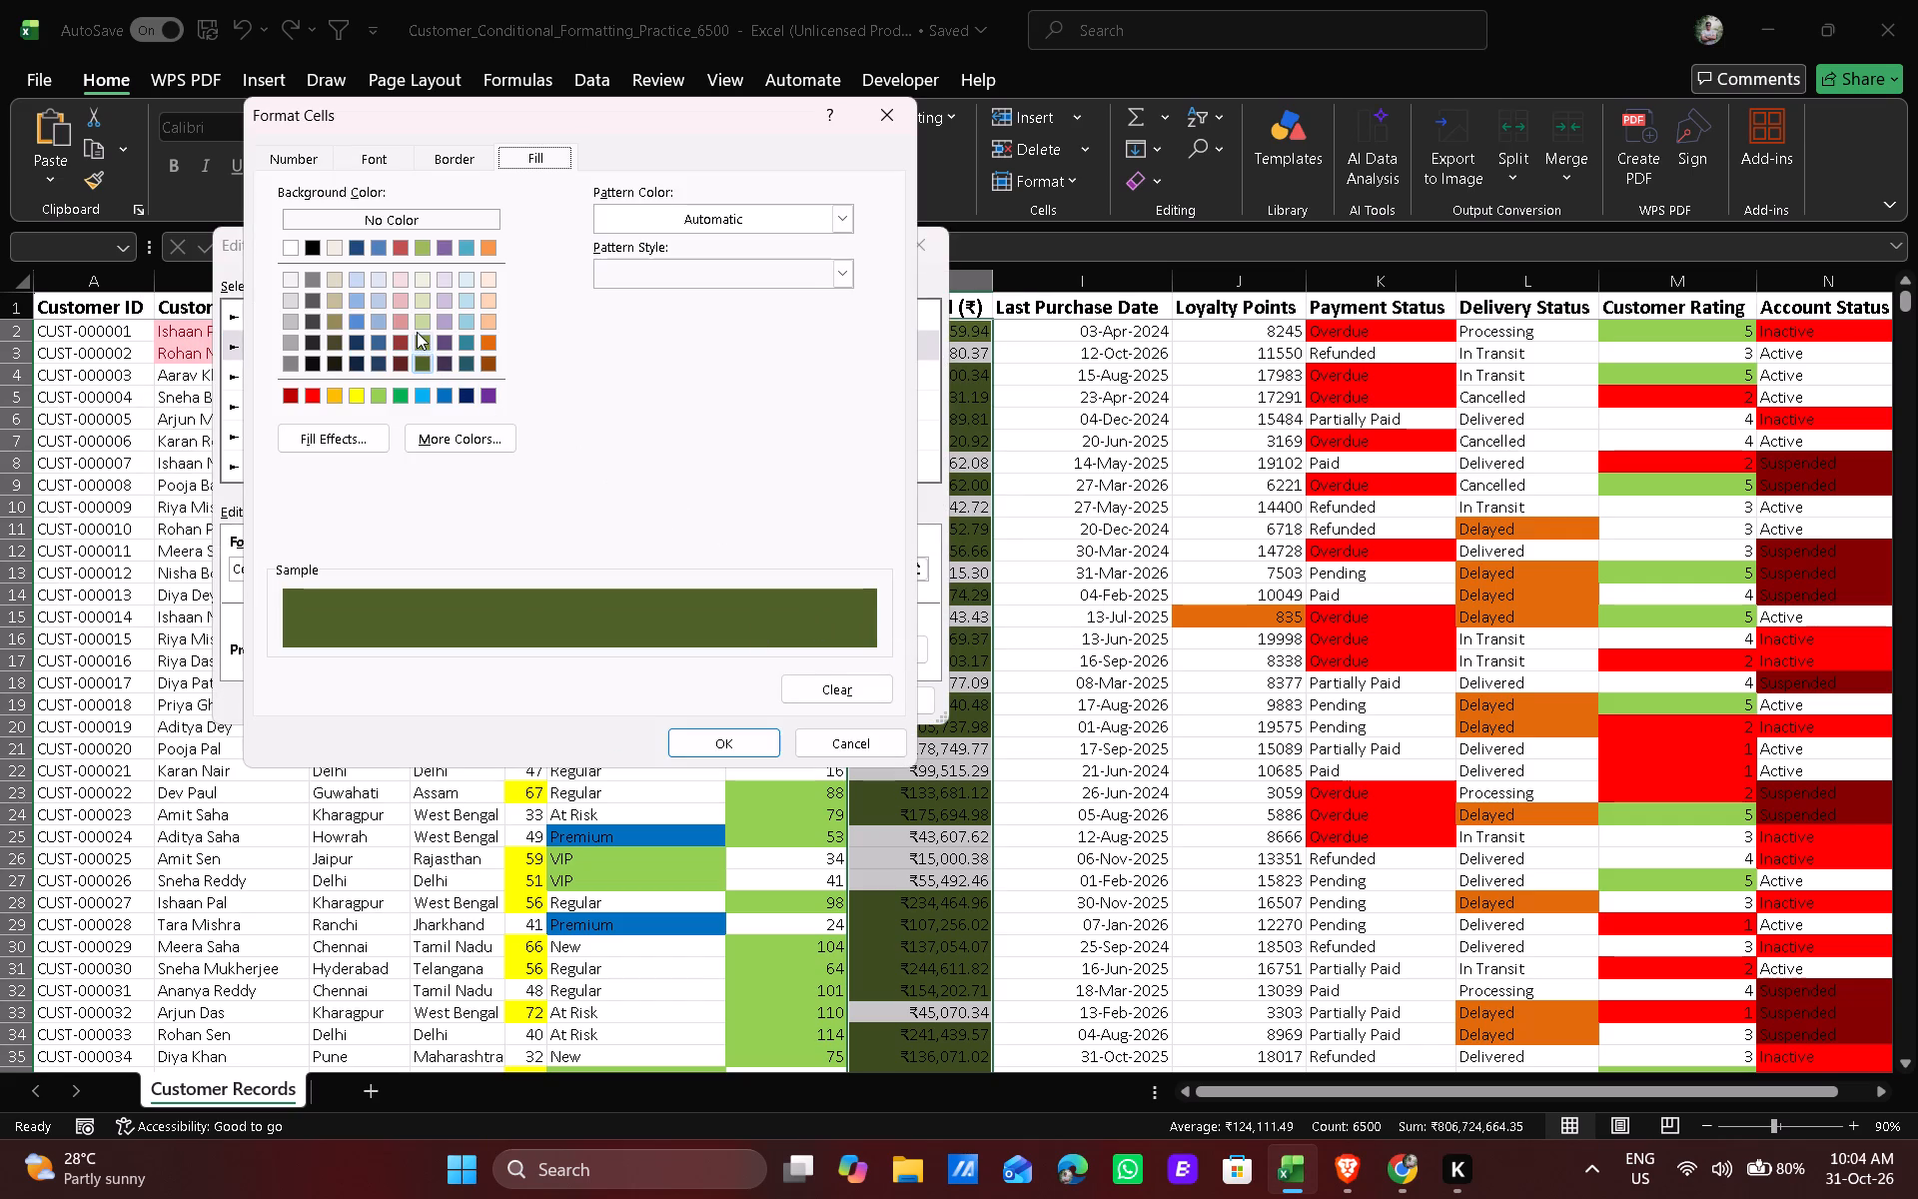
left_click(427, 345)
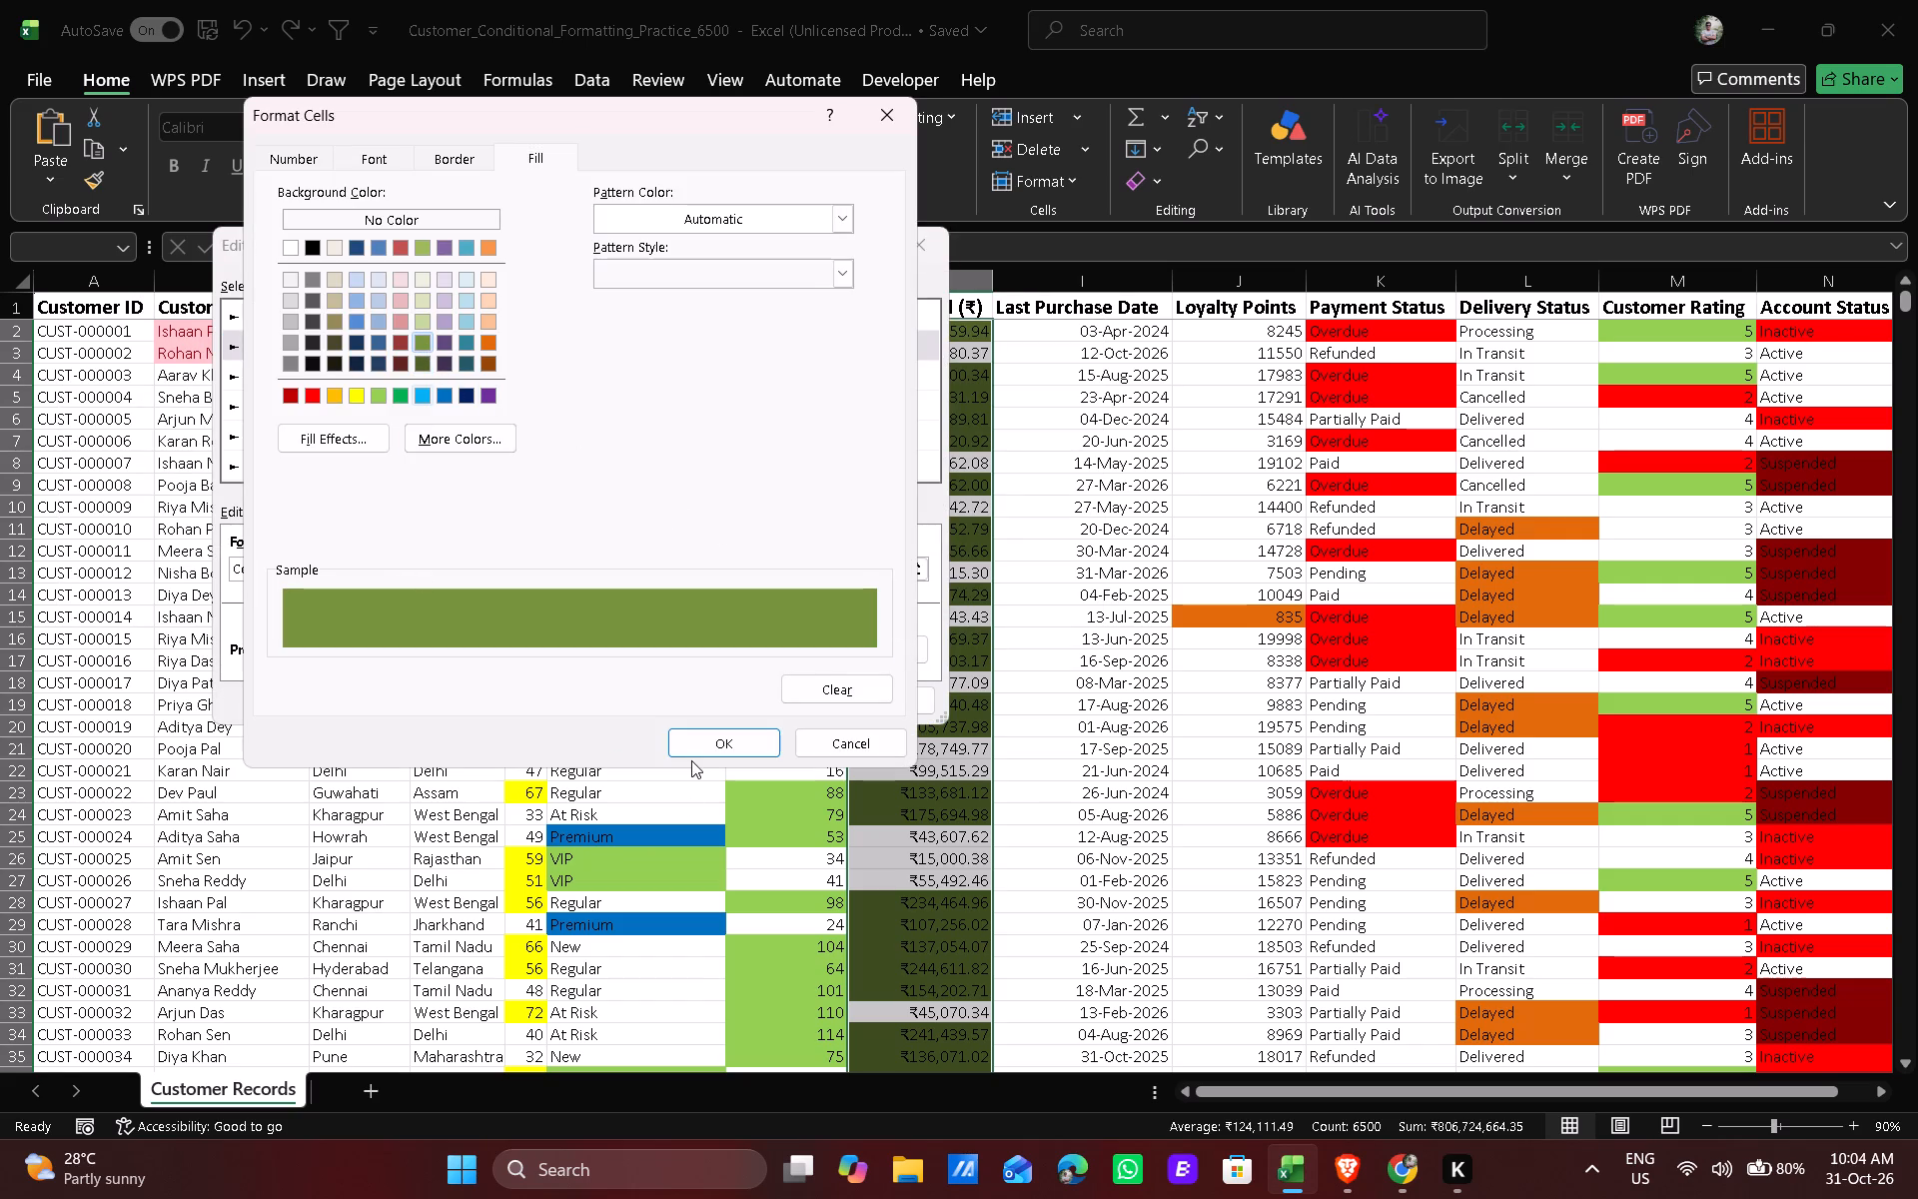
left_click(718, 734)
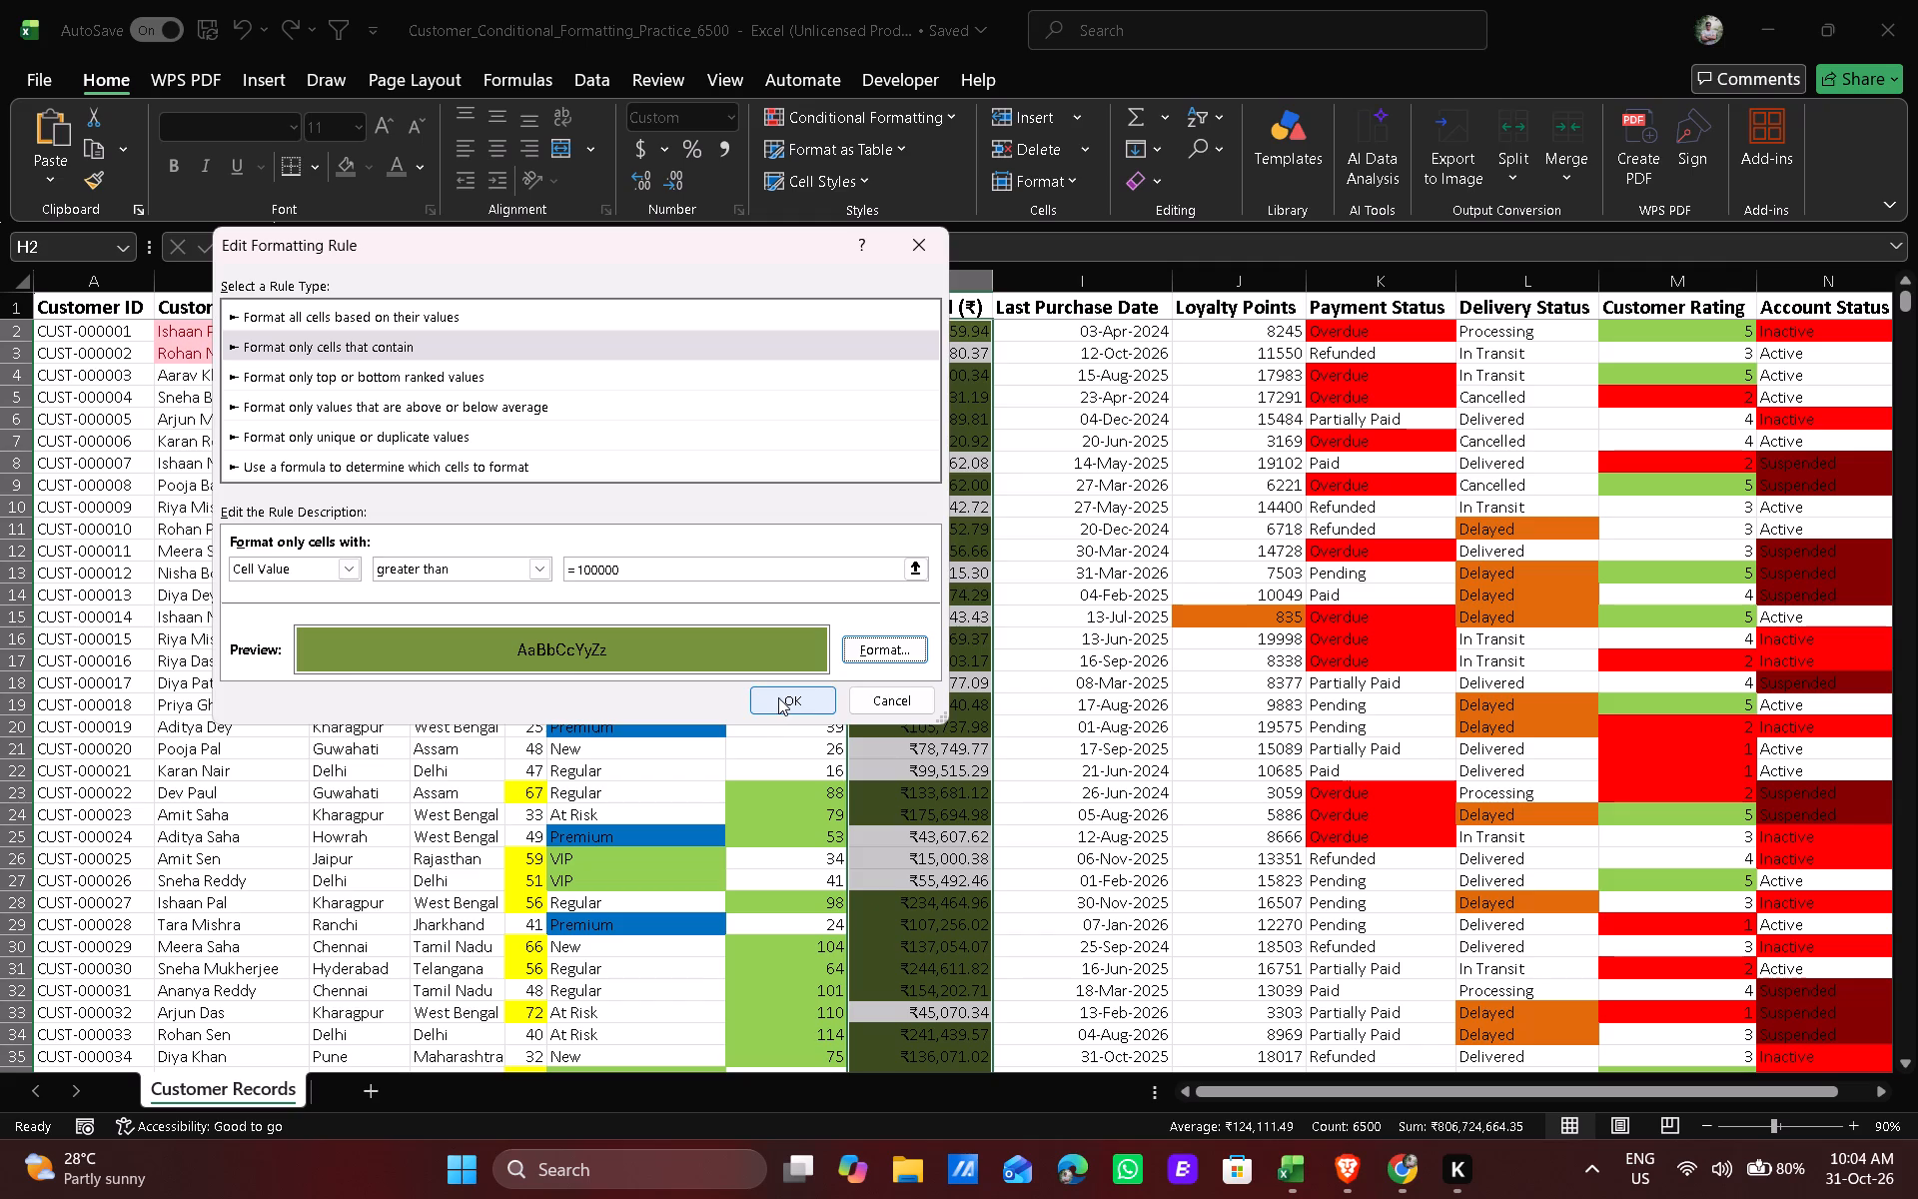
left_click(778, 696)
left_click(849, 630)
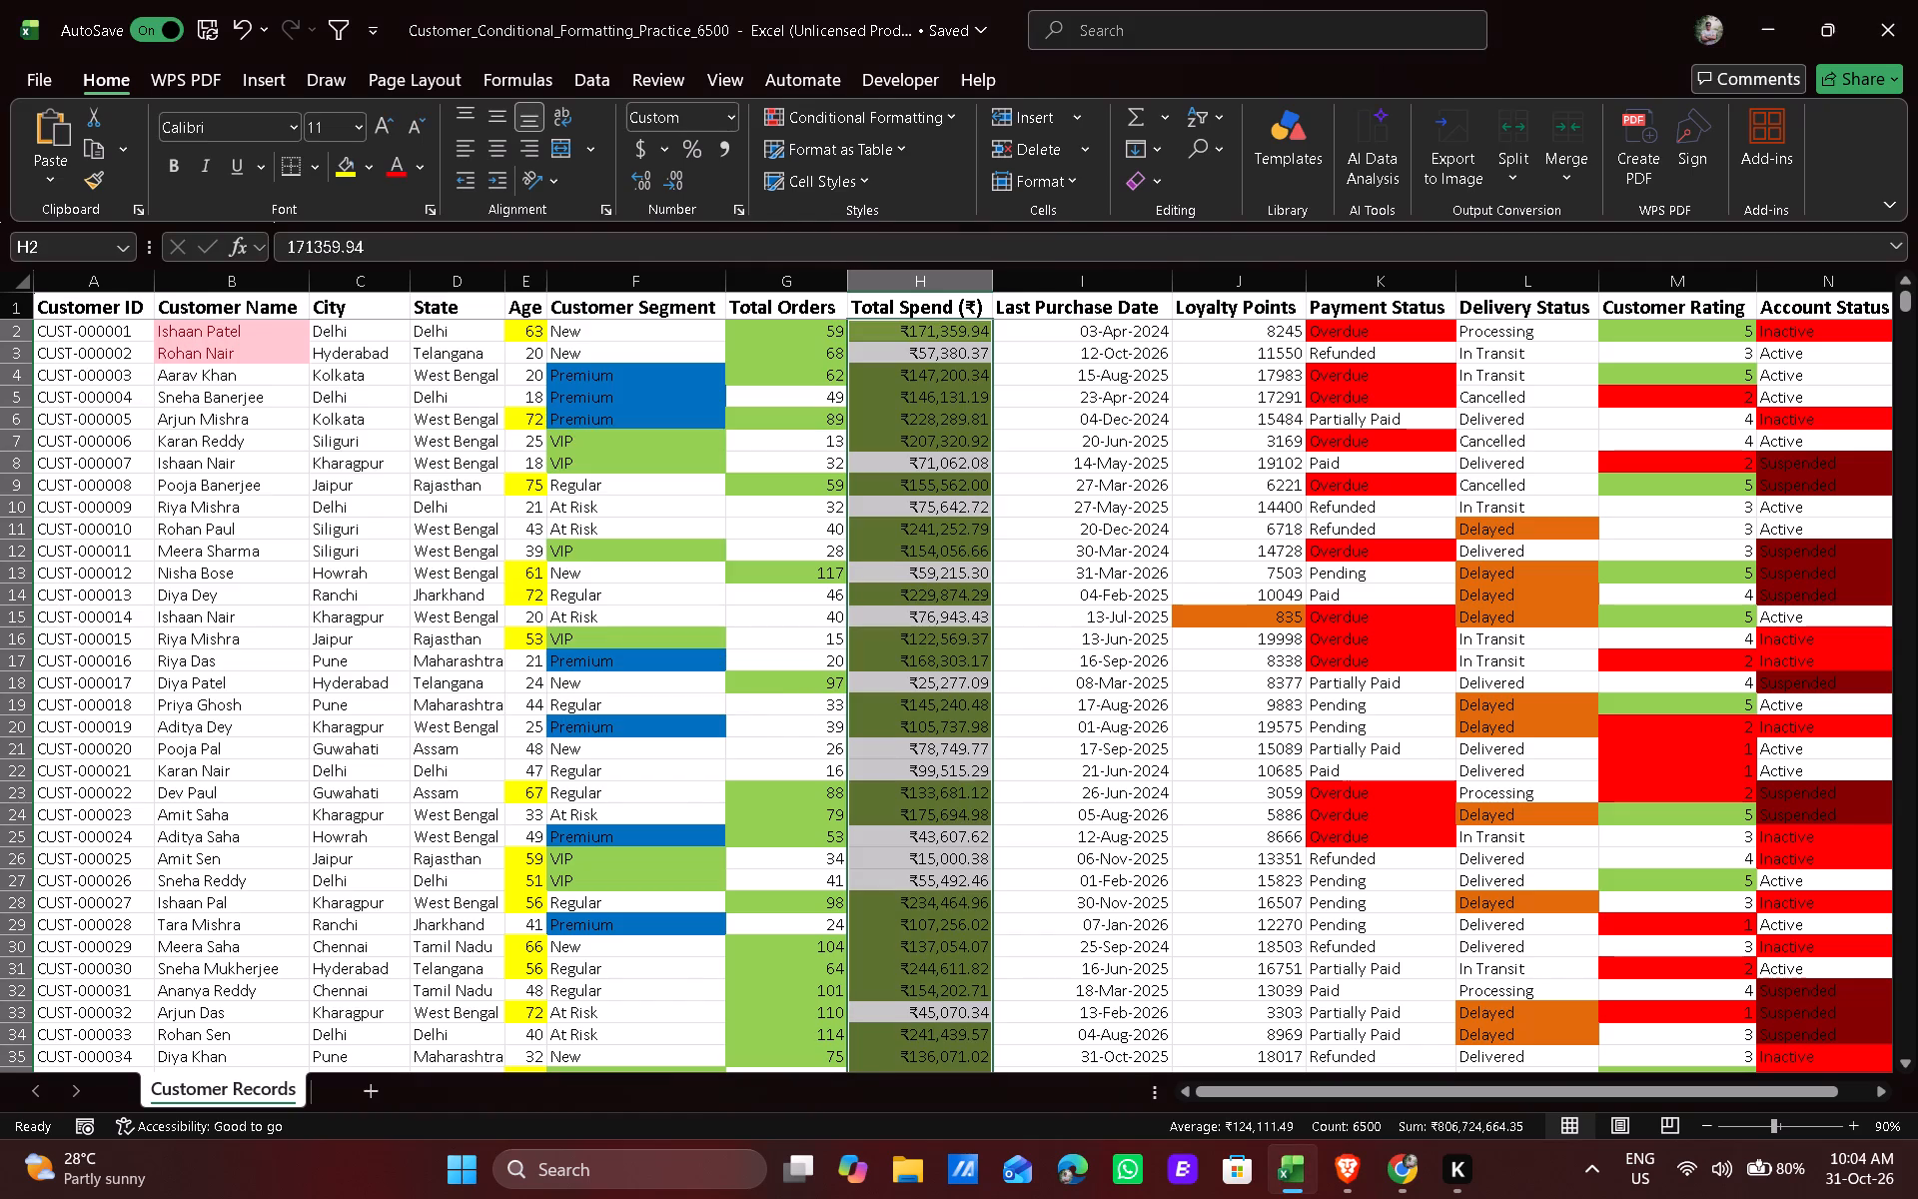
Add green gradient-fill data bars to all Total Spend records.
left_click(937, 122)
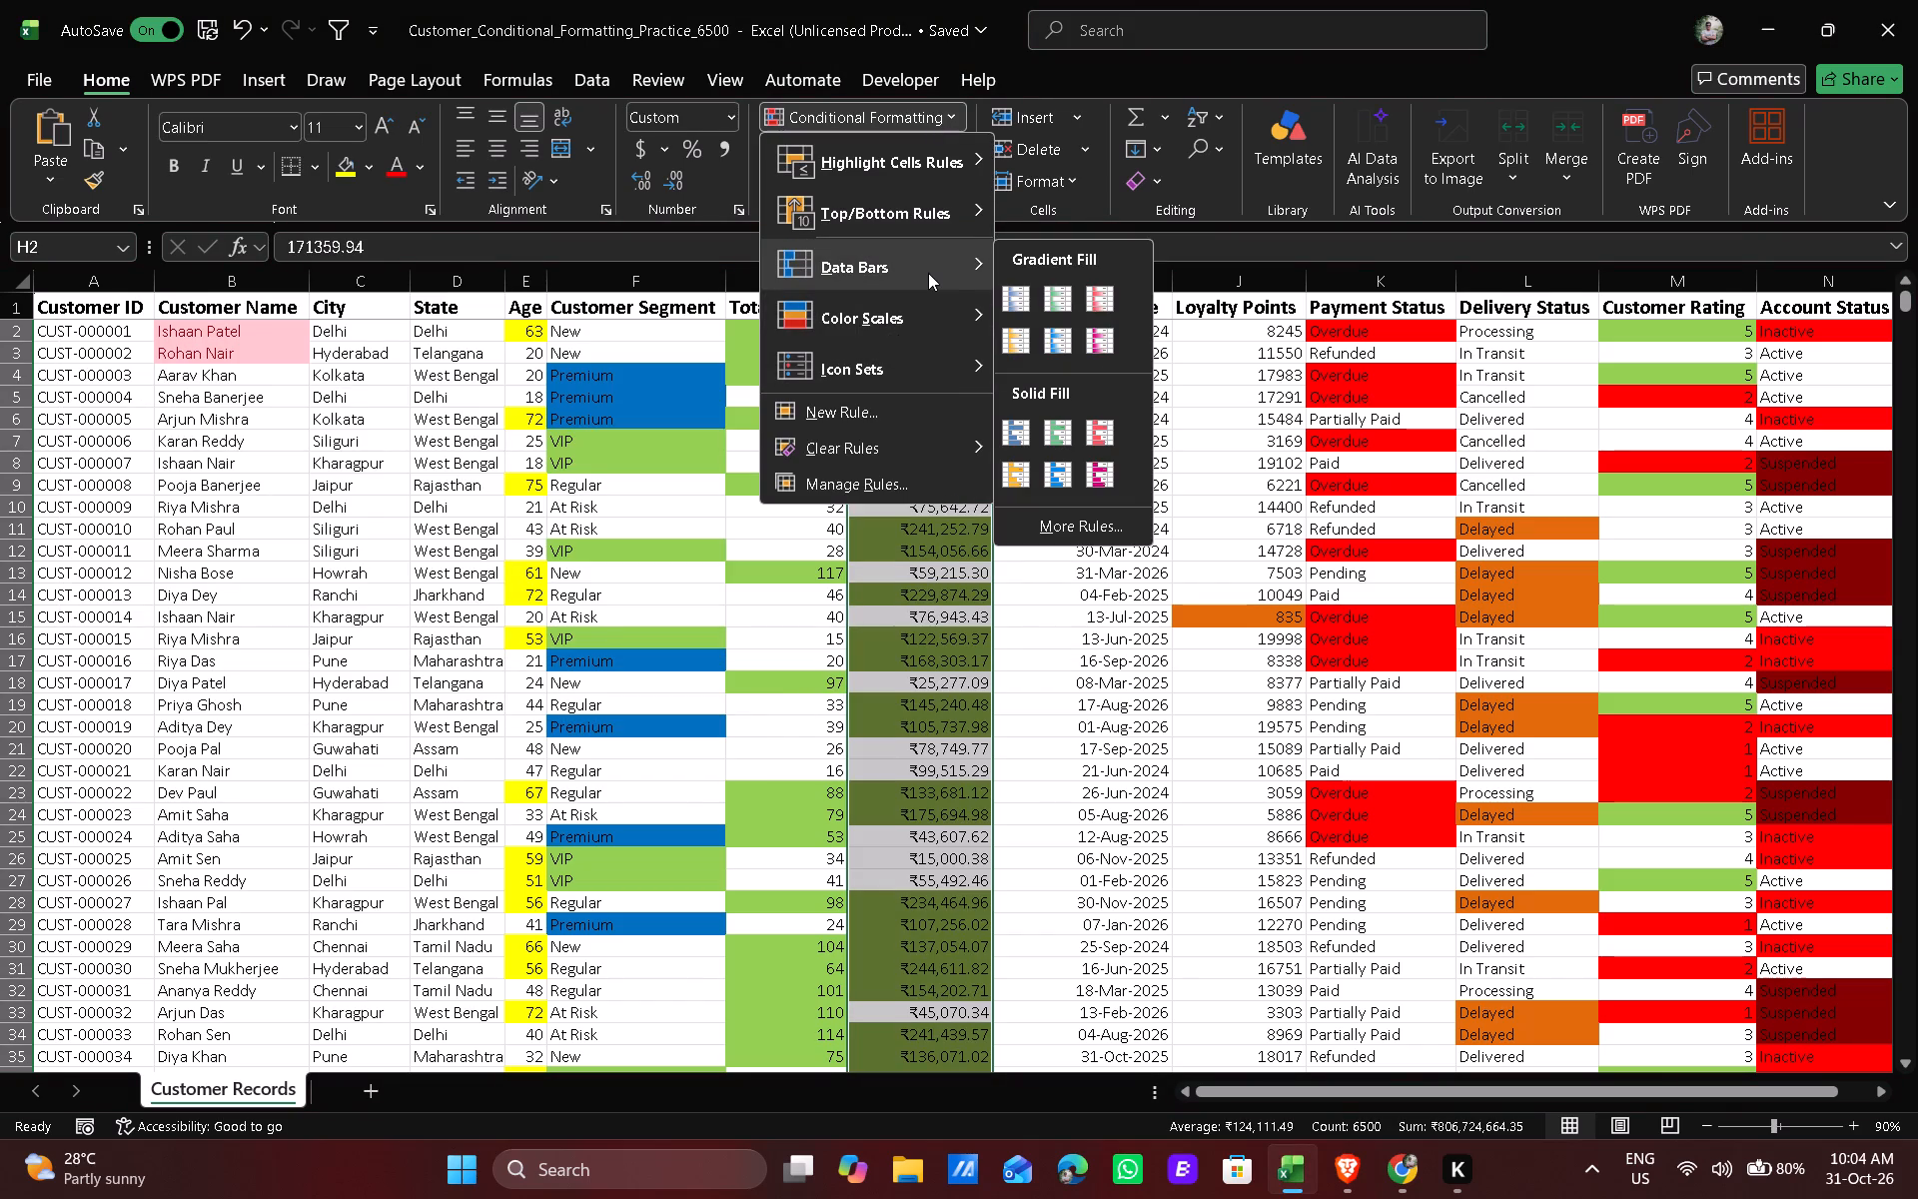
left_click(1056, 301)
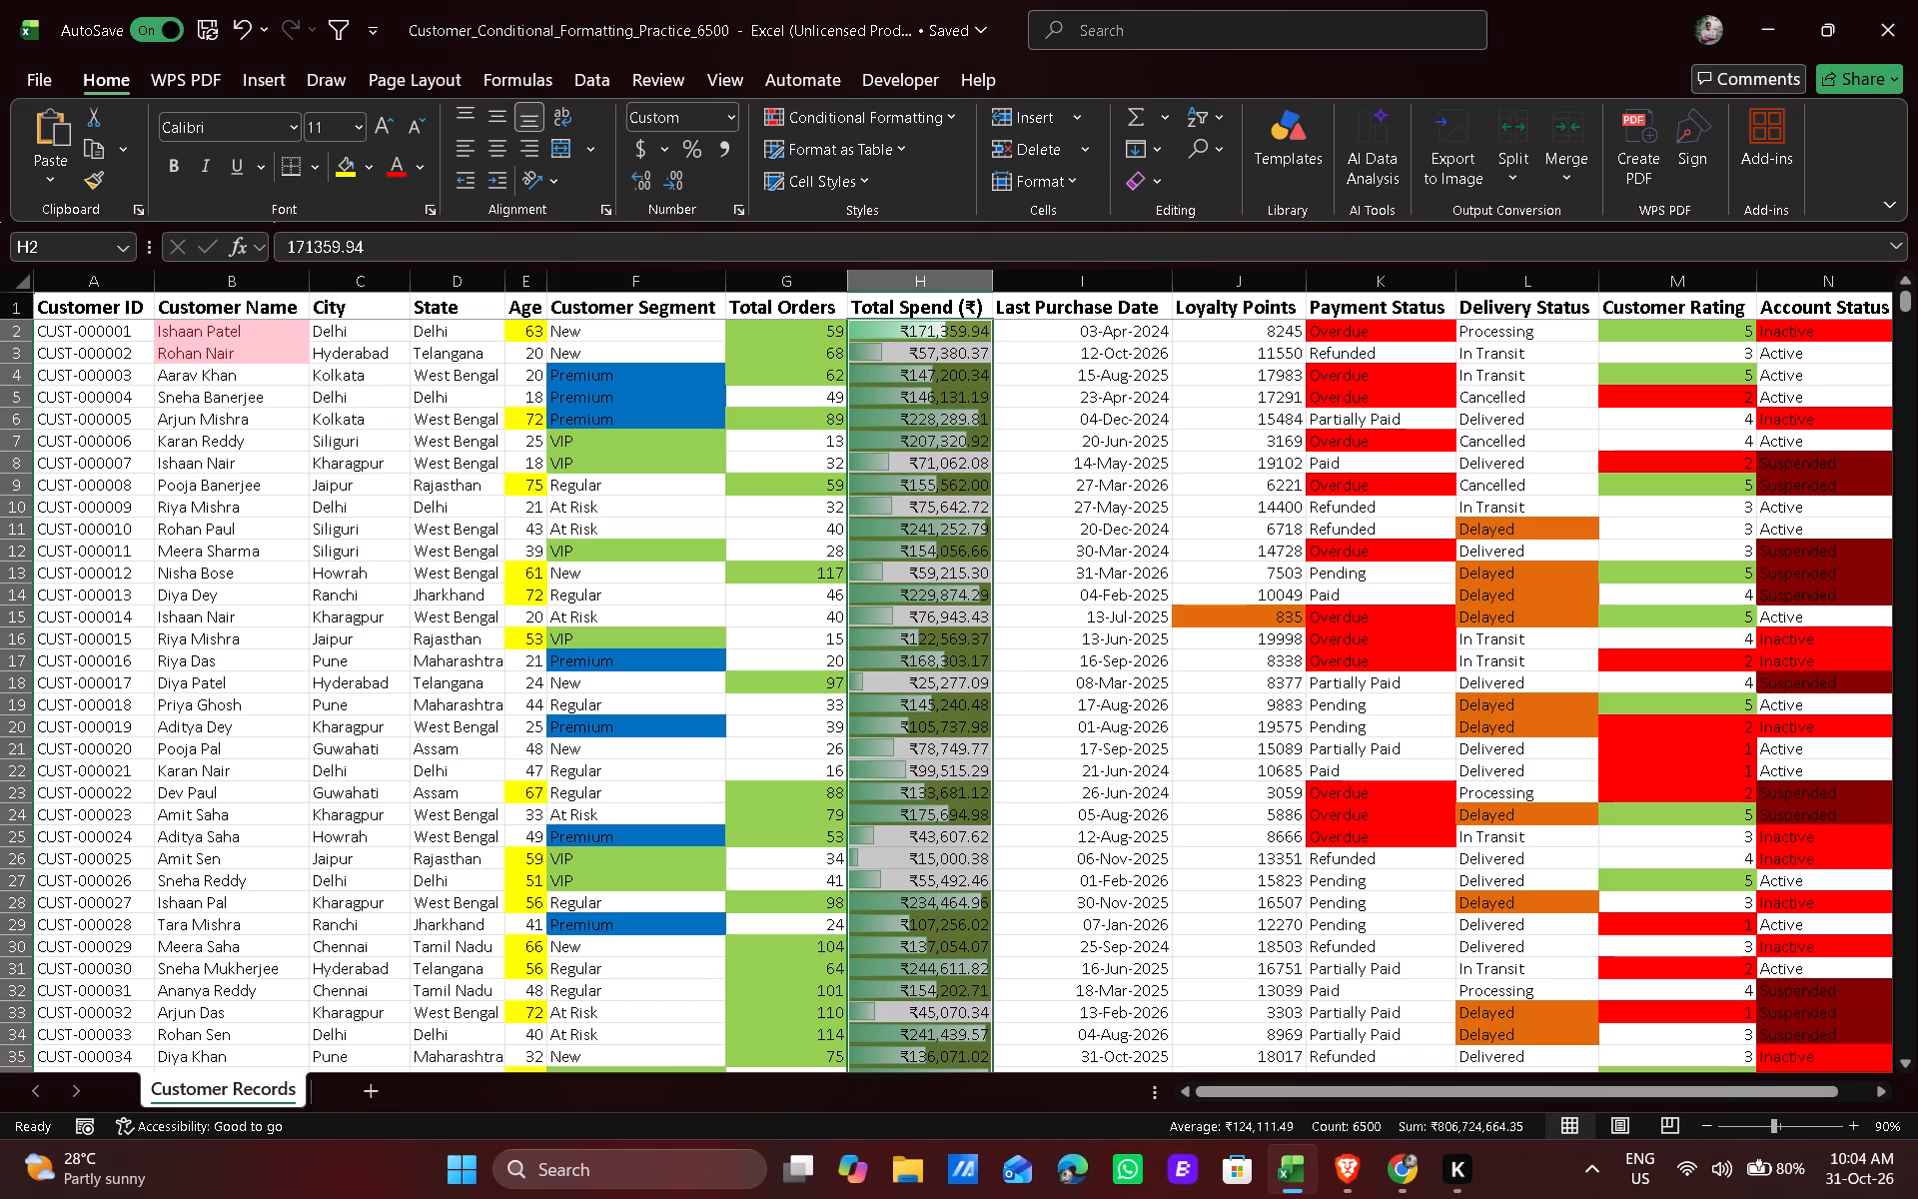
Apply green solid-fill data bars to the Total Spend records.
left_click(877, 107)
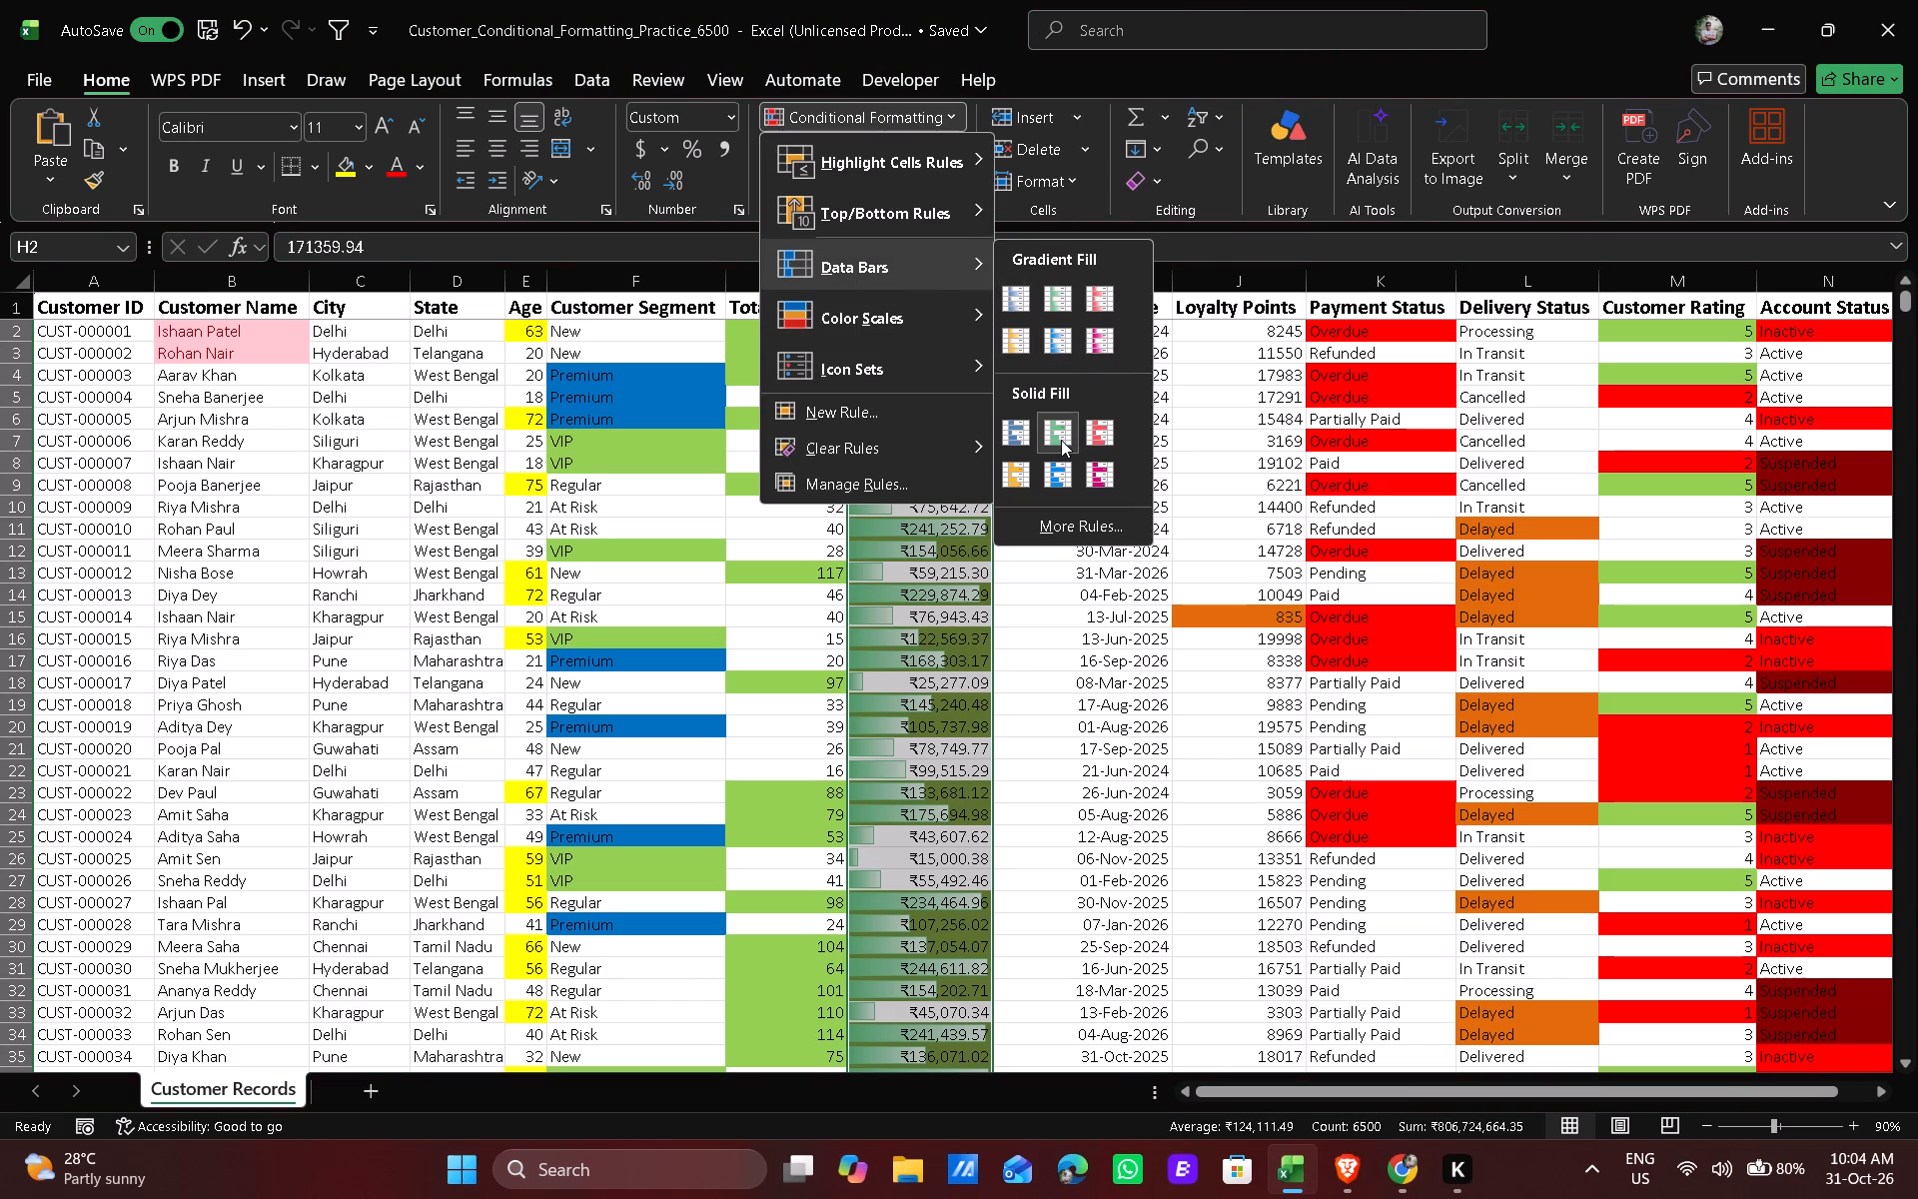
left_click(1061, 440)
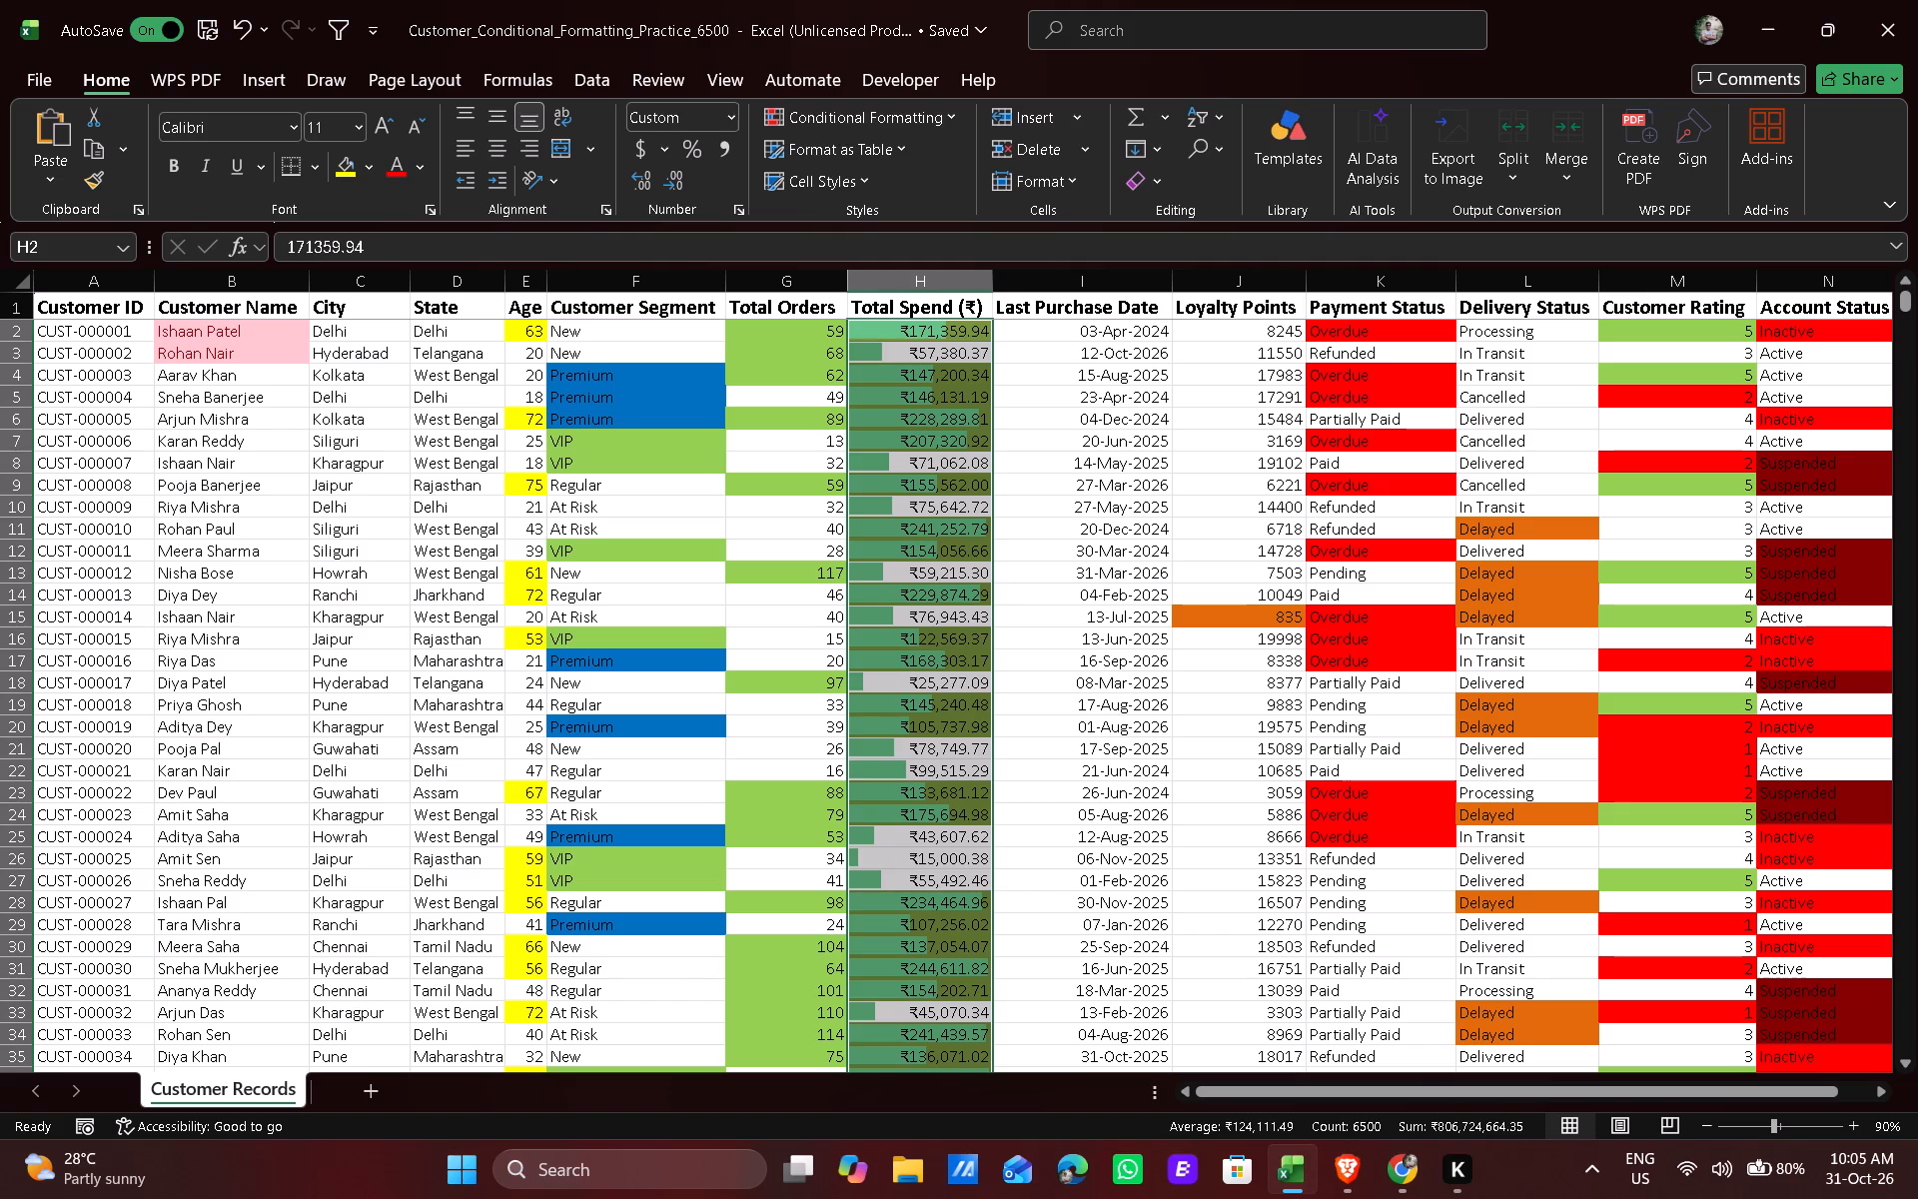
Start a new 3-Color Scale conditional formatting rule for all Loyalty Points records.
left_click(1265, 375)
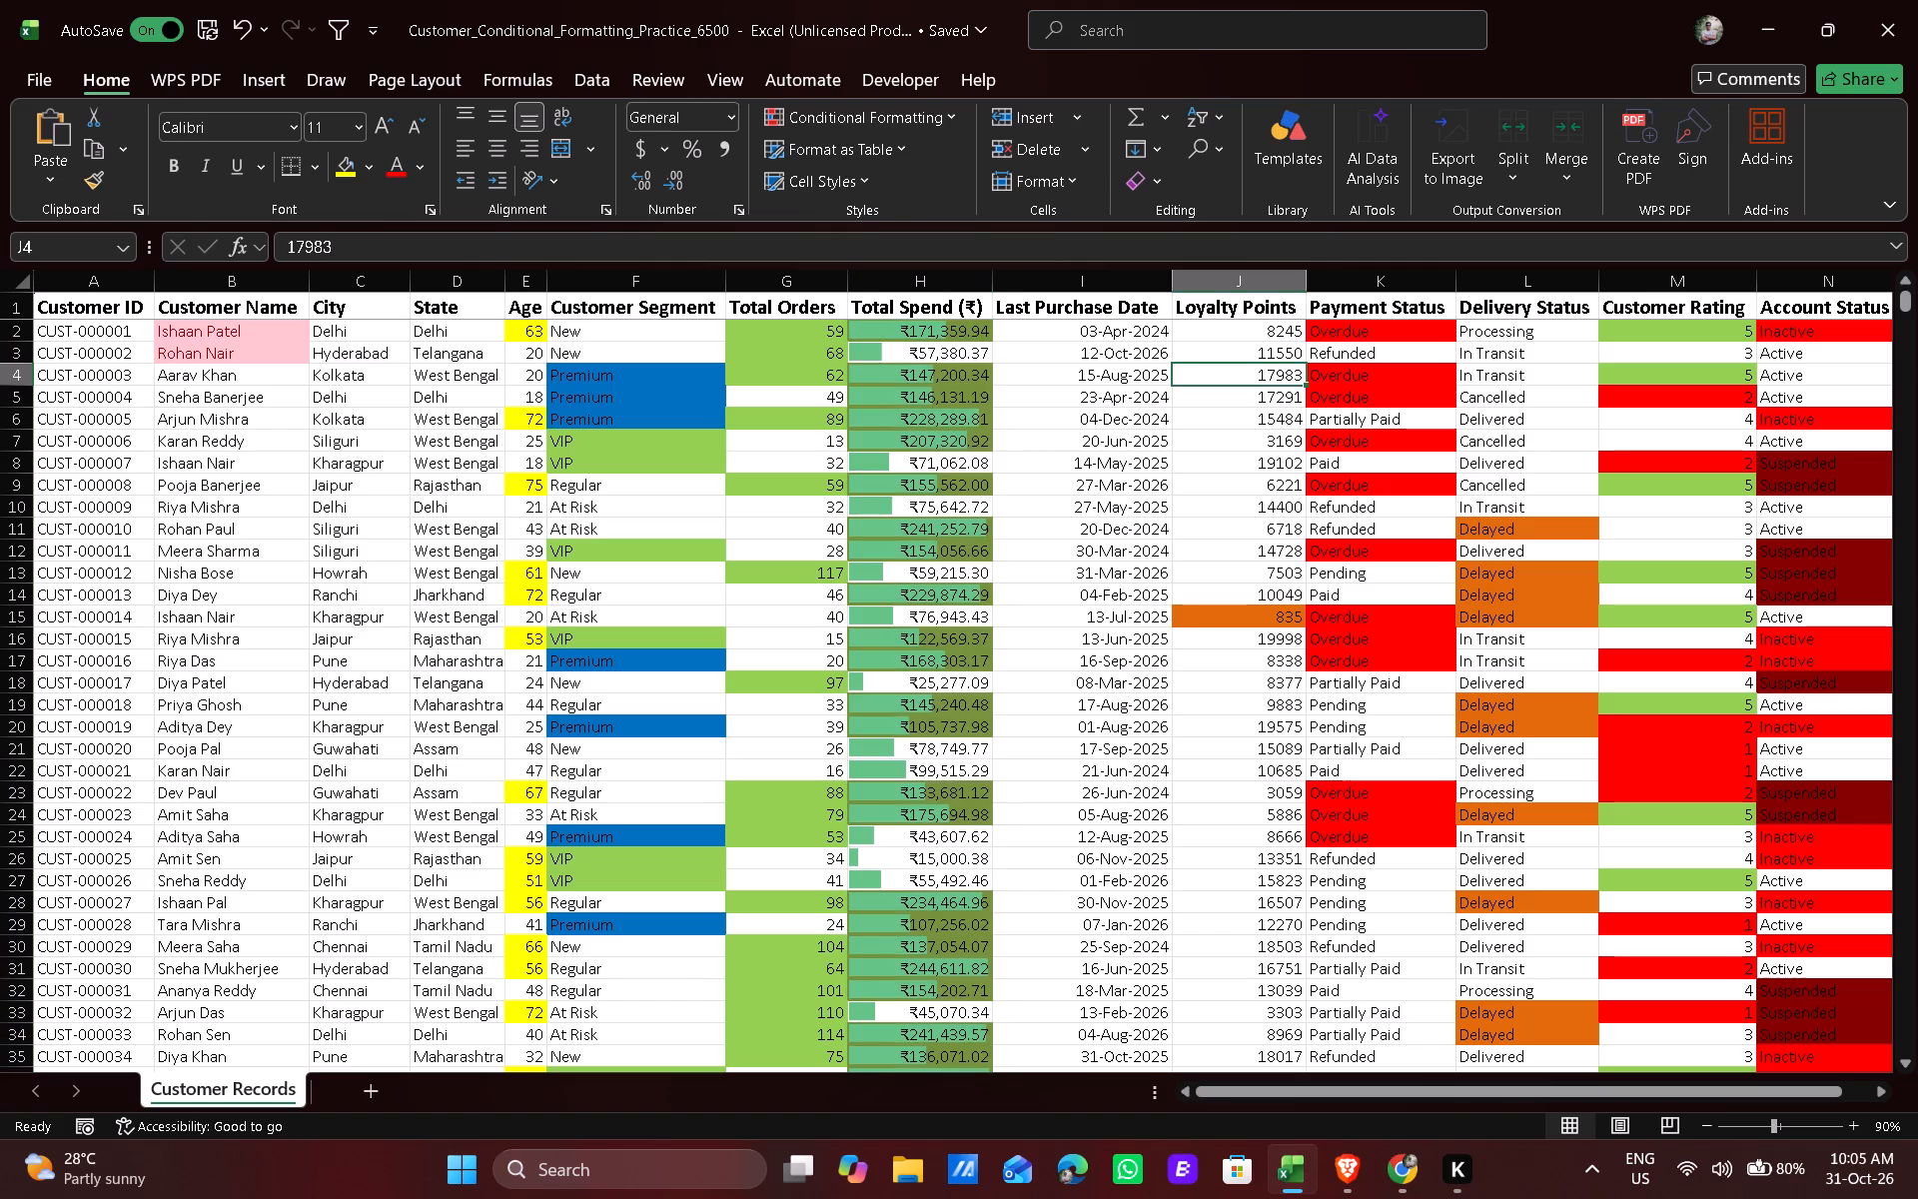
left_click(1266, 325)
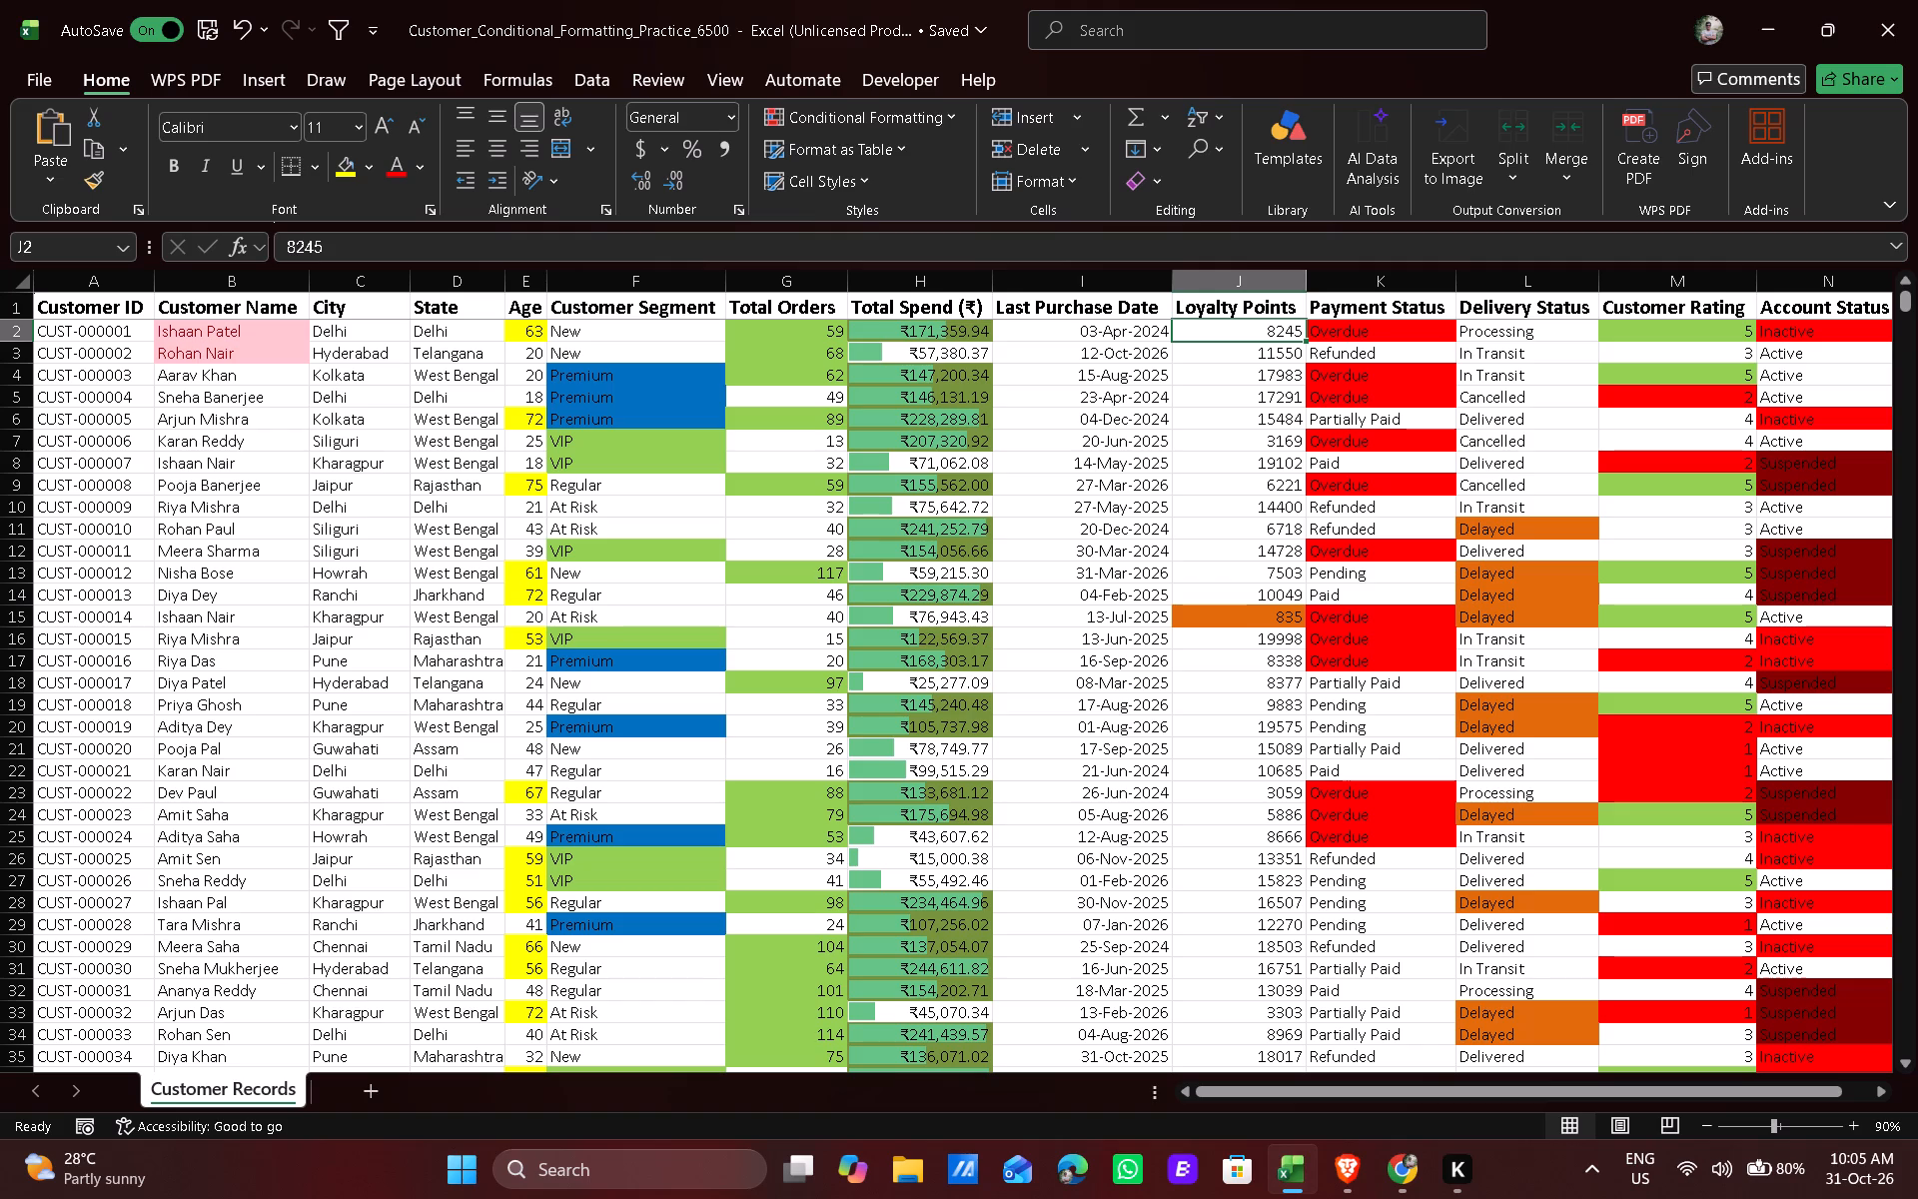
key("ctrl+shift+Down")
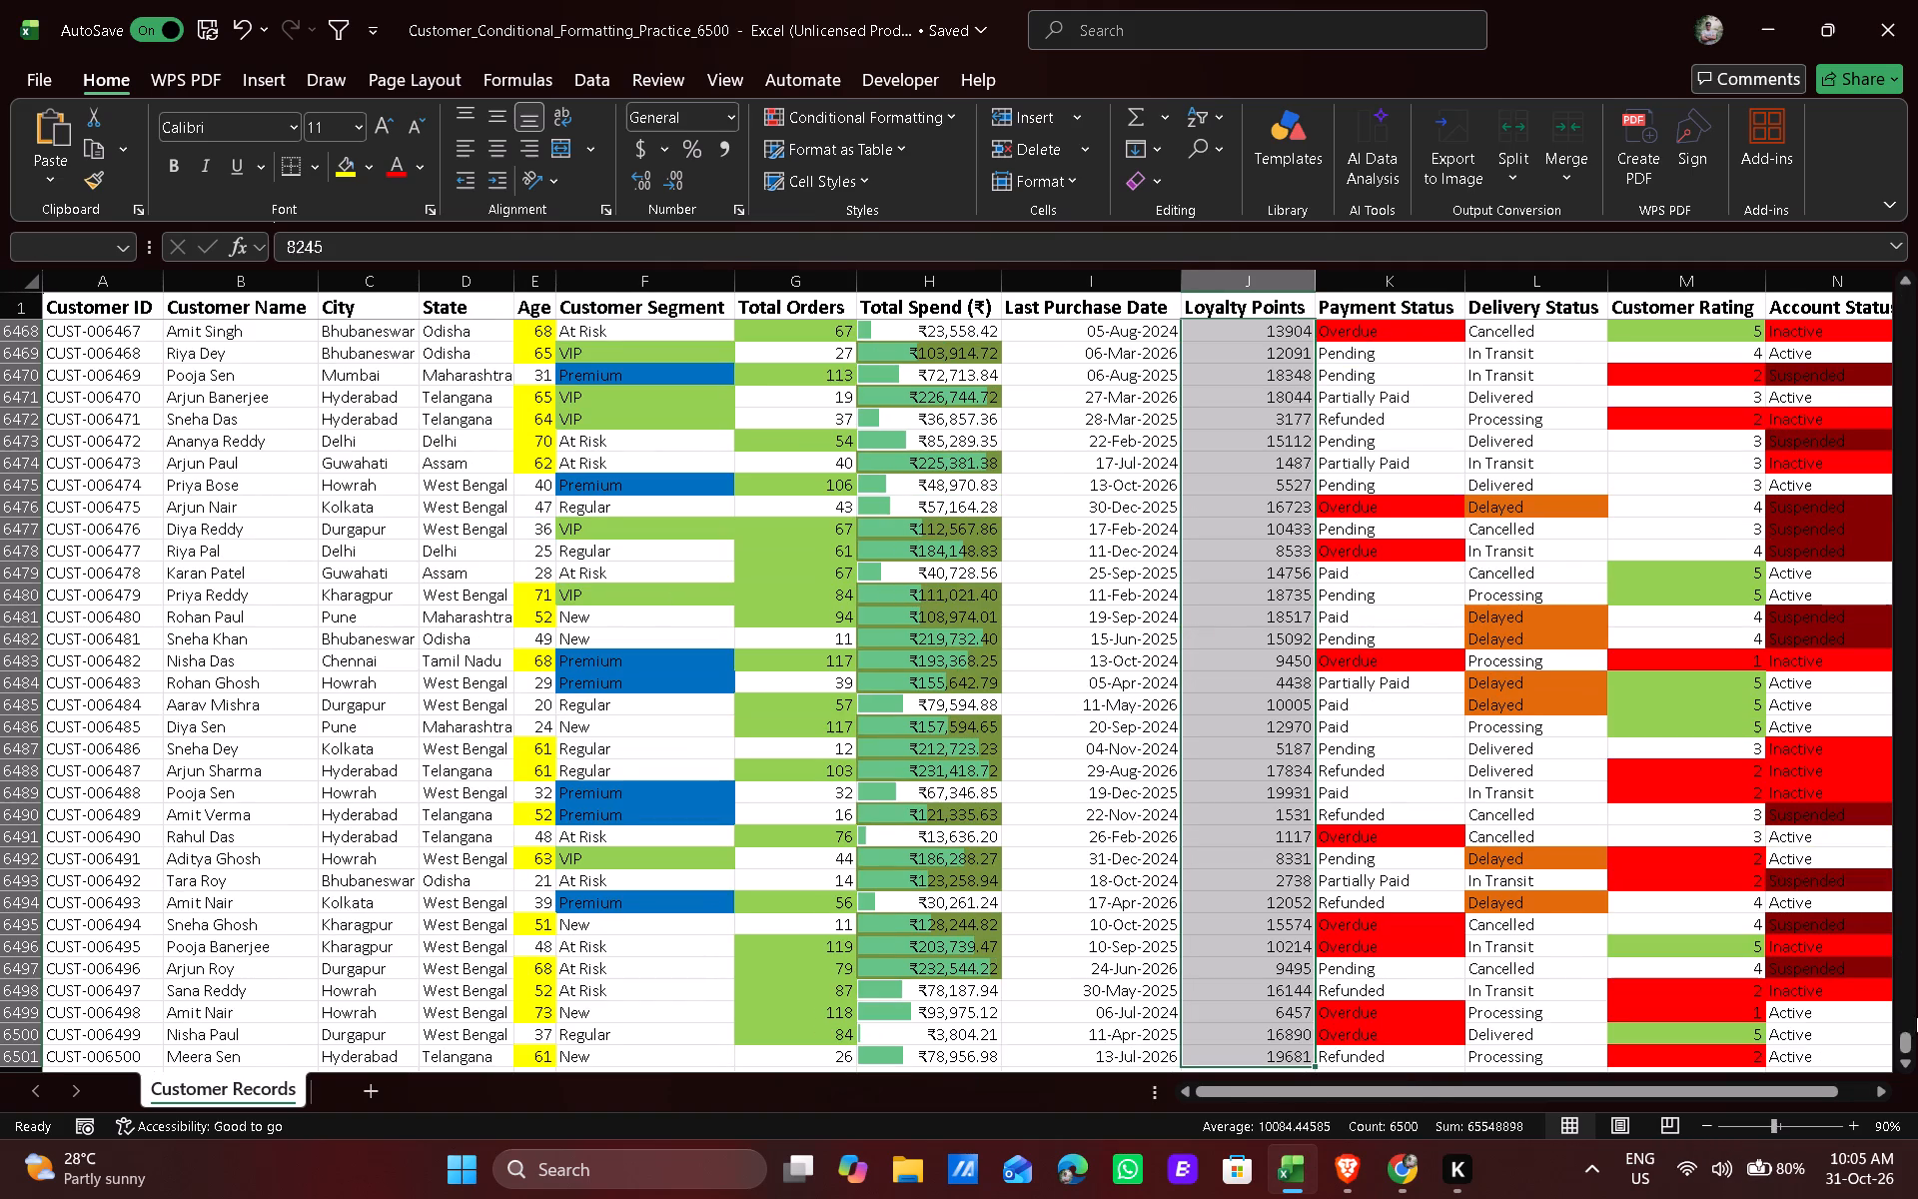
left_click_drag(1912, 1043, 1907, 856)
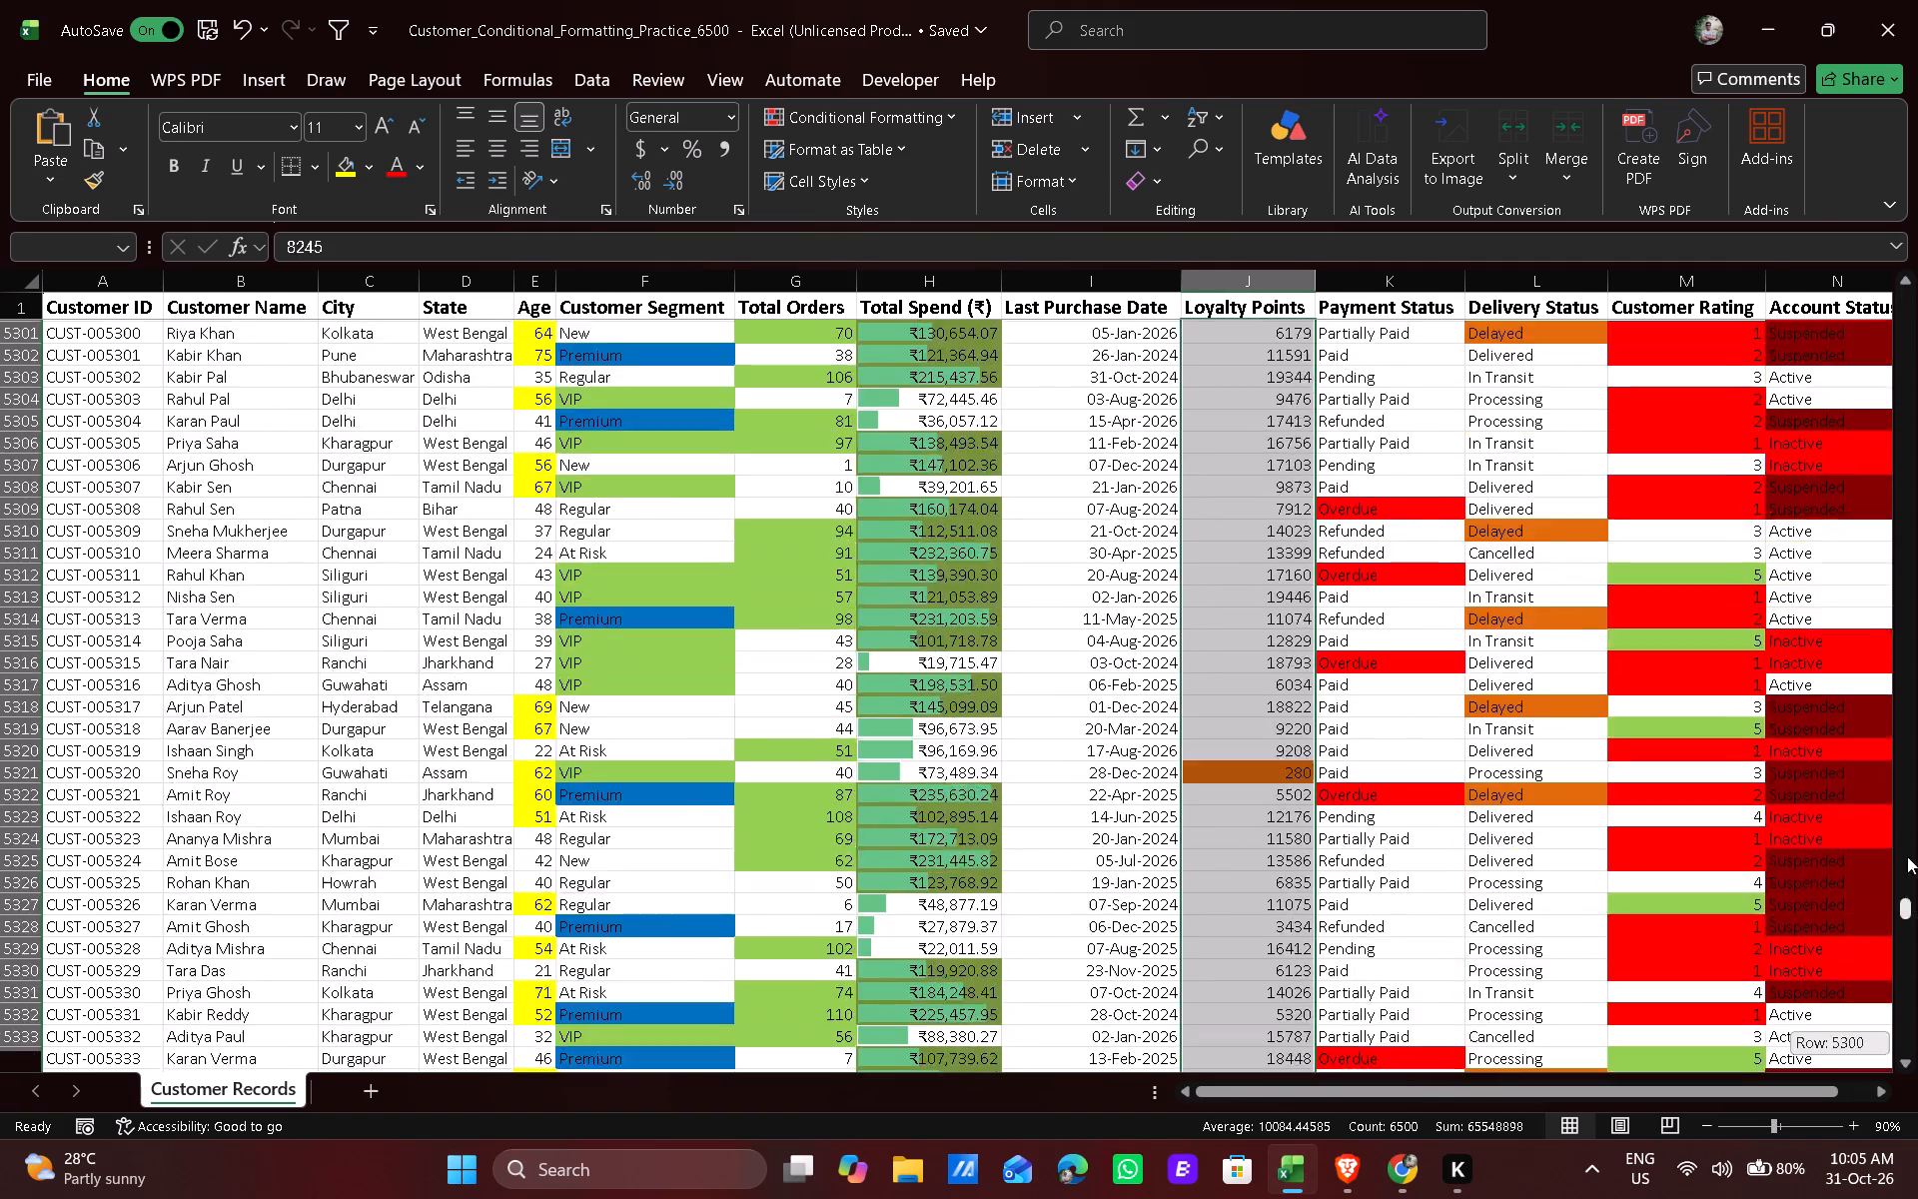
left_click_drag(1907, 856, 1917, 150)
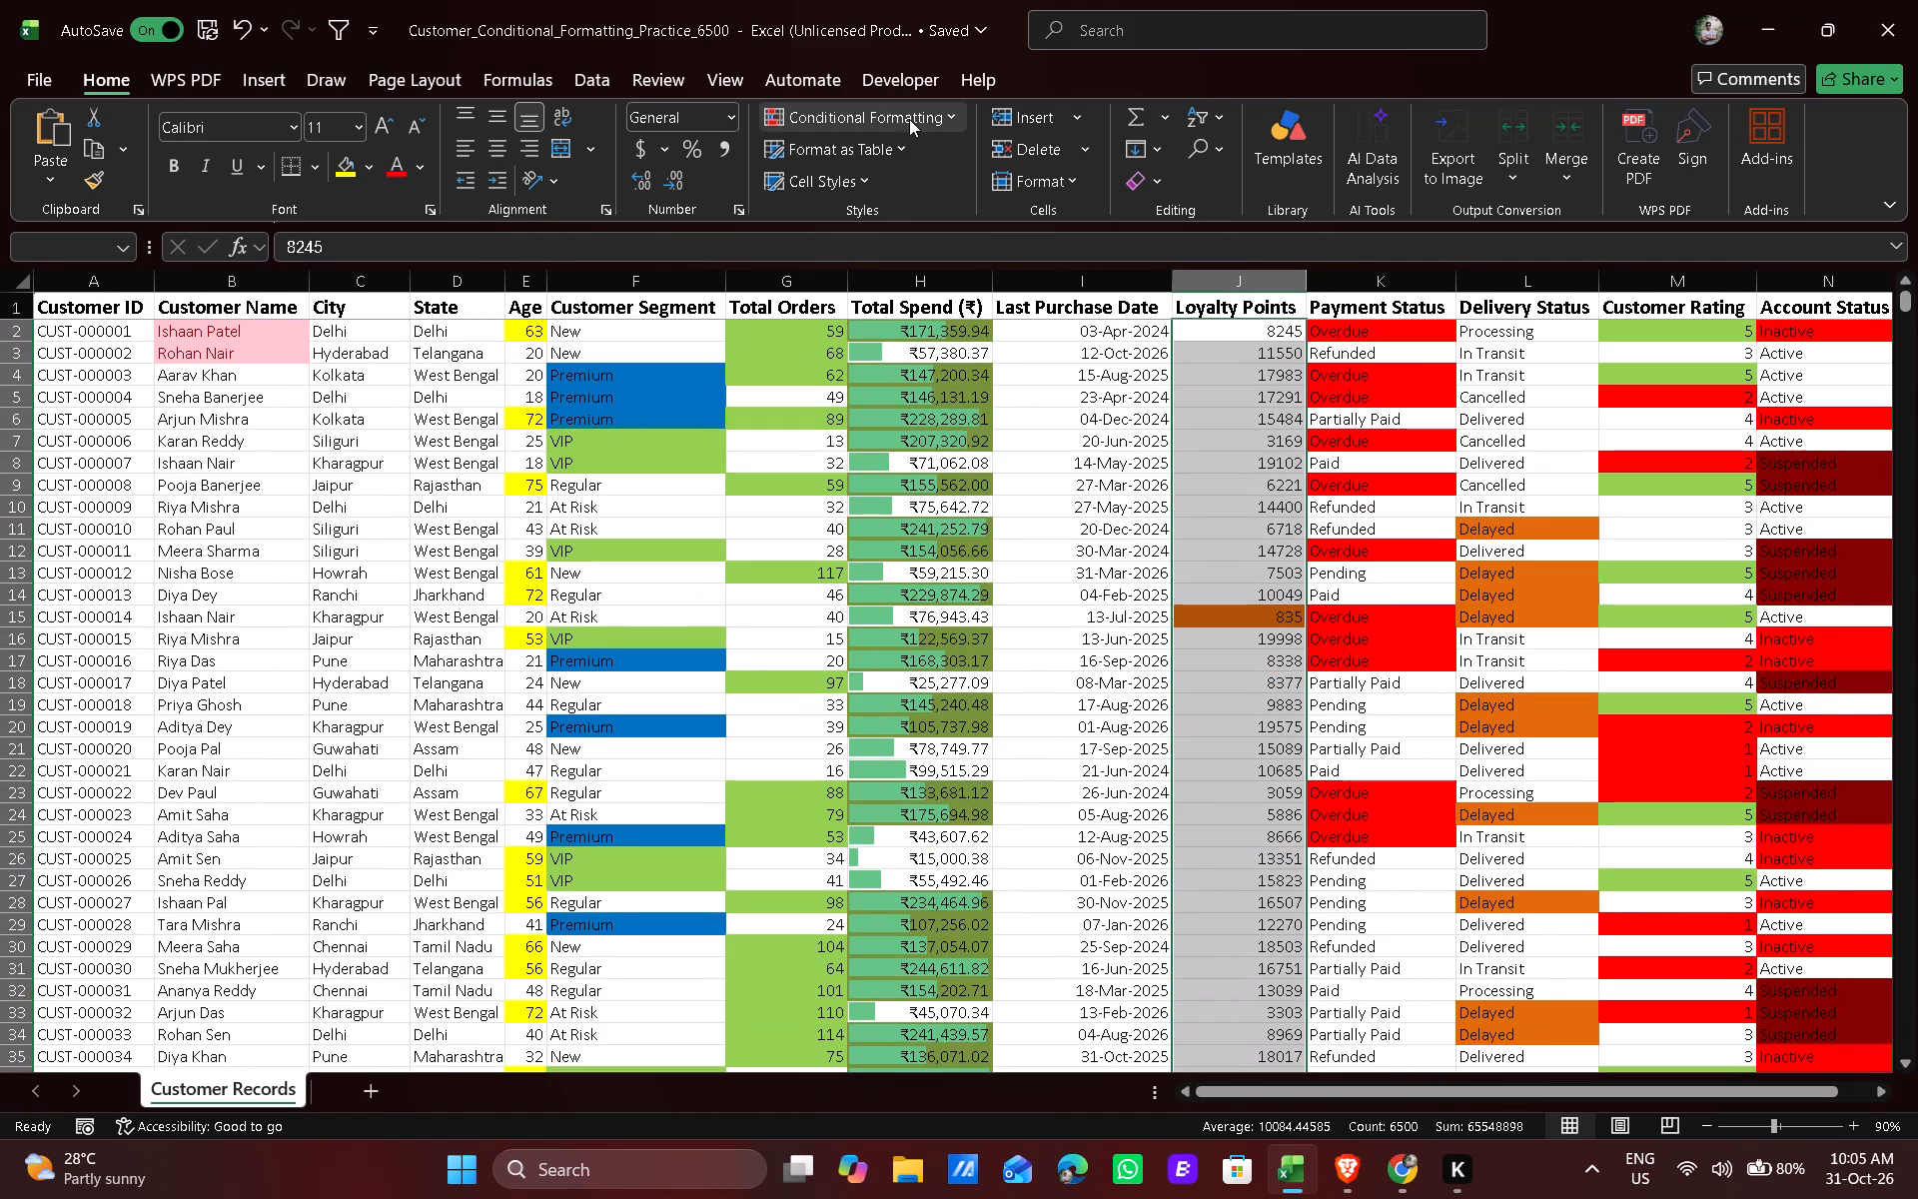
left_click(909, 120)
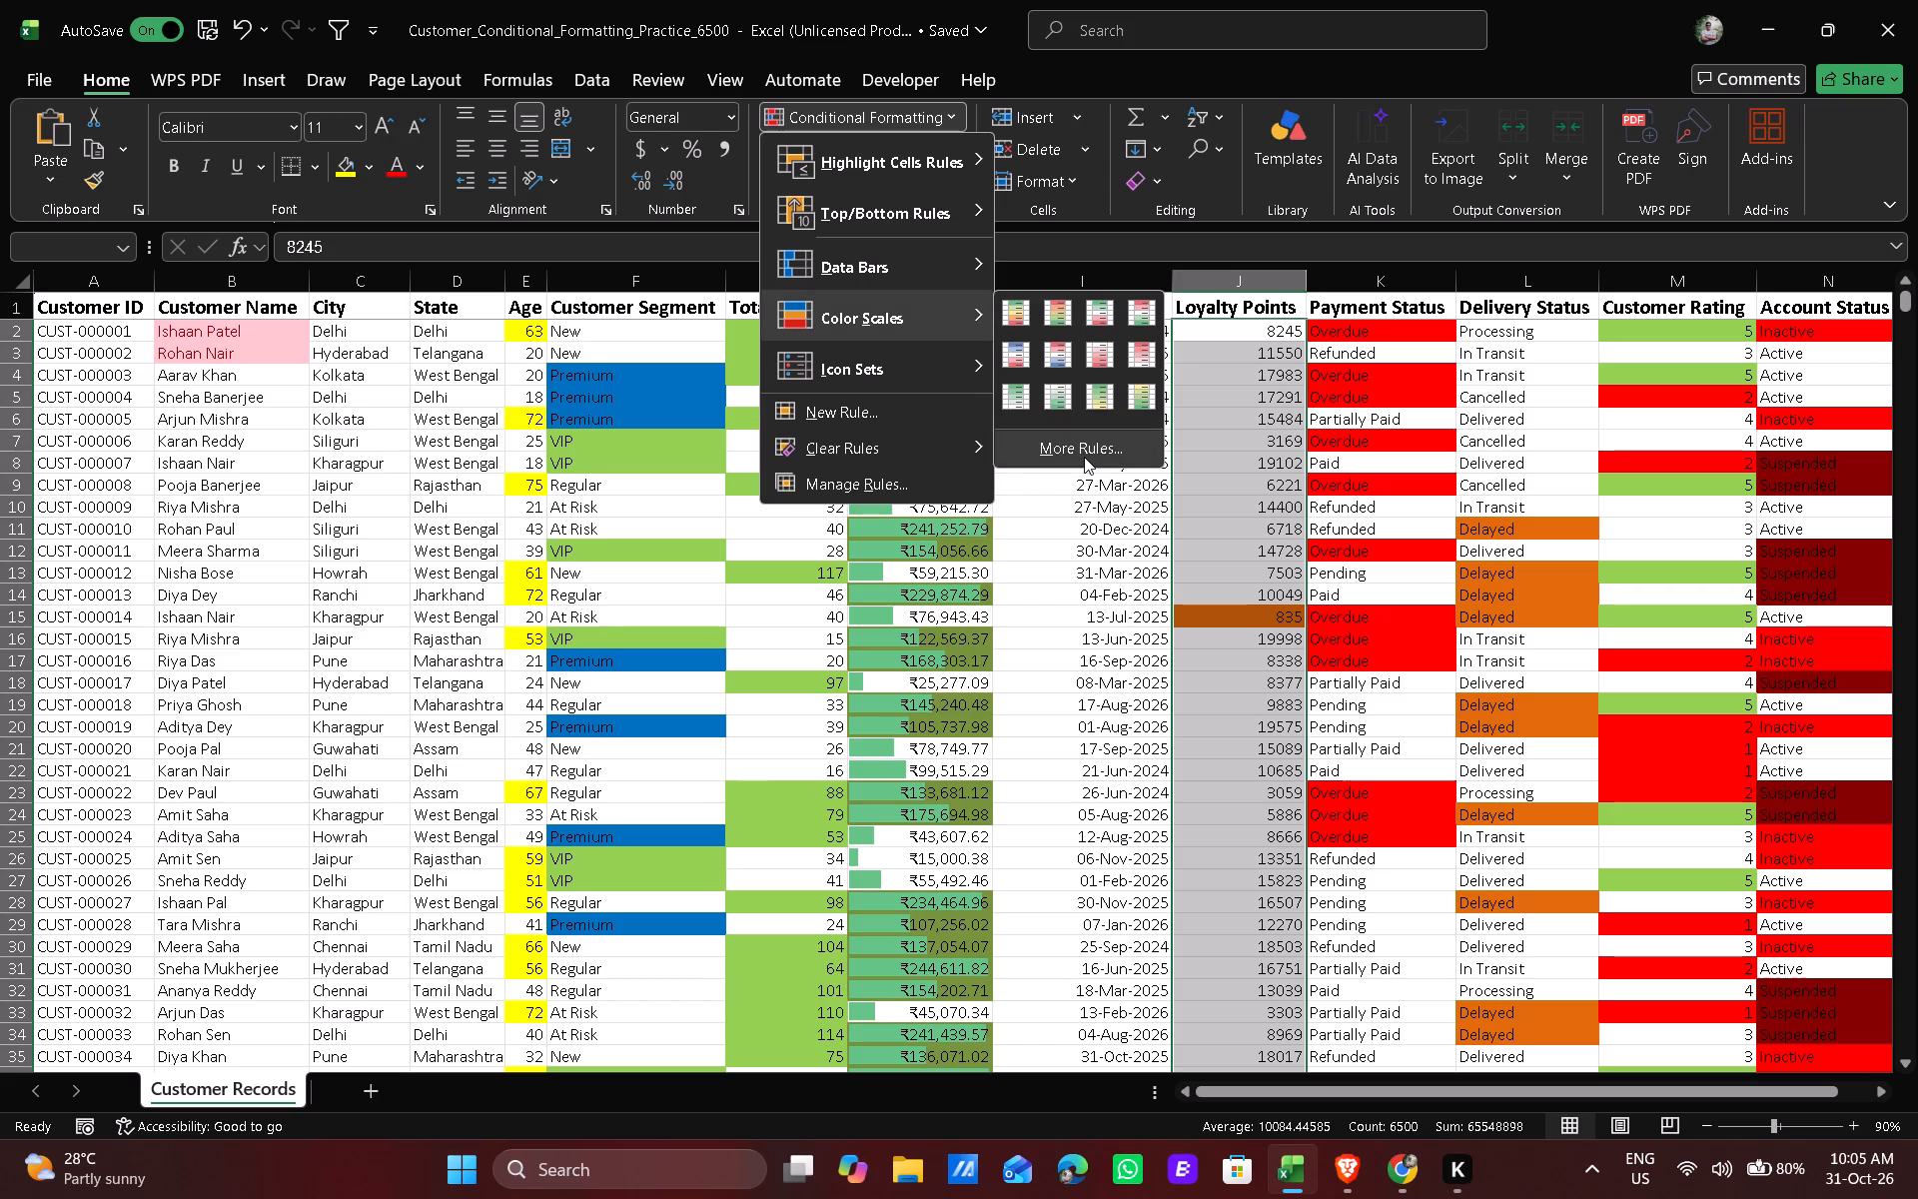
left_click(1084, 457)
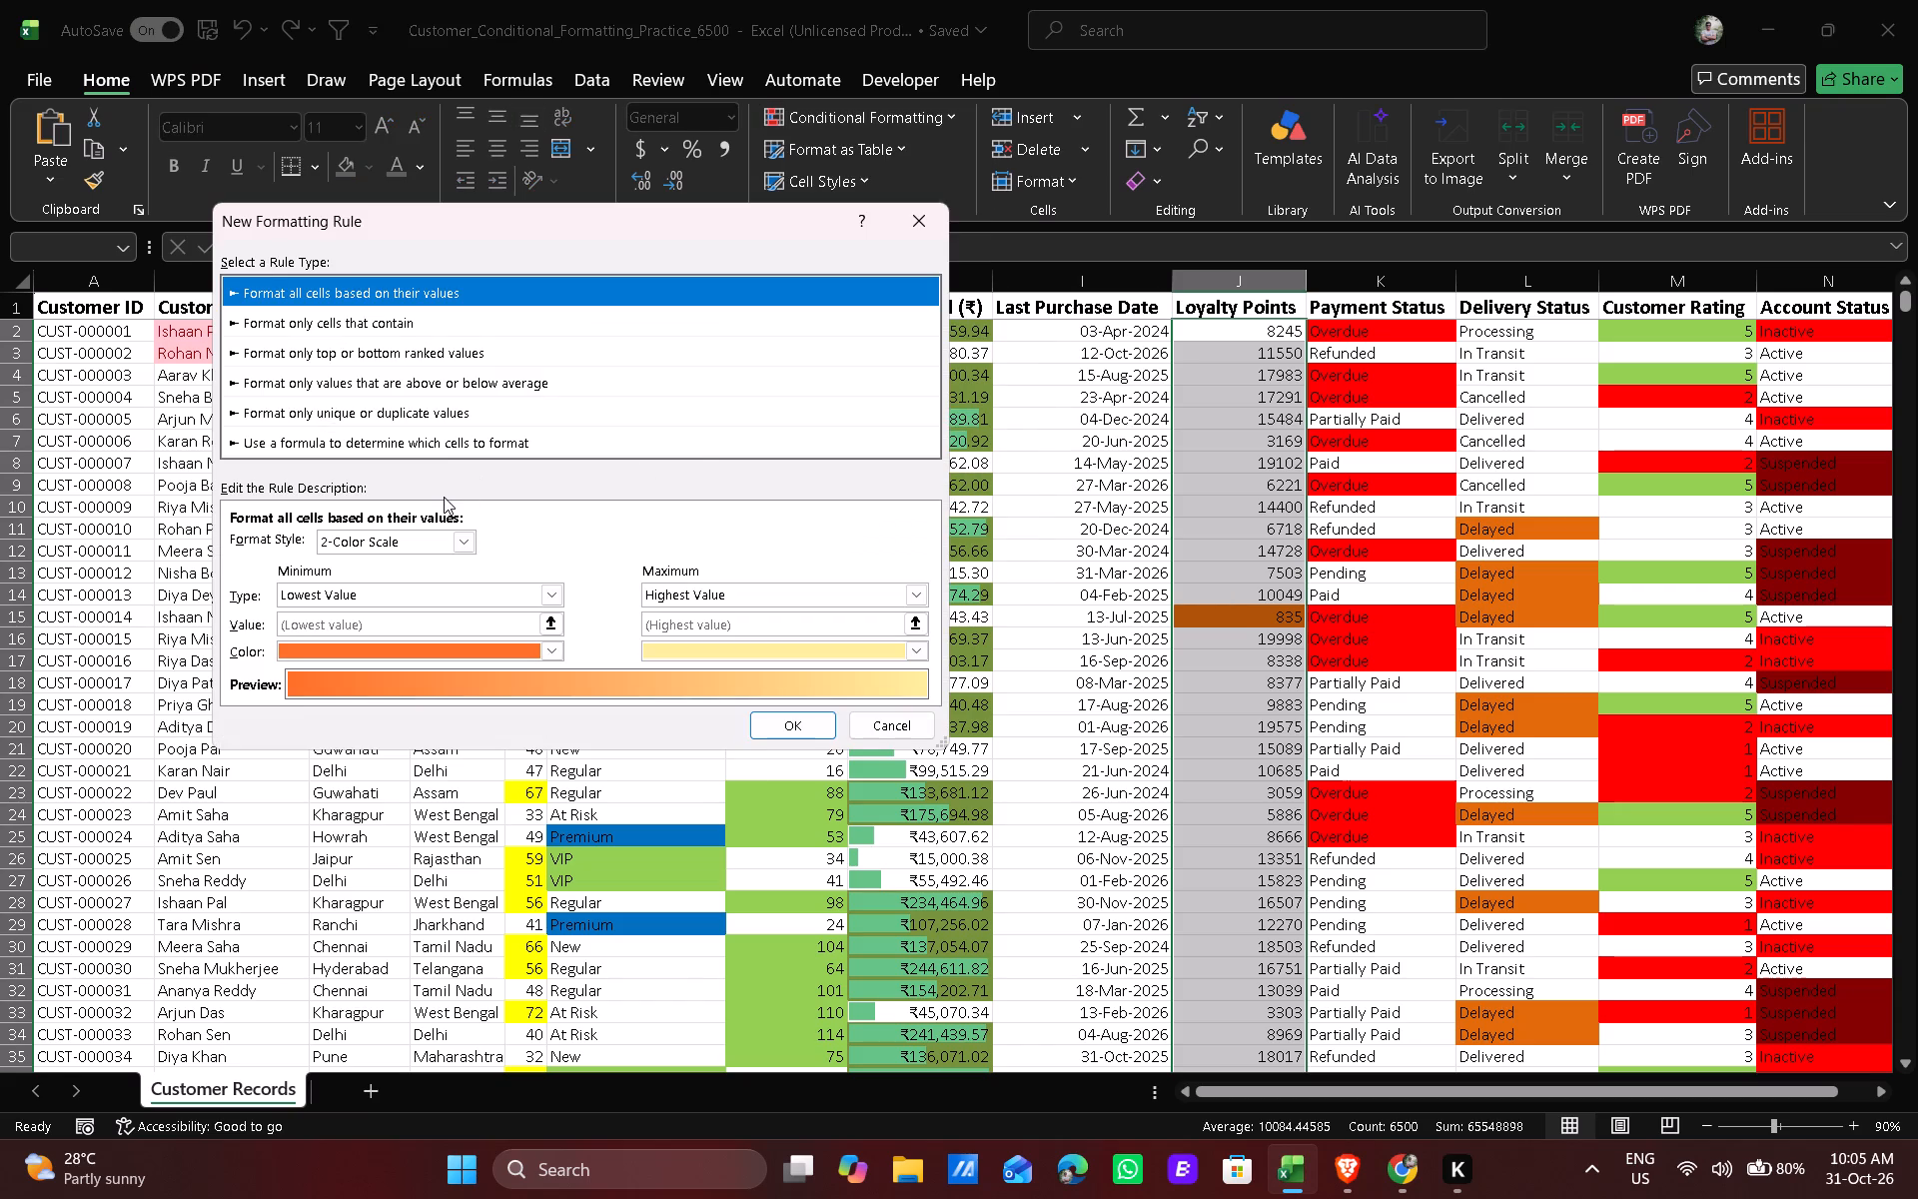
left_click(467, 541)
left_click(441, 580)
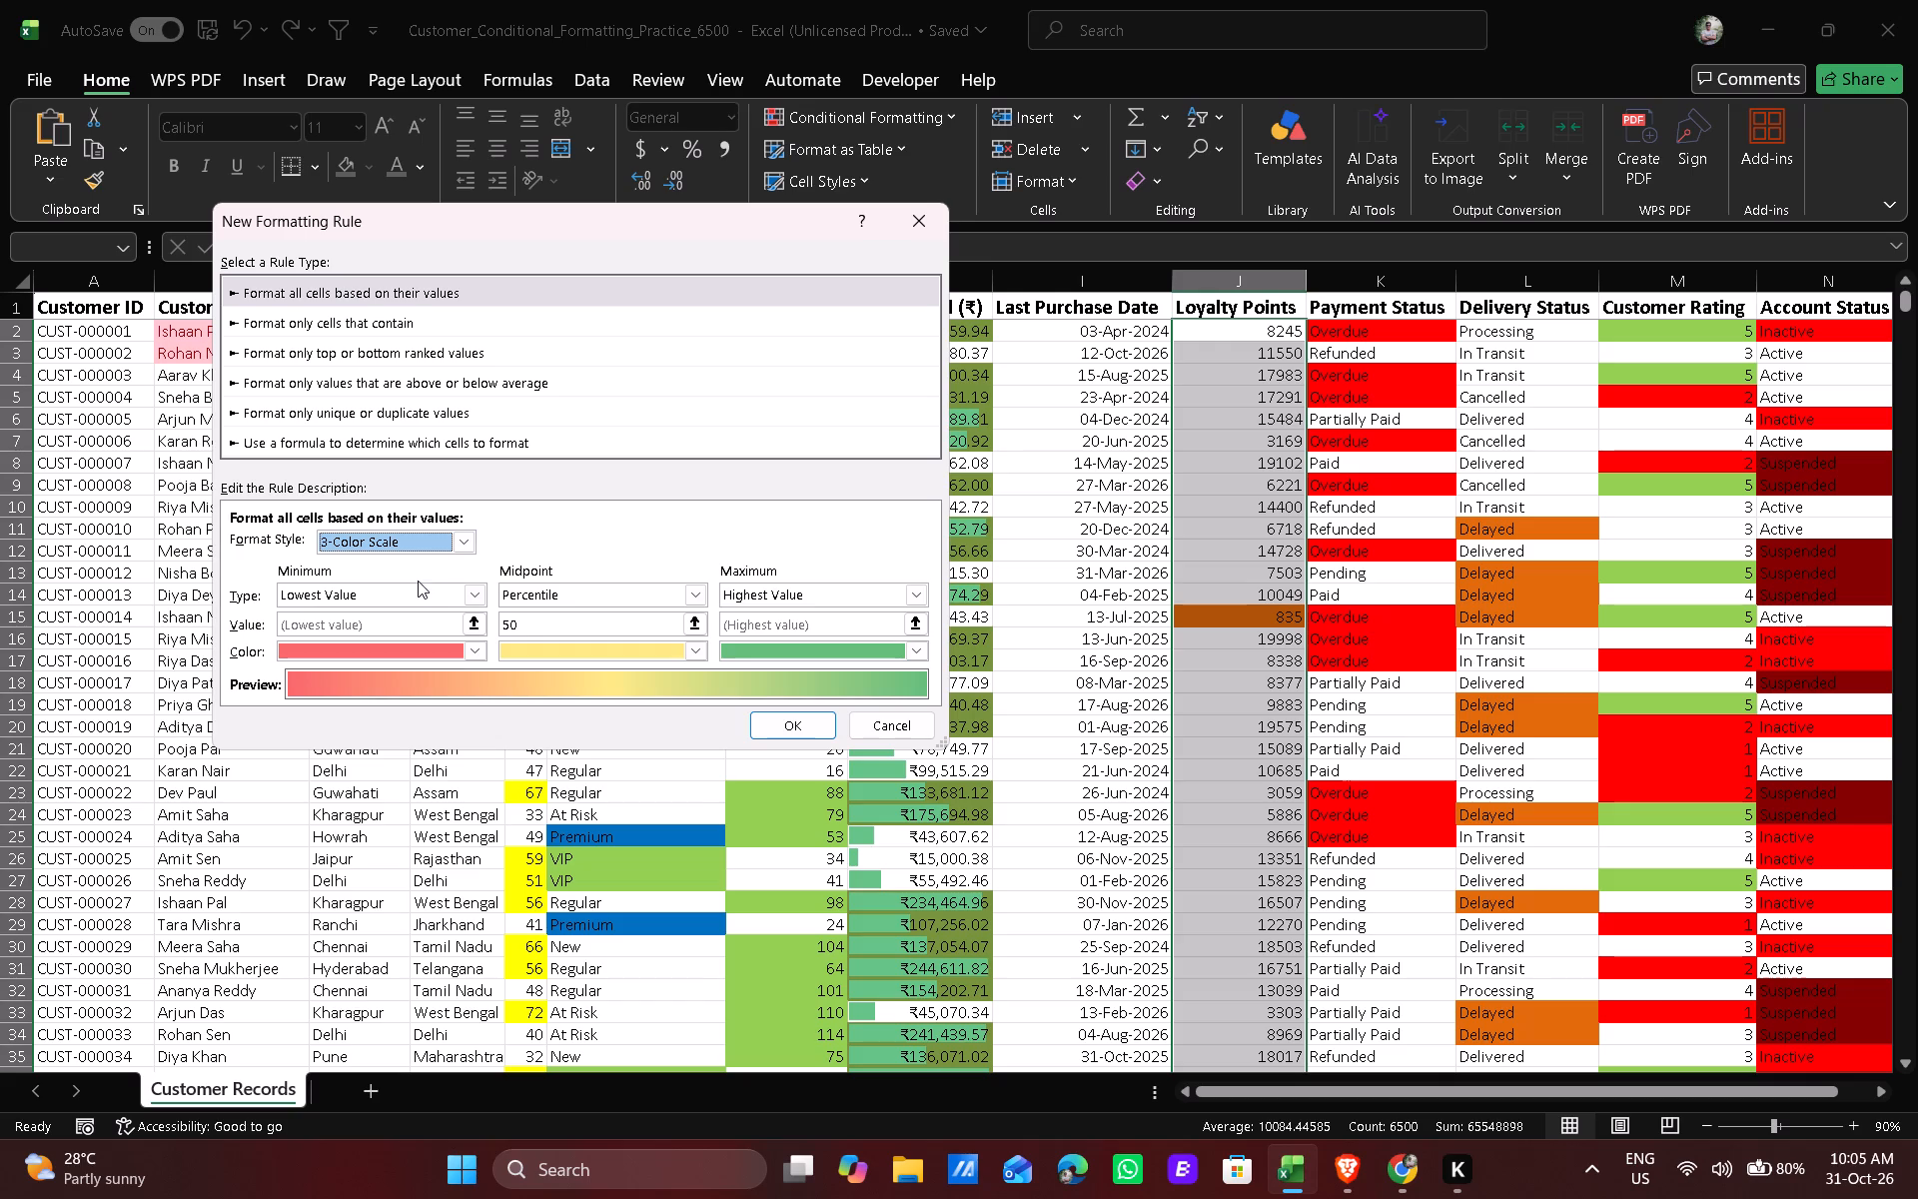
Set the scale's minimum to Lowest Value, midpoint to Number 10000 and maximum to Highest Value, and apply it to Loyalty Points.
left_click(407, 590)
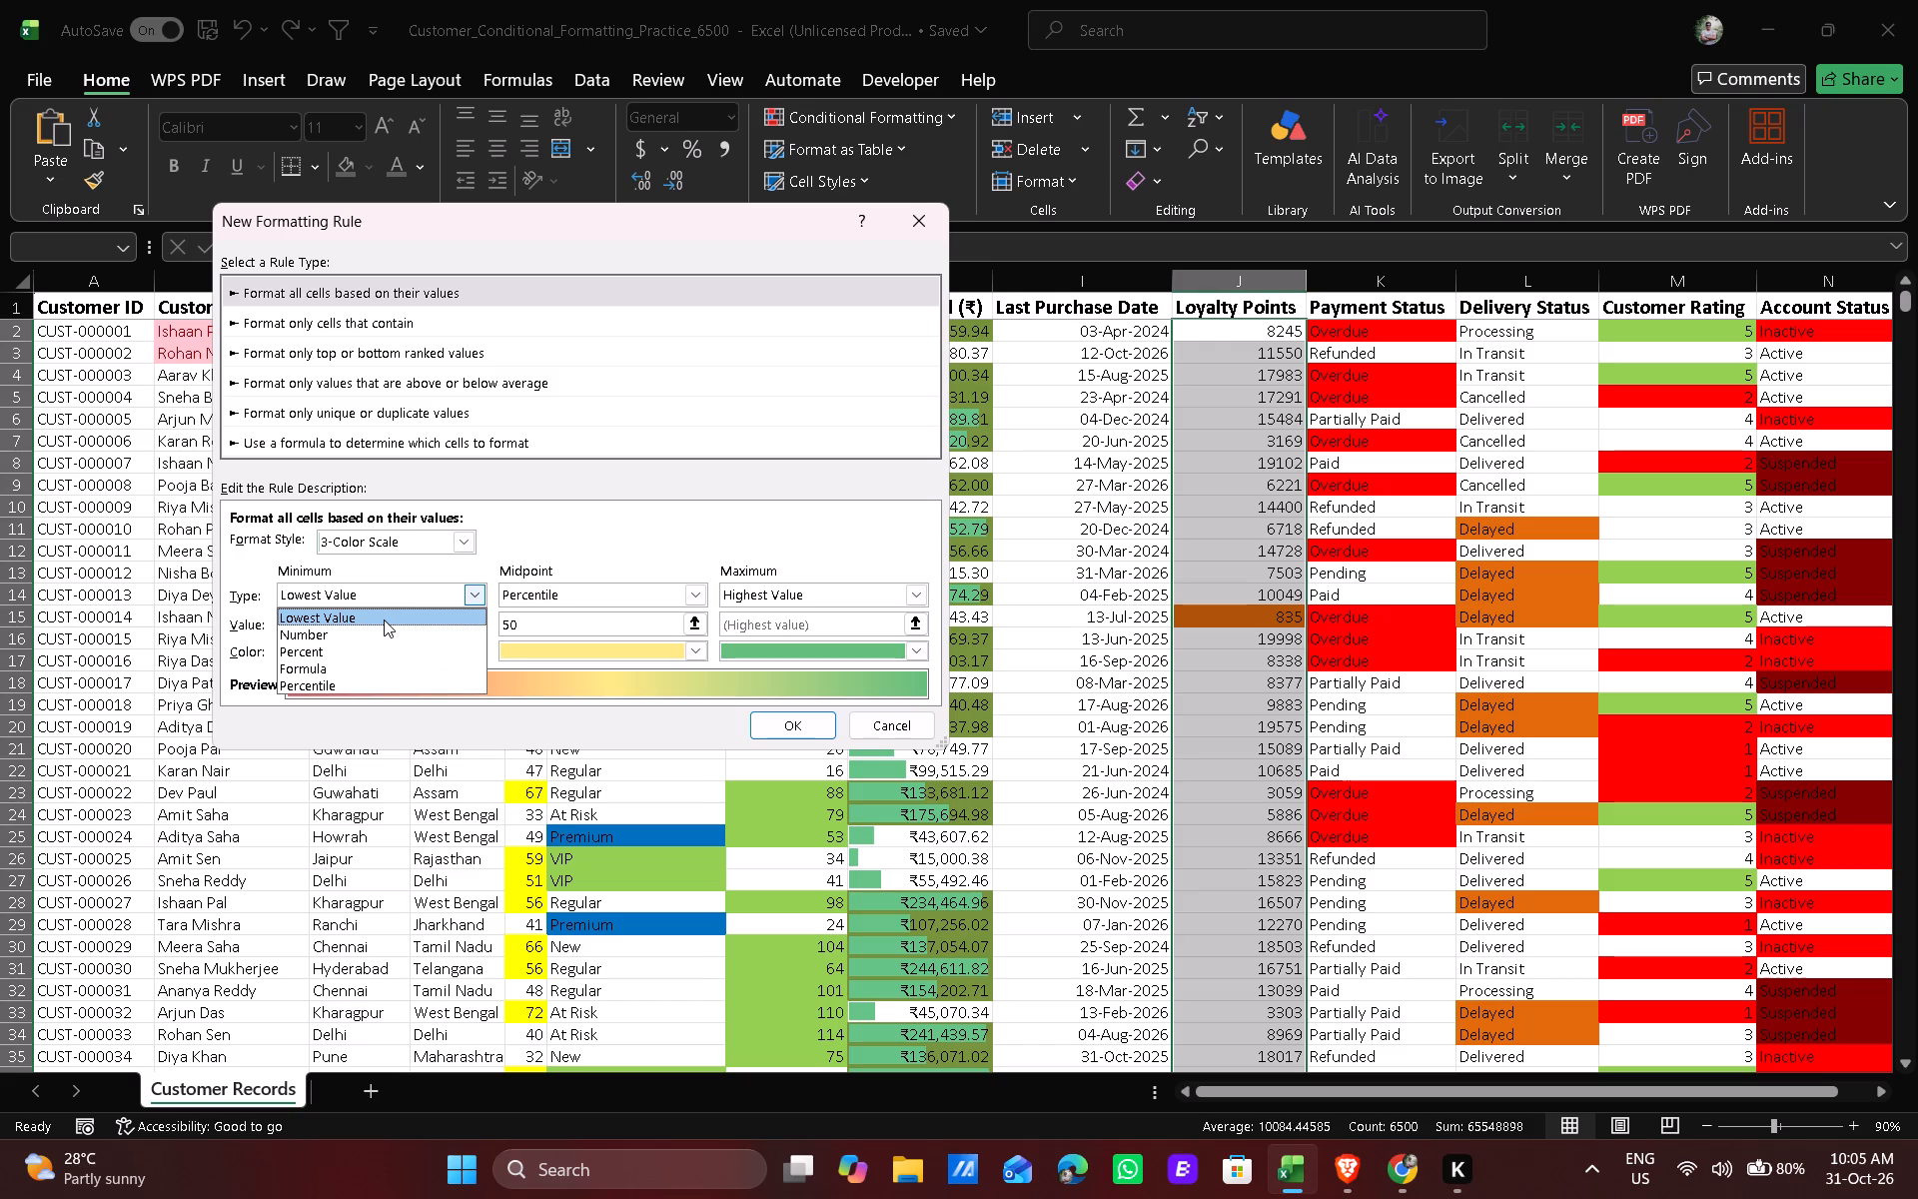
scroll(384, 619, "up", 1)
left_click(384, 619)
left_click(384, 619)
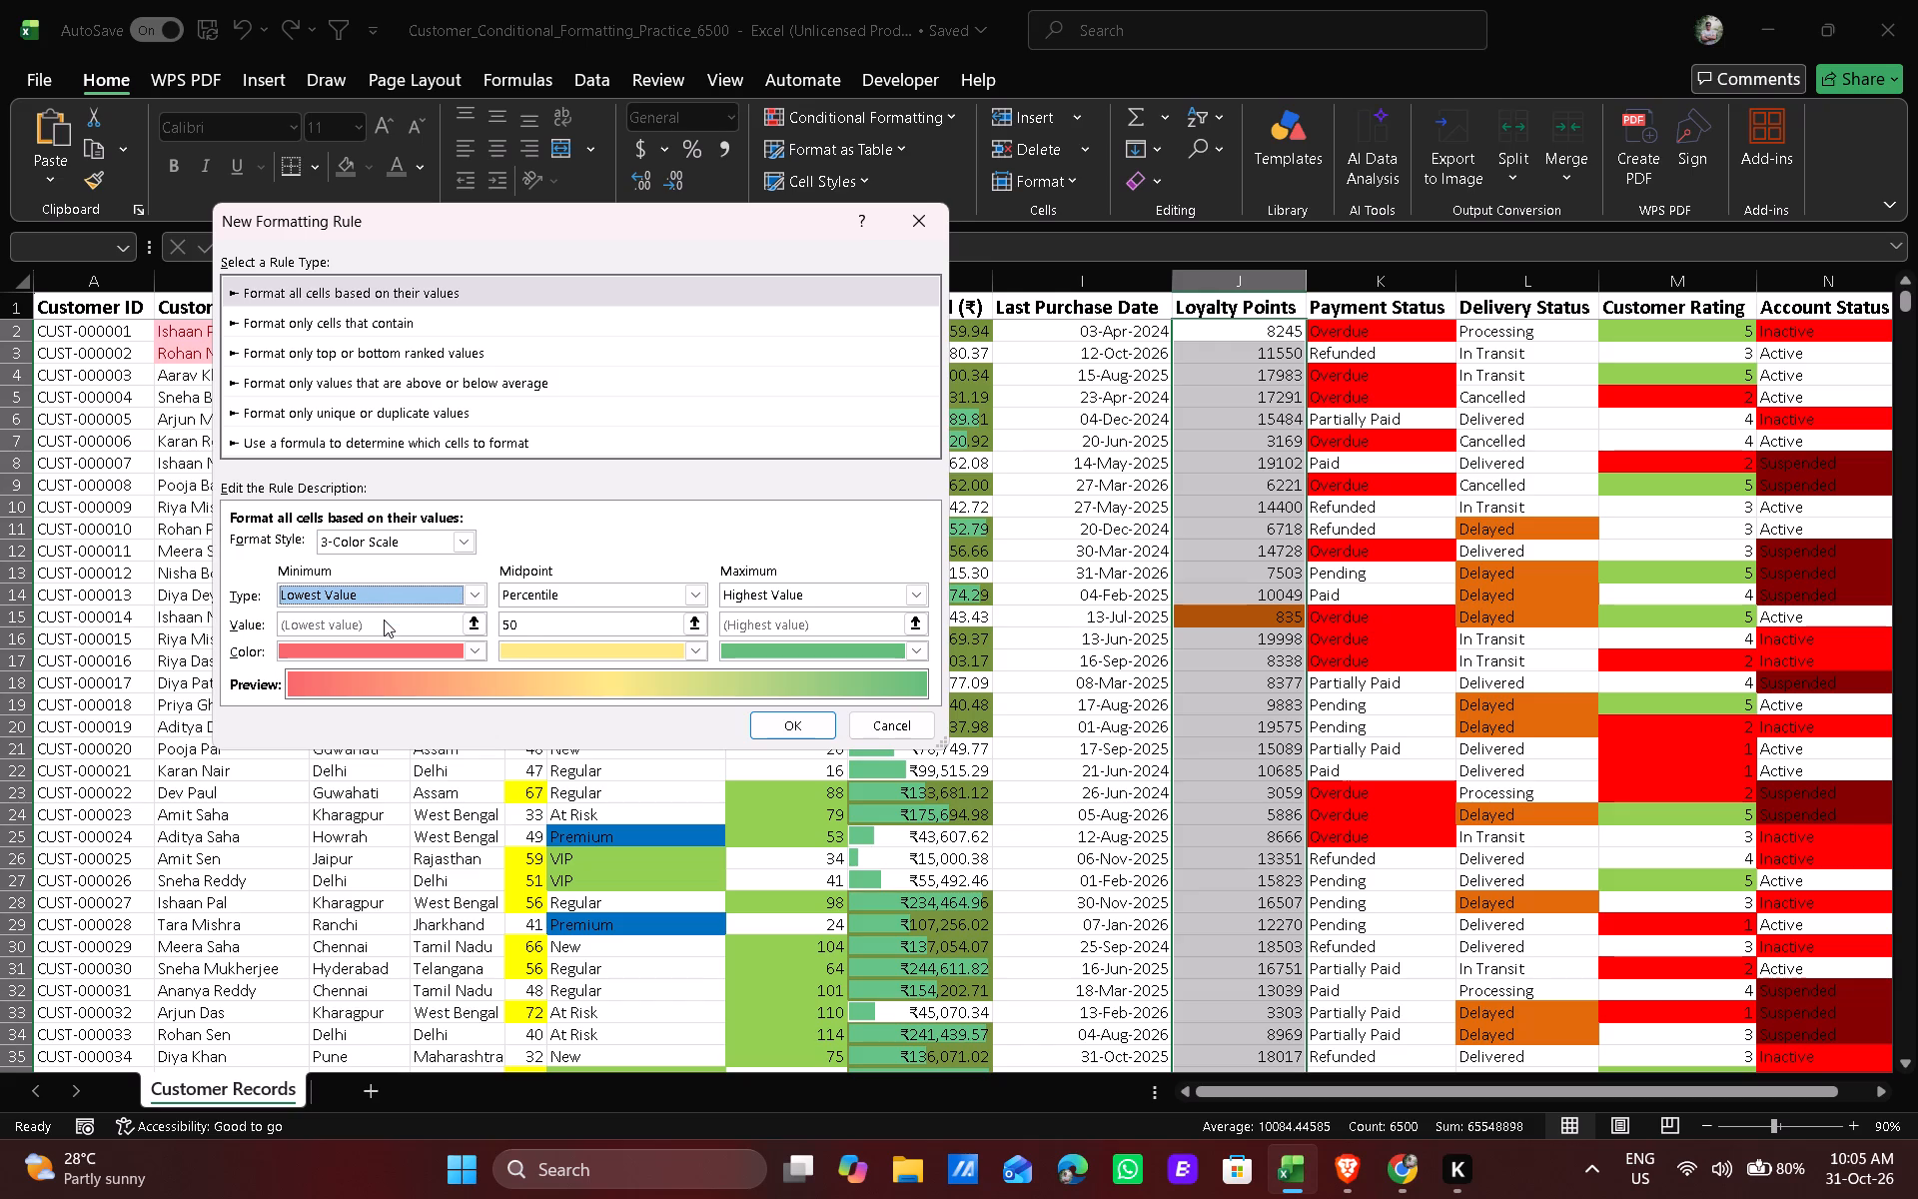
left_click(568, 599)
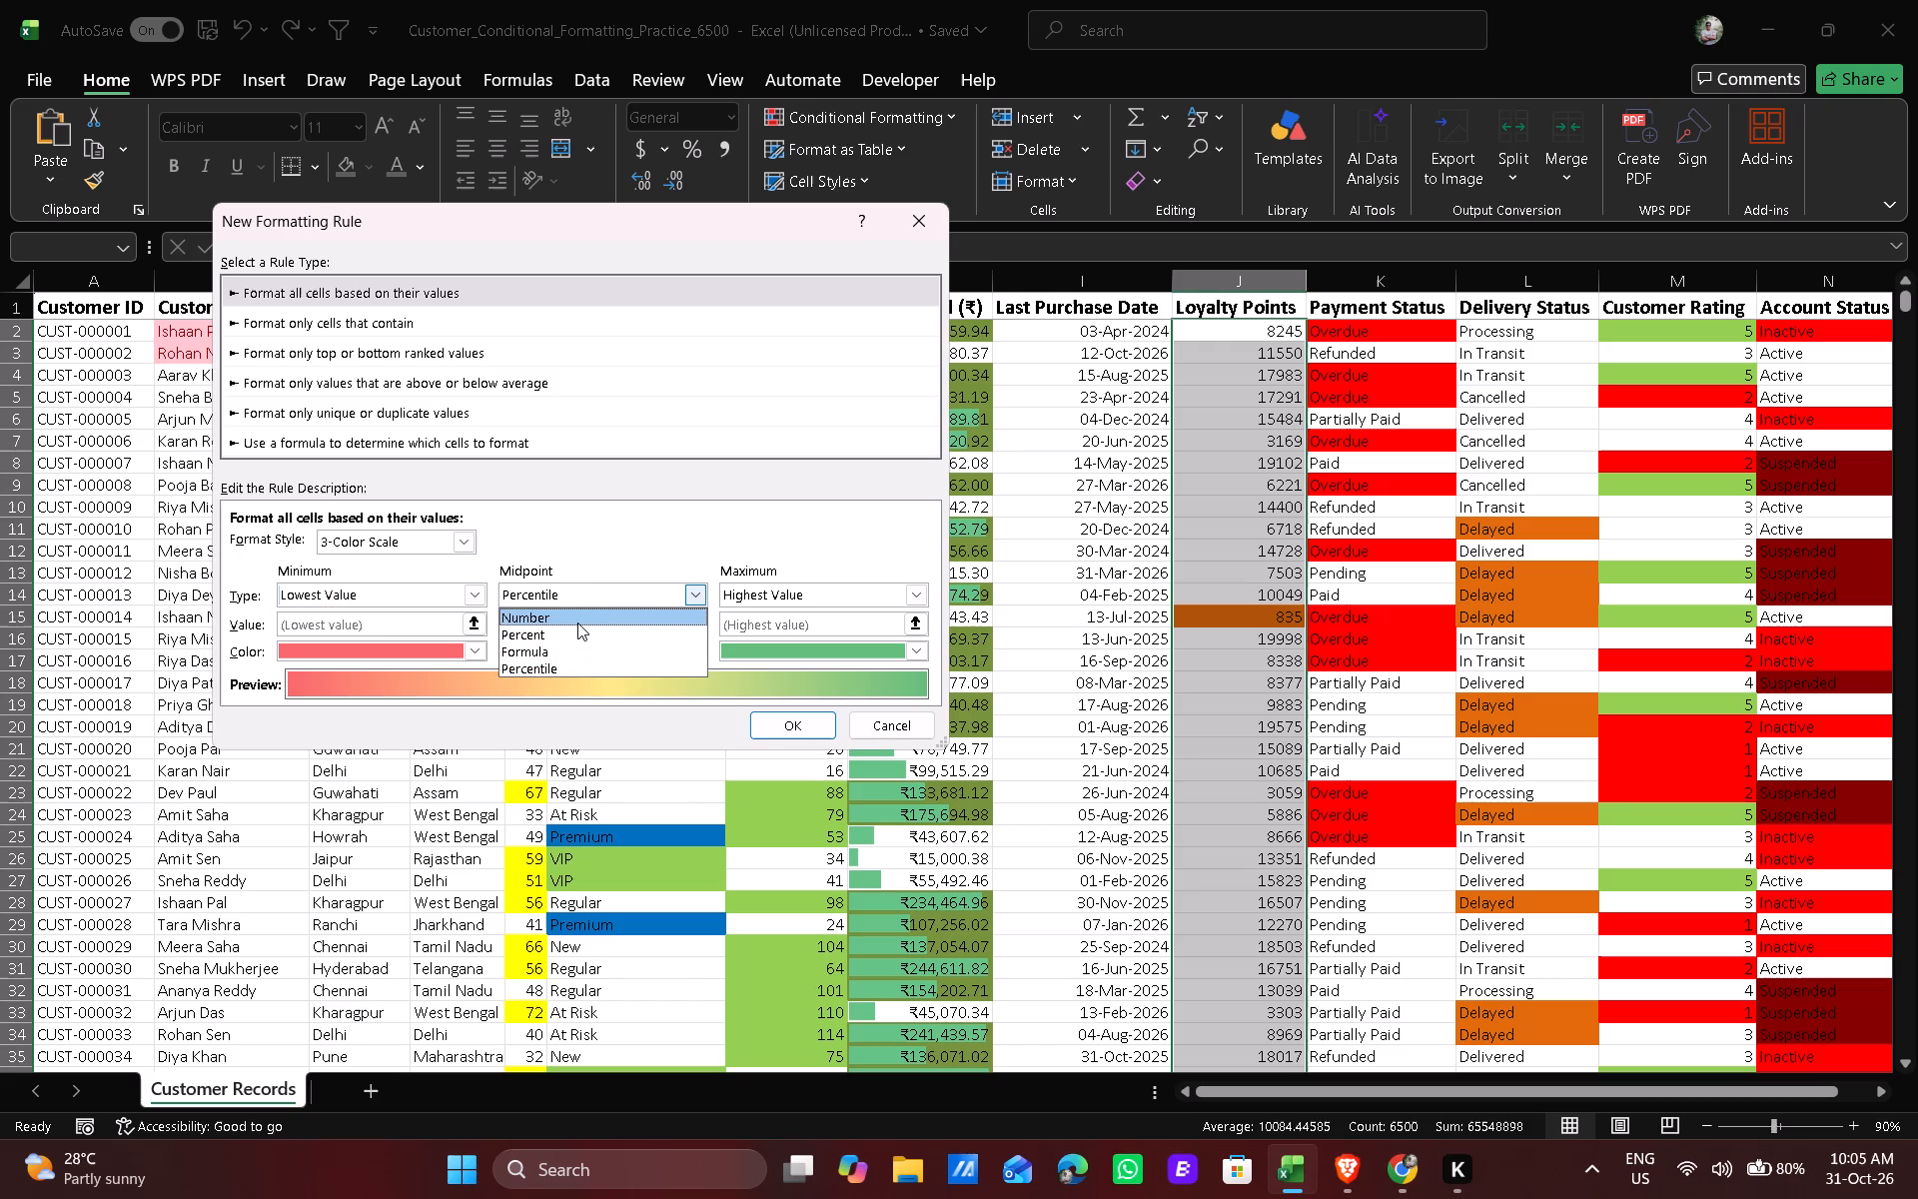
left_click(577, 622)
left_click(577, 622)
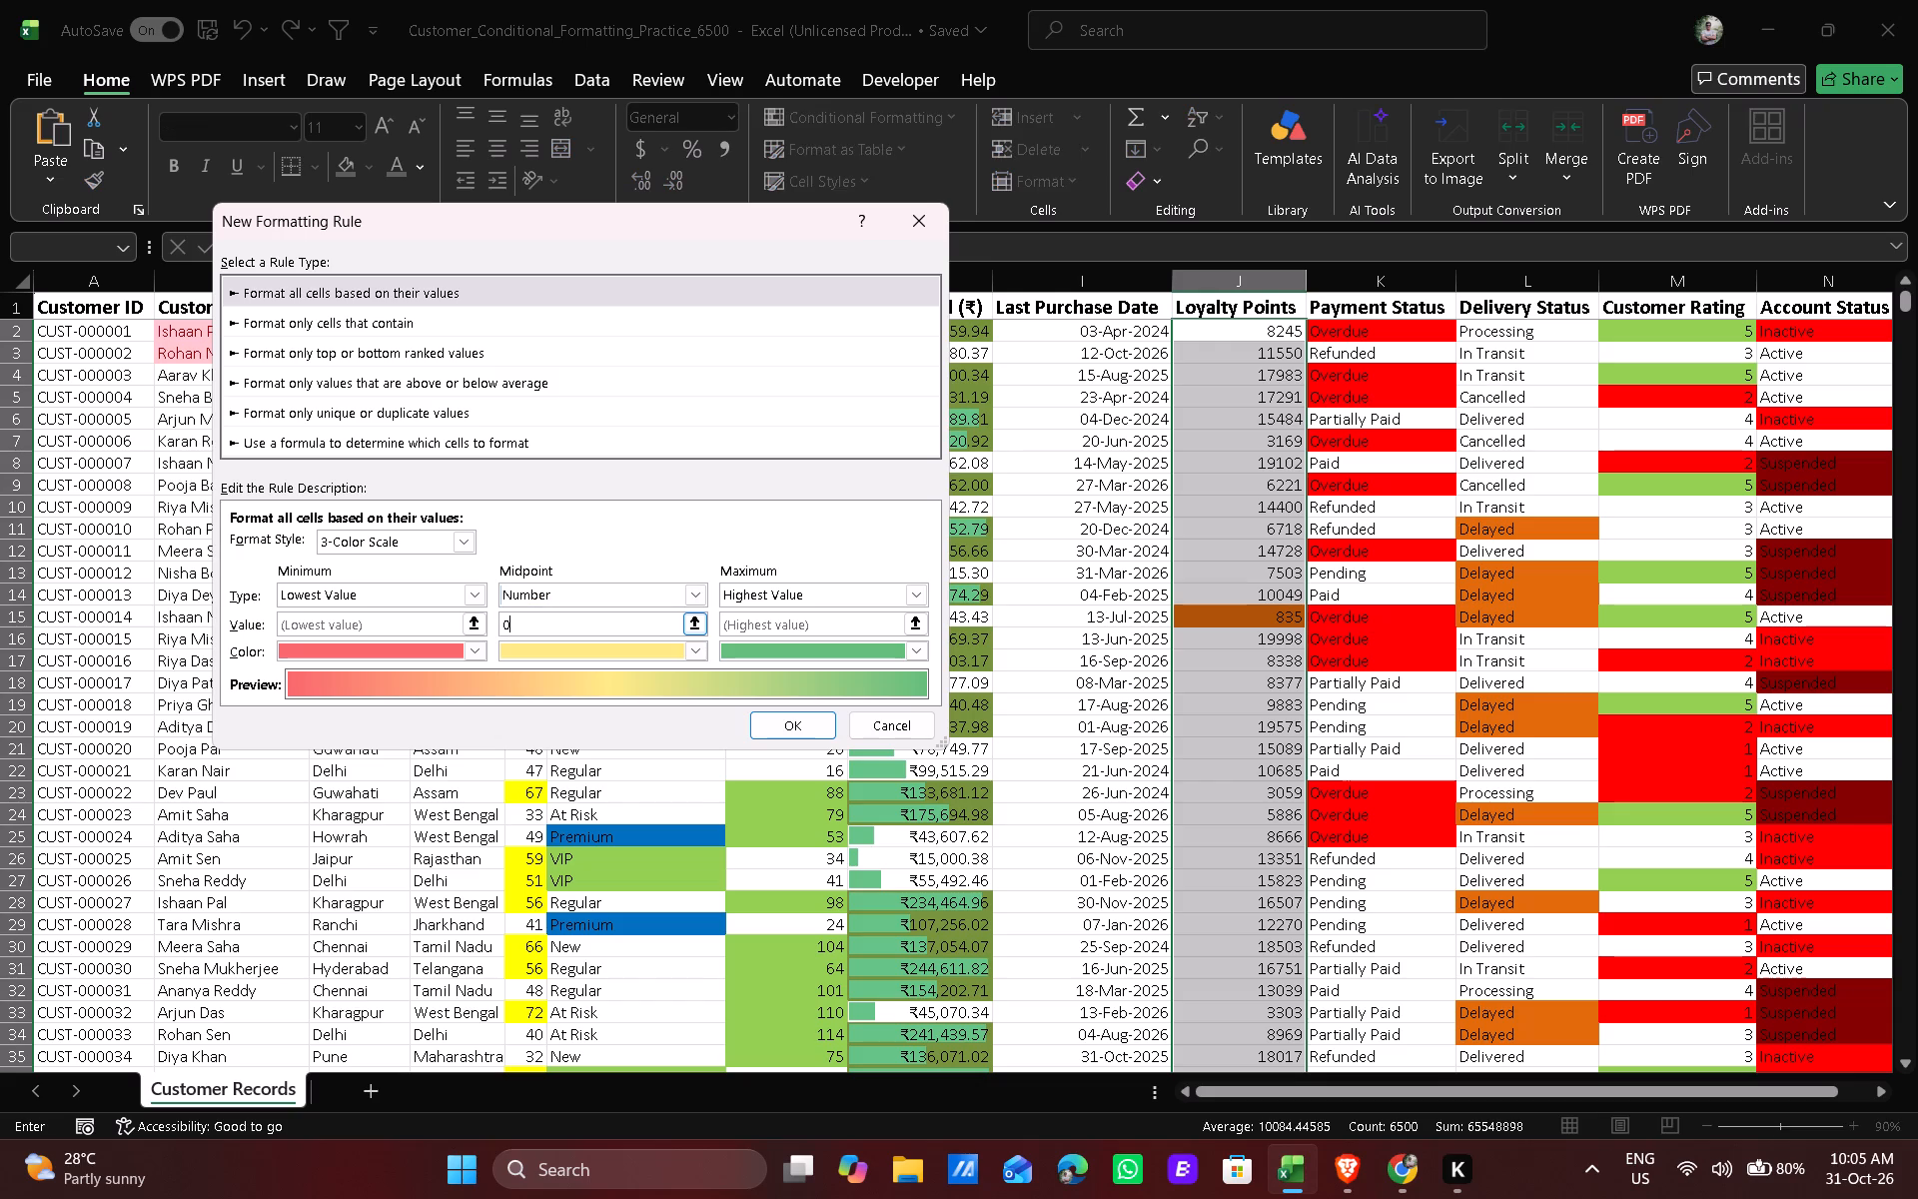
key("BackSpace")
left_click(815, 599)
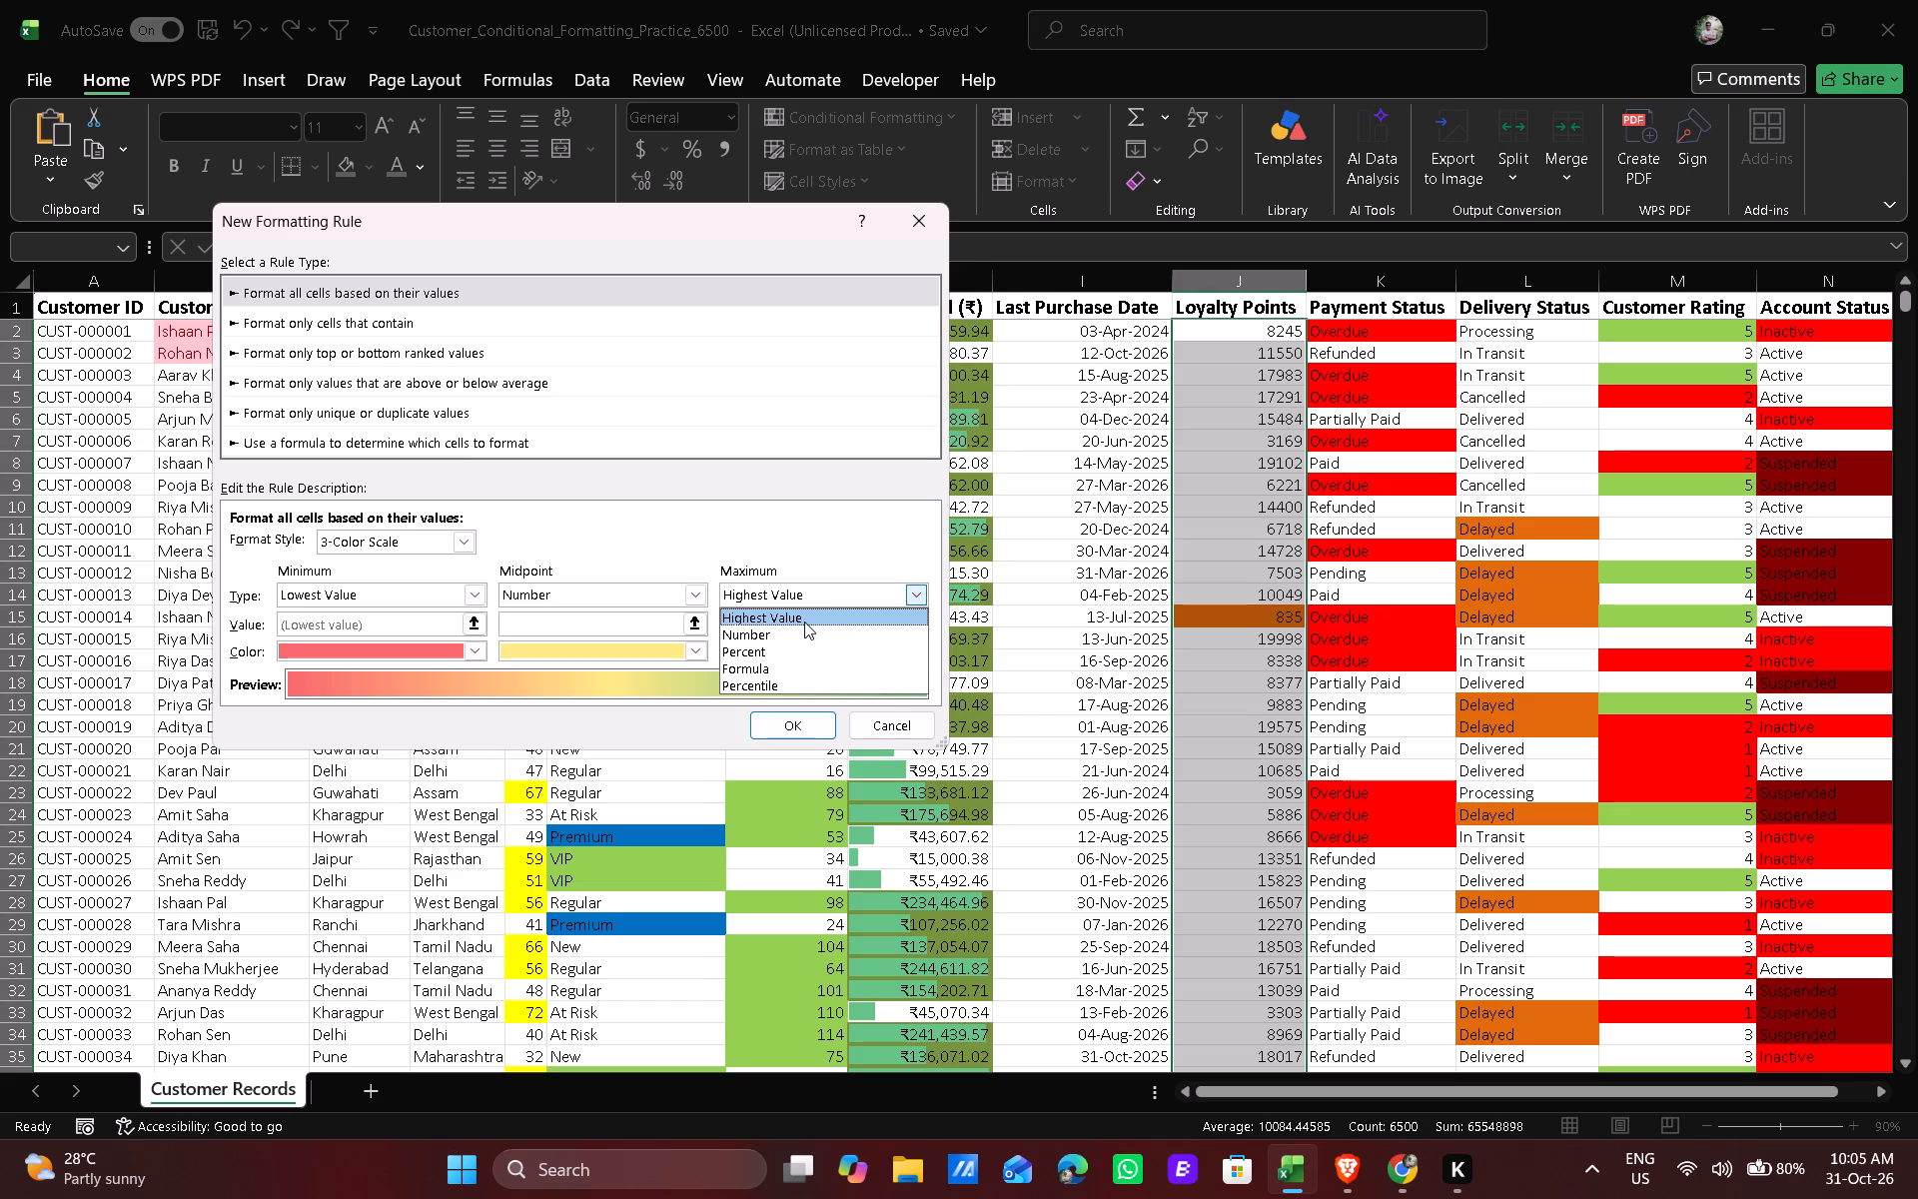
left_click(804, 621)
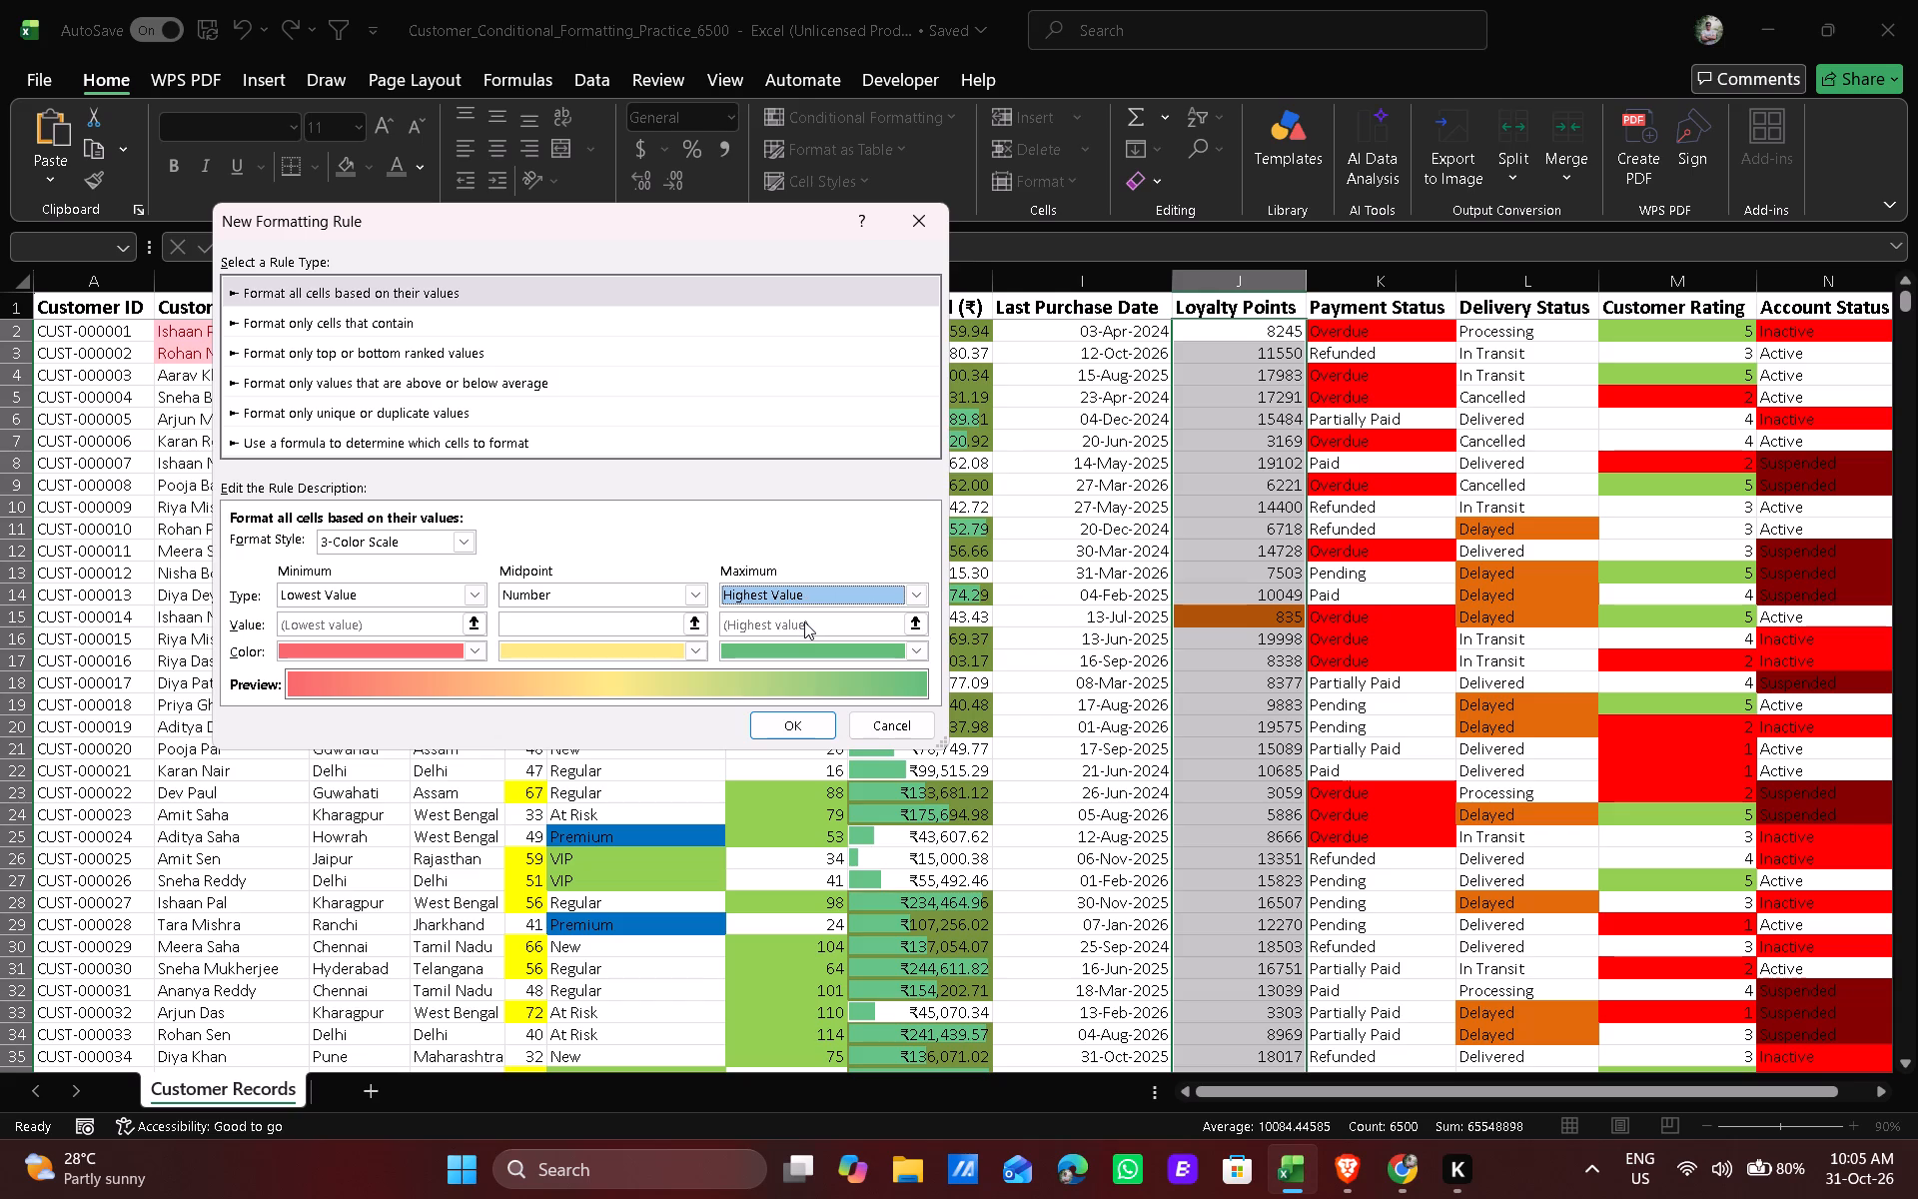
left_click(571, 623)
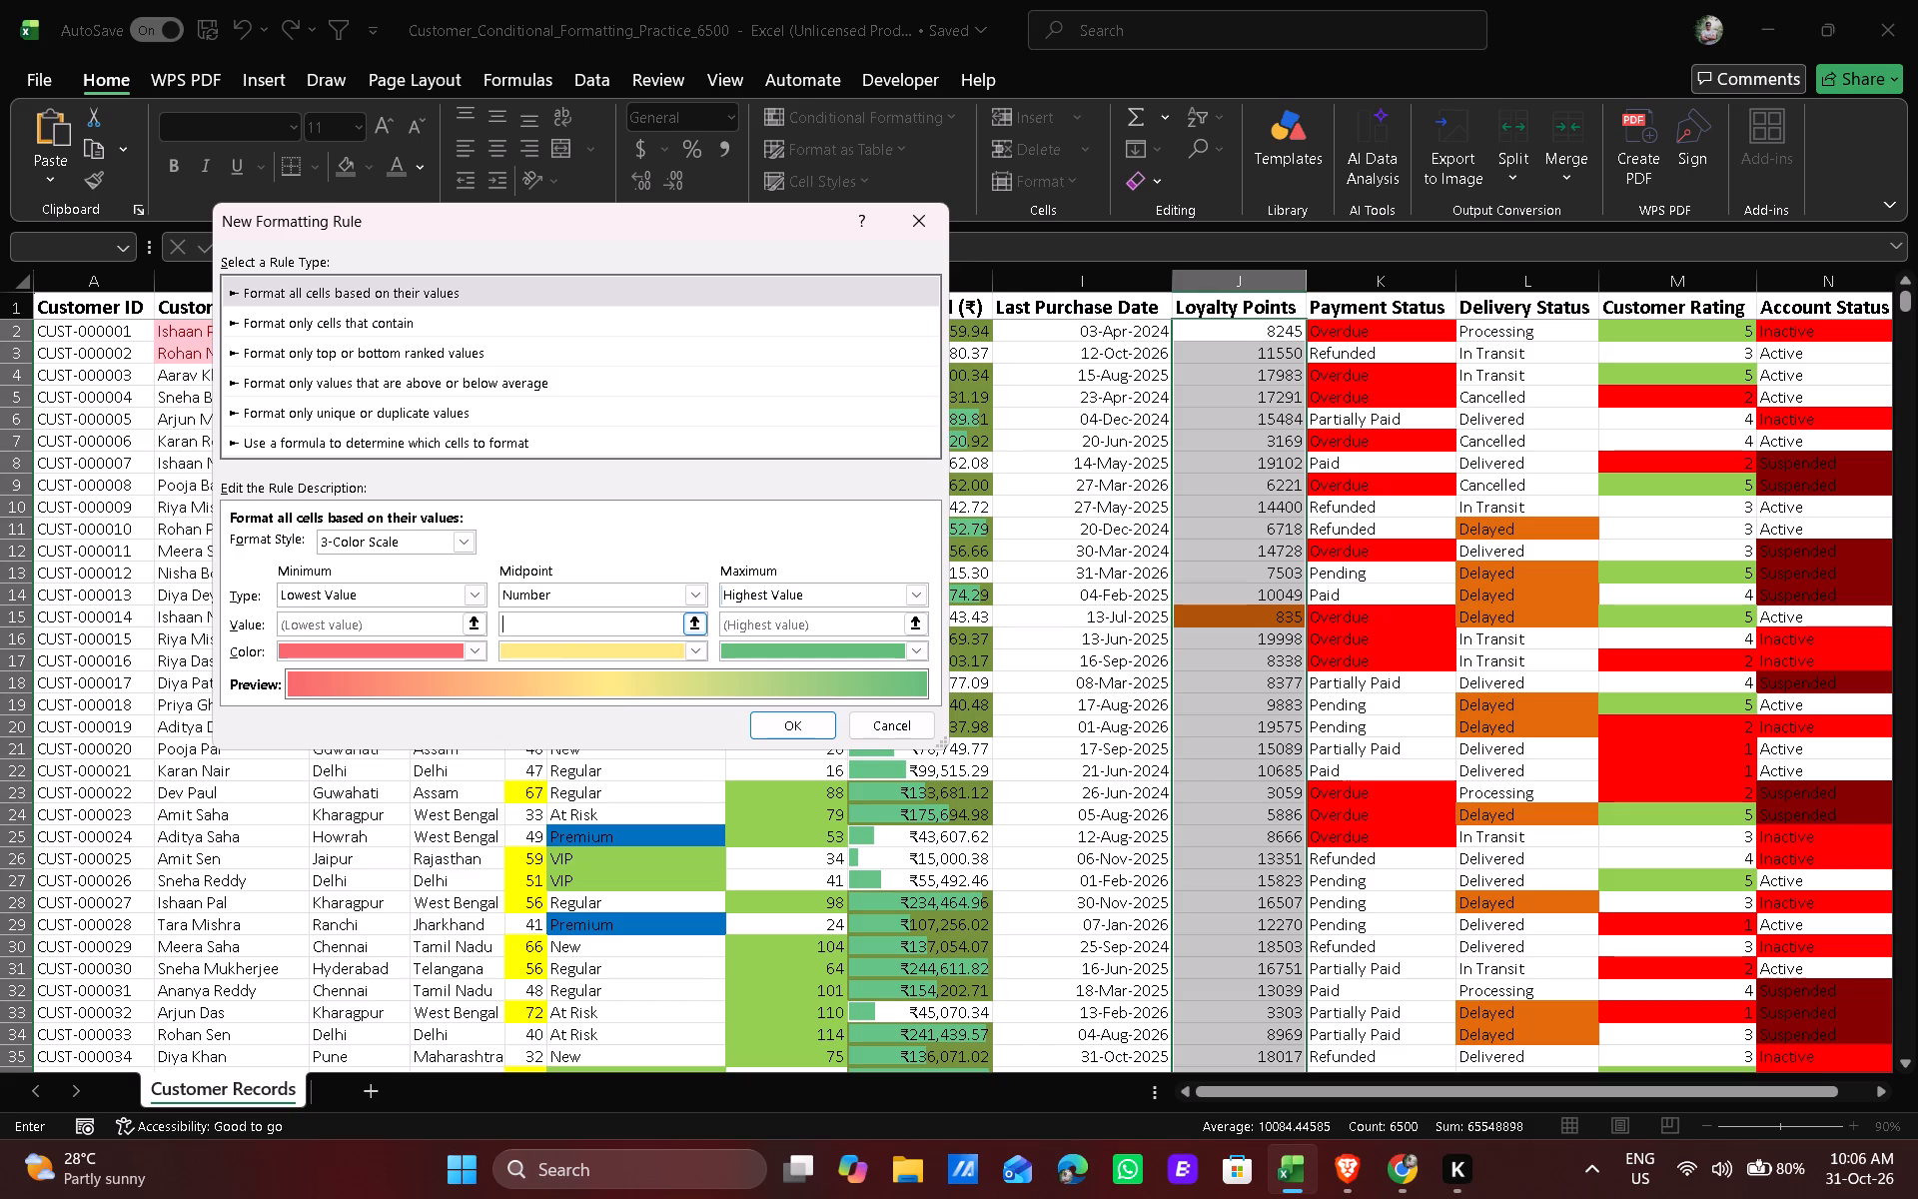
left_click(571, 623)
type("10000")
left_click(807, 726)
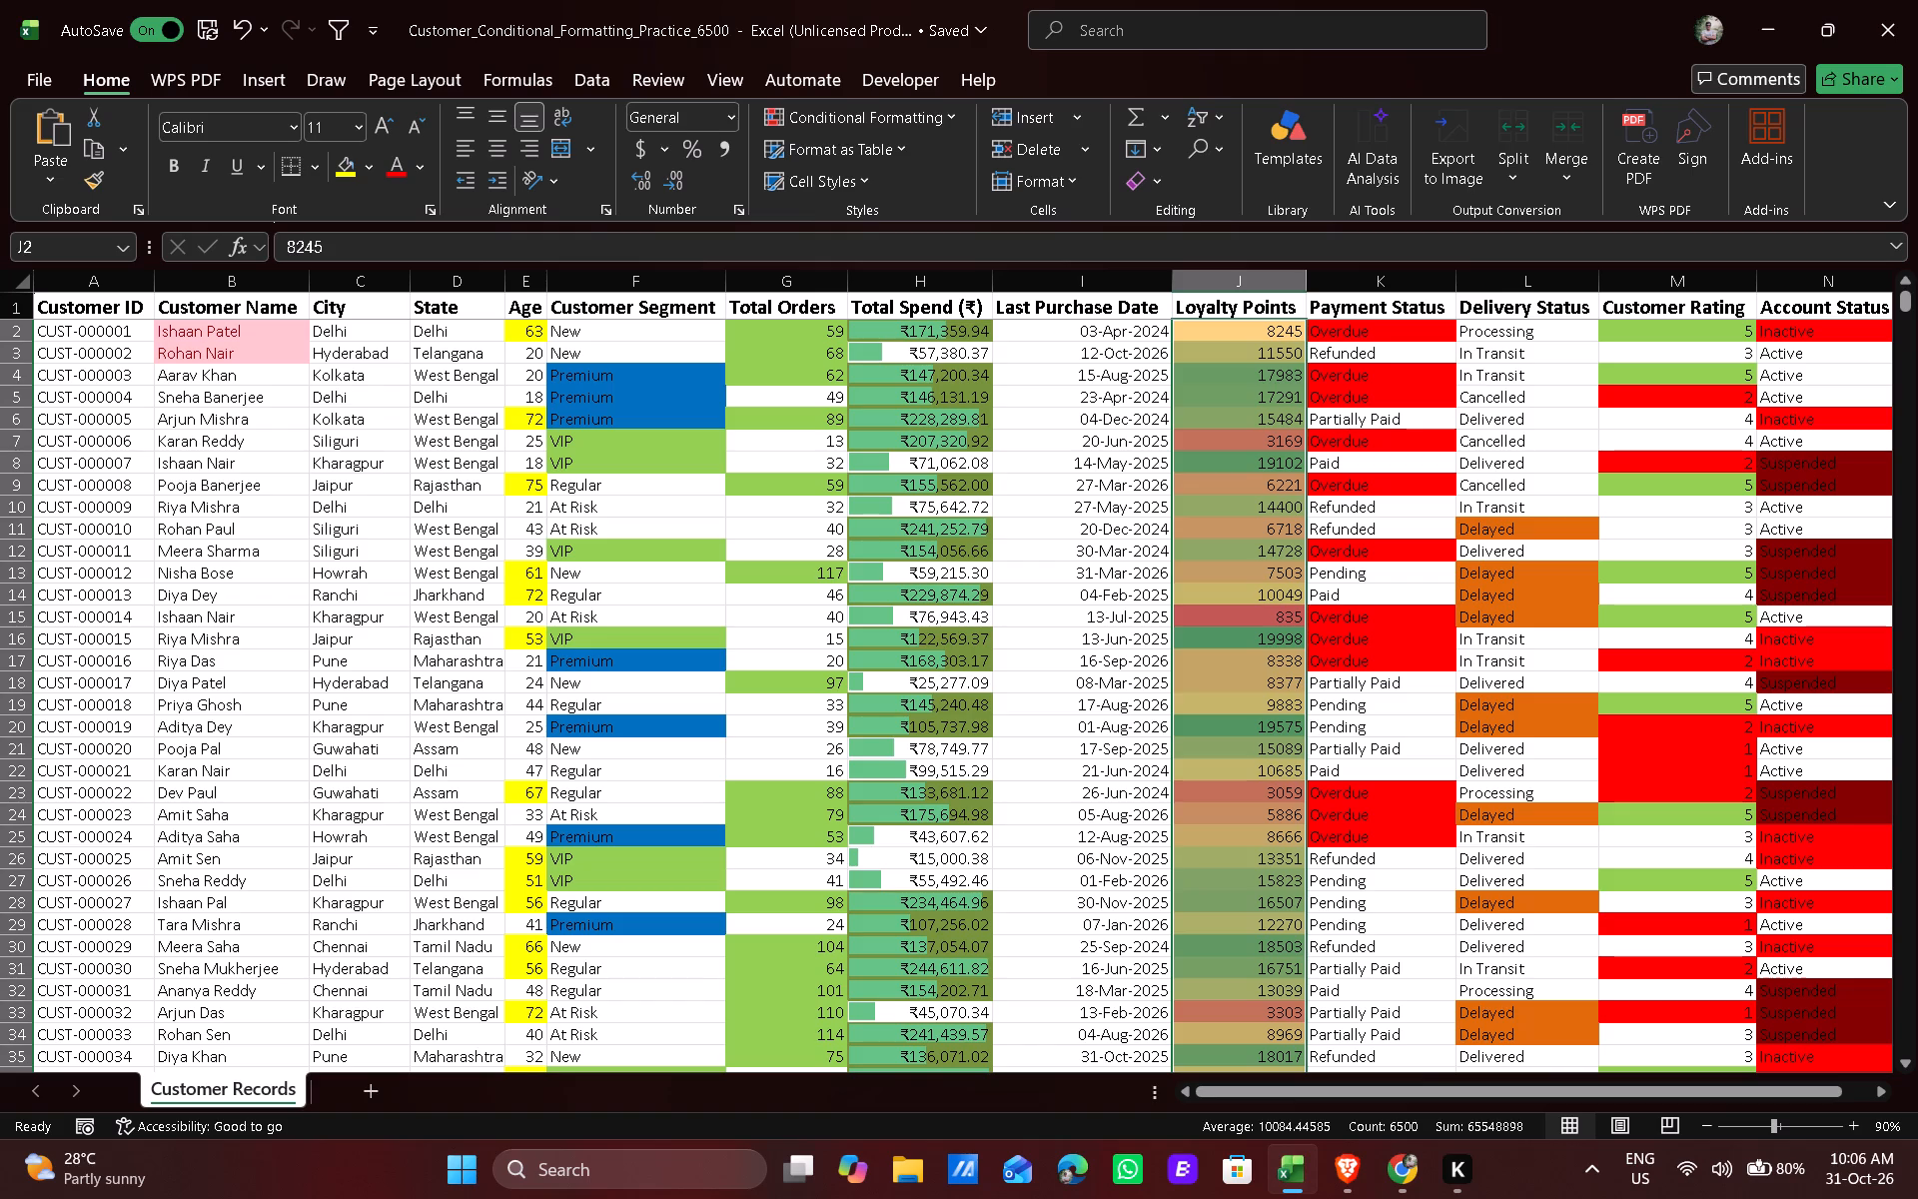
Review the conditional formatting throughout the customer records, including the Loyalty Points colour scale, and return to the first record.
scroll(1219, 667, "down", 6)
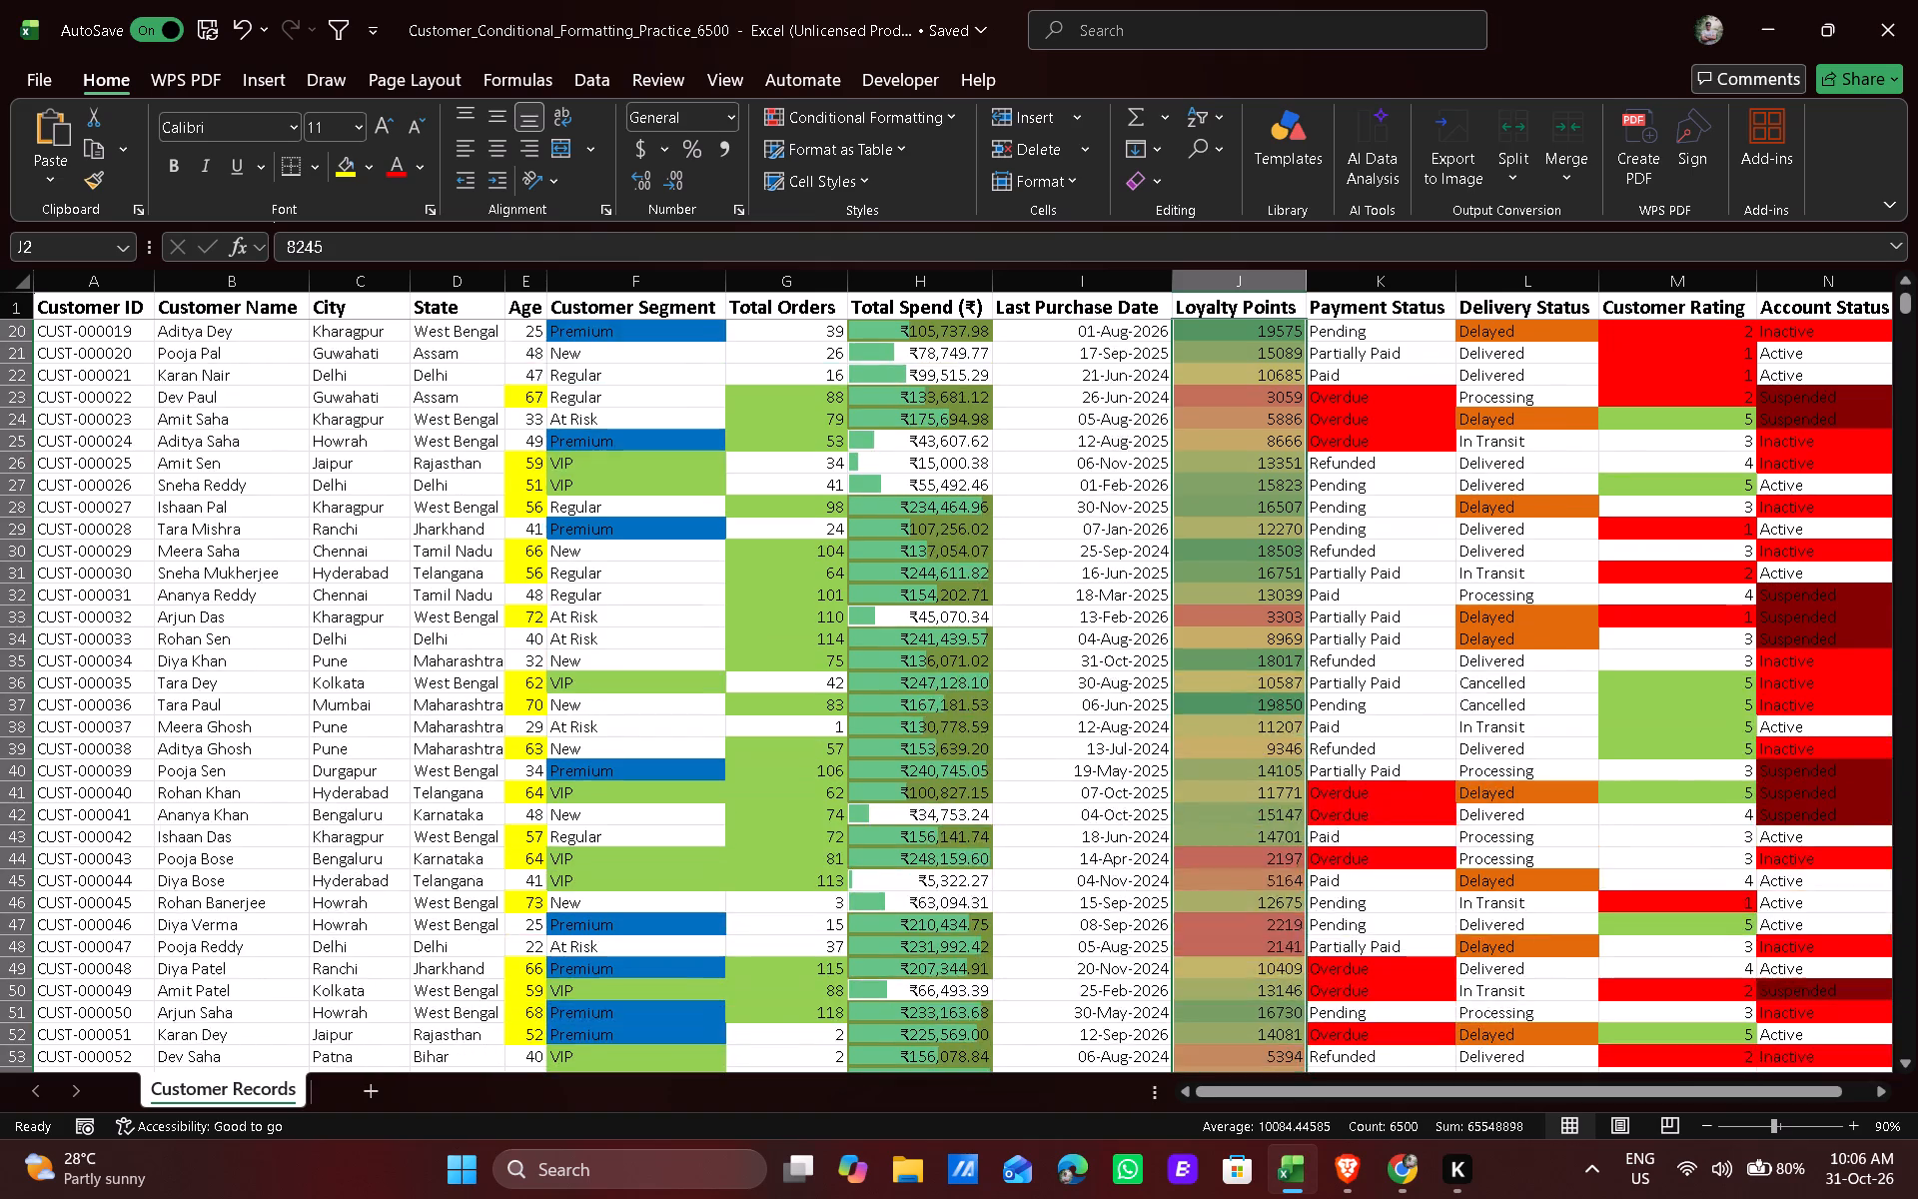
scroll(1184, 716, "down", 20)
scroll(1210, 769, "down", 8)
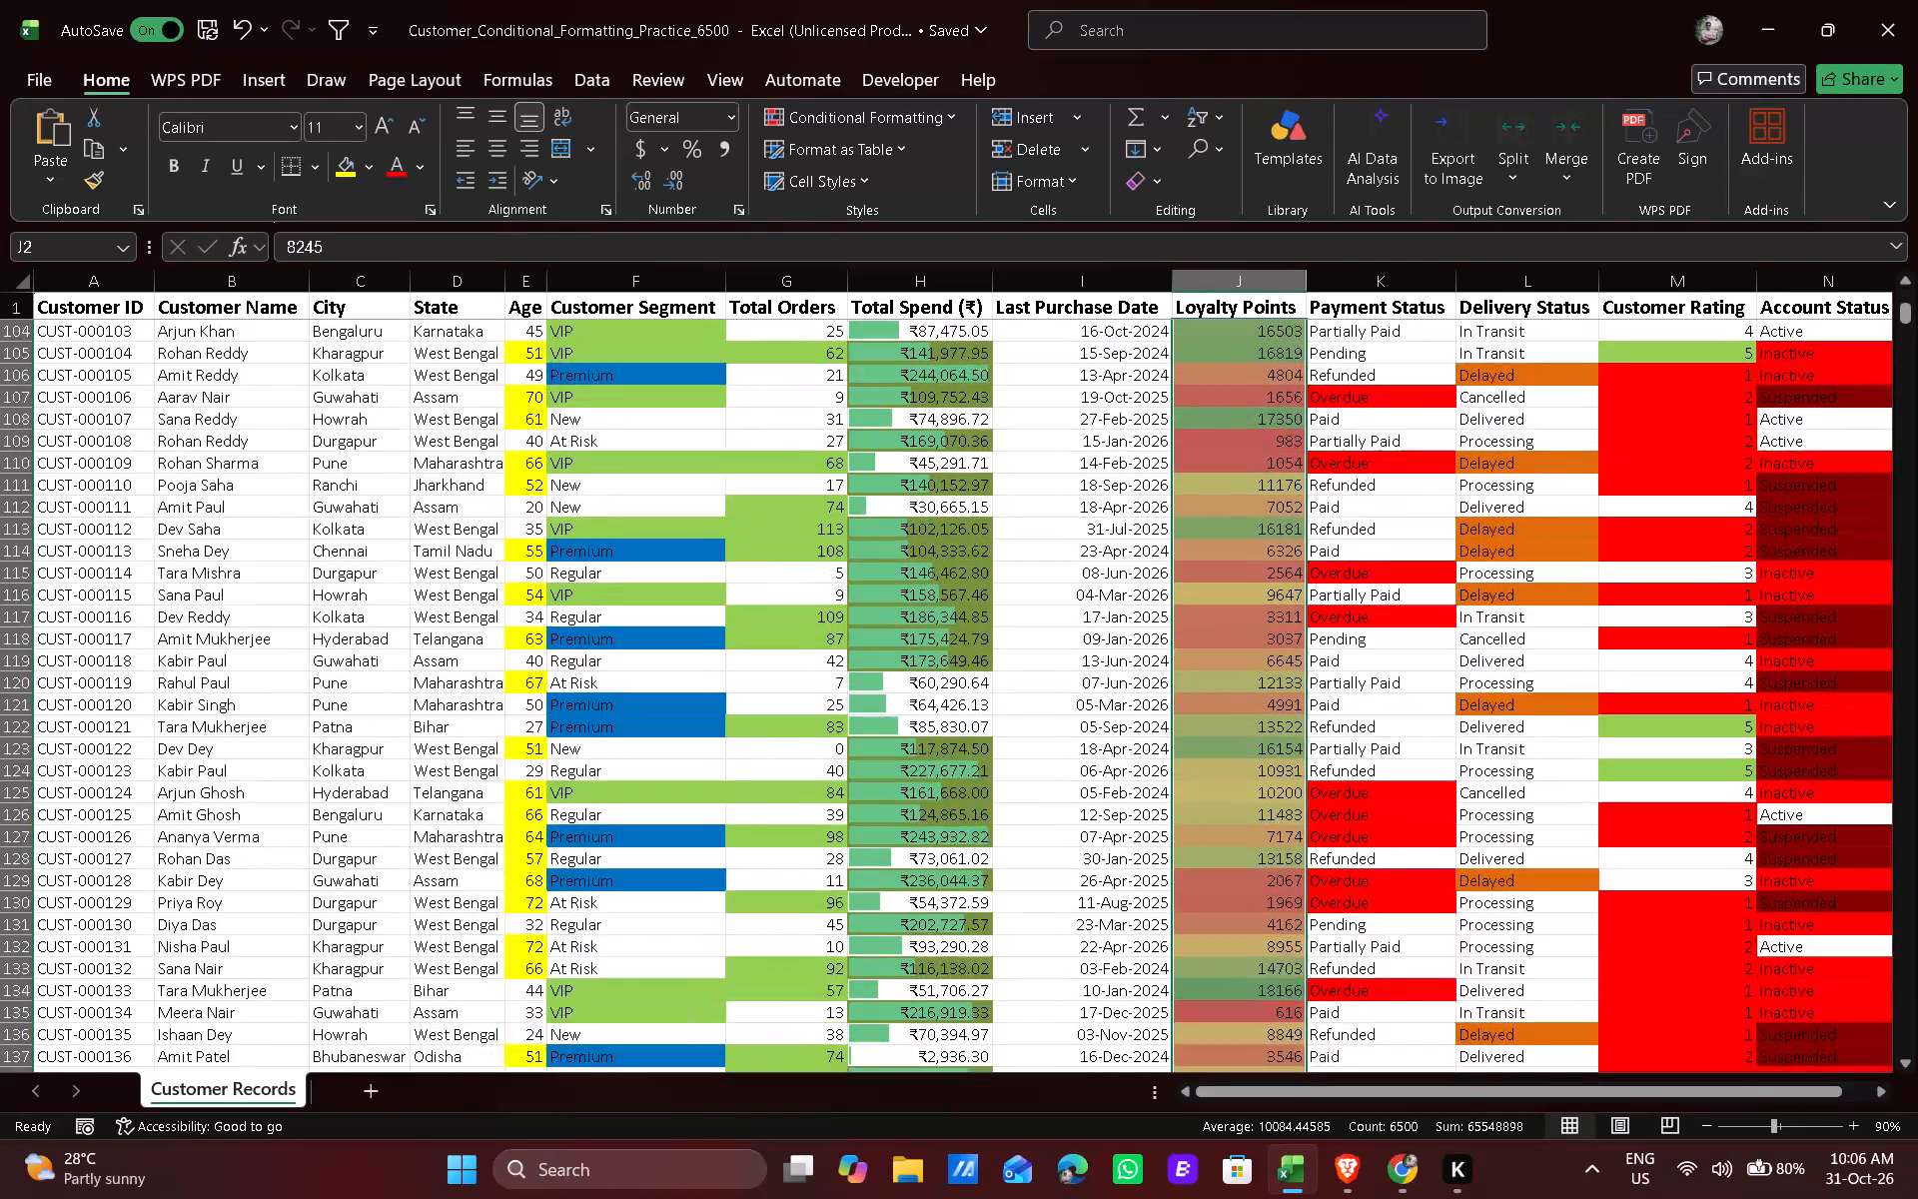
scroll(1230, 810, "down", 10)
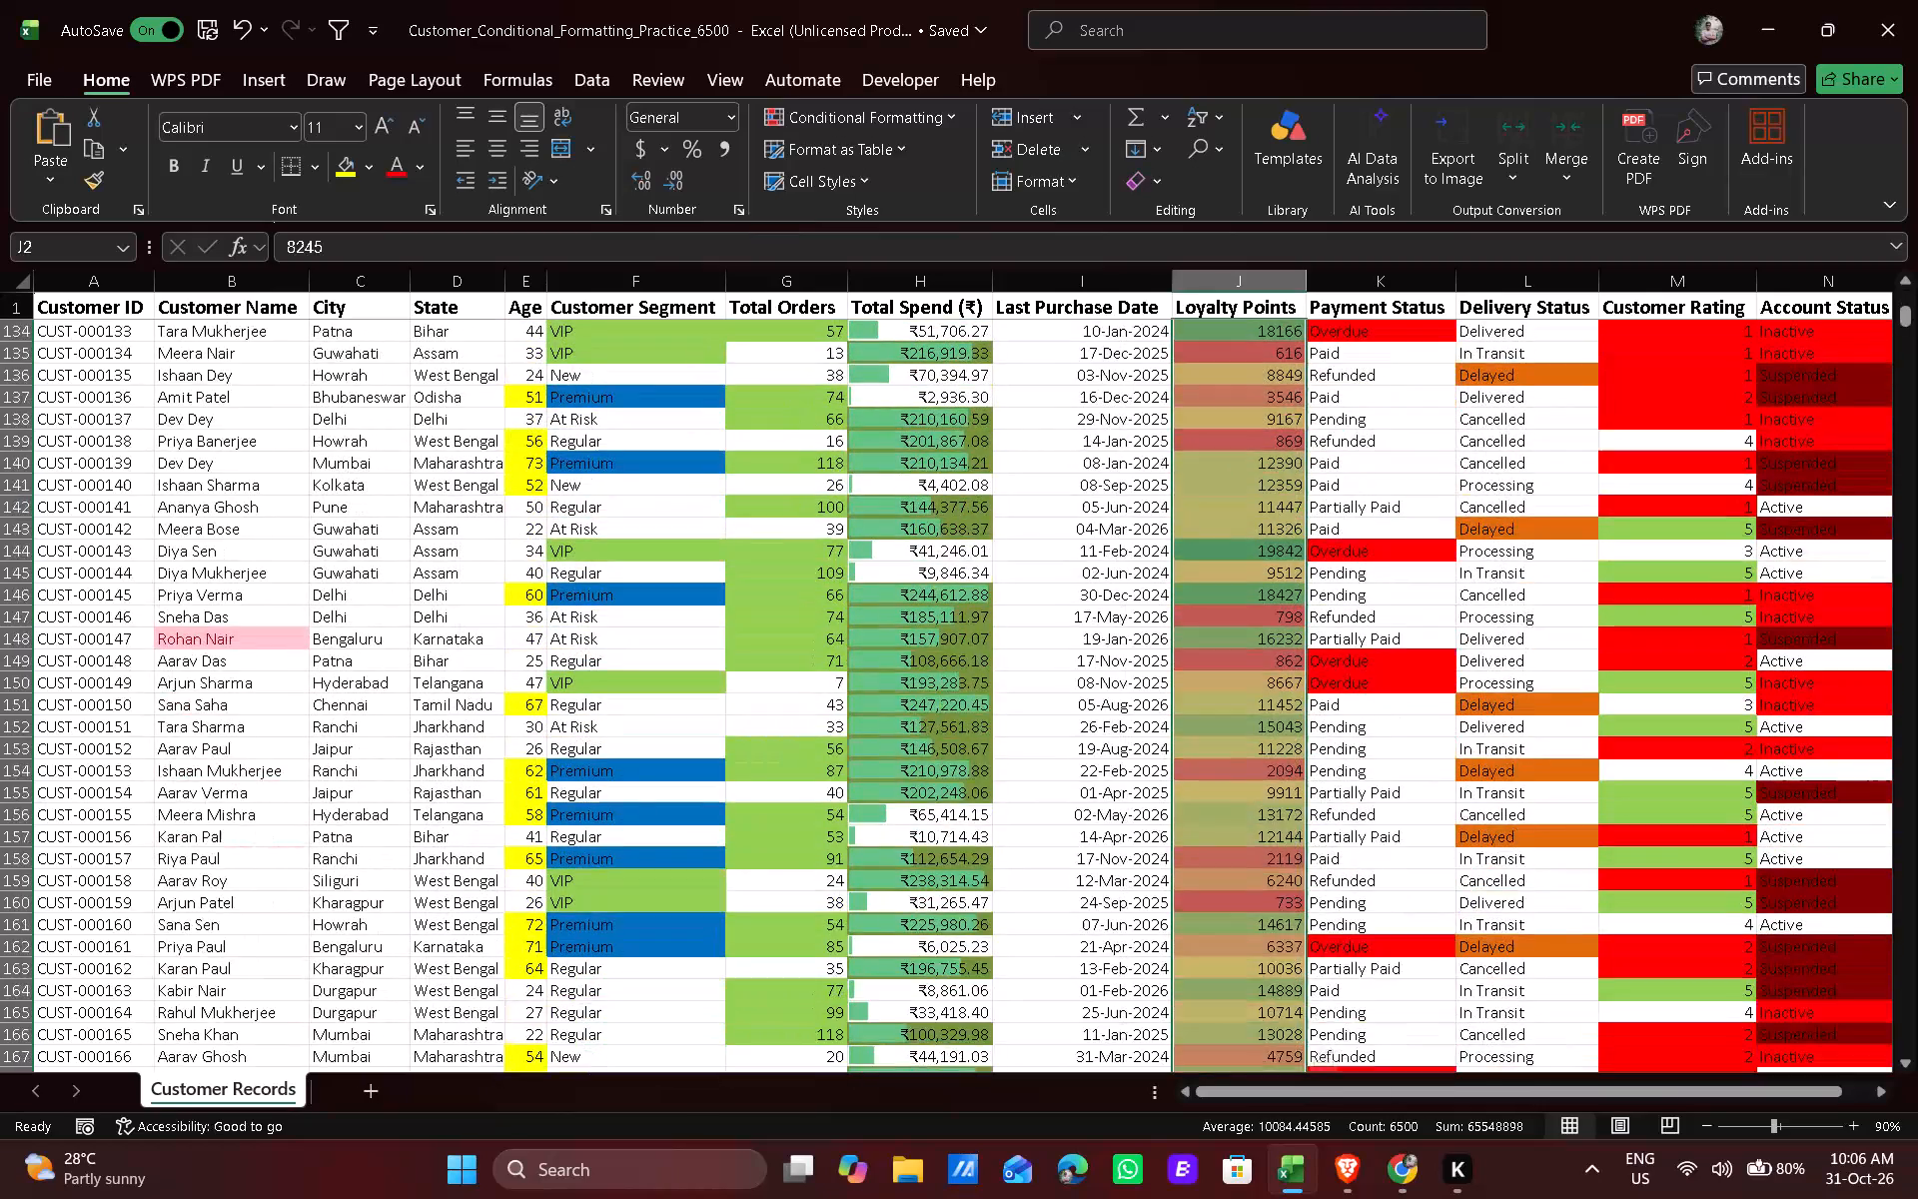
scroll(1230, 819, "down", 10)
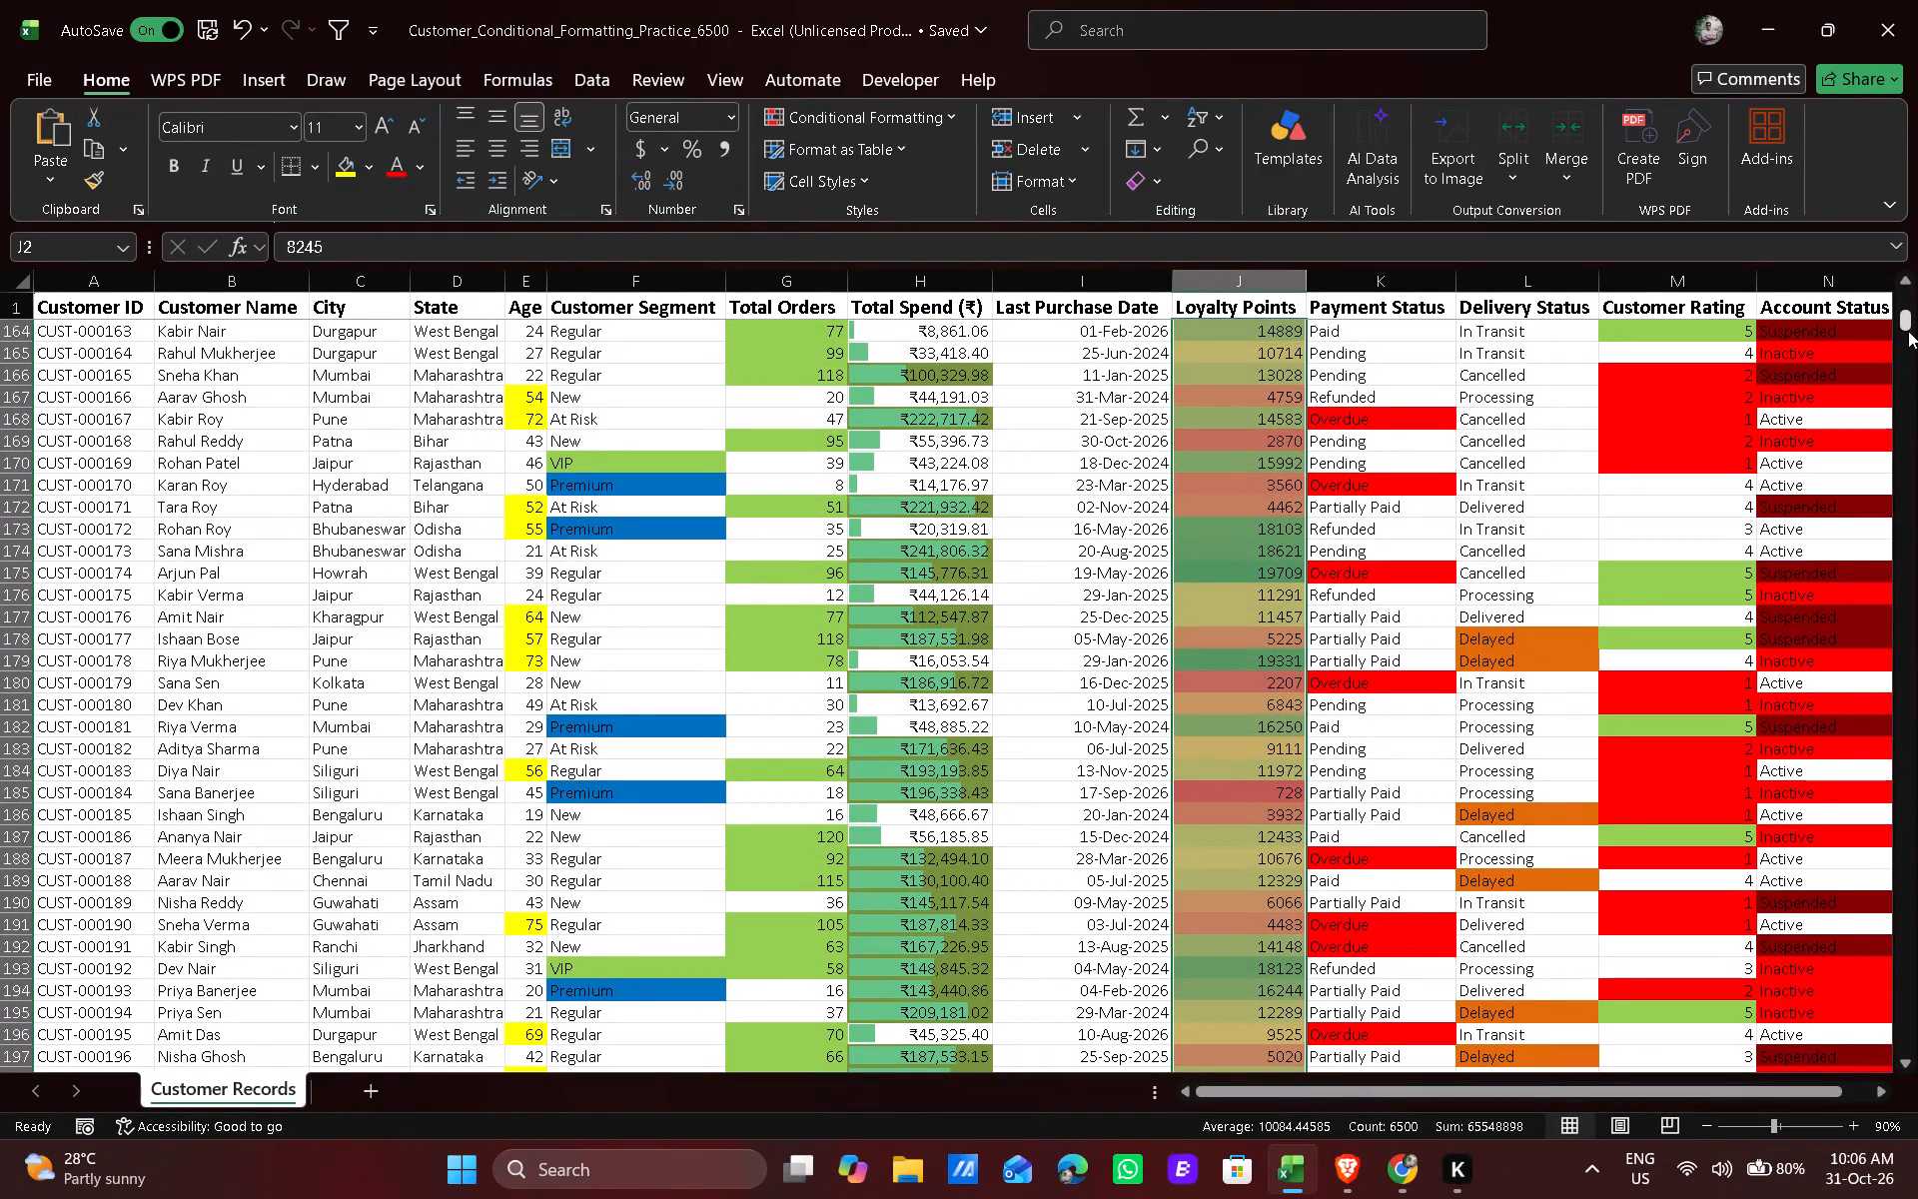
left_click_drag(1912, 318, 1917, 482)
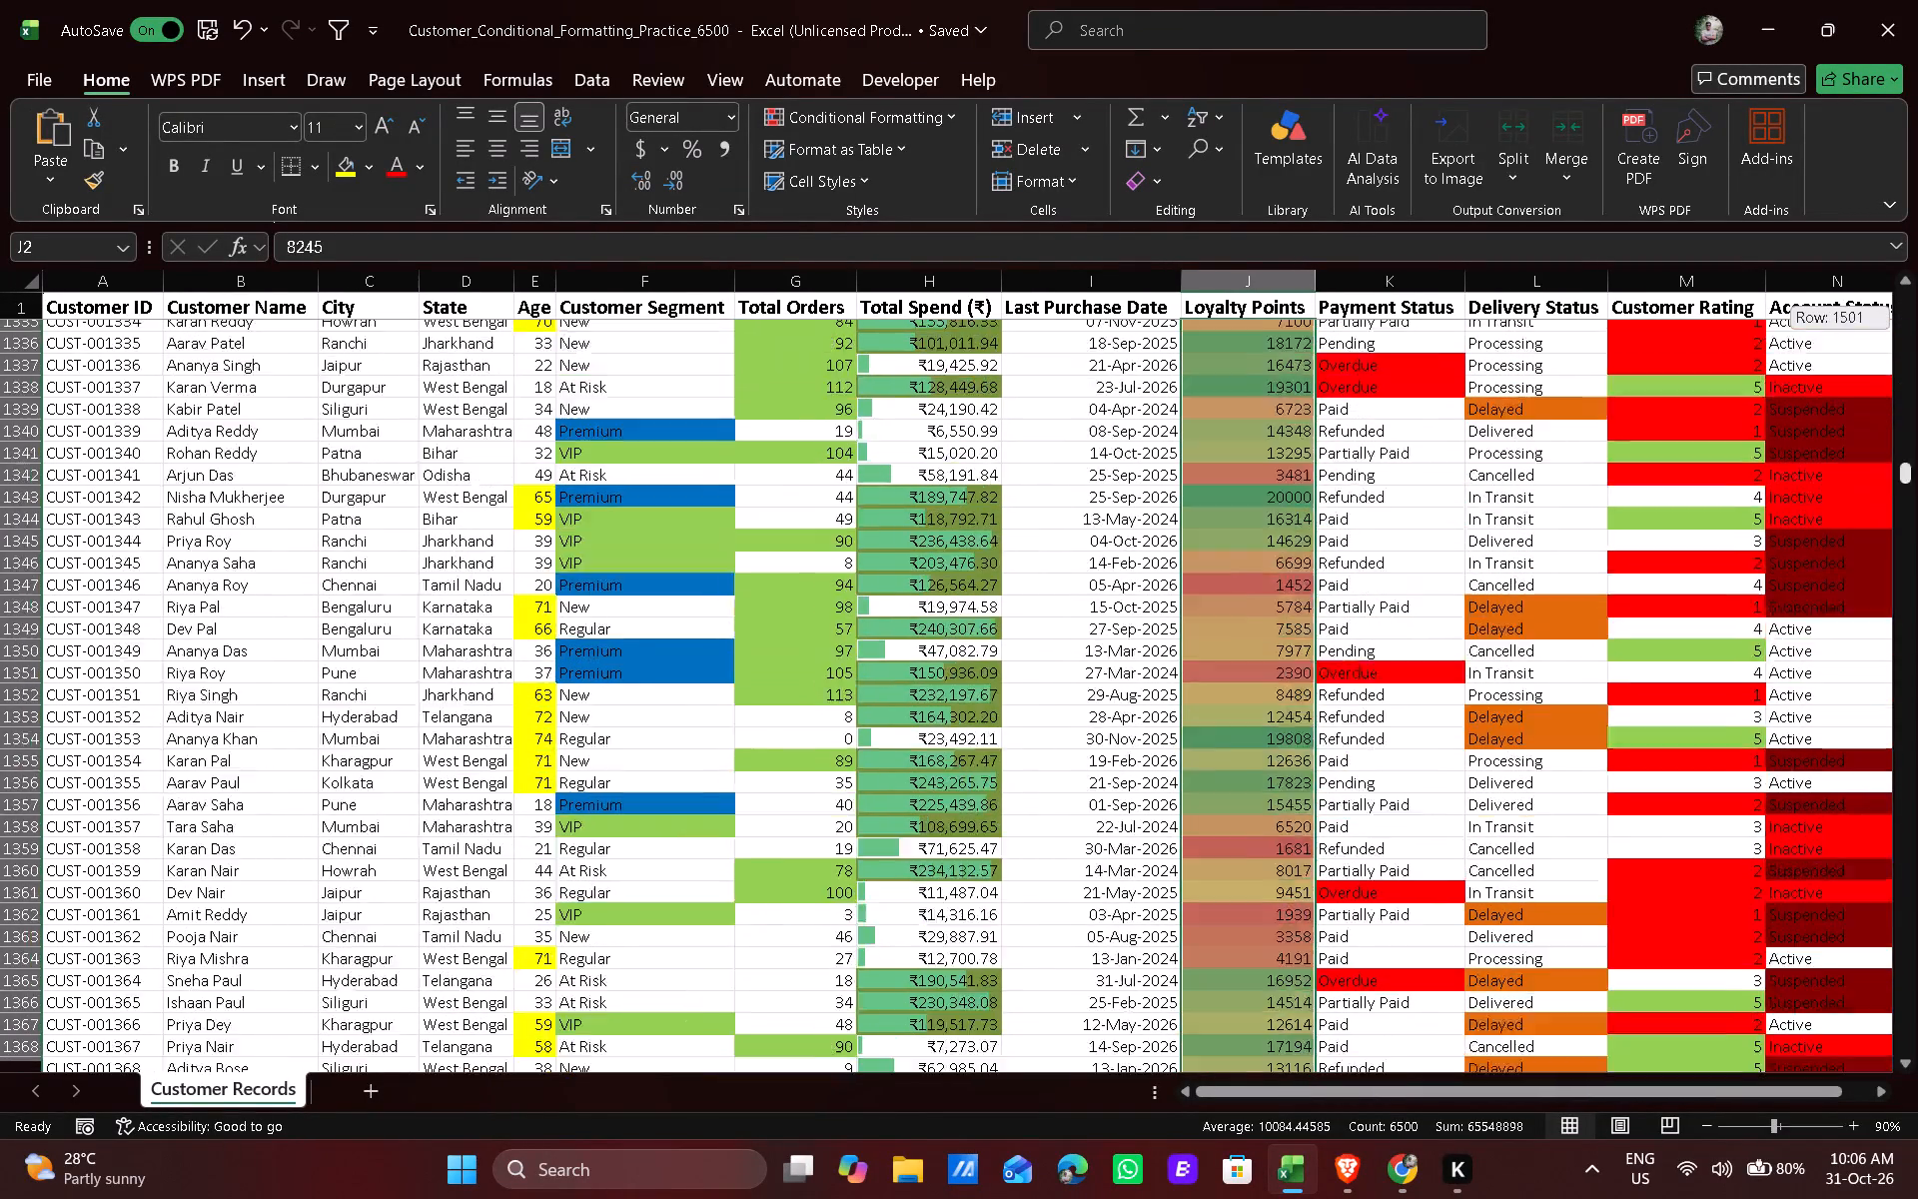
left_click_drag(1917, 482, 1916, 750)
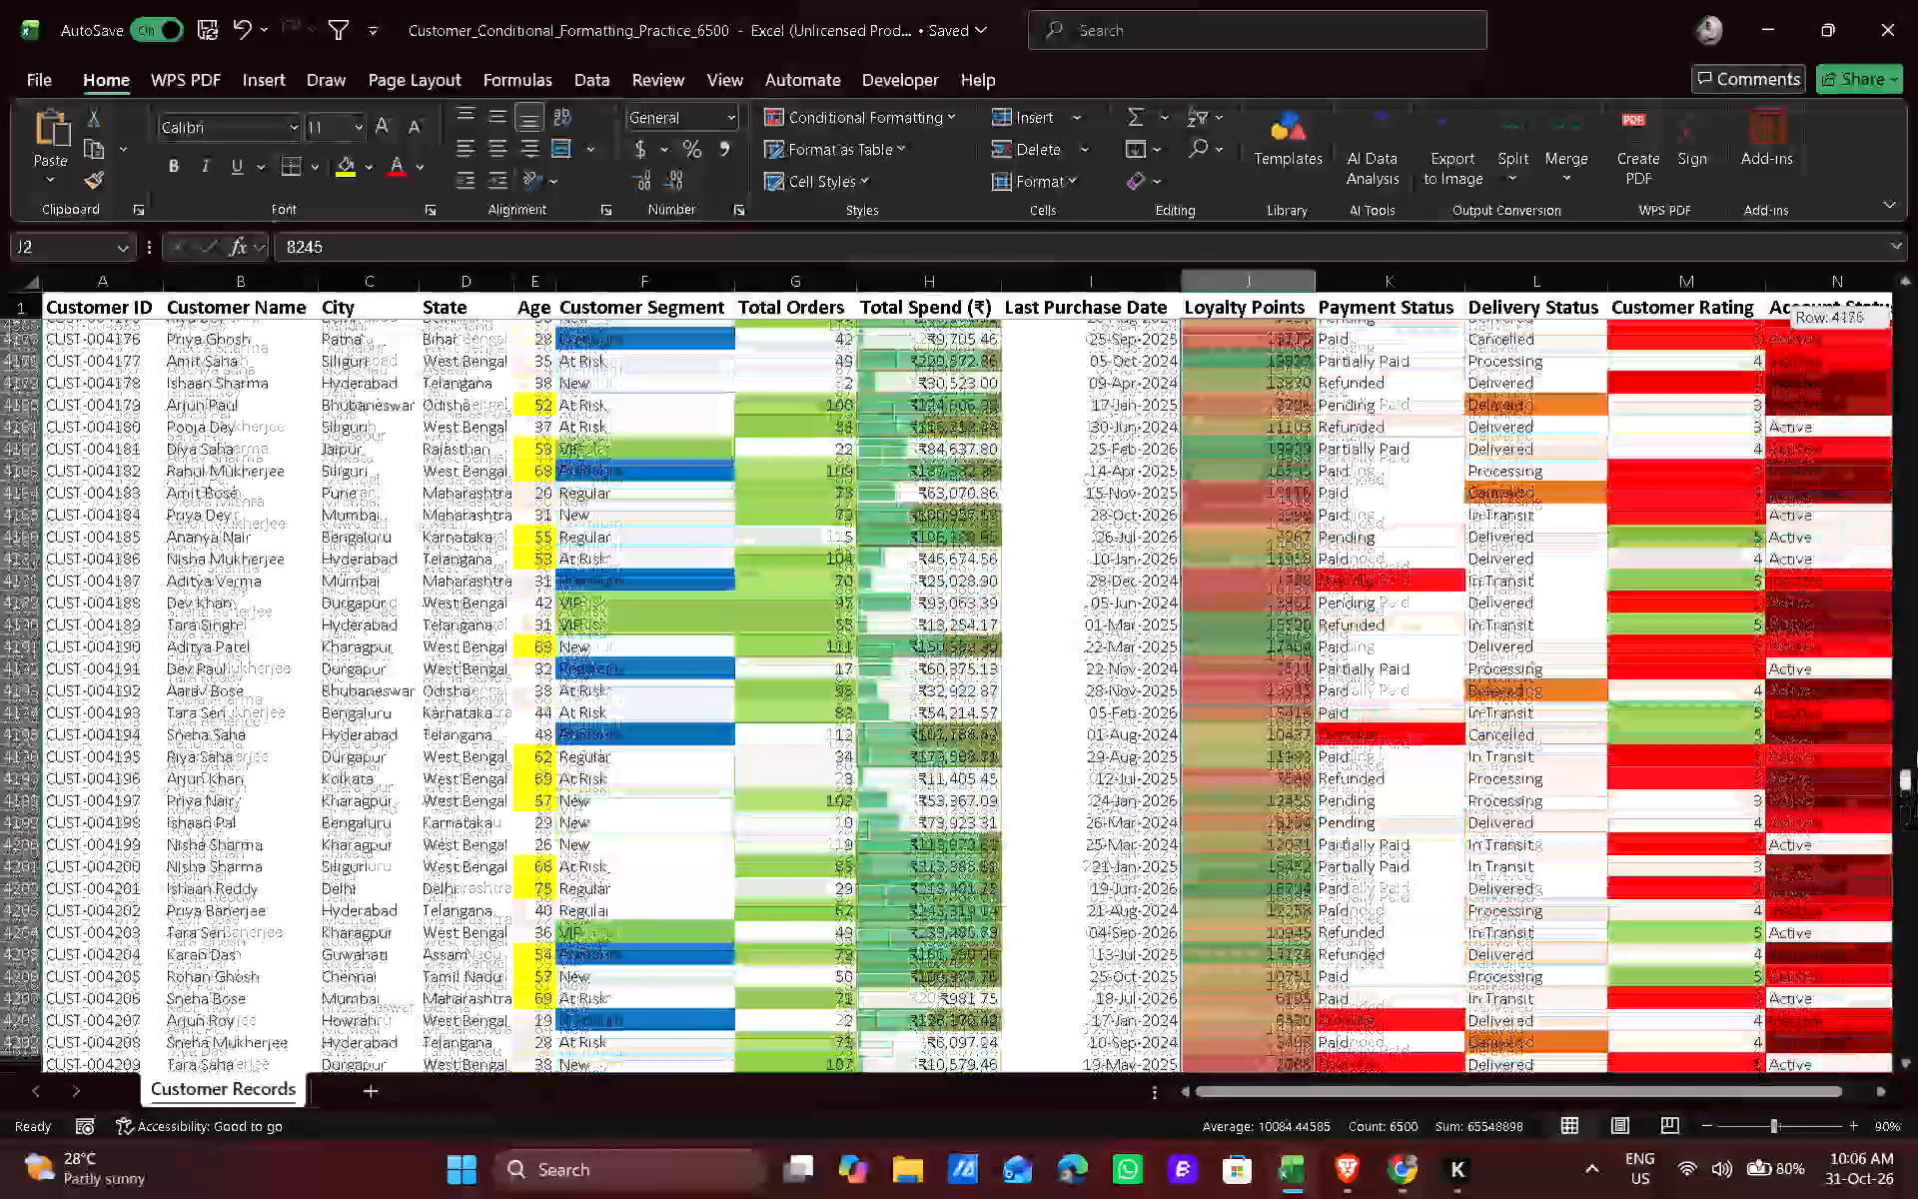
left_click_drag(1916, 750, 1913, 289)
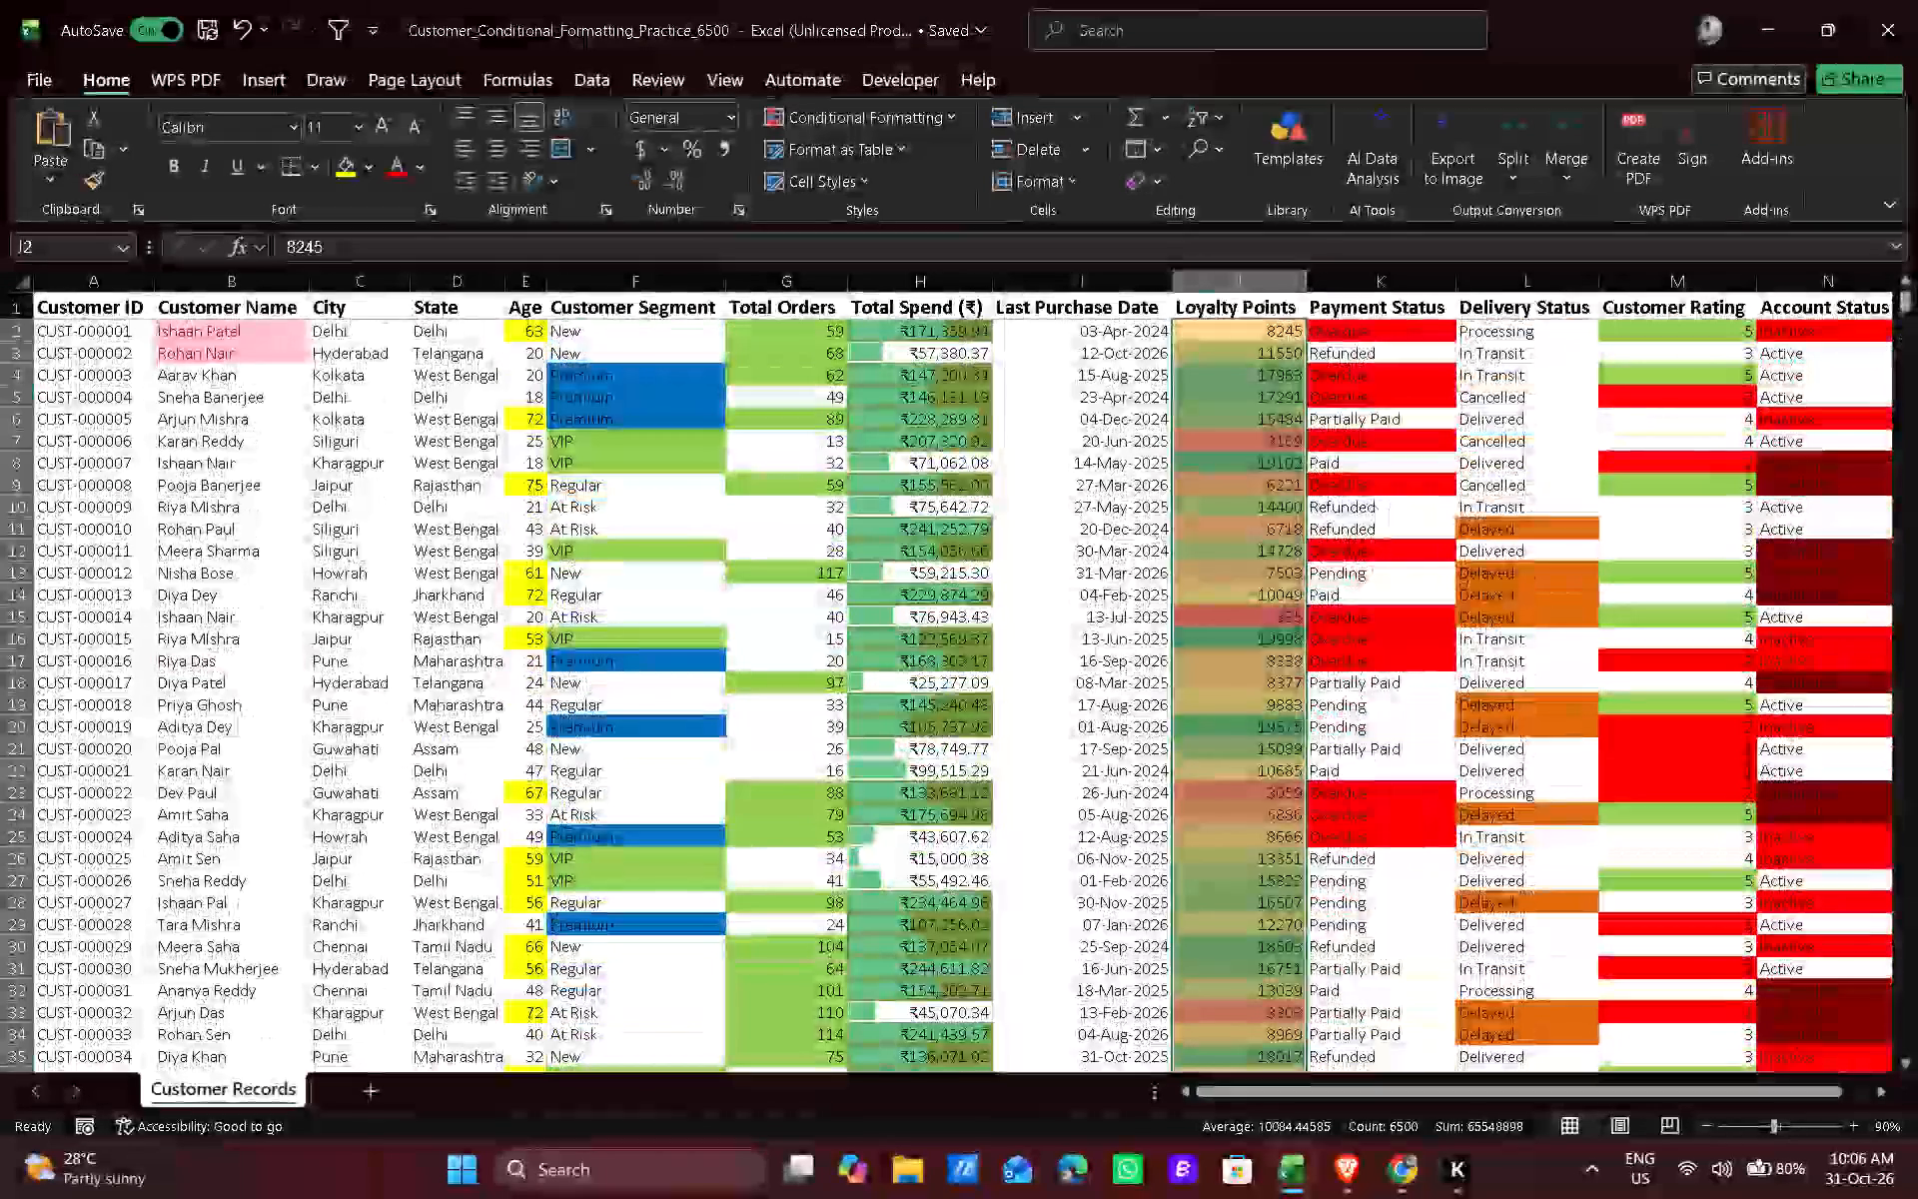
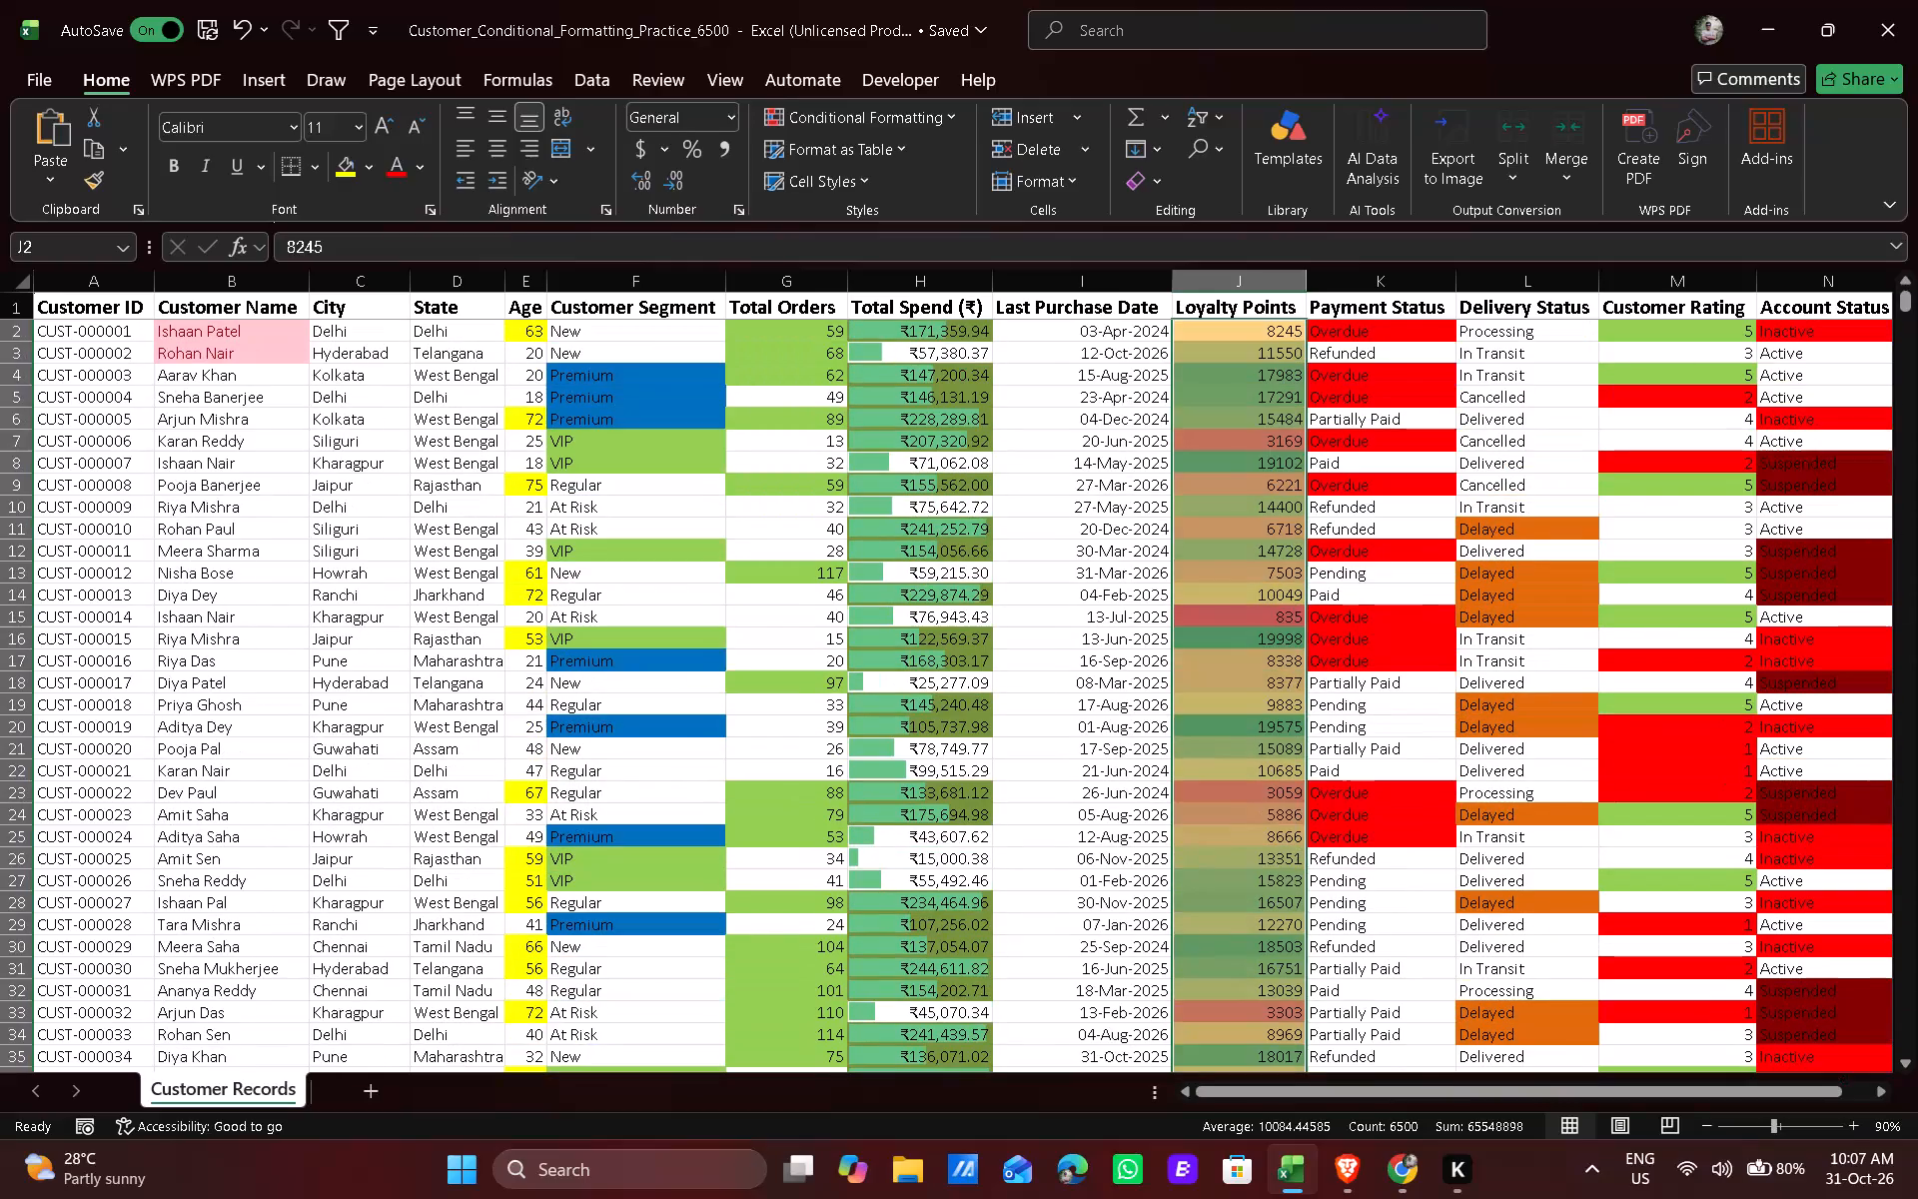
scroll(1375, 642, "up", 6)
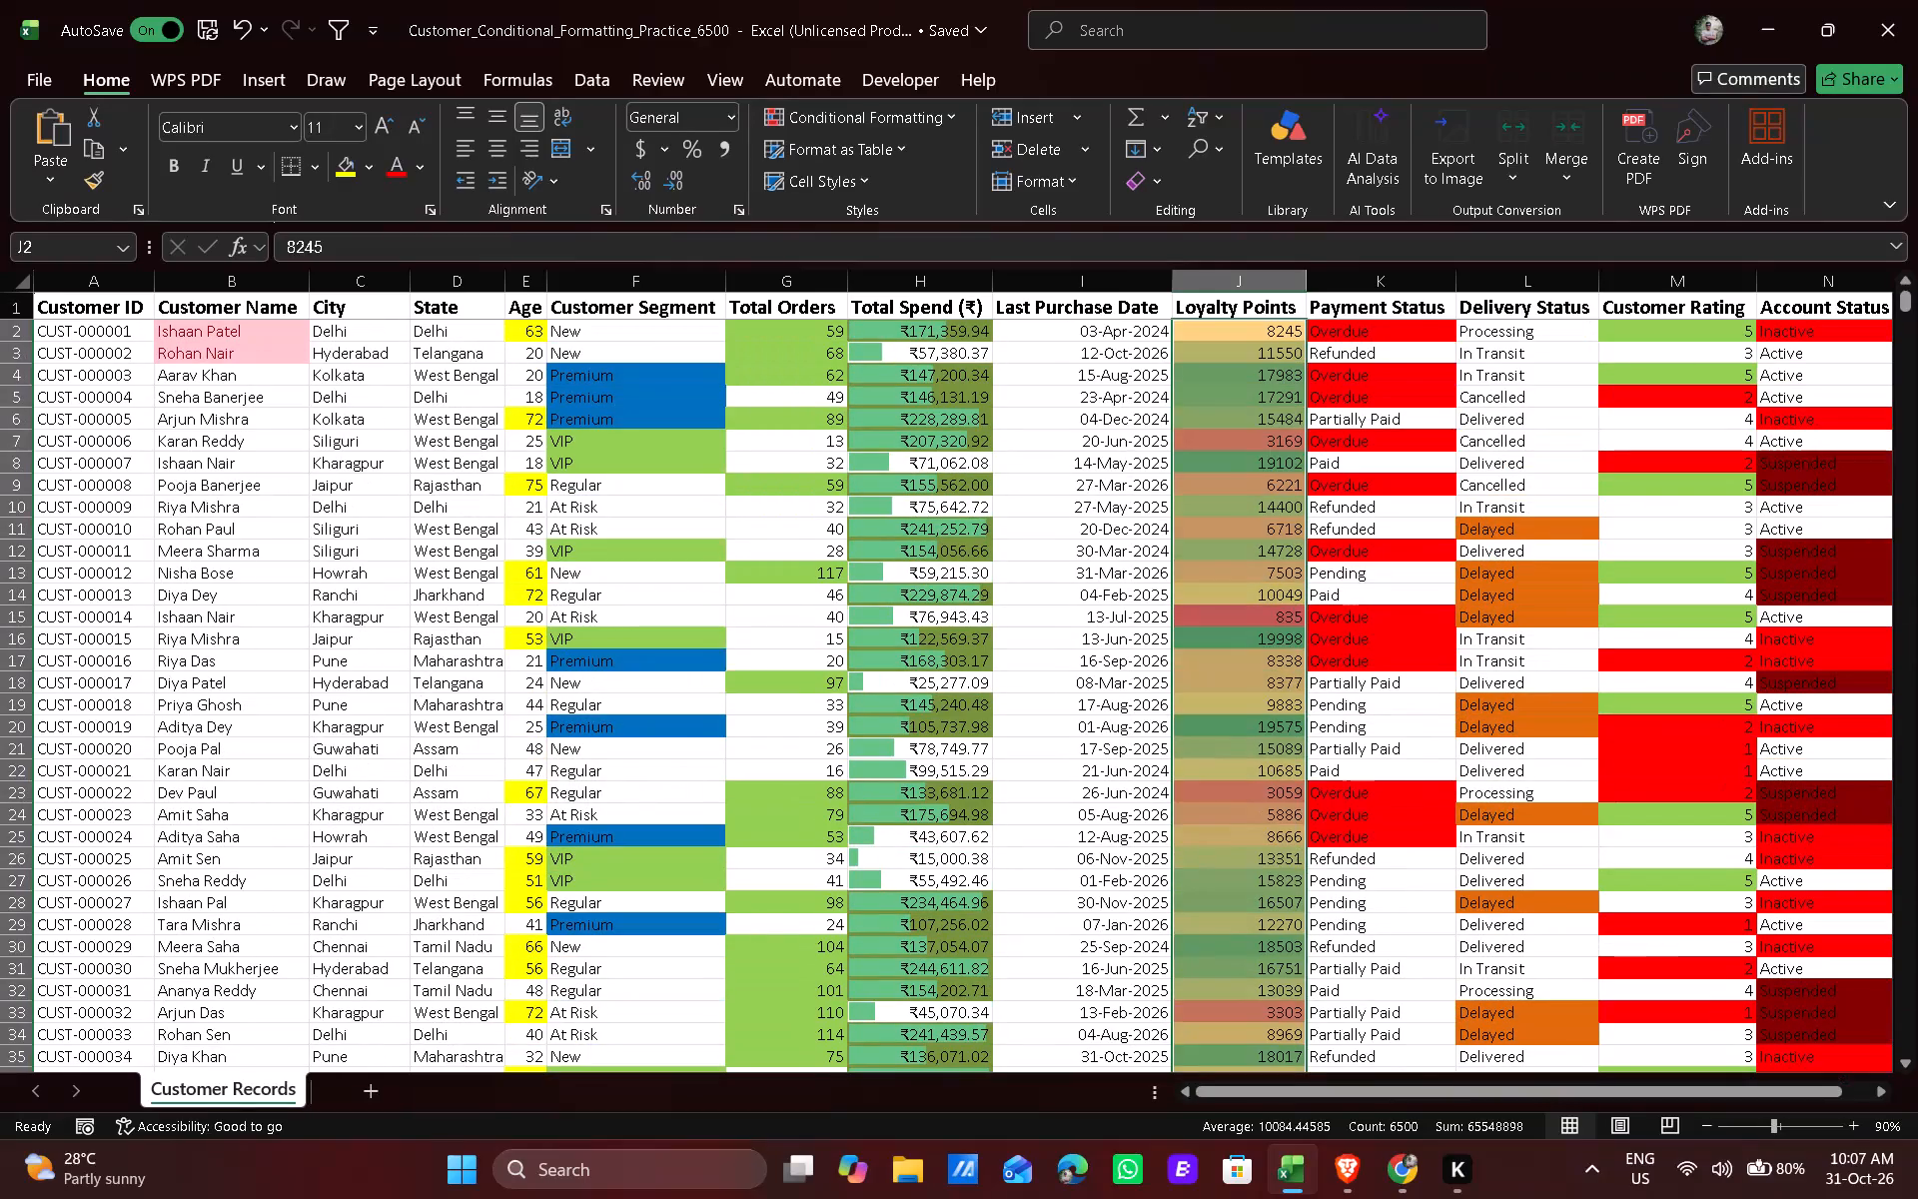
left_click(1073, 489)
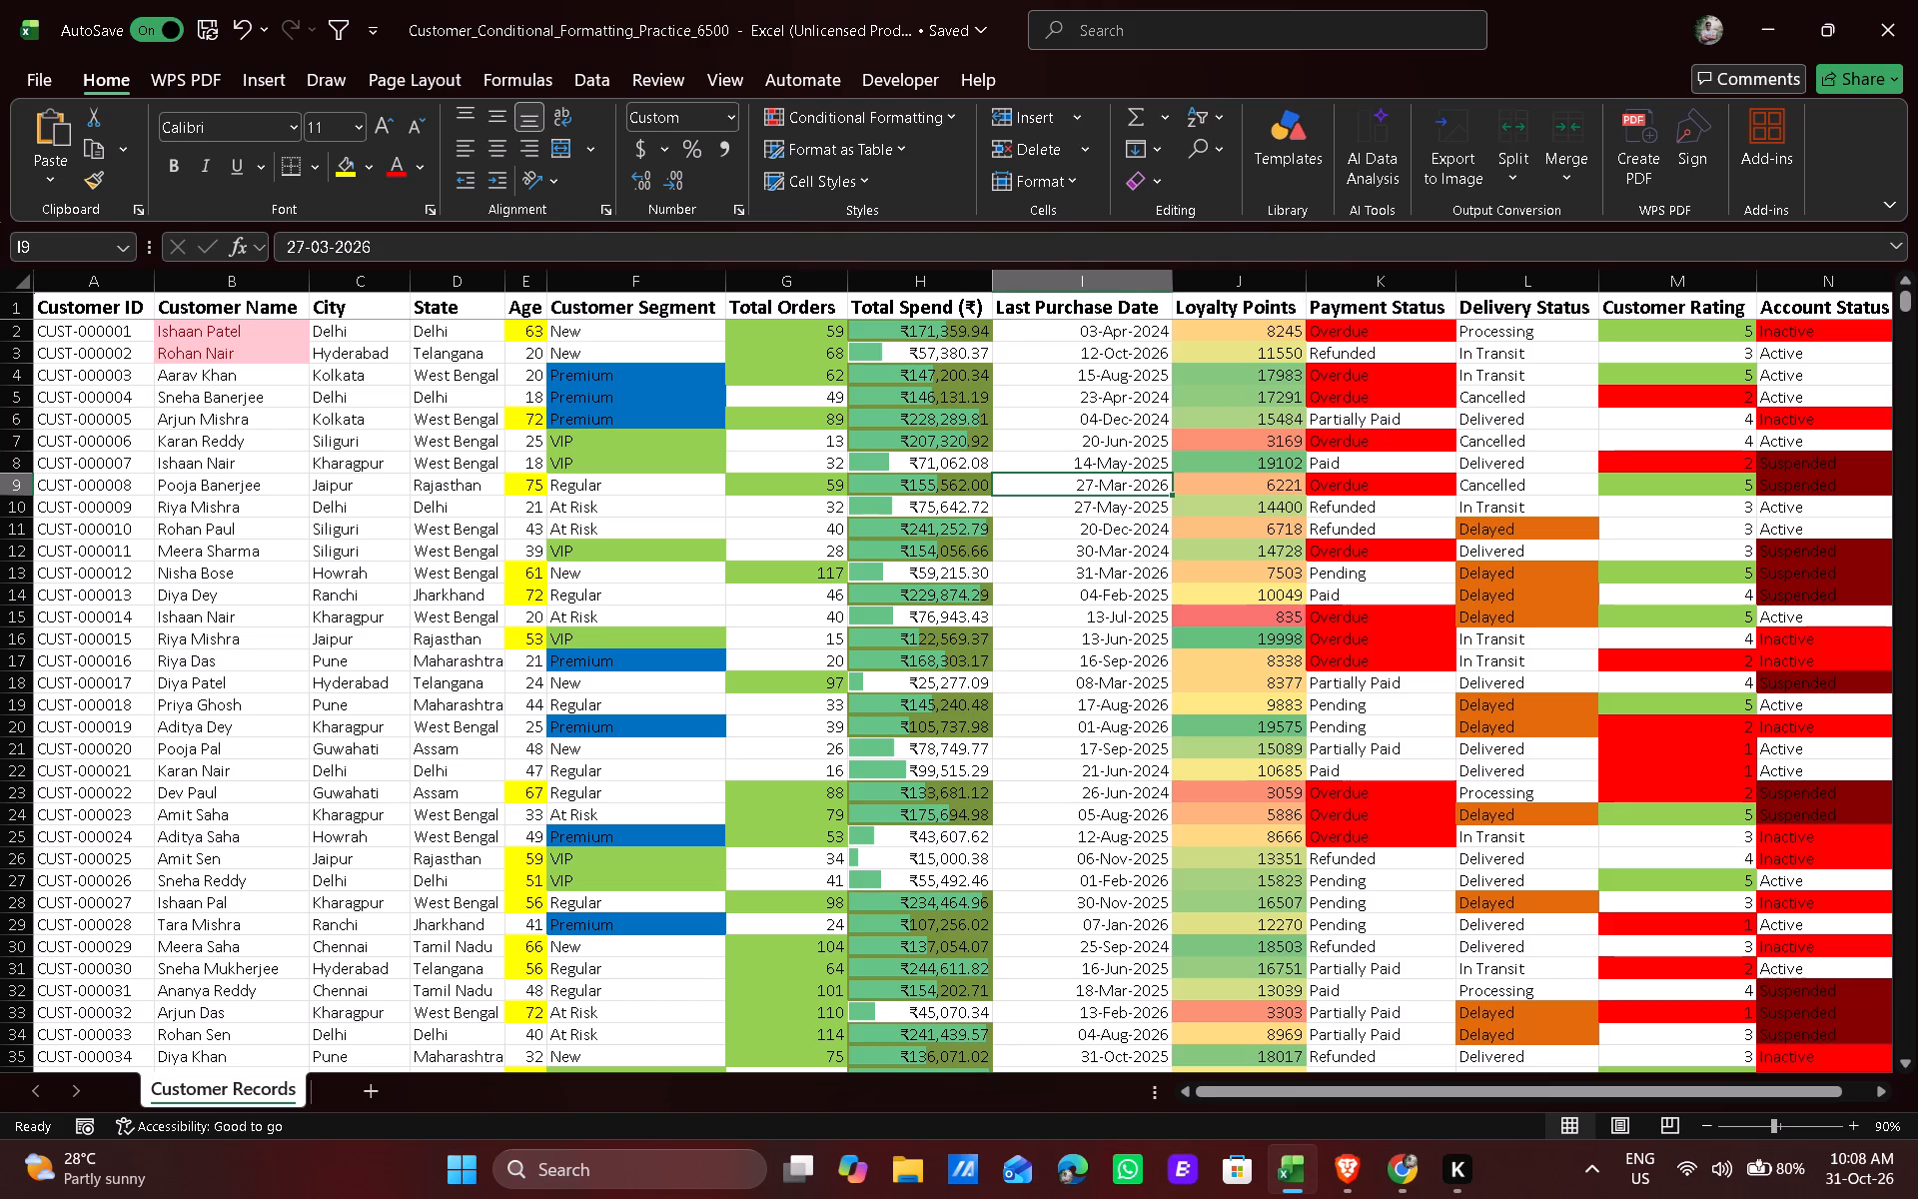
Edit the greater-than rule on all Total Spend records so its threshold is 150000, and apply the change.
scroll(954, 426, "up", 4)
left_click(915, 331)
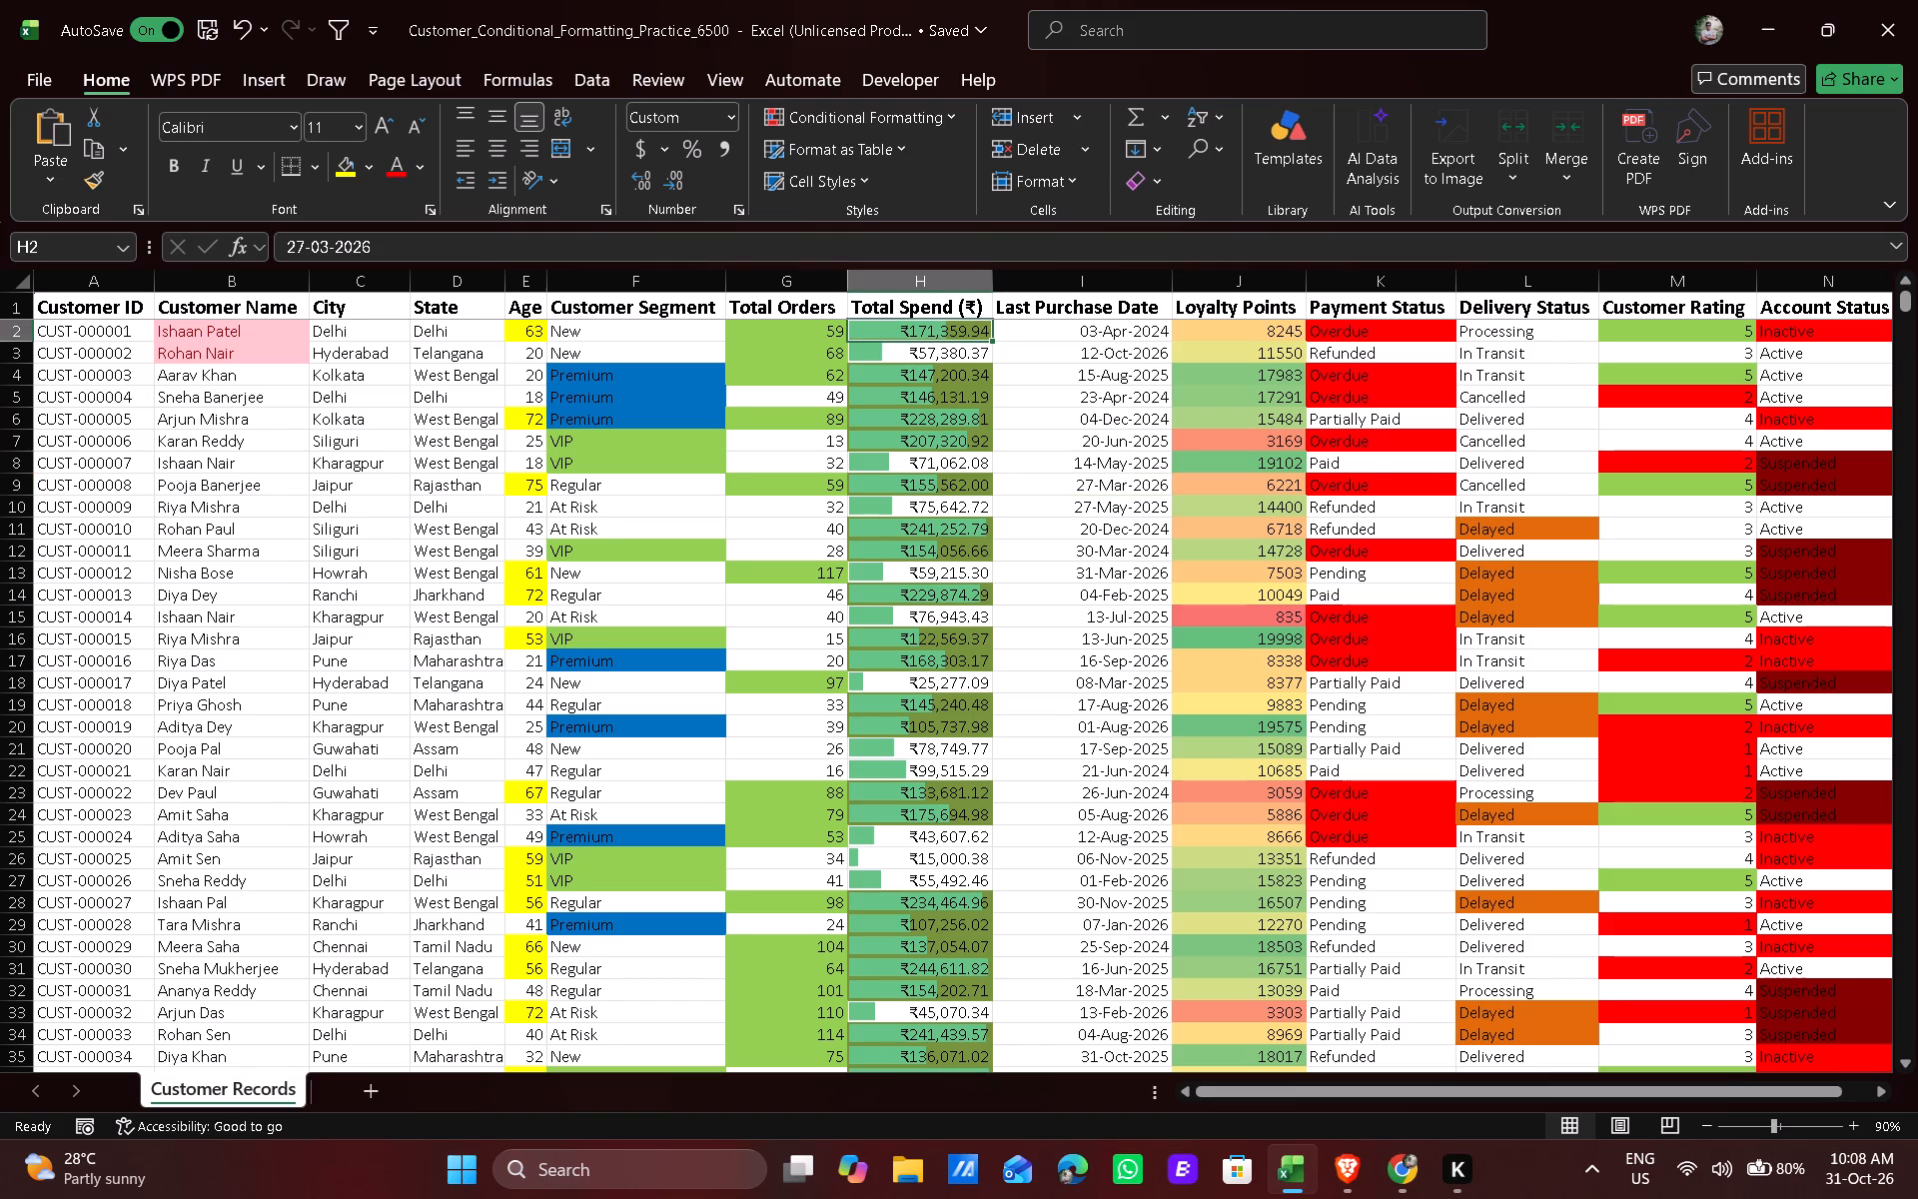
key("ctrl+shift+Down")
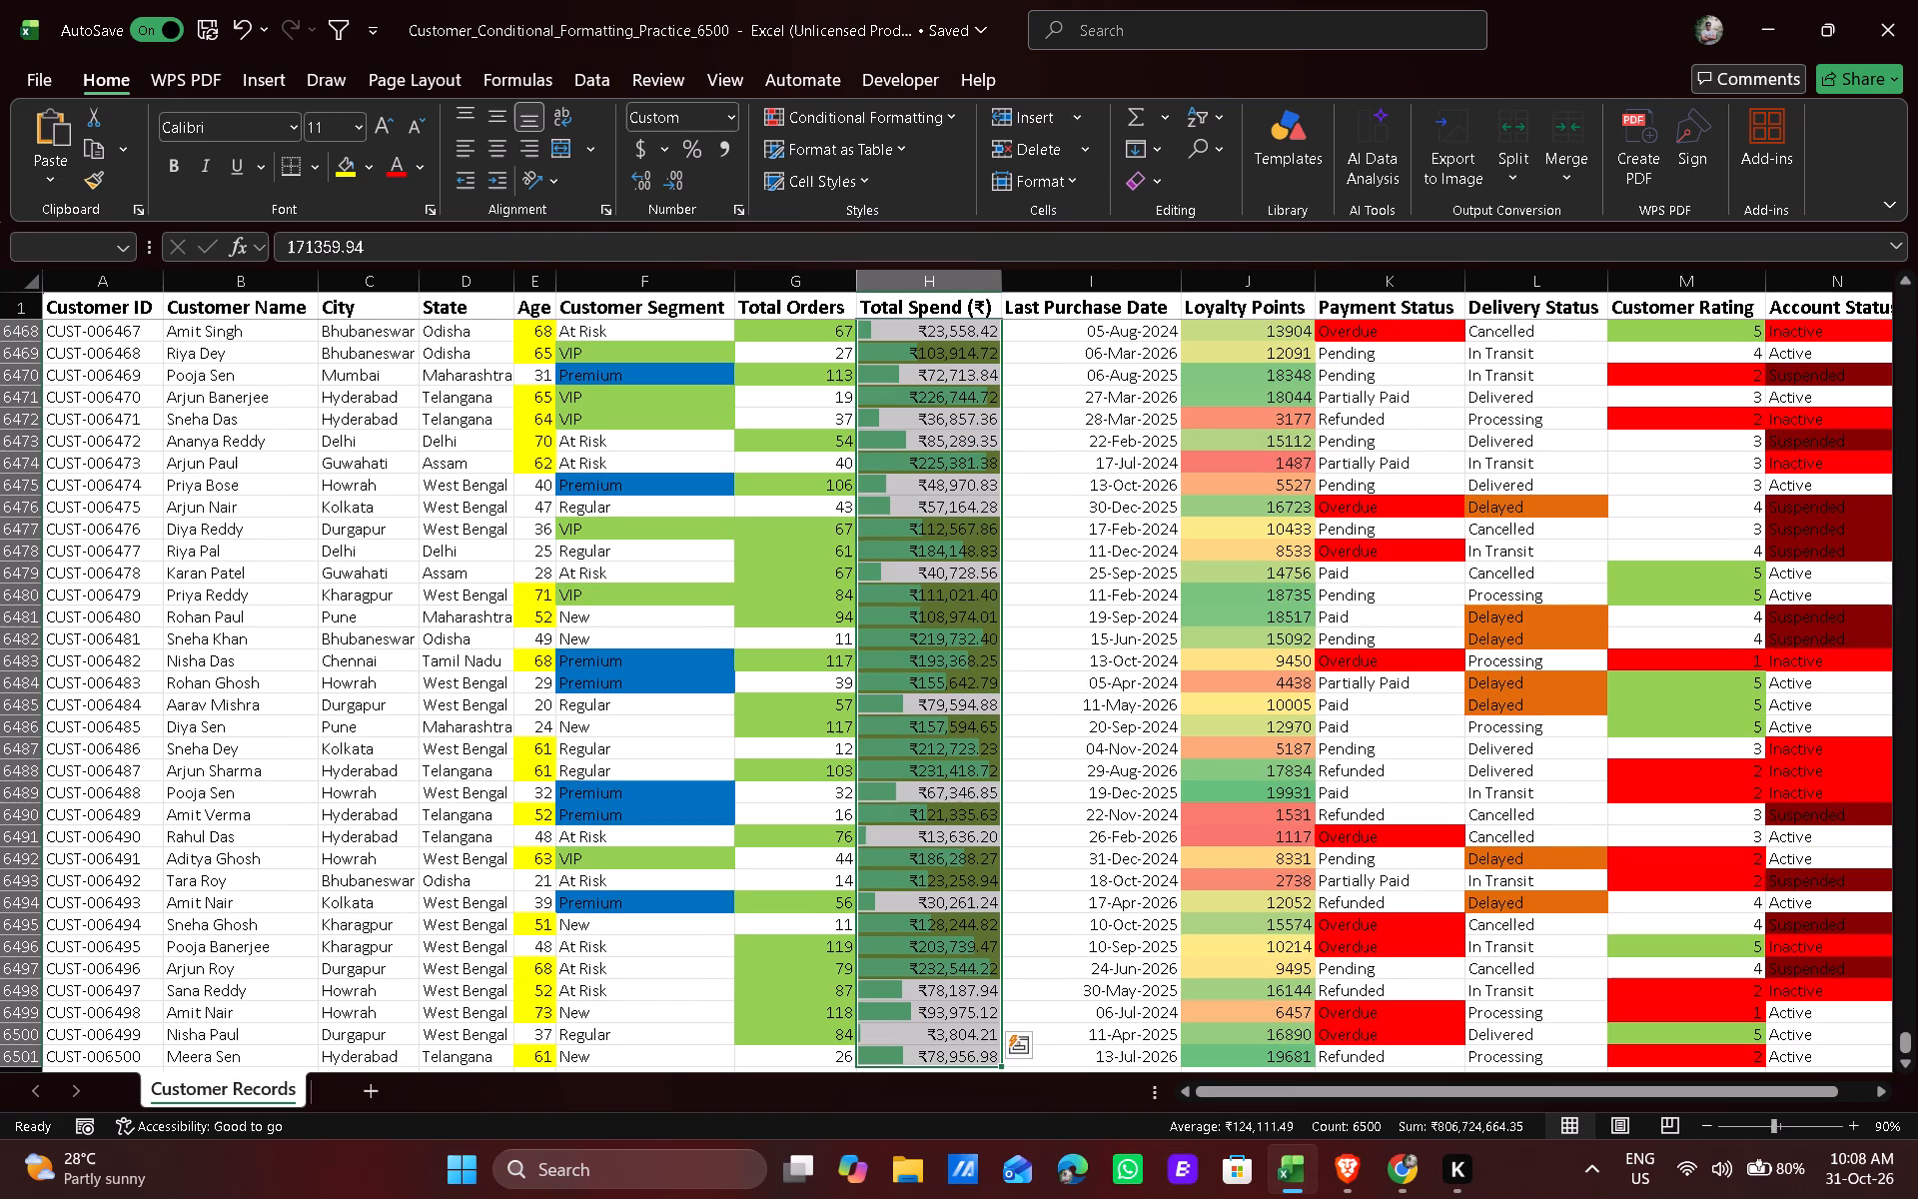
left_click(909, 121)
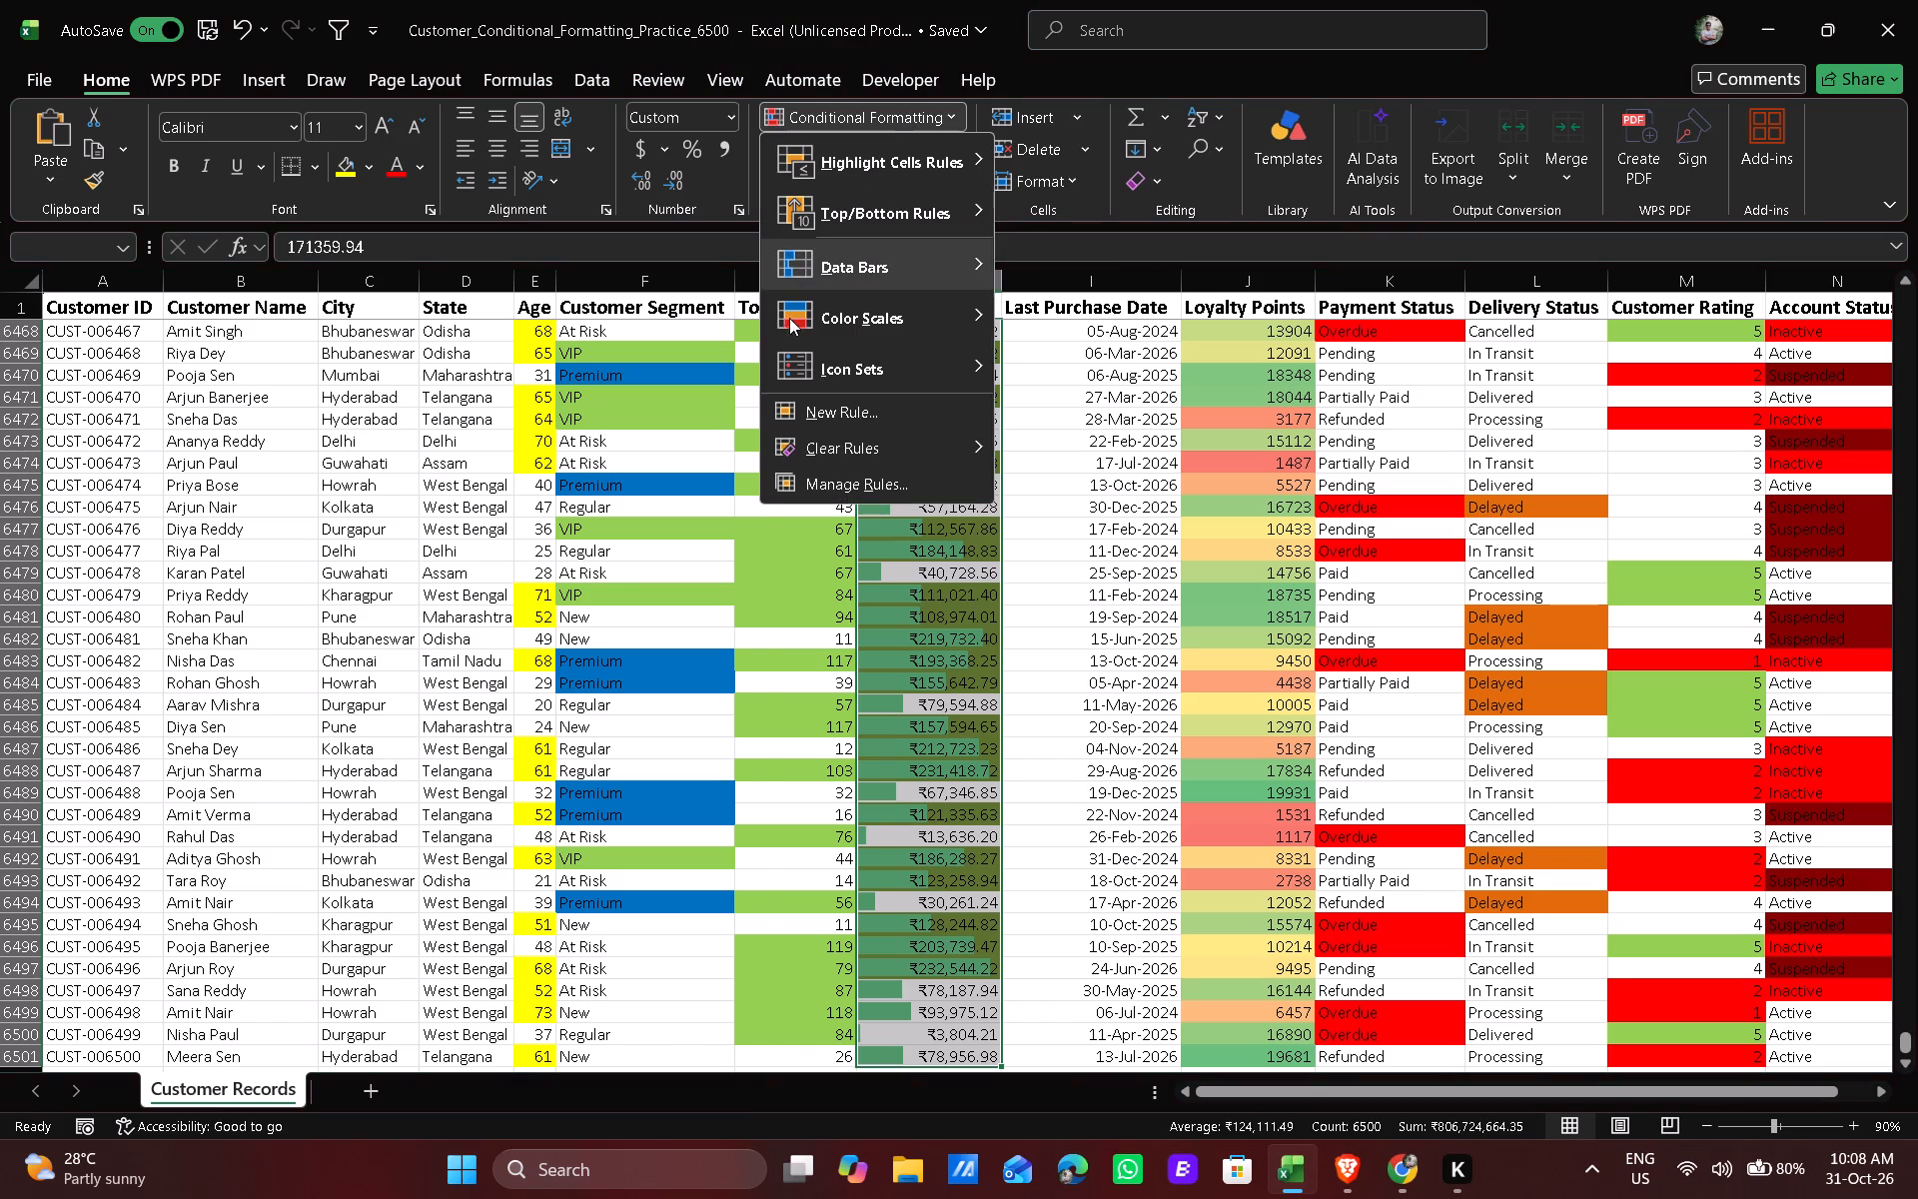
left_click(843, 495)
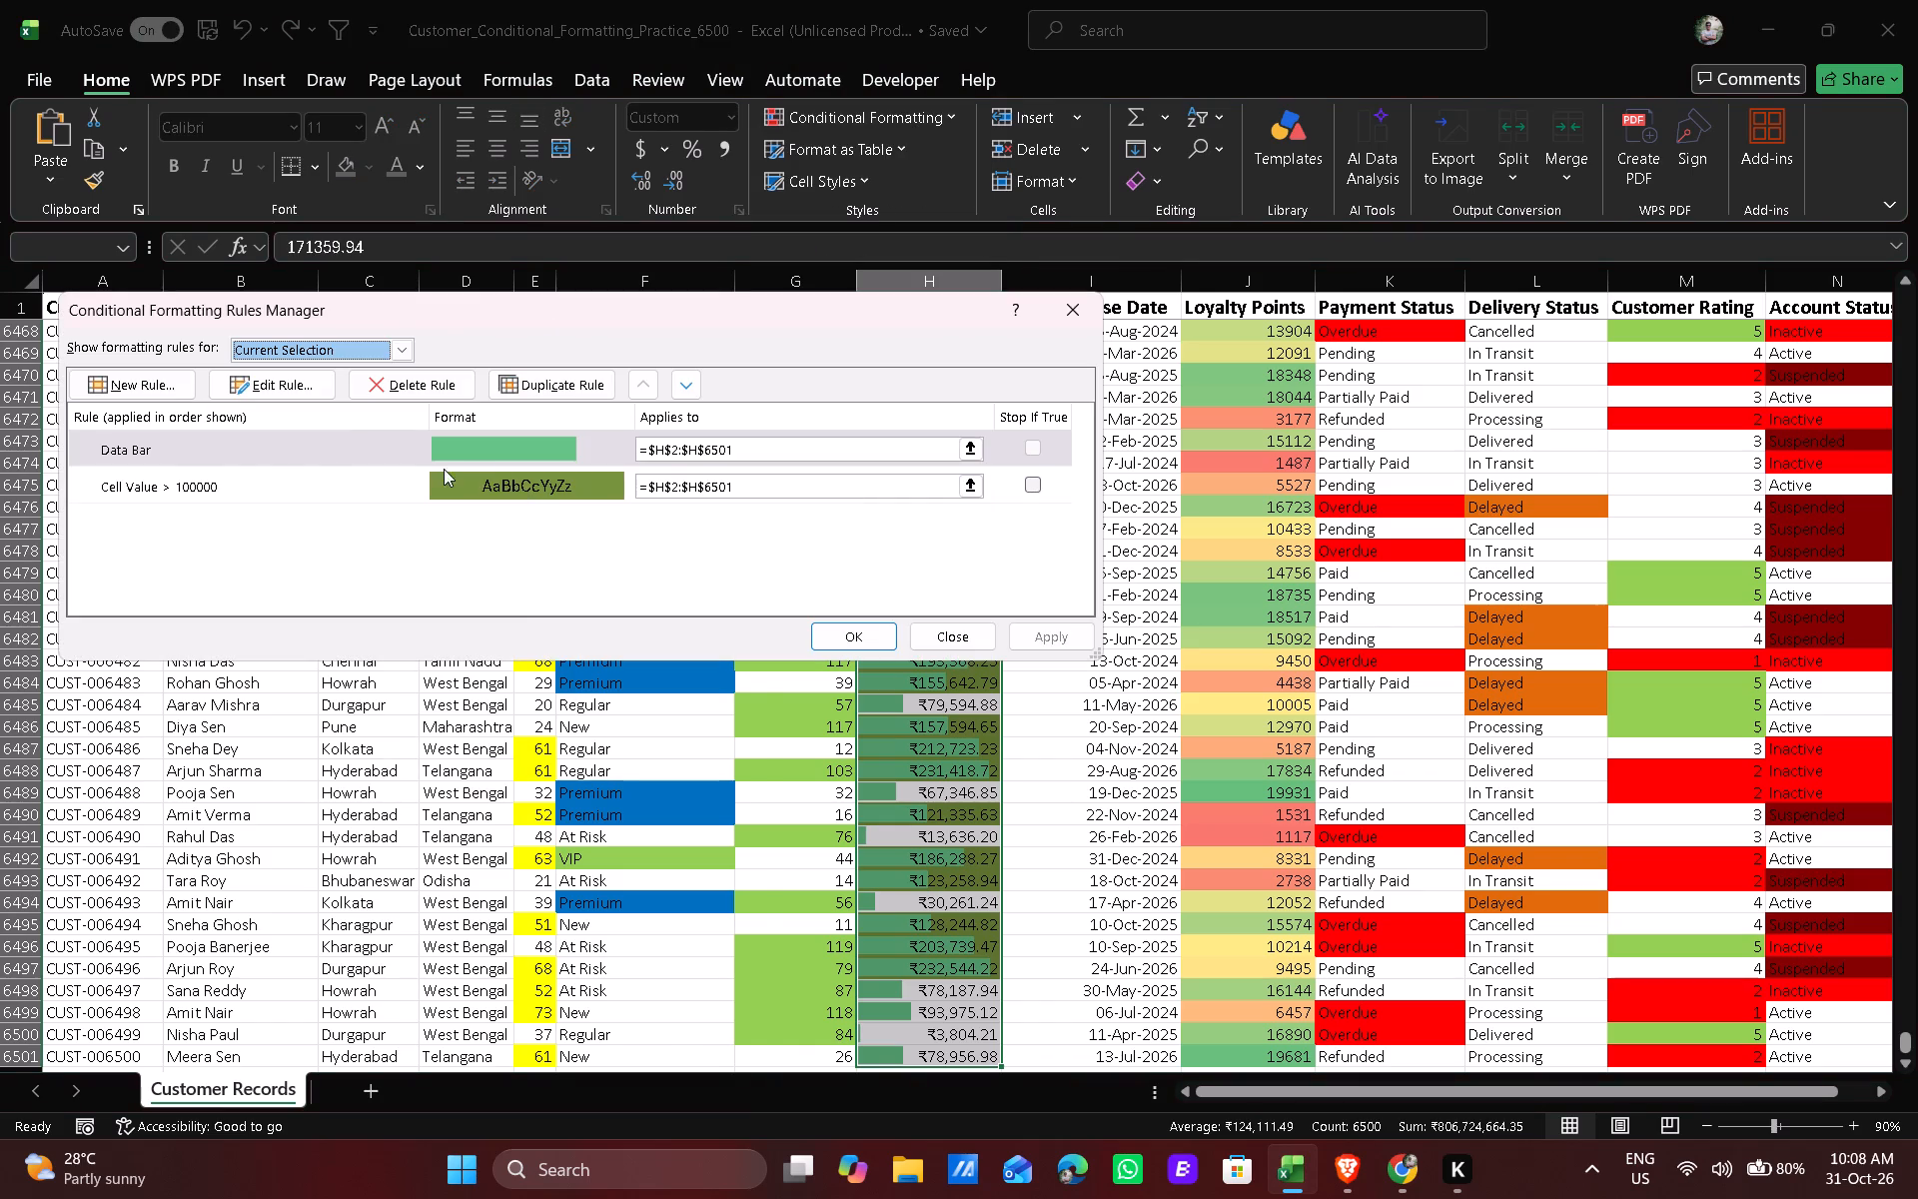
left_click(192, 488)
left_click(192, 488)
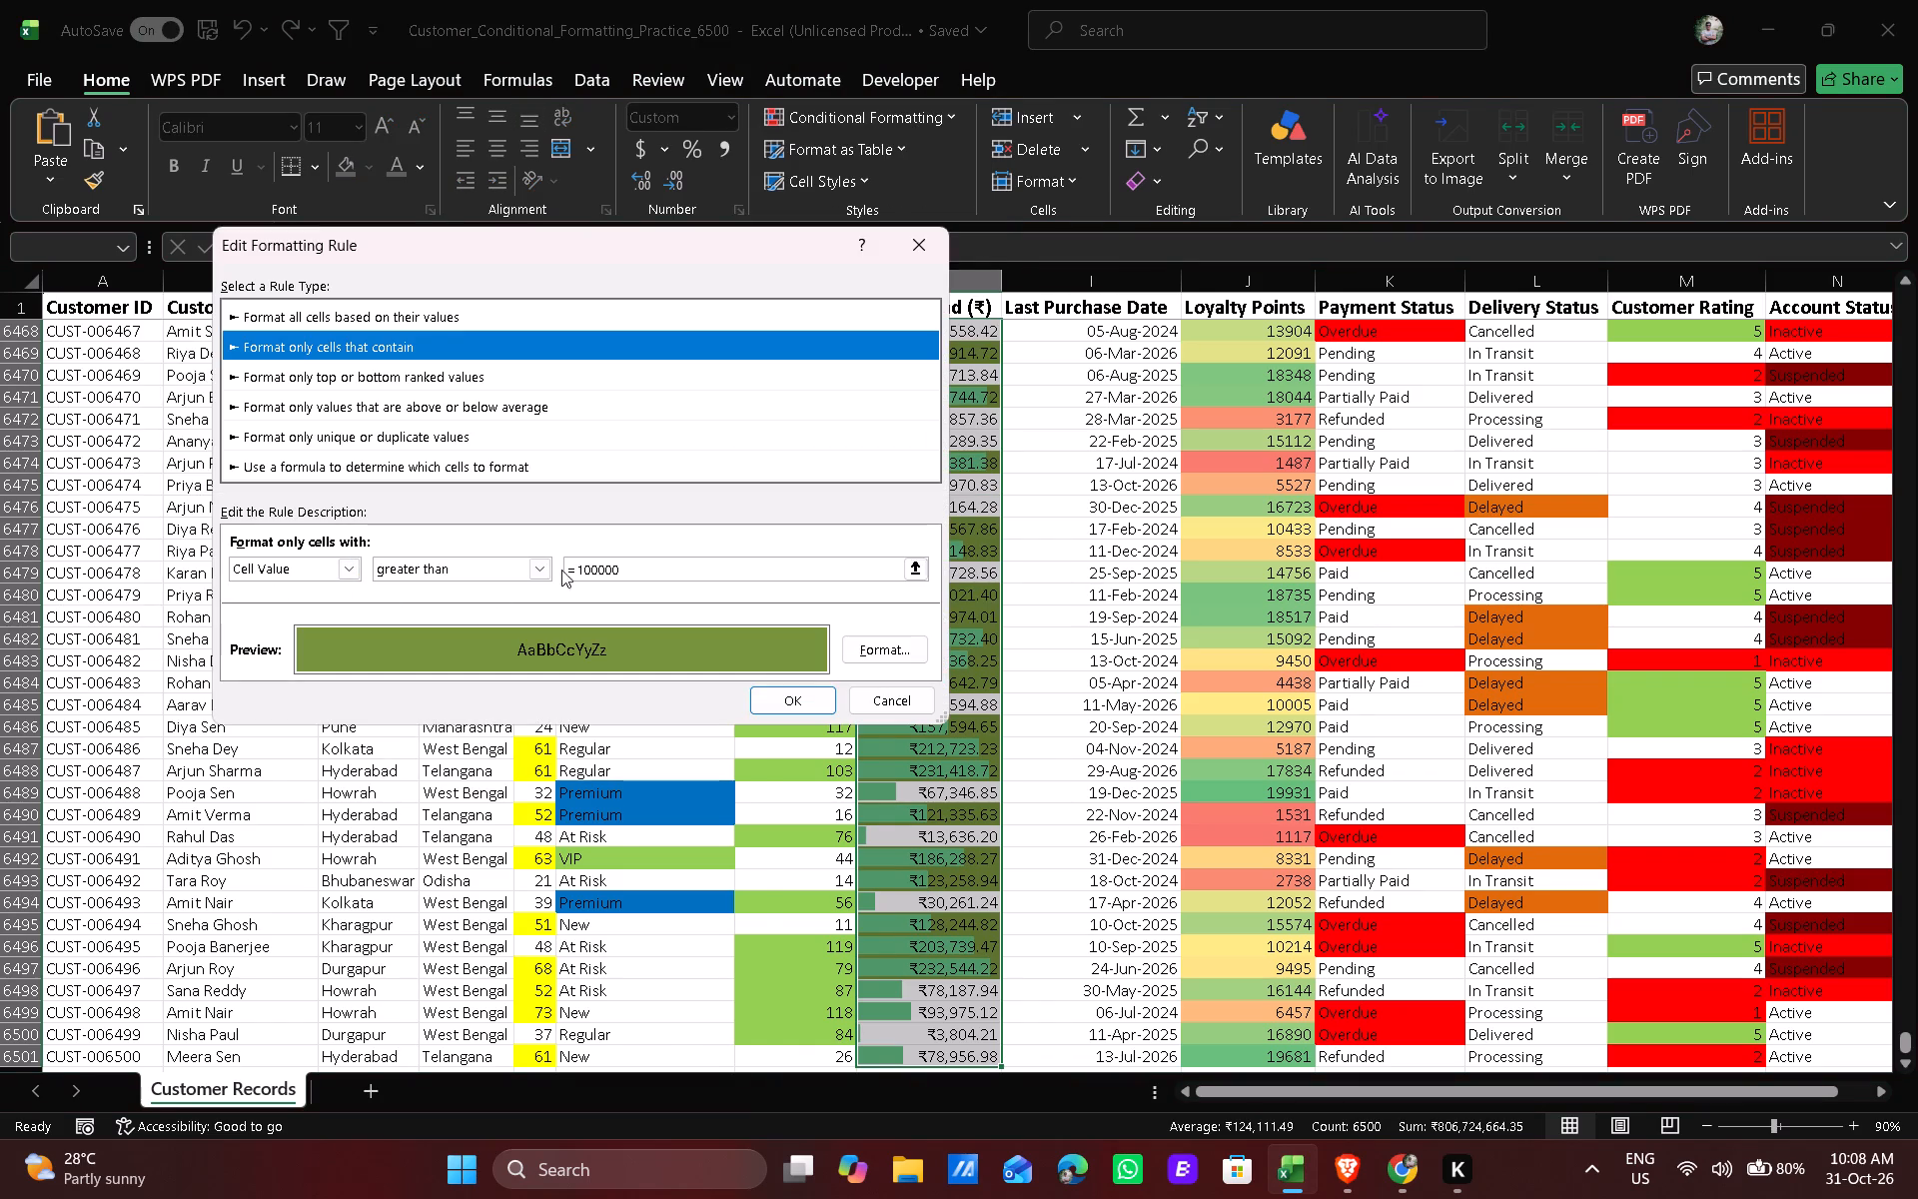
left_click(626, 566)
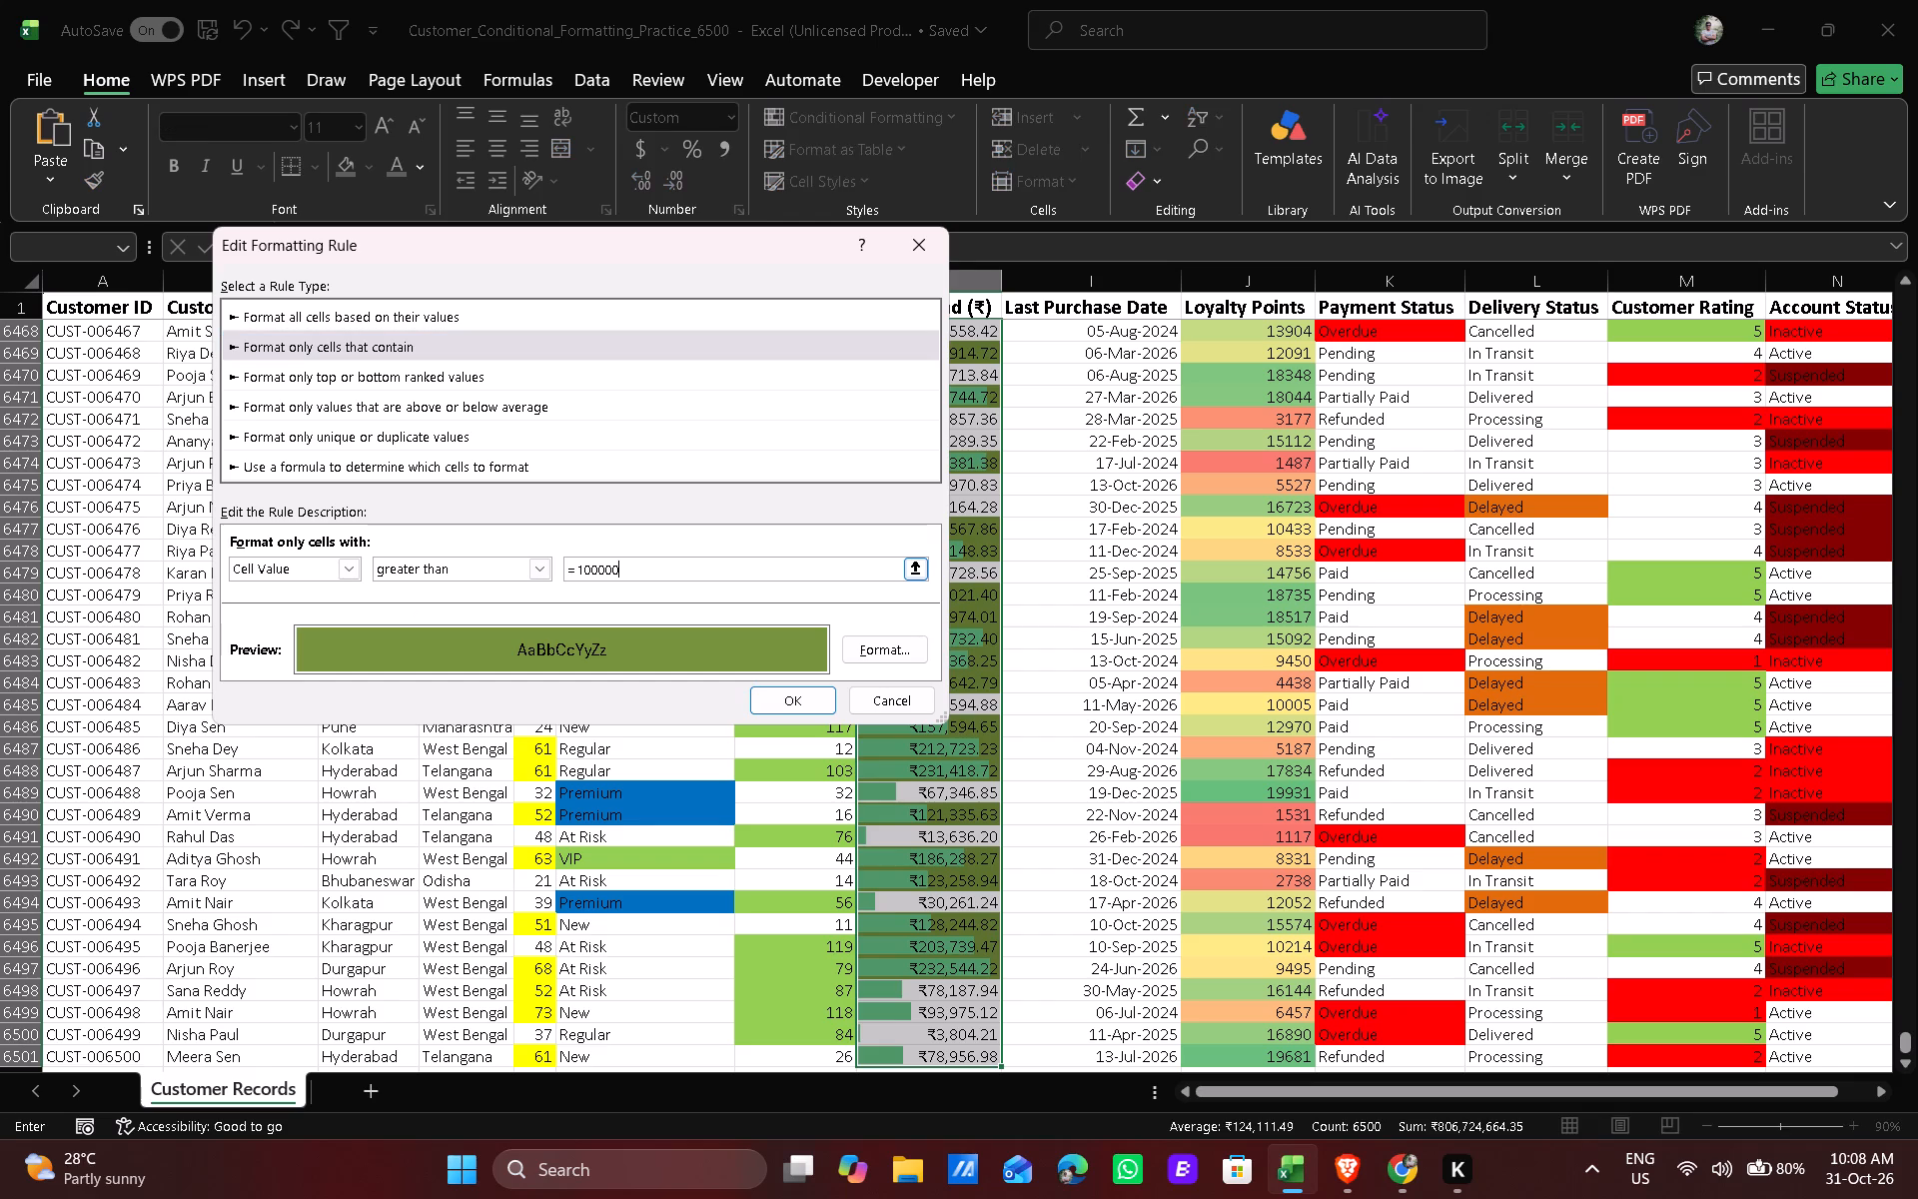
key("BackSpace")
key("BackSpace")
key("BackSpace")
key("BackSpace")
key("BackSpace")
type("50000")
left_click(778, 701)
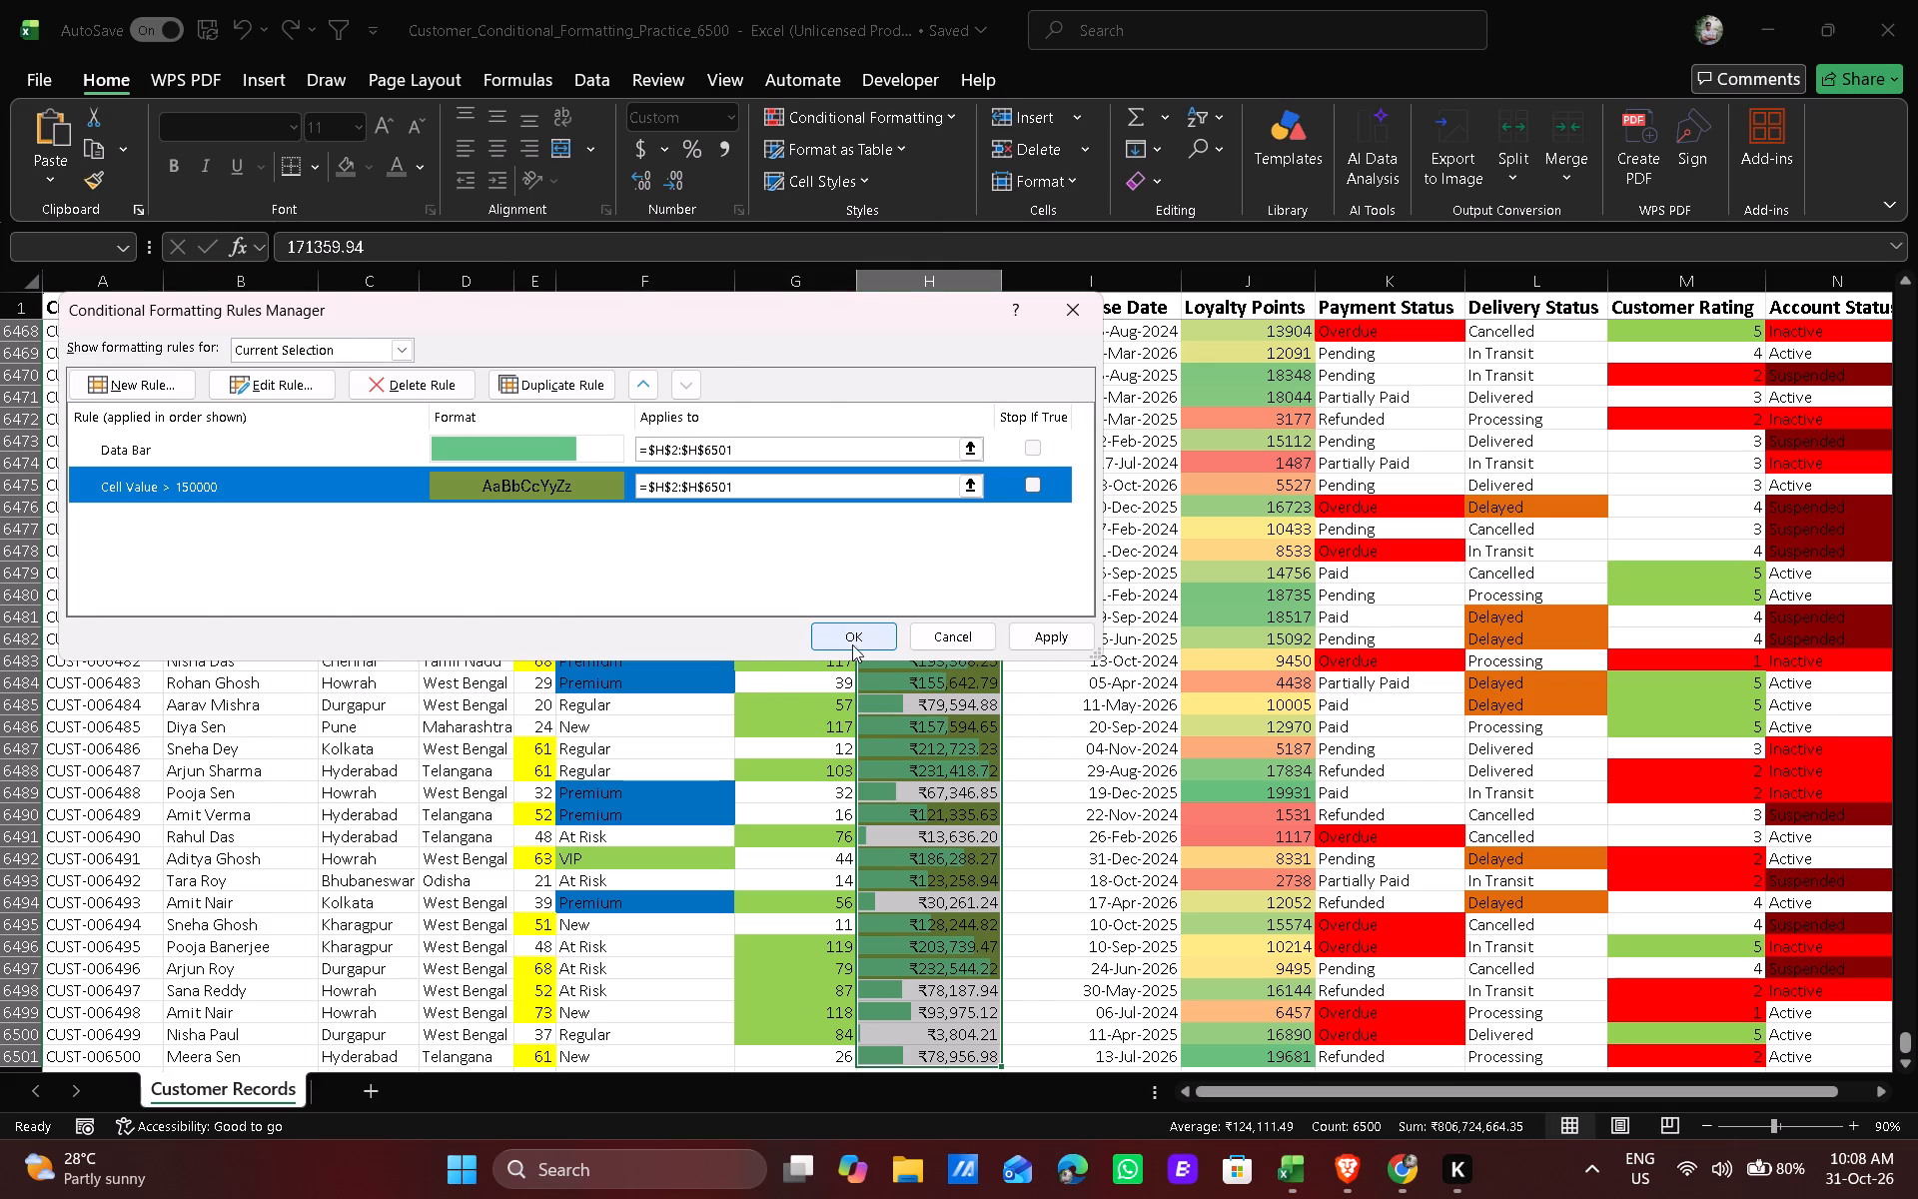
left_click(852, 644)
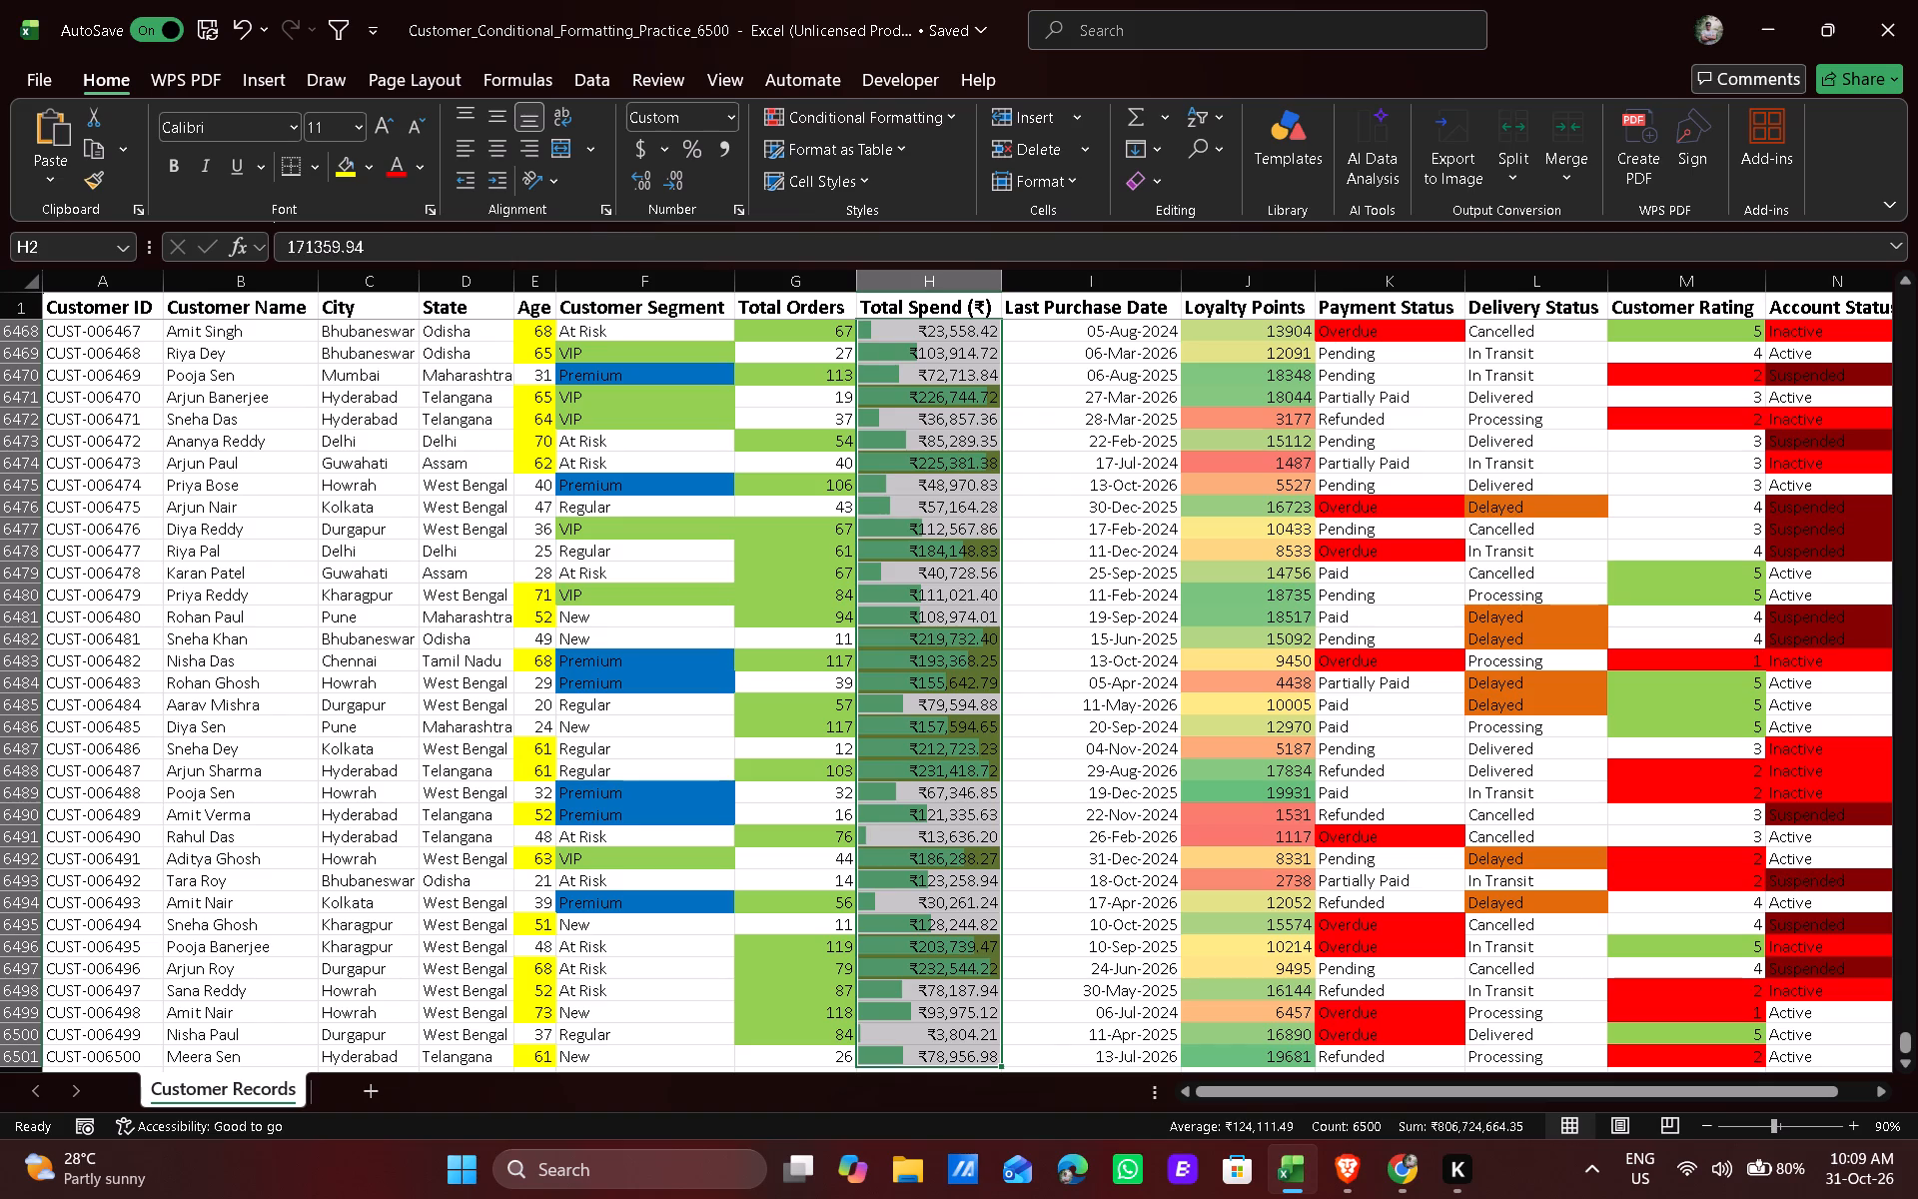
Start a Between highlight rule for all Age records with limits of 25 and 40.
left_click(541, 338)
scroll(507, 441, "up", 6)
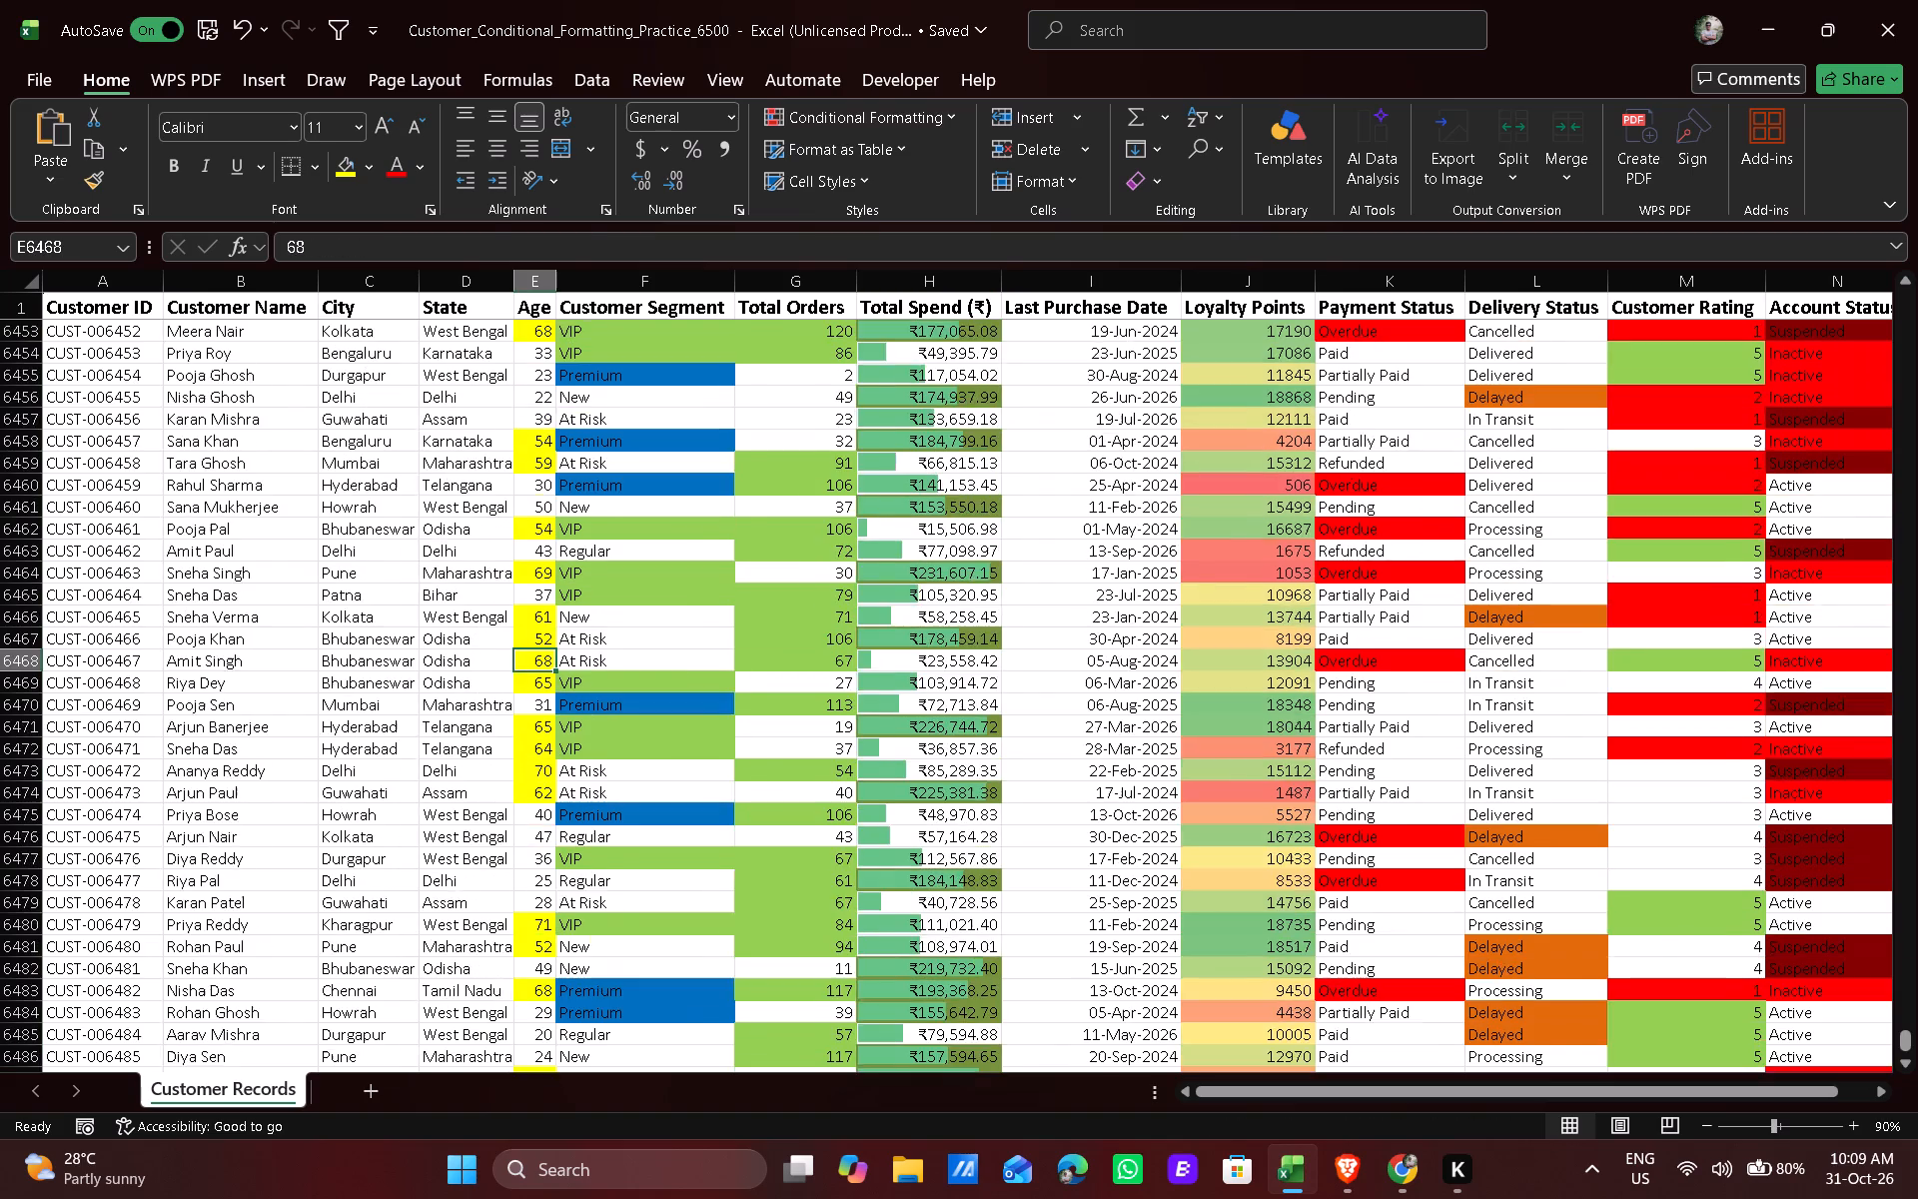
scroll(507, 441, "up", 7)
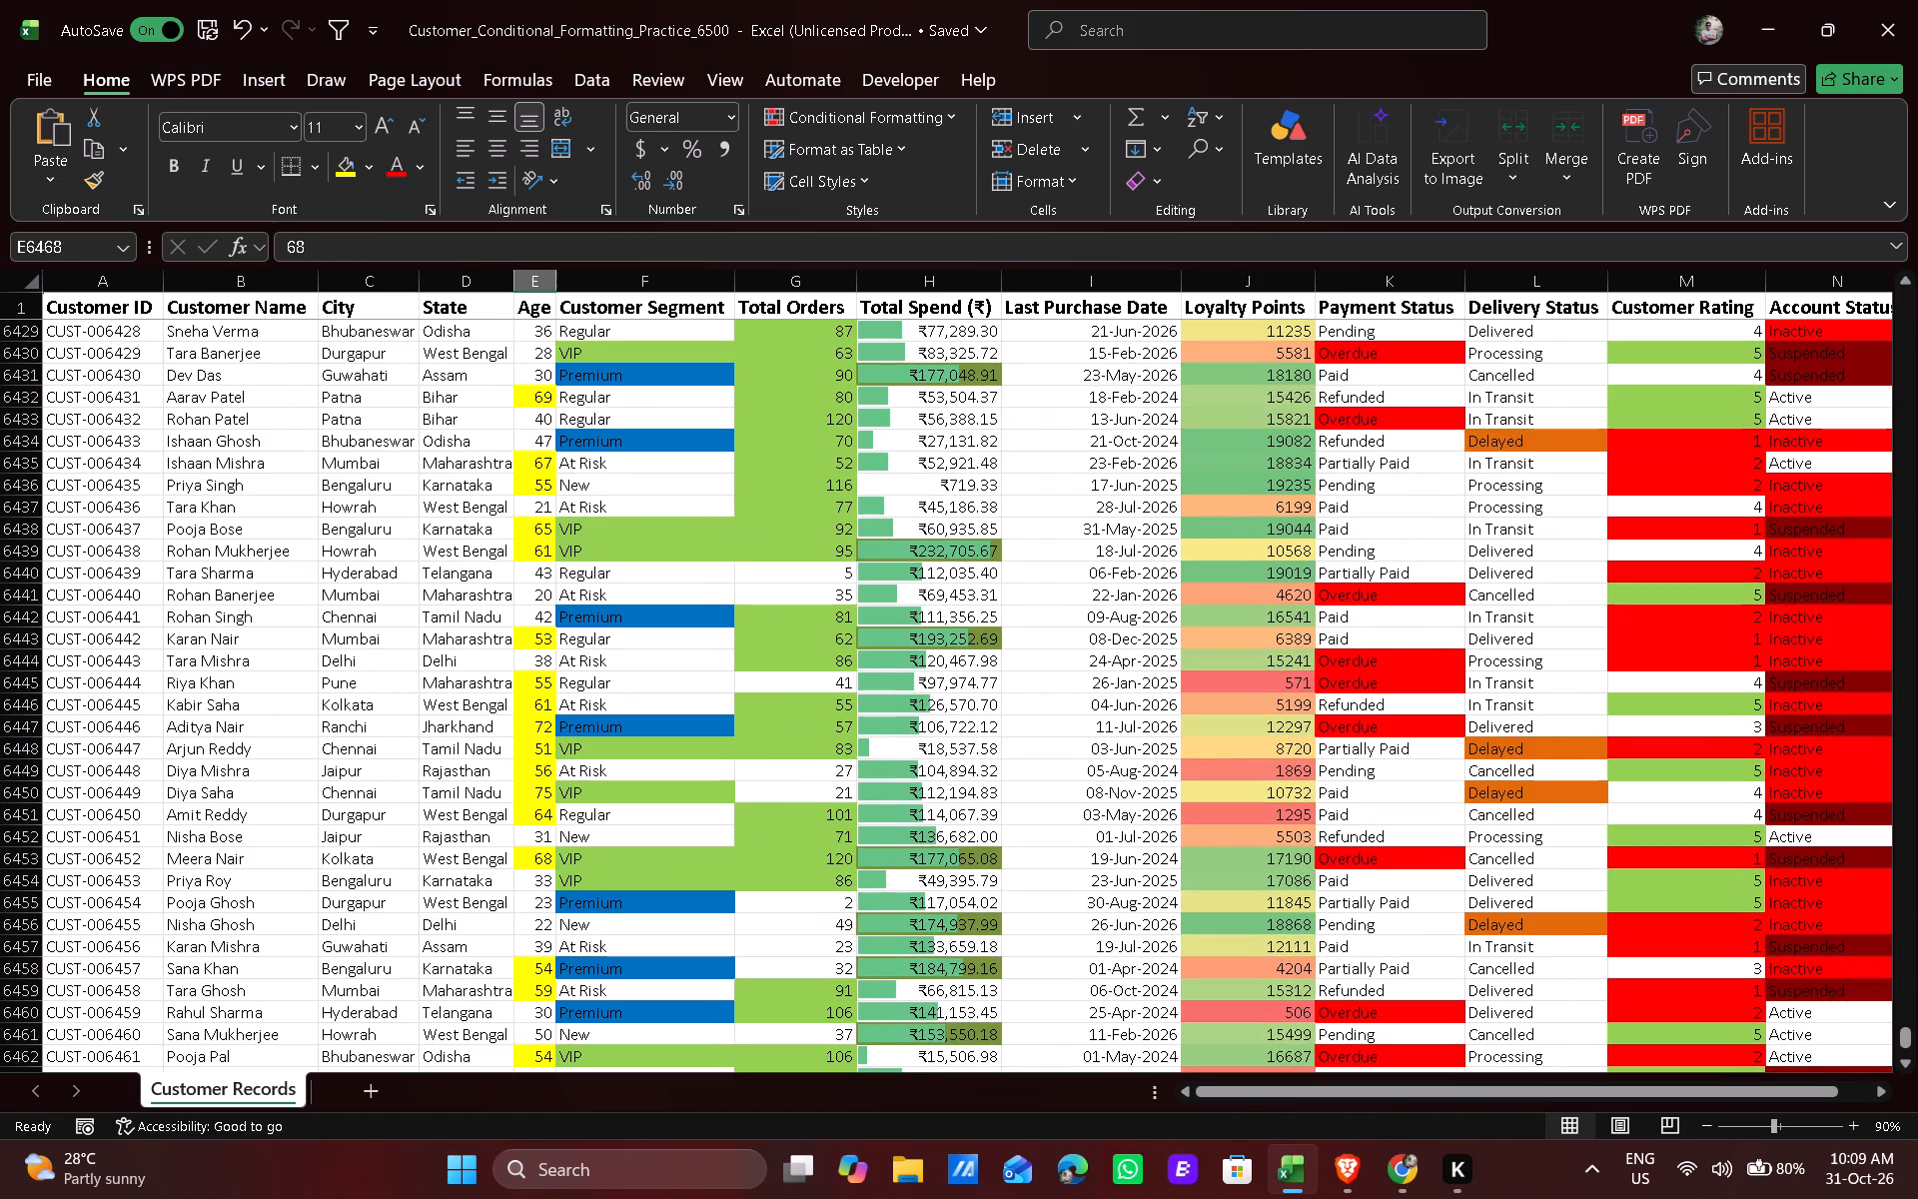
left_click_drag(1907, 1046, 1917, 447)
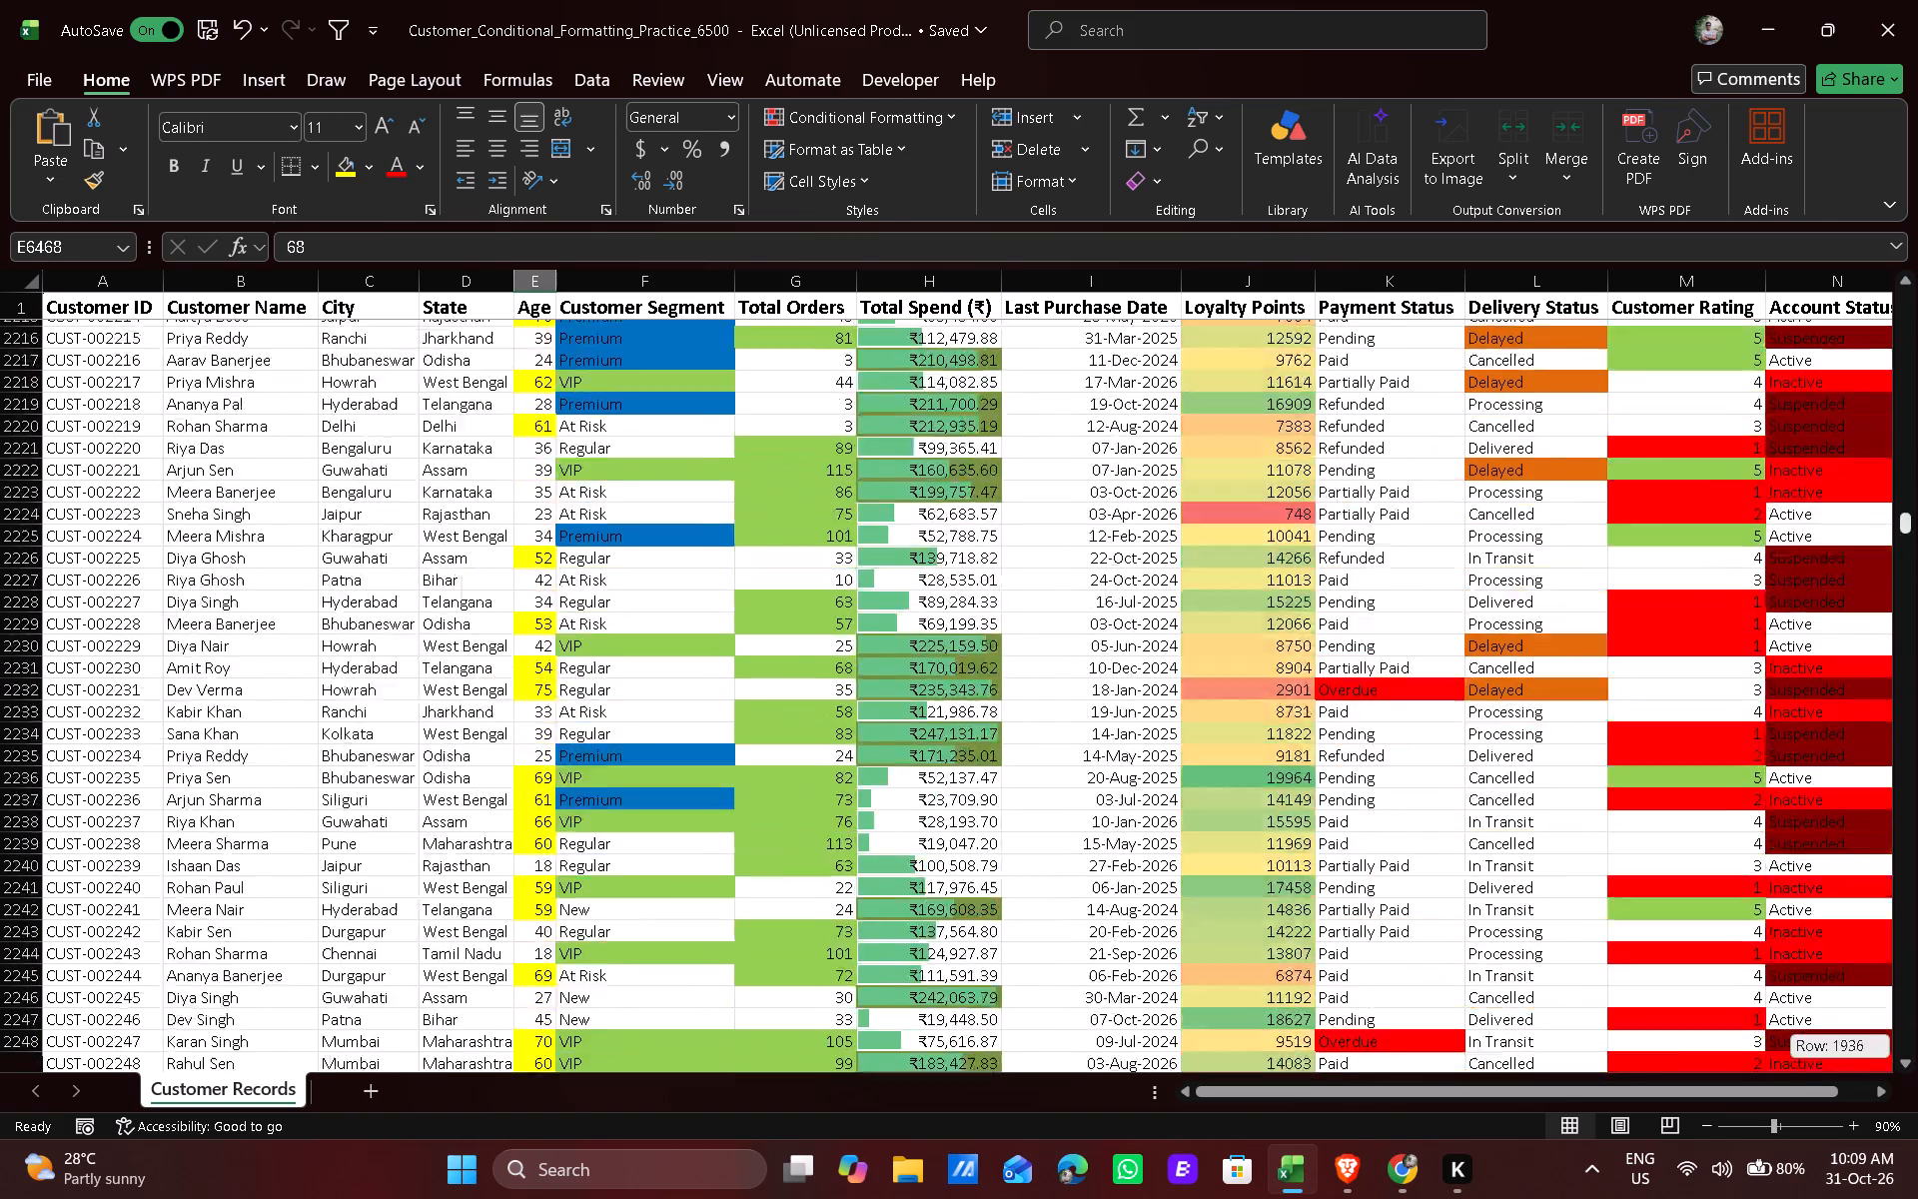
left_click_drag(1917, 447, 1917, 259)
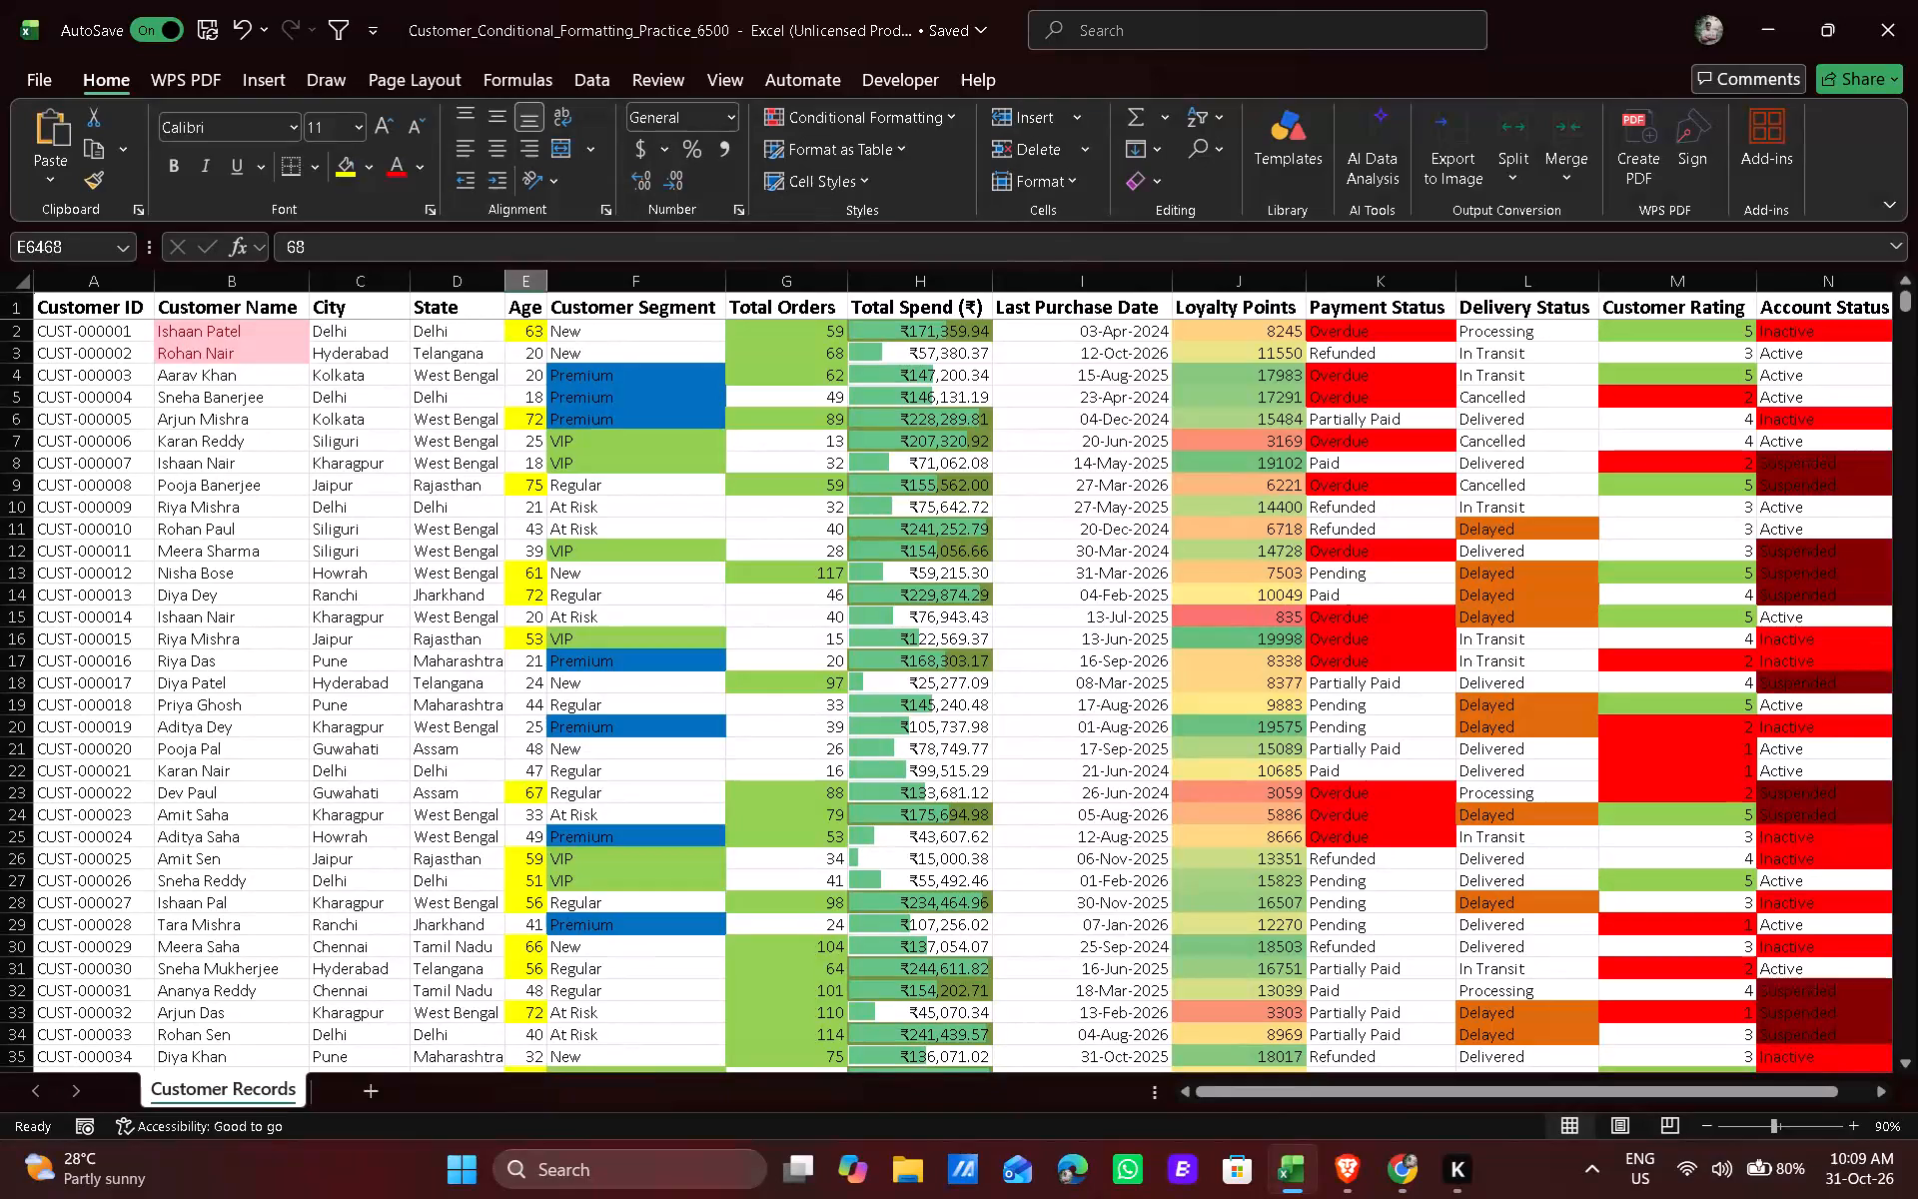
left_click(531, 338)
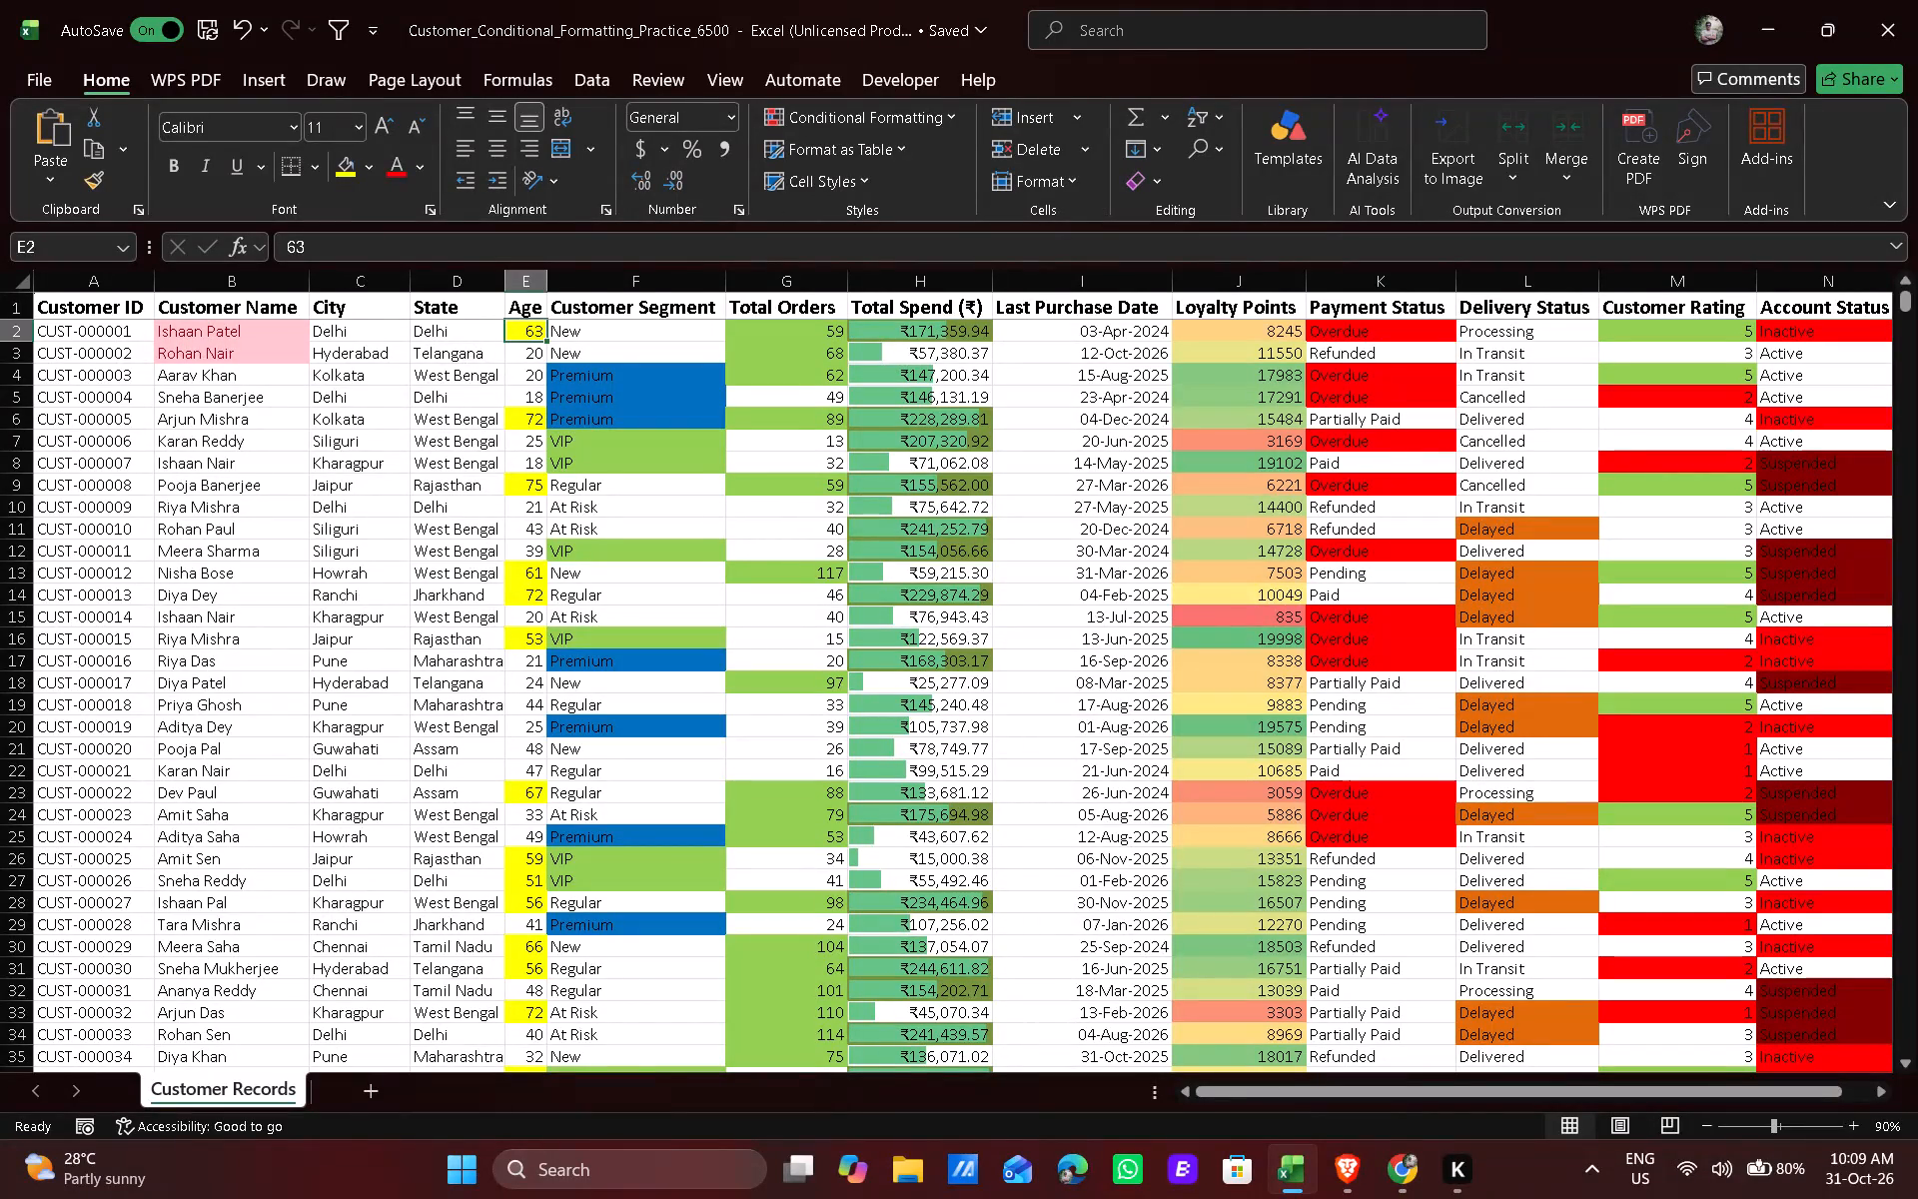
key("ctrl+shift+Down")
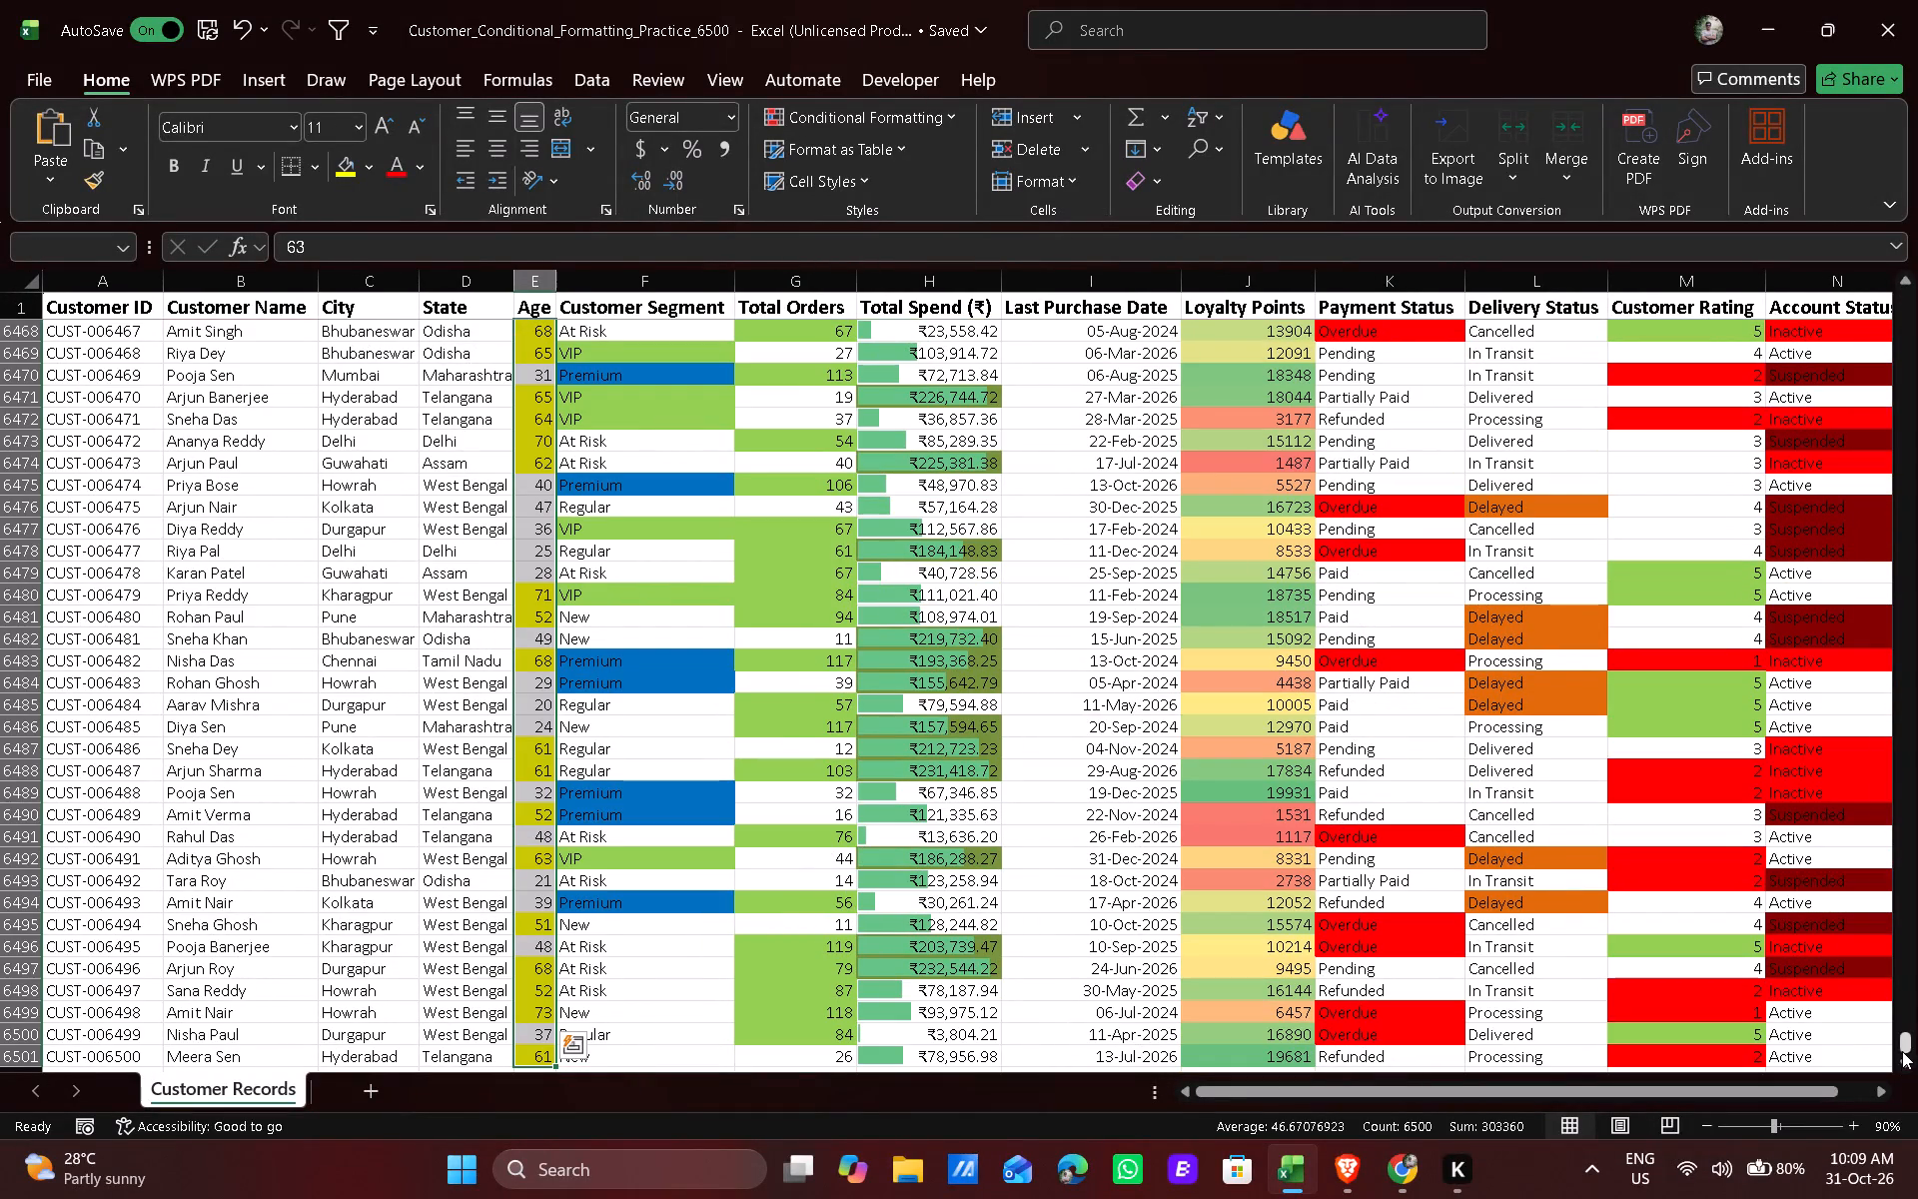
left_click_drag(1902, 1051, 1916, 153)
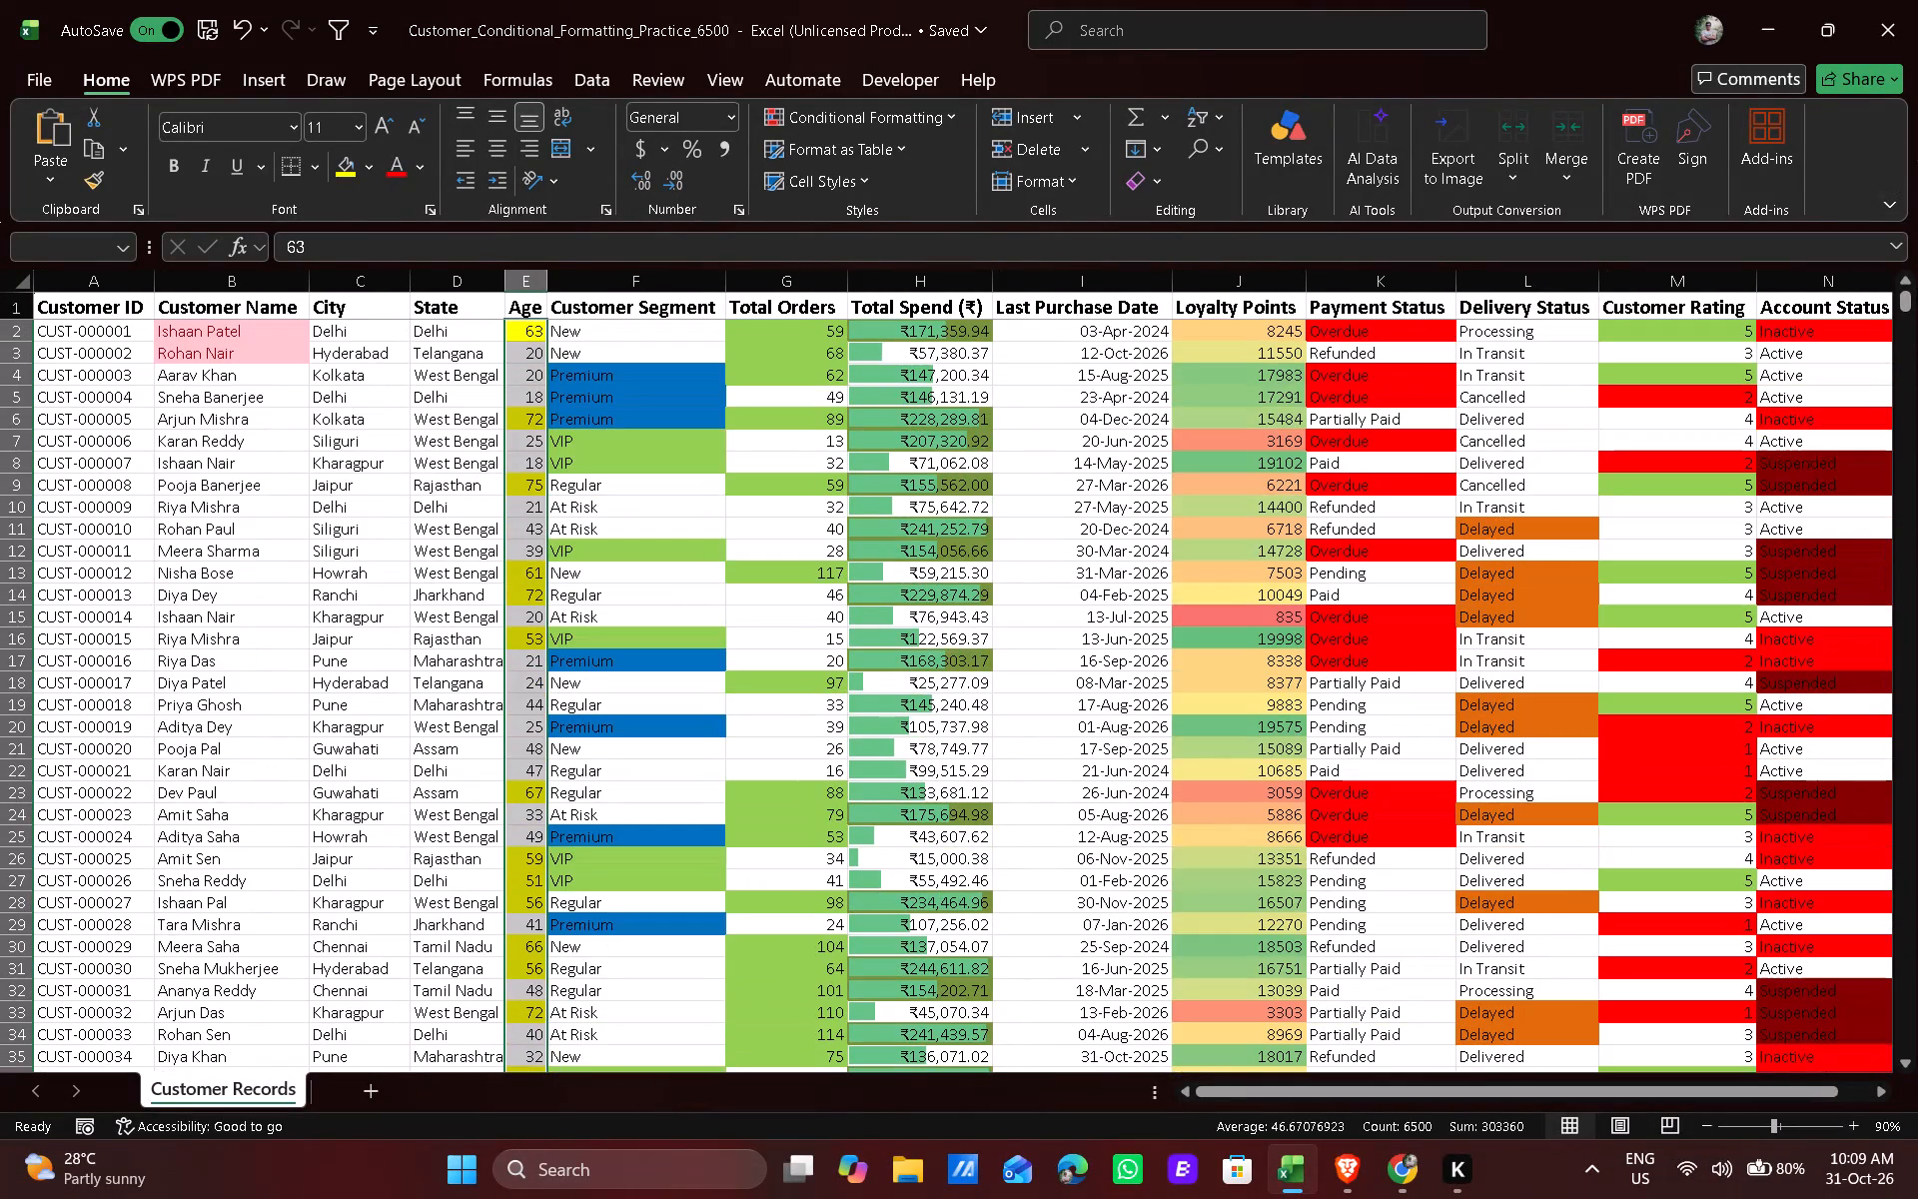
scroll(534, 337, "up", 2)
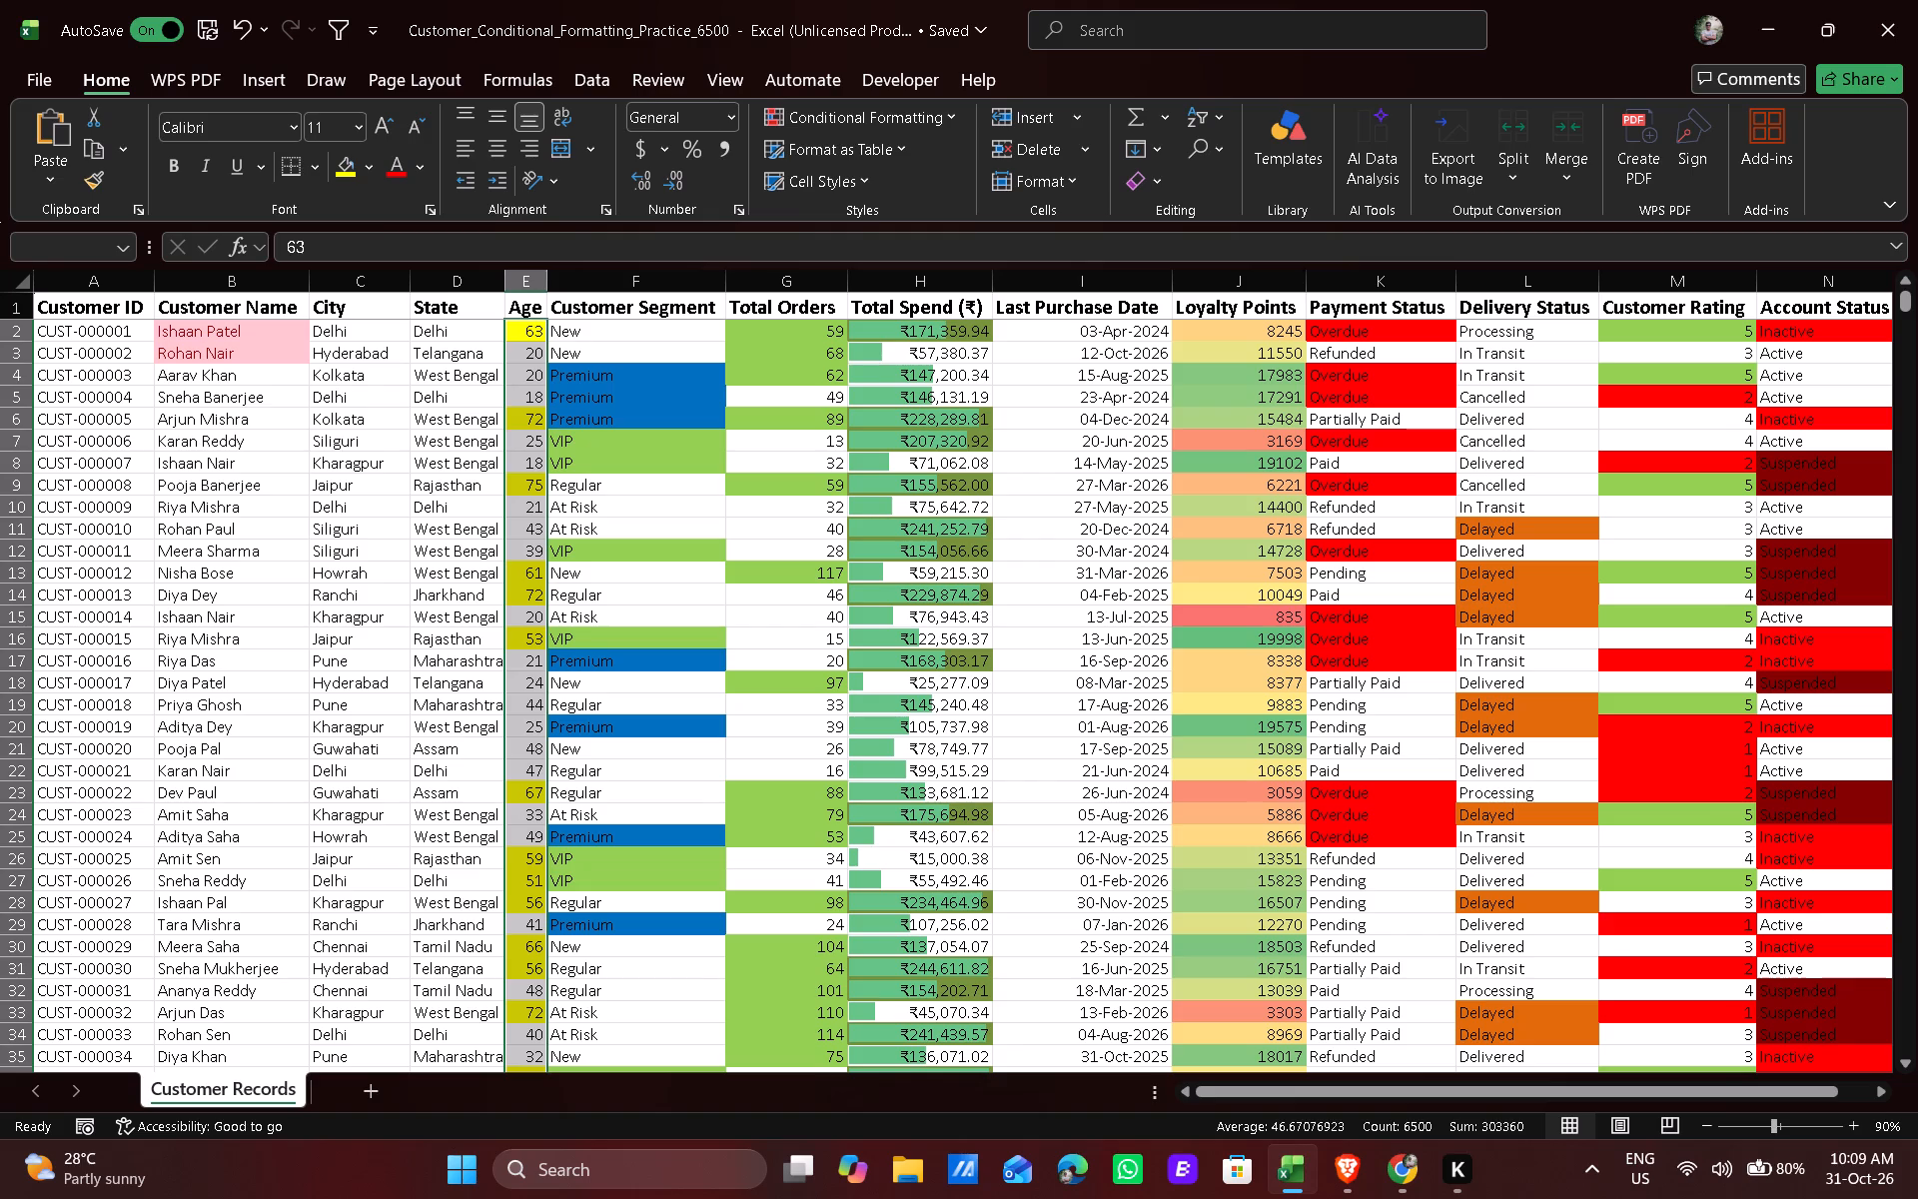
left_click(876, 114)
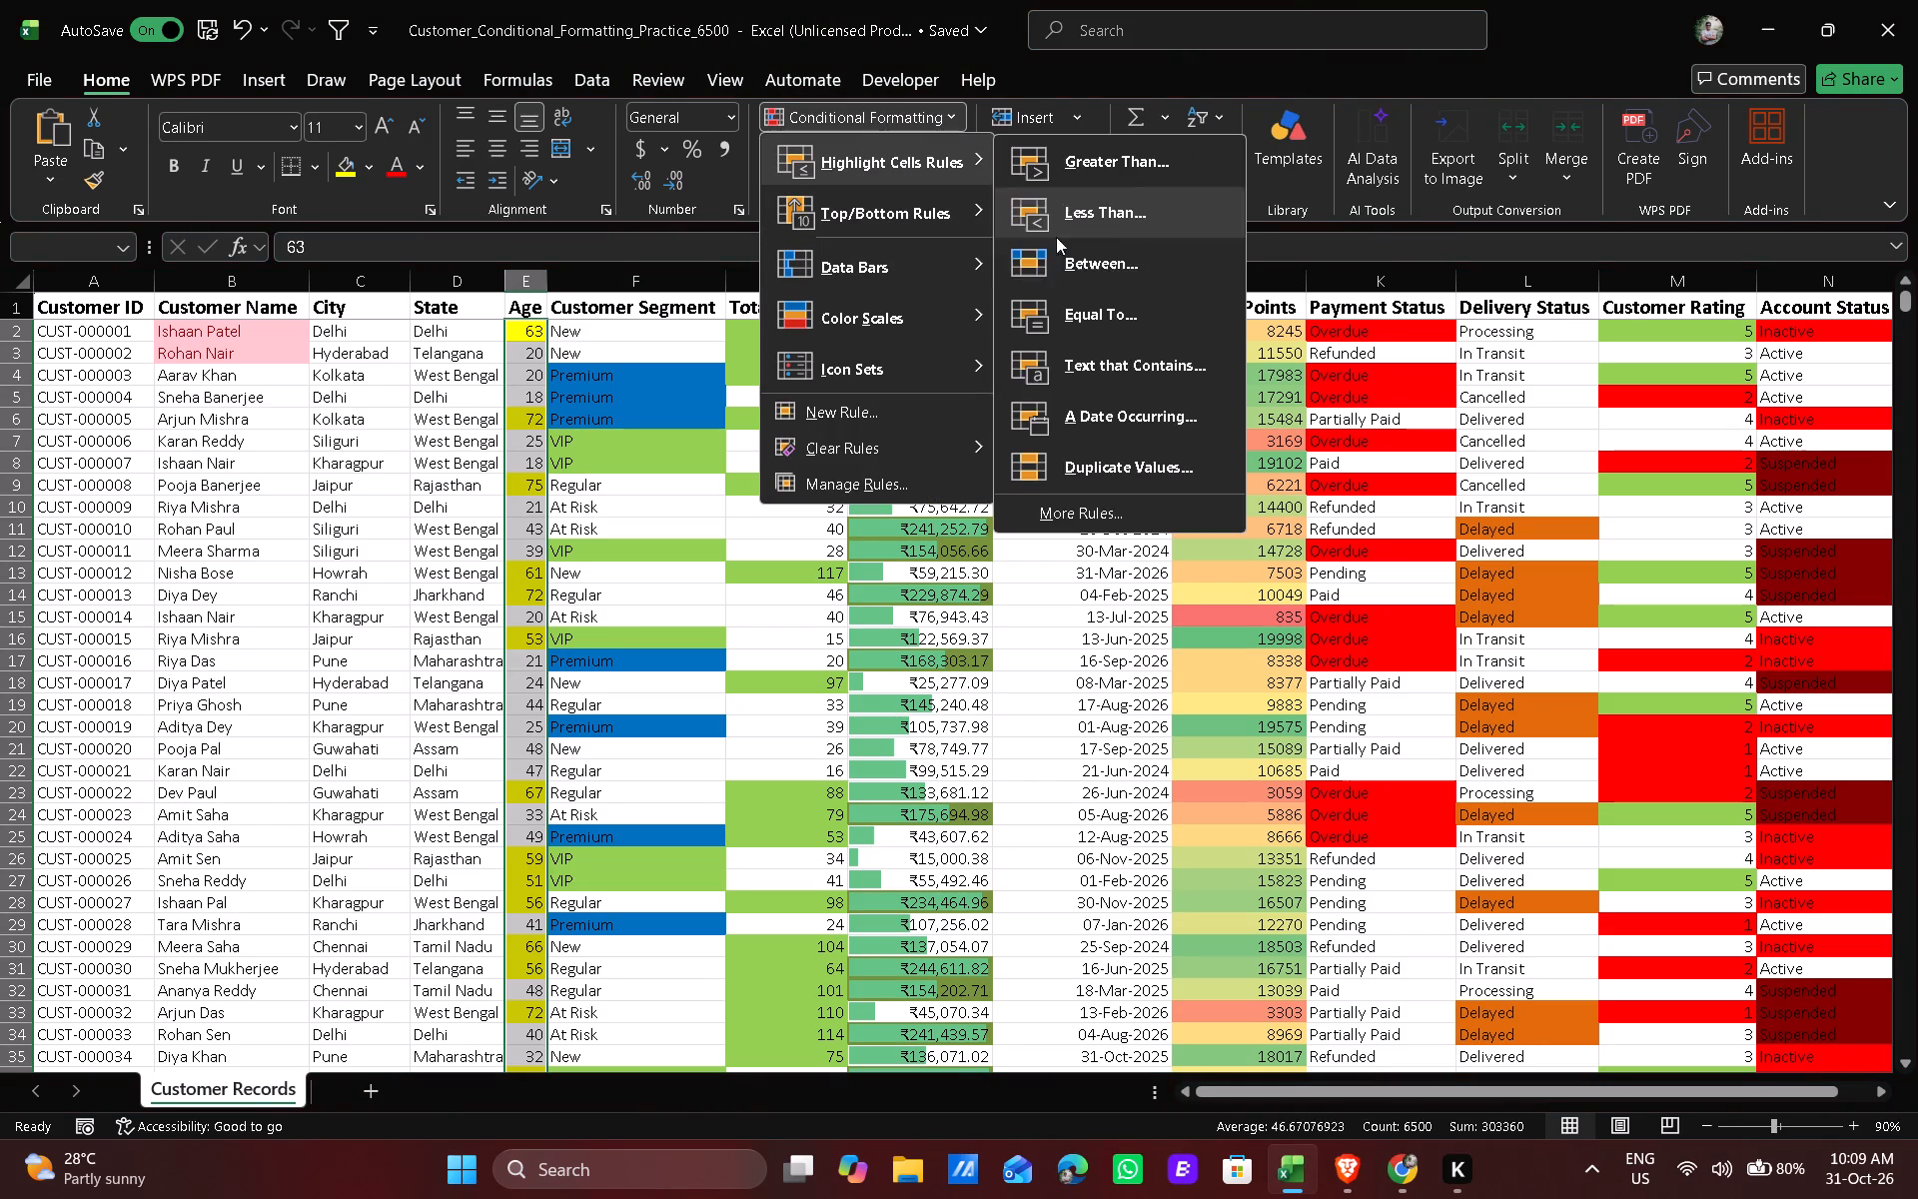
left_click(1114, 261)
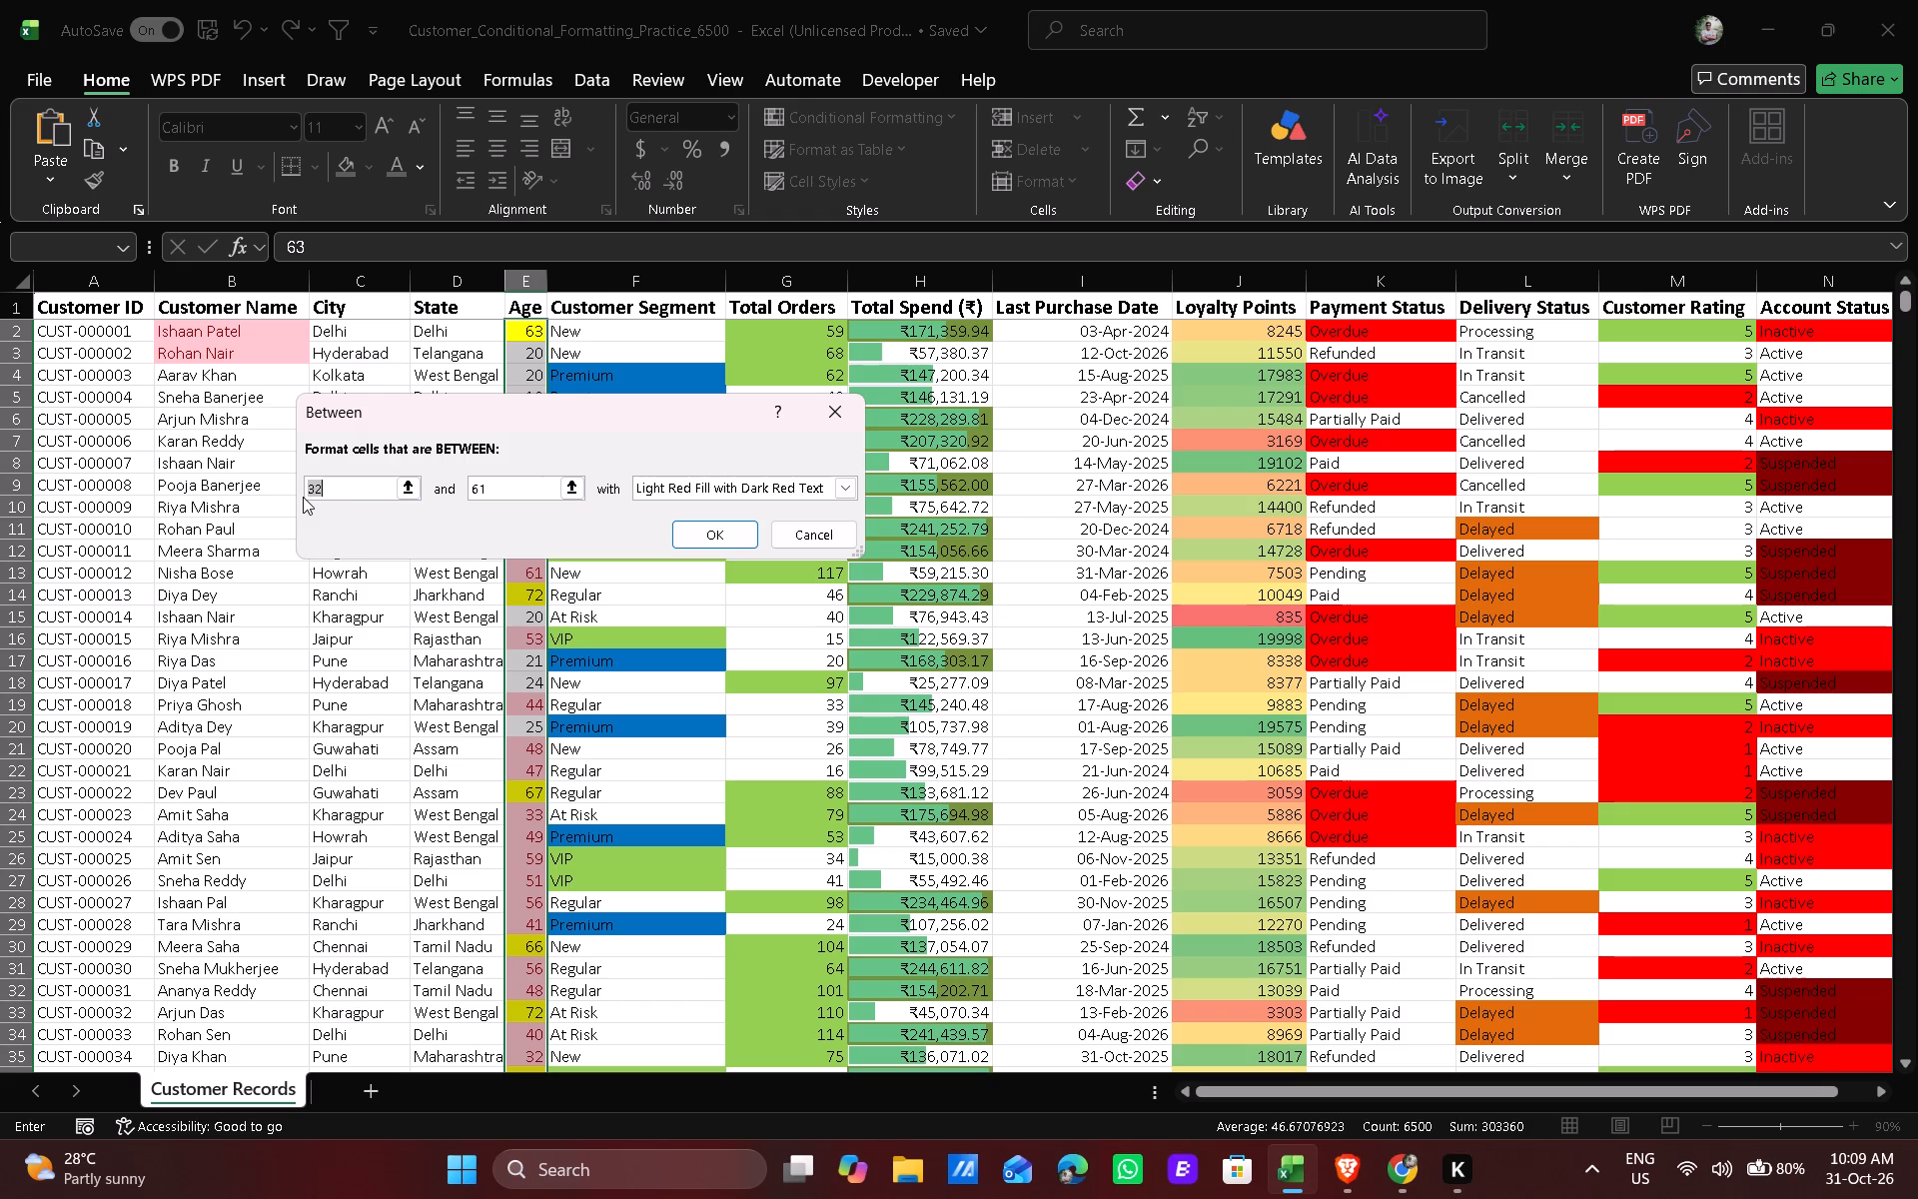
key("BackSpace")
type("25")
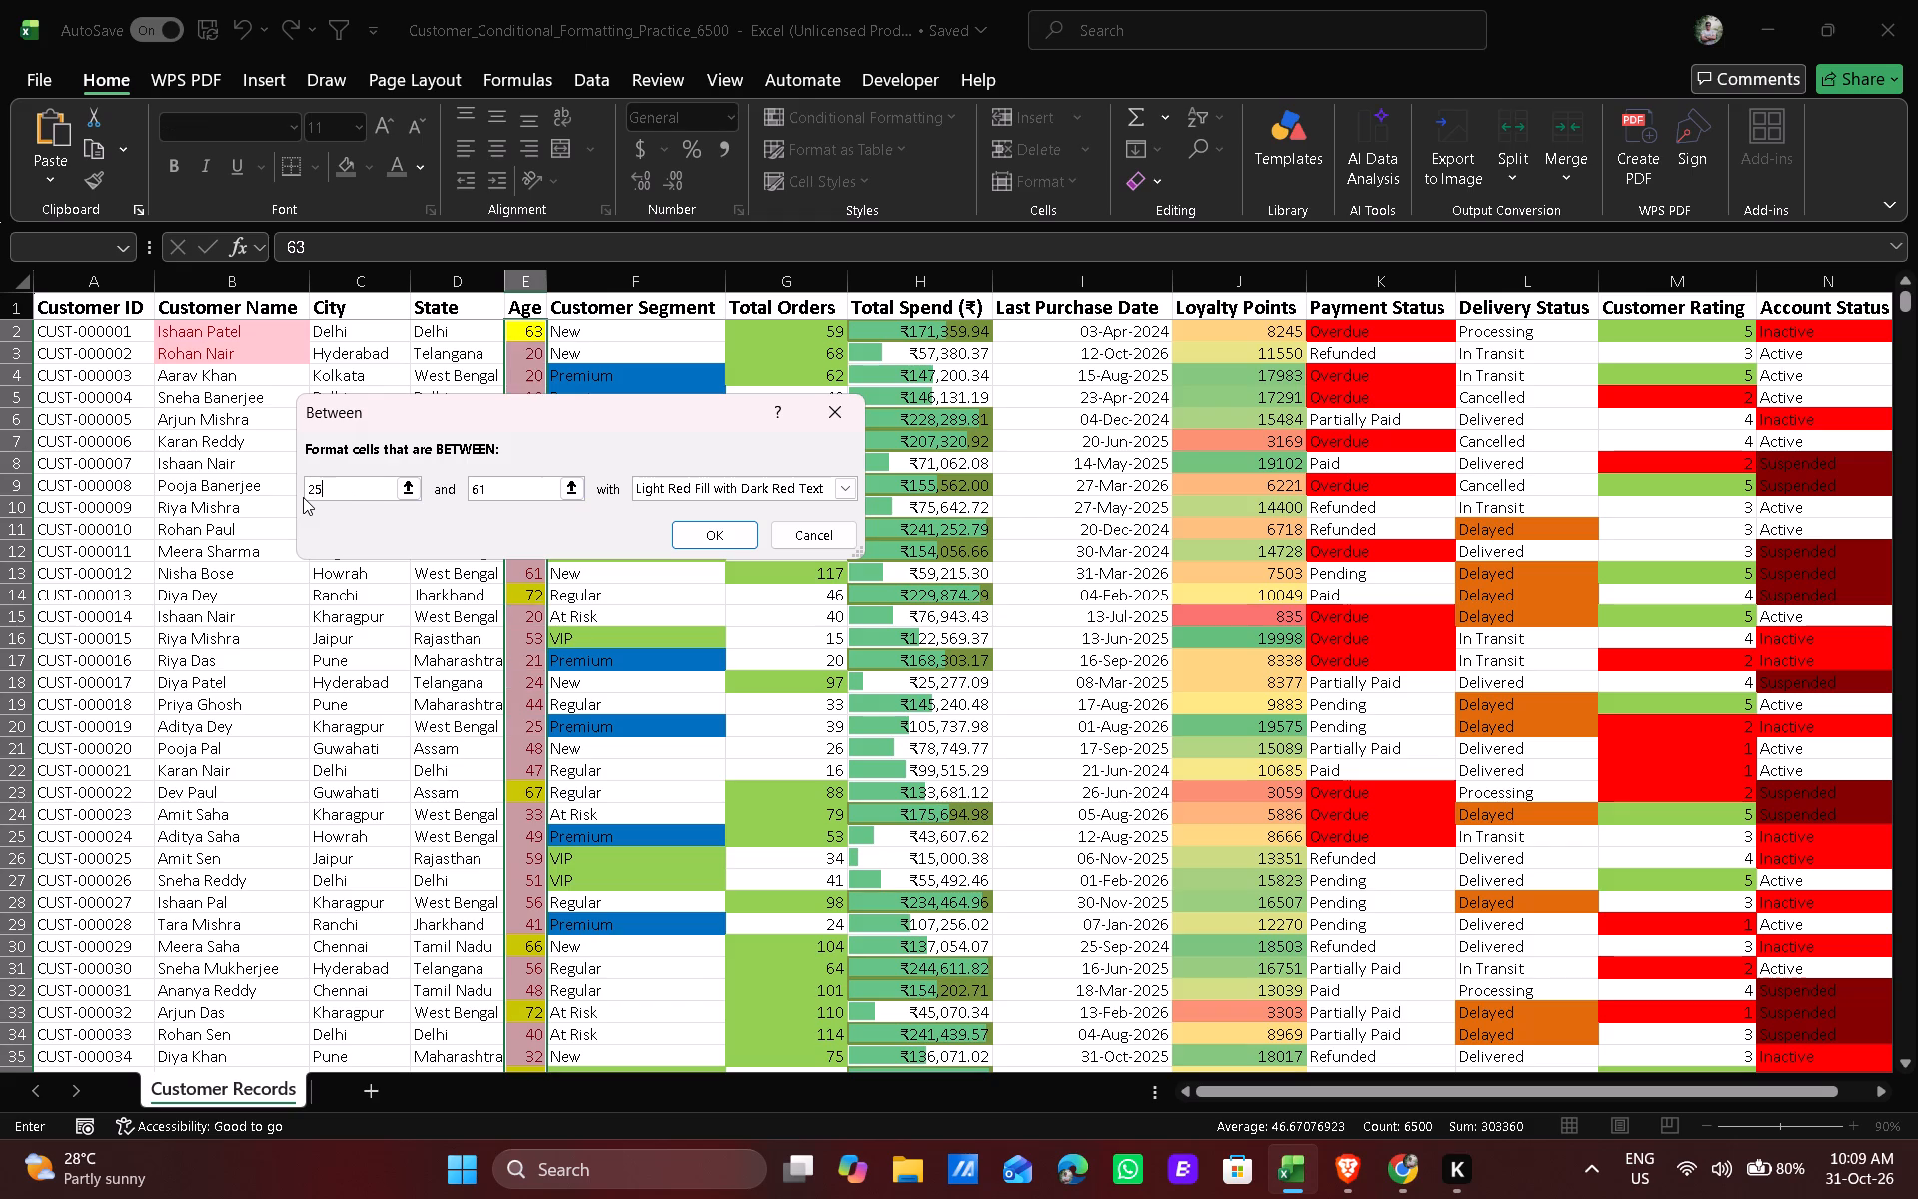
left_click(505, 490)
key("BackSpace")
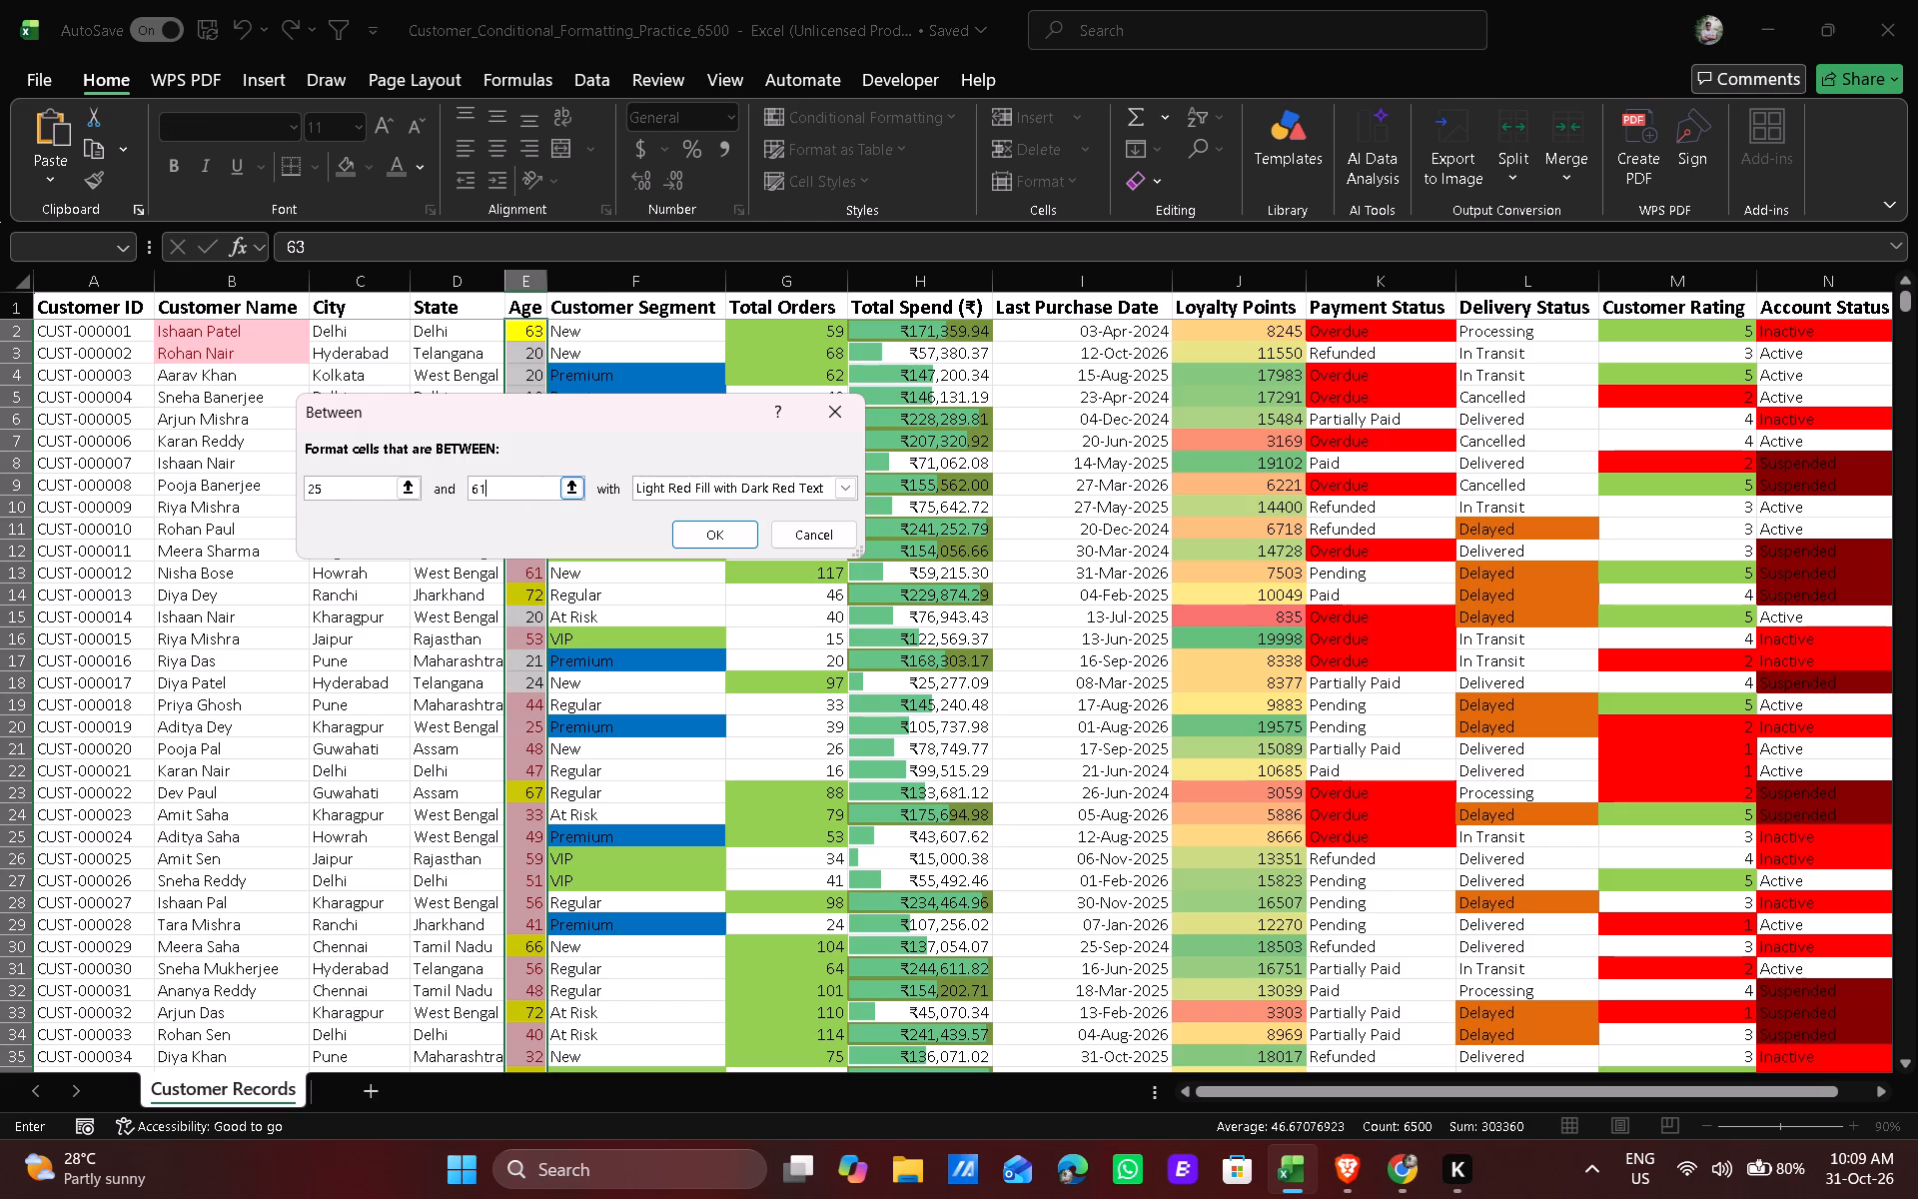
key("BackSpace")
key("BackSpace")
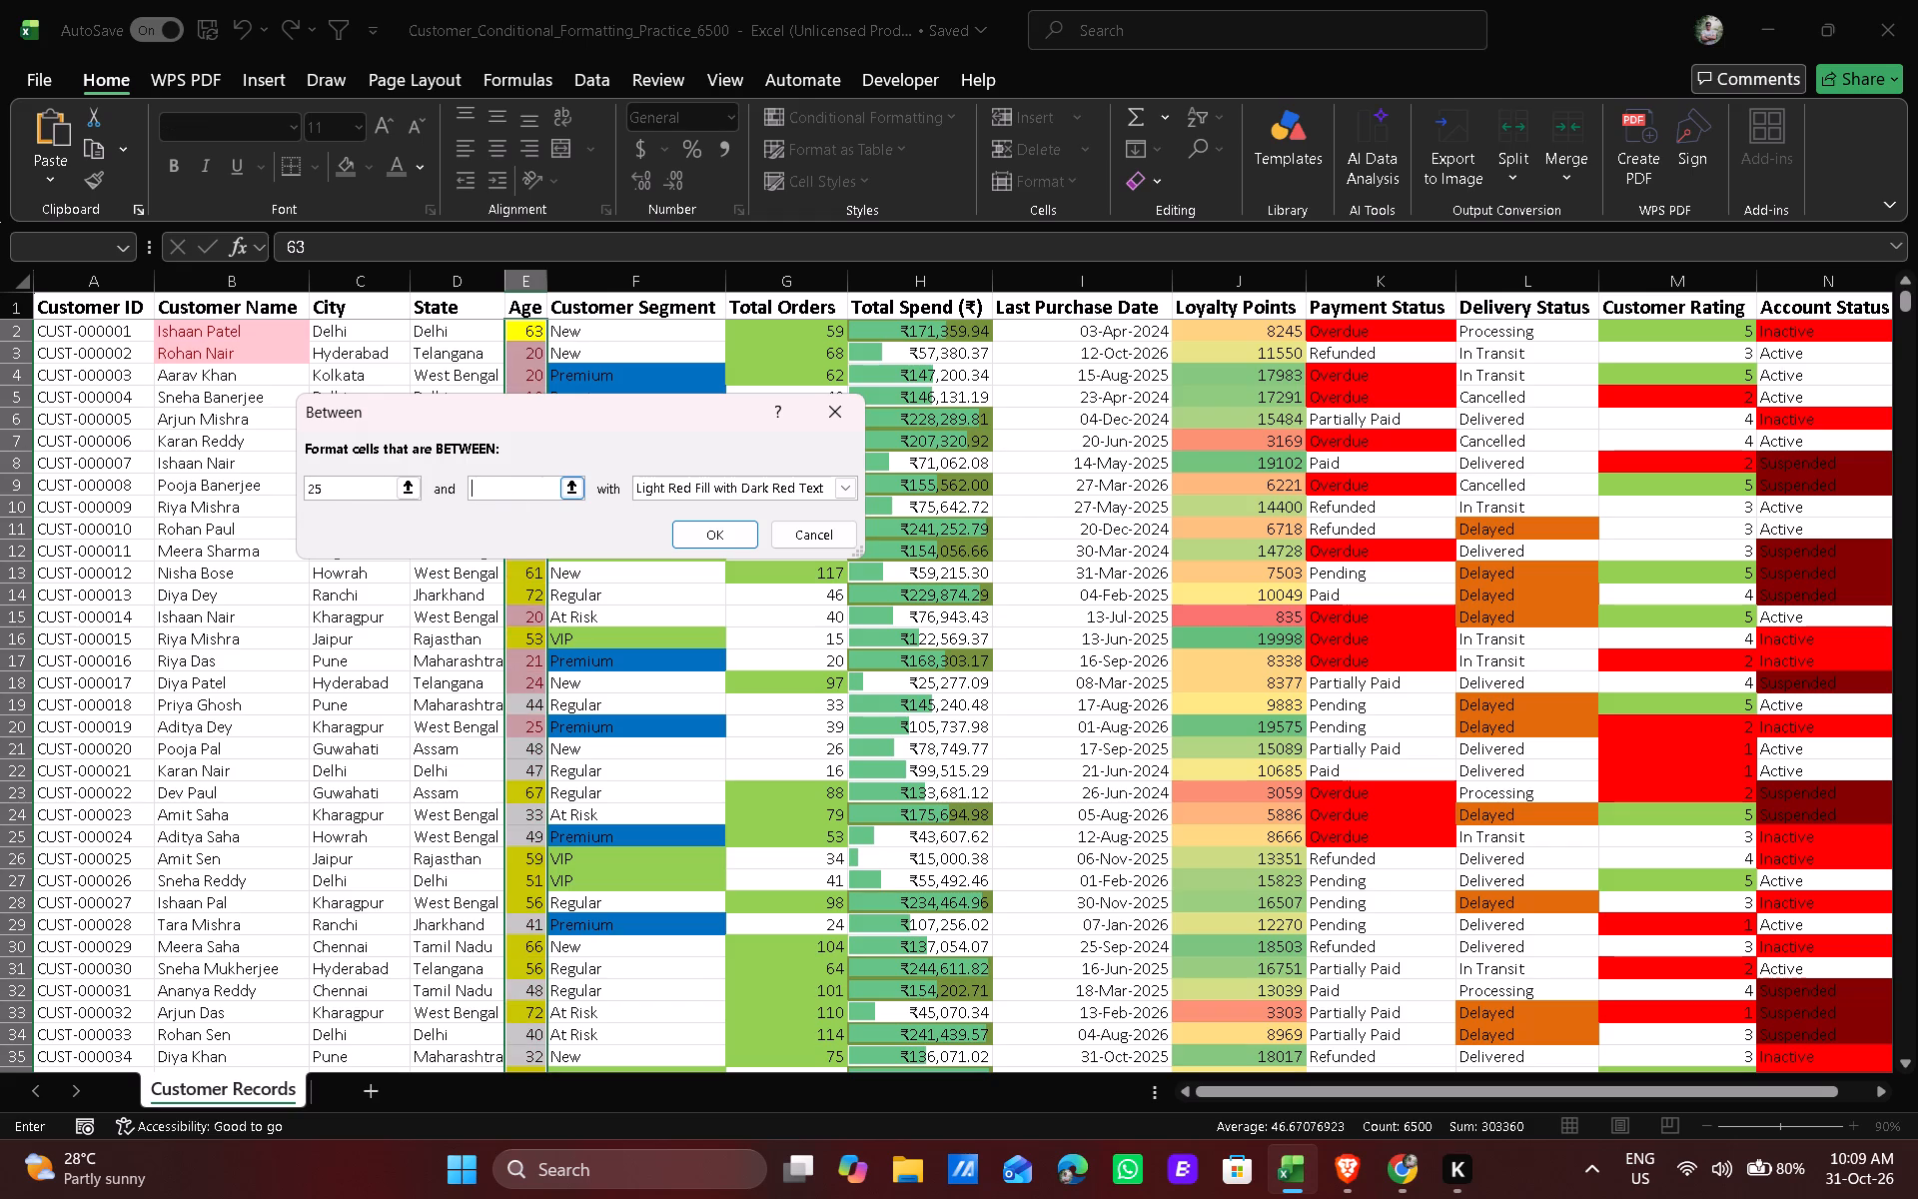
type("40")
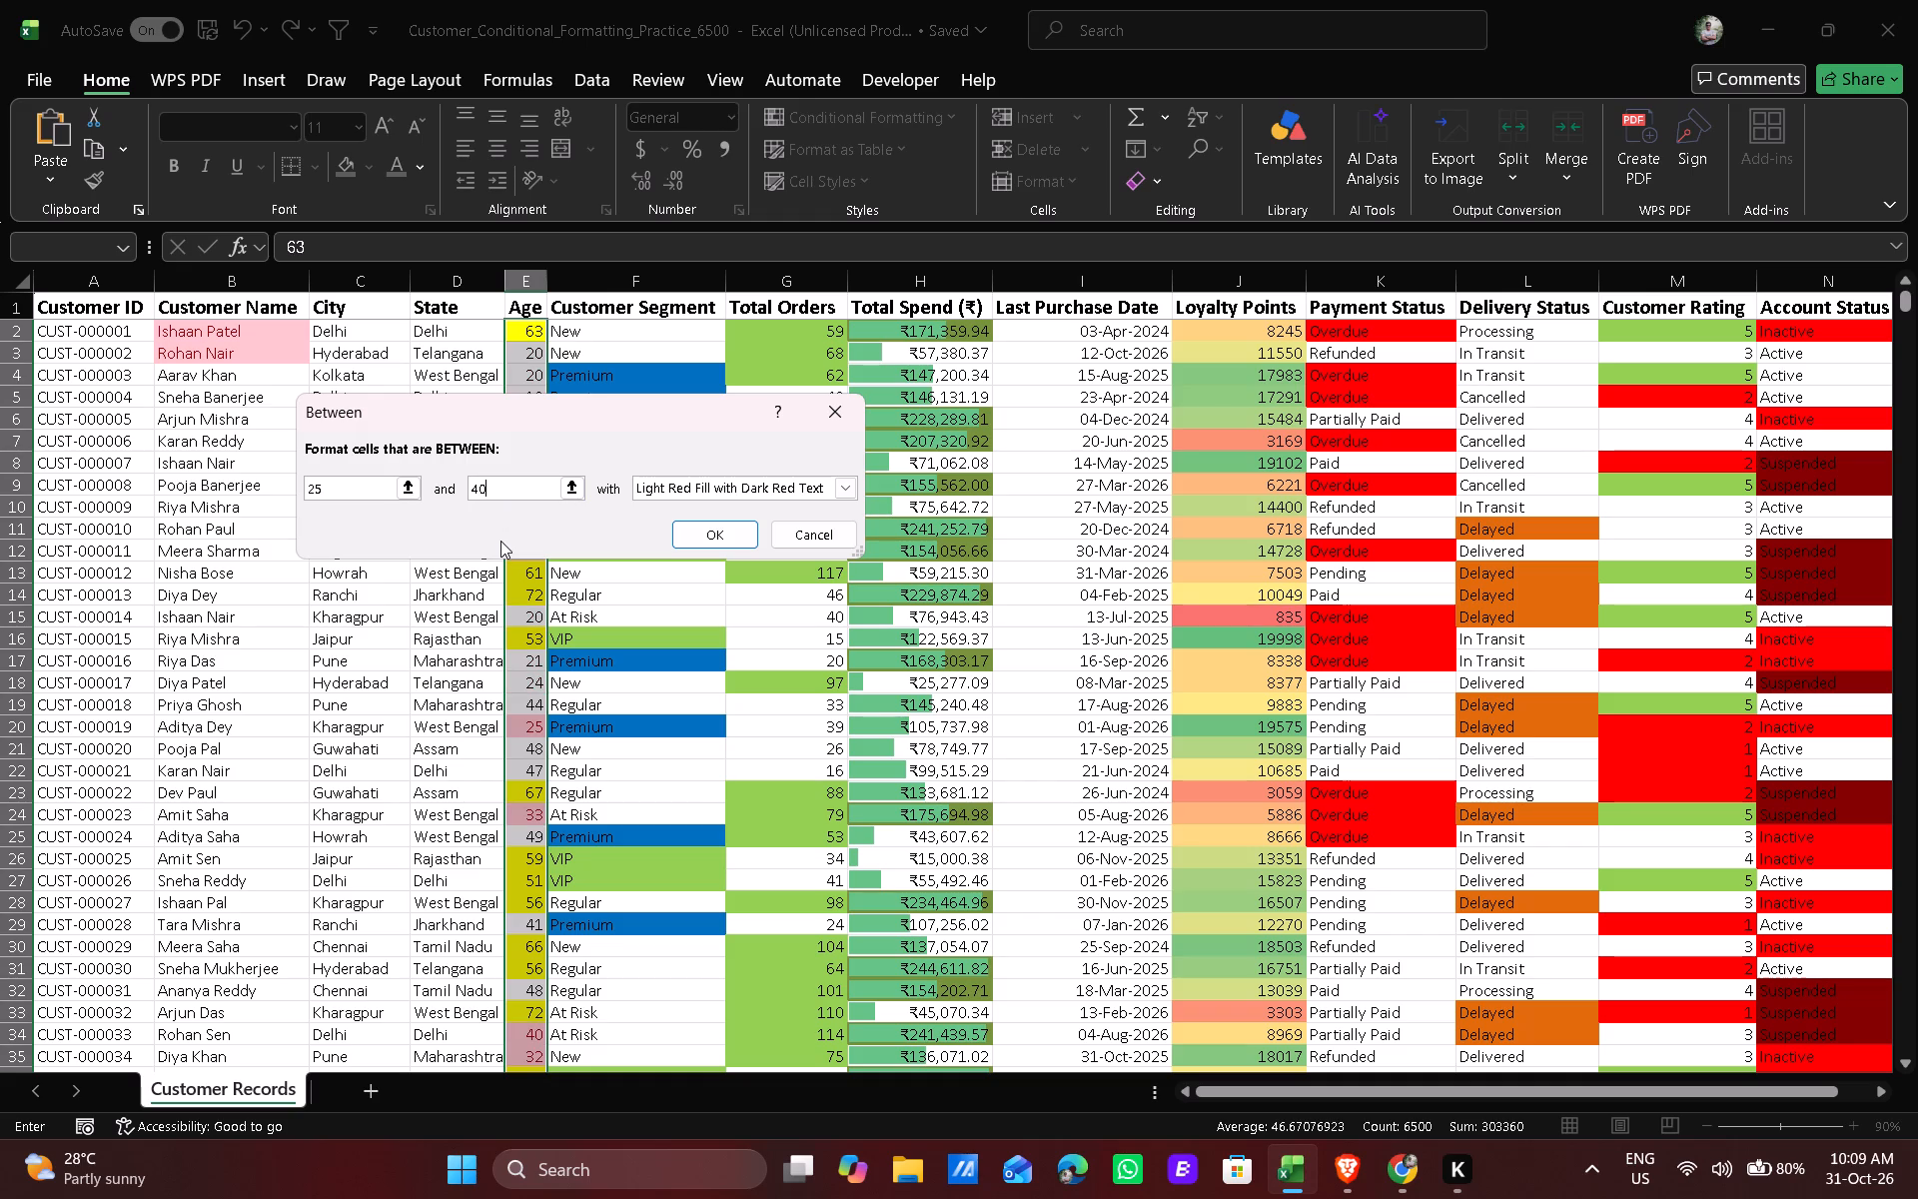
Give the Age rule a custom light blue fill and apply it.
left_click(698, 495)
left_click(670, 607)
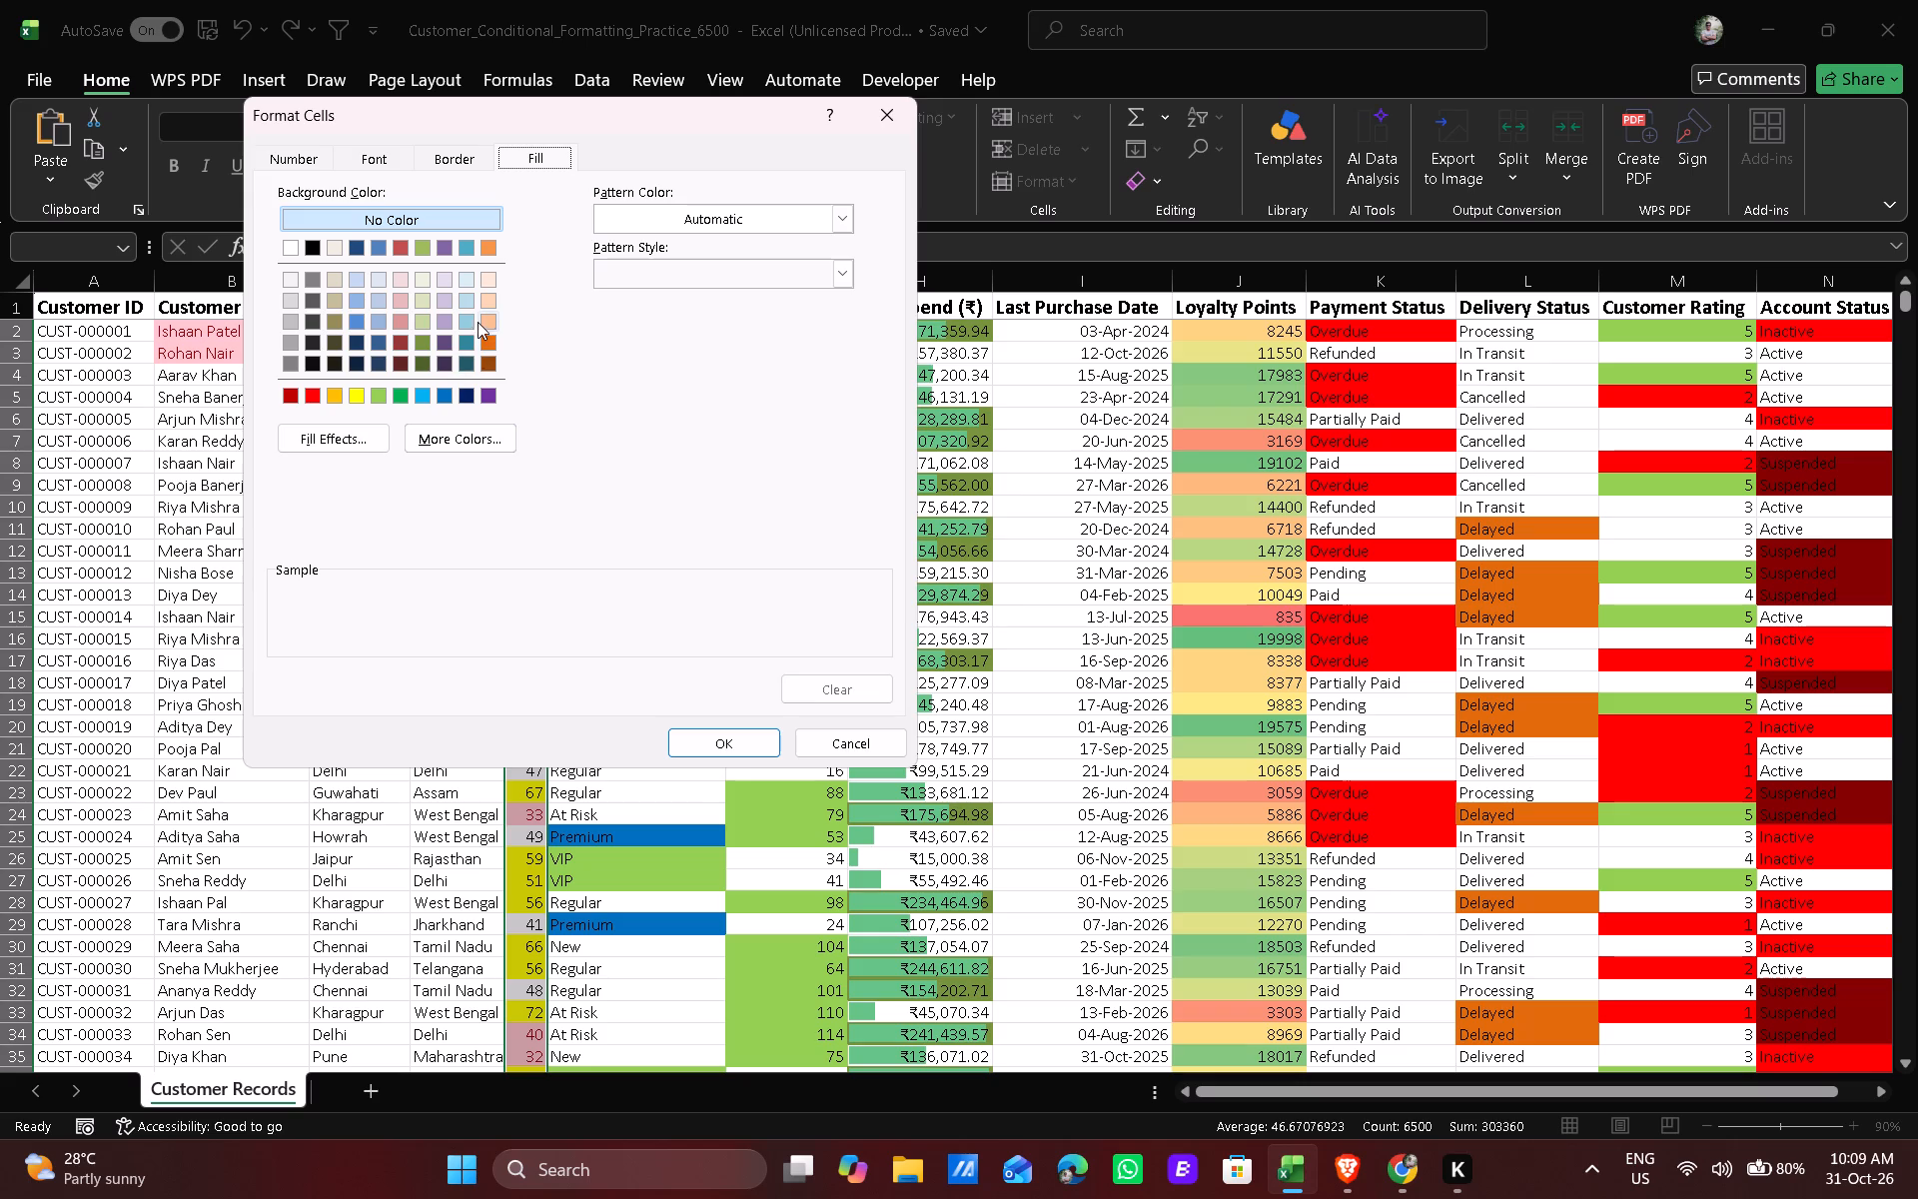
left_click(465, 324)
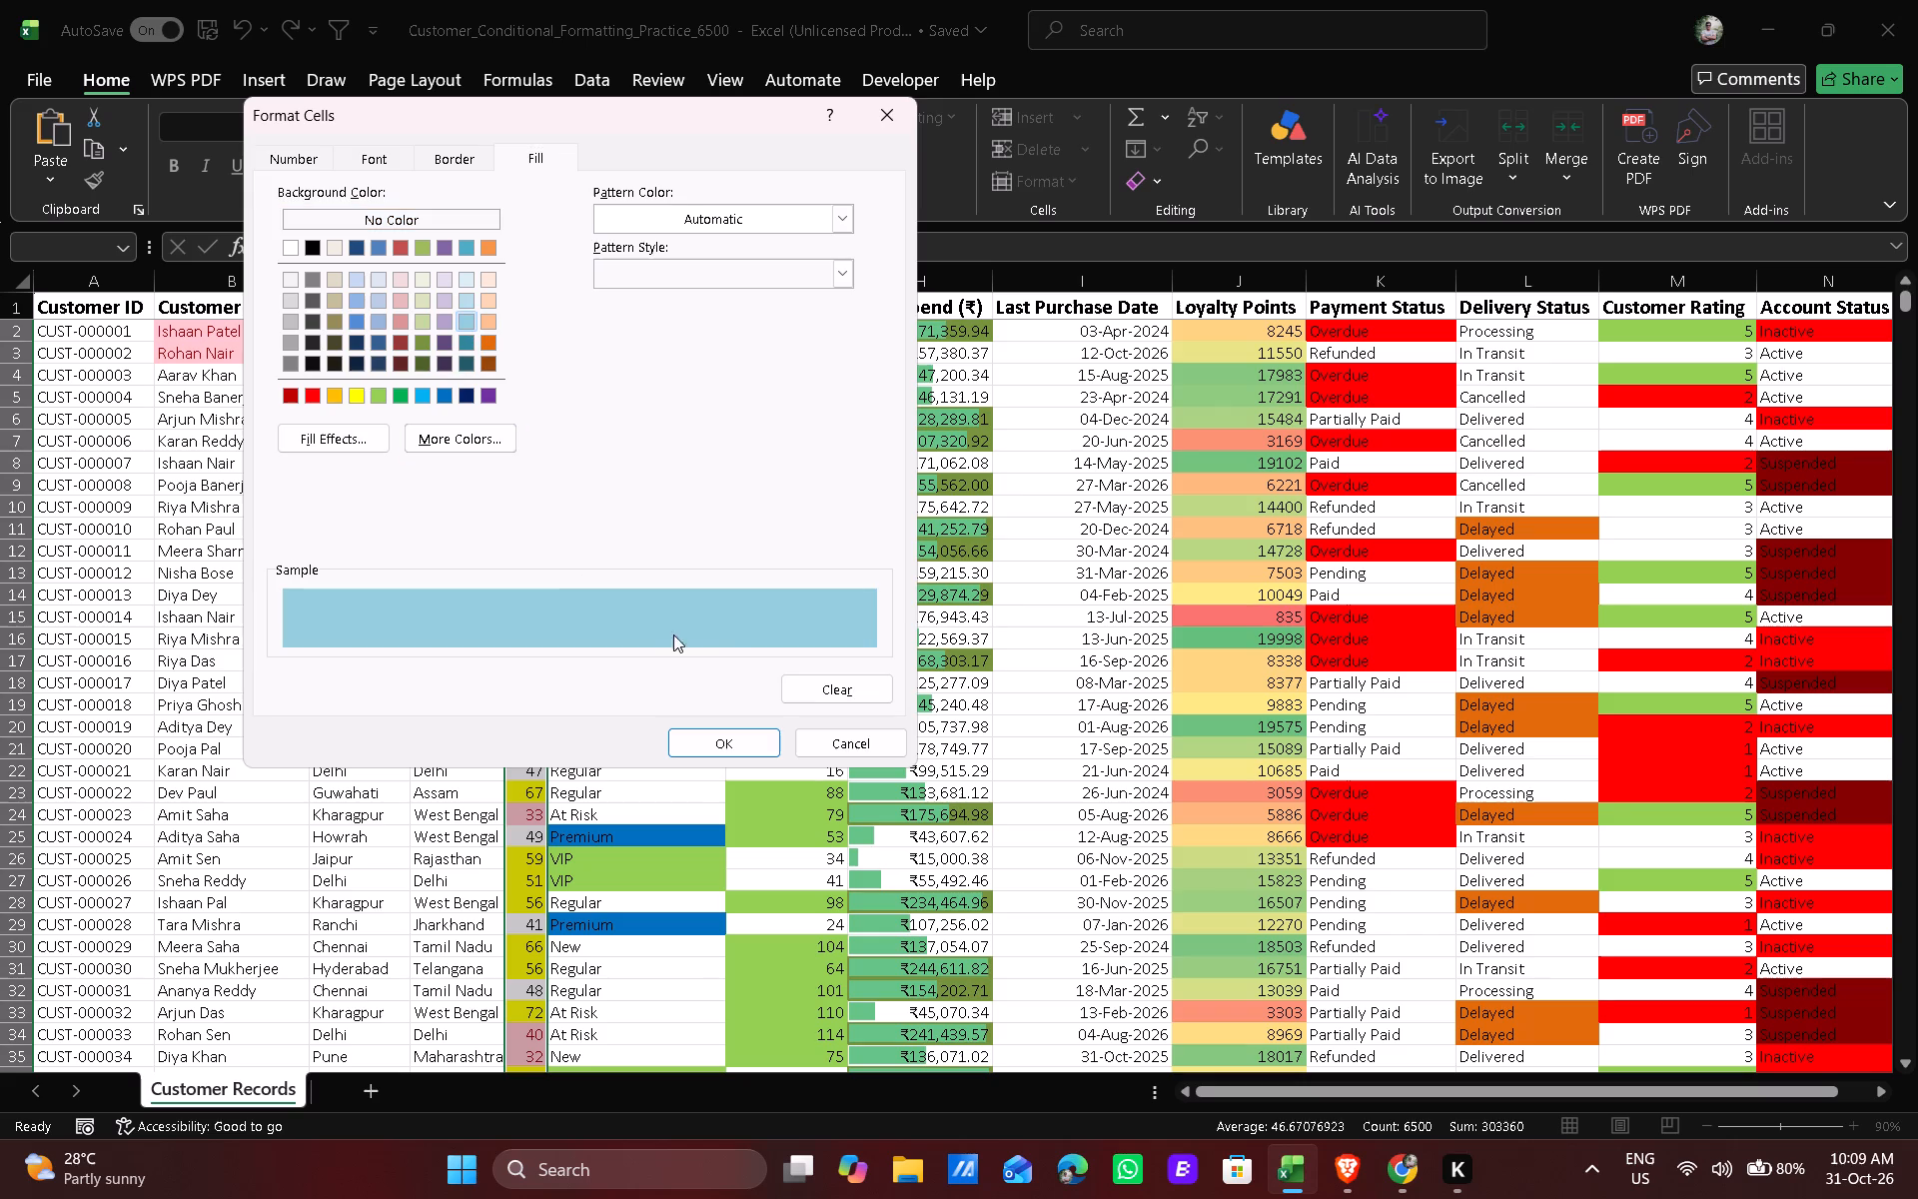
left_click(704, 750)
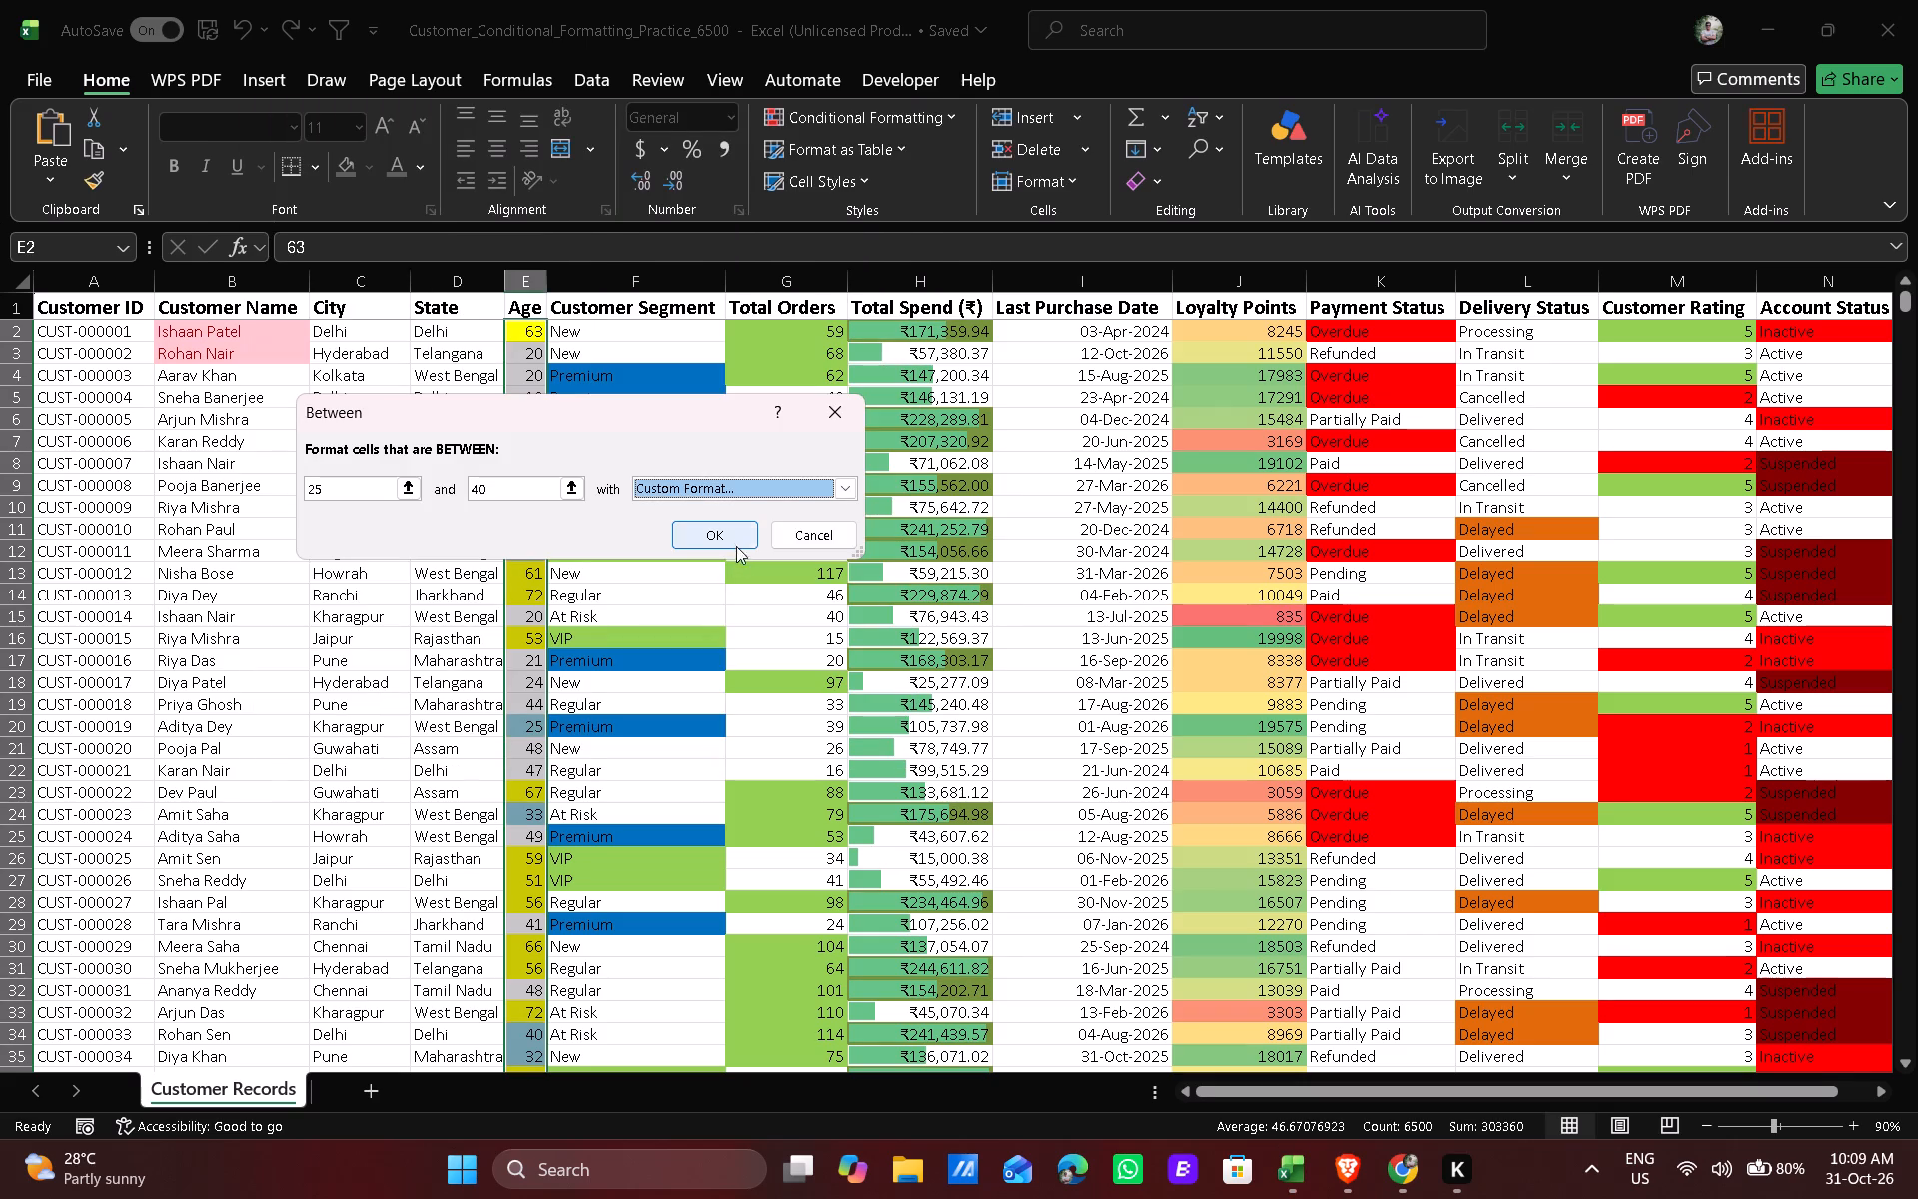
left_click(730, 542)
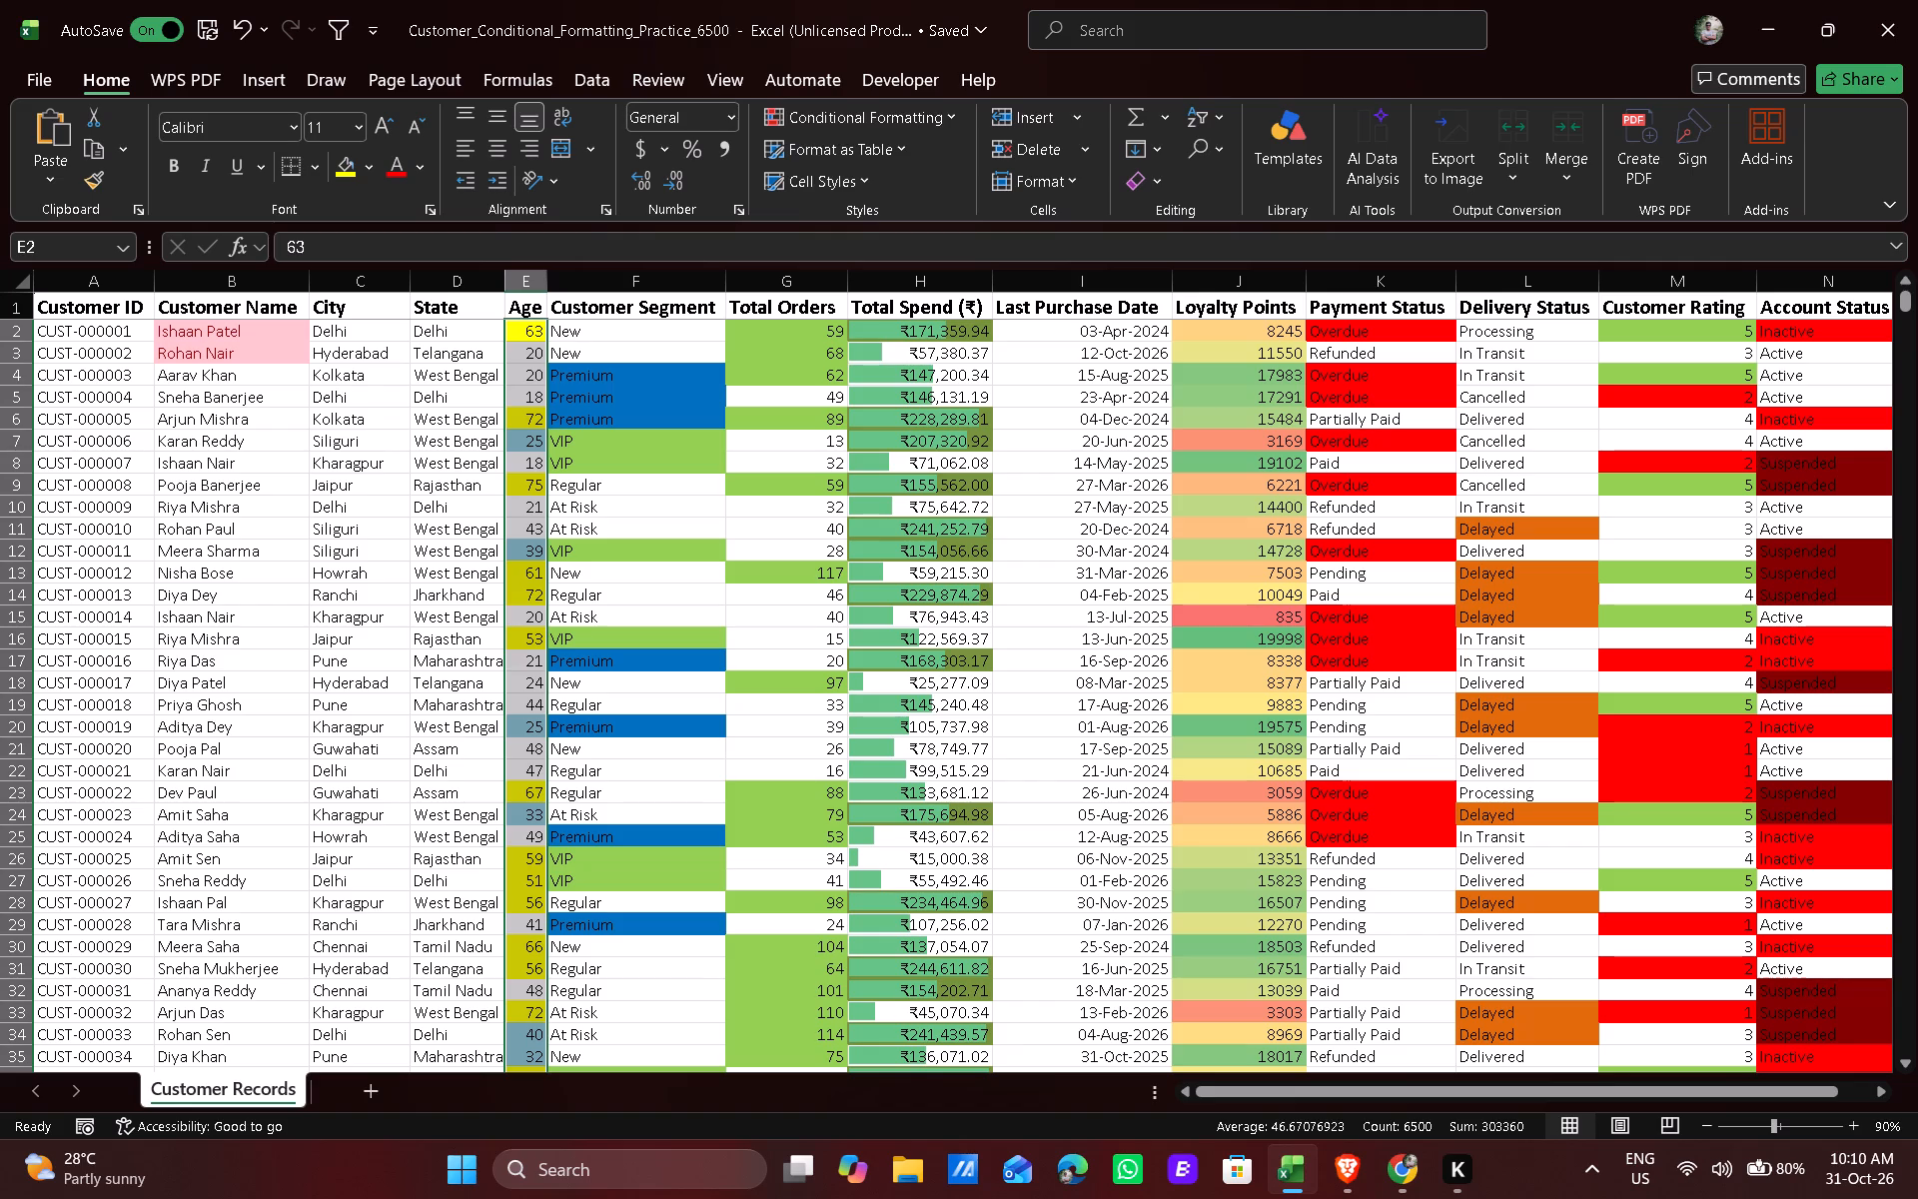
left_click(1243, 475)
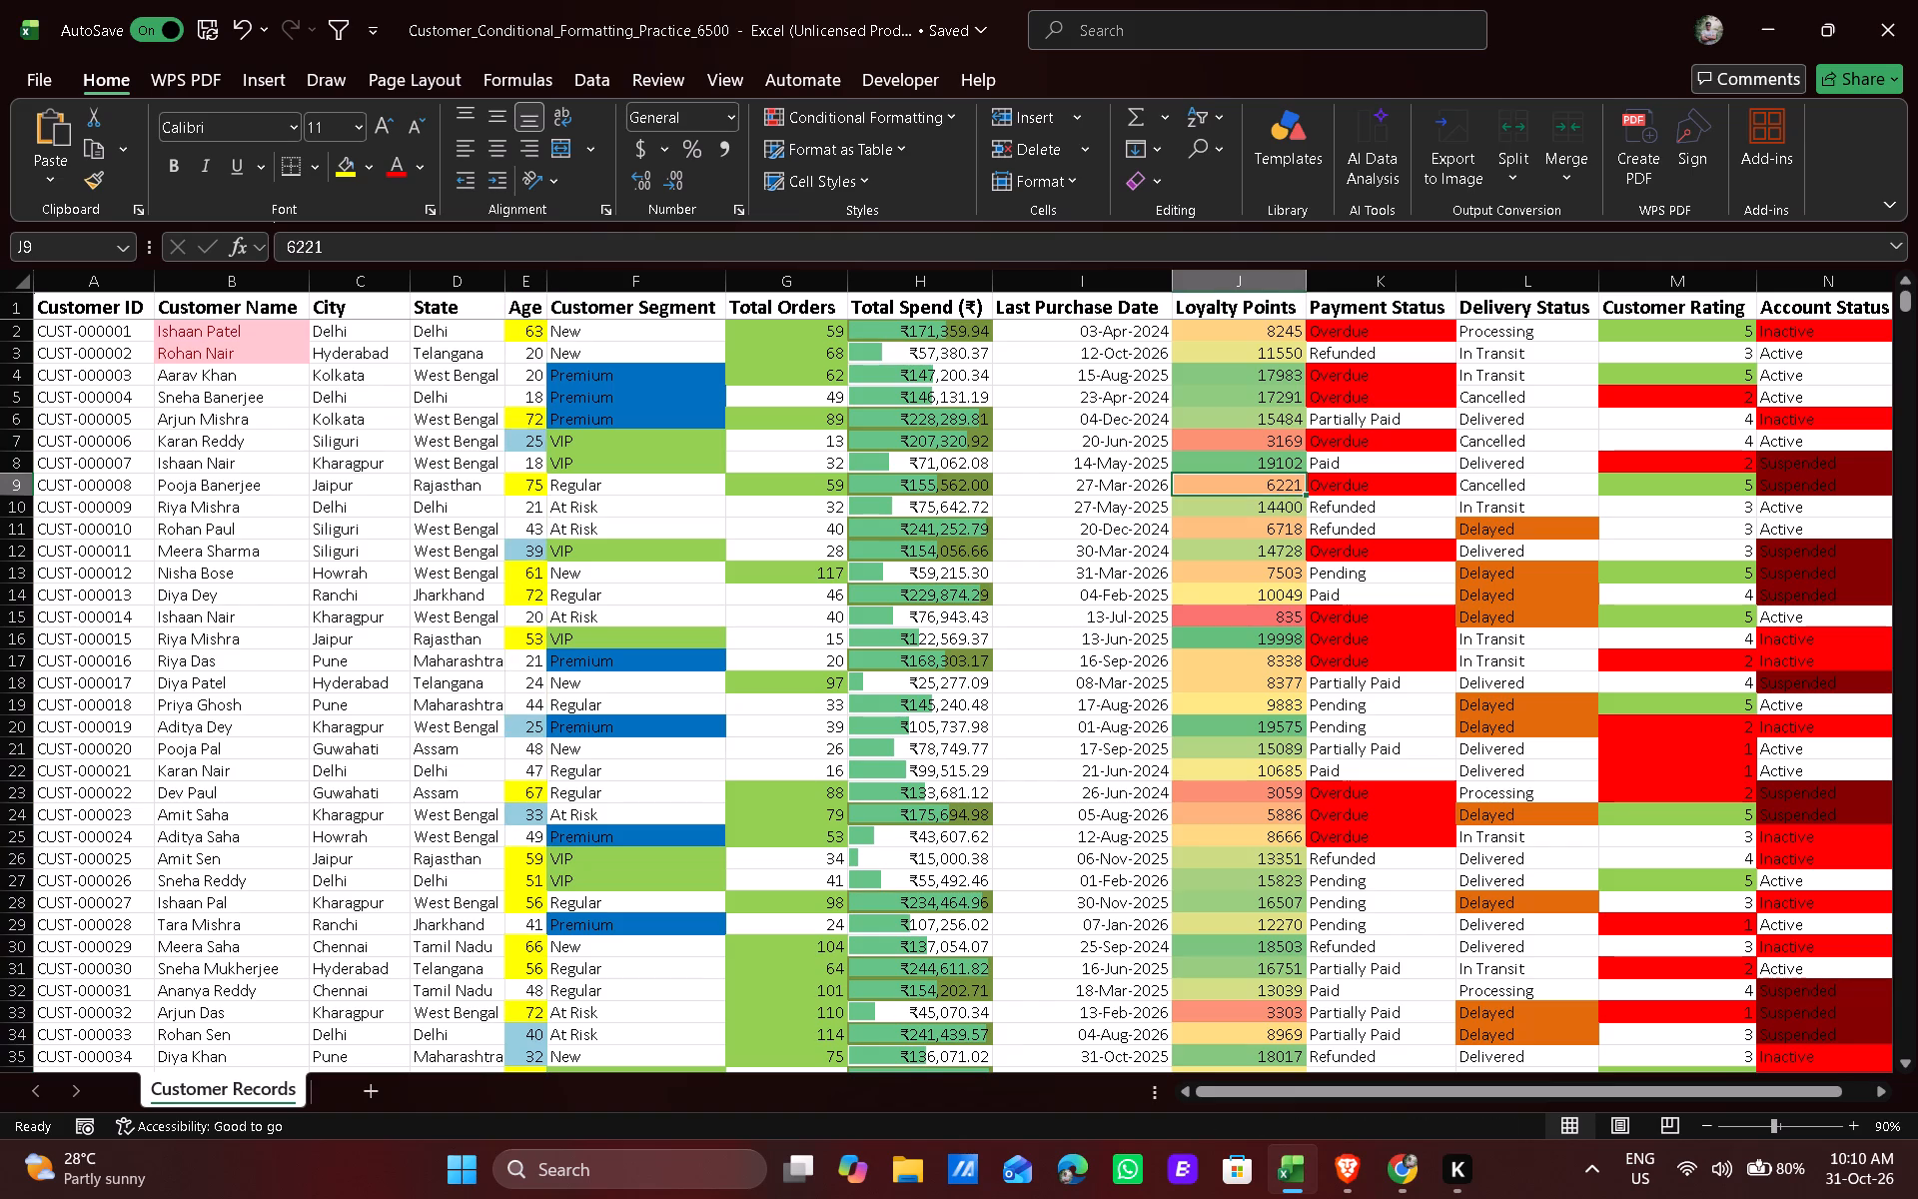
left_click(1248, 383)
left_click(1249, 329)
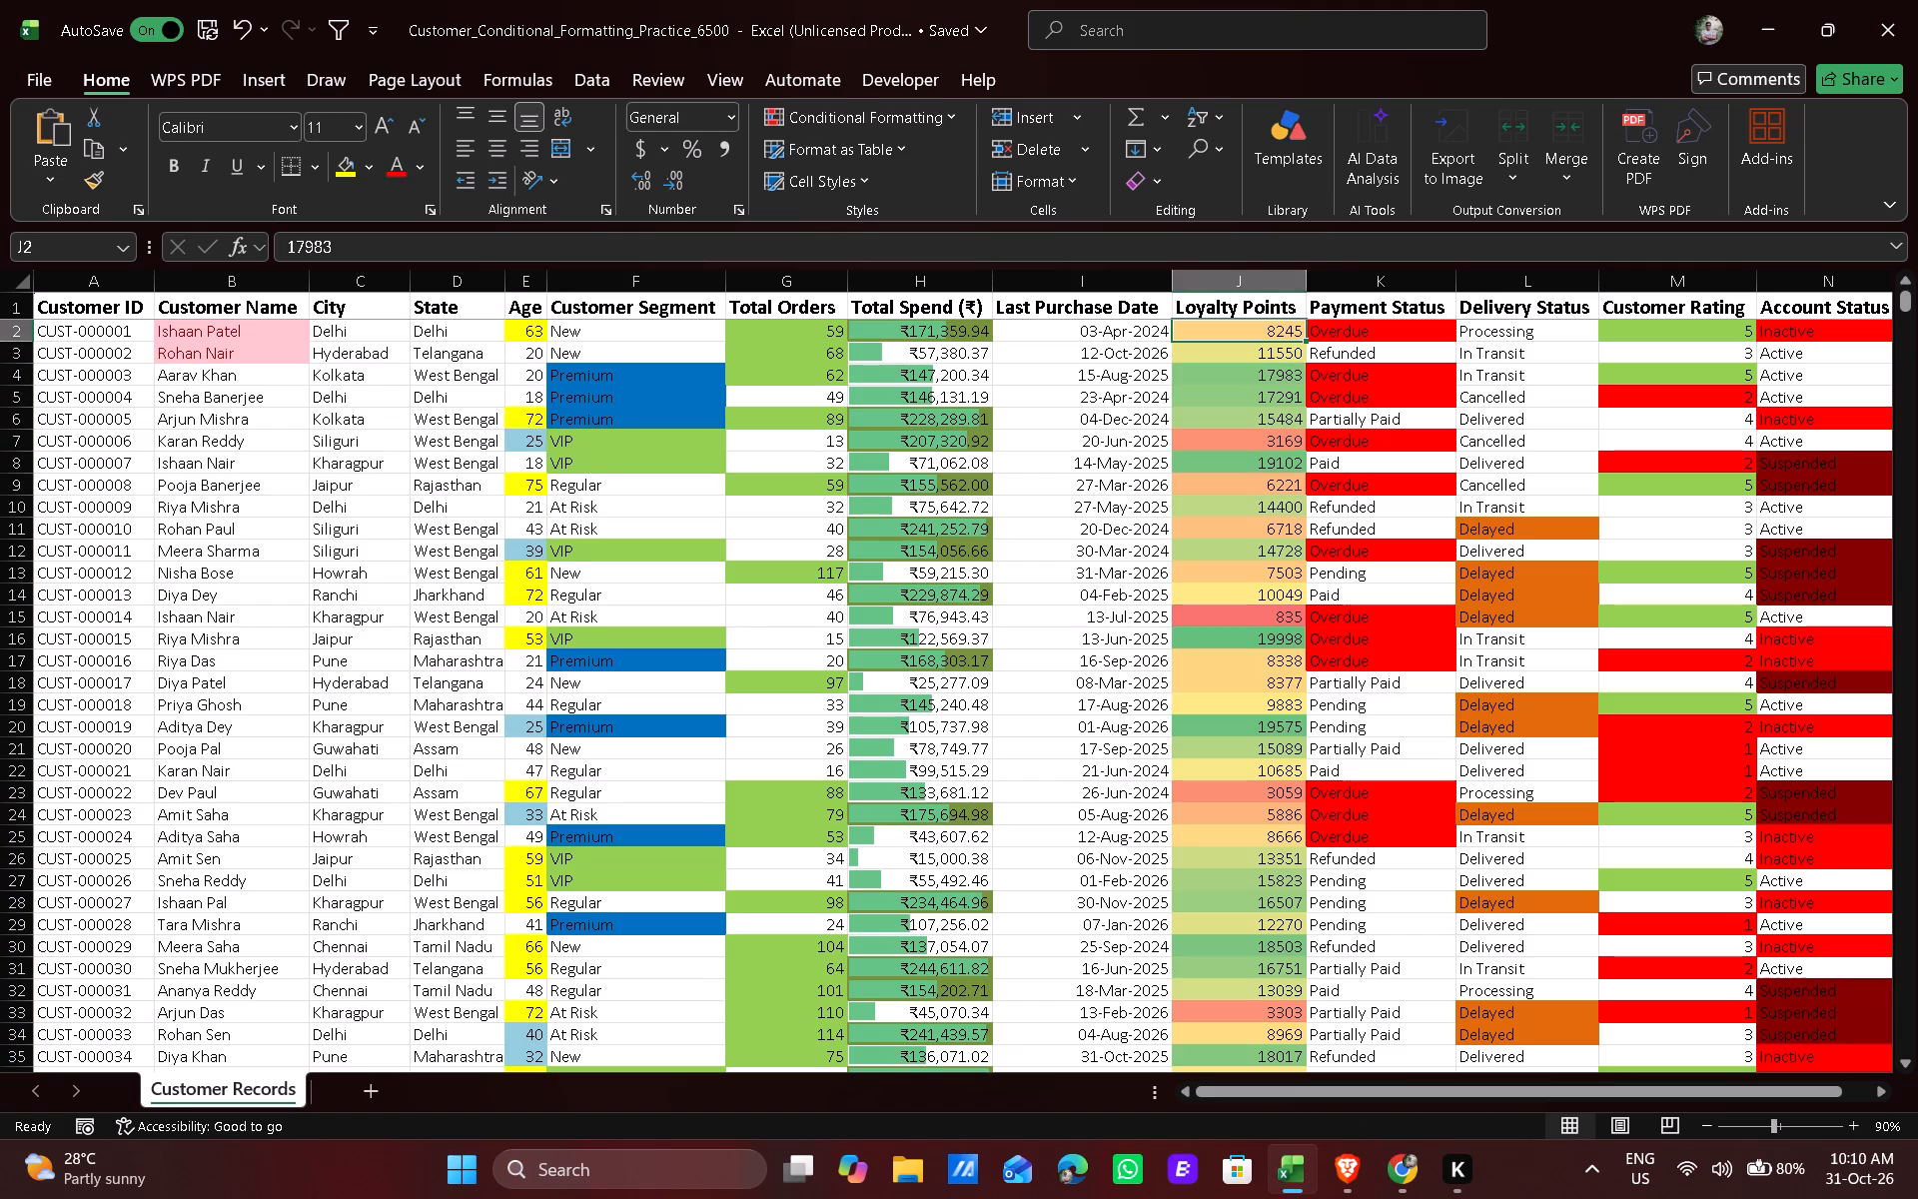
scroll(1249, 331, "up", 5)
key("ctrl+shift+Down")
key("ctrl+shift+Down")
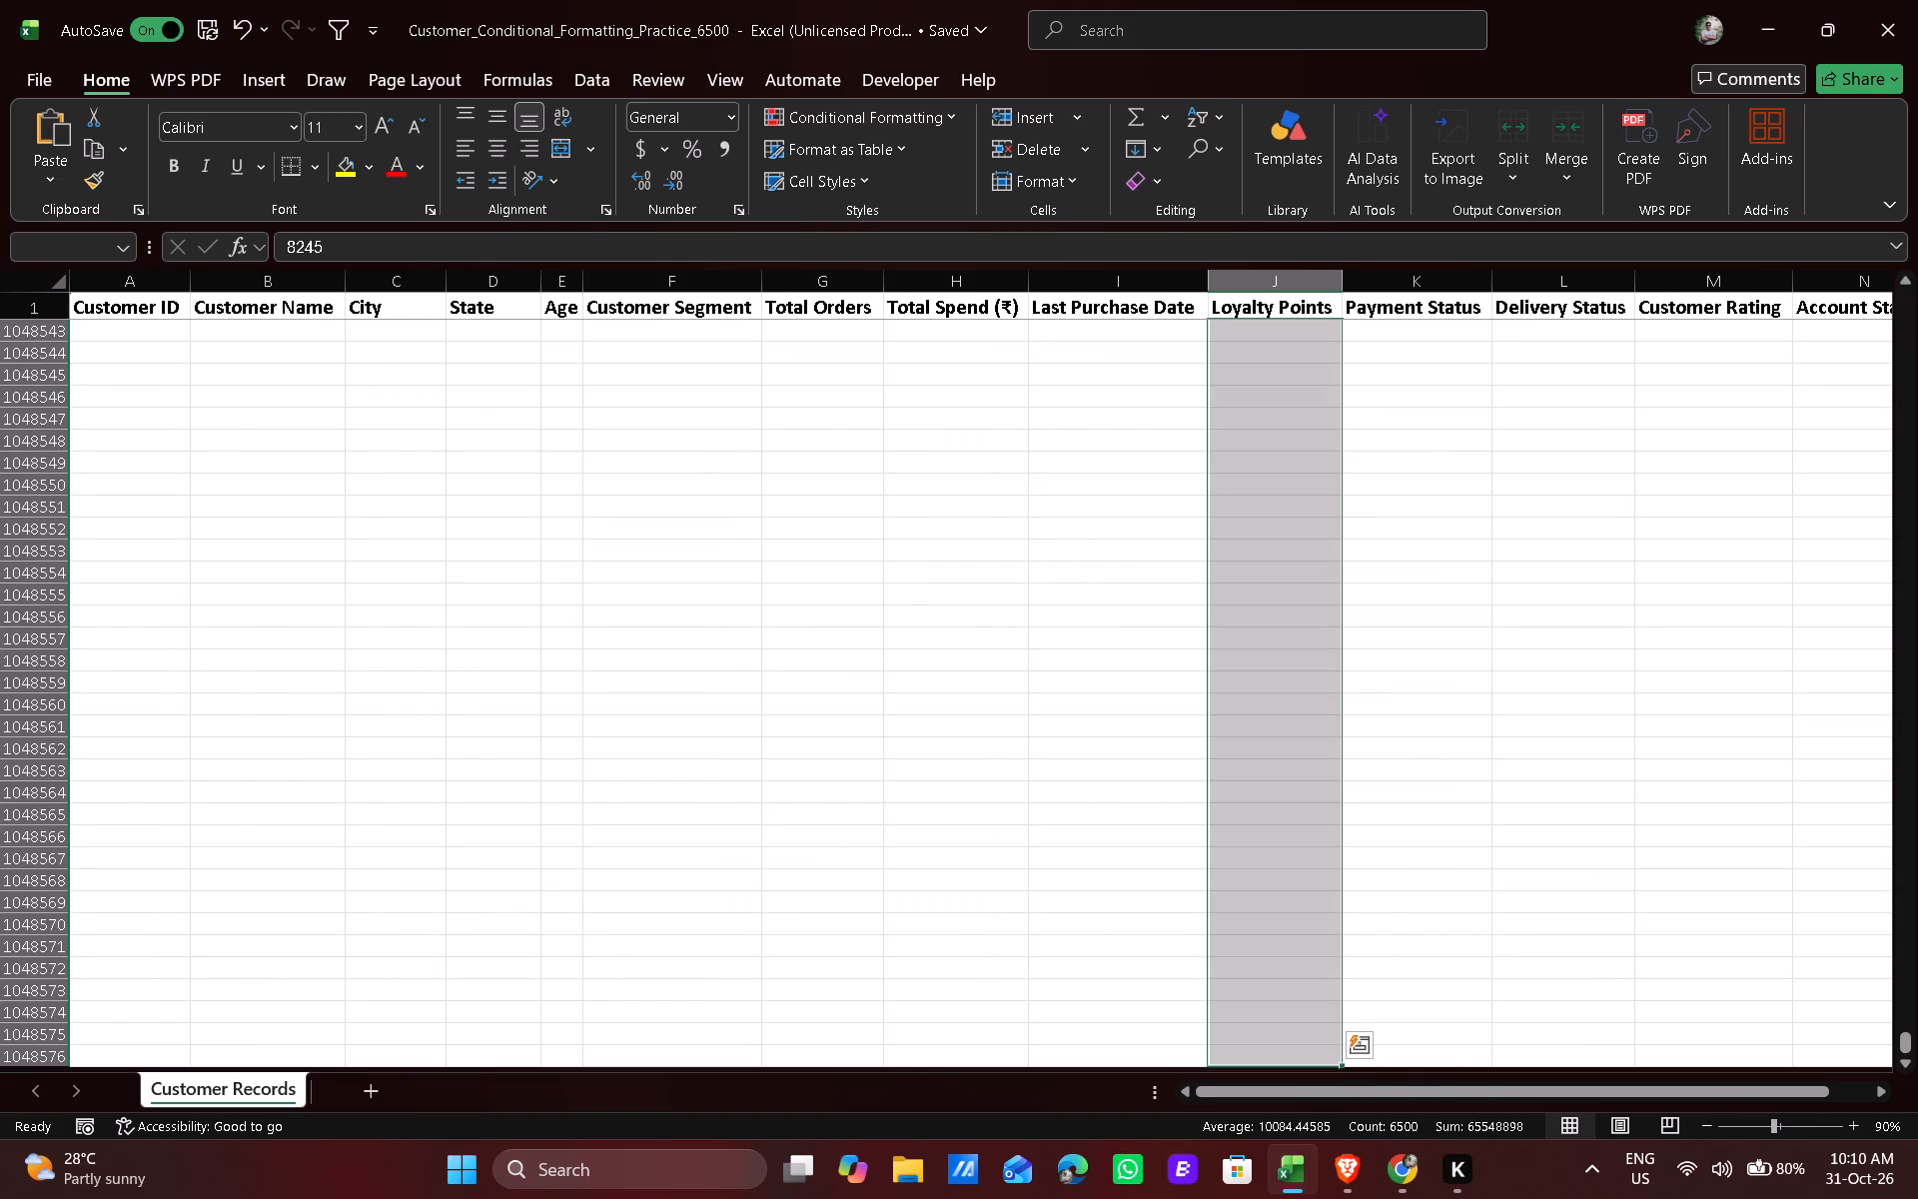
Undo the light blue Between rule on the Age records.
key("ctrl+z")
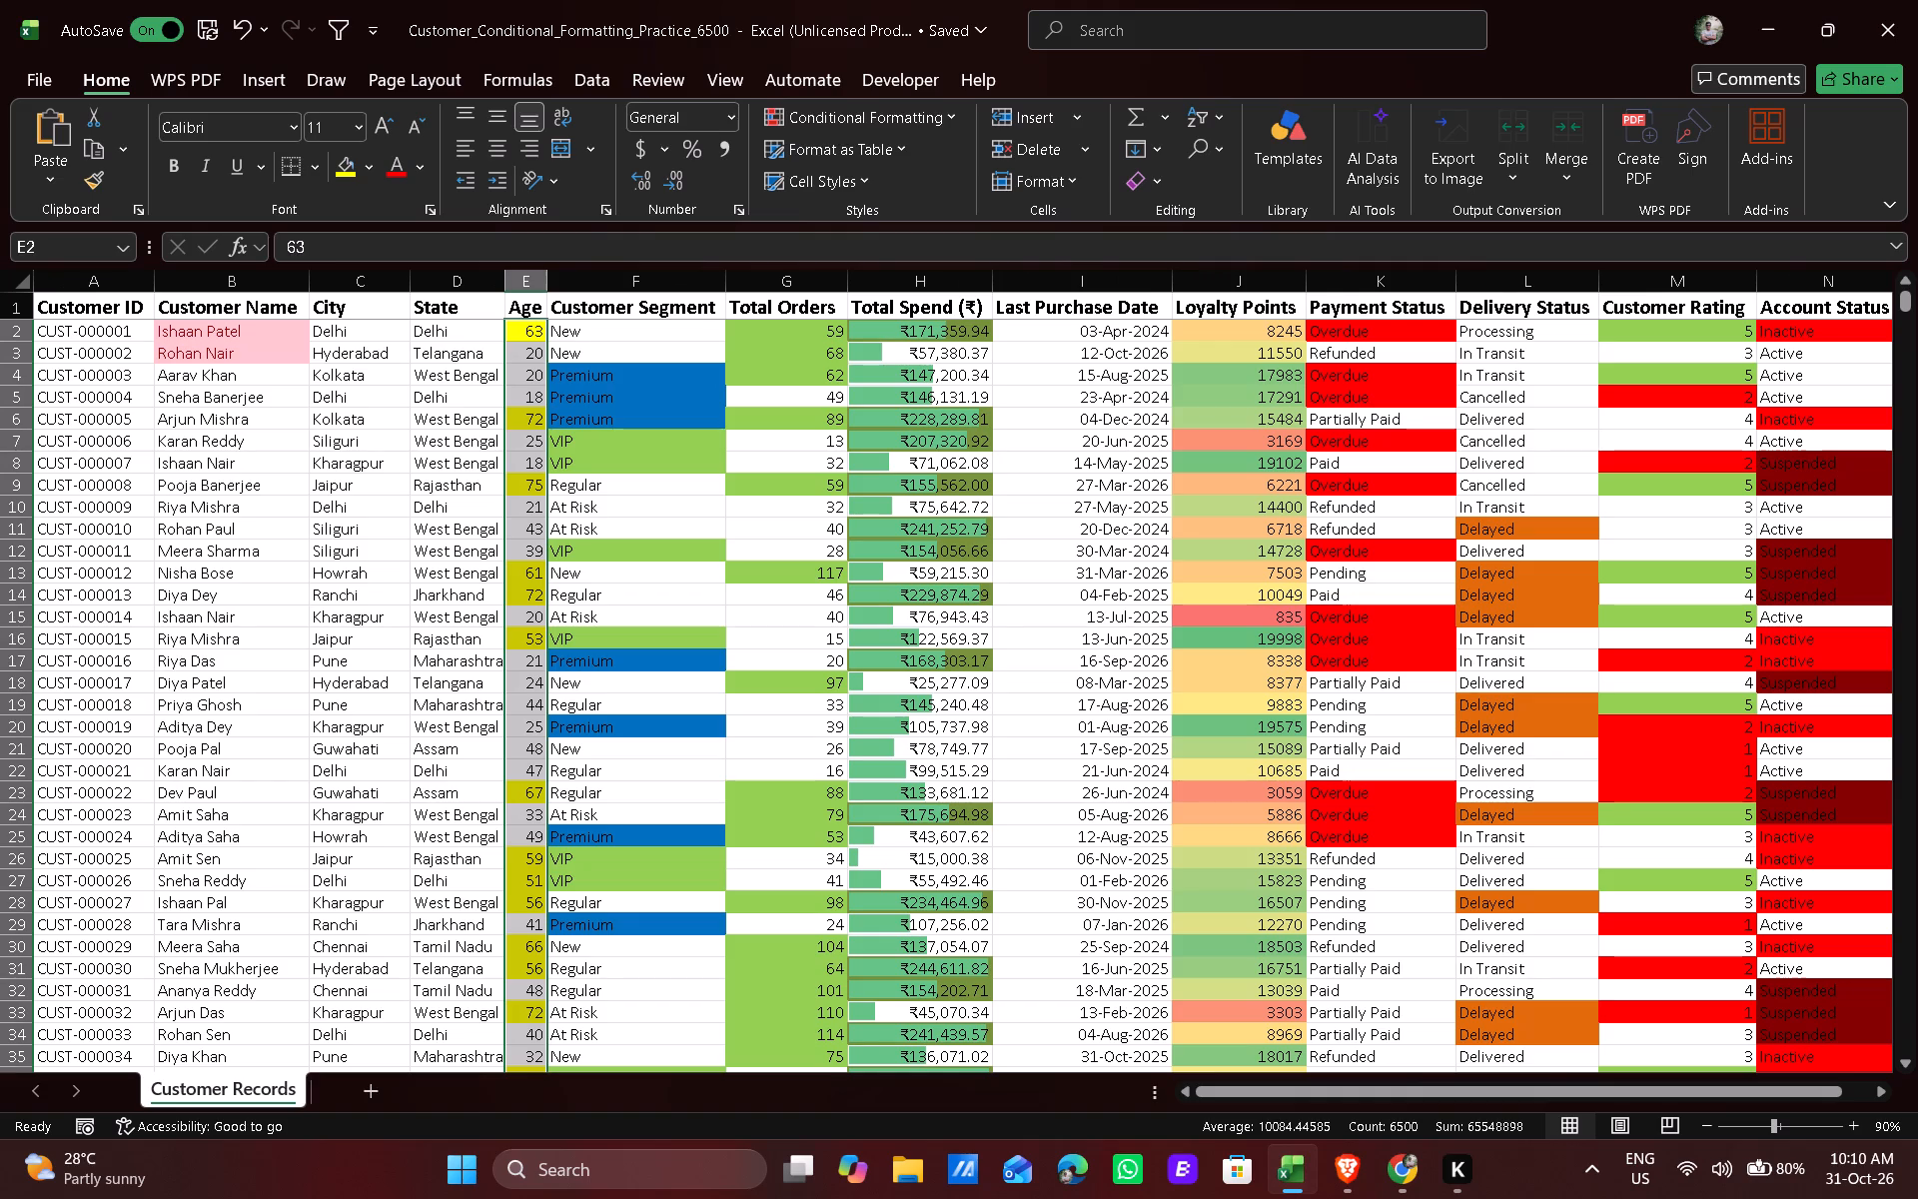
Clear the conditional formatting rules from all Loyalty Points records.
scroll(1249, 331, "up", 5)
left_click(1249, 331)
key("ctrl+shift+Down")
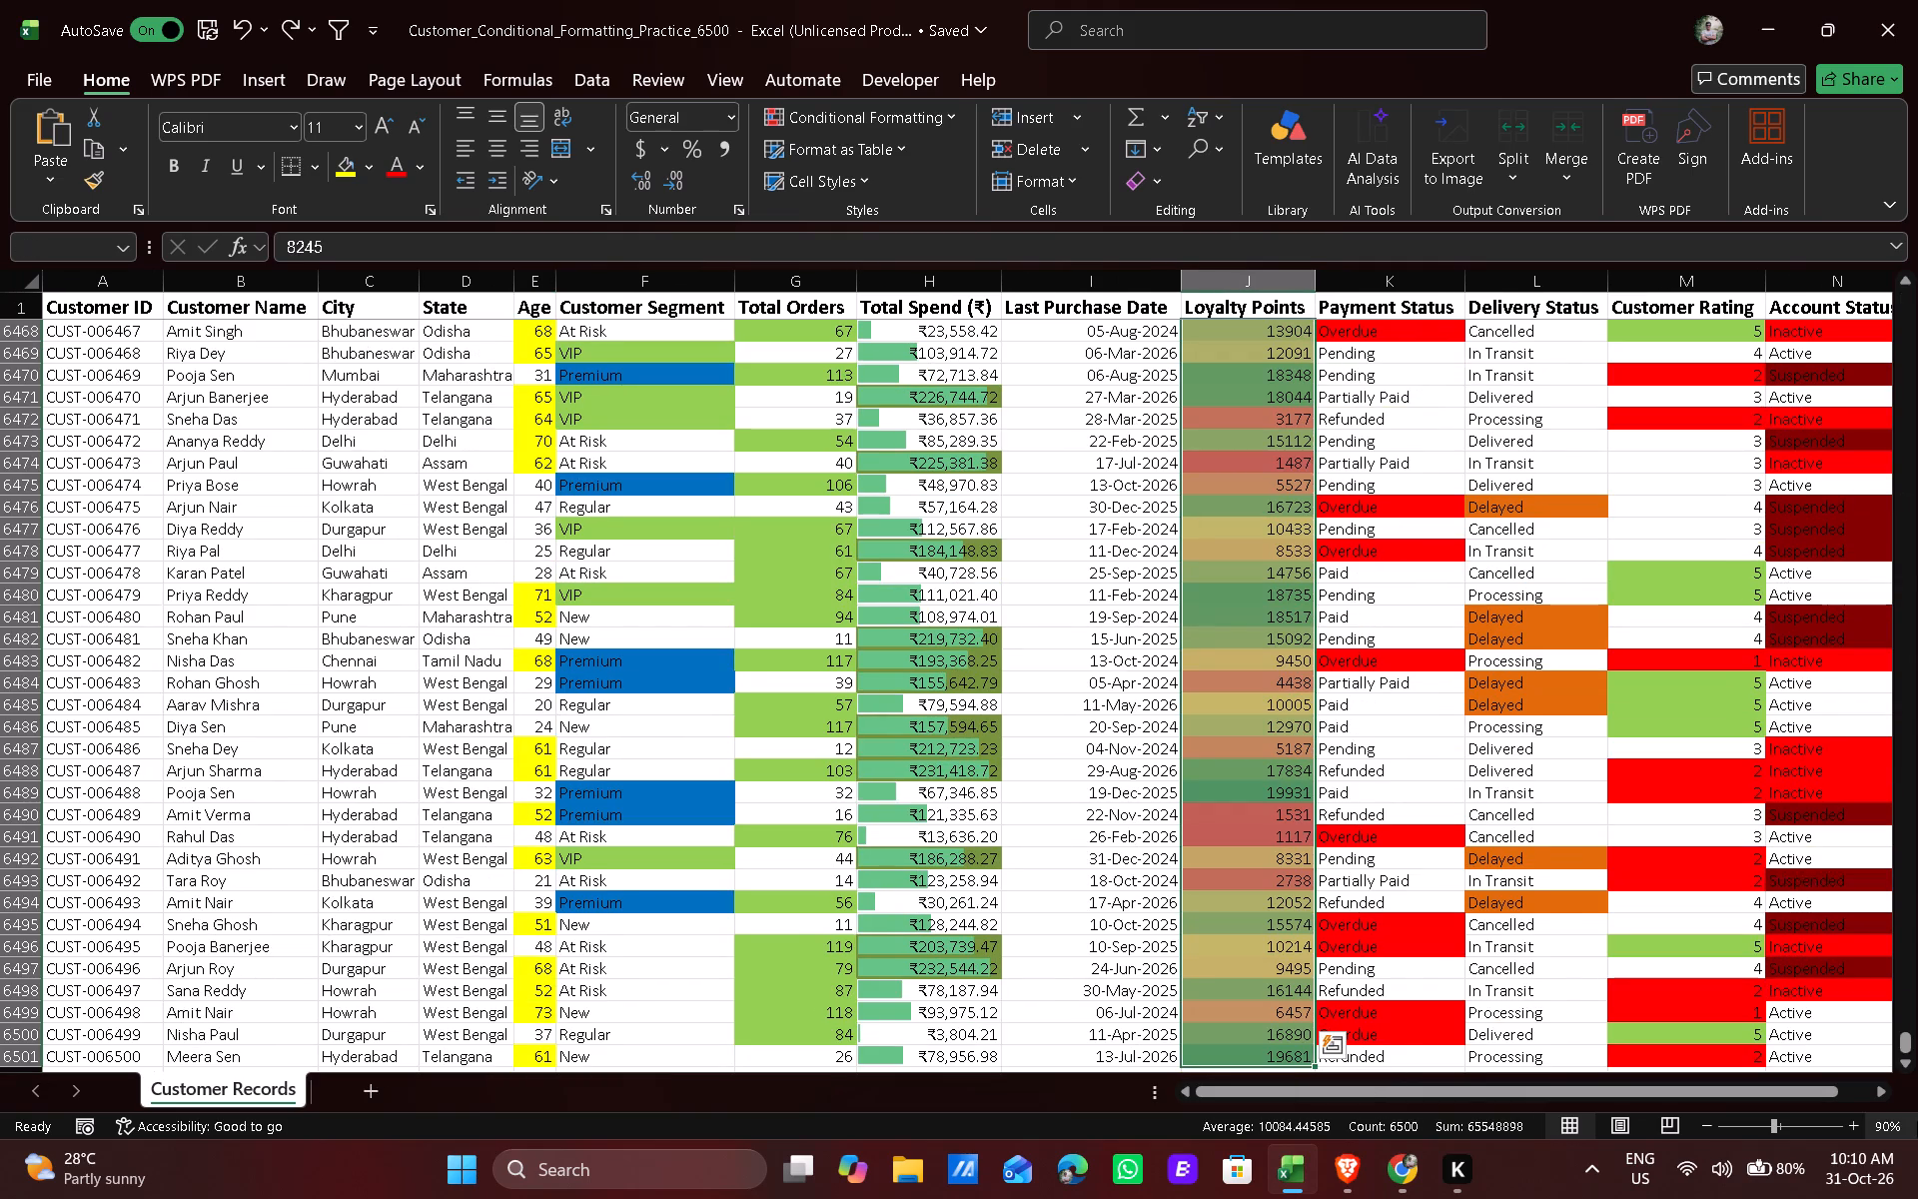
left_click_drag(1904, 1033, 1917, 650)
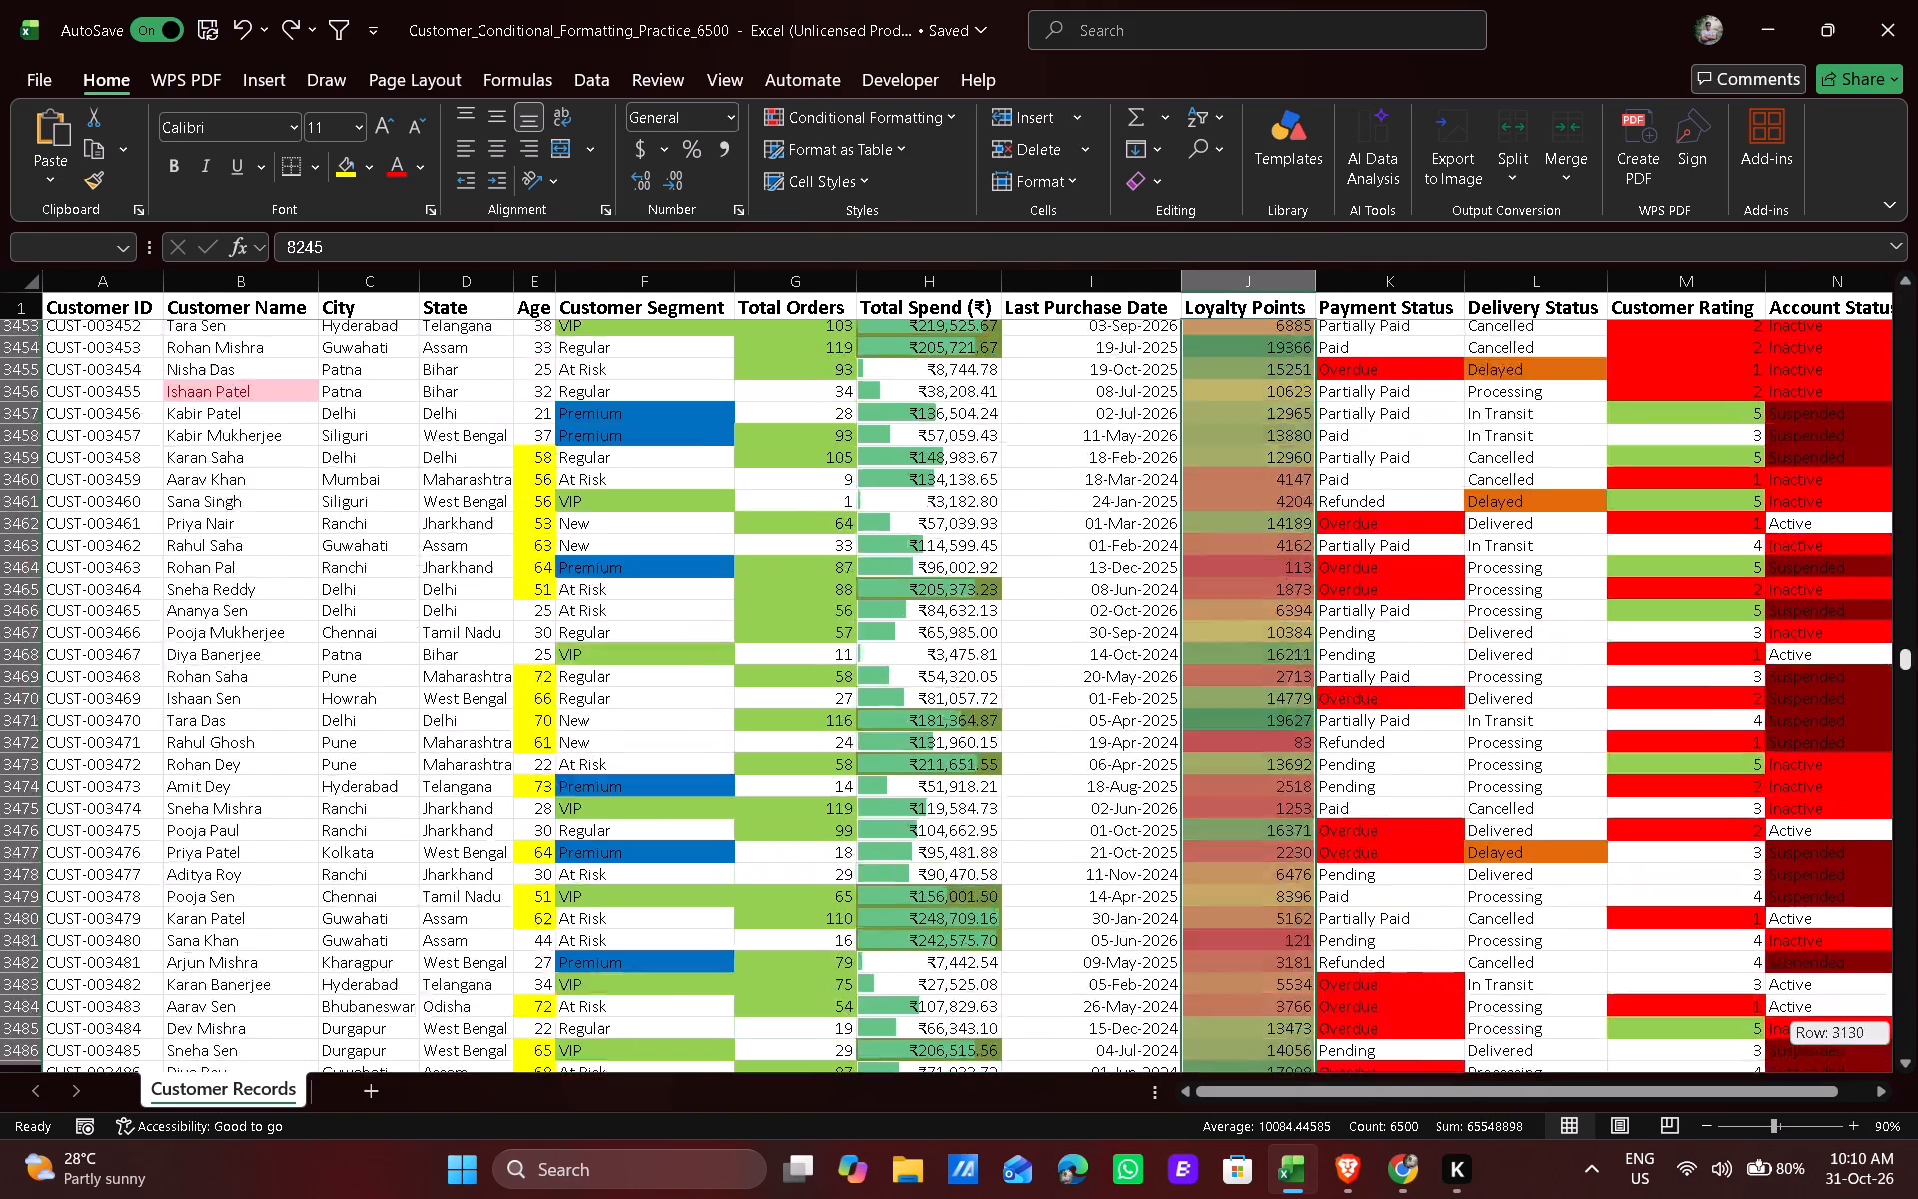
left_click_drag(1917, 650, 1917, 150)
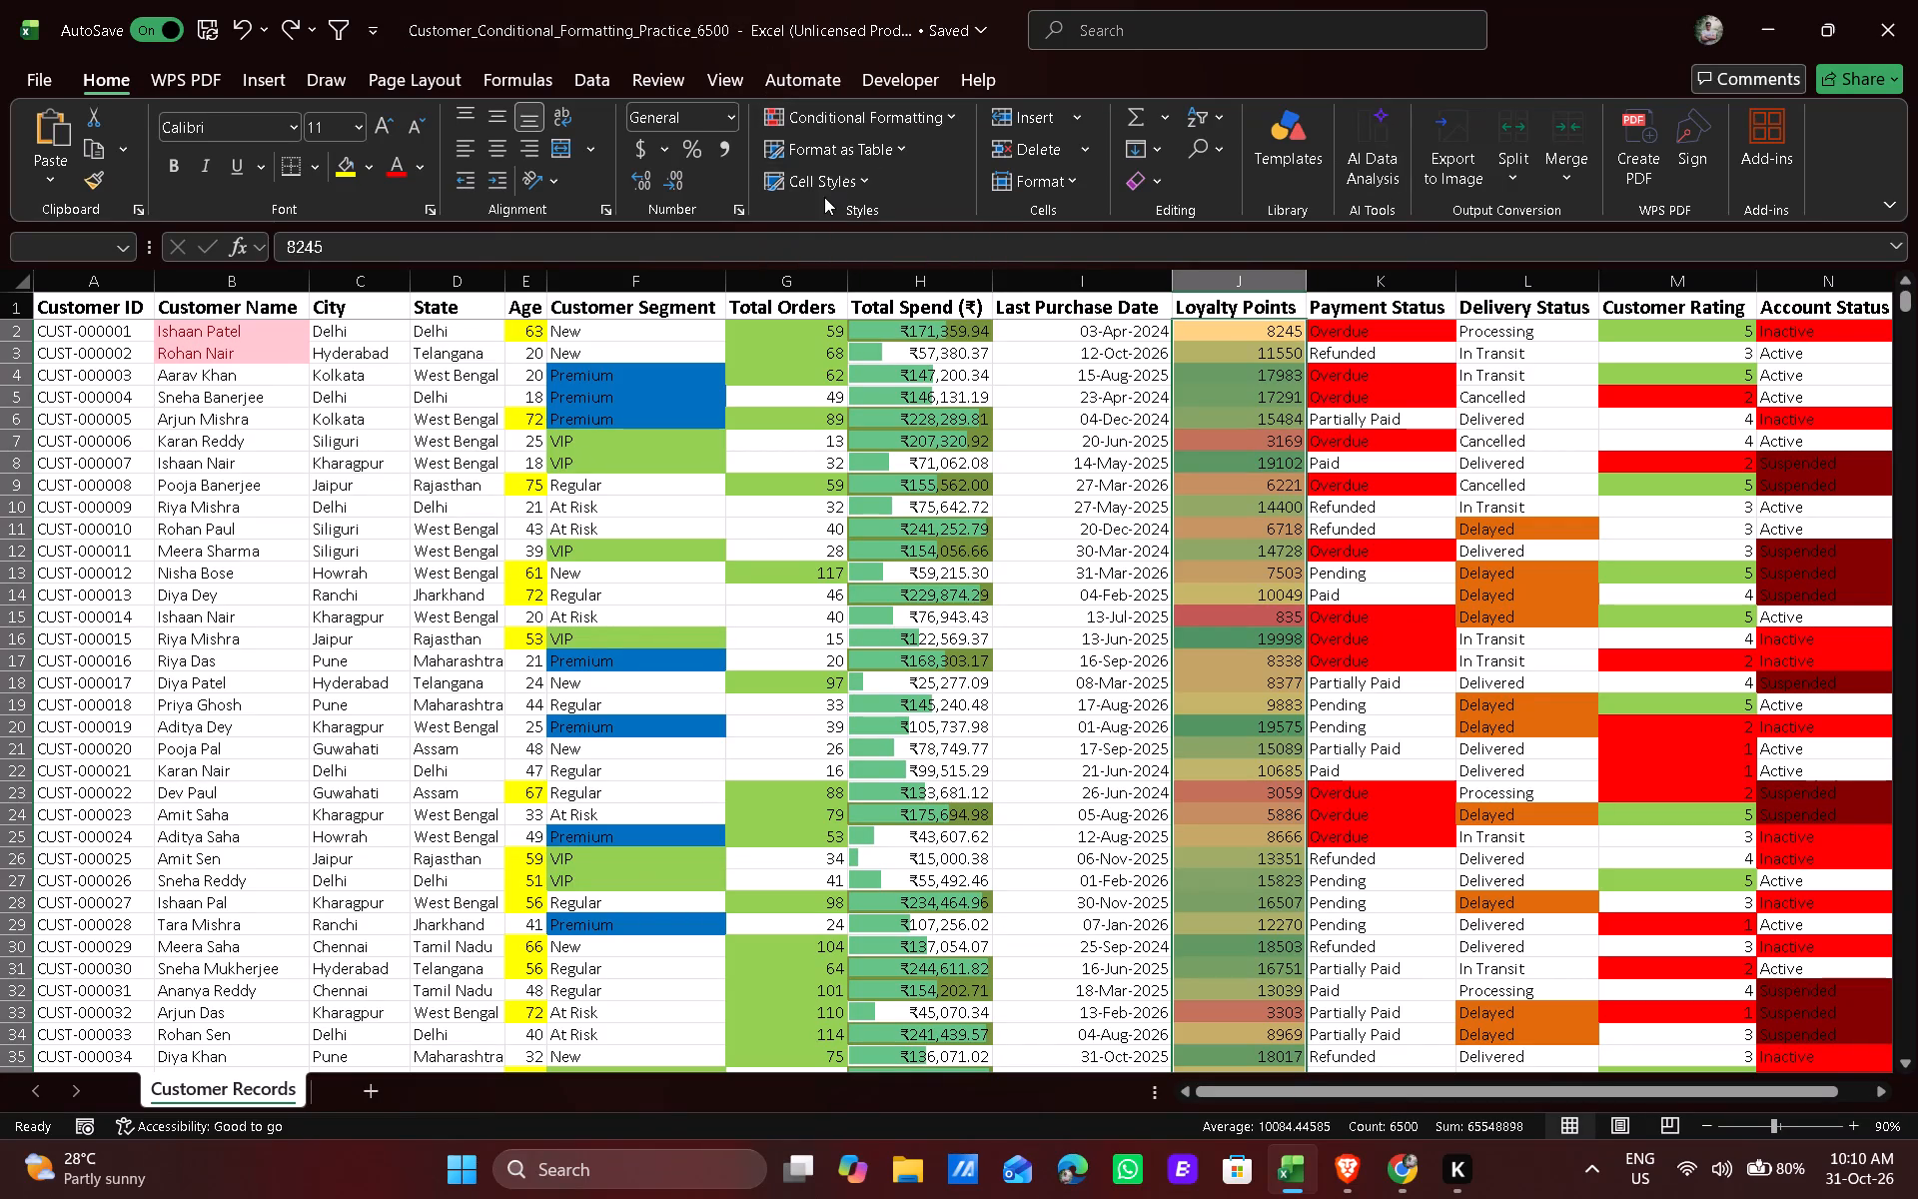
left_click(871, 131)
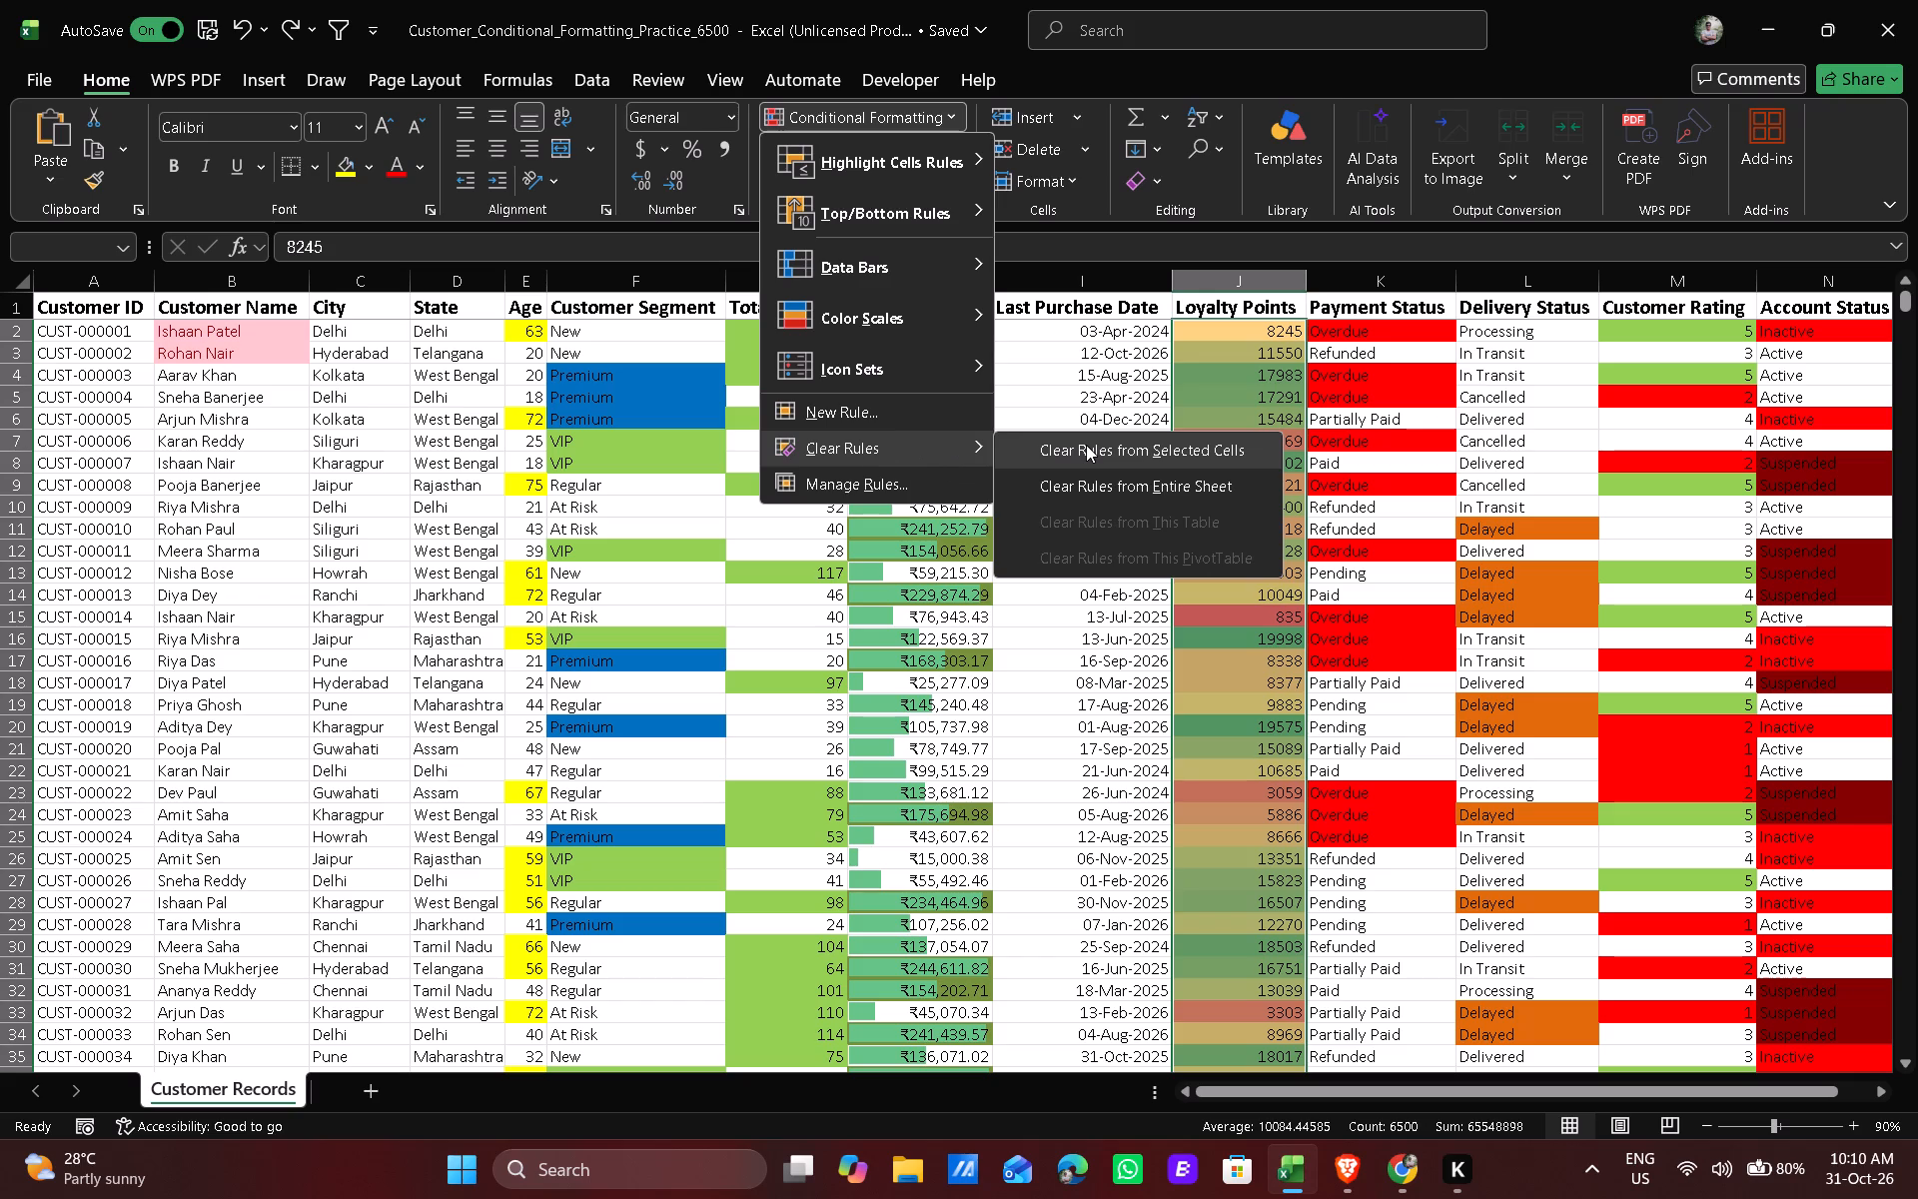
left_click(1086, 445)
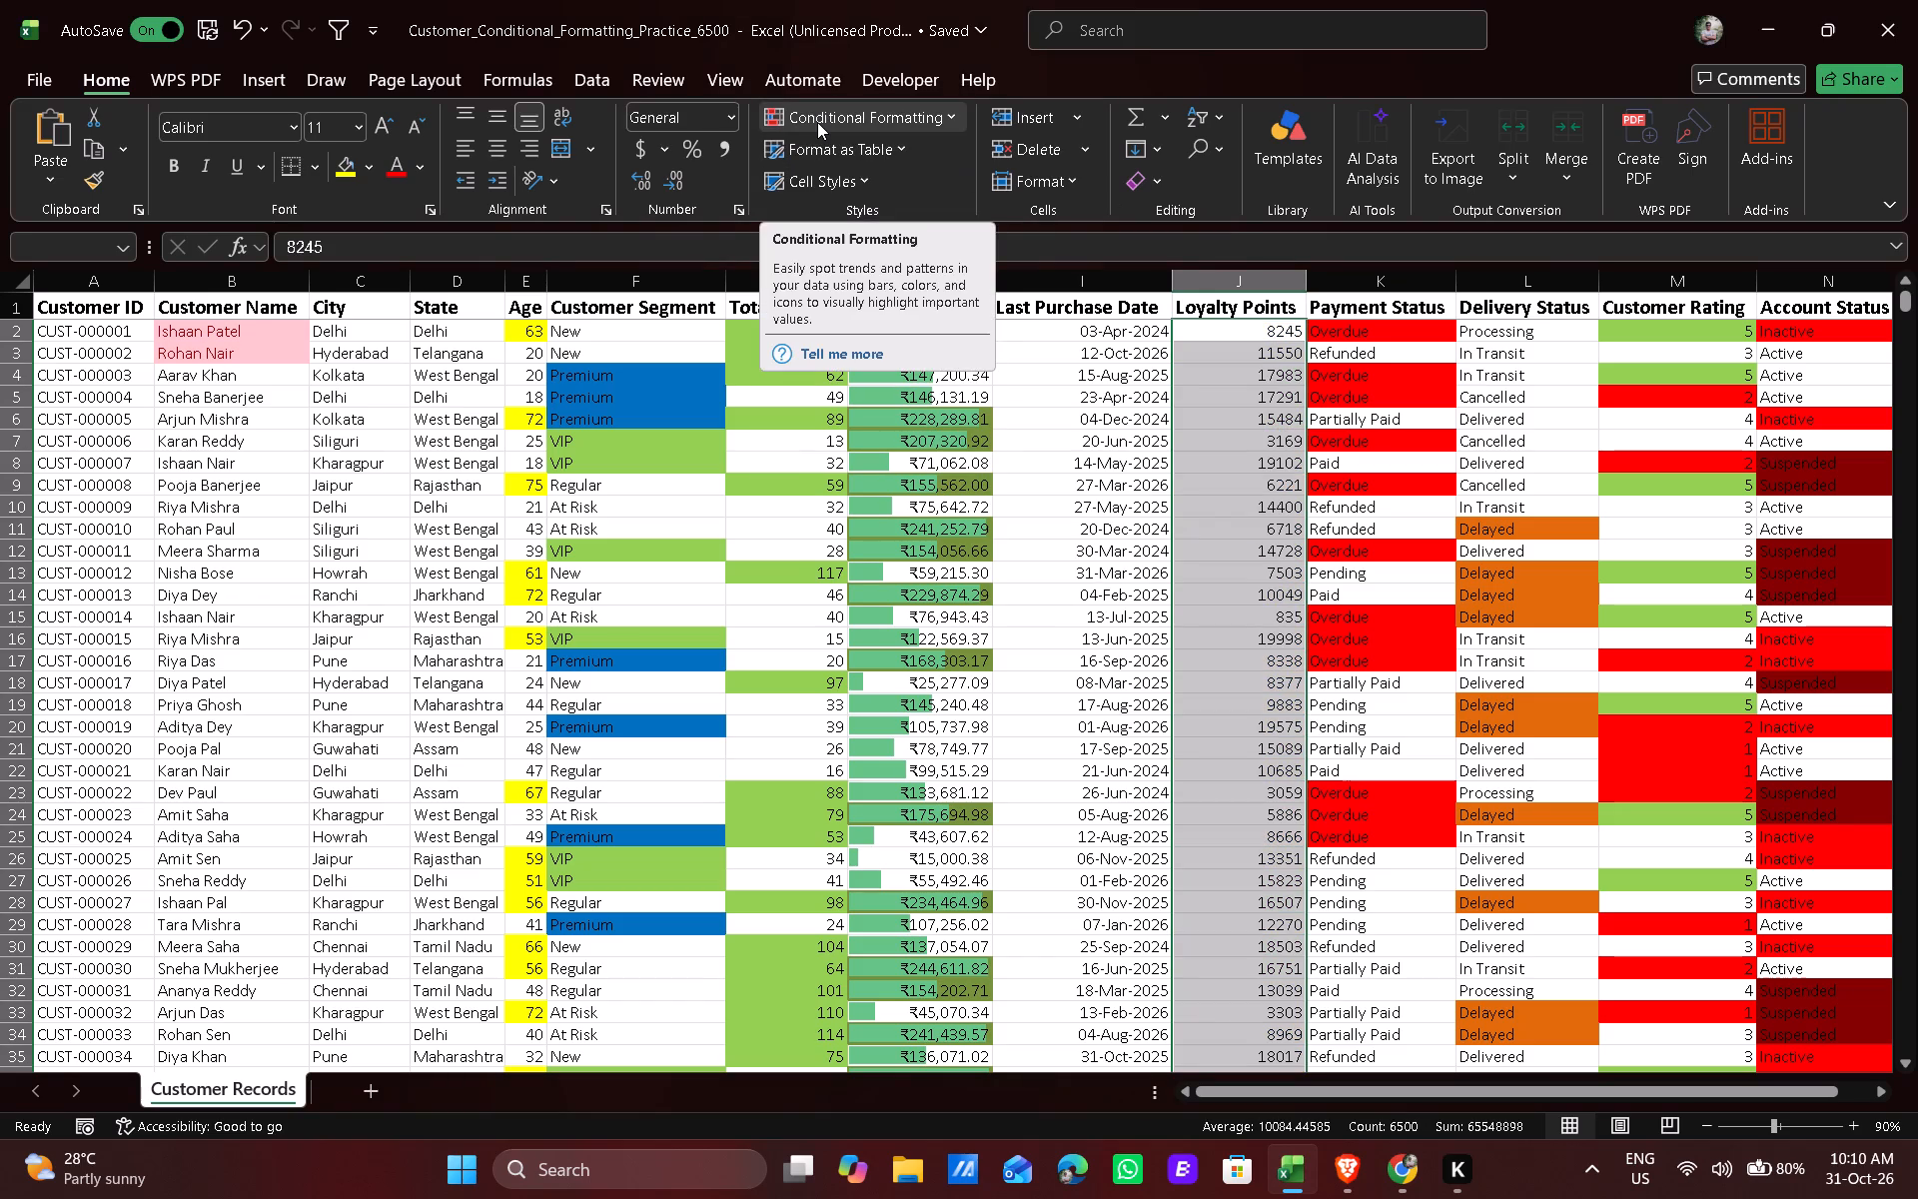
Create a rule on all Loyalty Points records that fills cells with values greater than 15000 in light green.
left_click(891, 112)
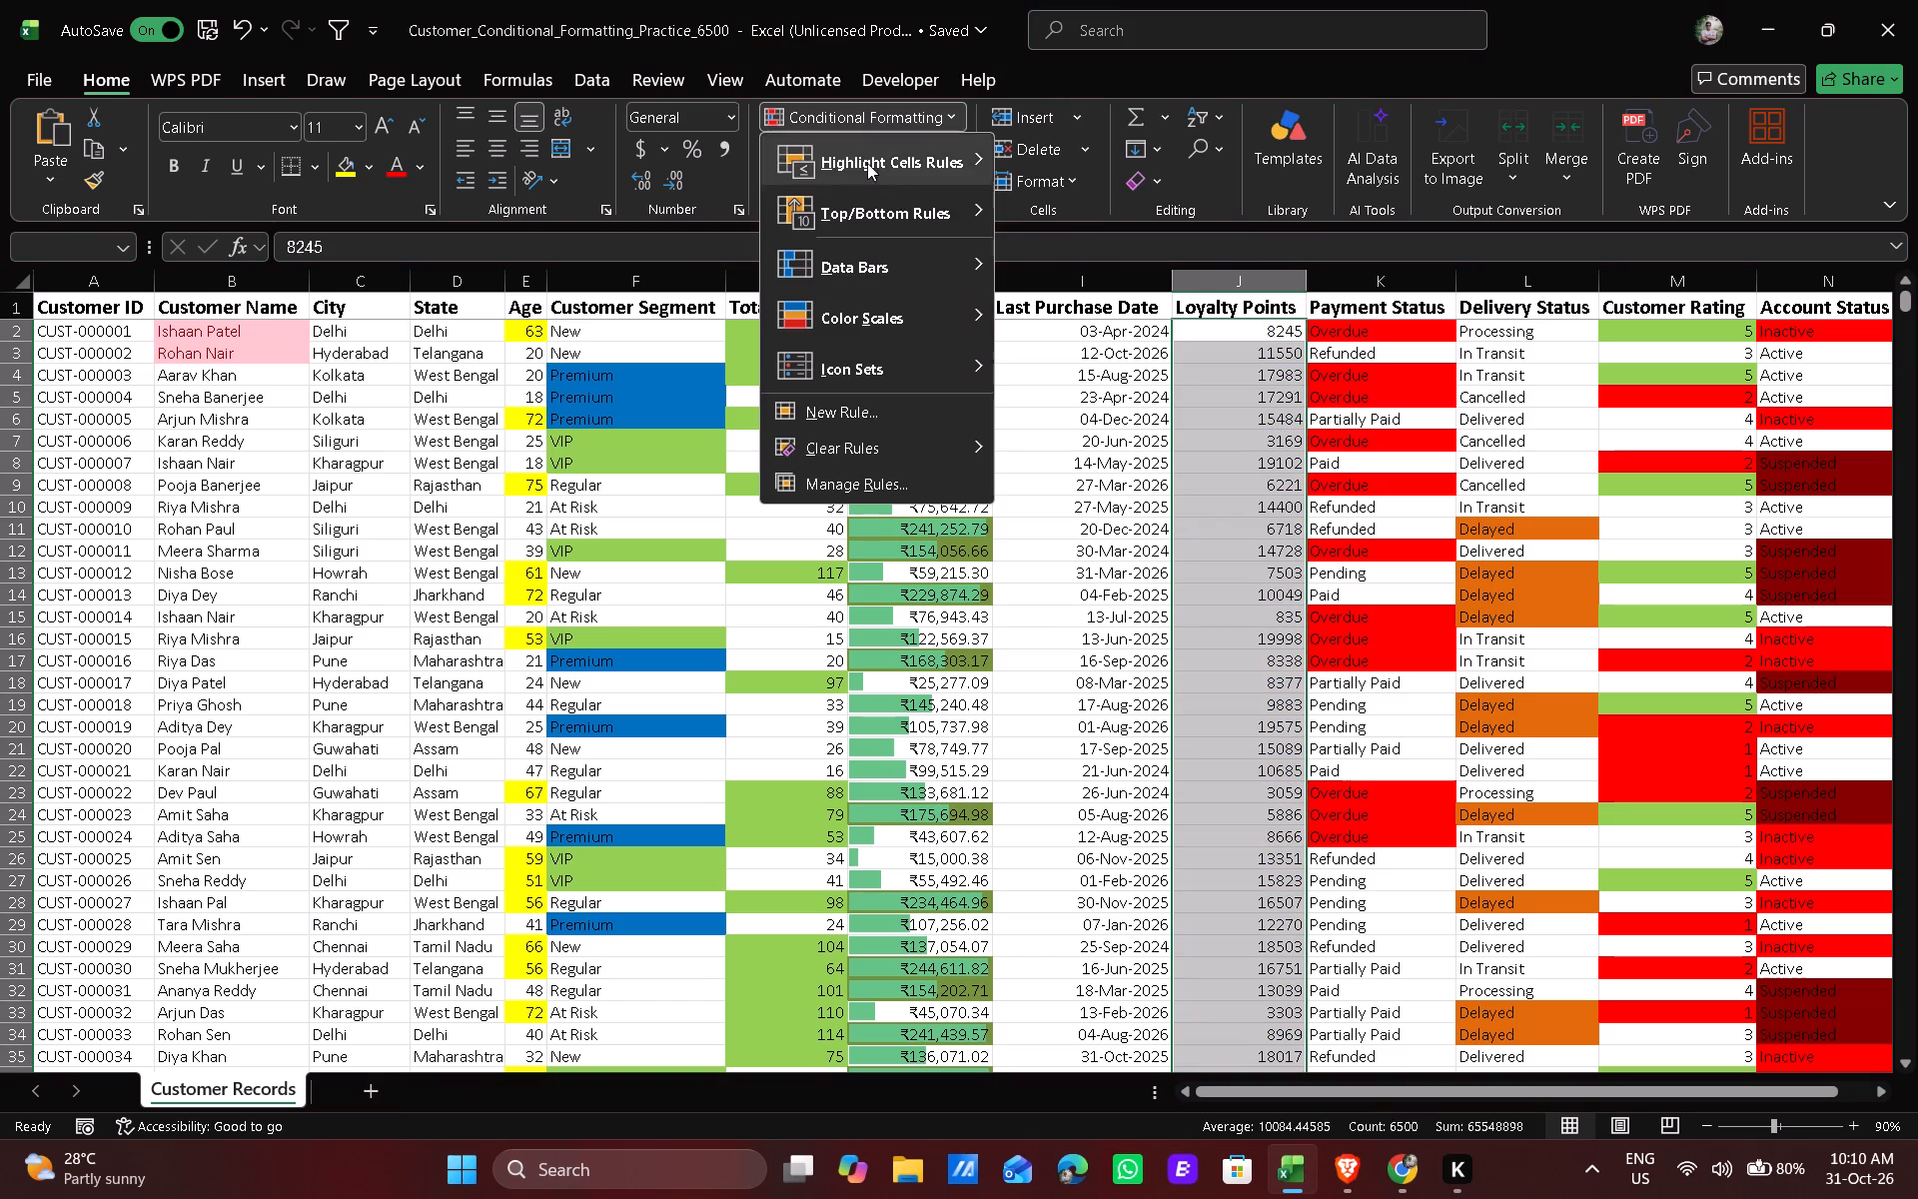
left_click(863, 428)
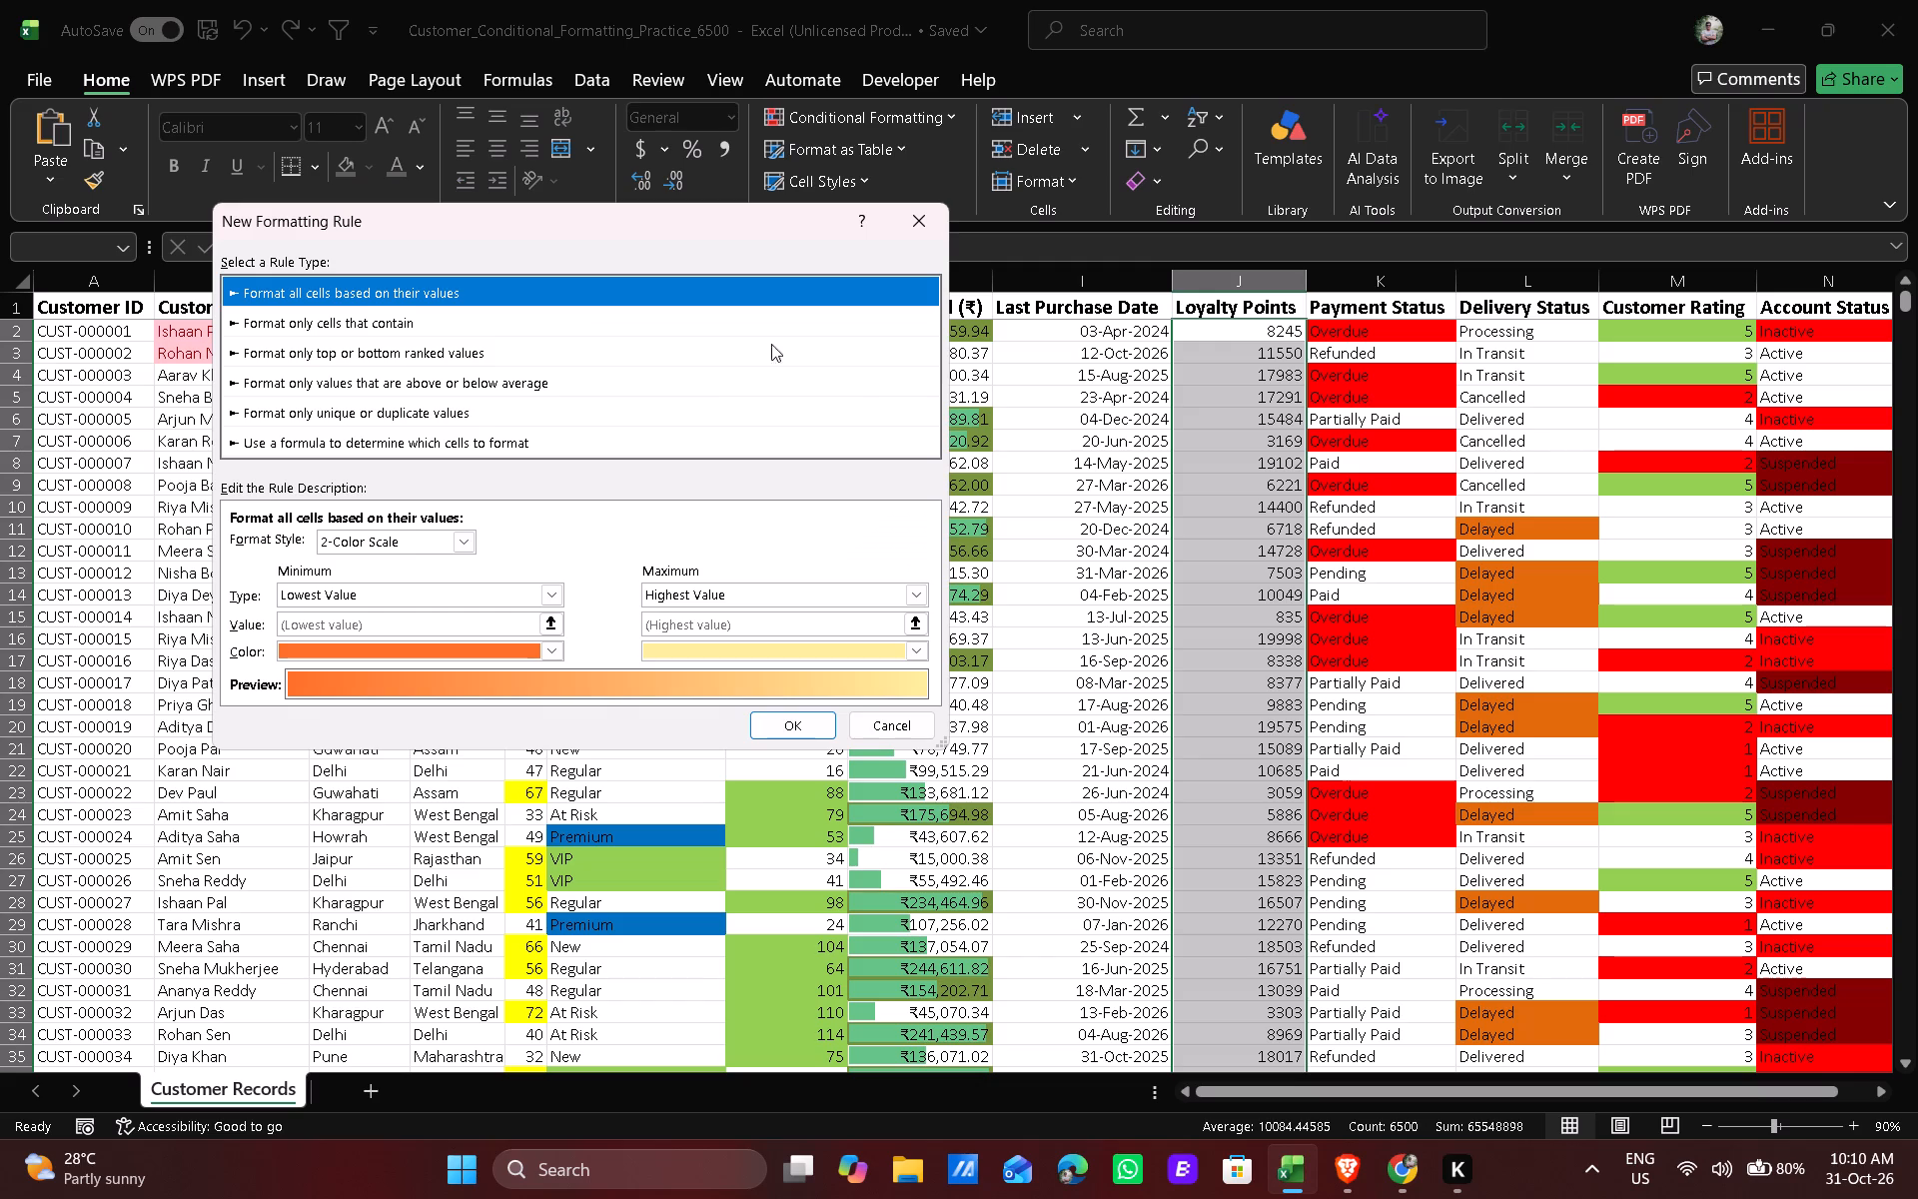
left_click(575, 360)
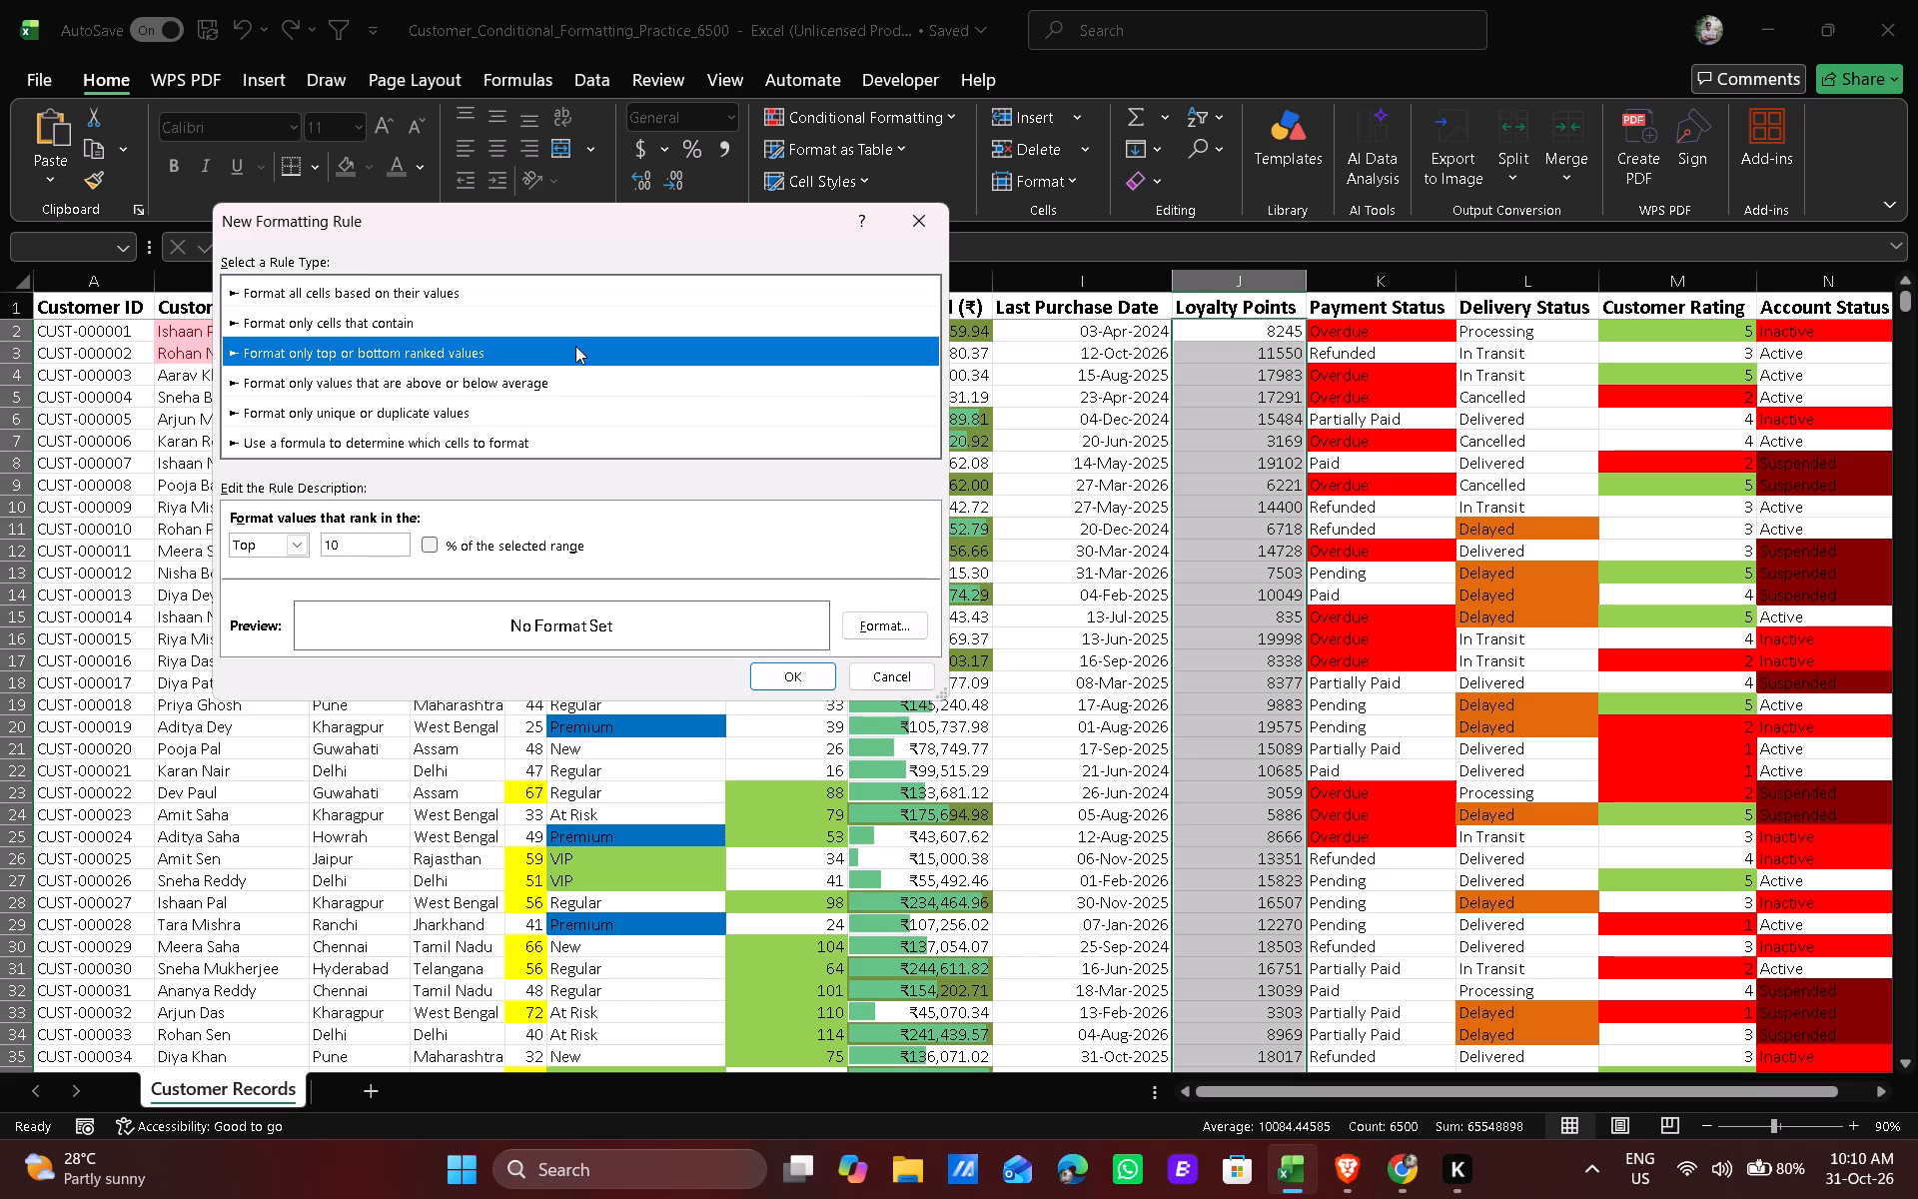
left_click(578, 316)
left_click(430, 537)
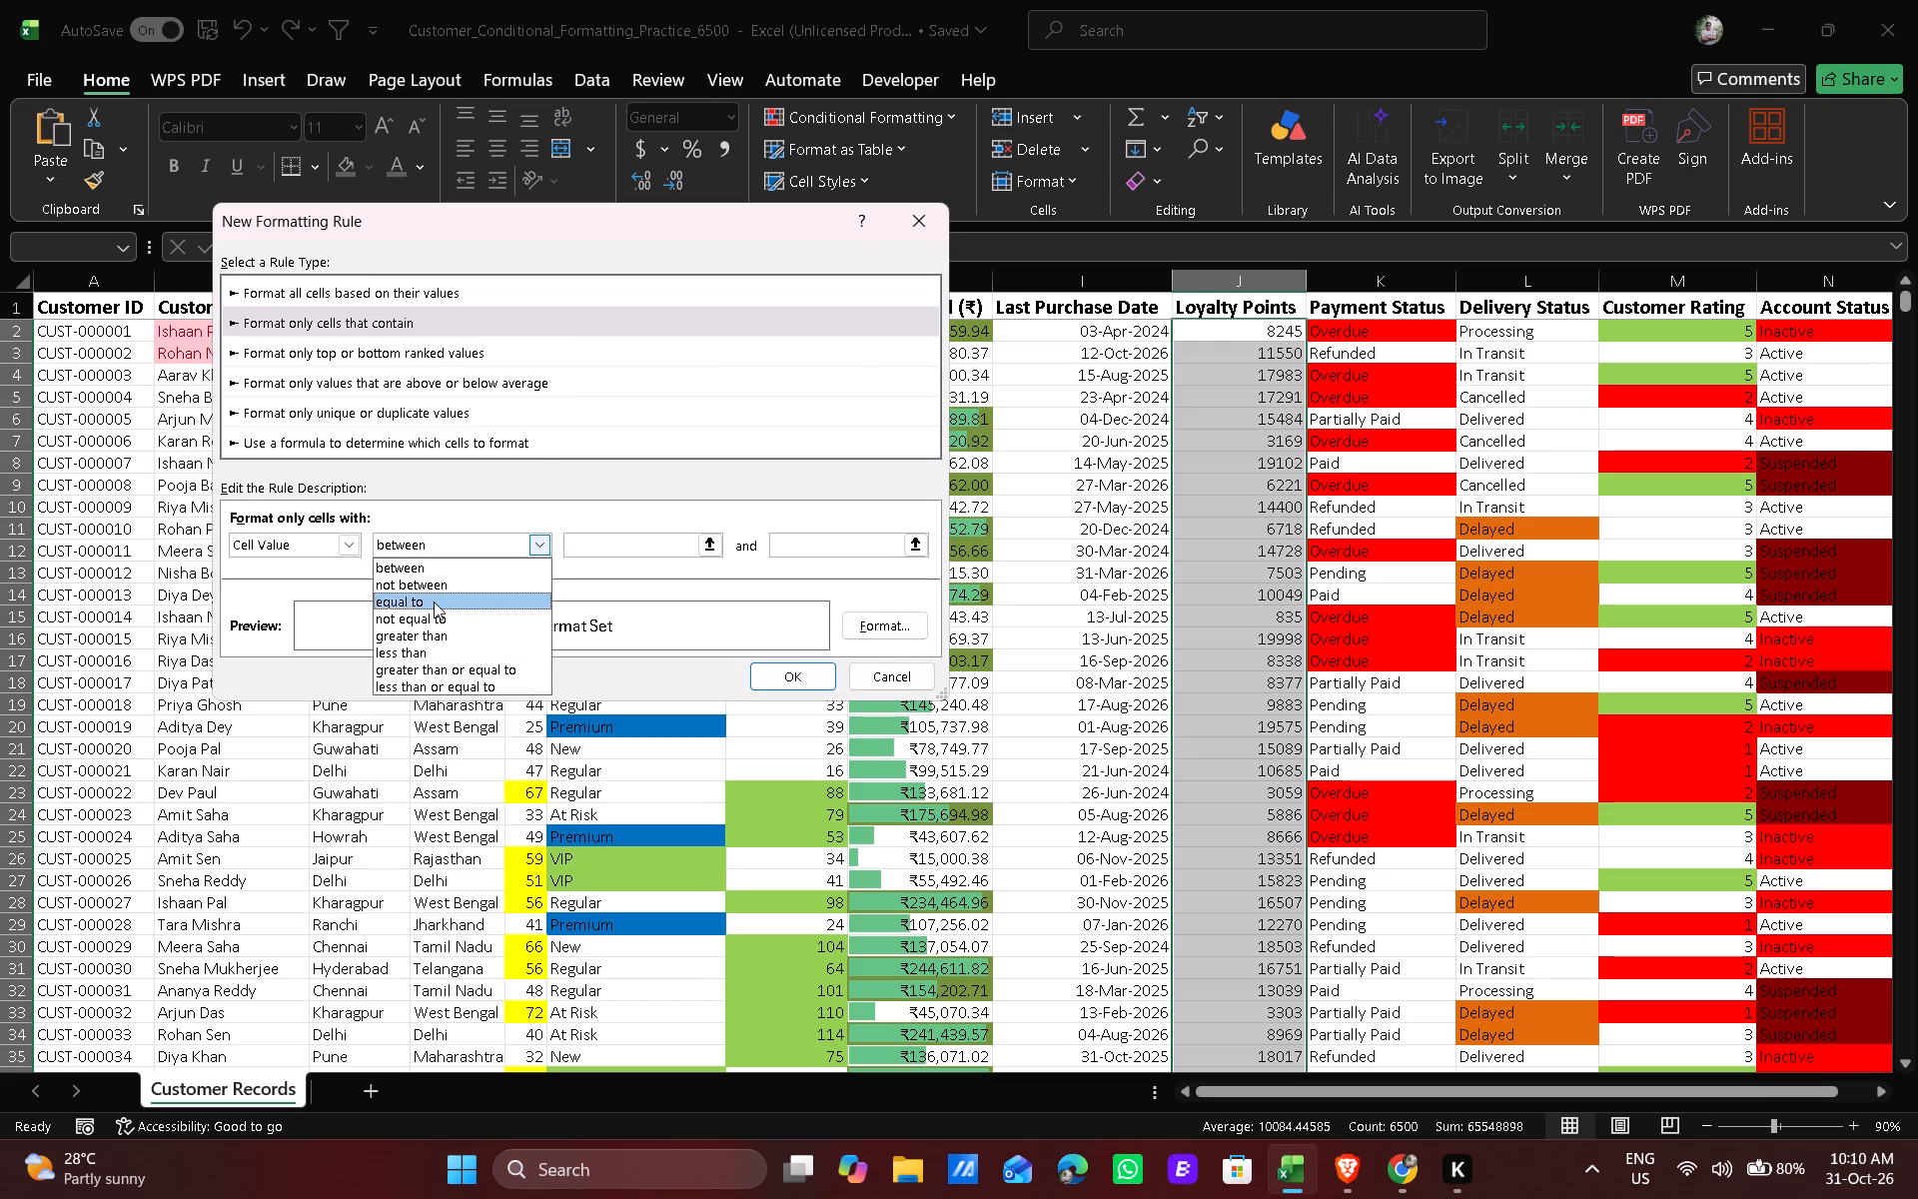
left_click(434, 635)
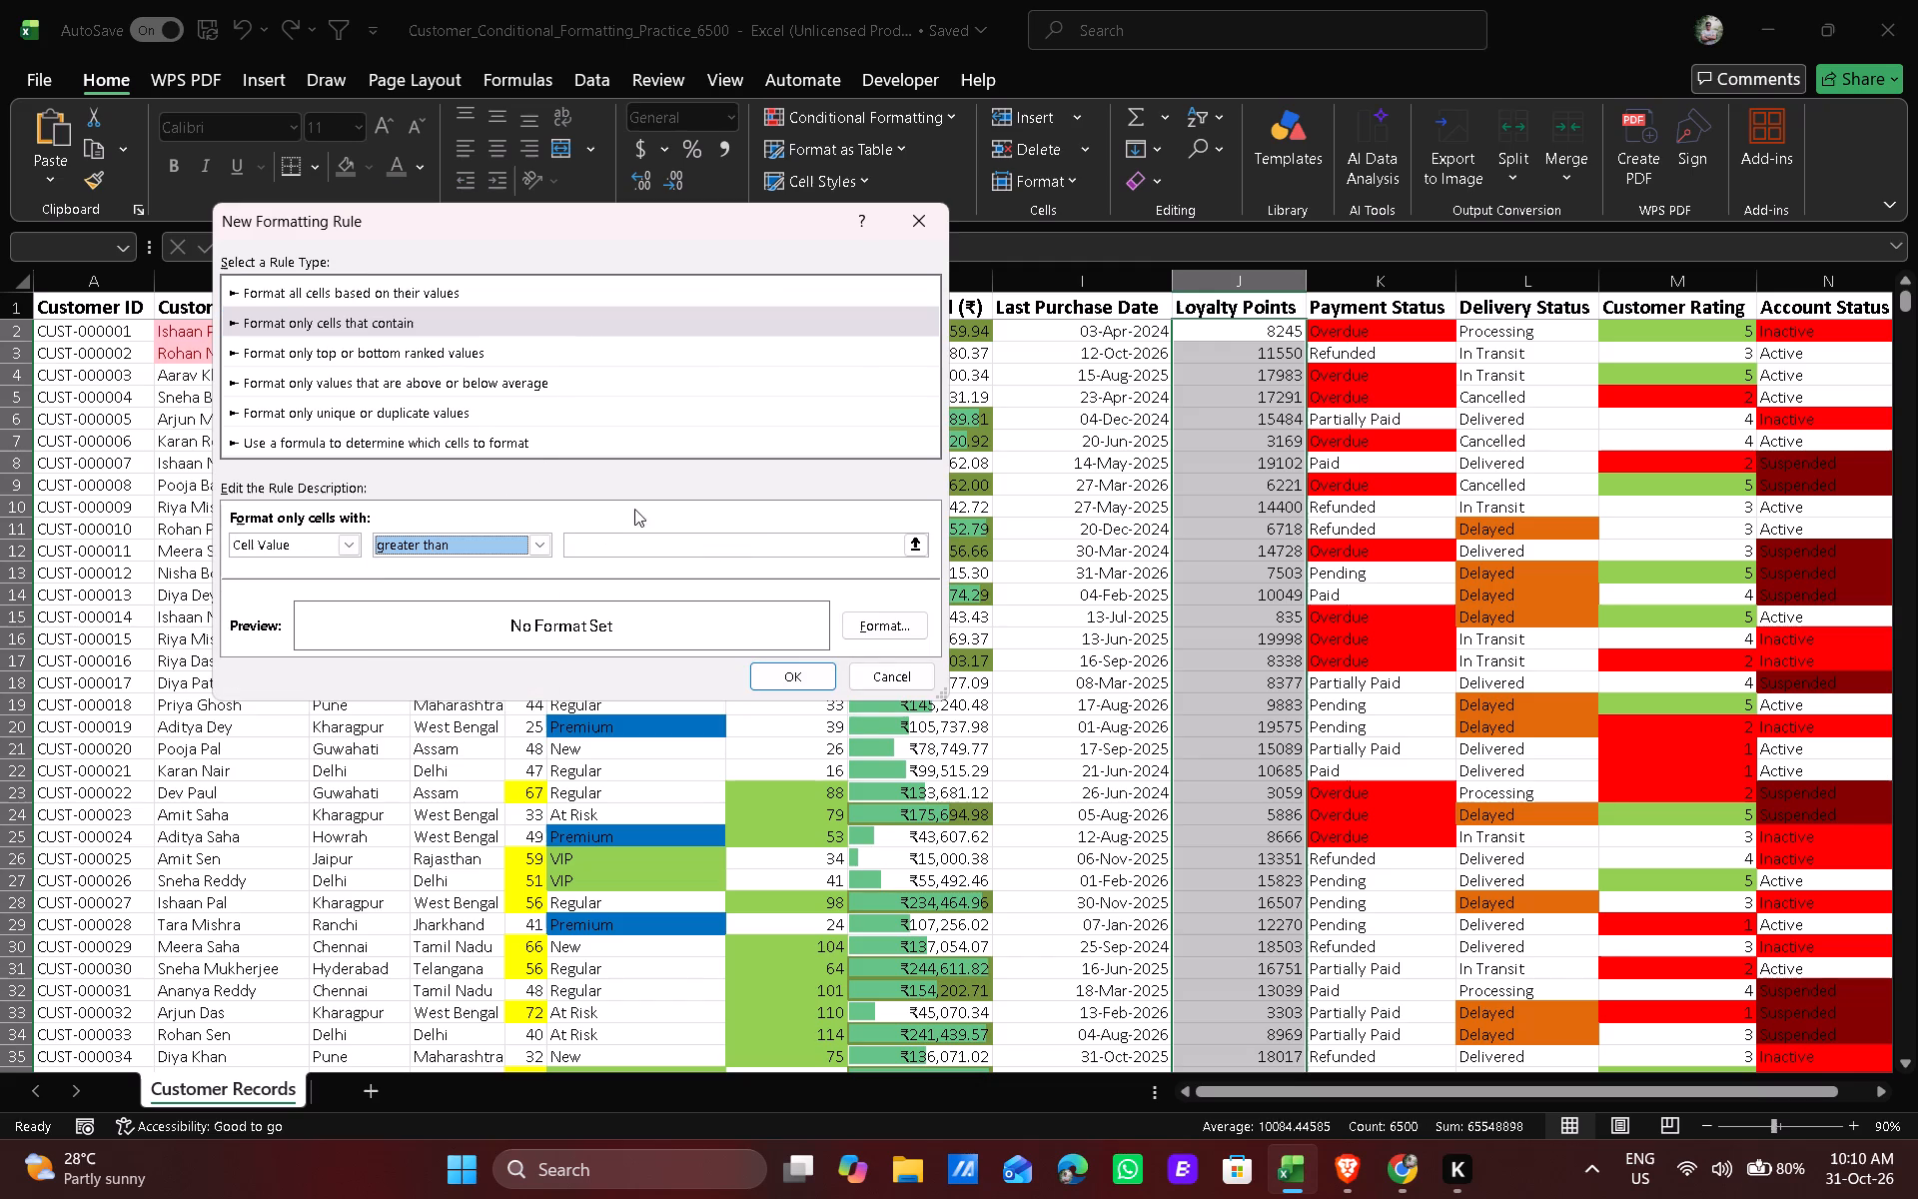
left_click(639, 541)
type("15000")
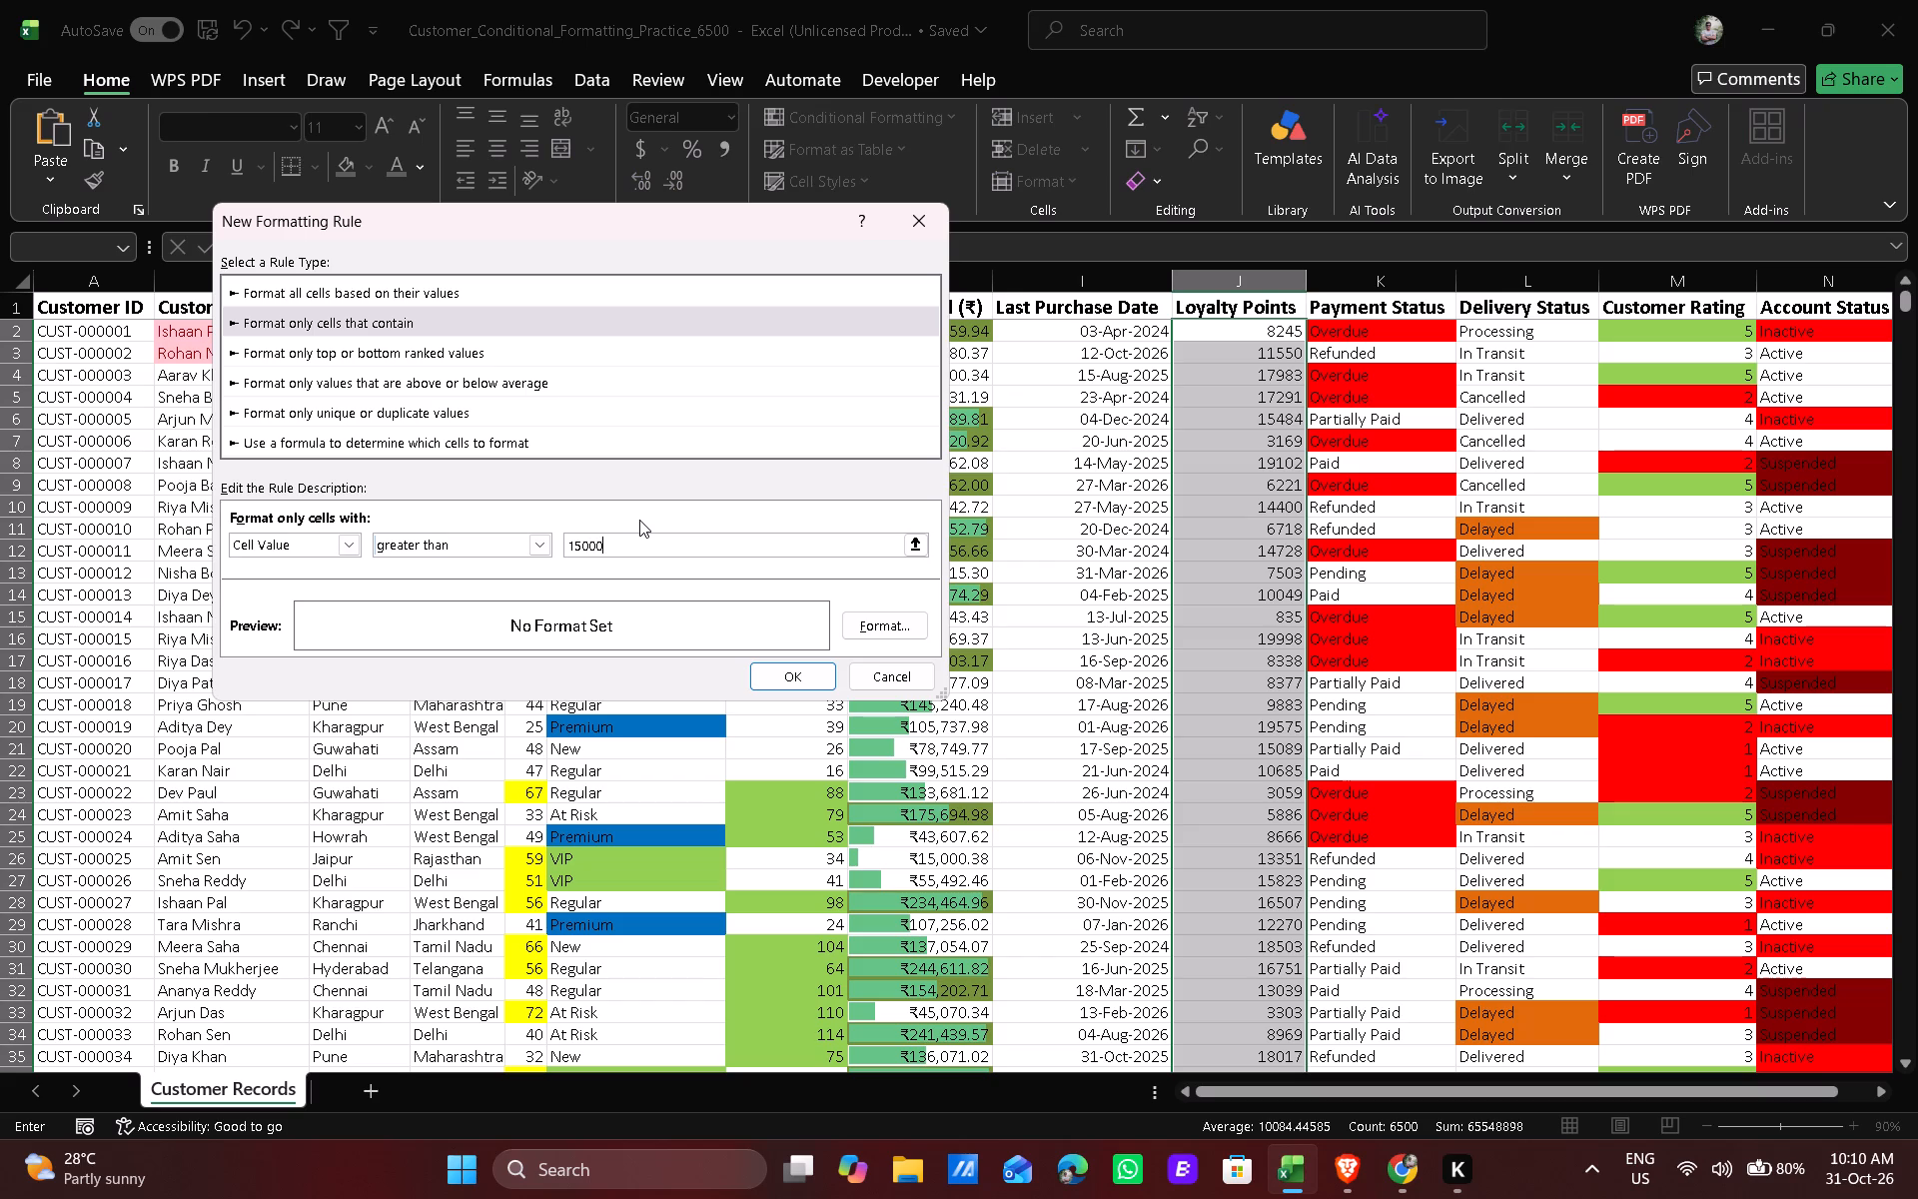
left_click(899, 625)
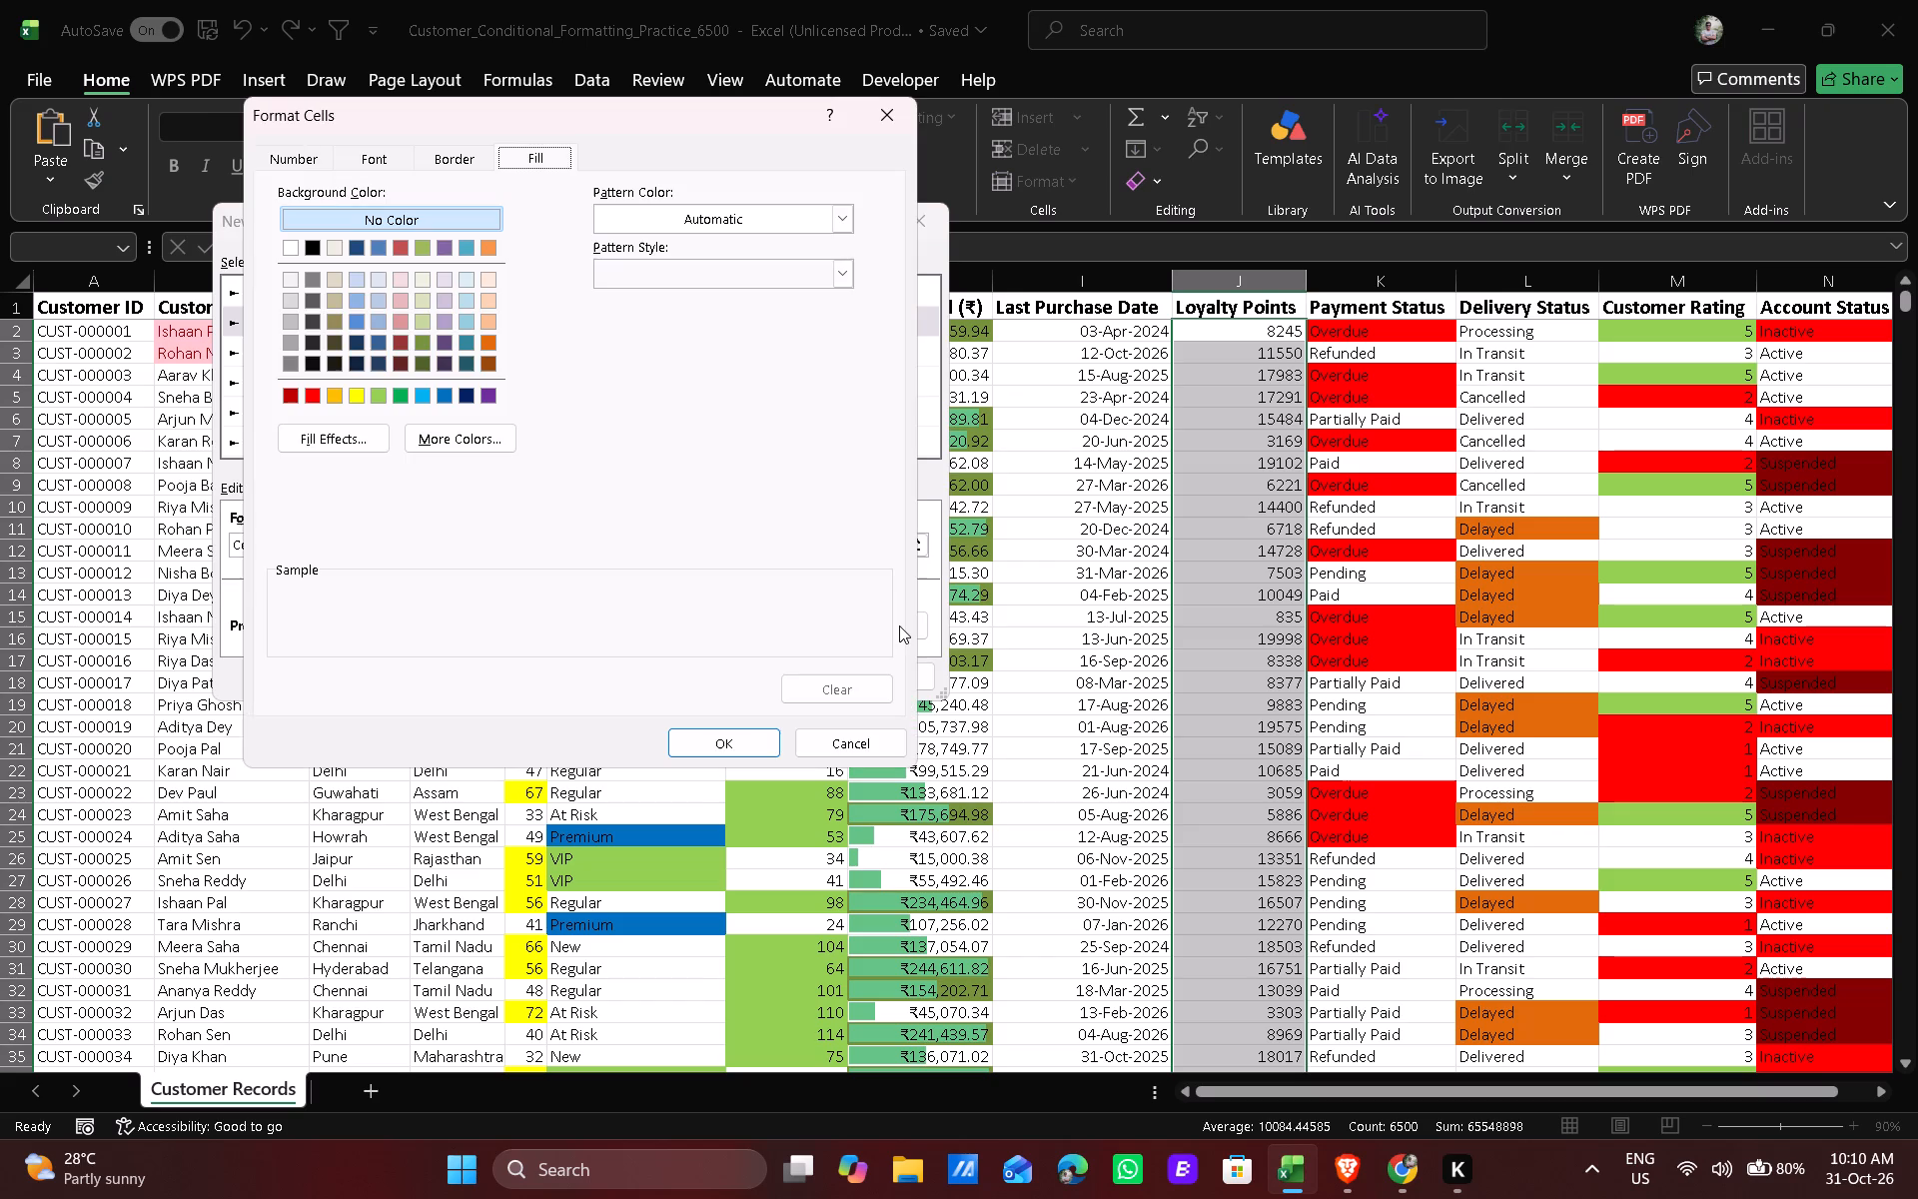
left_click(384, 391)
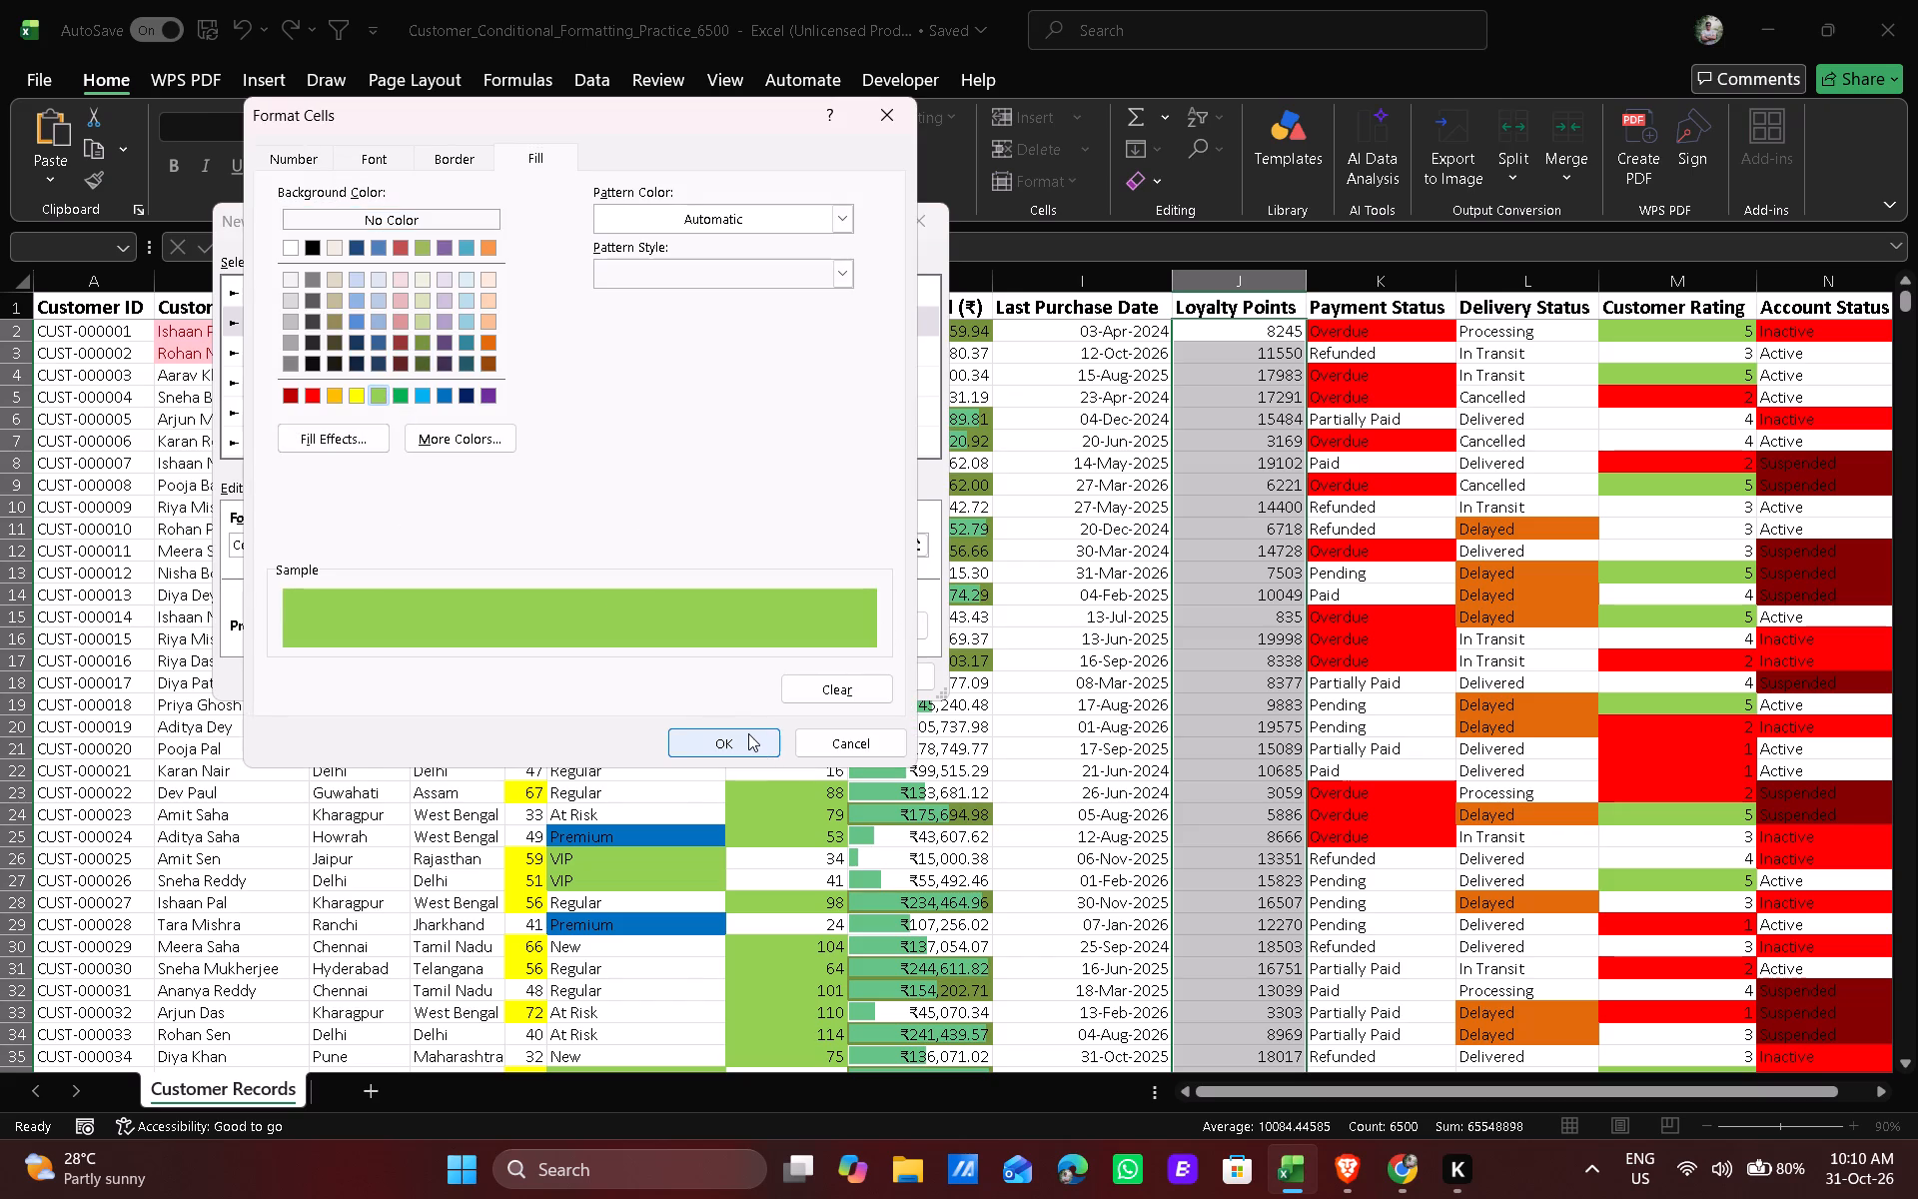
left_click(748, 736)
left_click(804, 679)
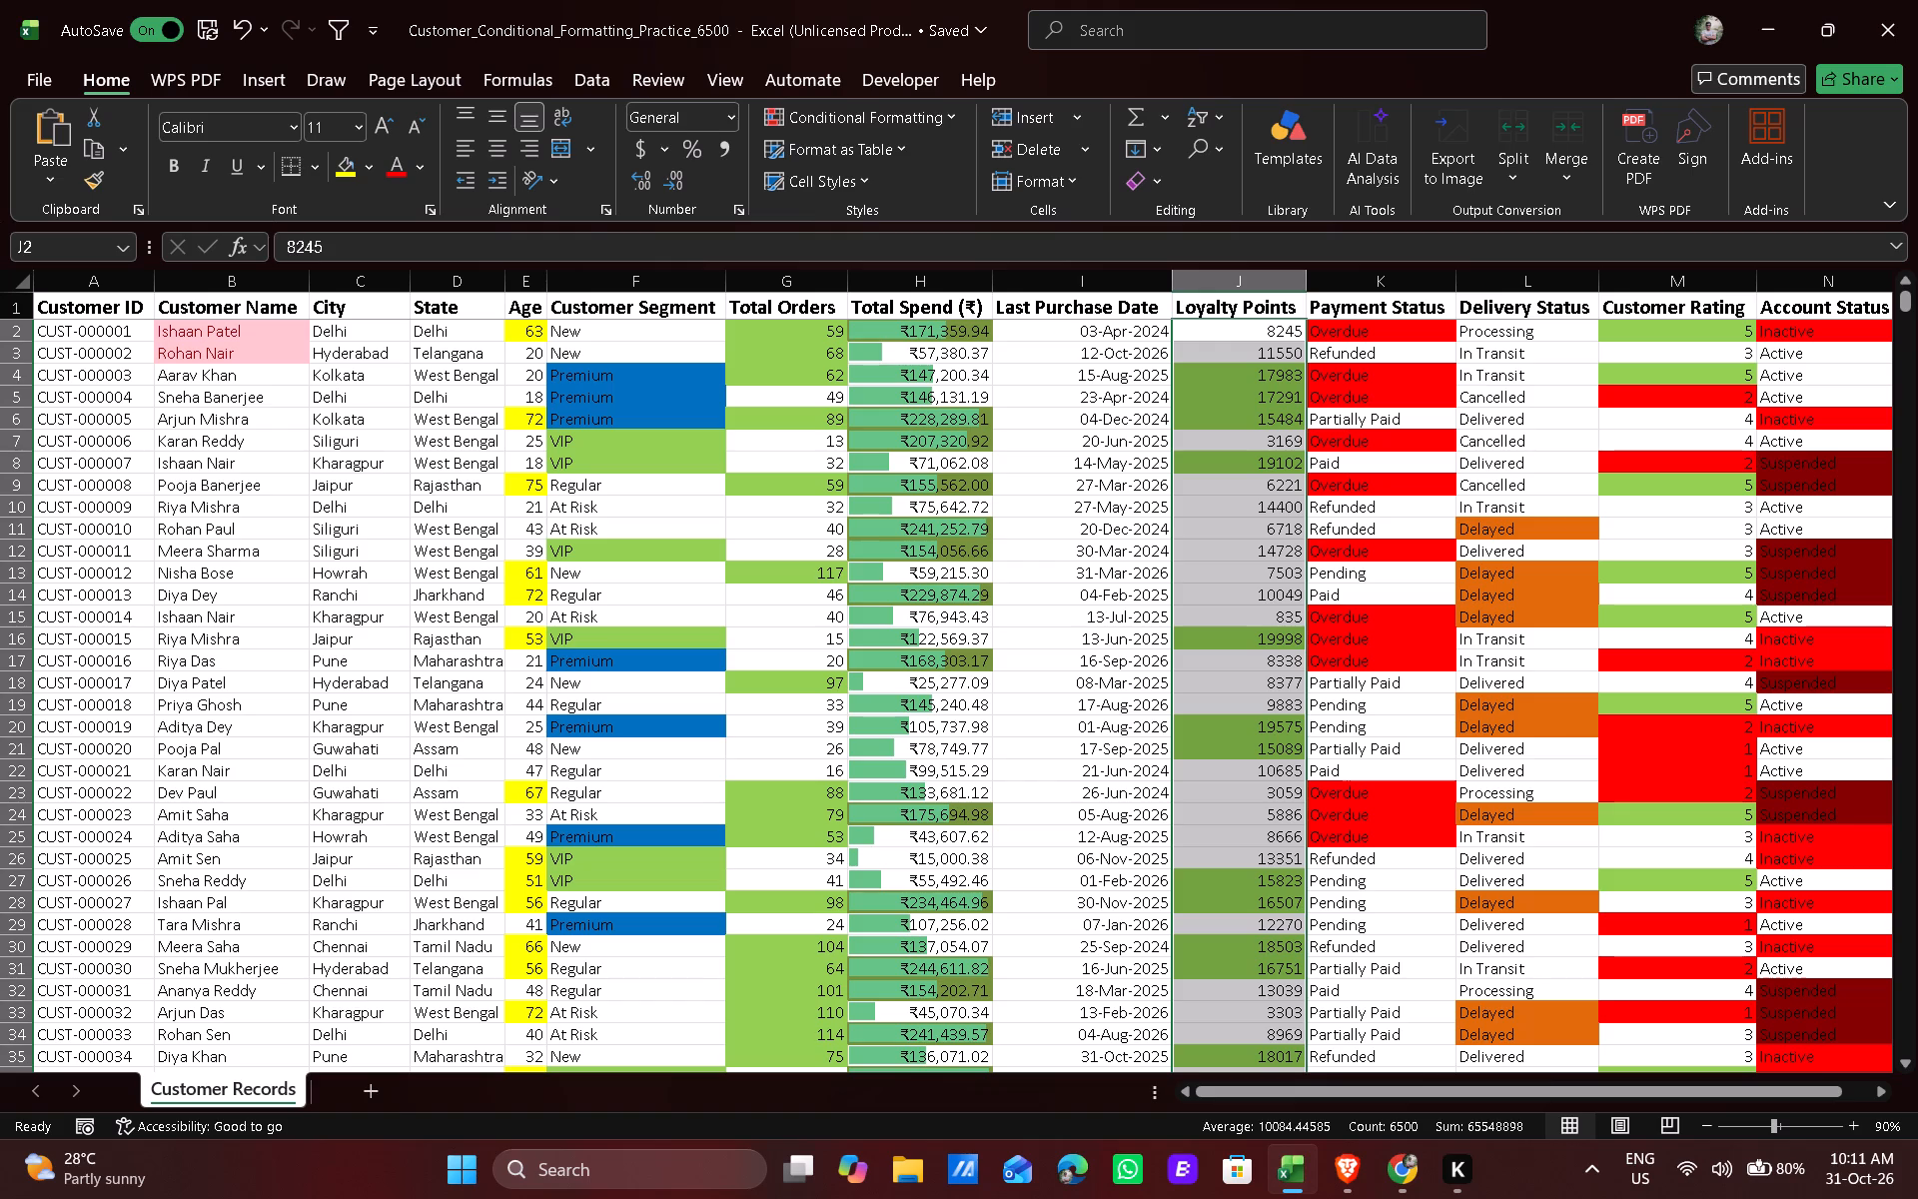
scroll(1692, 450, "up", 7)
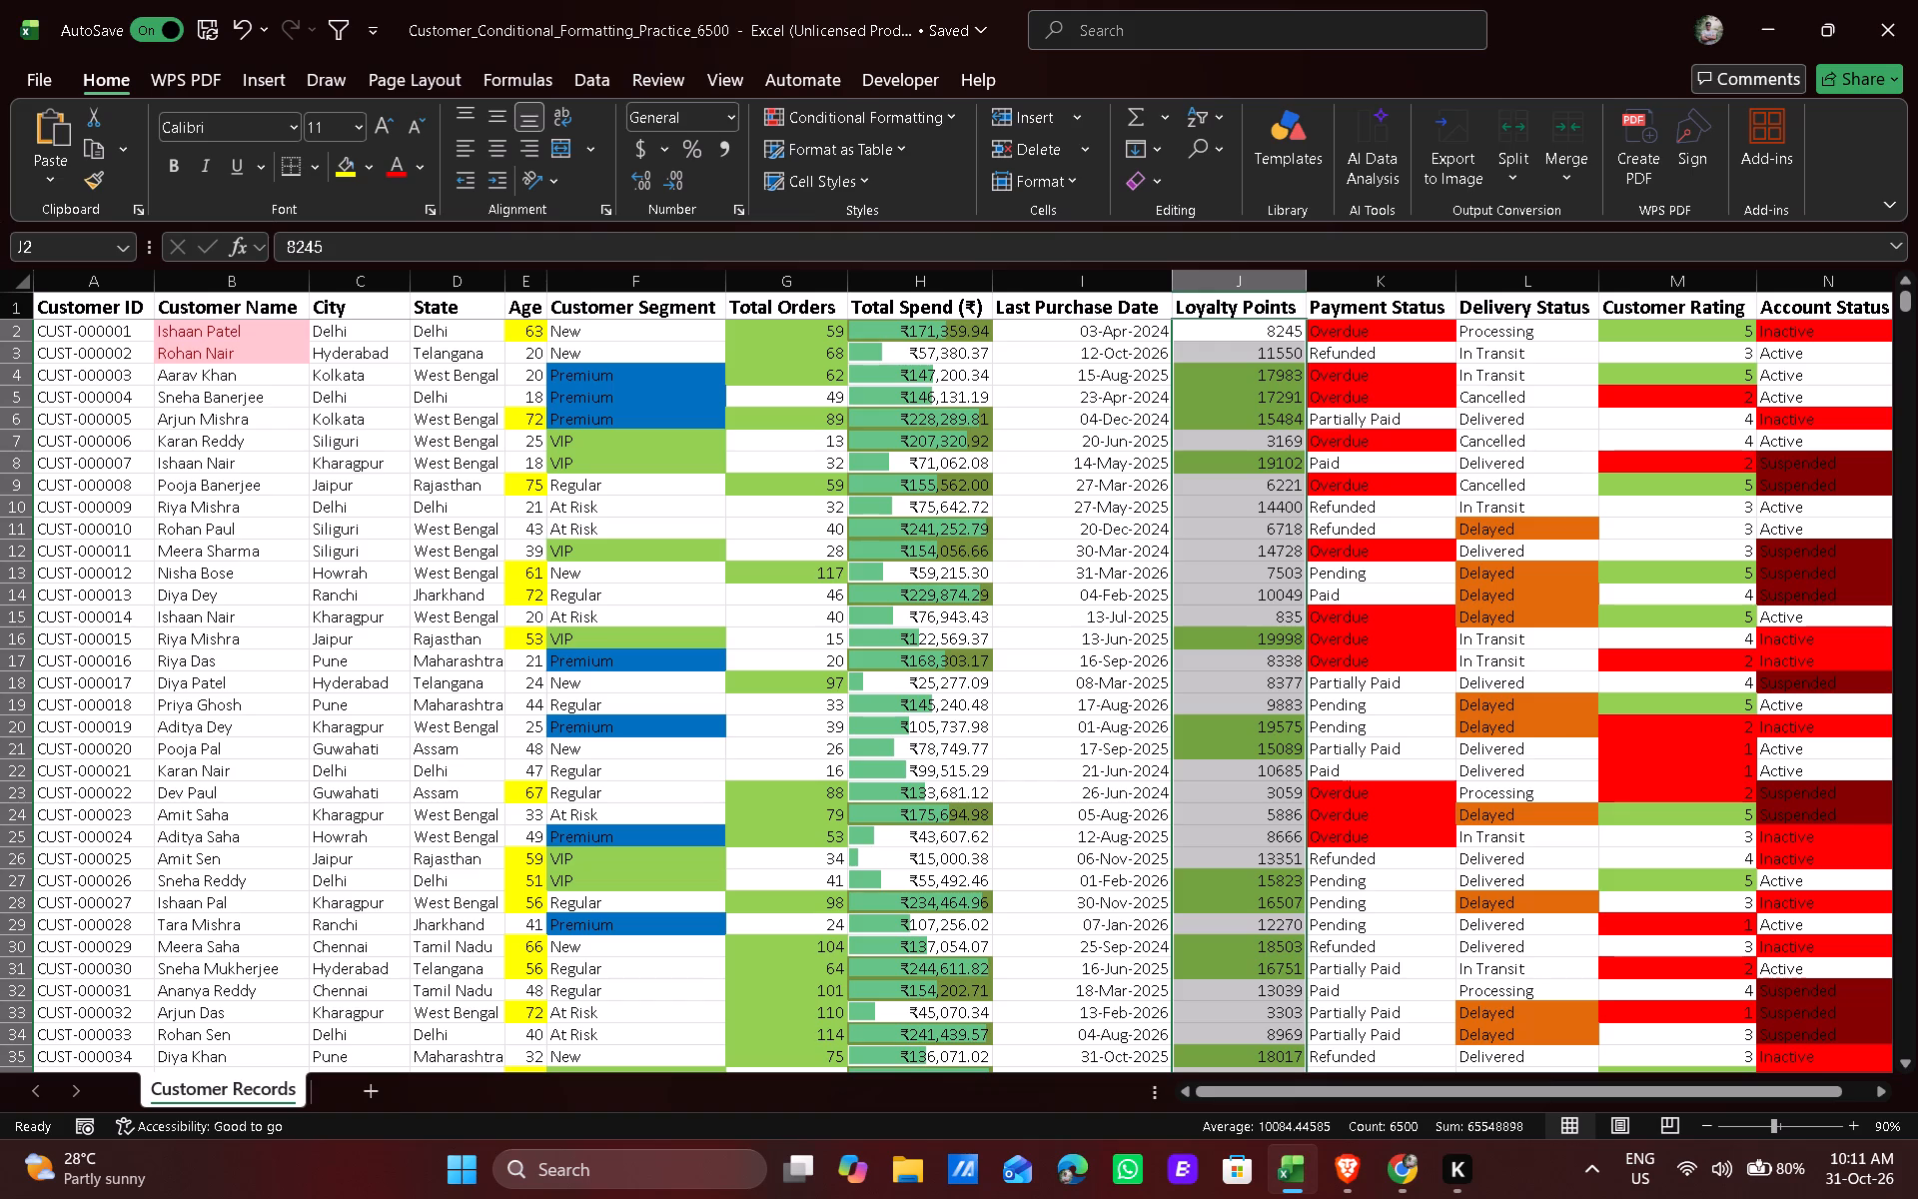
Change the red rule on all Customer Rating records to format cell values between 1 and 2.
left_click(1713, 454)
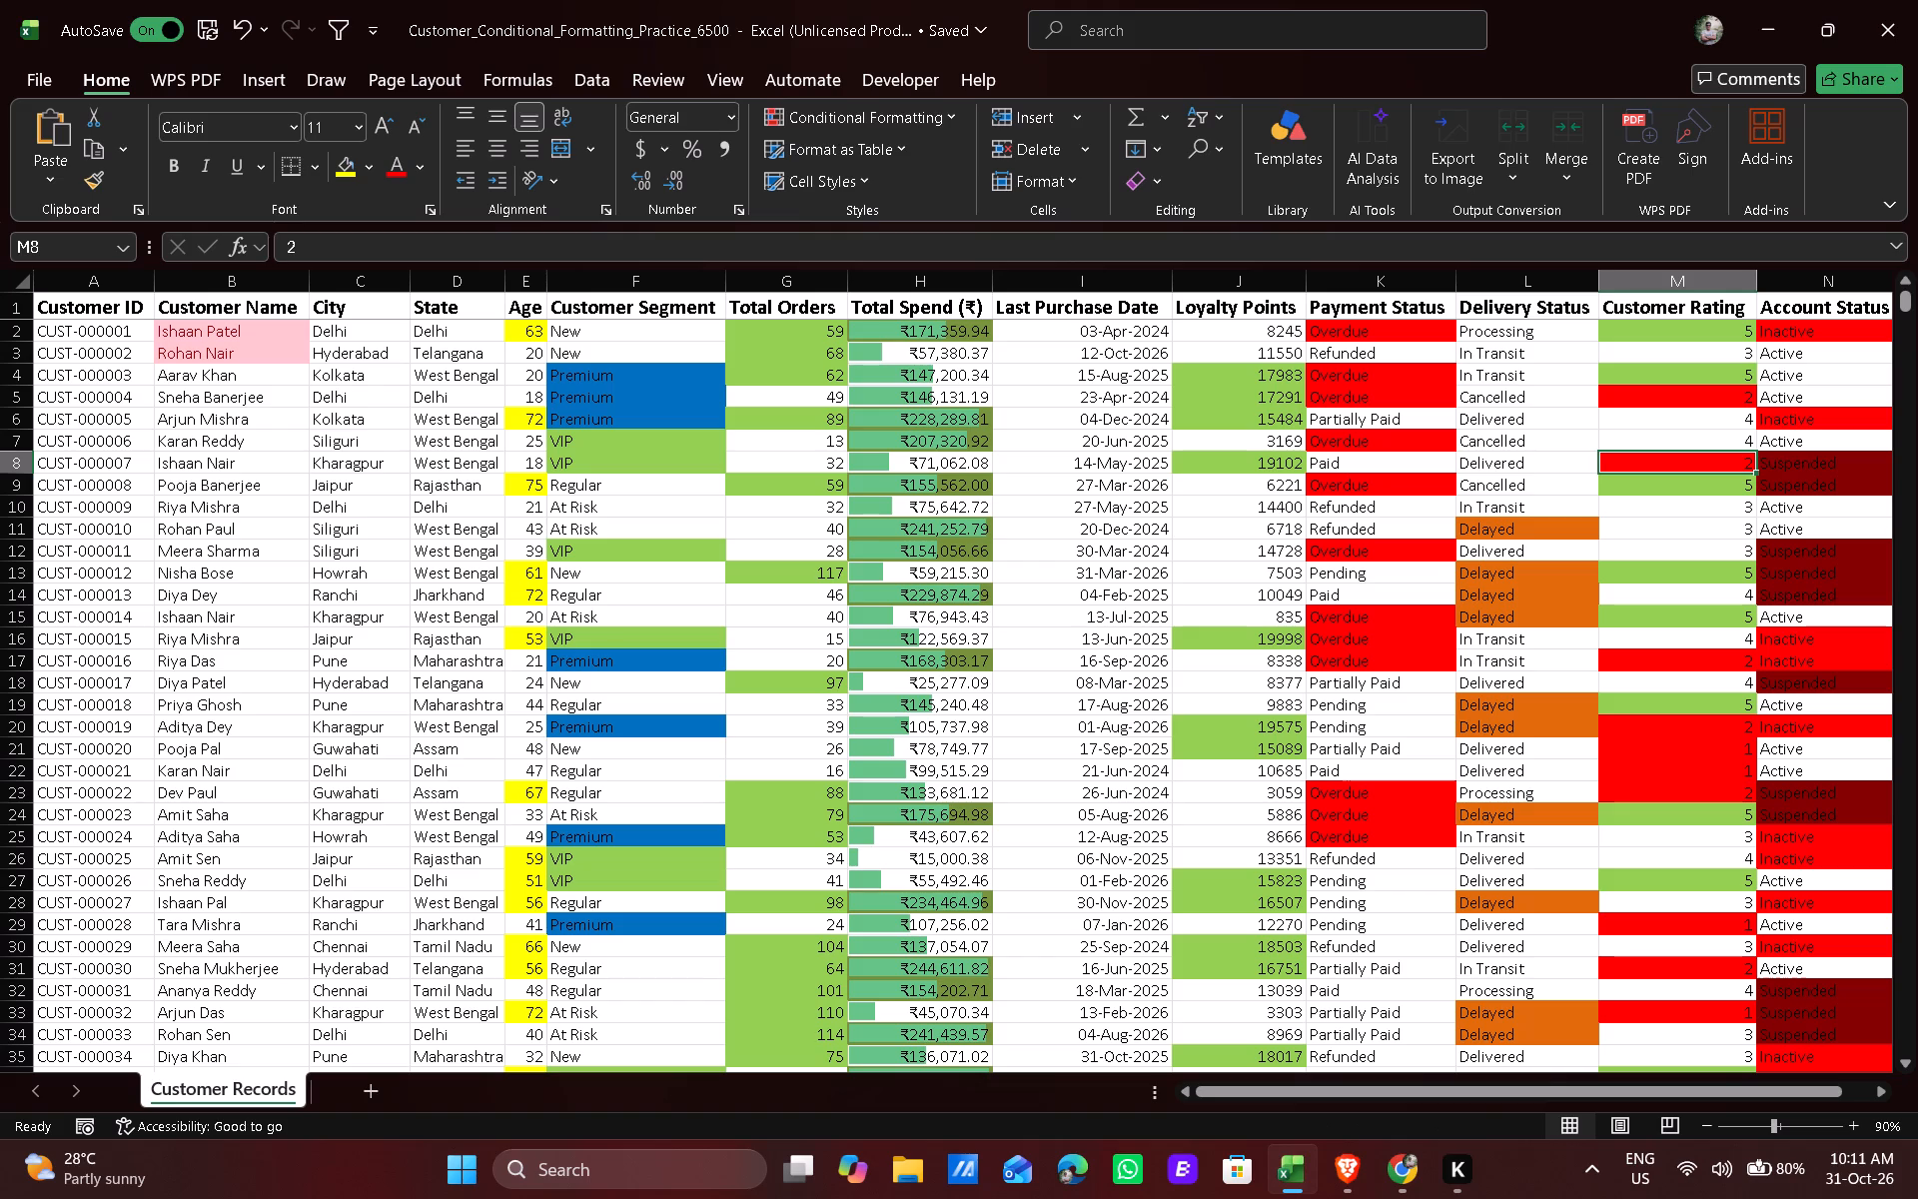
scroll(1713, 426, "up", 3)
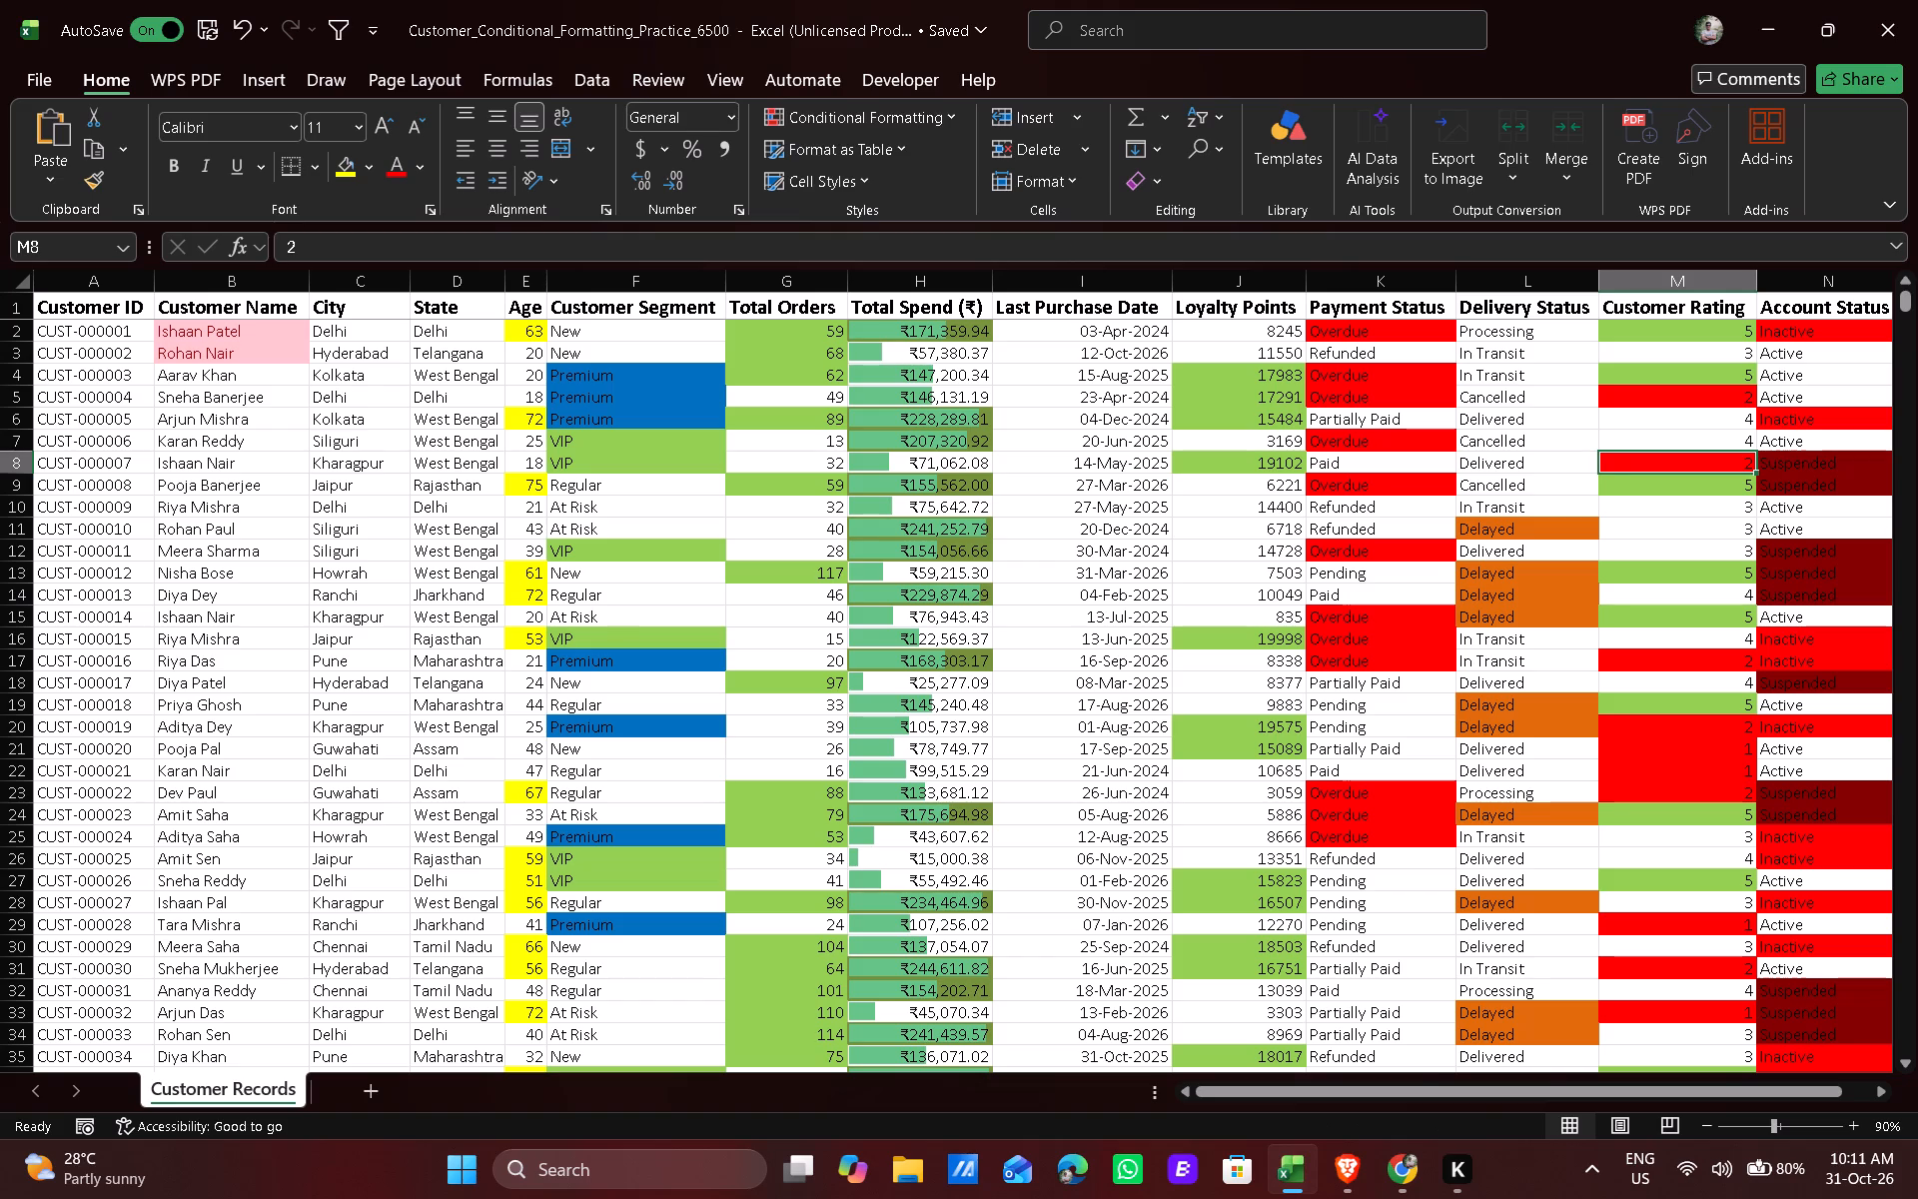
left_click(1713, 424)
left_click(1705, 323)
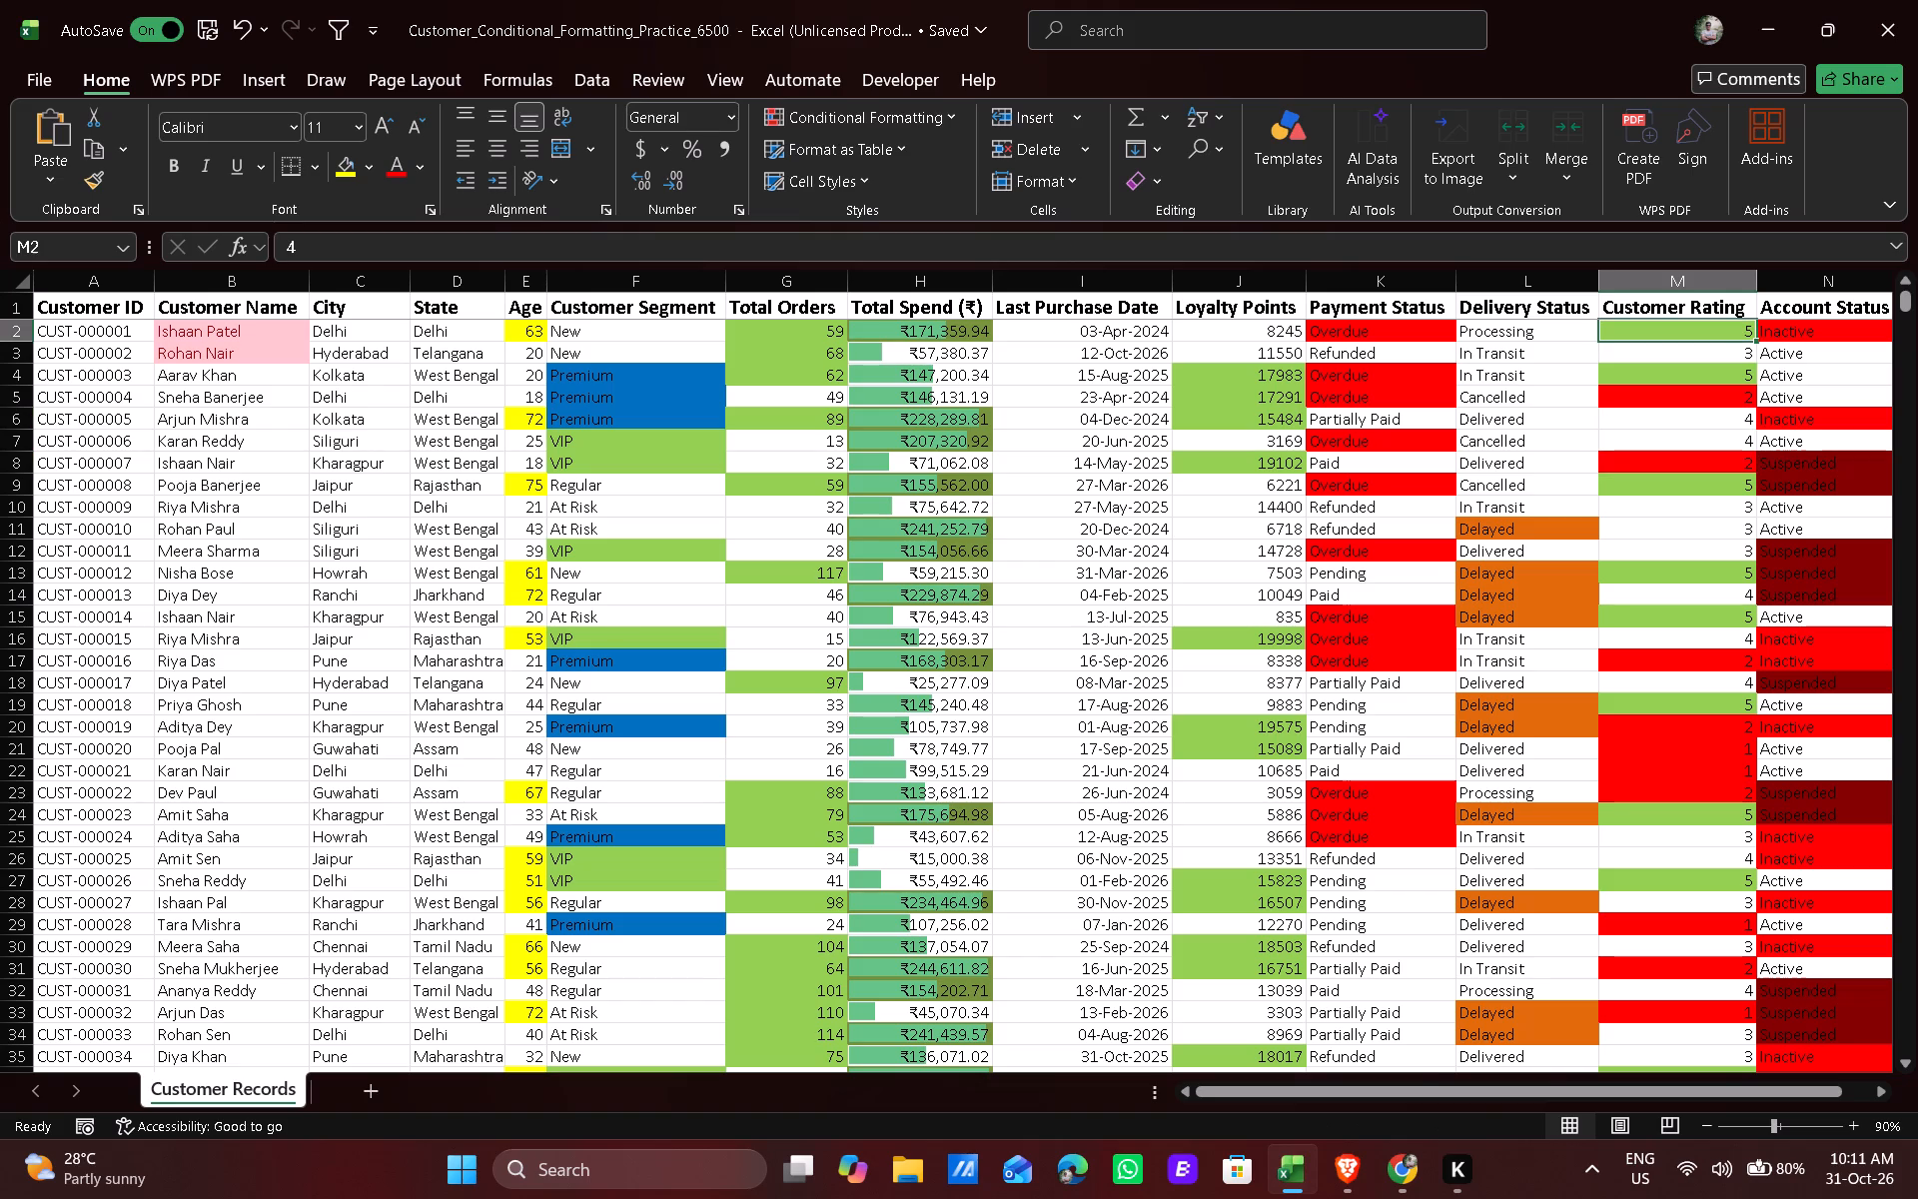
key("ctrl+shift+Down")
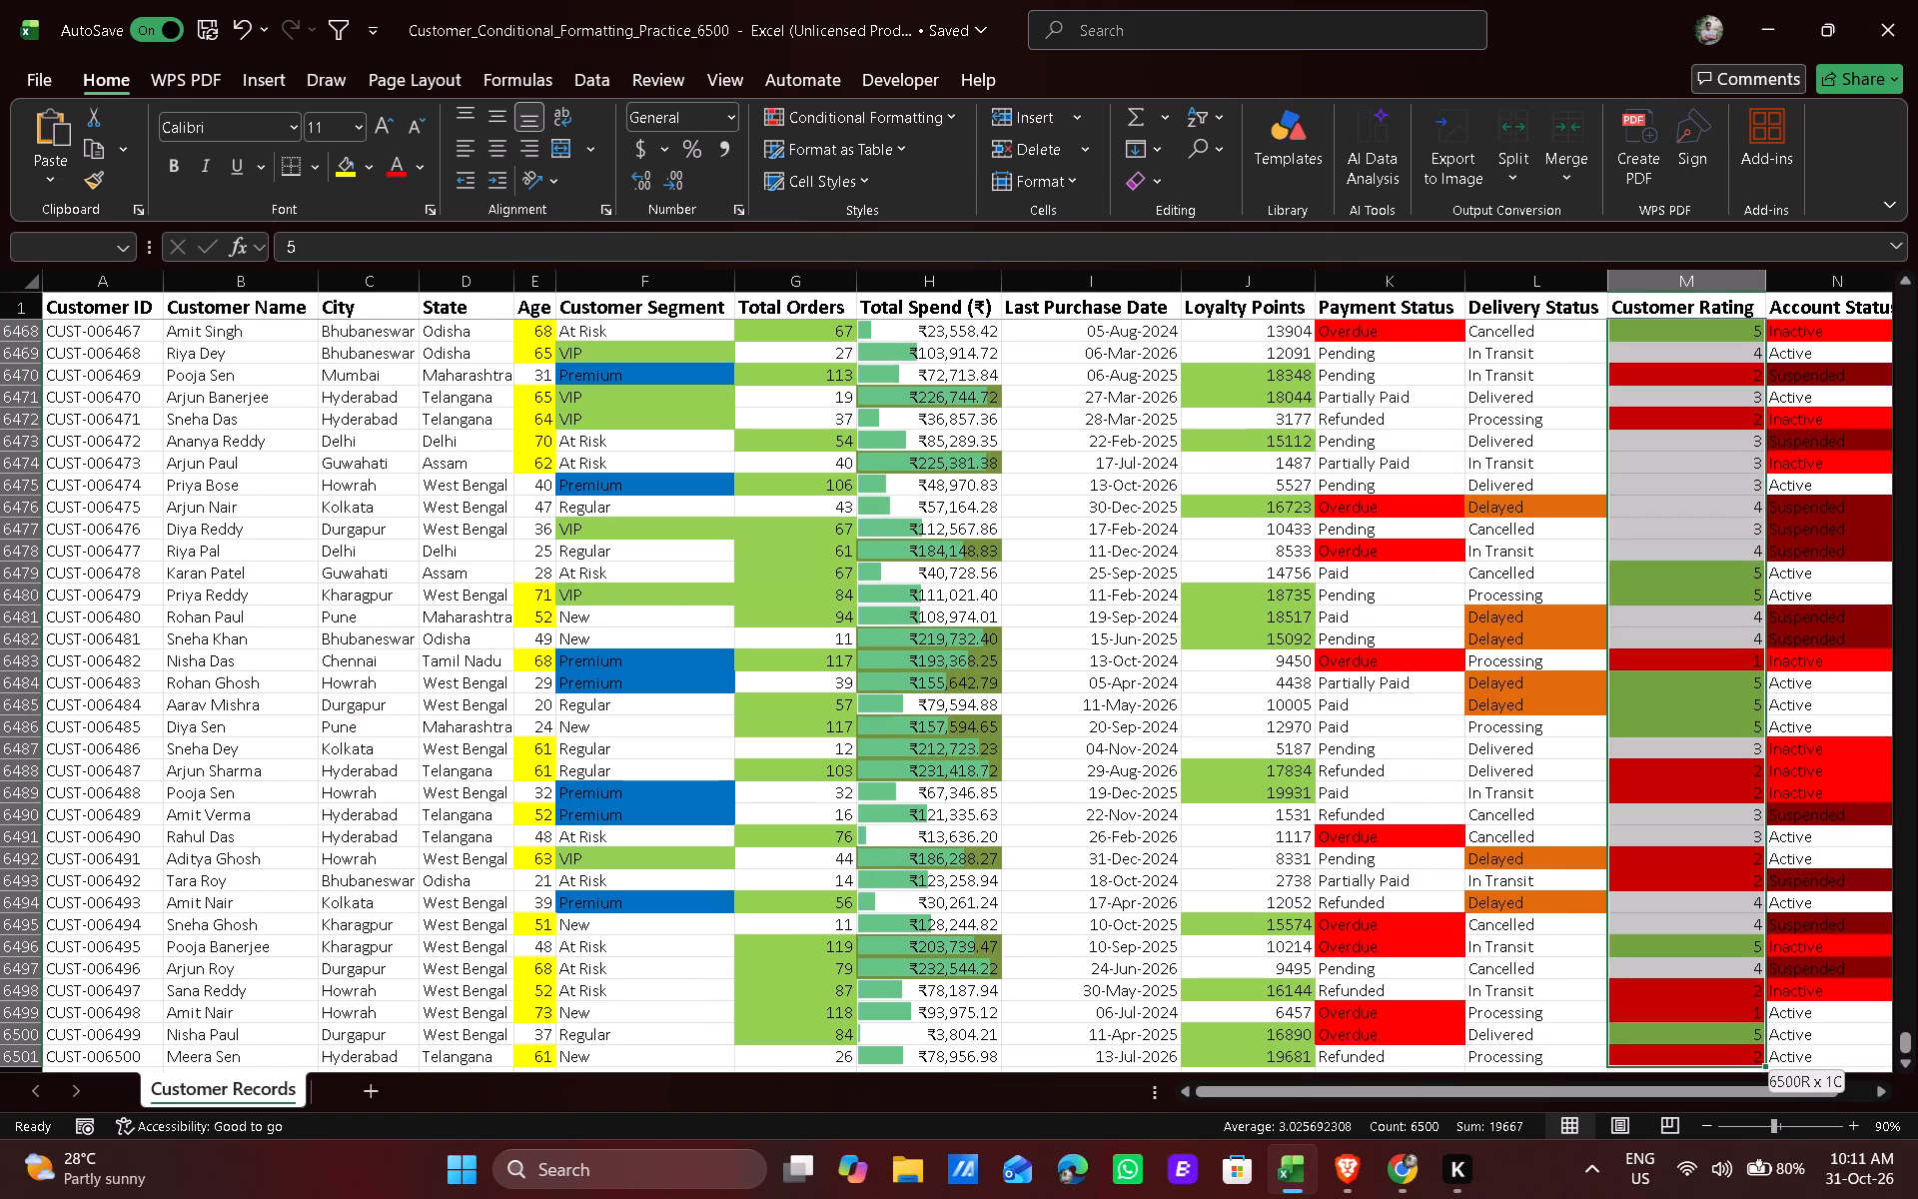
left_click(952, 124)
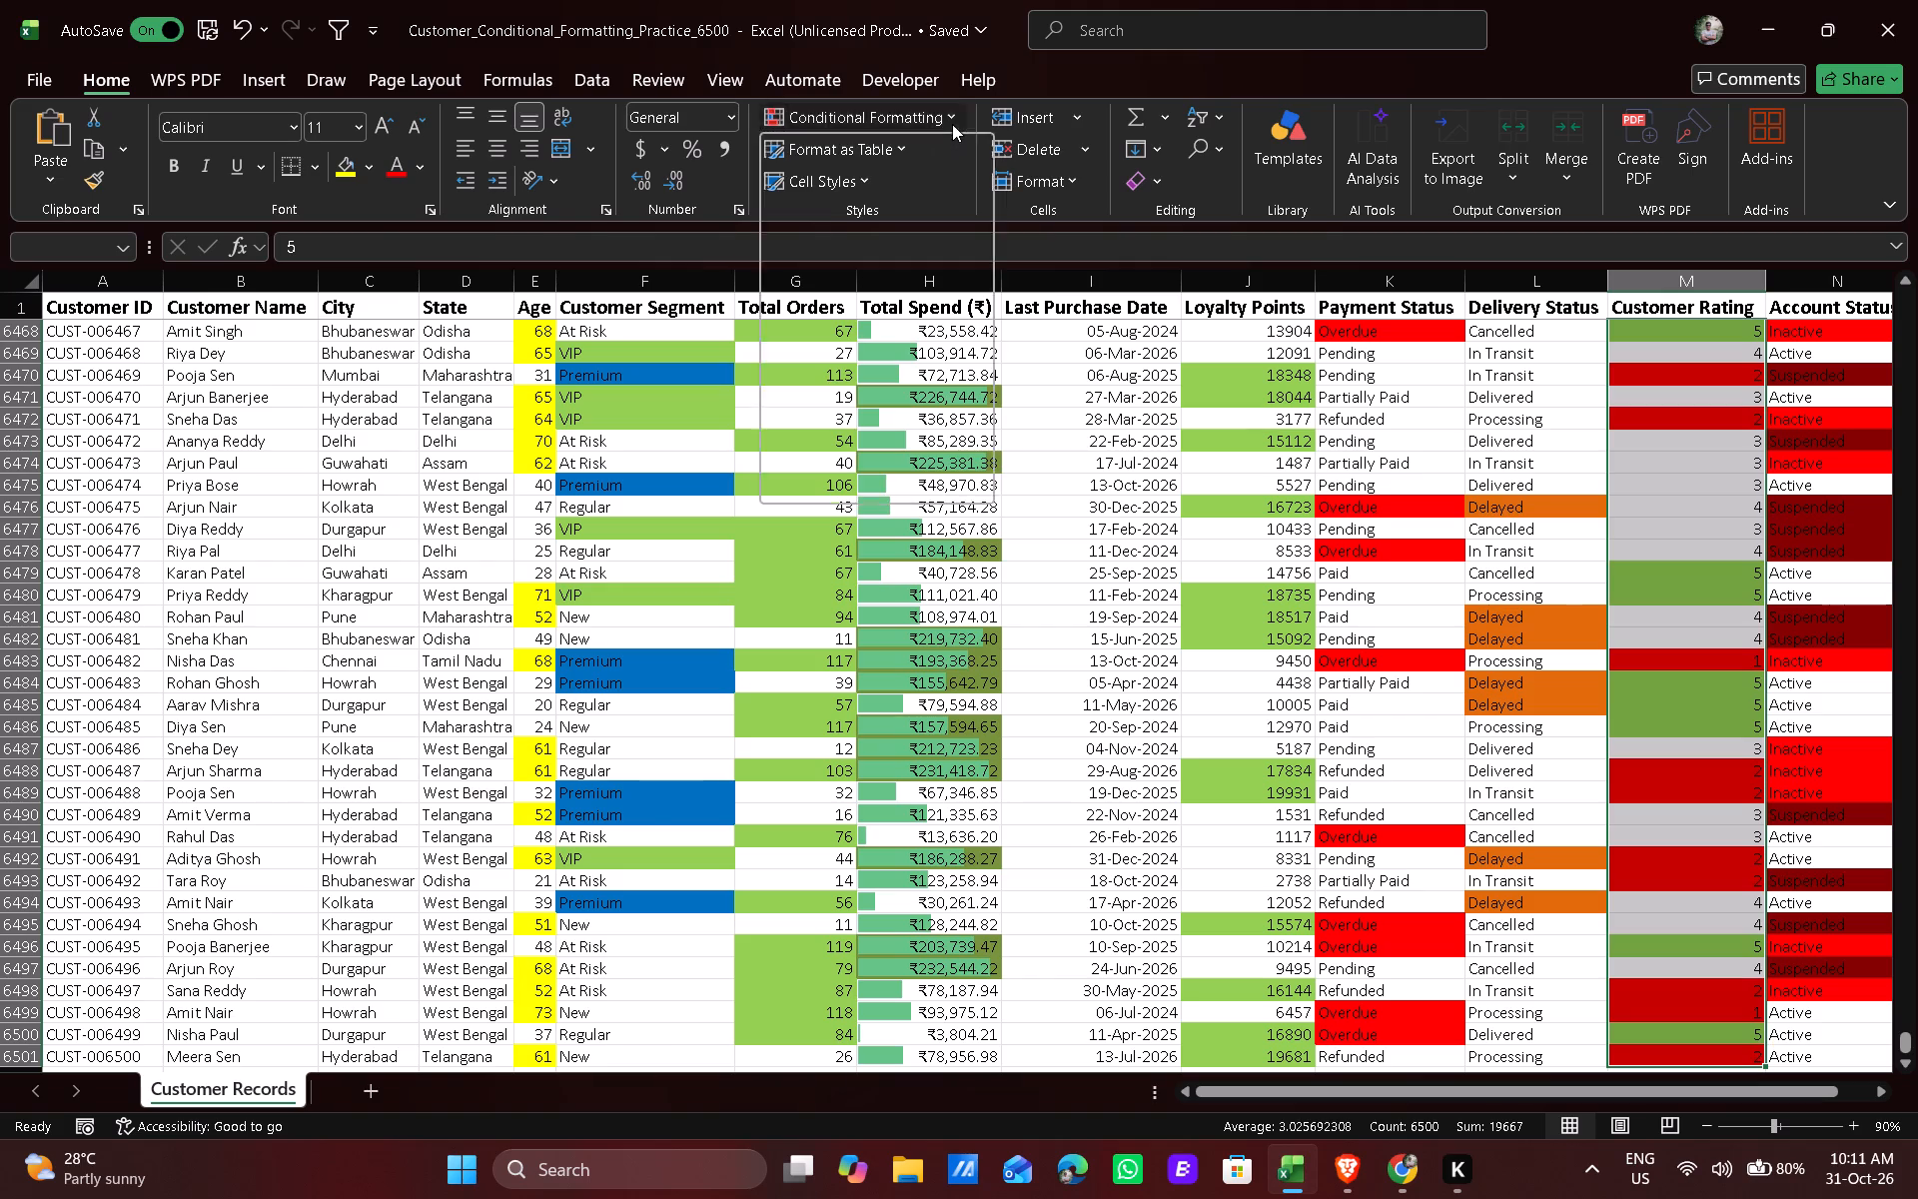
left_click(904, 478)
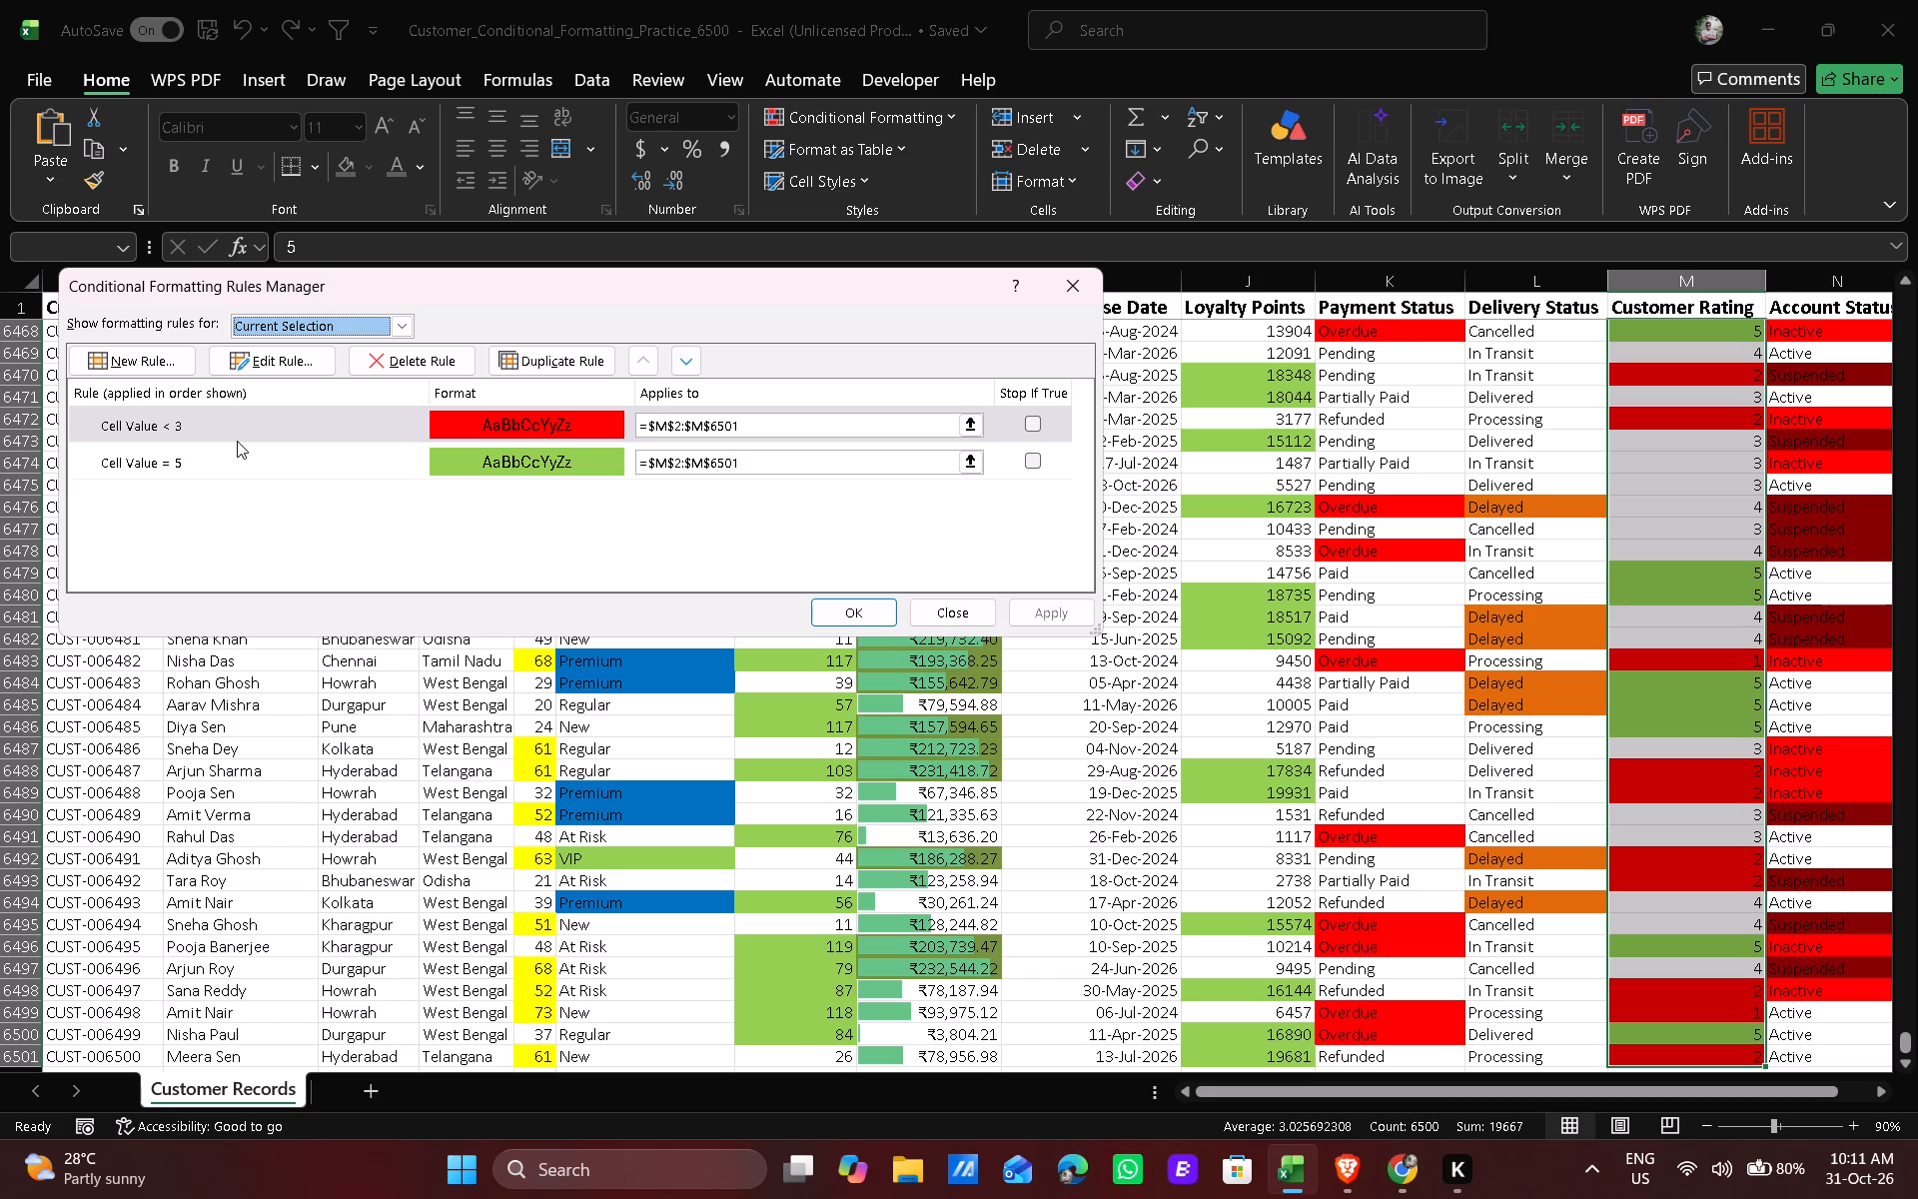
left_click(411, 420)
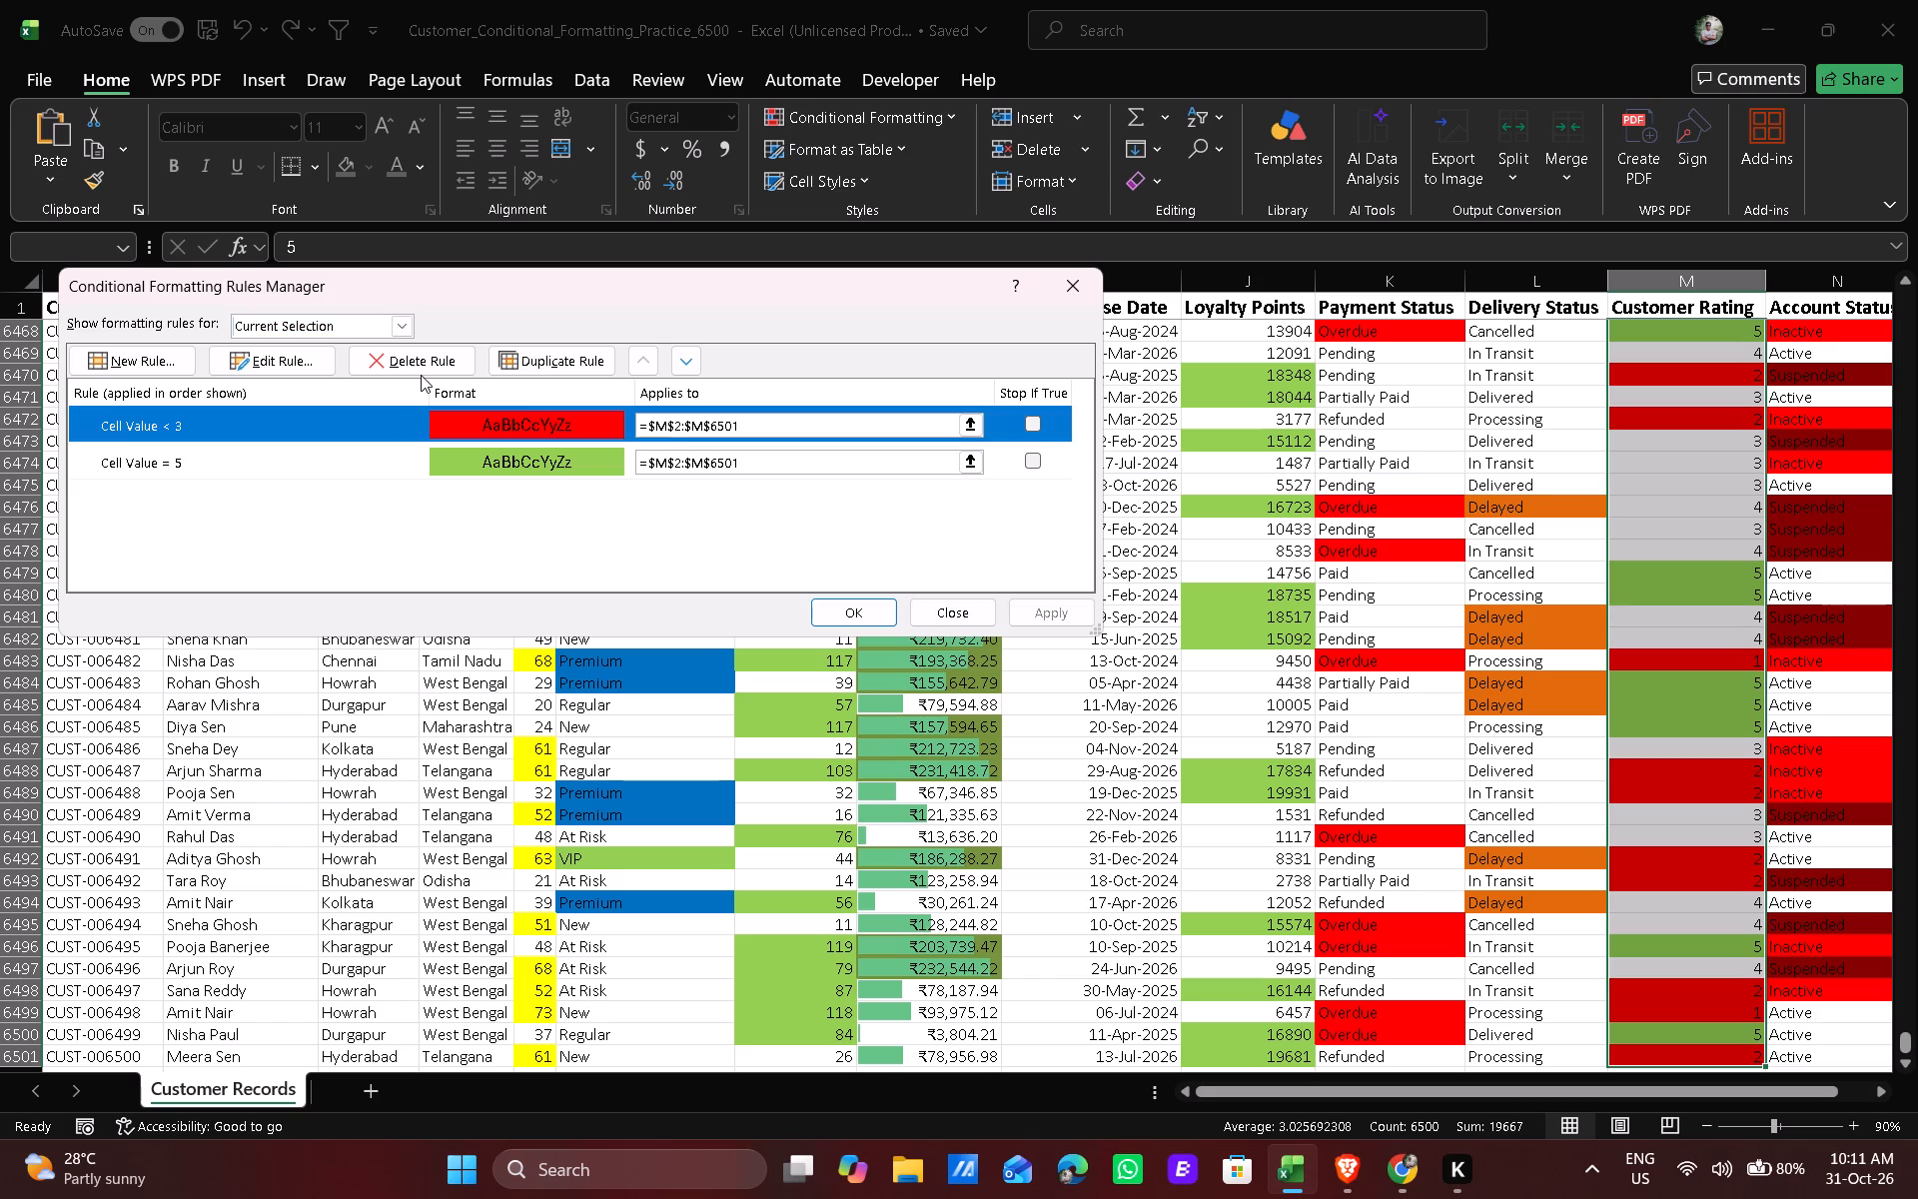
double_click(354, 421)
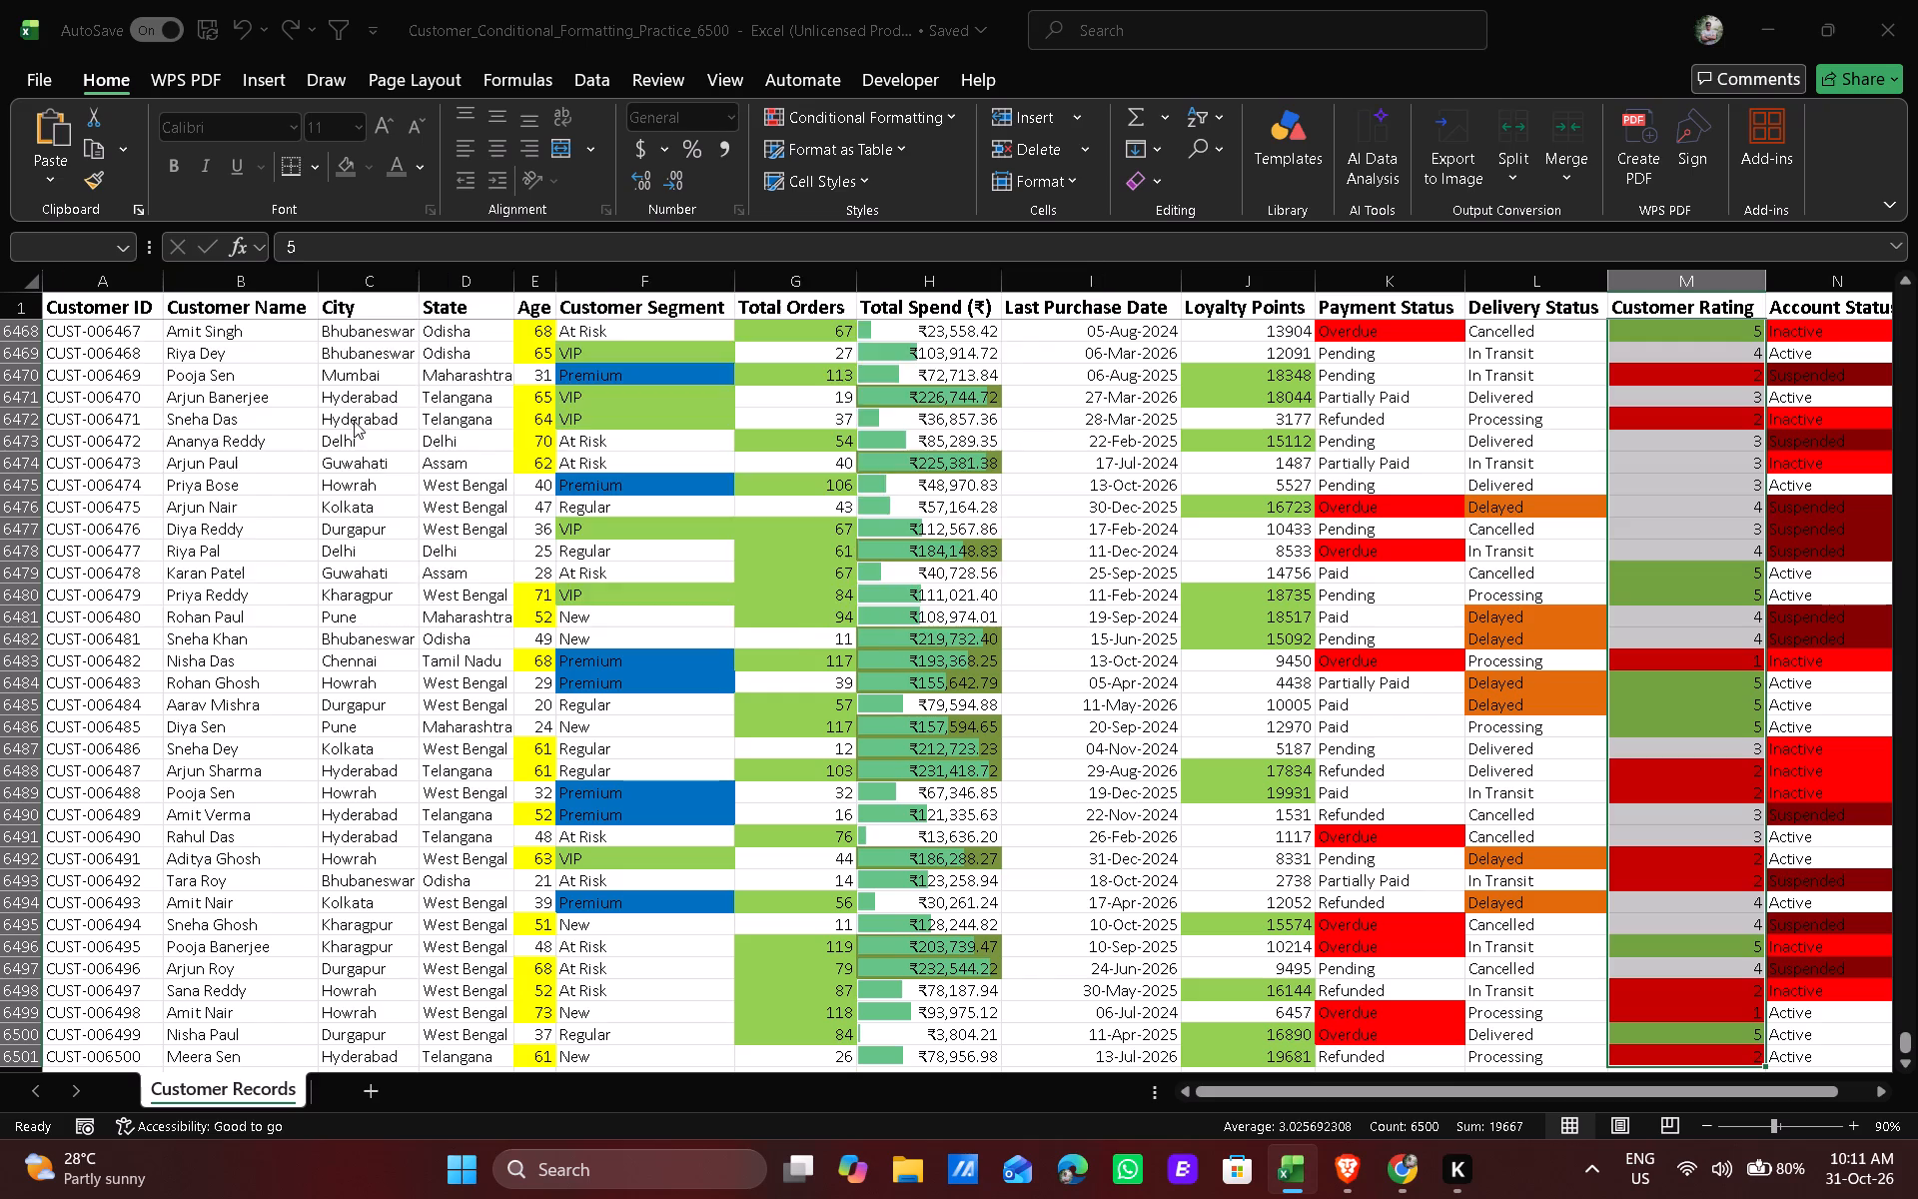
left_click(551, 544)
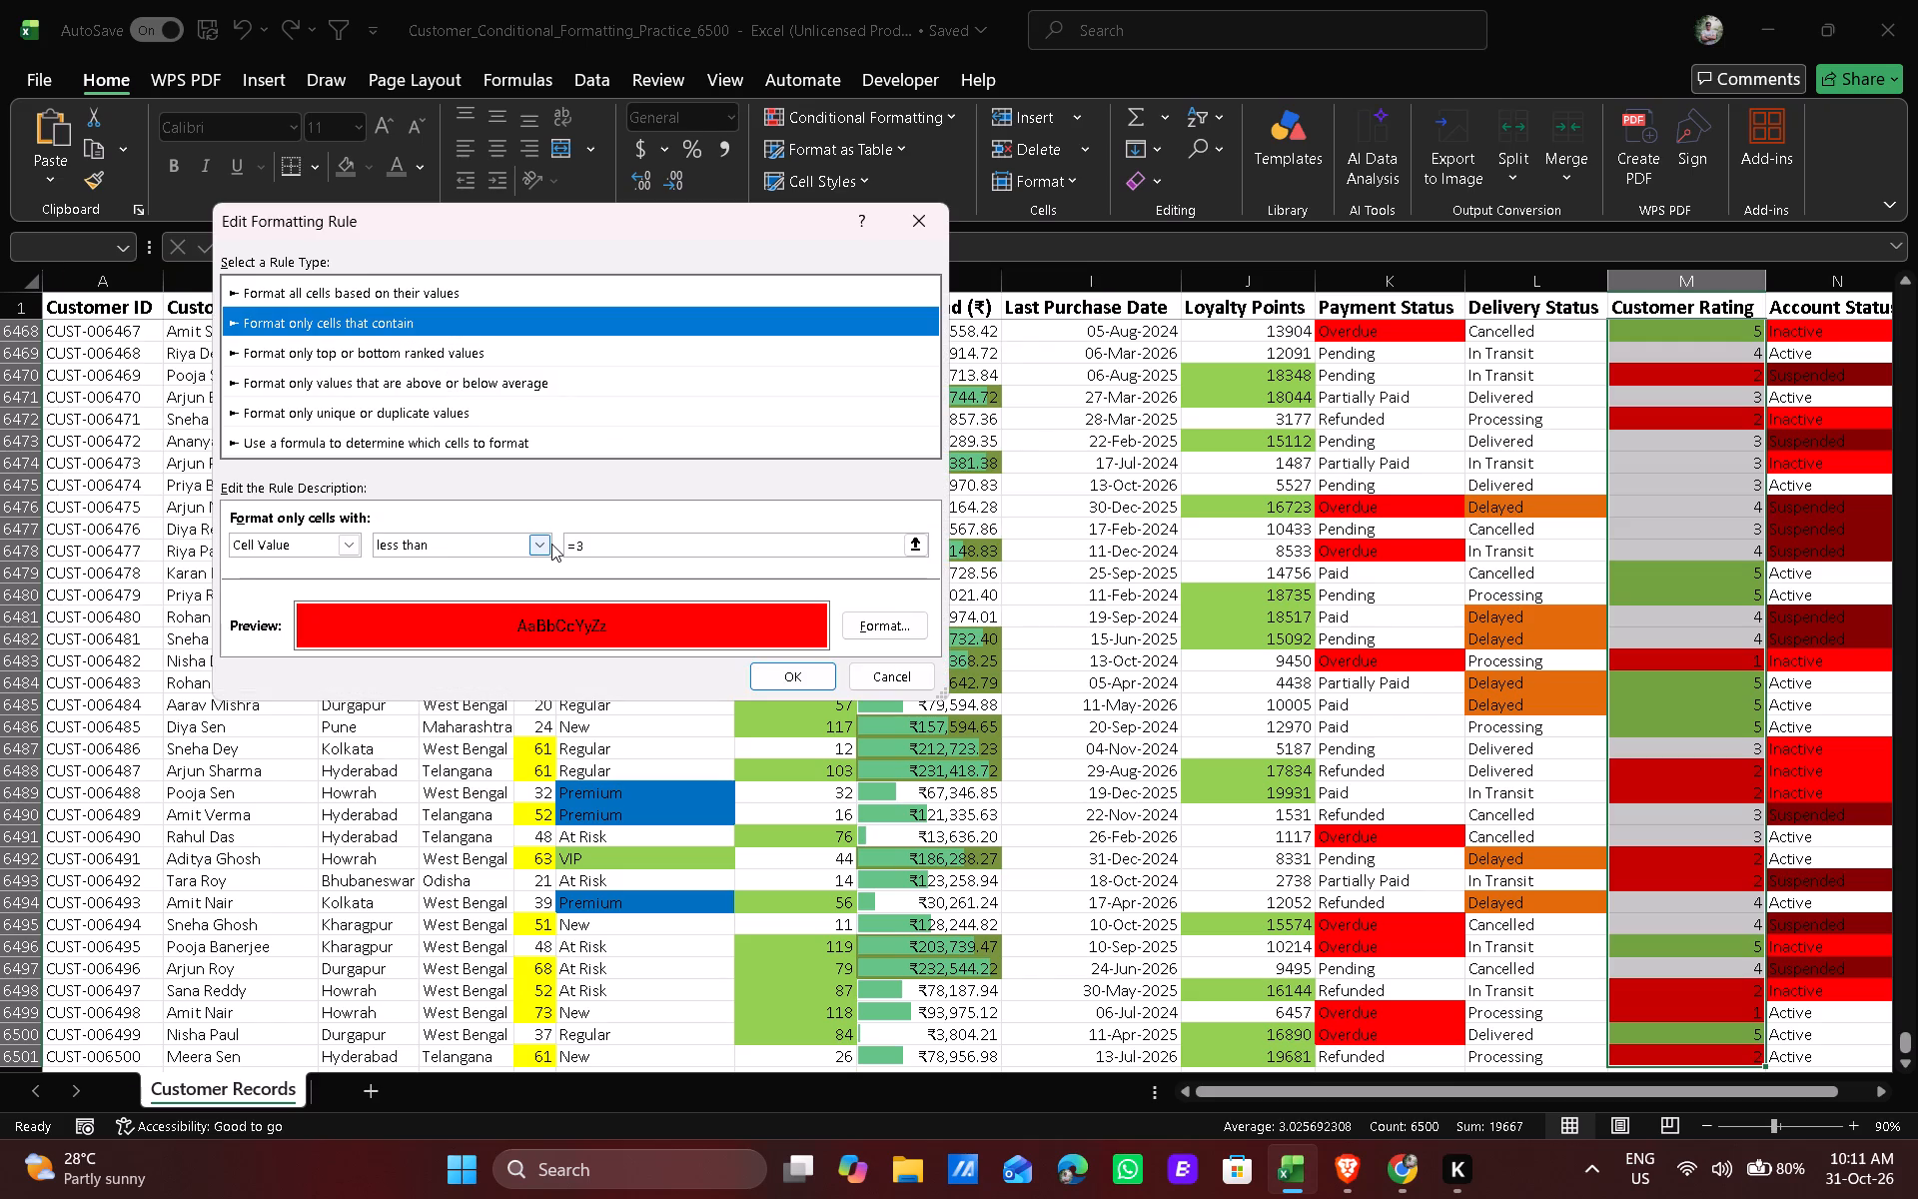
left_click(541, 537)
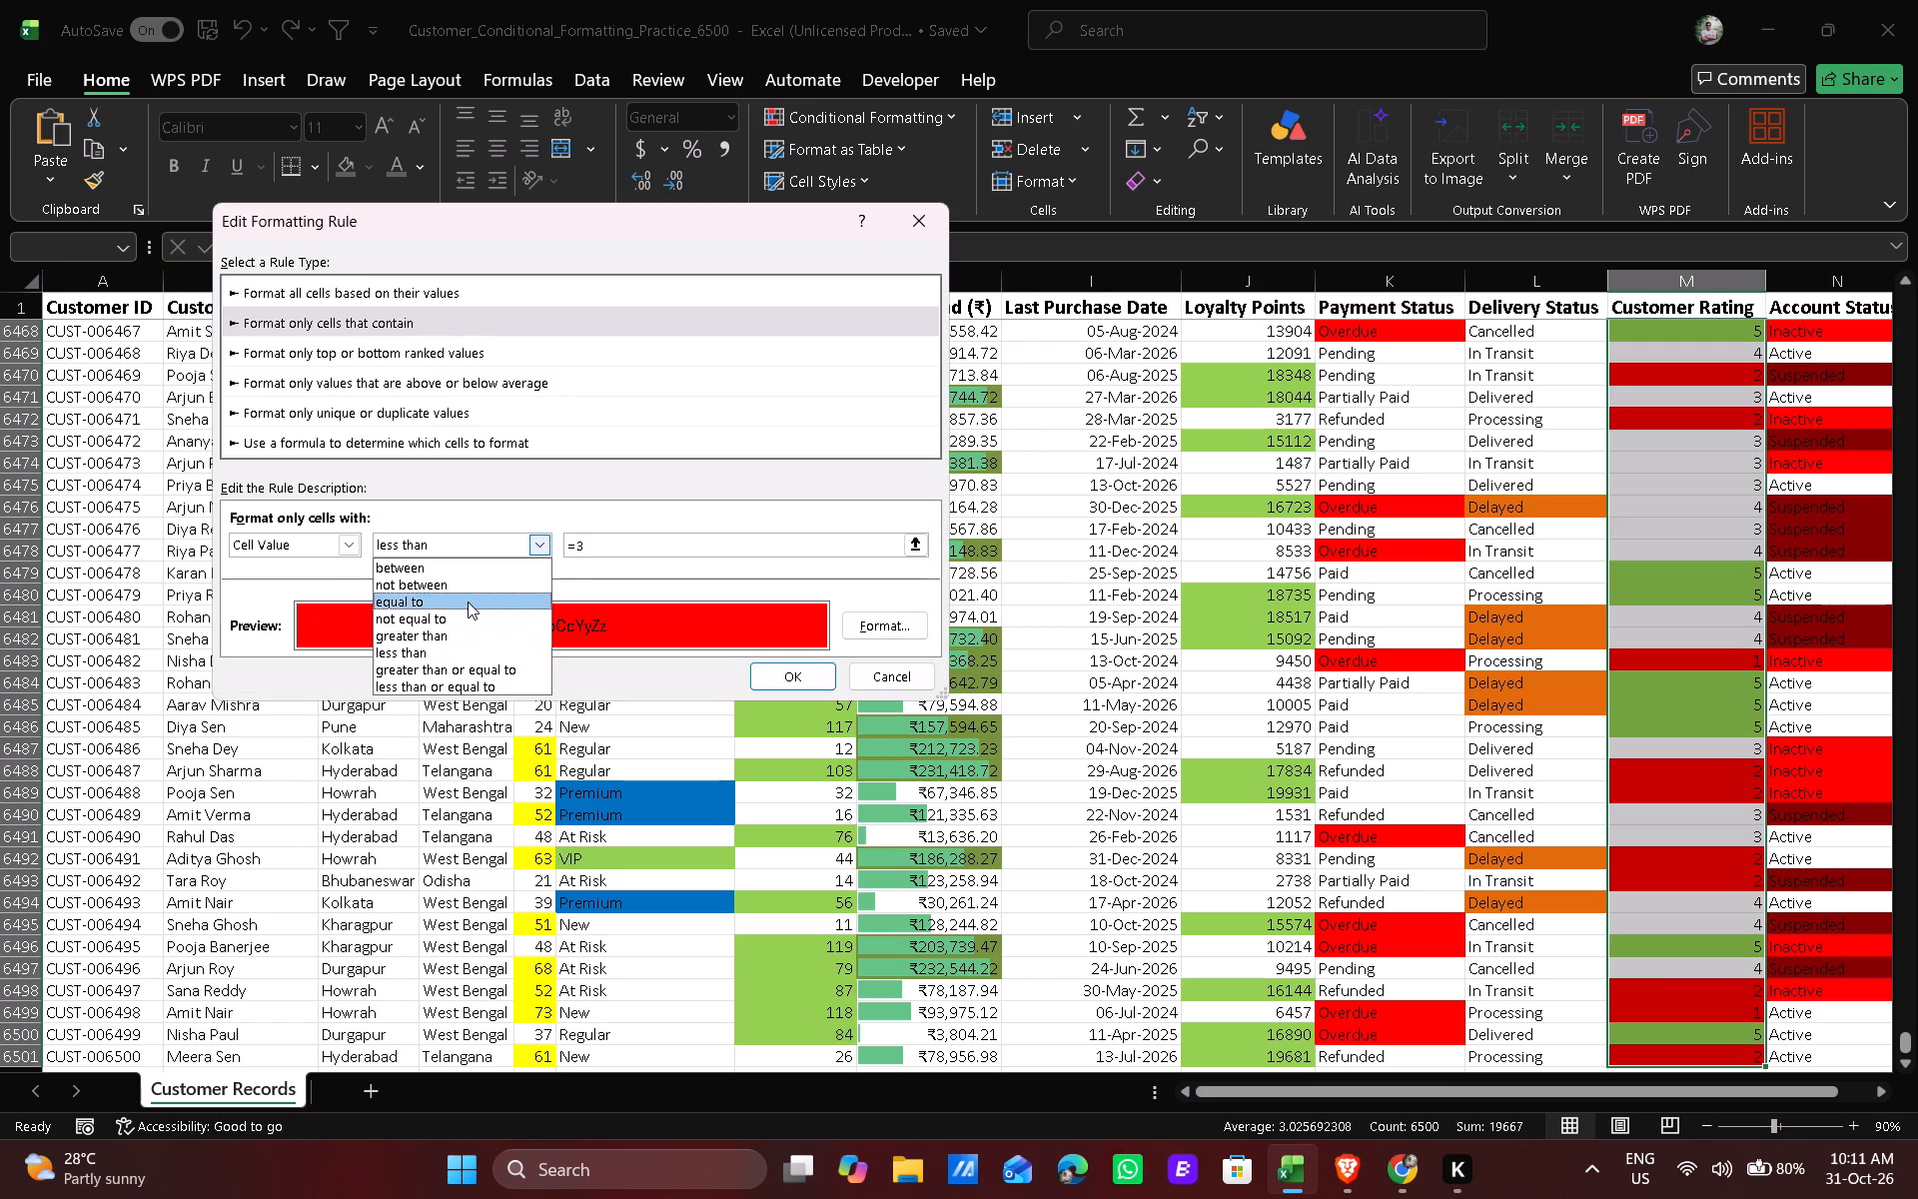
left_click(470, 567)
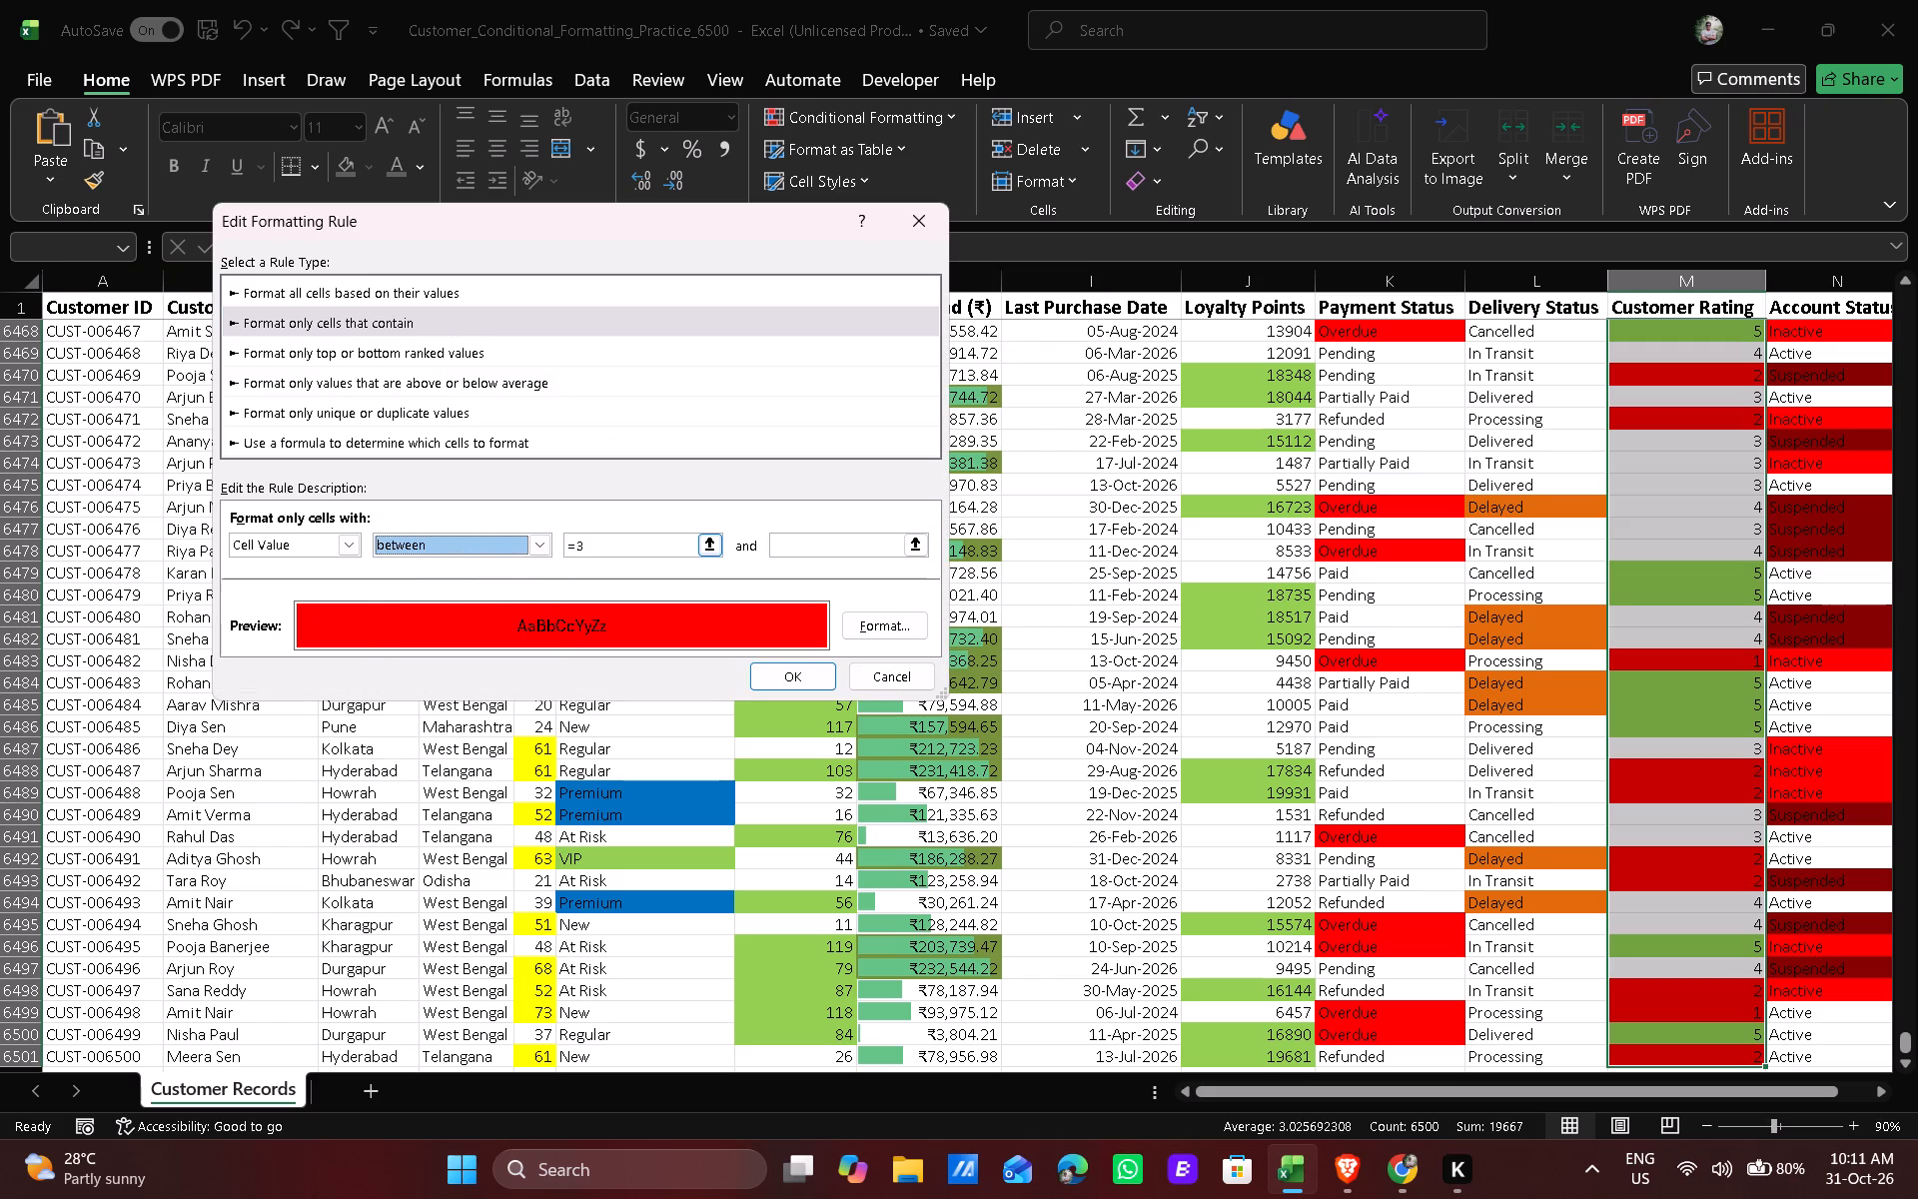
left_click(590, 548)
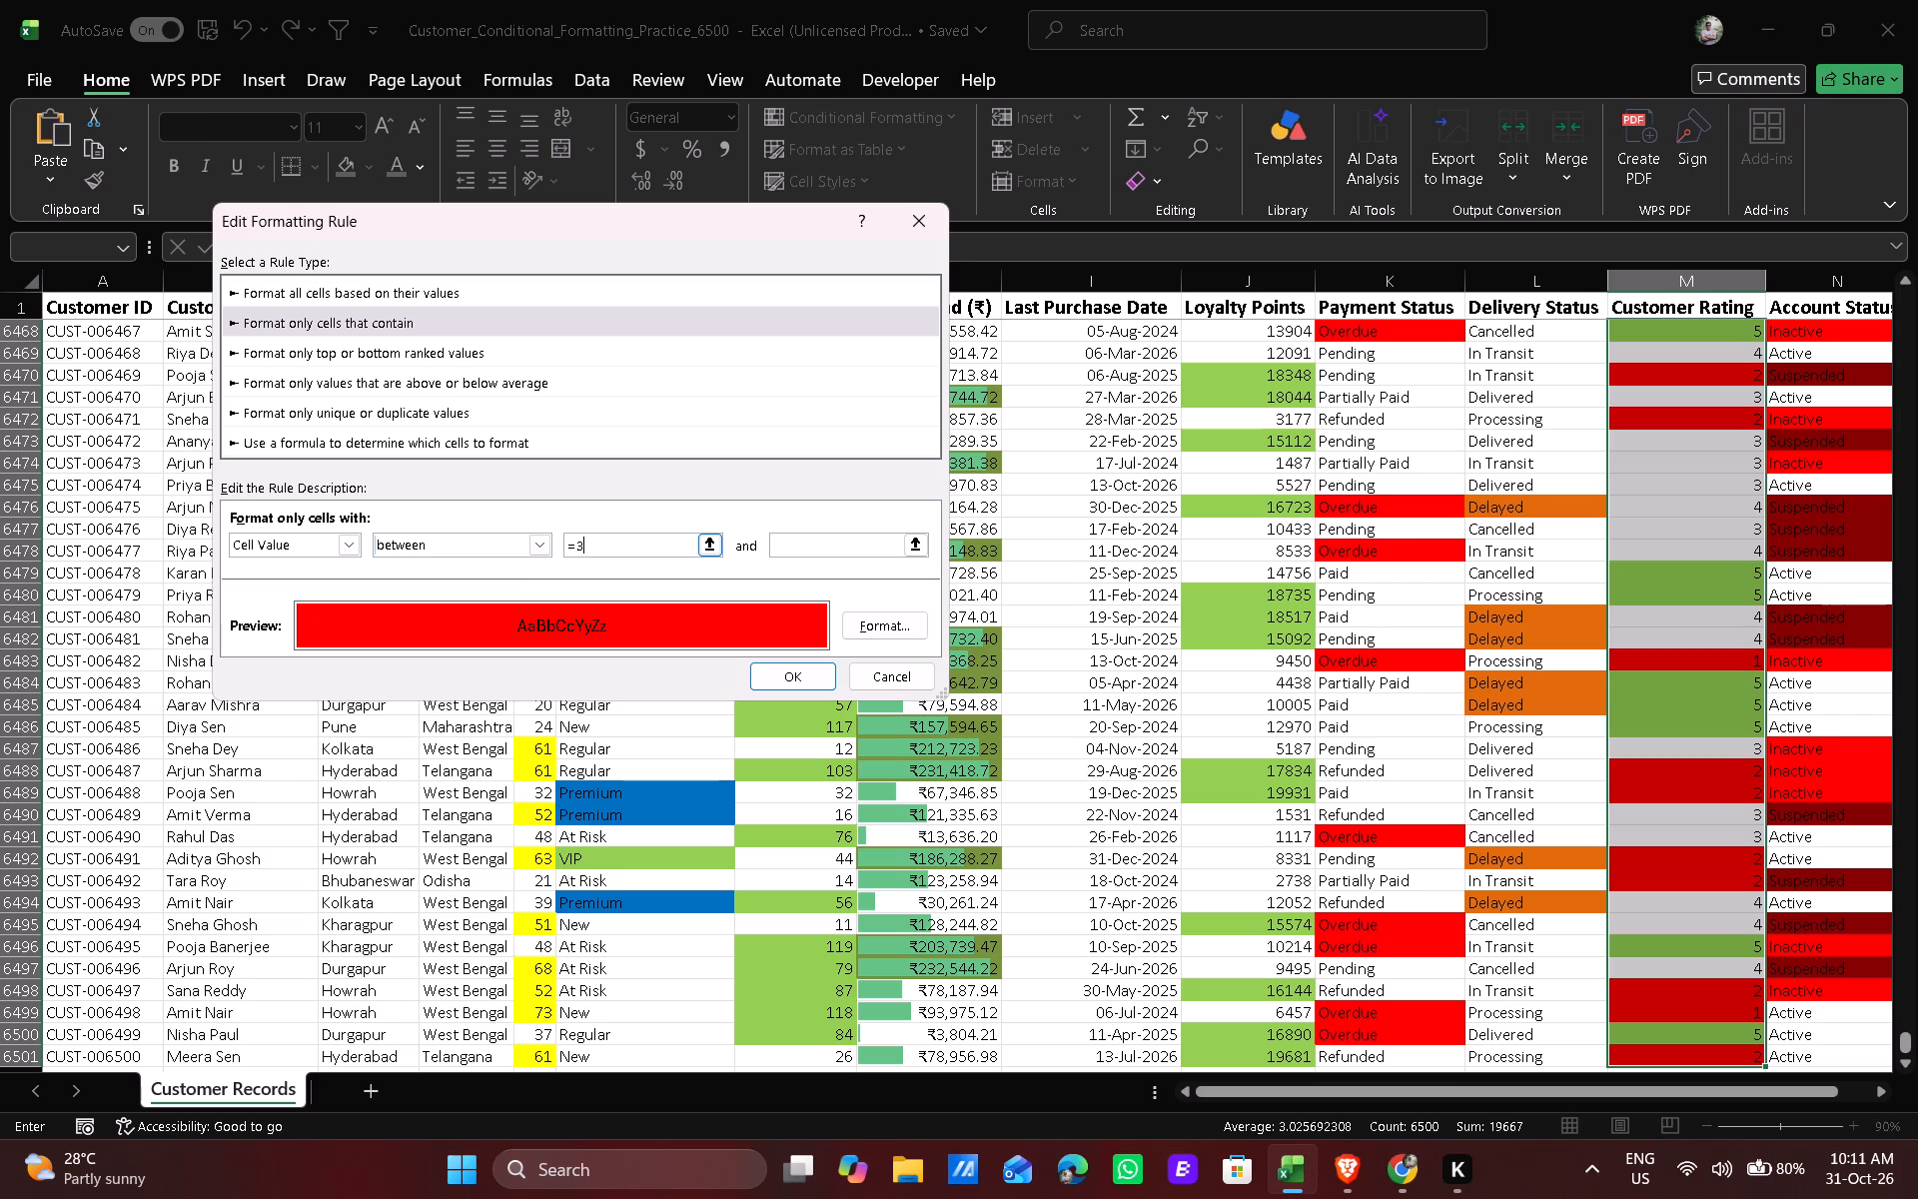
key("BackSpace")
key("1")
left_click(851, 549)
key("2")
left_click(771, 681)
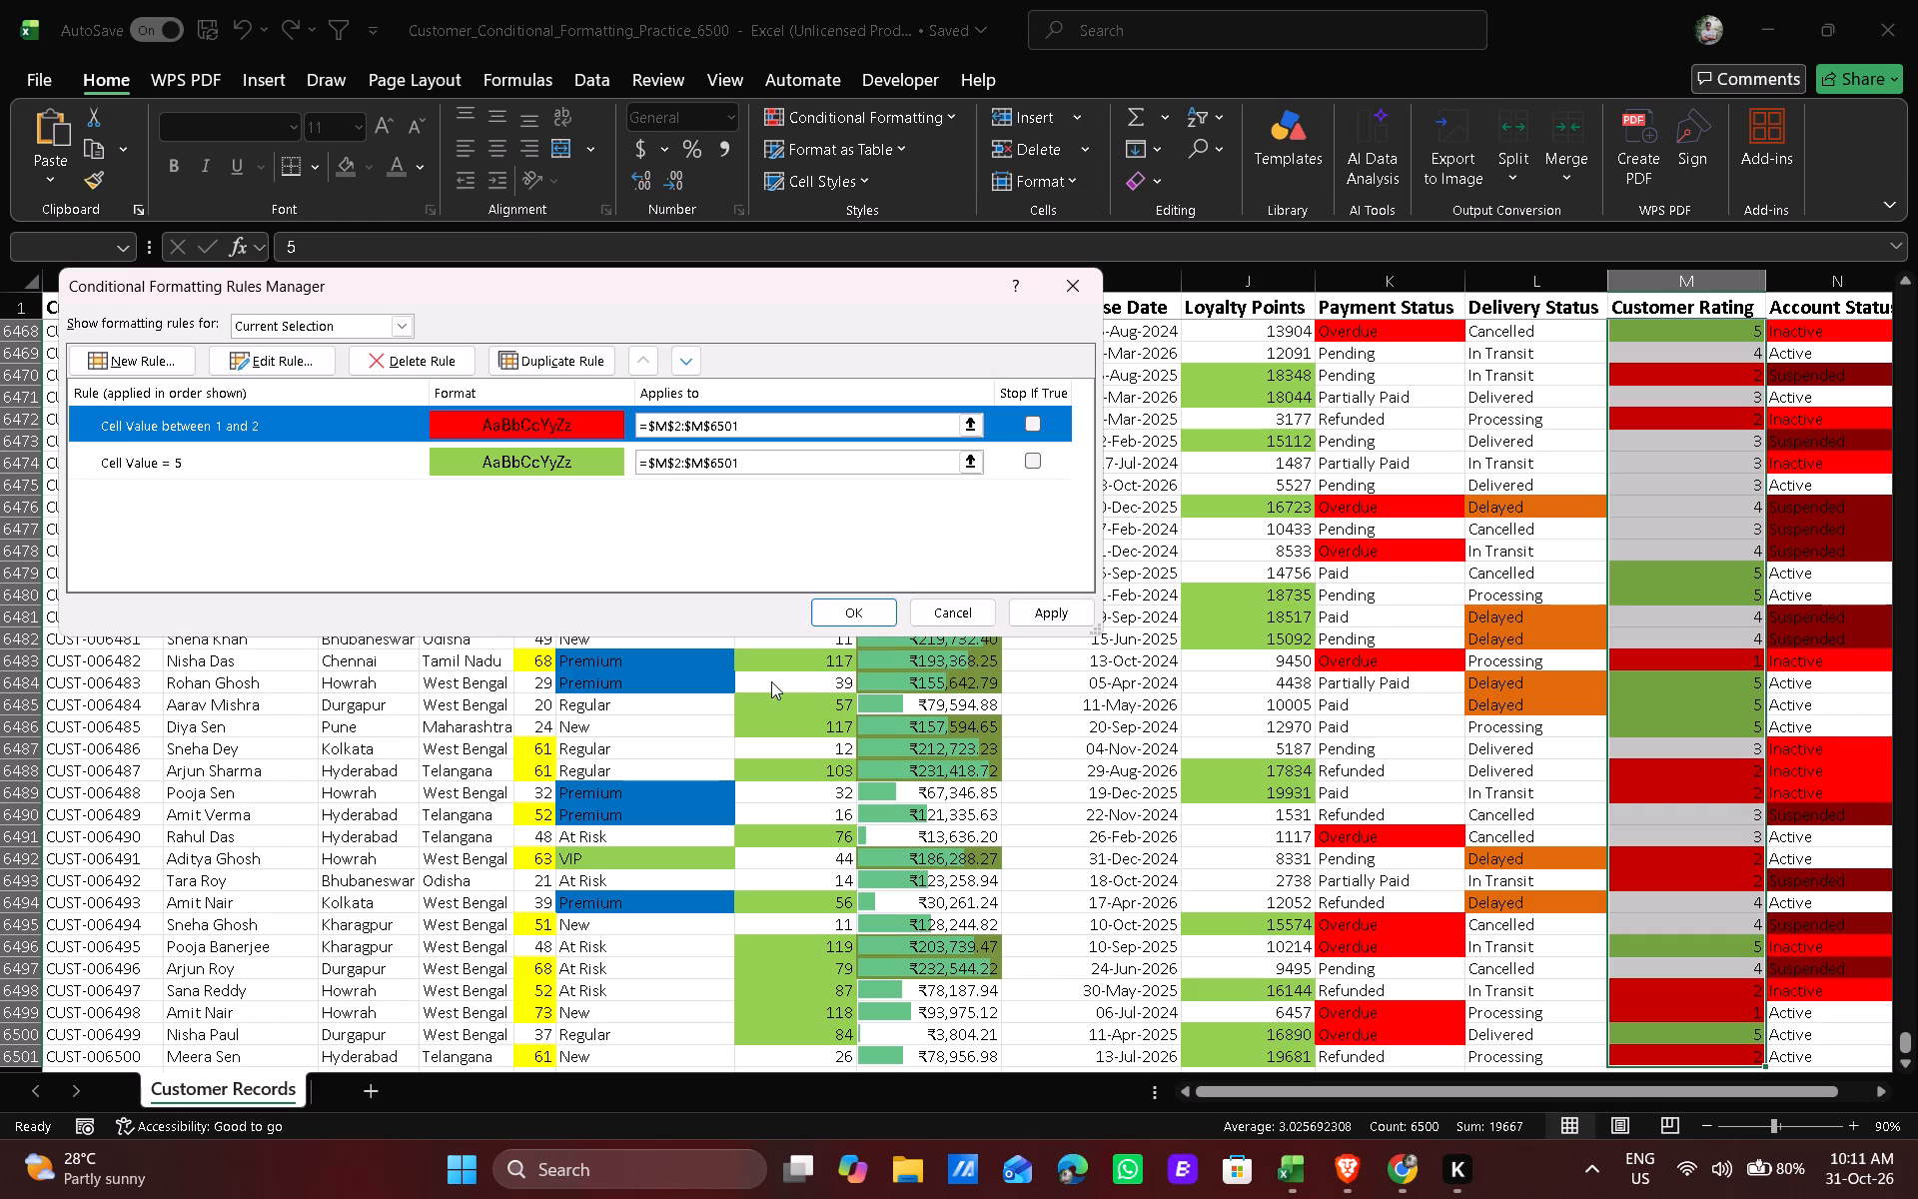
left_click(844, 607)
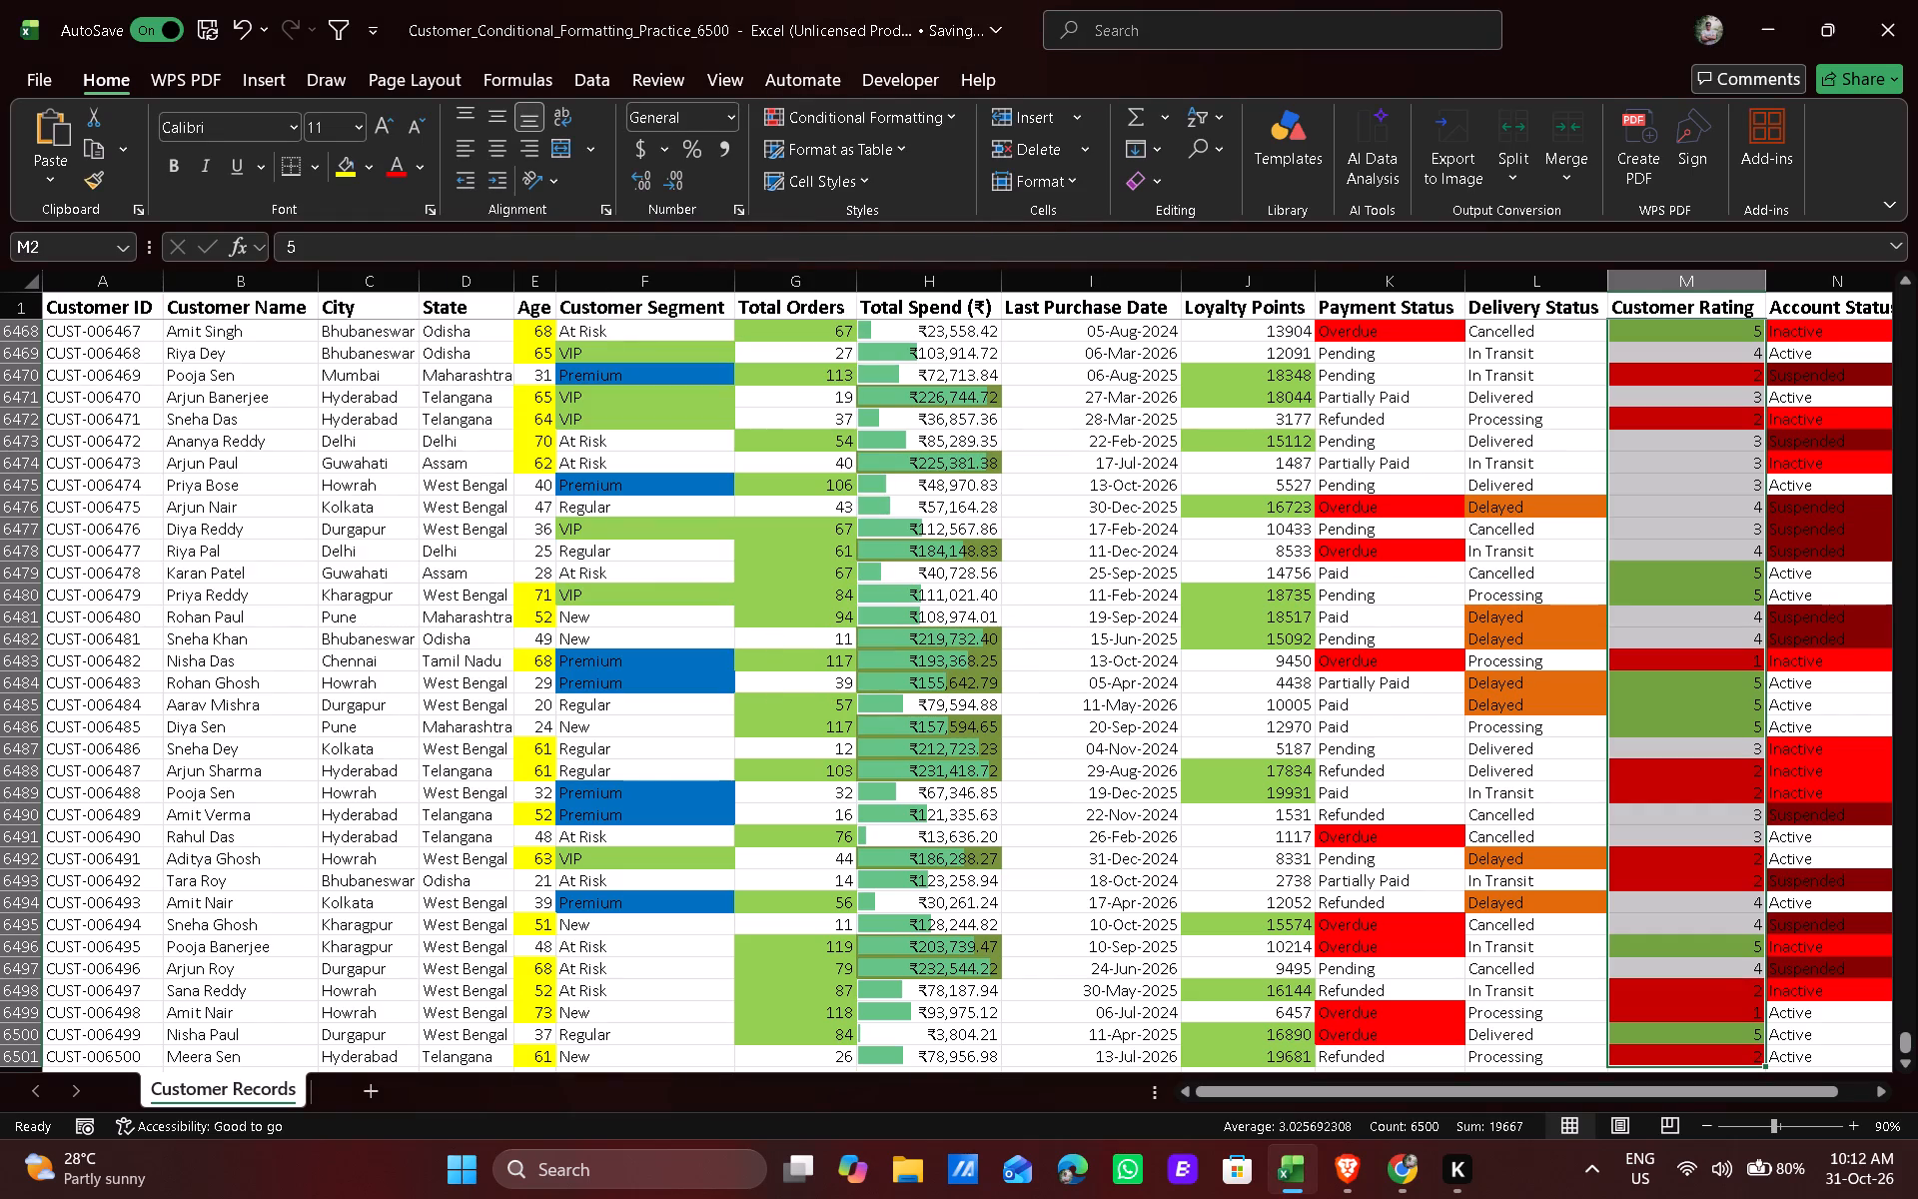
Start adding a conditional formatting rule to all Last Purchase Date records.
scroll(1710, 493, "down", 5)
scroll(1710, 497, "up", 7)
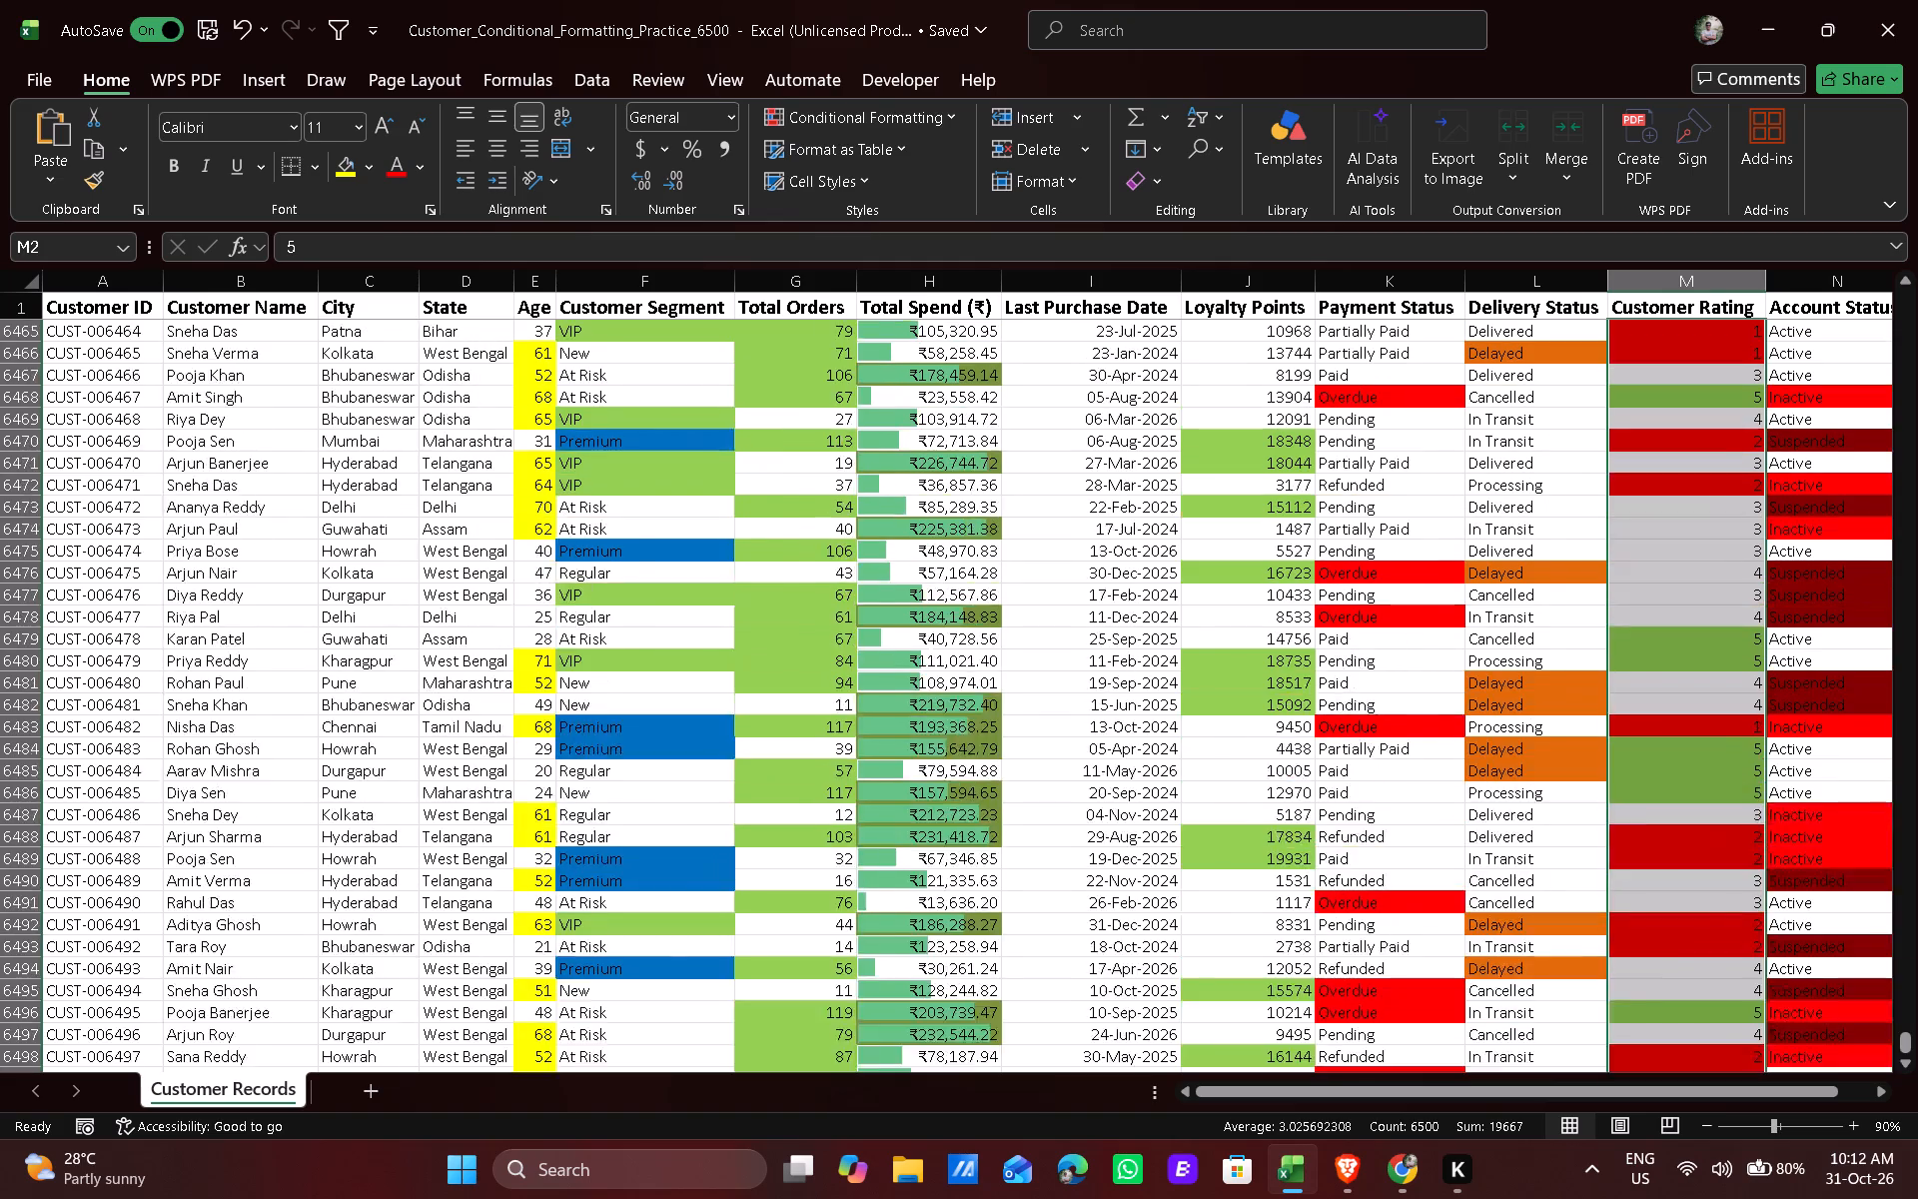
scroll(1710, 497, "up", 20)
scroll(1710, 497, "up", 2)
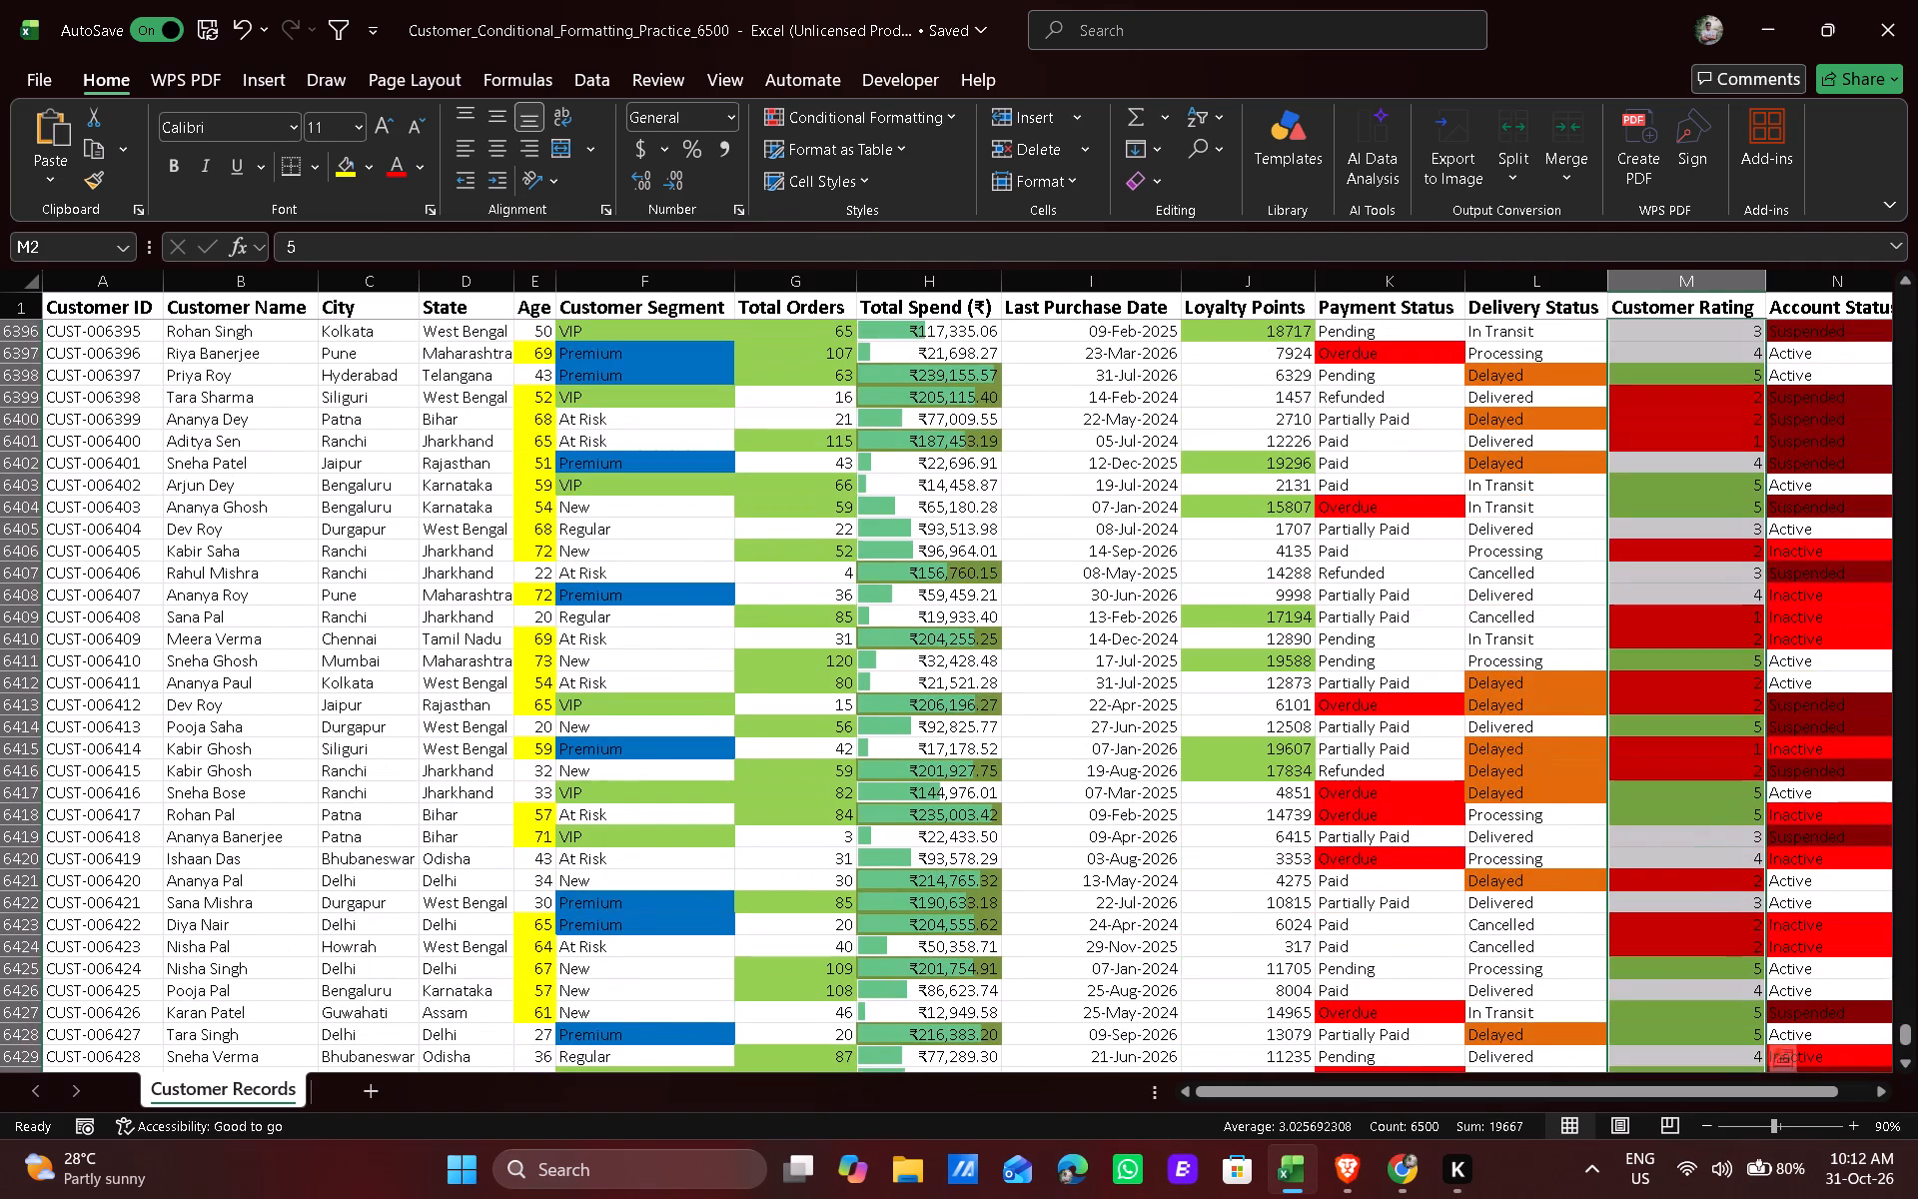
left_click_drag(1907, 1030, 1917, 253)
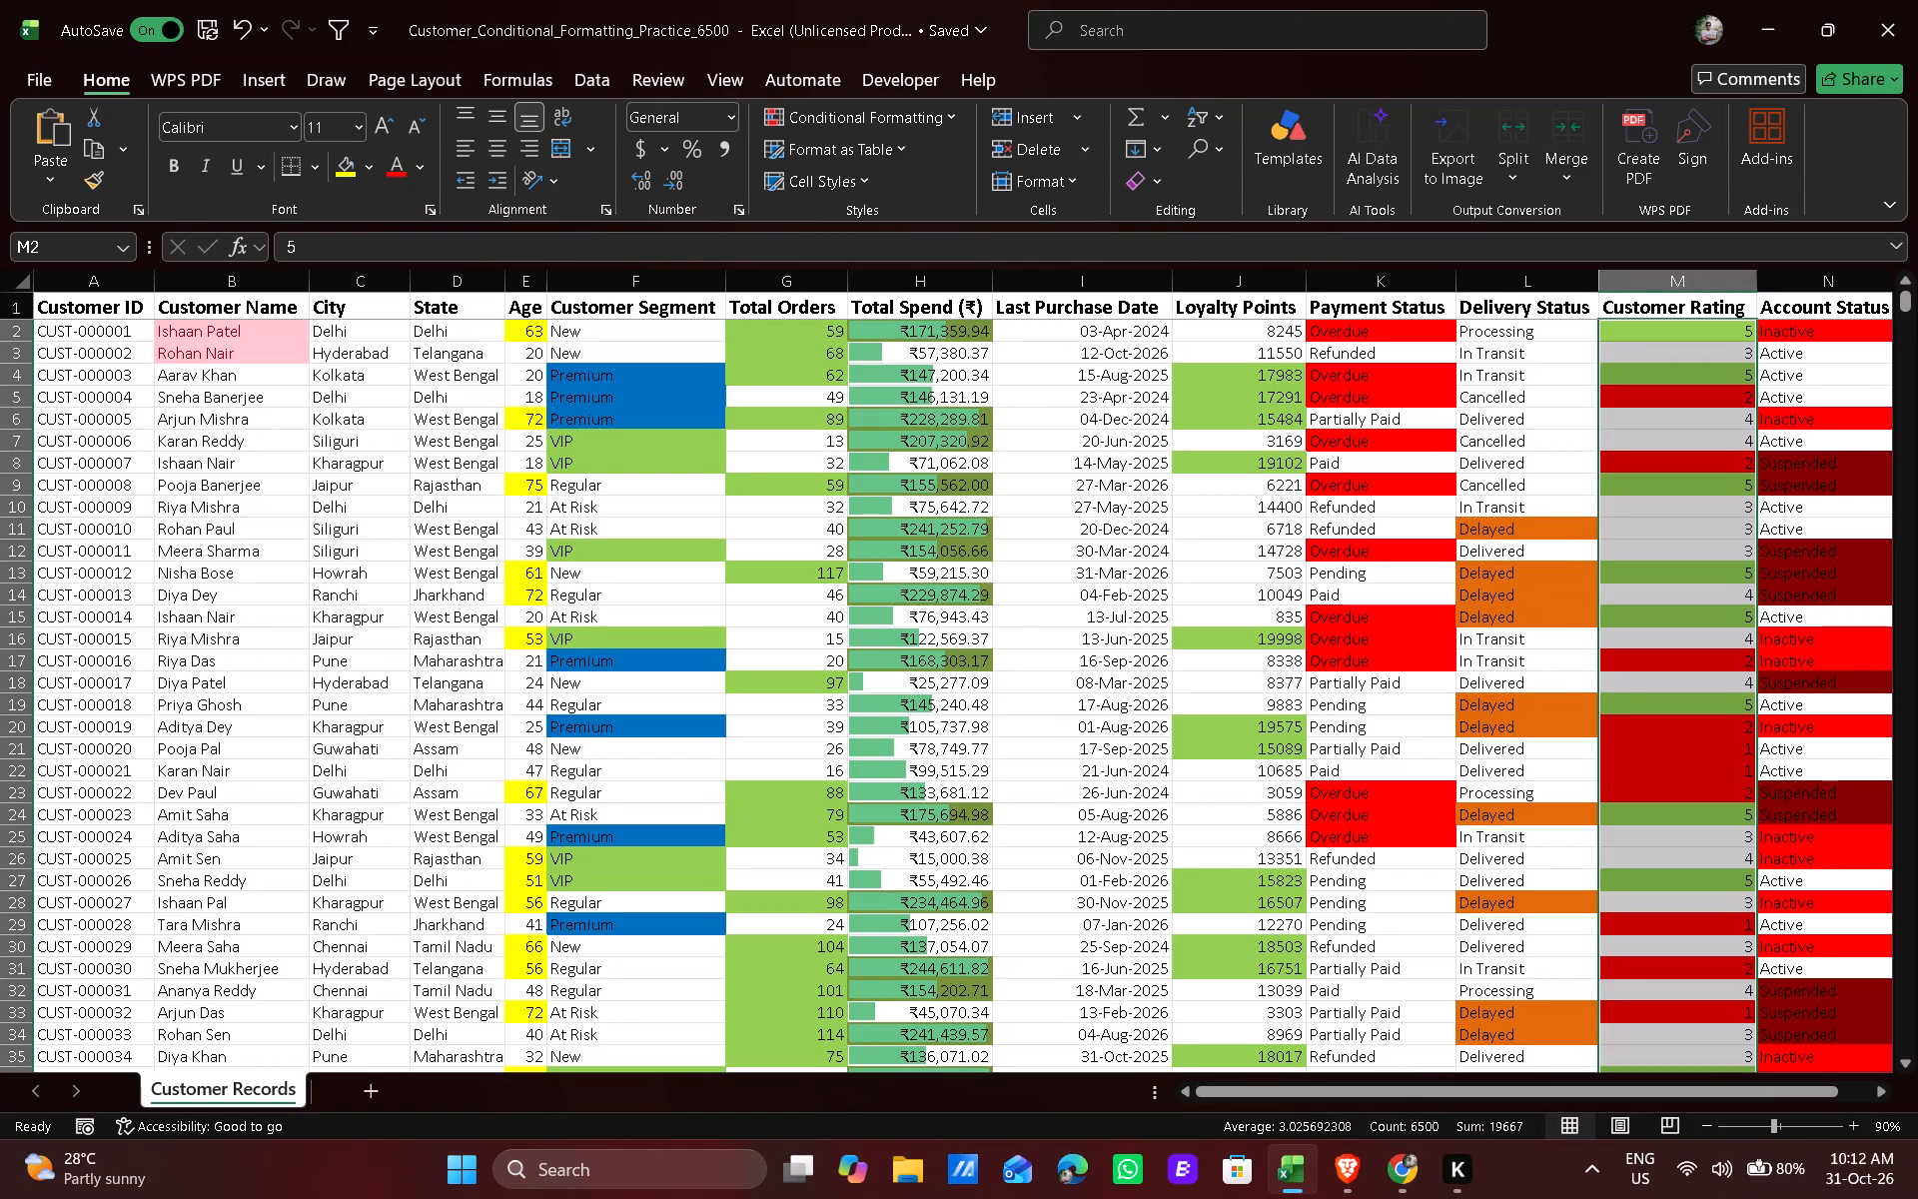
scroll(1146, 405, "up", 5)
left_click(1136, 330)
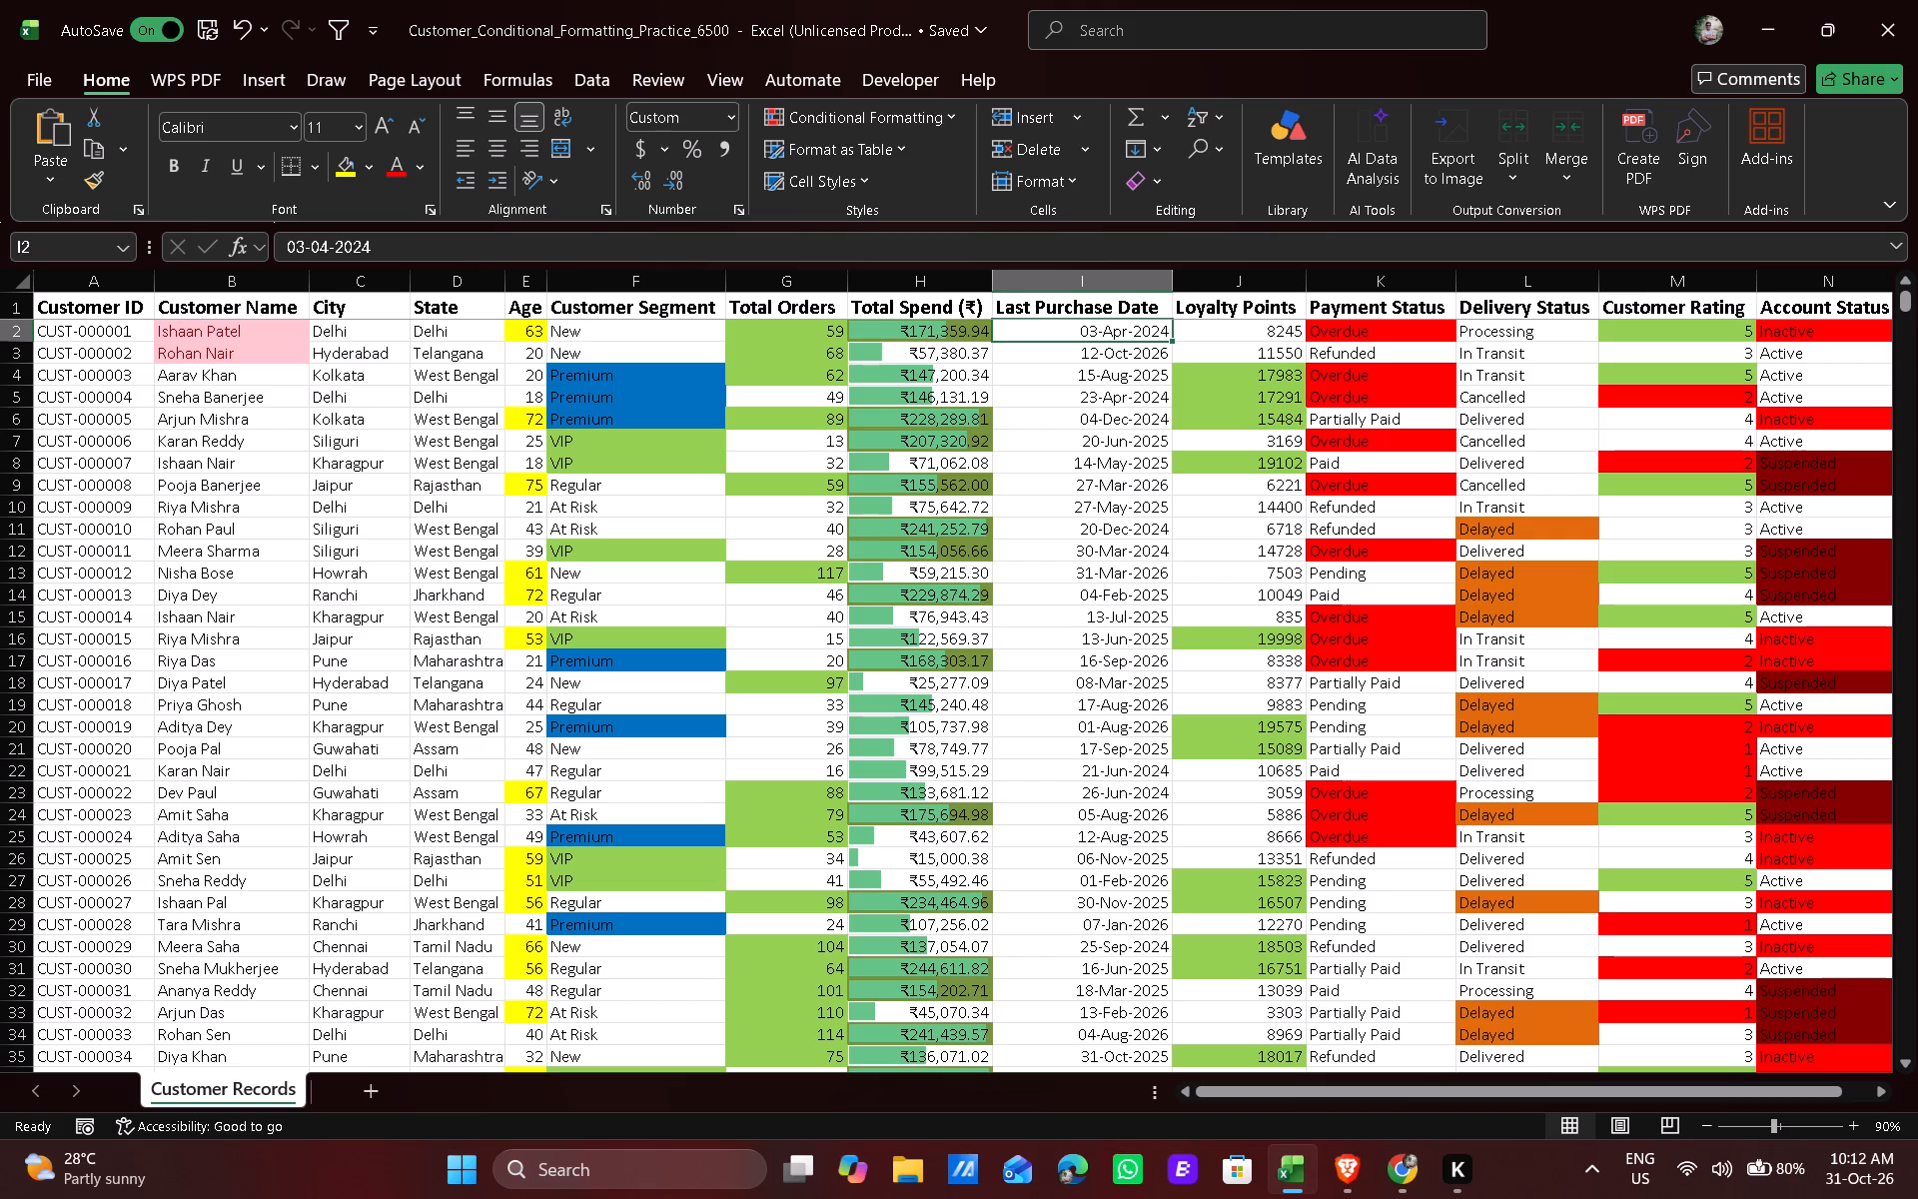
key("ctrl+shift+Down")
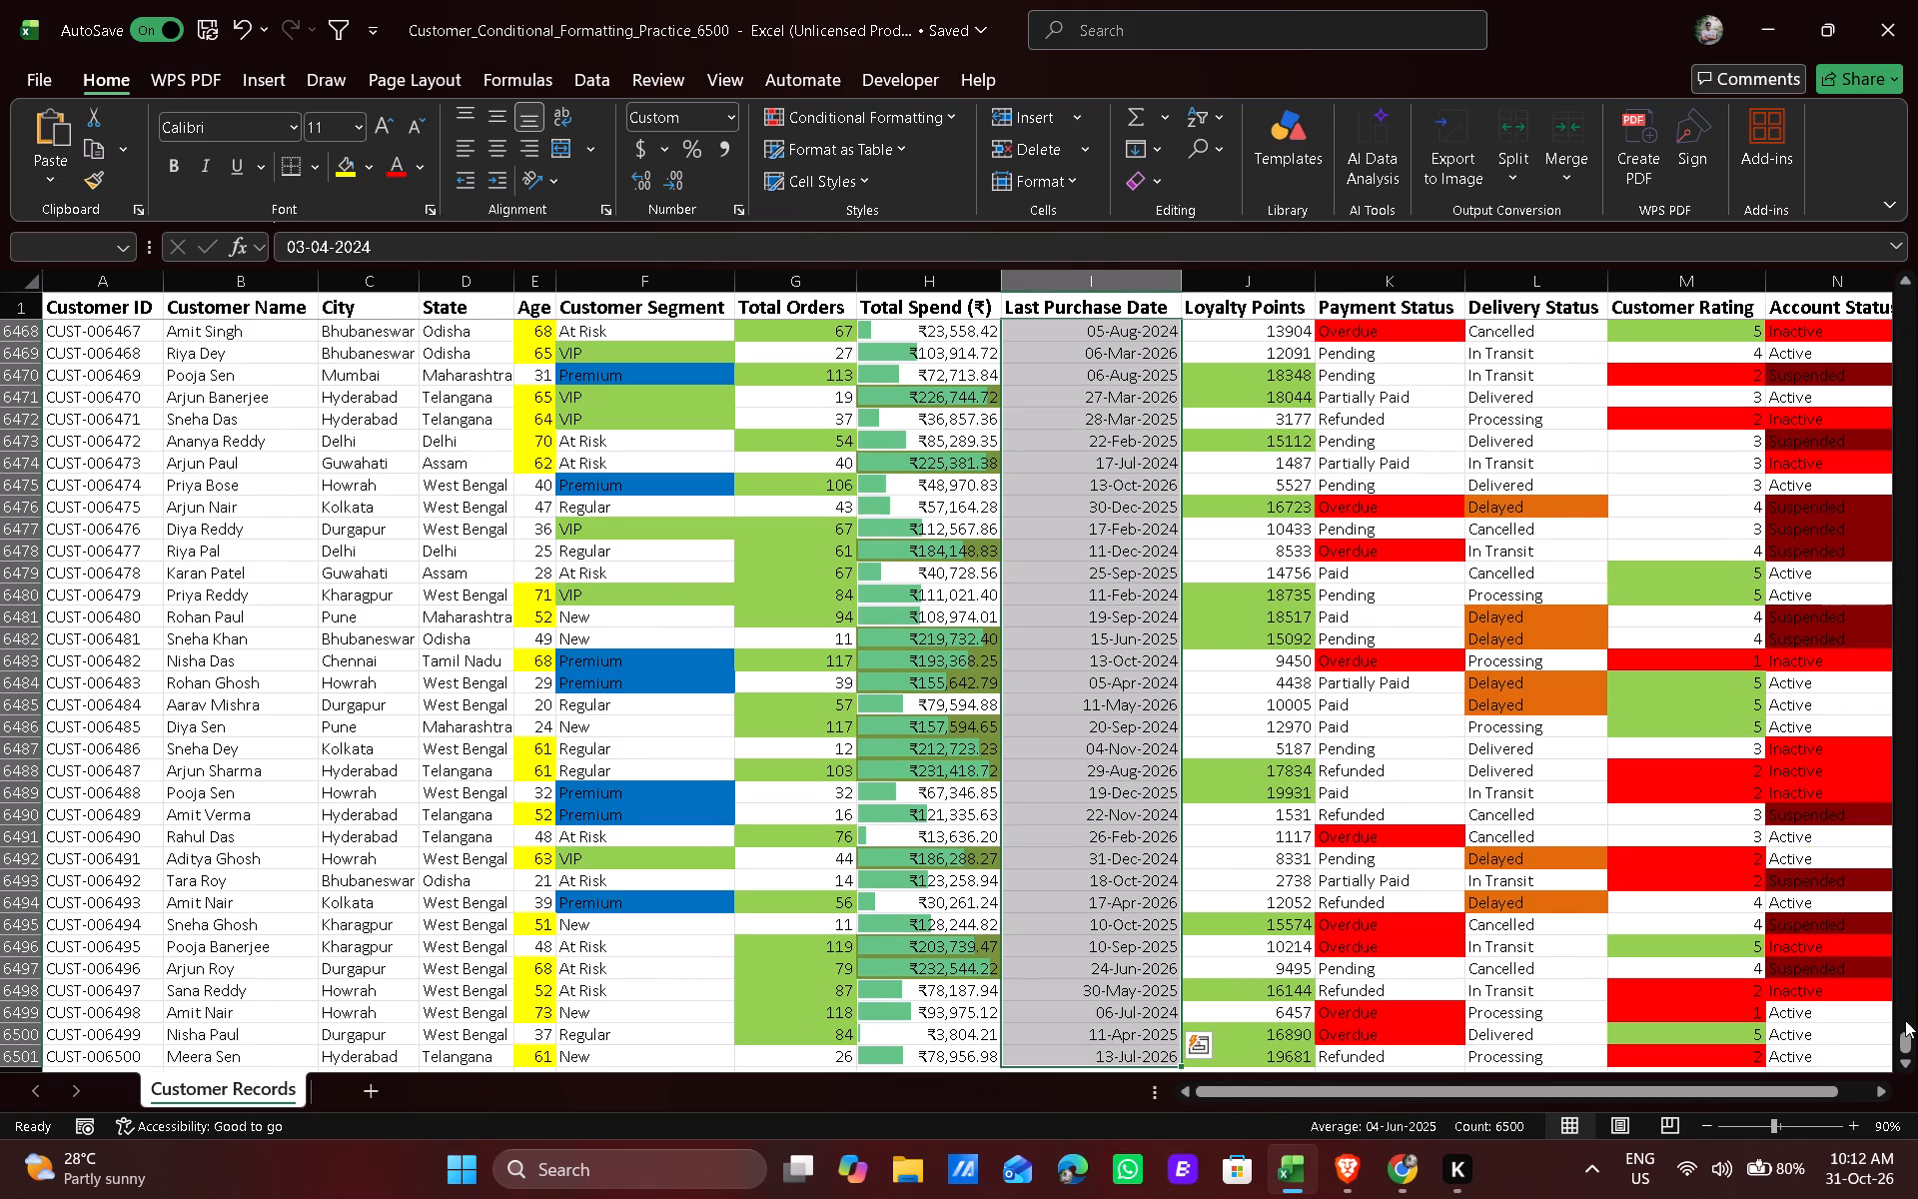
left_click_drag(1909, 1030, 1915, 604)
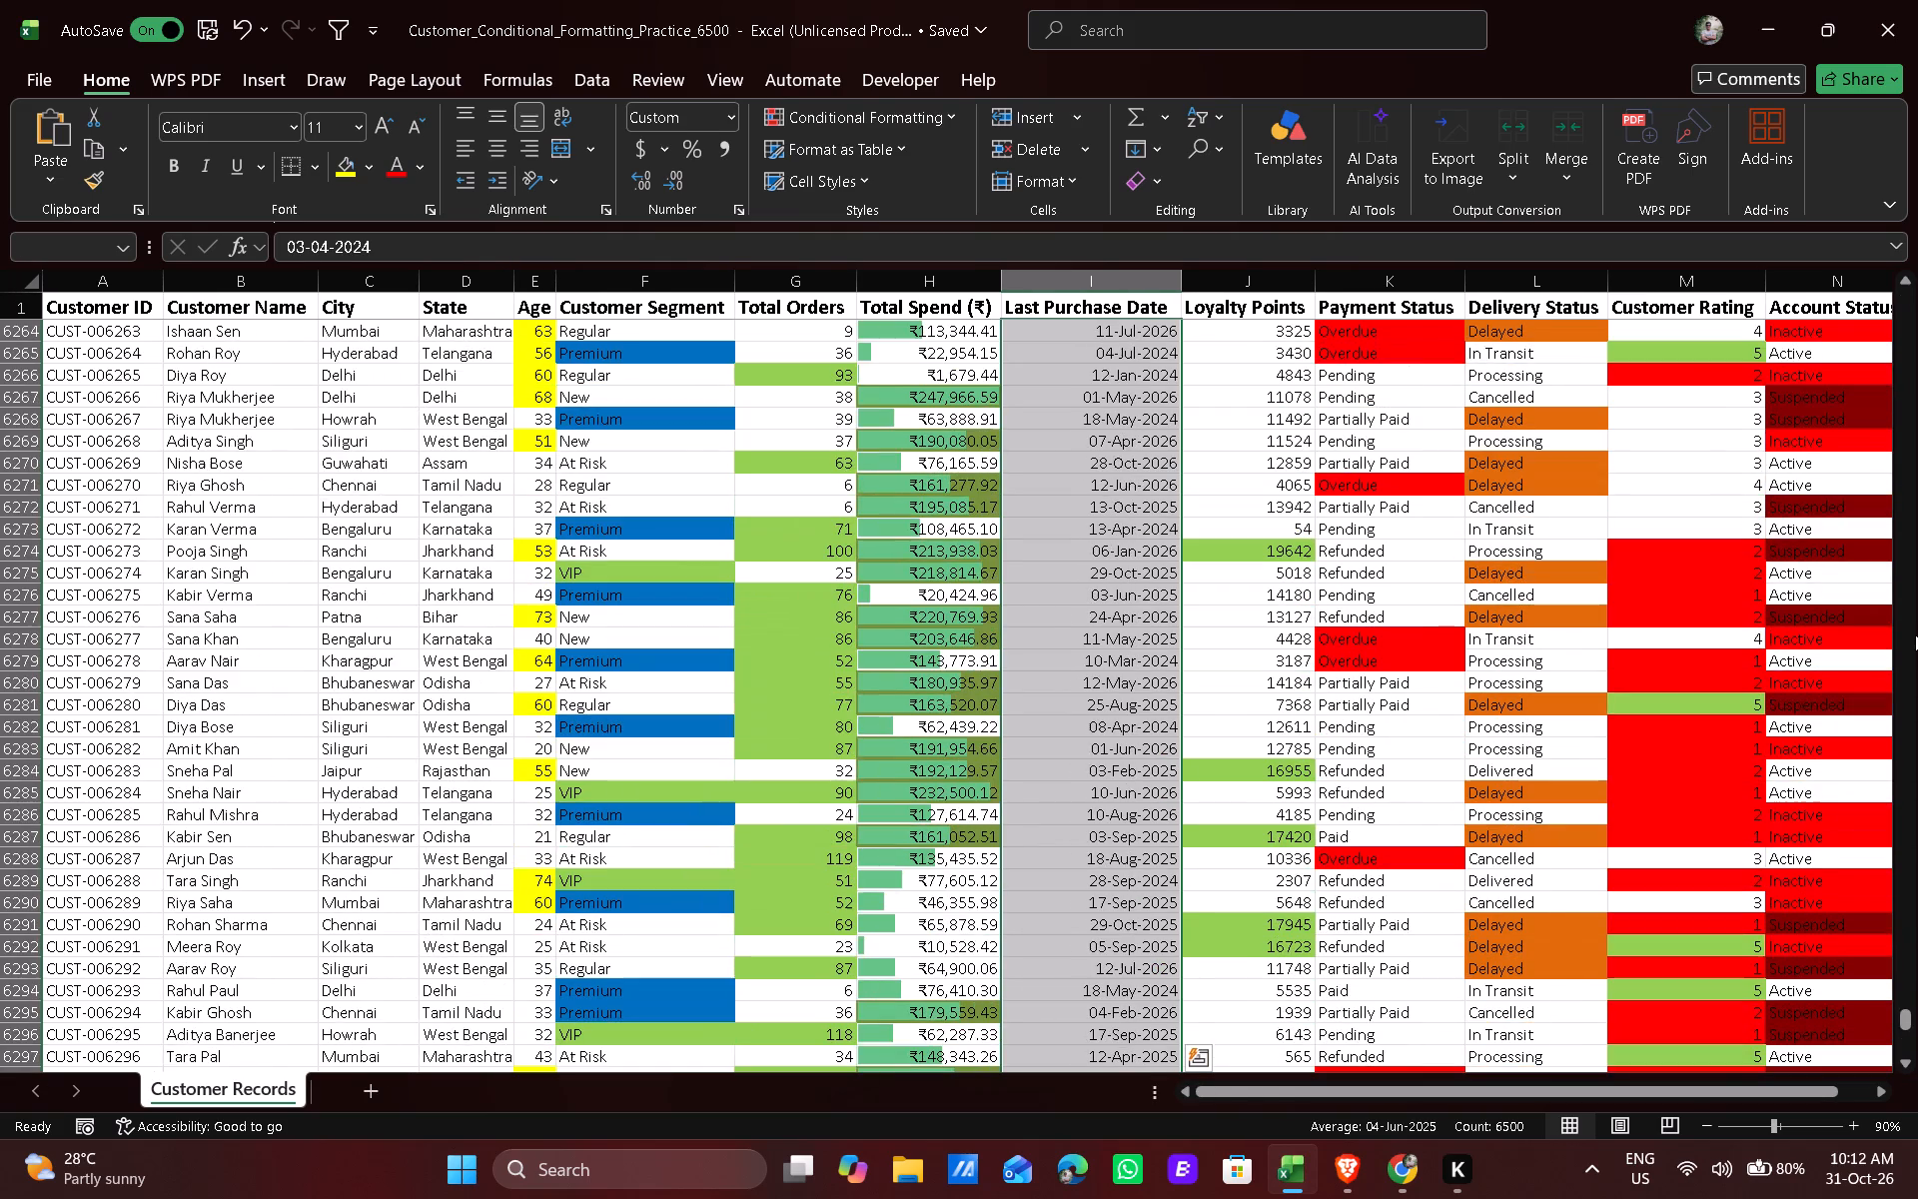
left_click_drag(1906, 1020, 1912, 941)
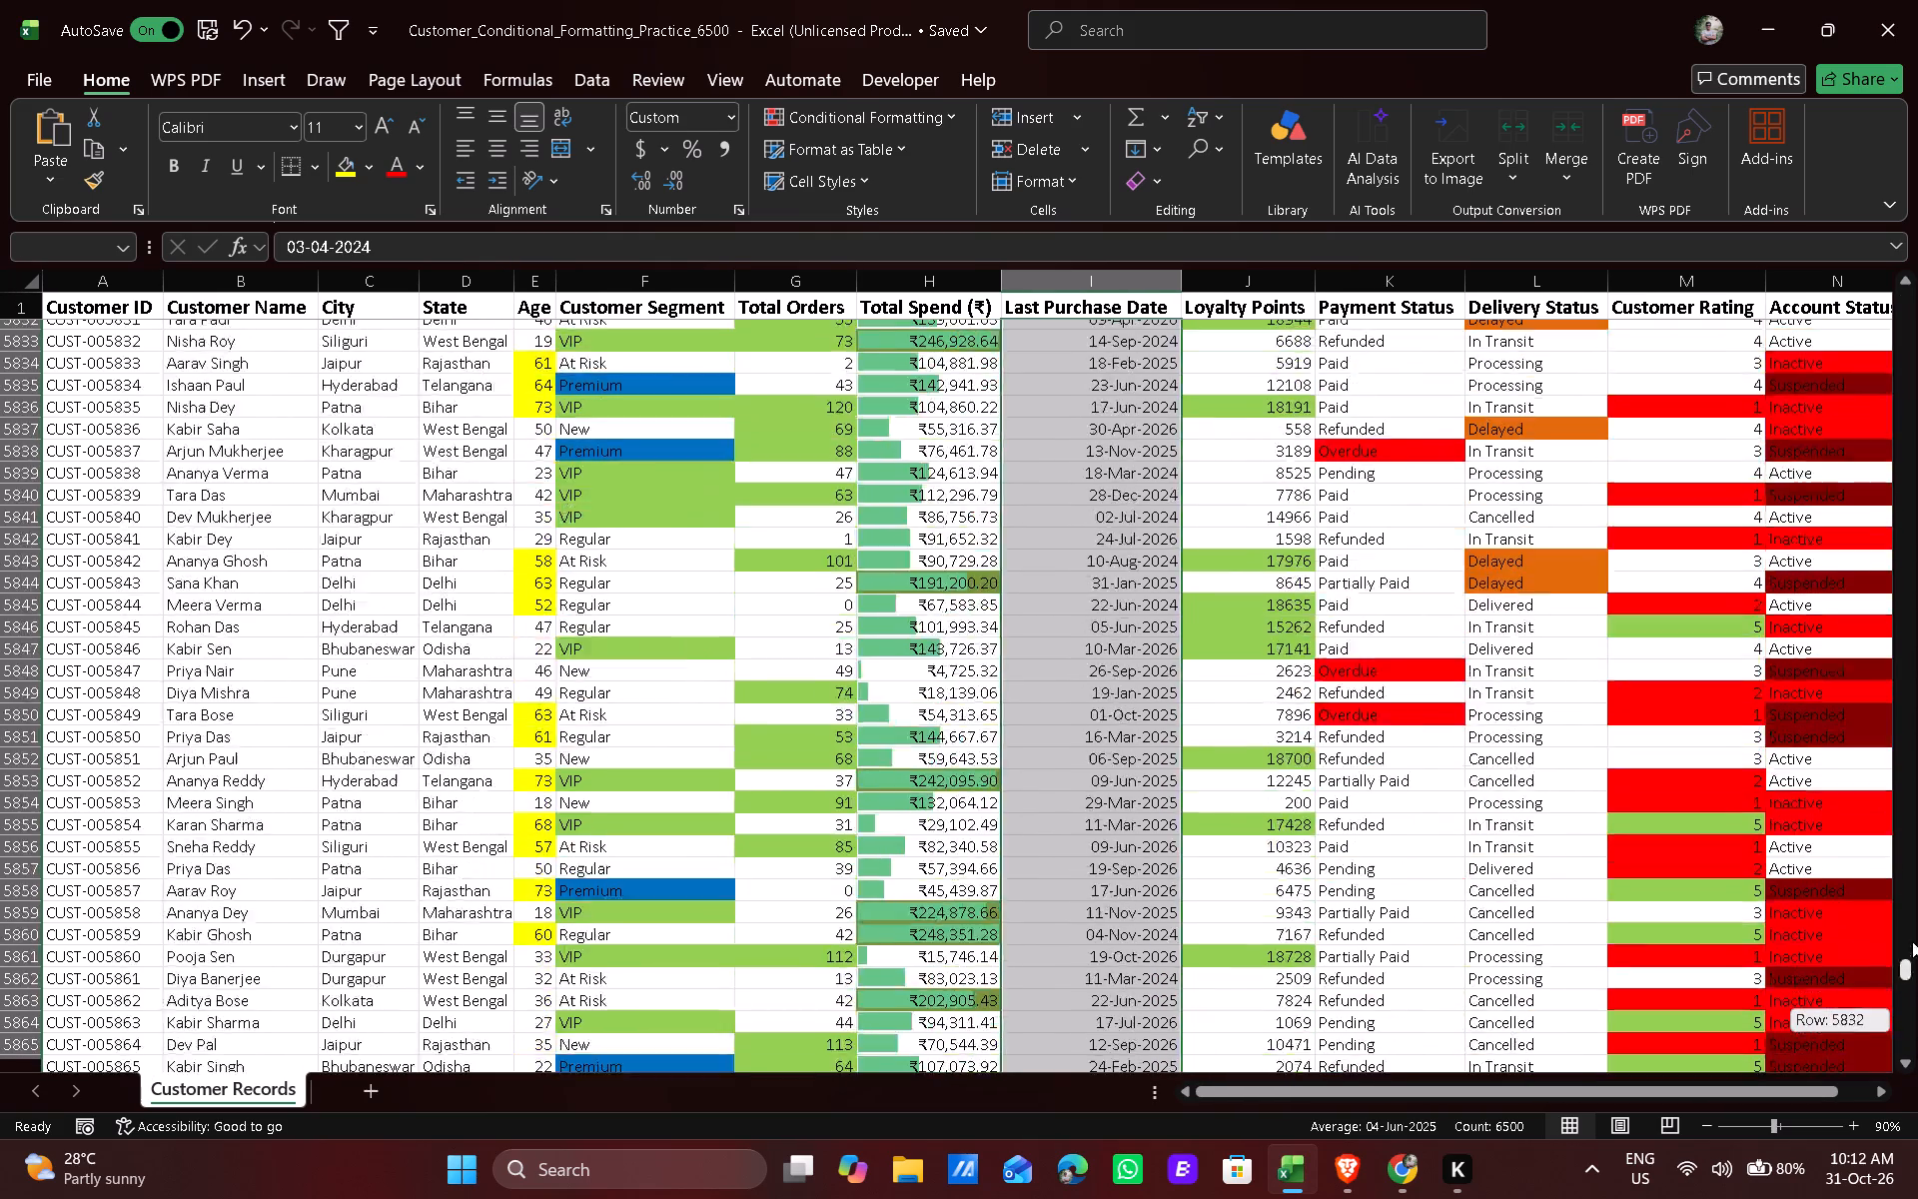
left_click_drag(1912, 941, 1915, 283)
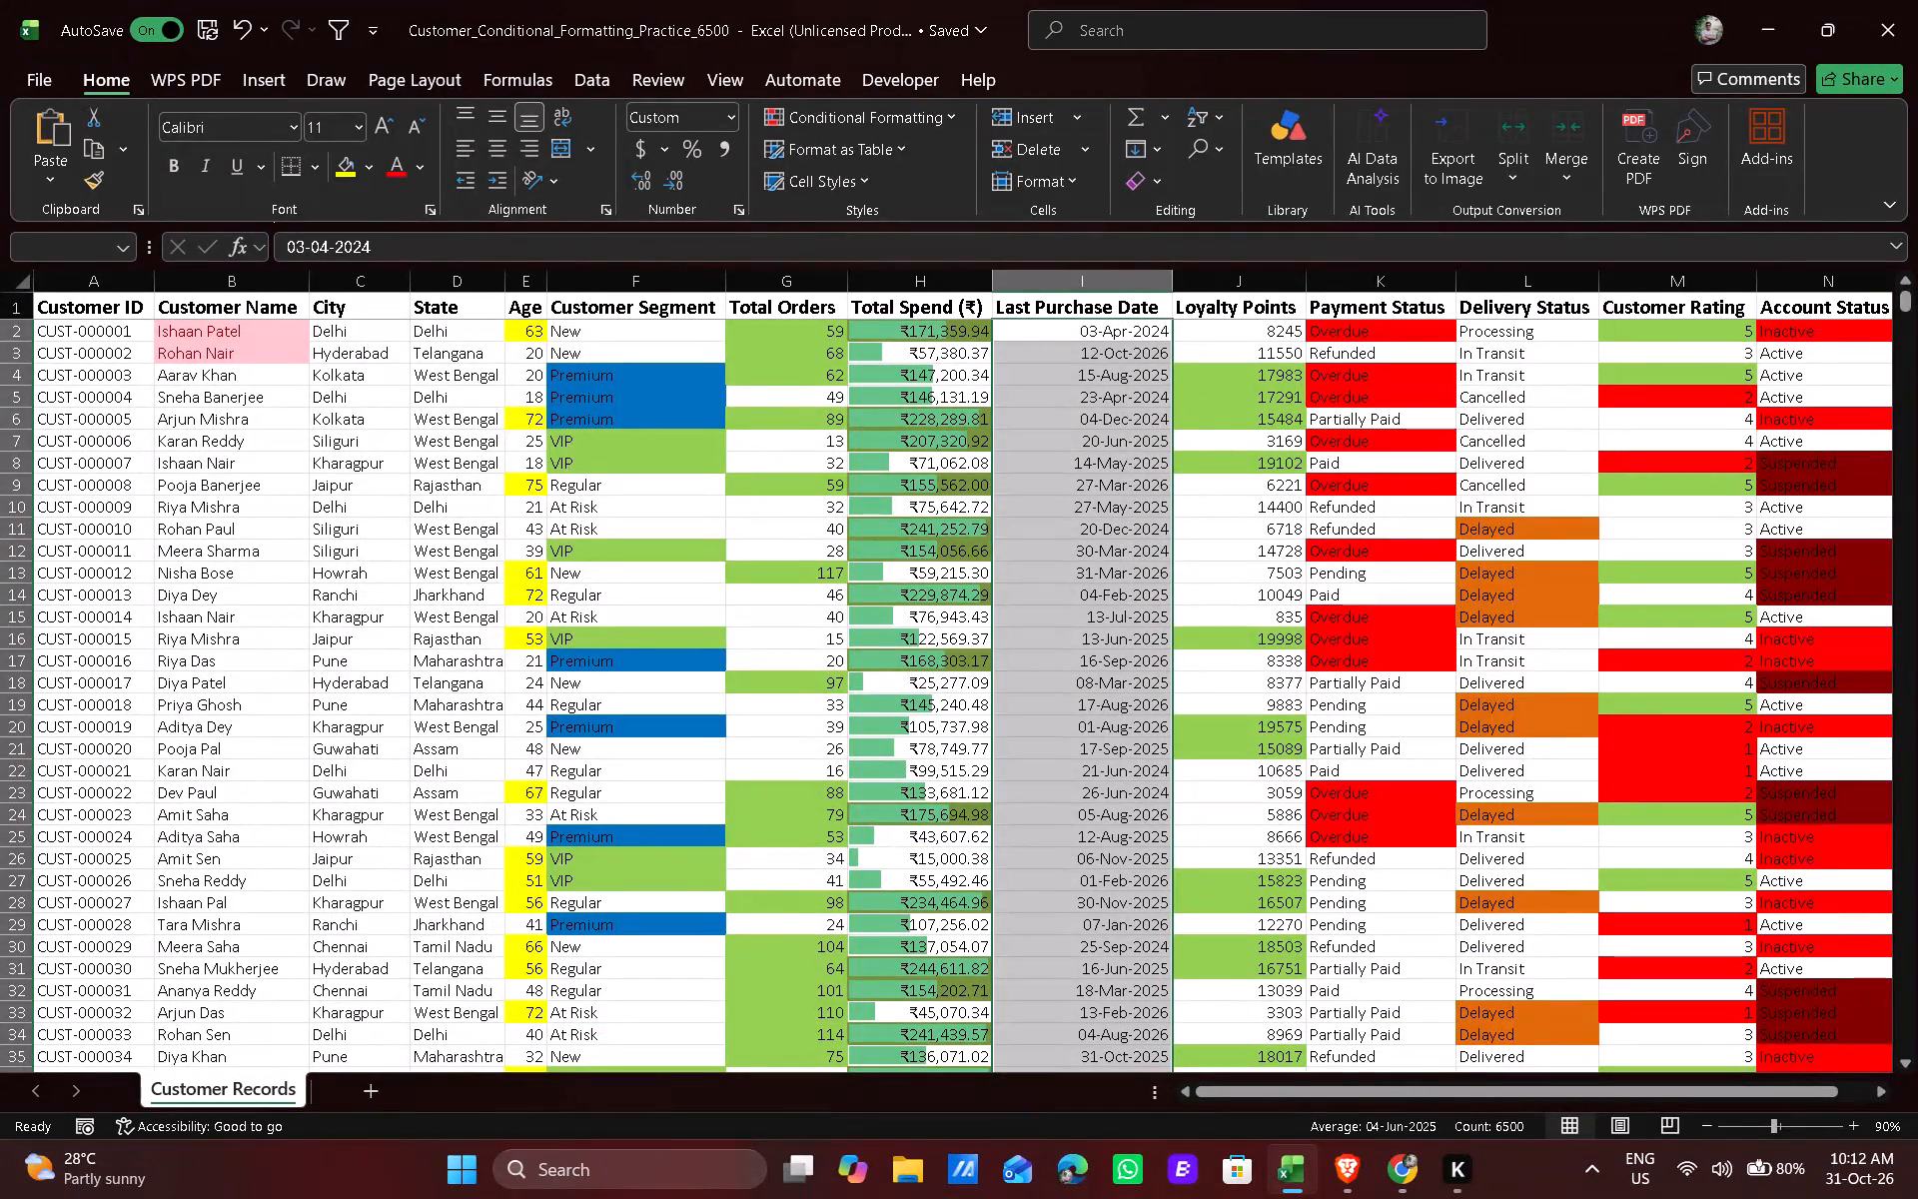
left_click(839, 119)
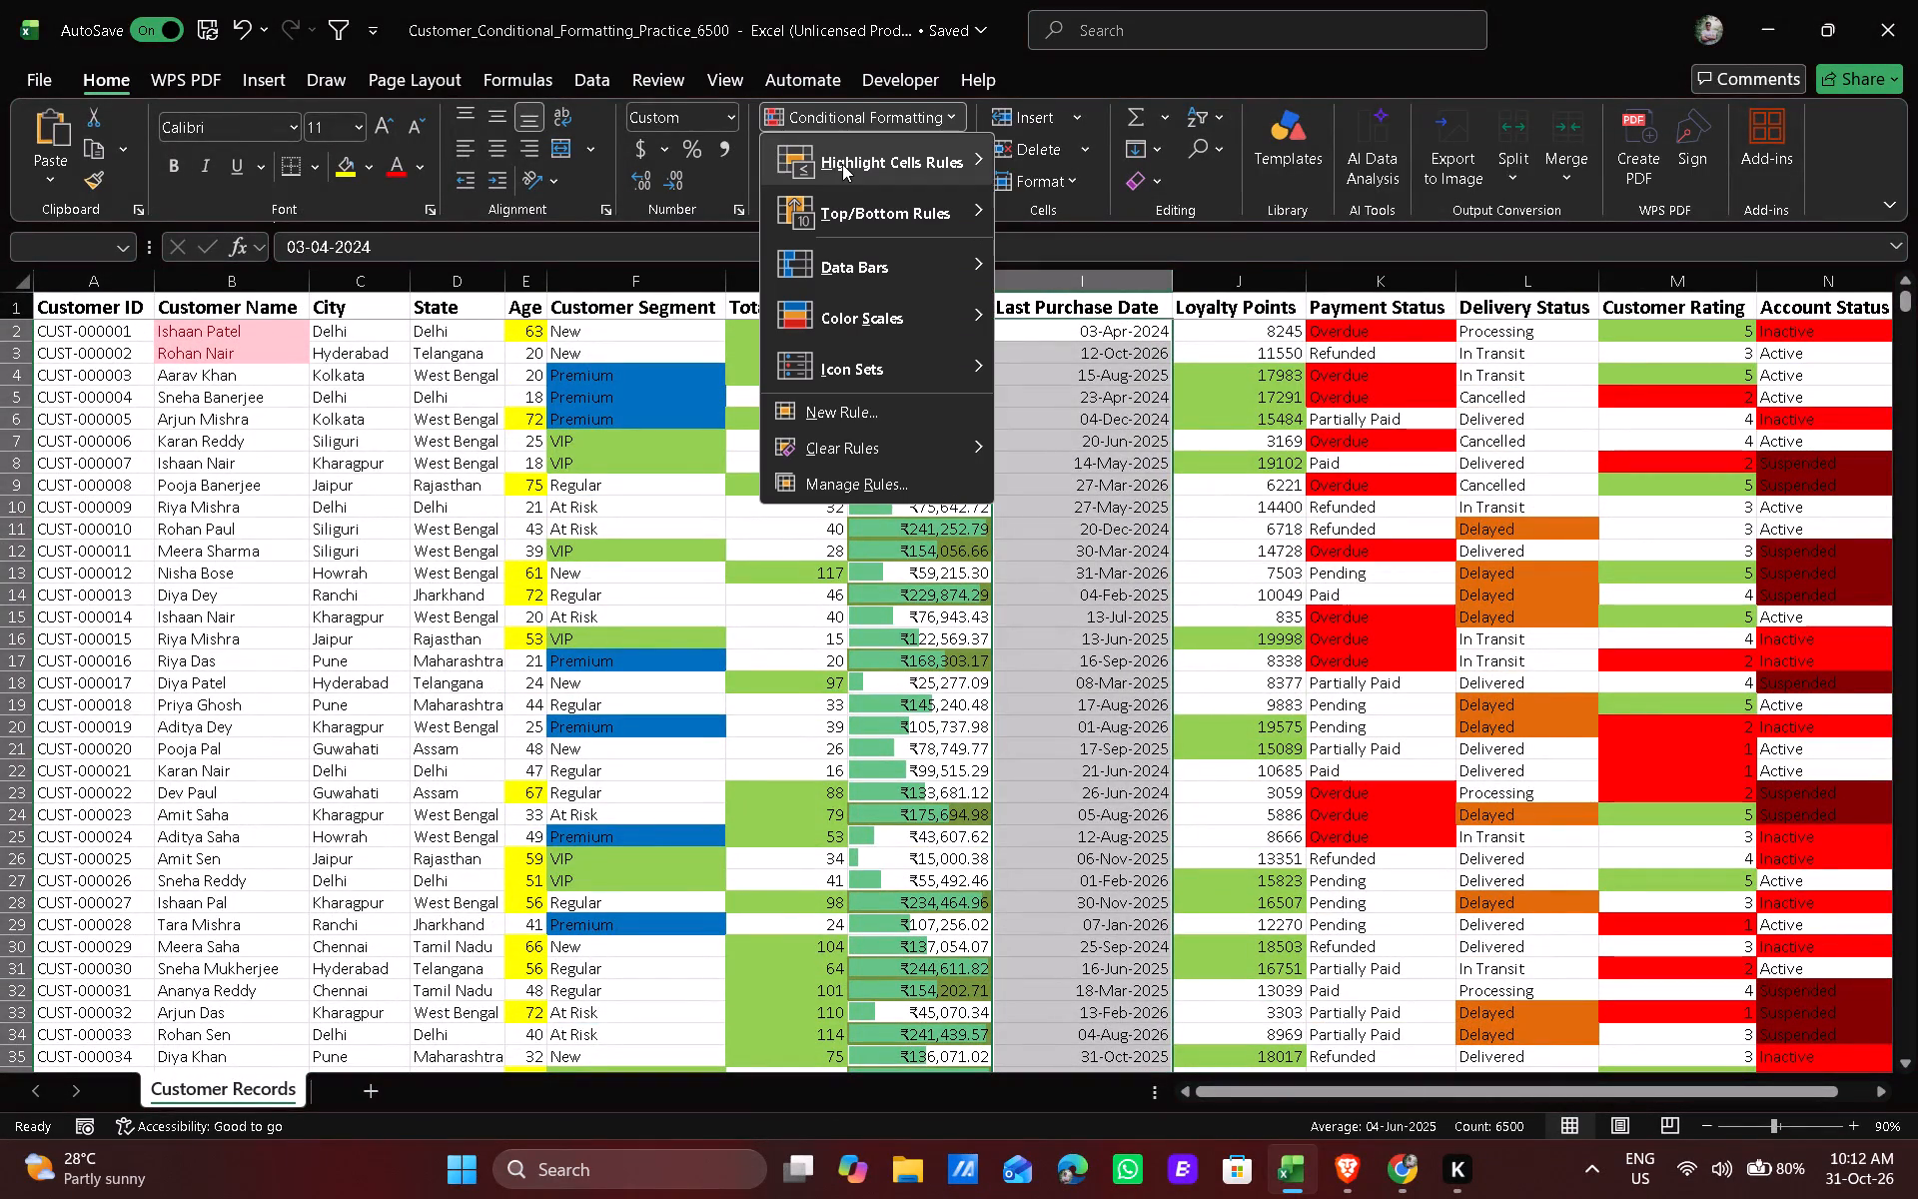
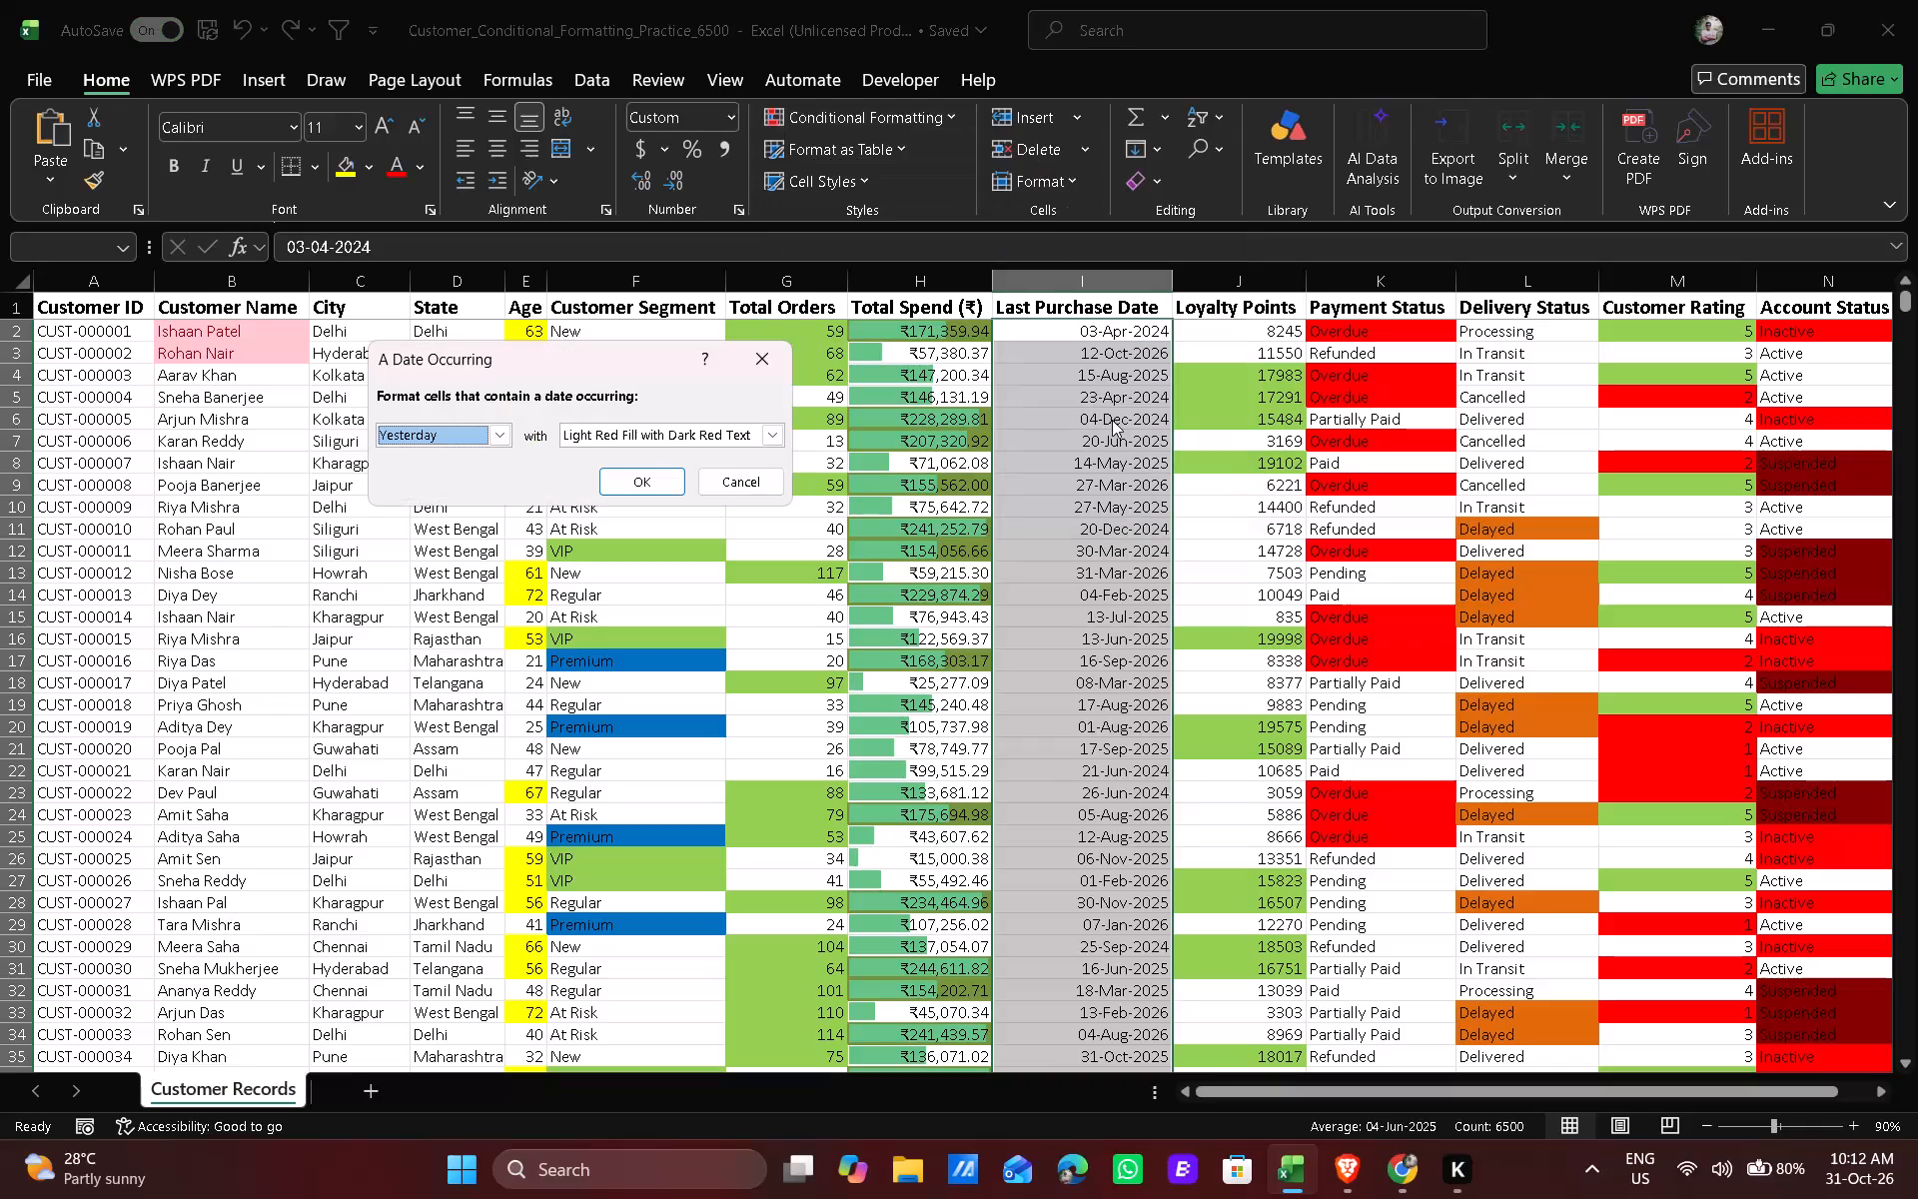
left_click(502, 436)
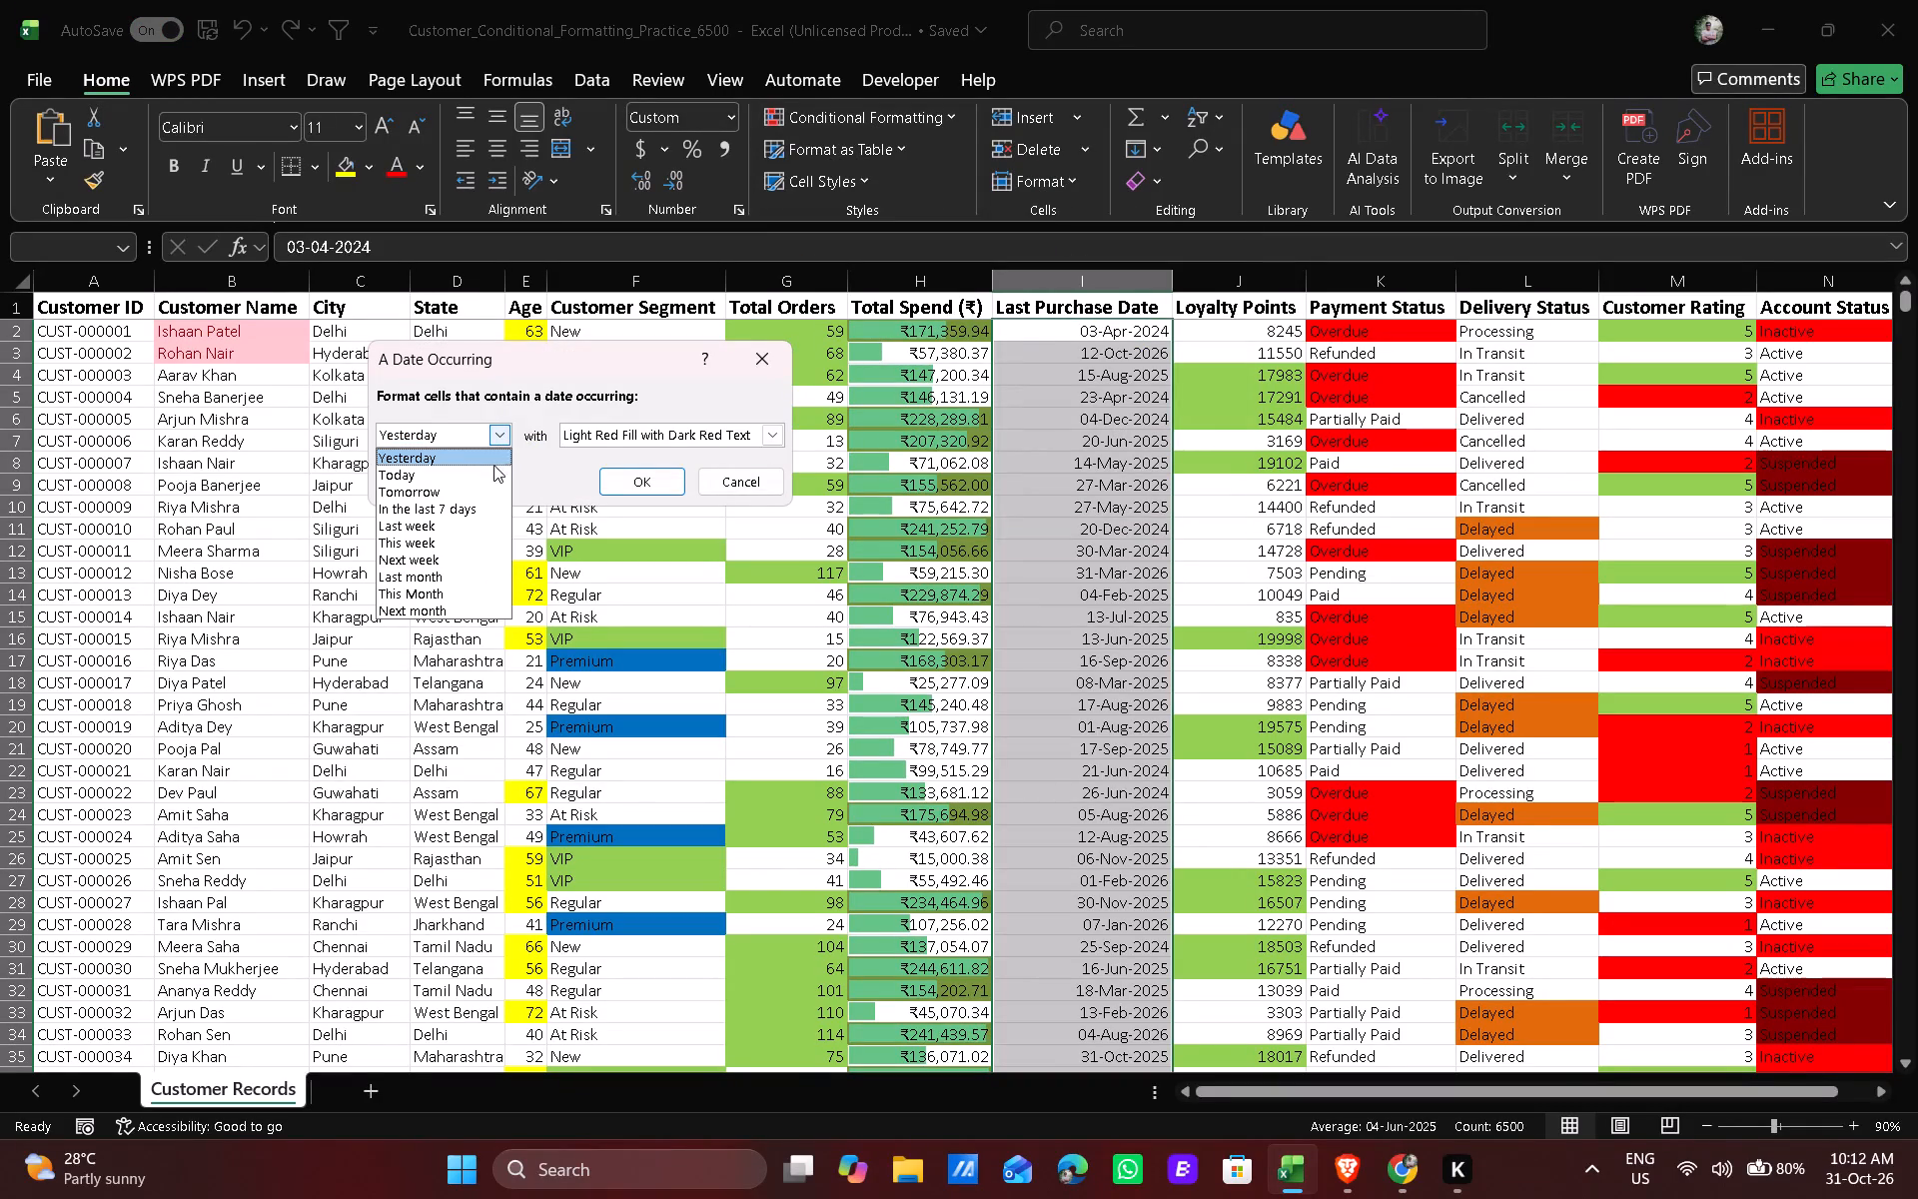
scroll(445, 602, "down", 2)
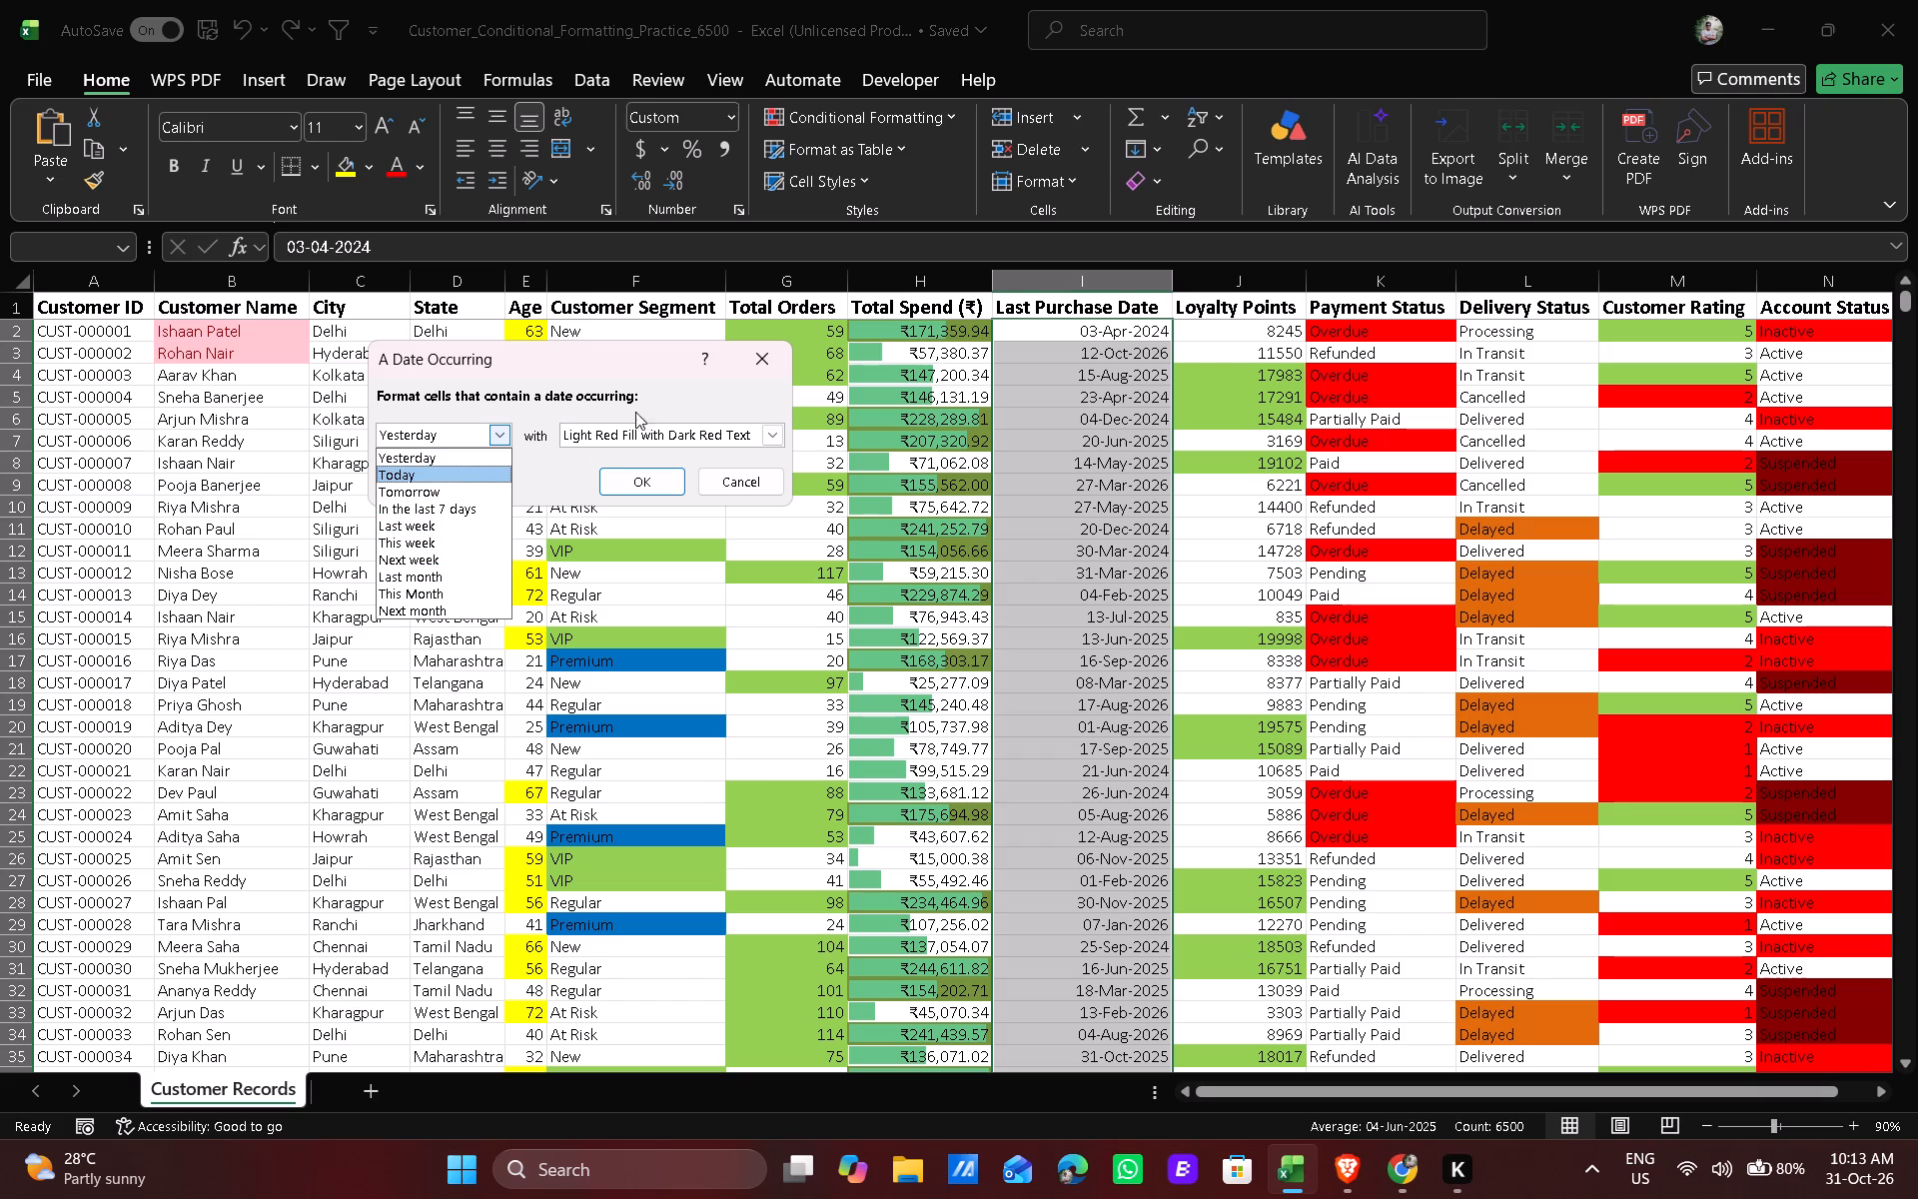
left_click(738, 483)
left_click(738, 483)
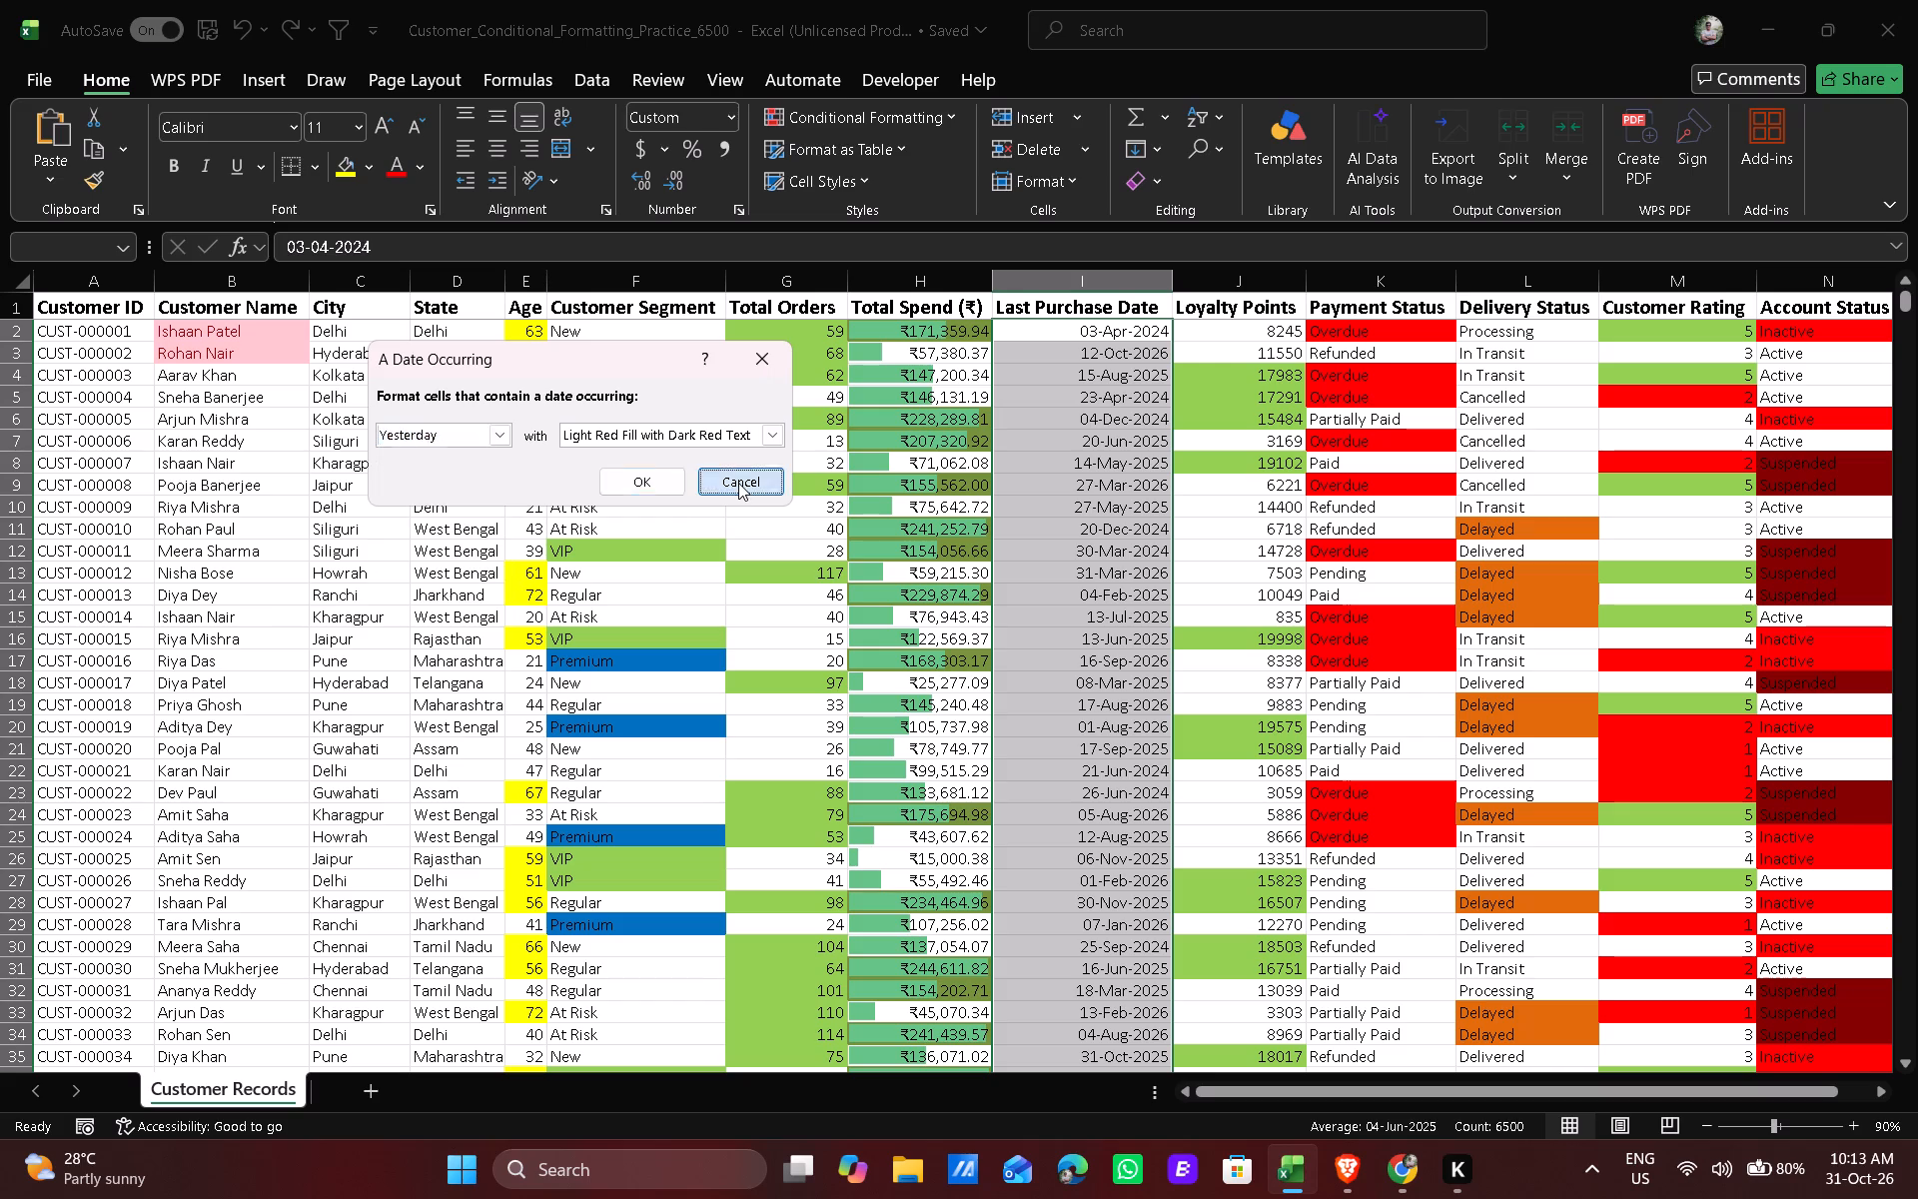
Set up a new formatting rule on all Last Purchase Date records for cell values less than 01-Jan-2025.
left_click(914, 110)
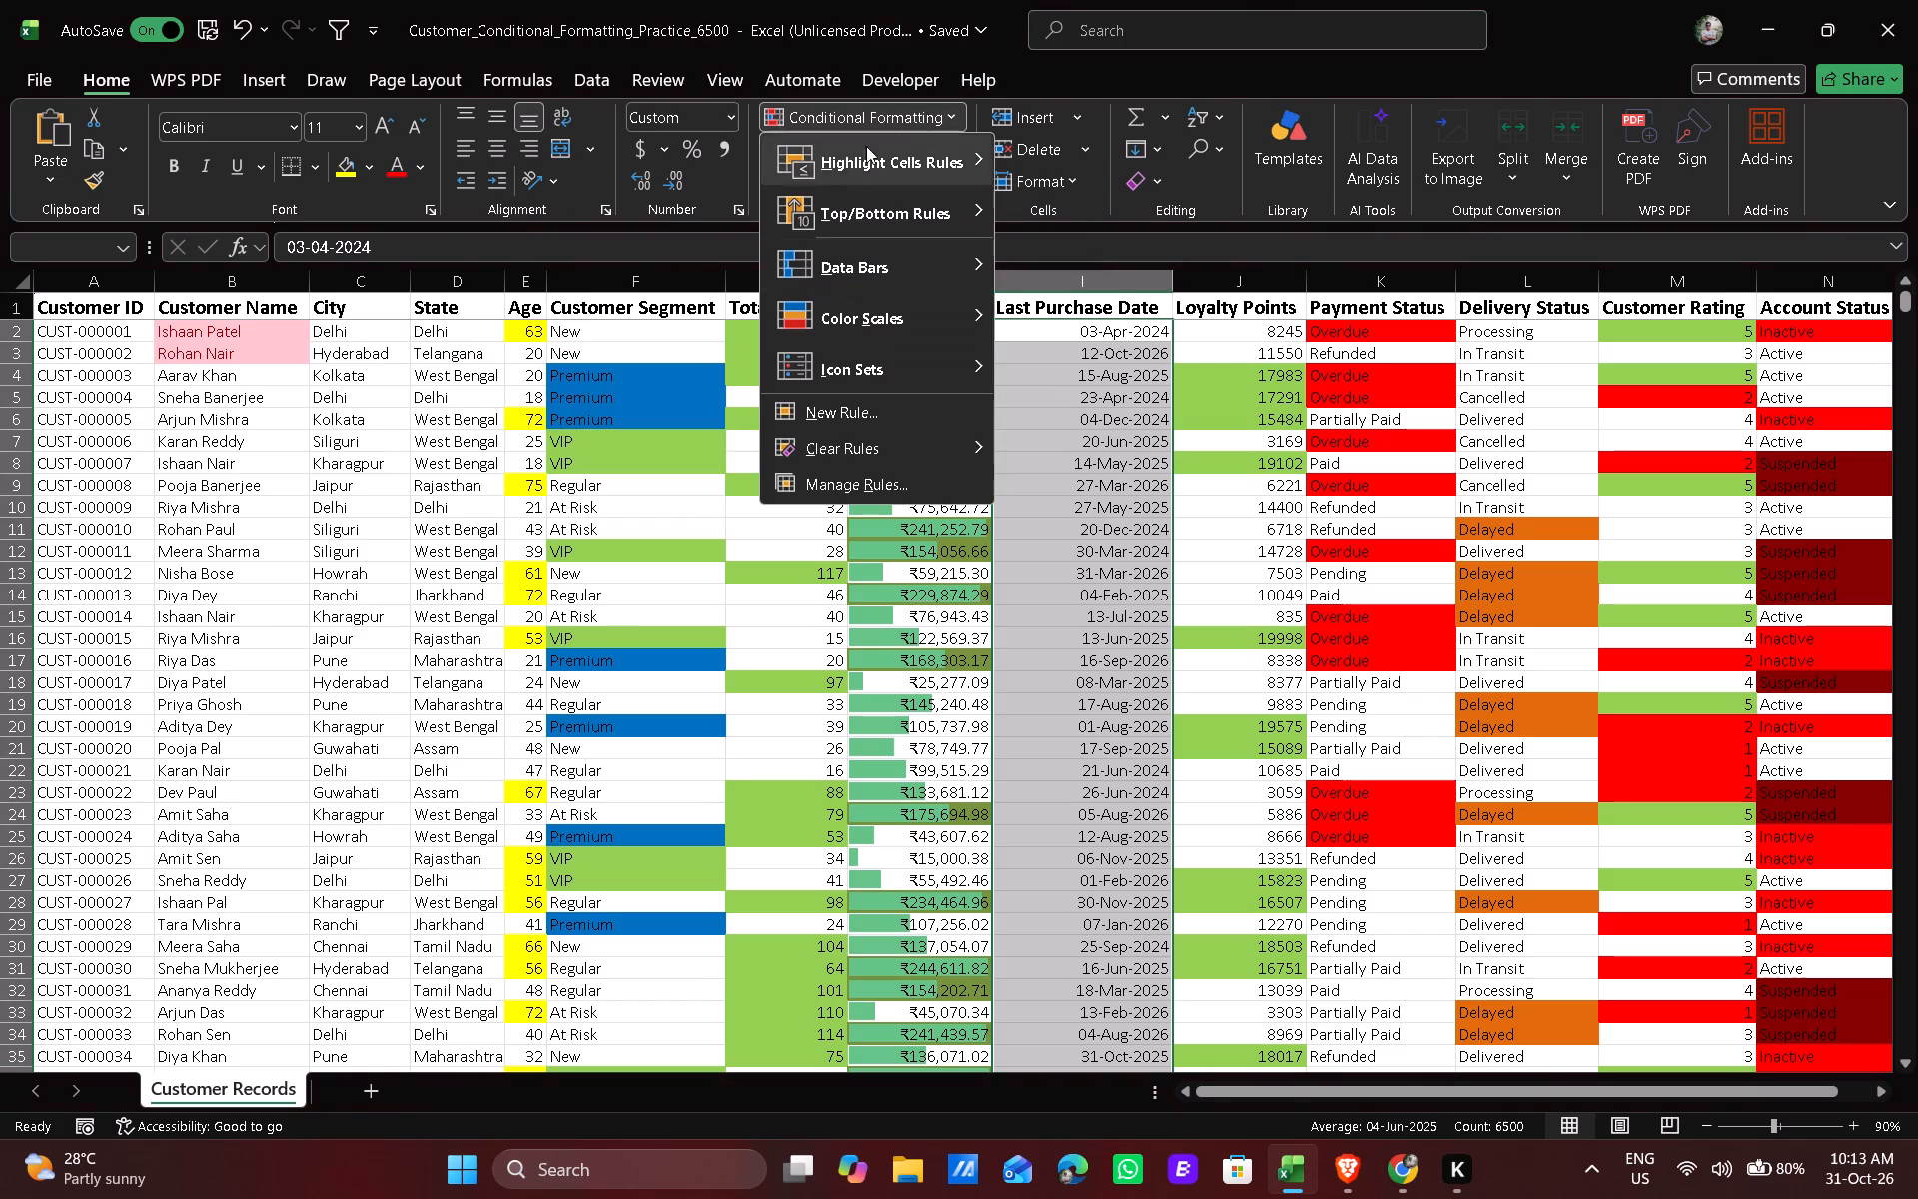
left_click(878, 406)
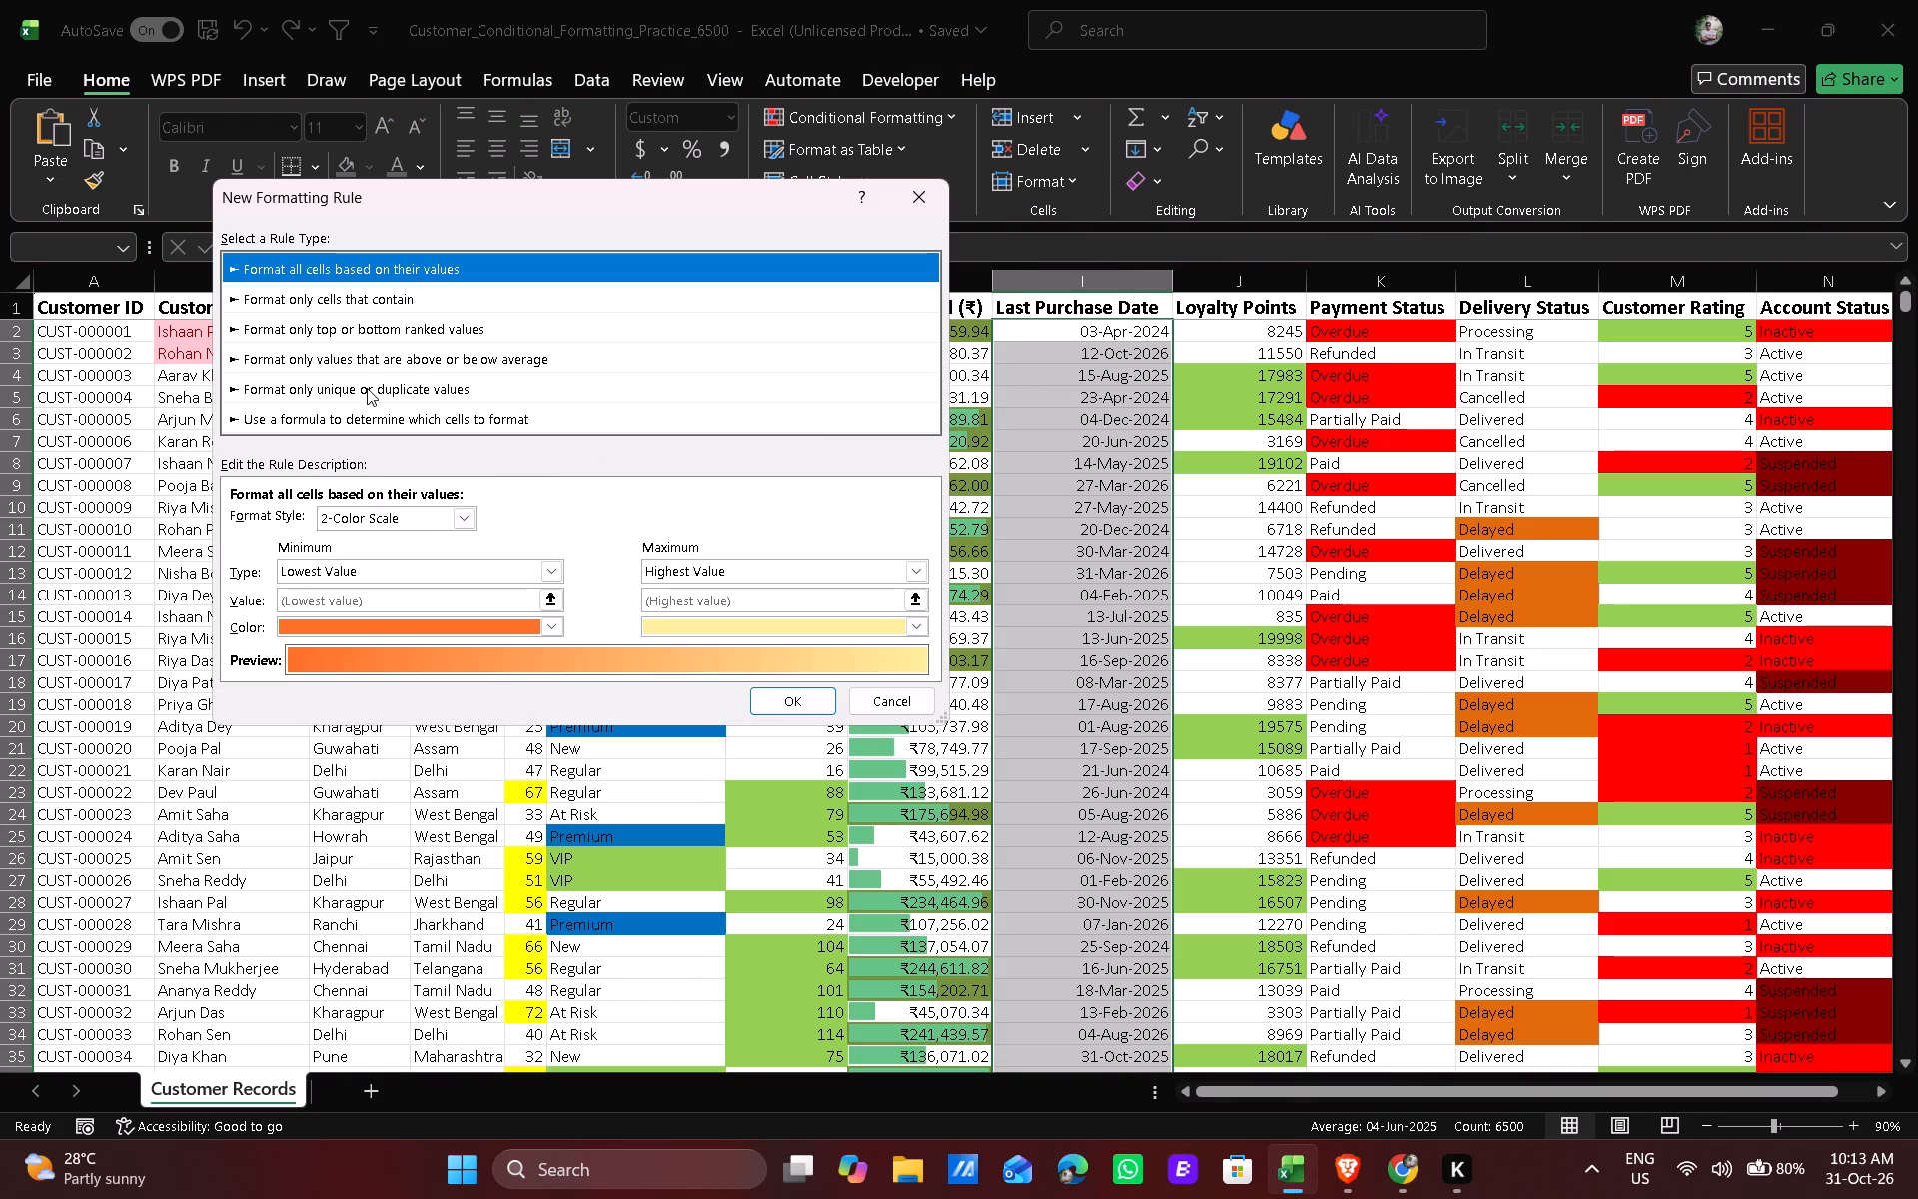
left_click(384, 417)
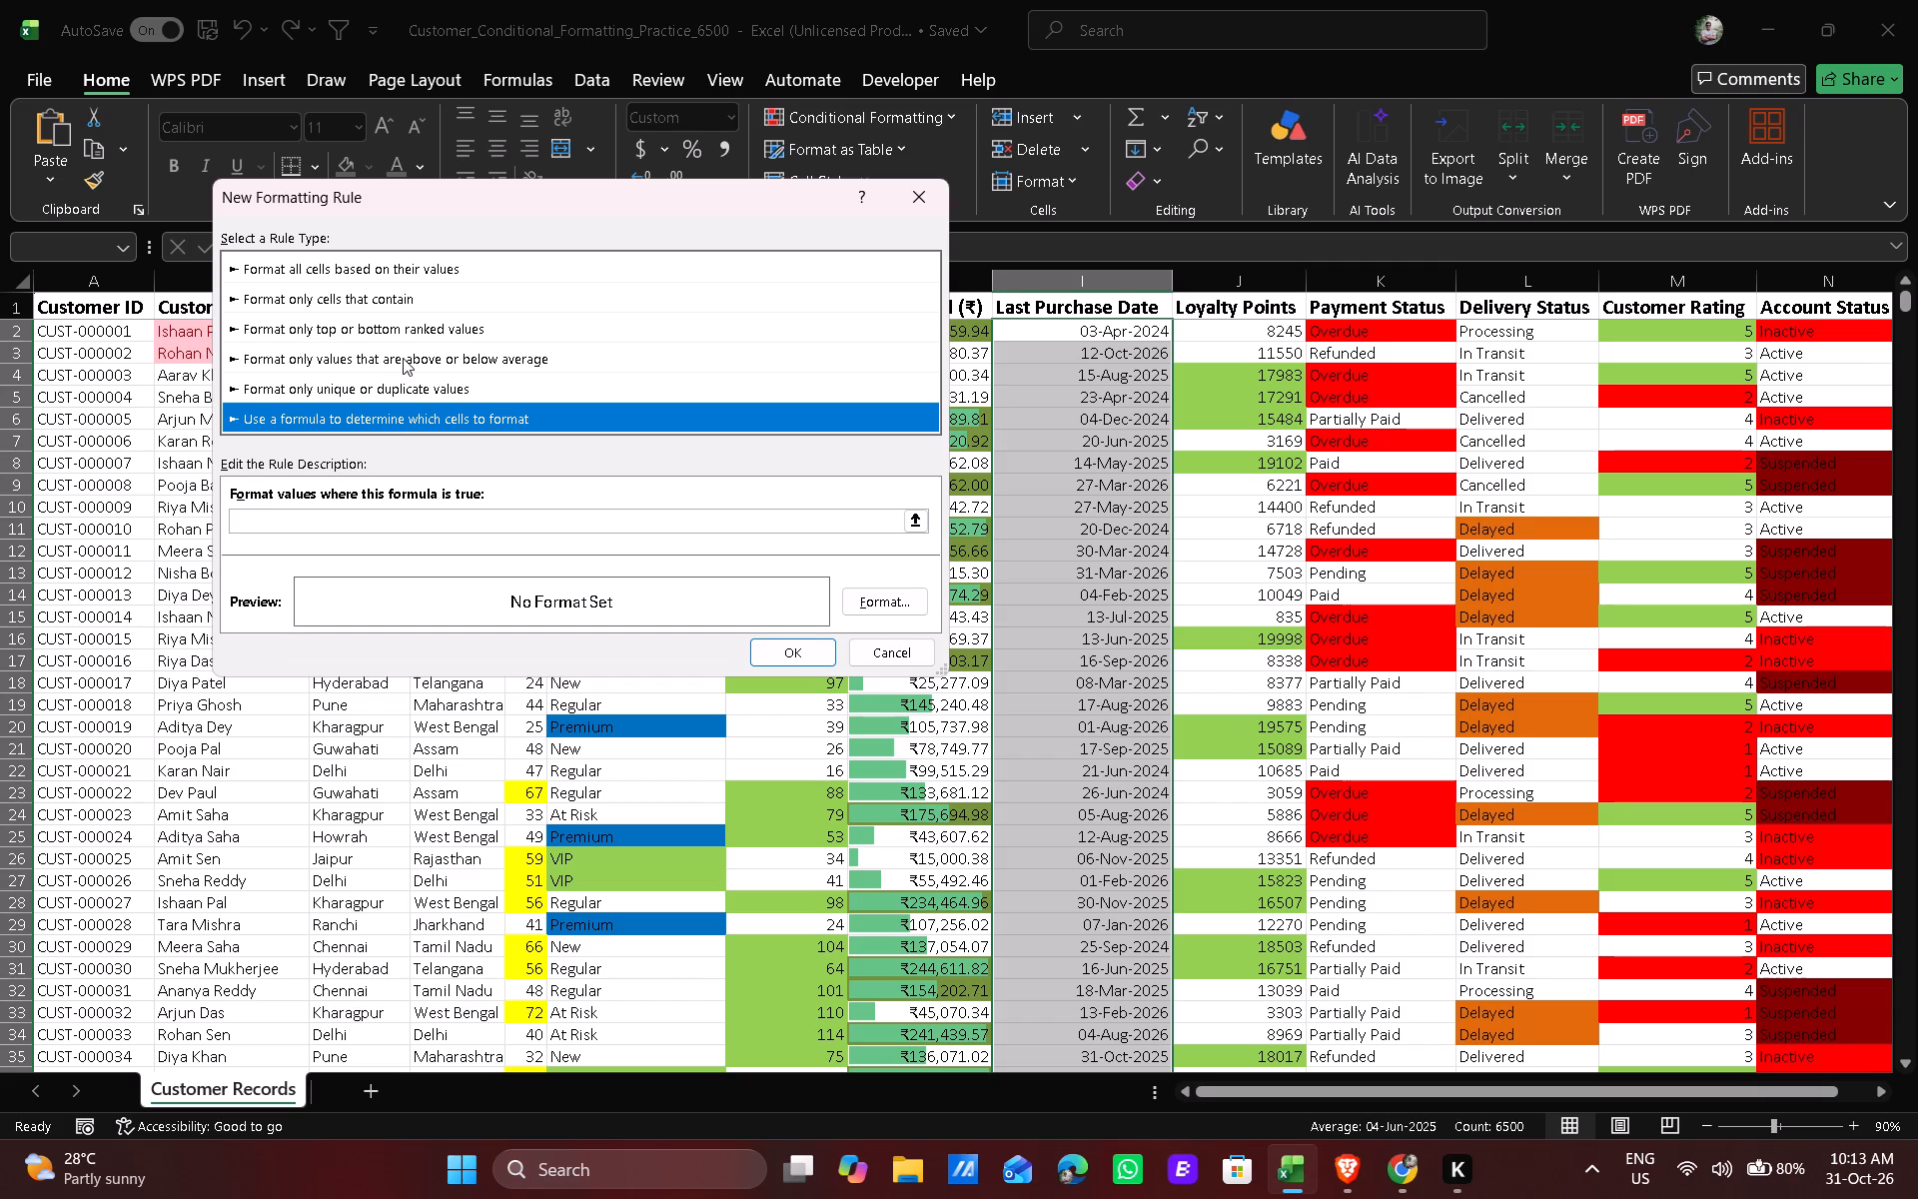
left_click(403, 358)
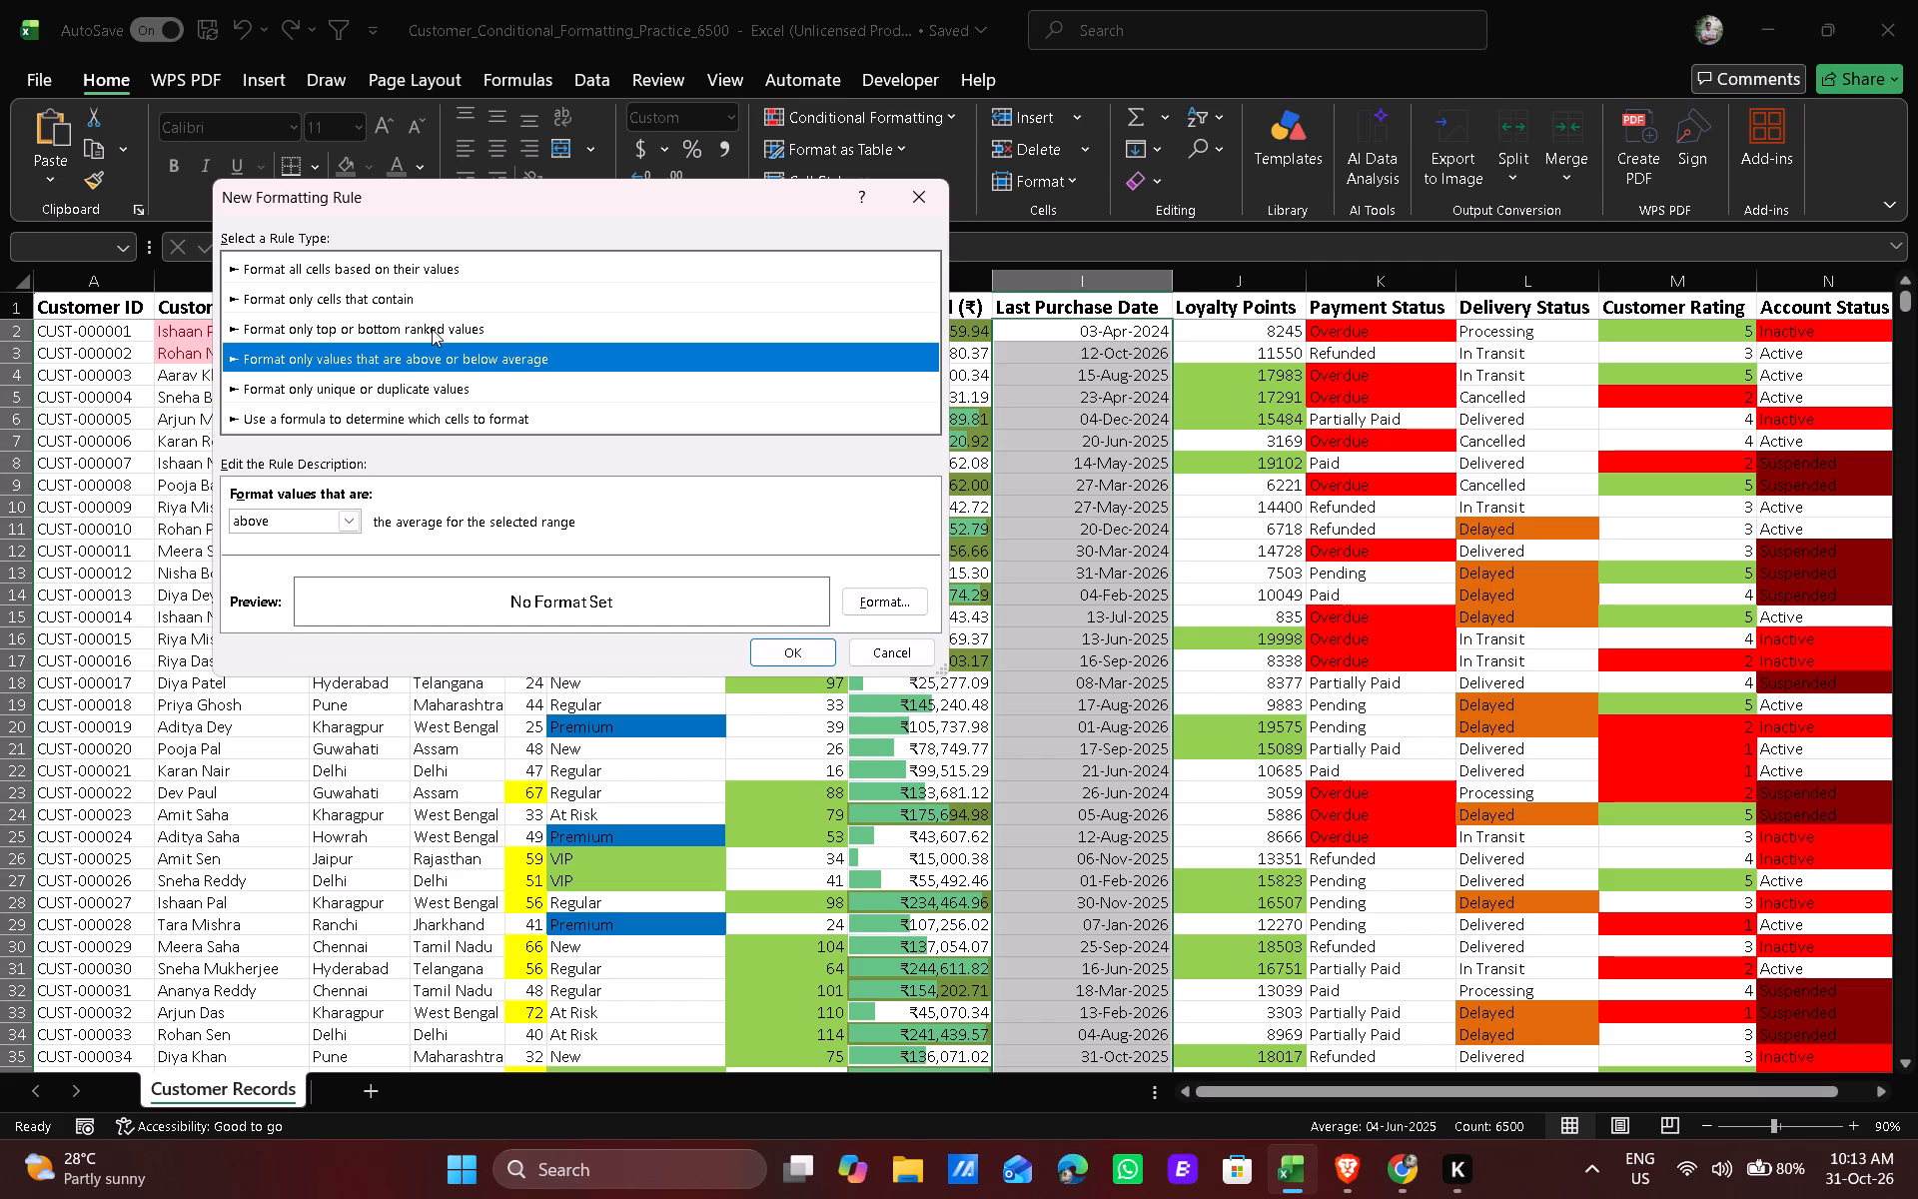
left_click(432, 329)
left_click(390, 297)
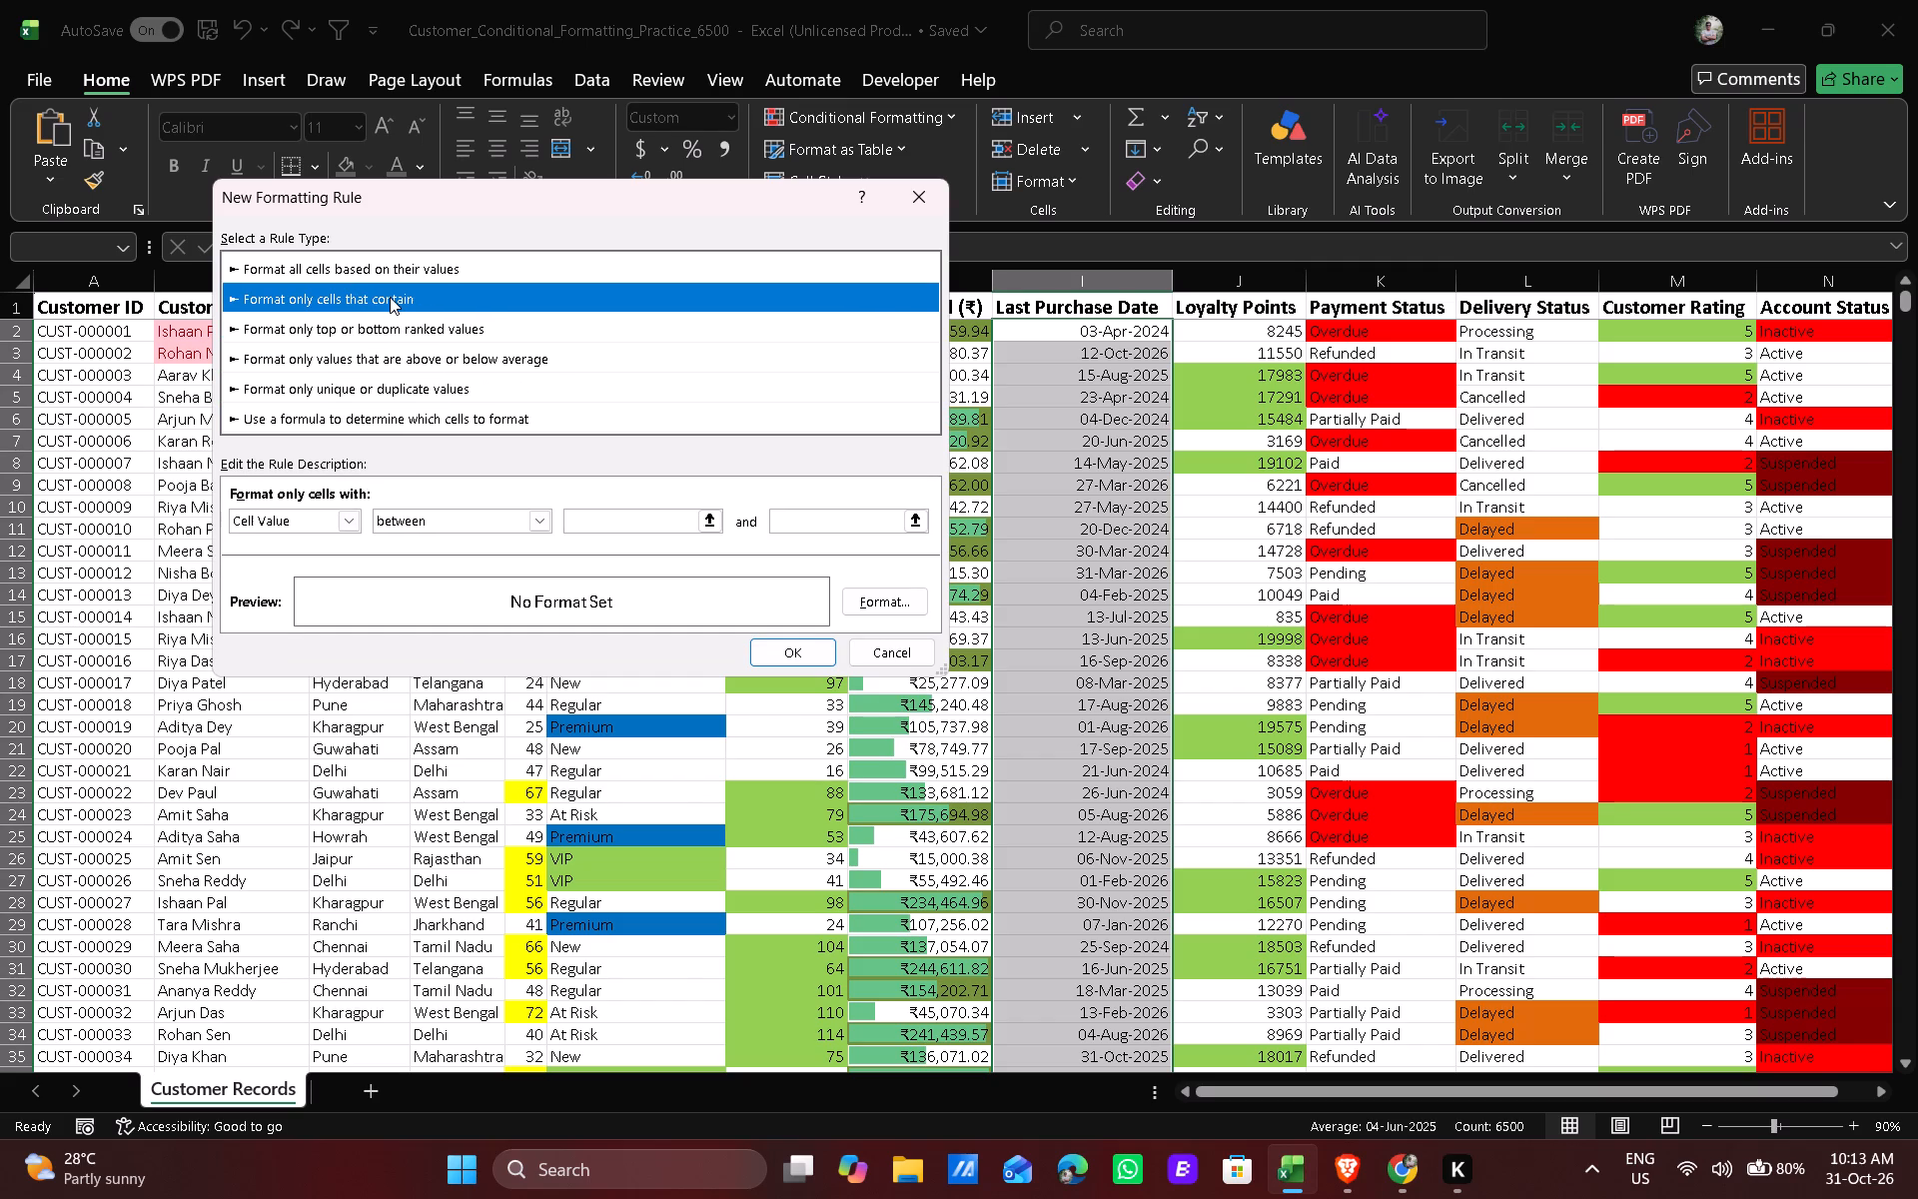
left_click(542, 525)
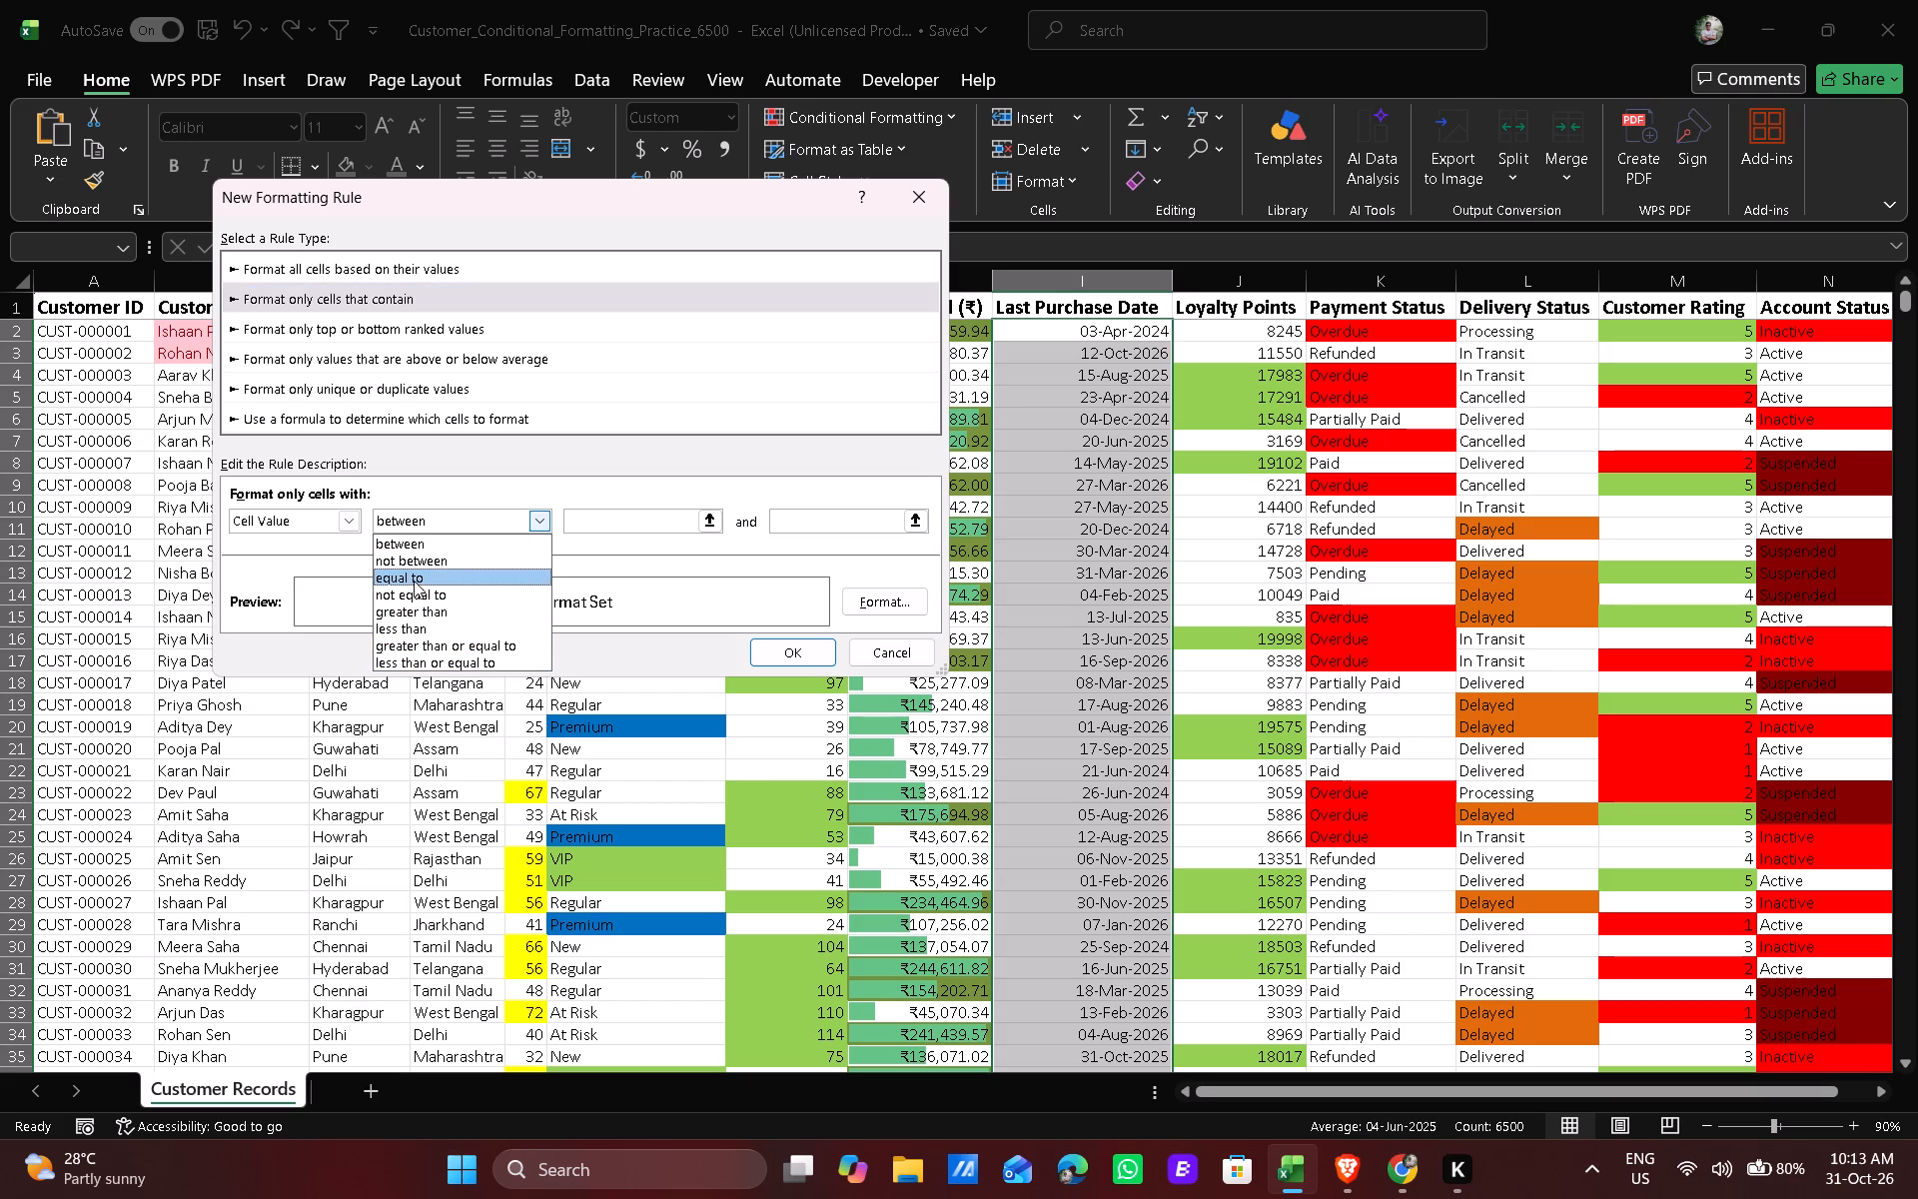
left_click(422, 628)
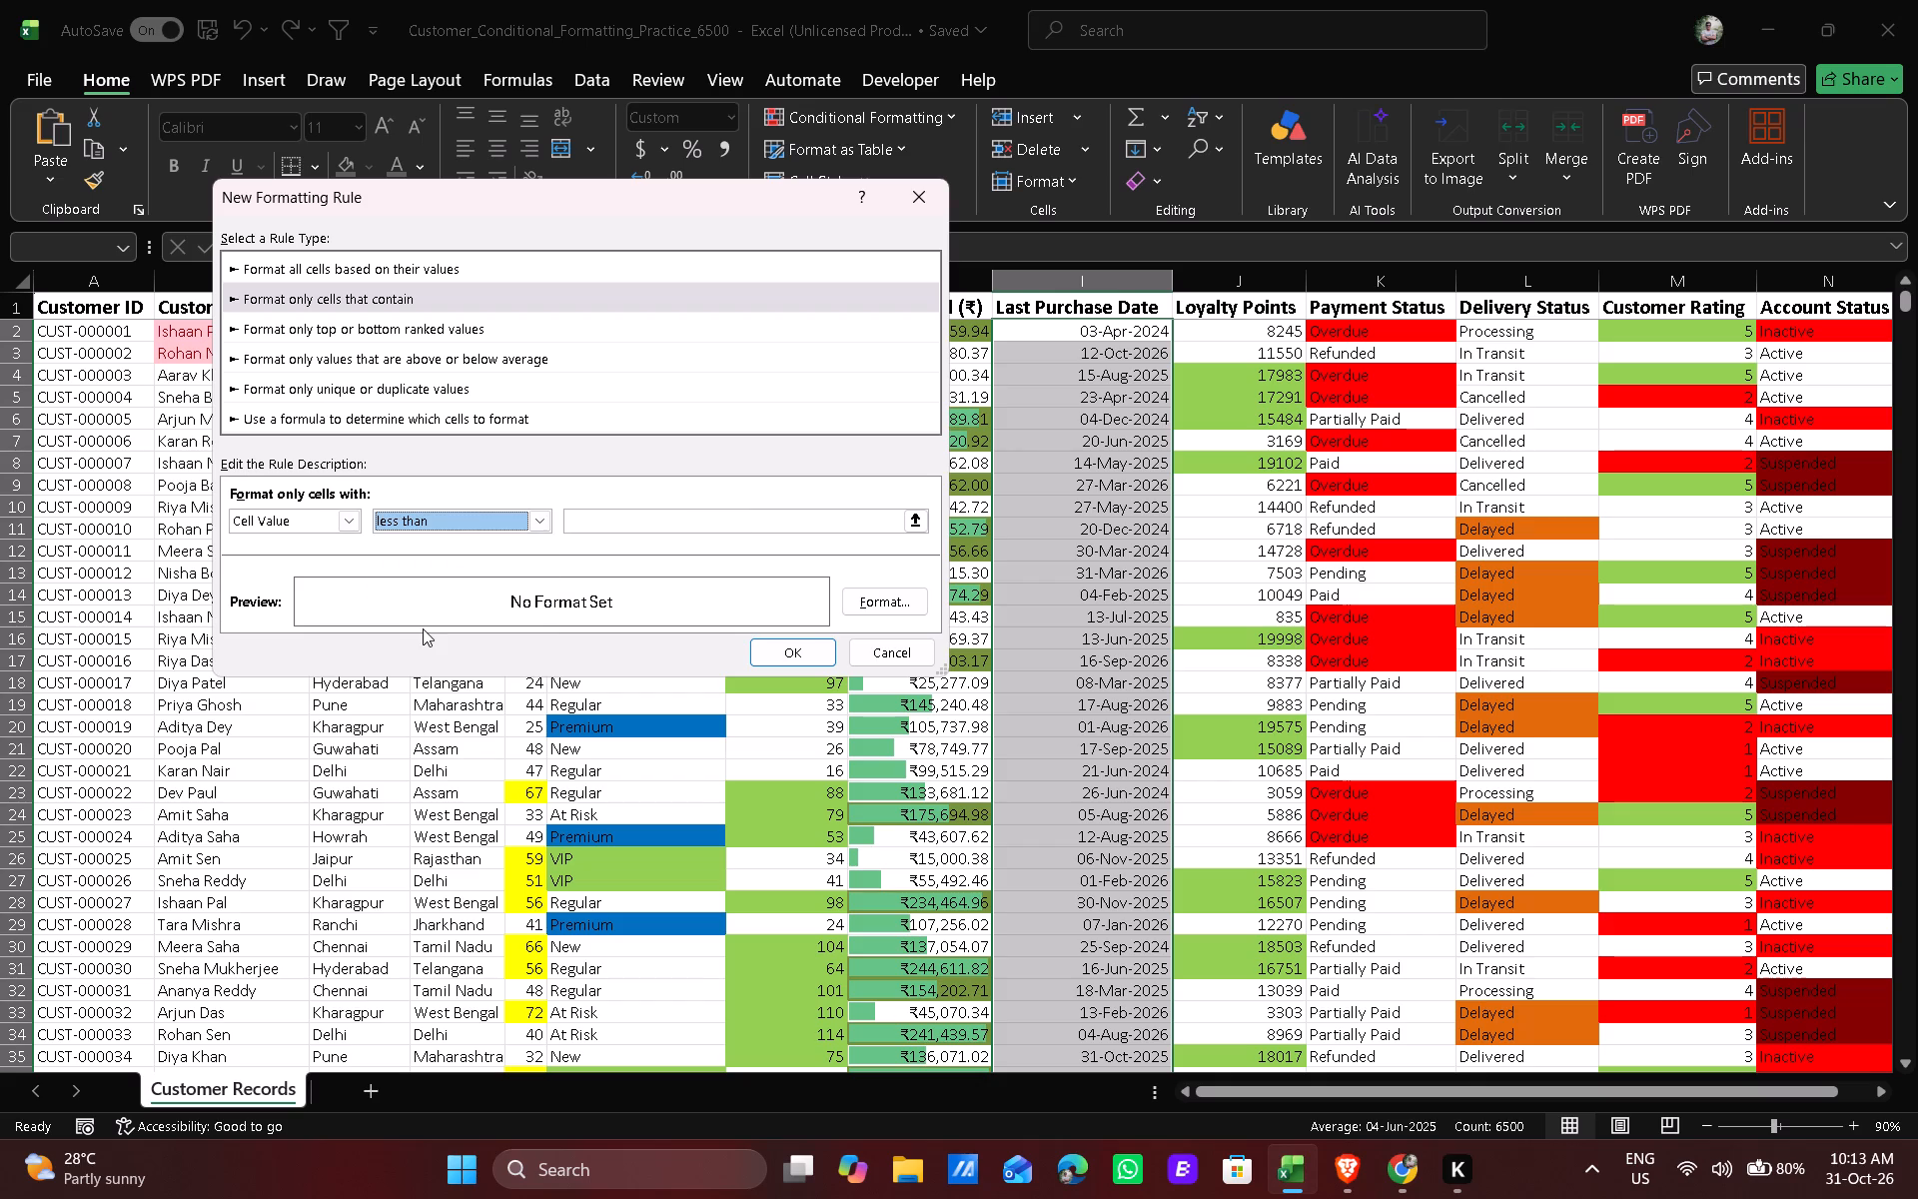
left_click(597, 522)
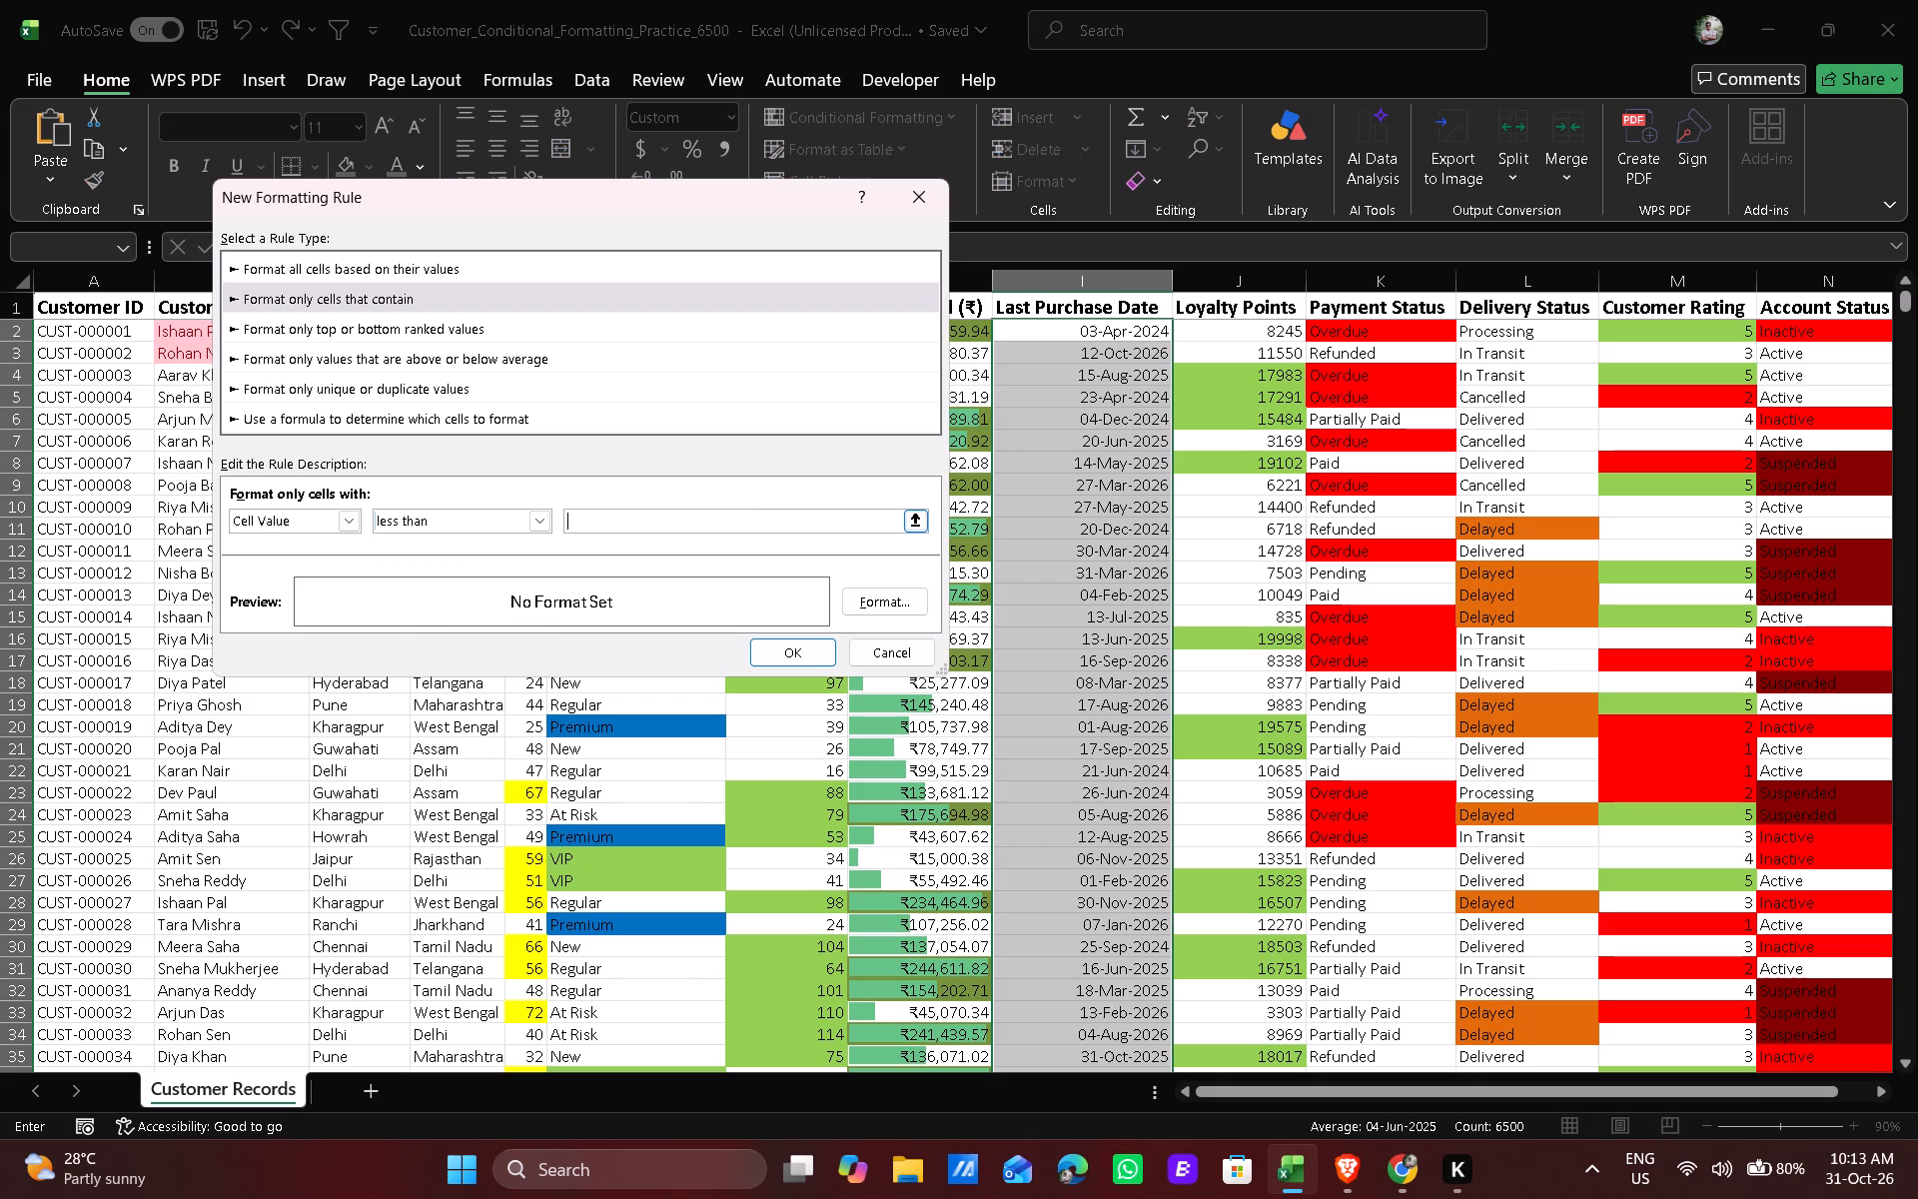
left_click(597, 522)
type("01")
key("minus")
key("shift+j")
key("a")
key("n")
key("minus")
type("2025")
Give the Last Purchase Date rule a dark orange fill and apply it.
left_click(889, 595)
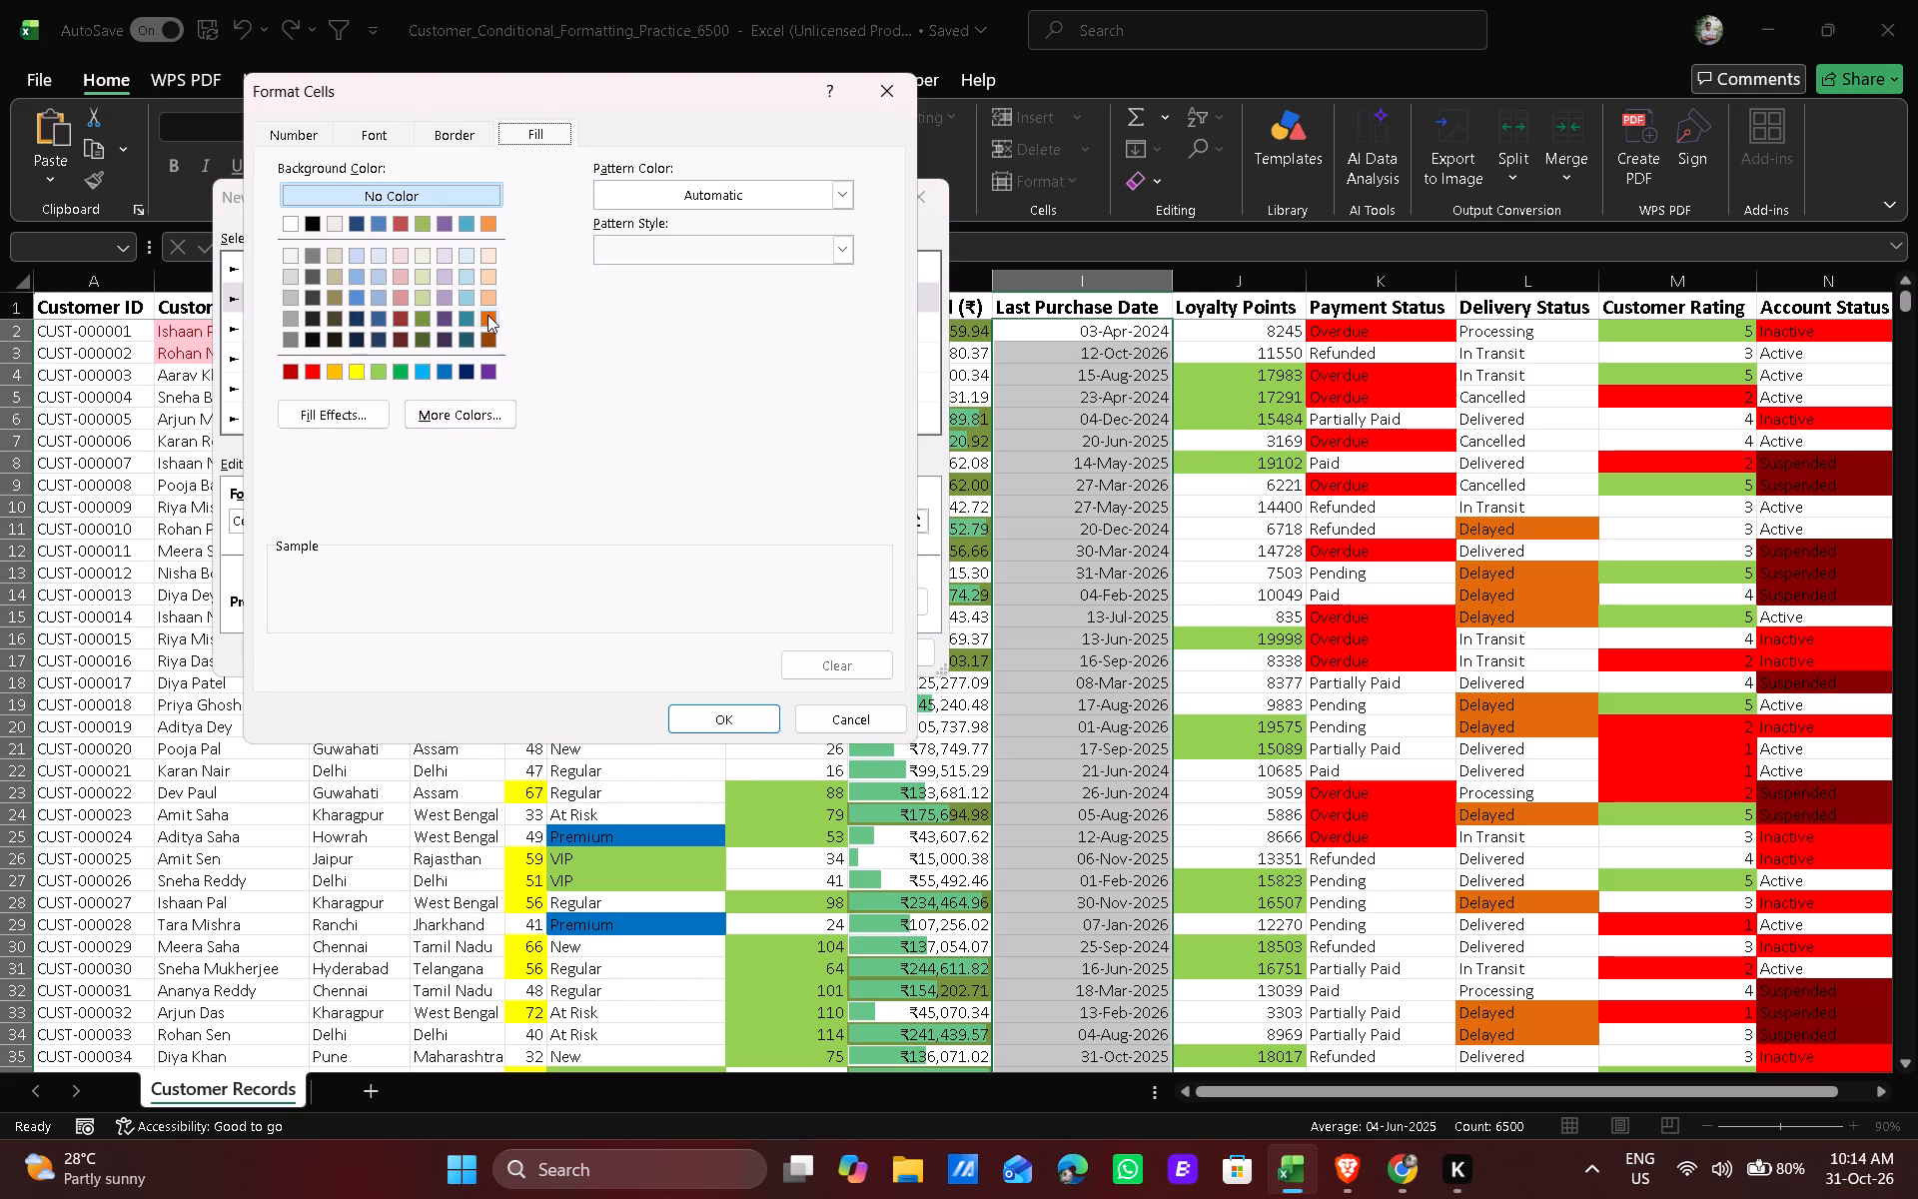
left_click(487, 315)
left_click(487, 295)
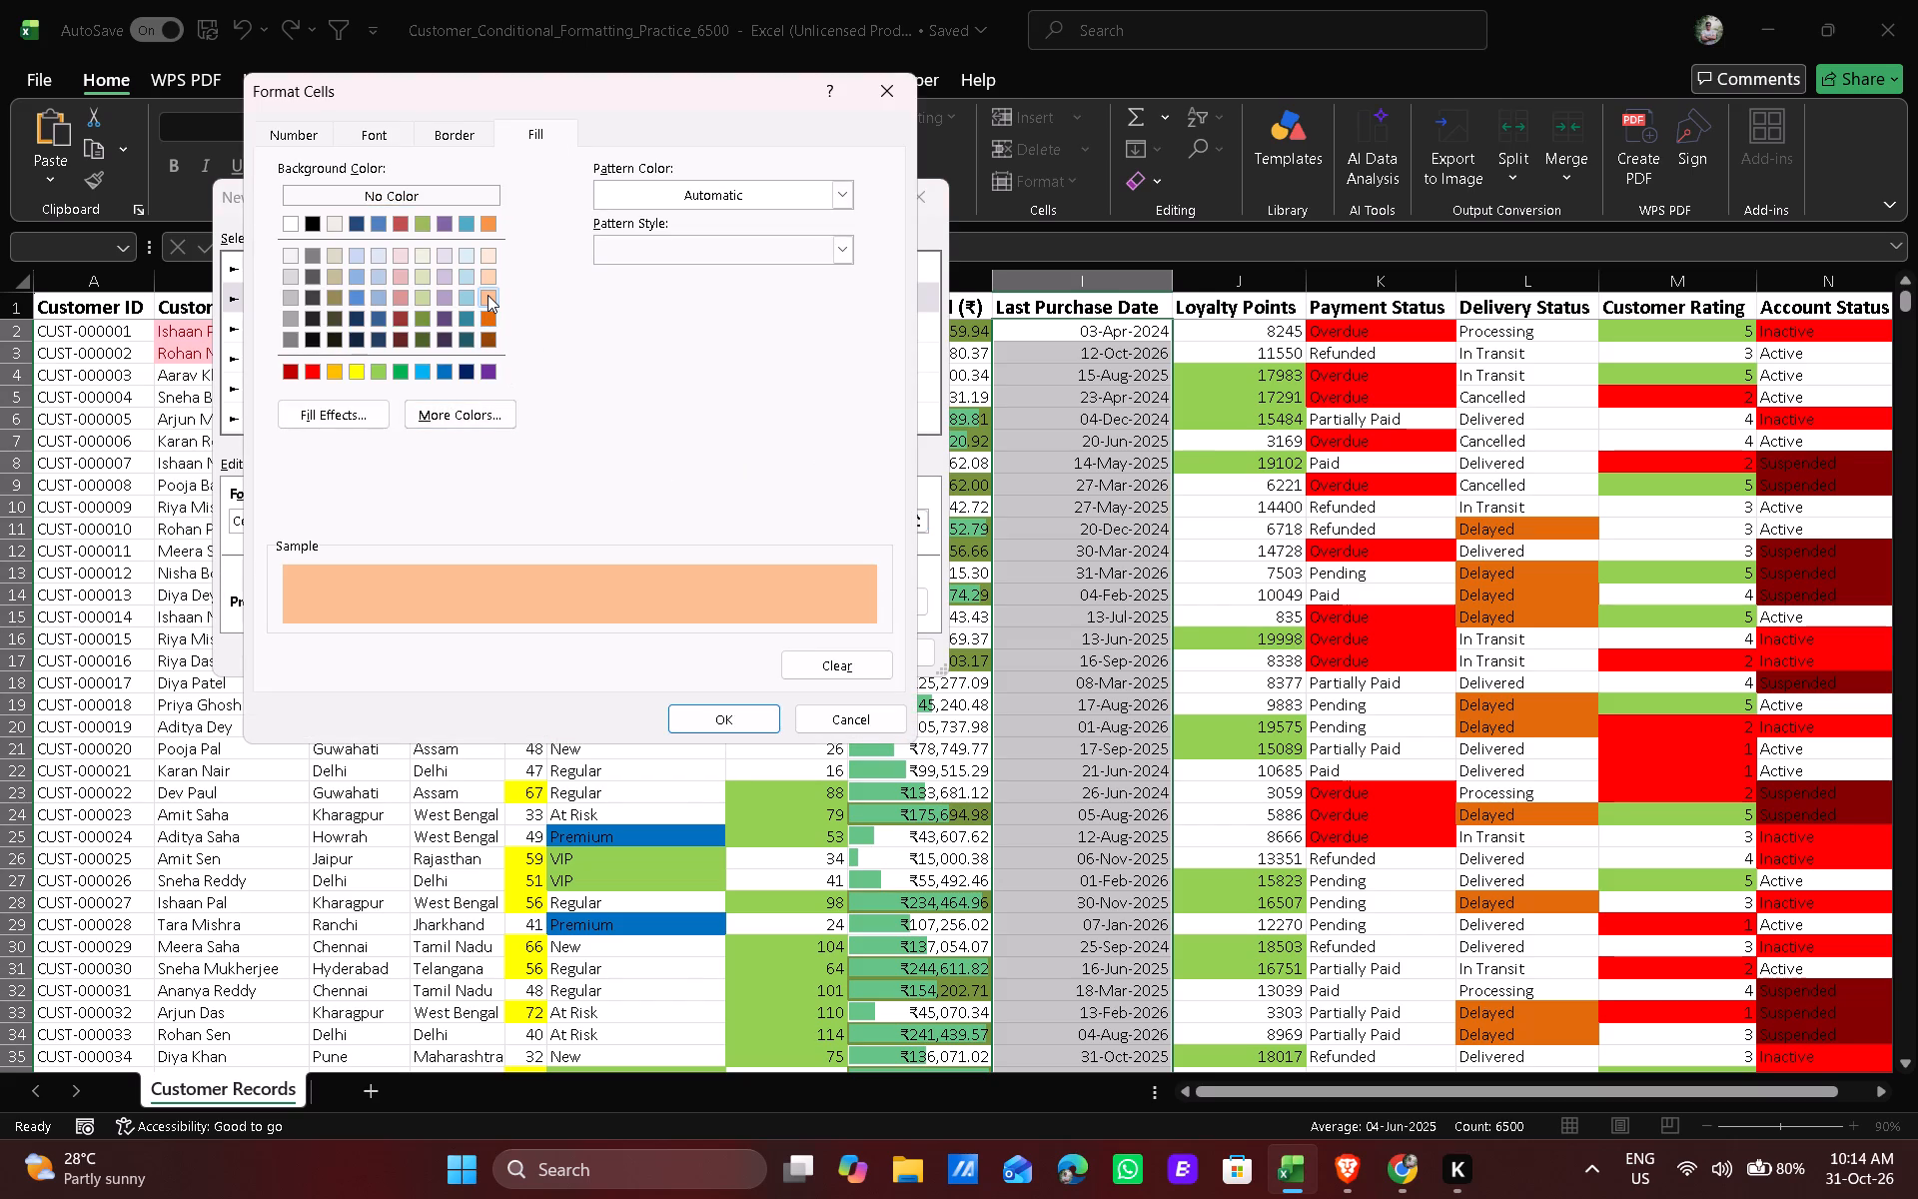
left_click(491, 314)
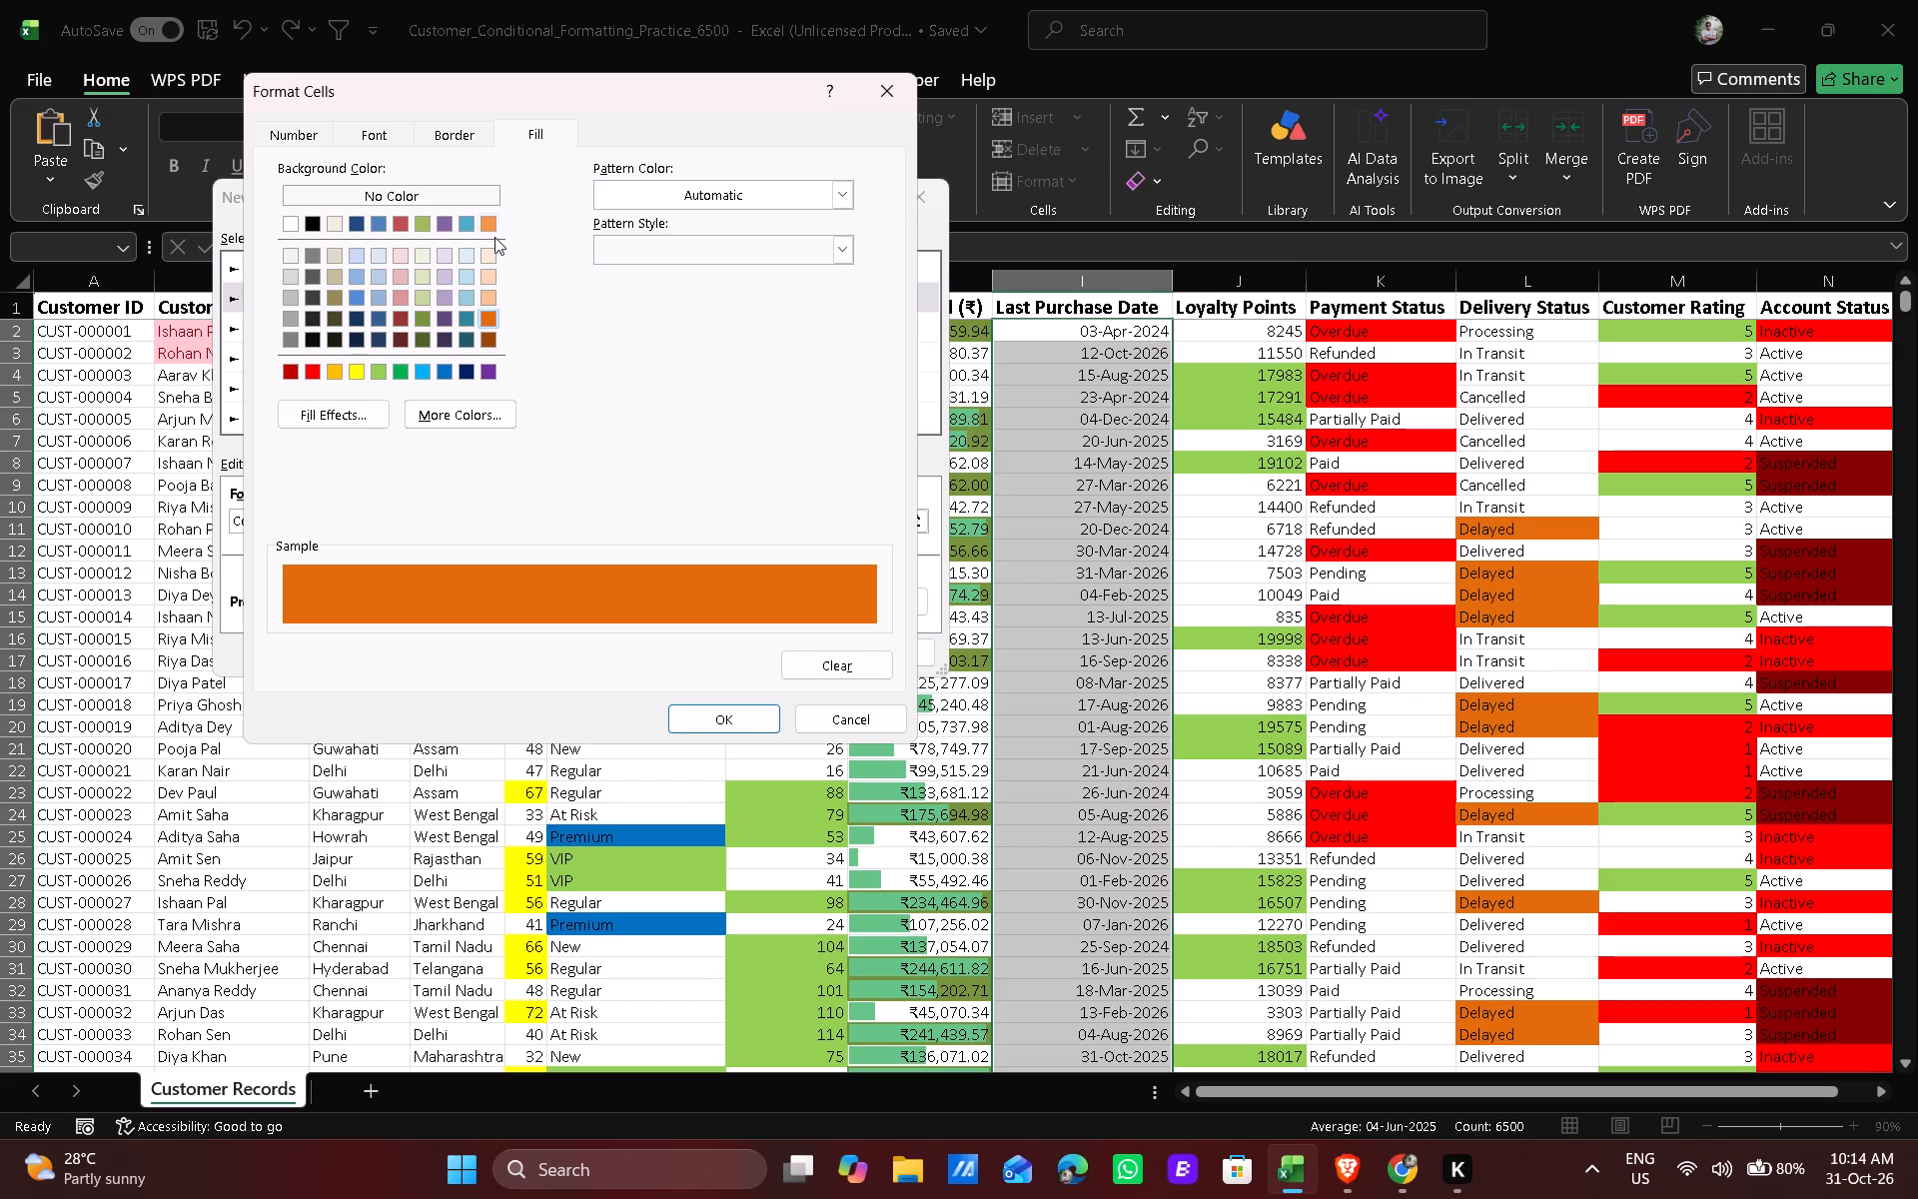
left_click(484, 225)
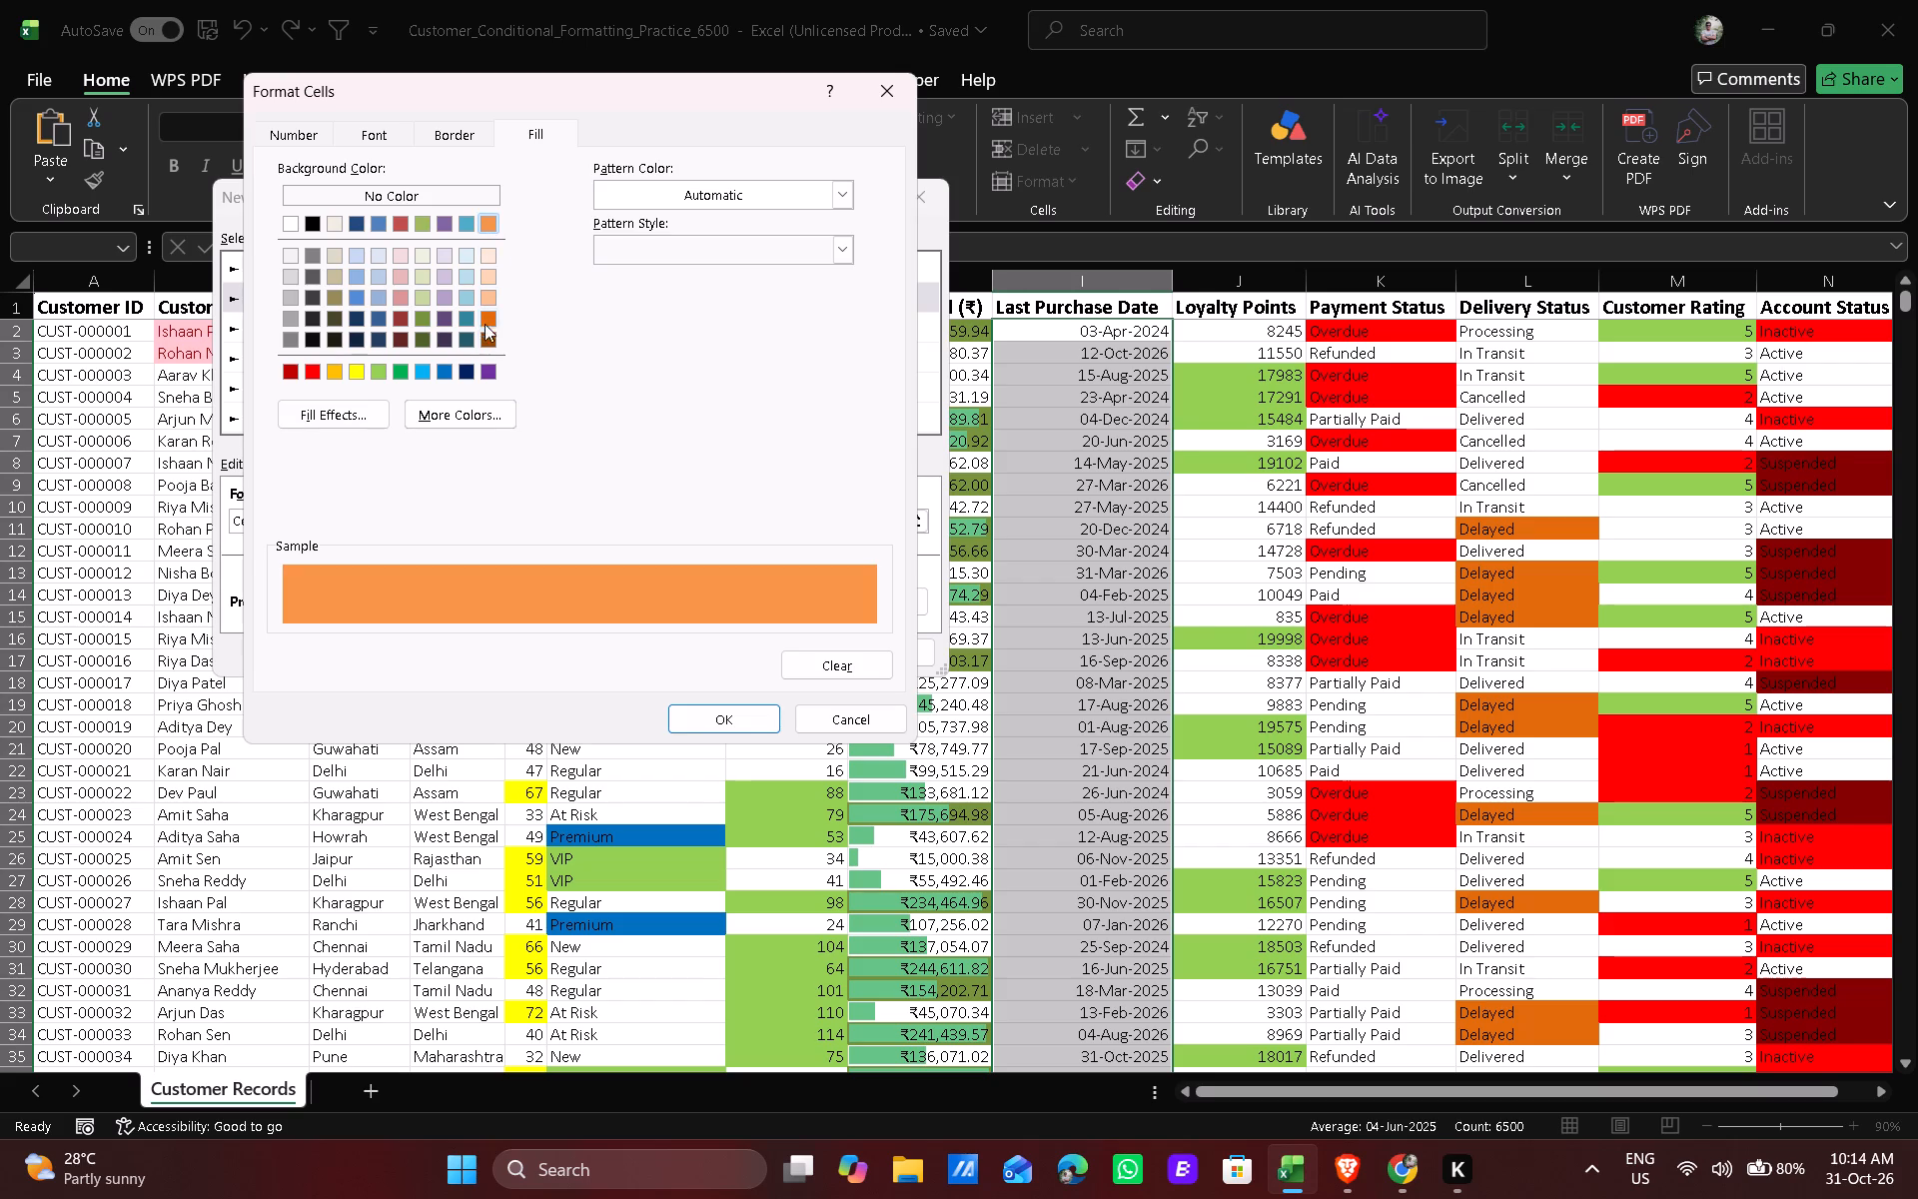
left_click(485, 324)
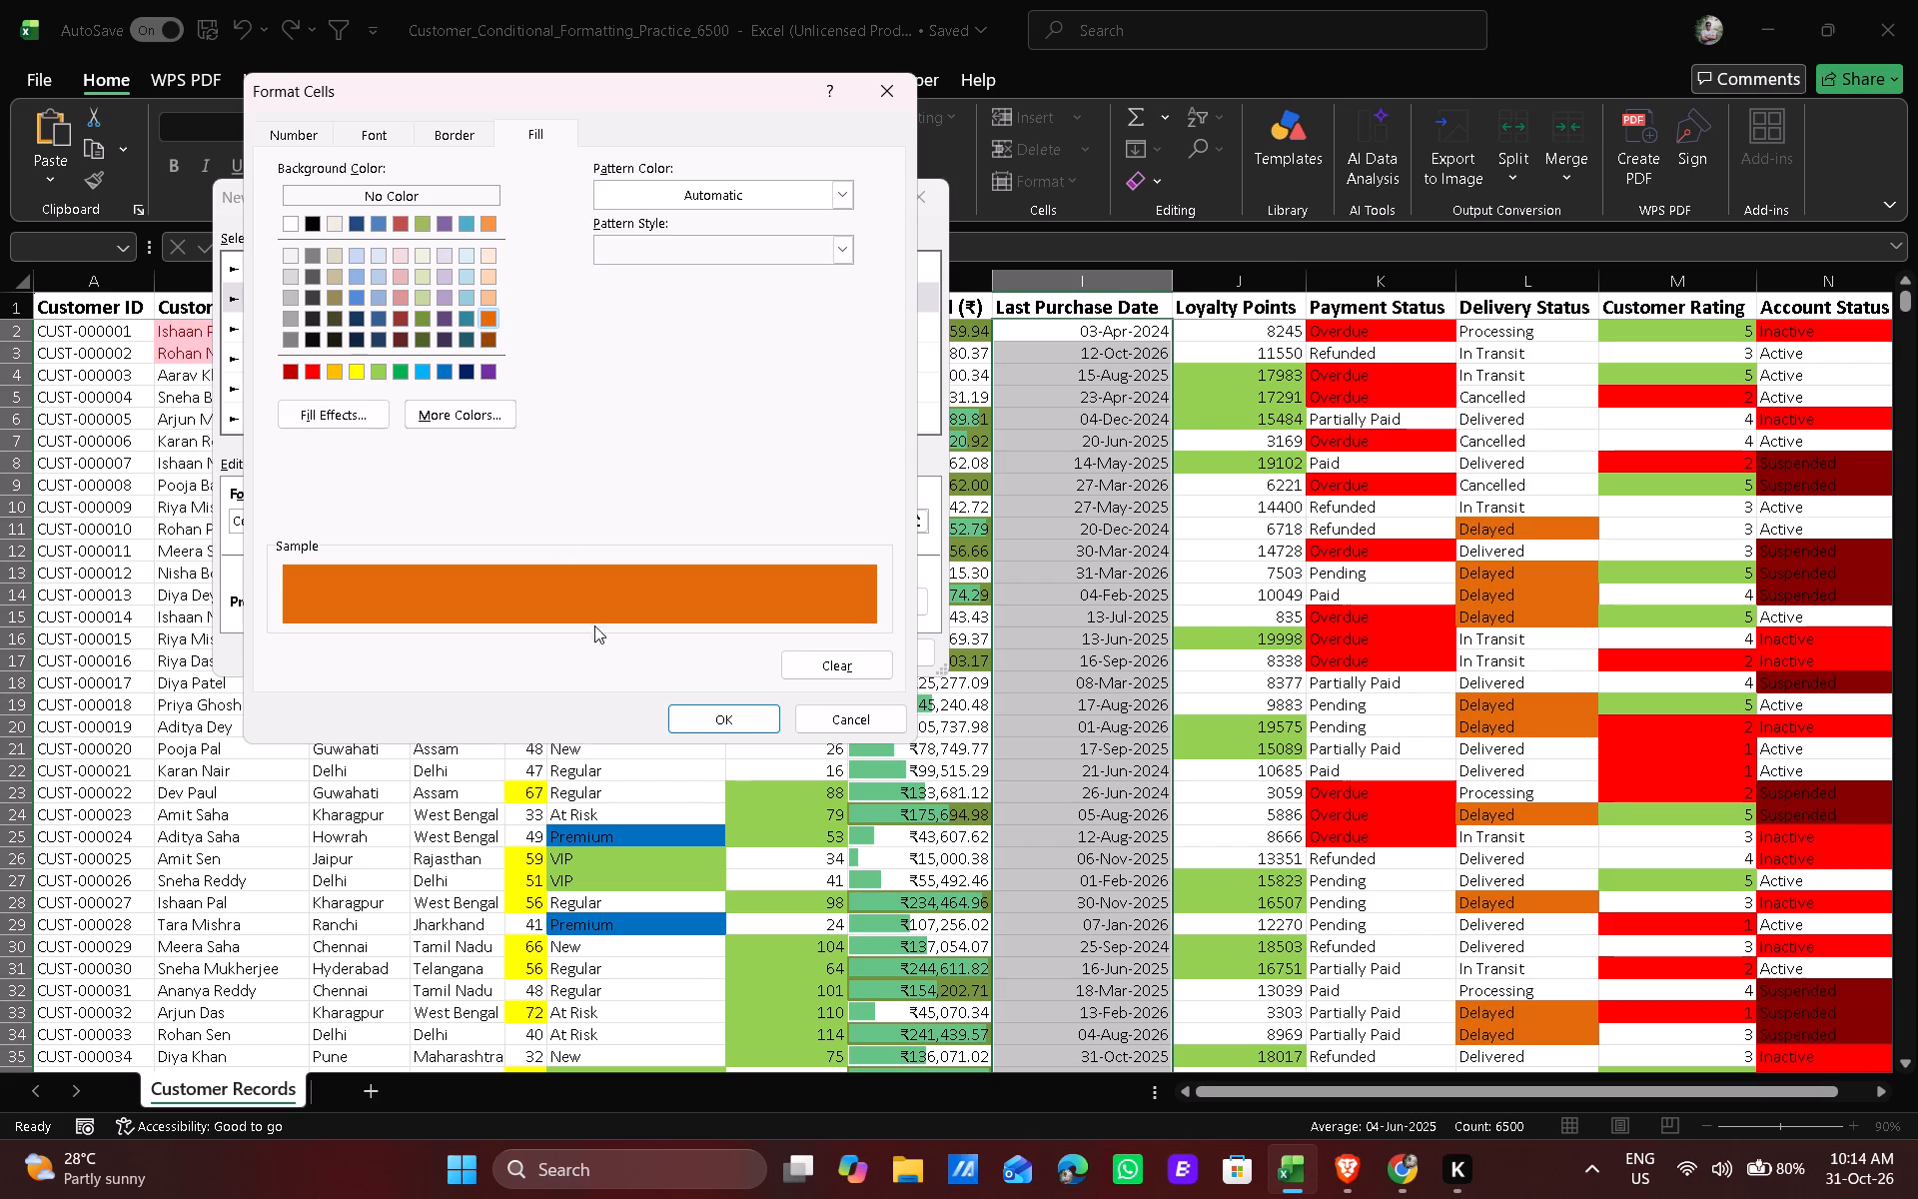
left_click(693, 715)
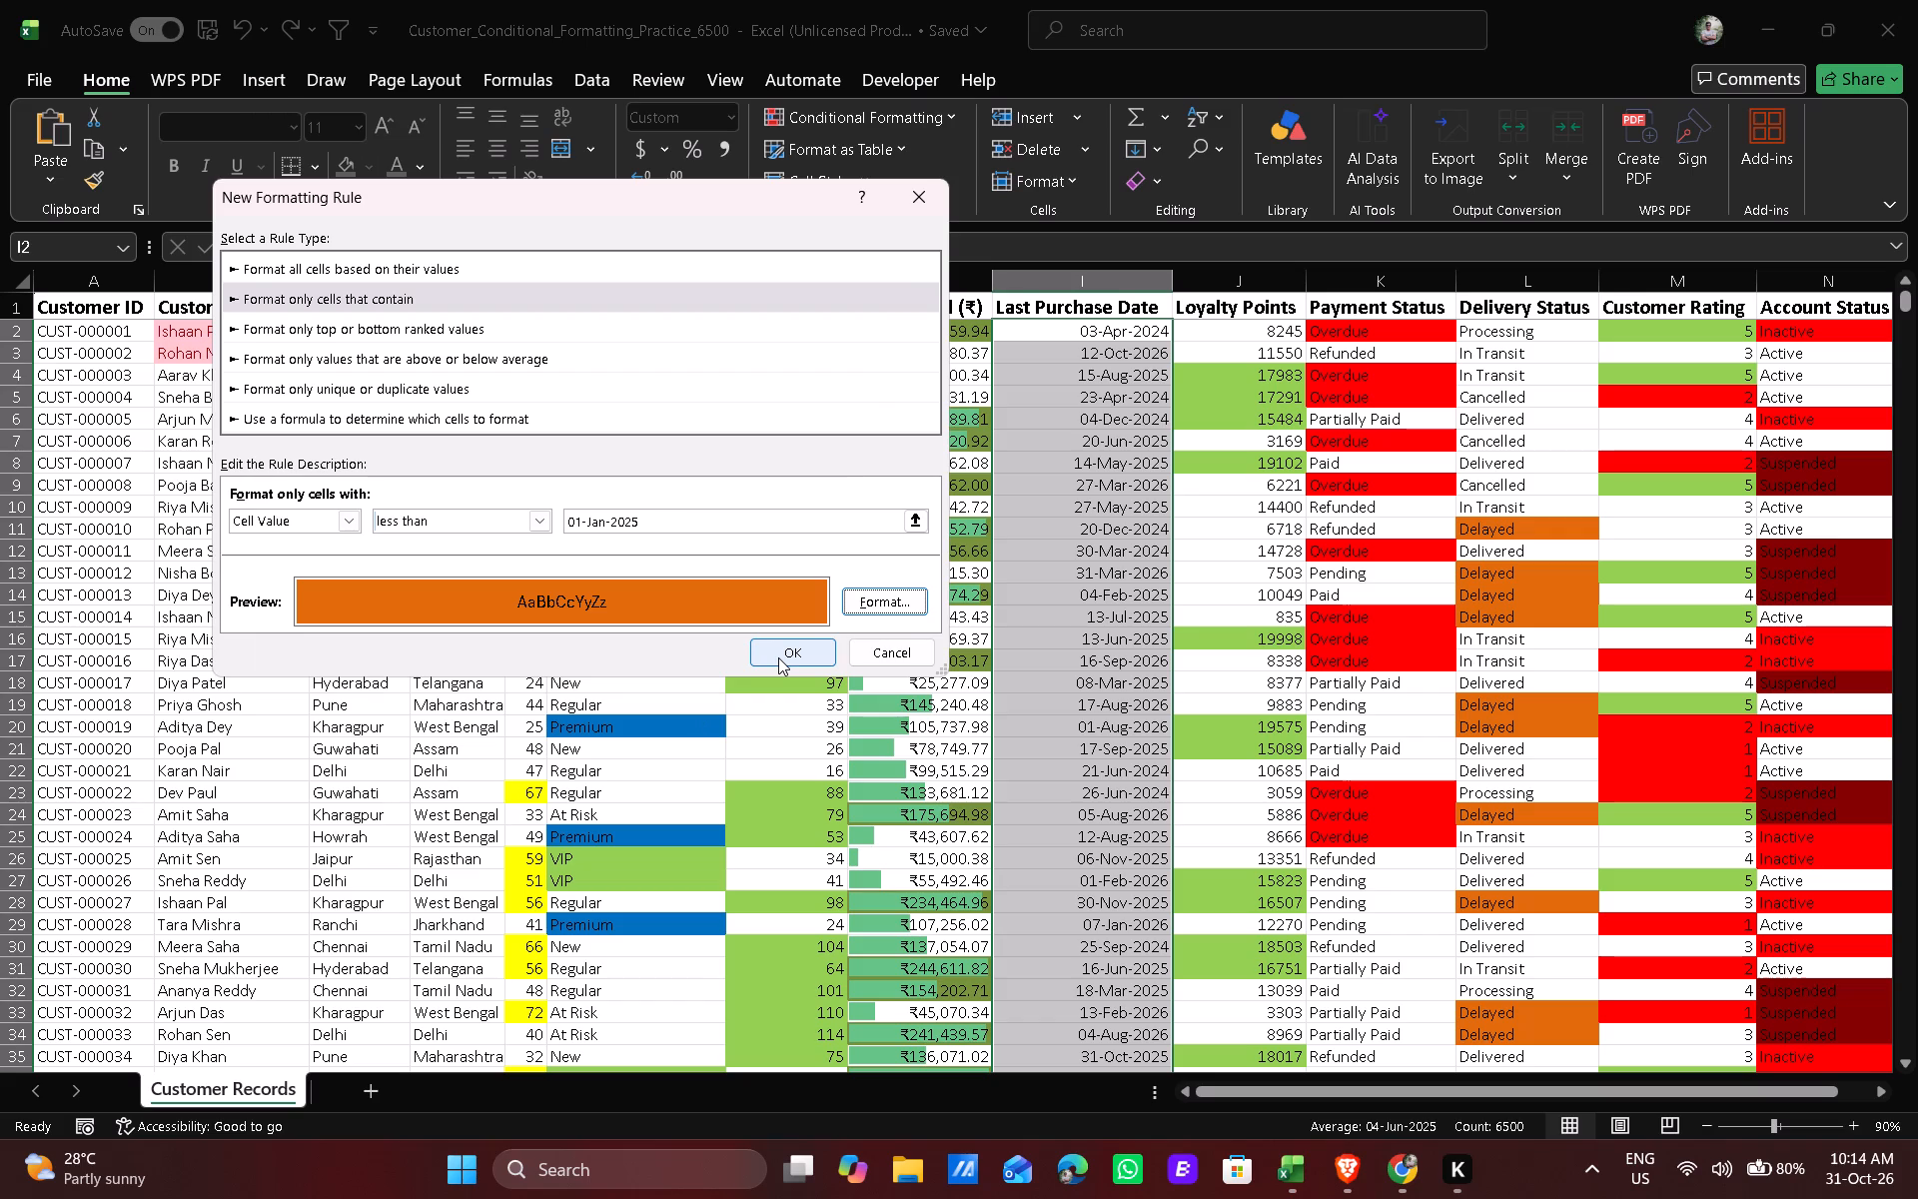
left_click(778, 657)
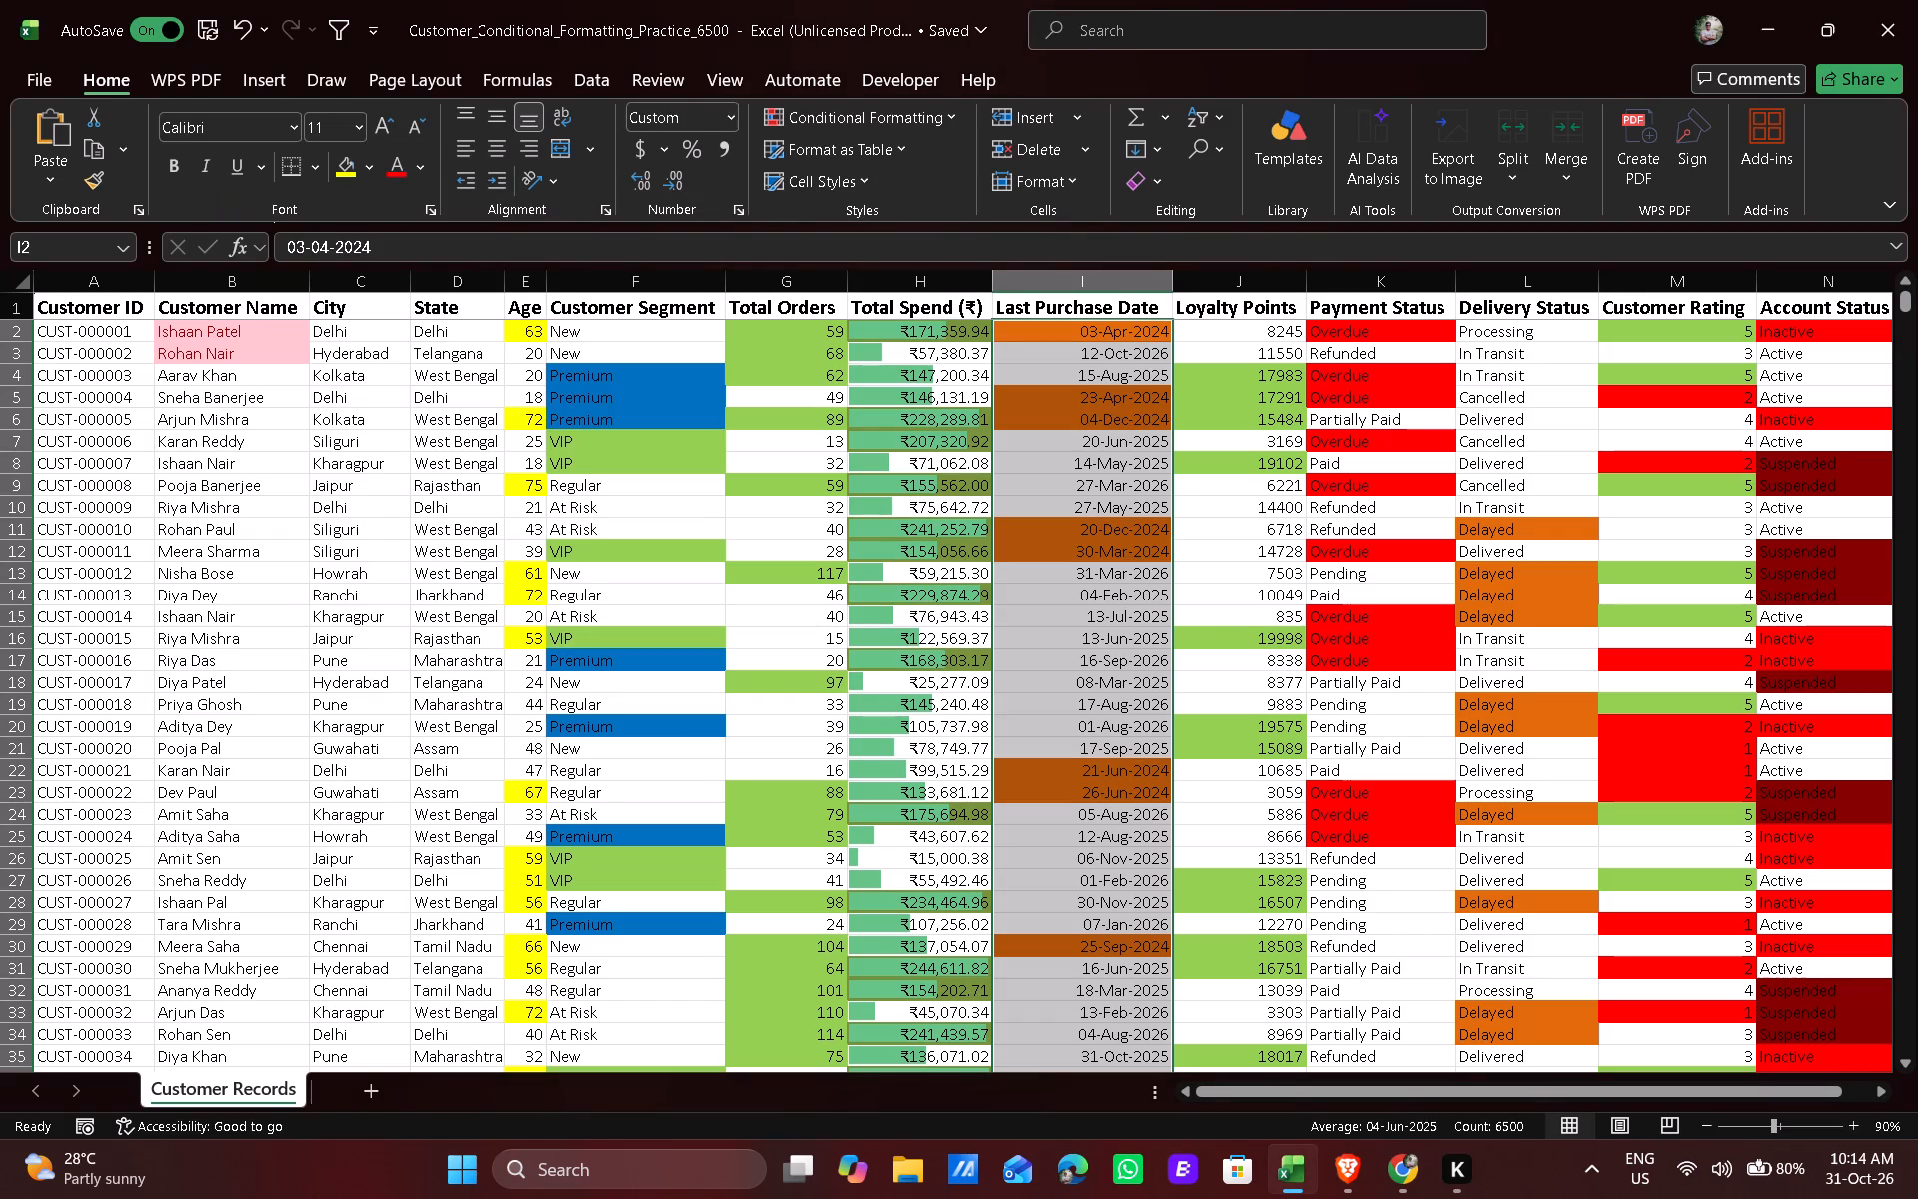
Examine the Last Purchase Date highlighting and the other colour-coded columns across the customer records.
scroll(1105, 652, "down", 6)
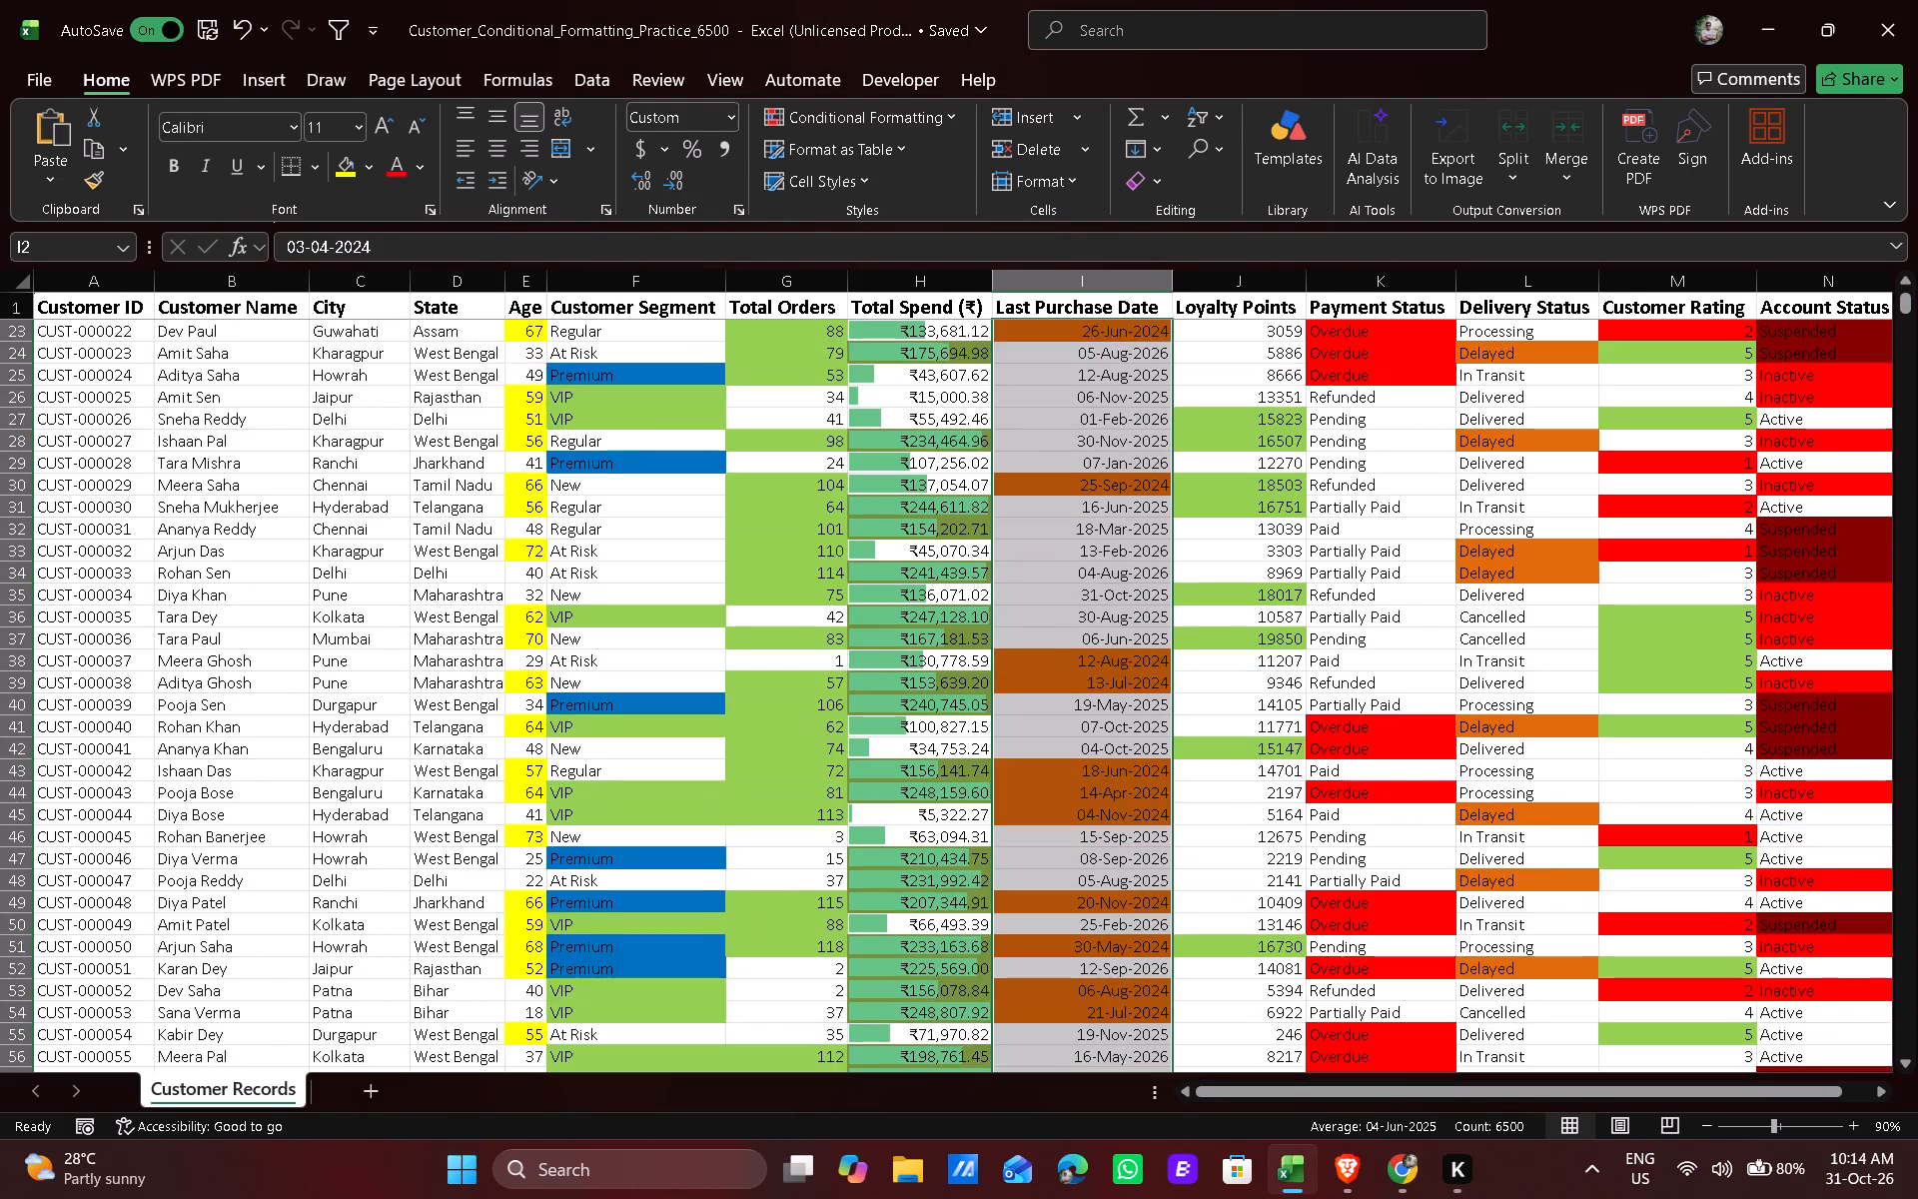
scroll(1105, 652, "down", 12)
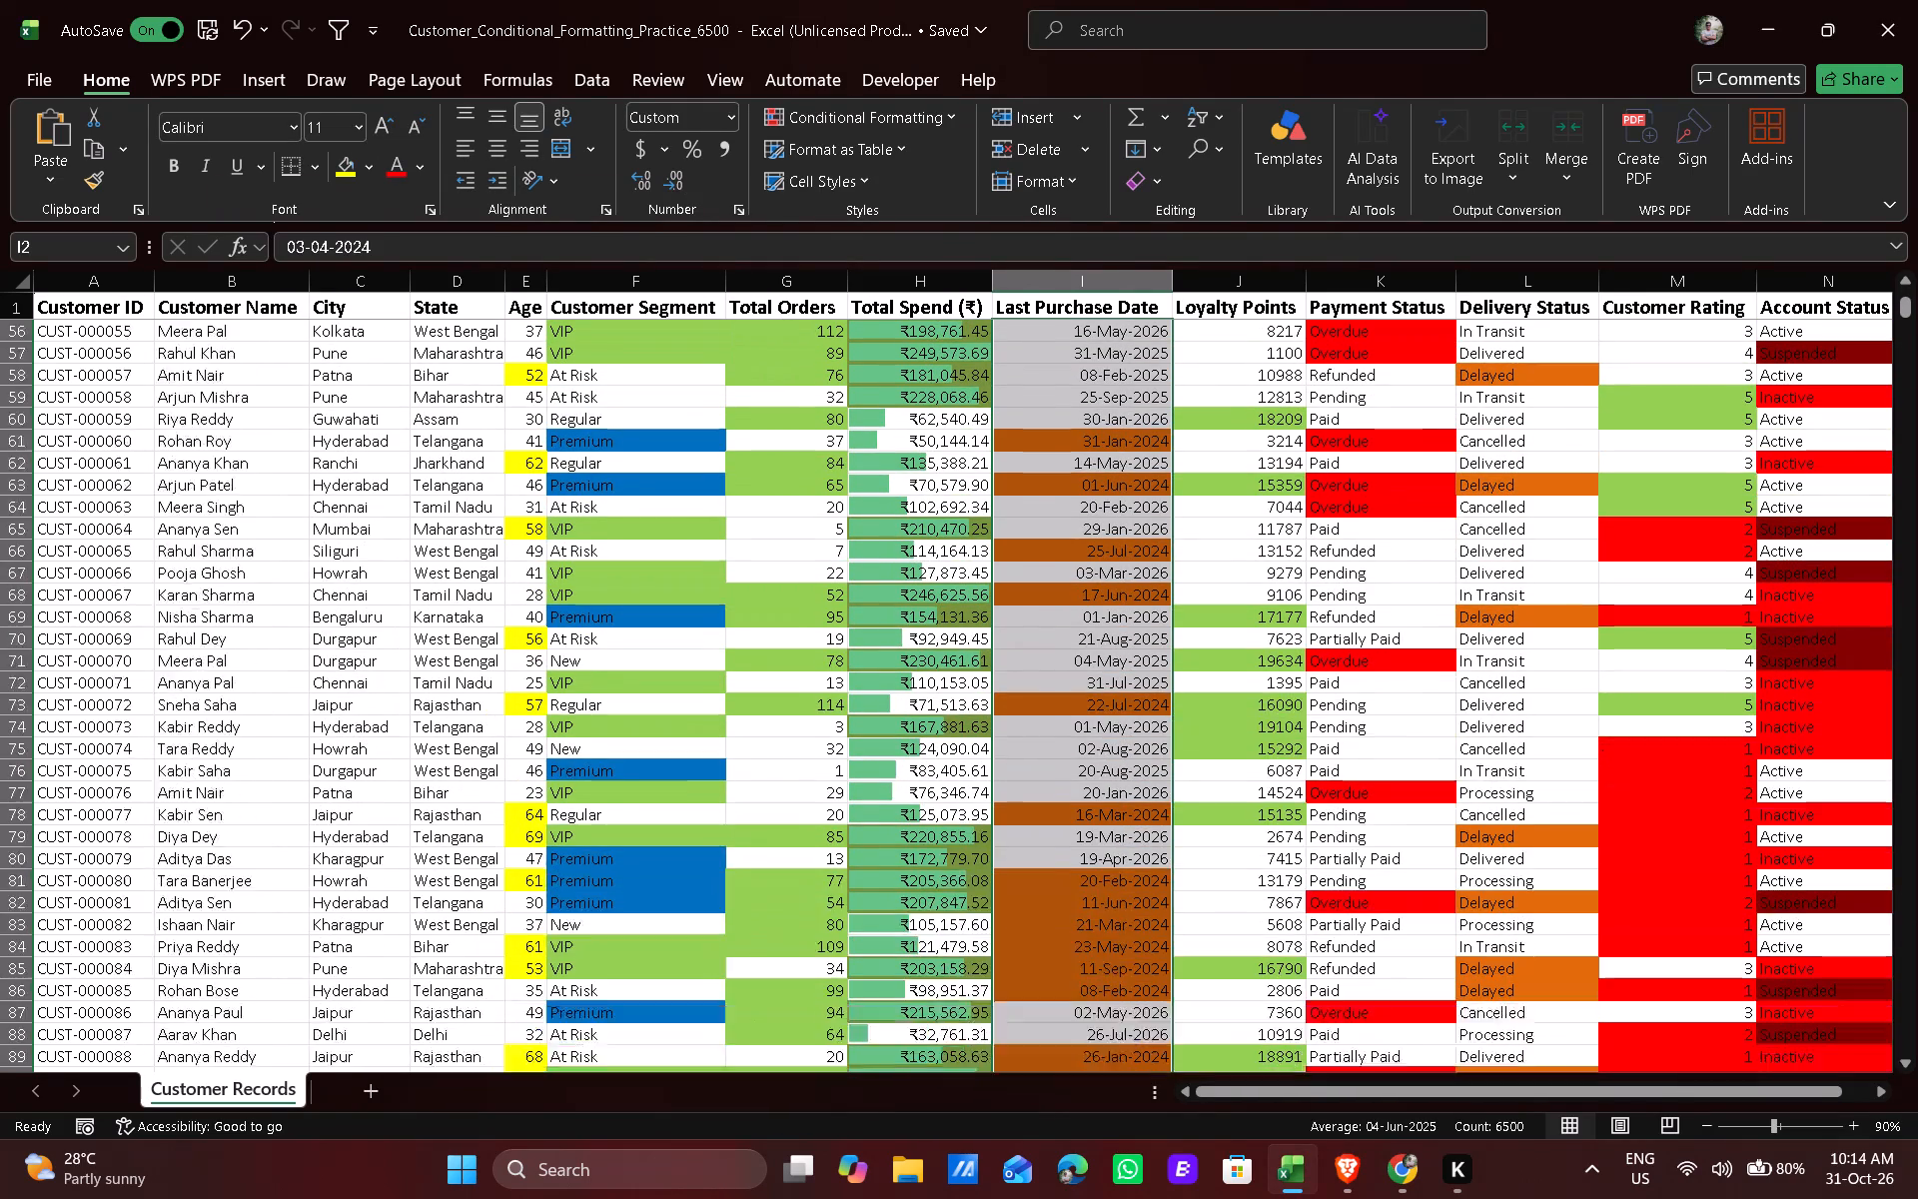
scroll(1030, 792, "down", 3)
scroll(1087, 747, "up", 4)
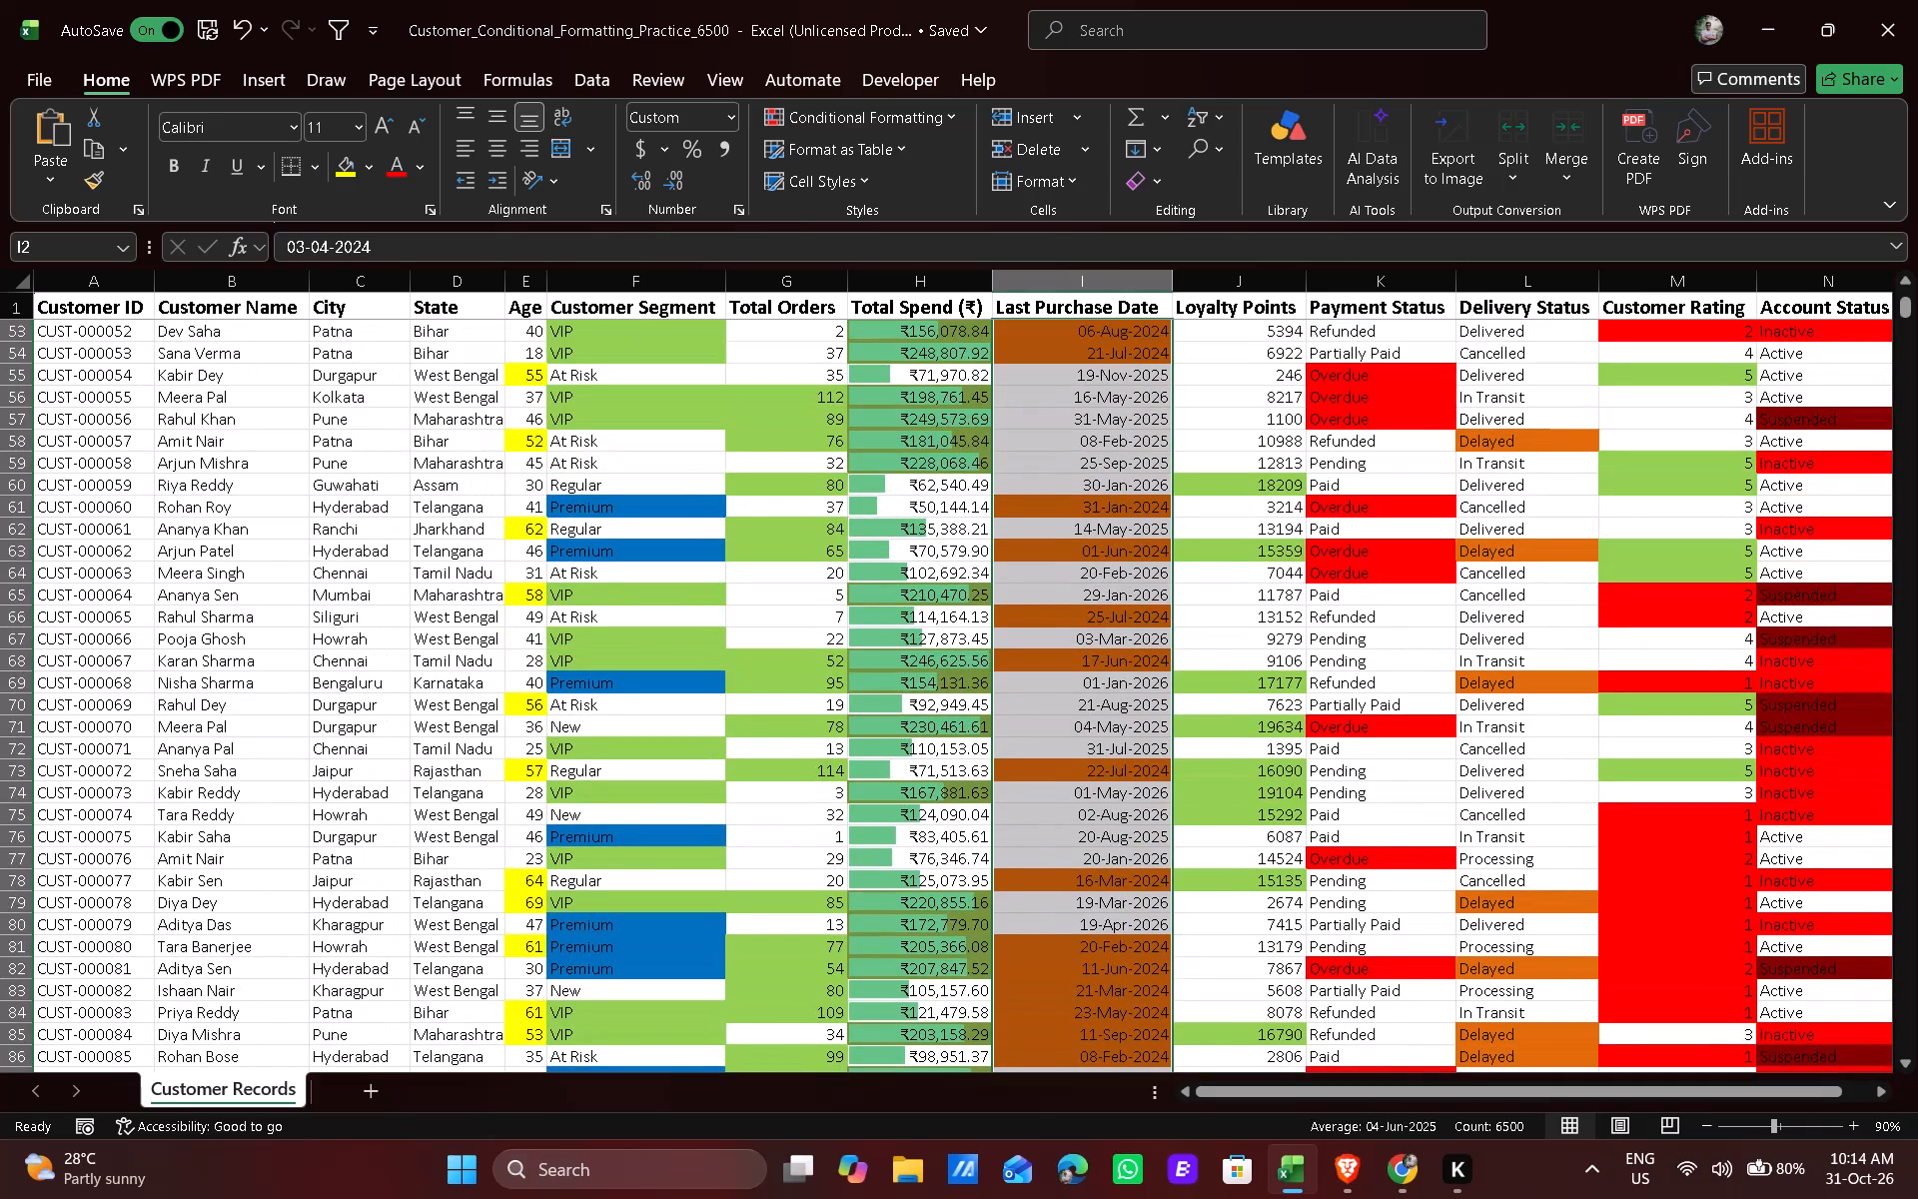
scroll(1089, 733, "down", 2)
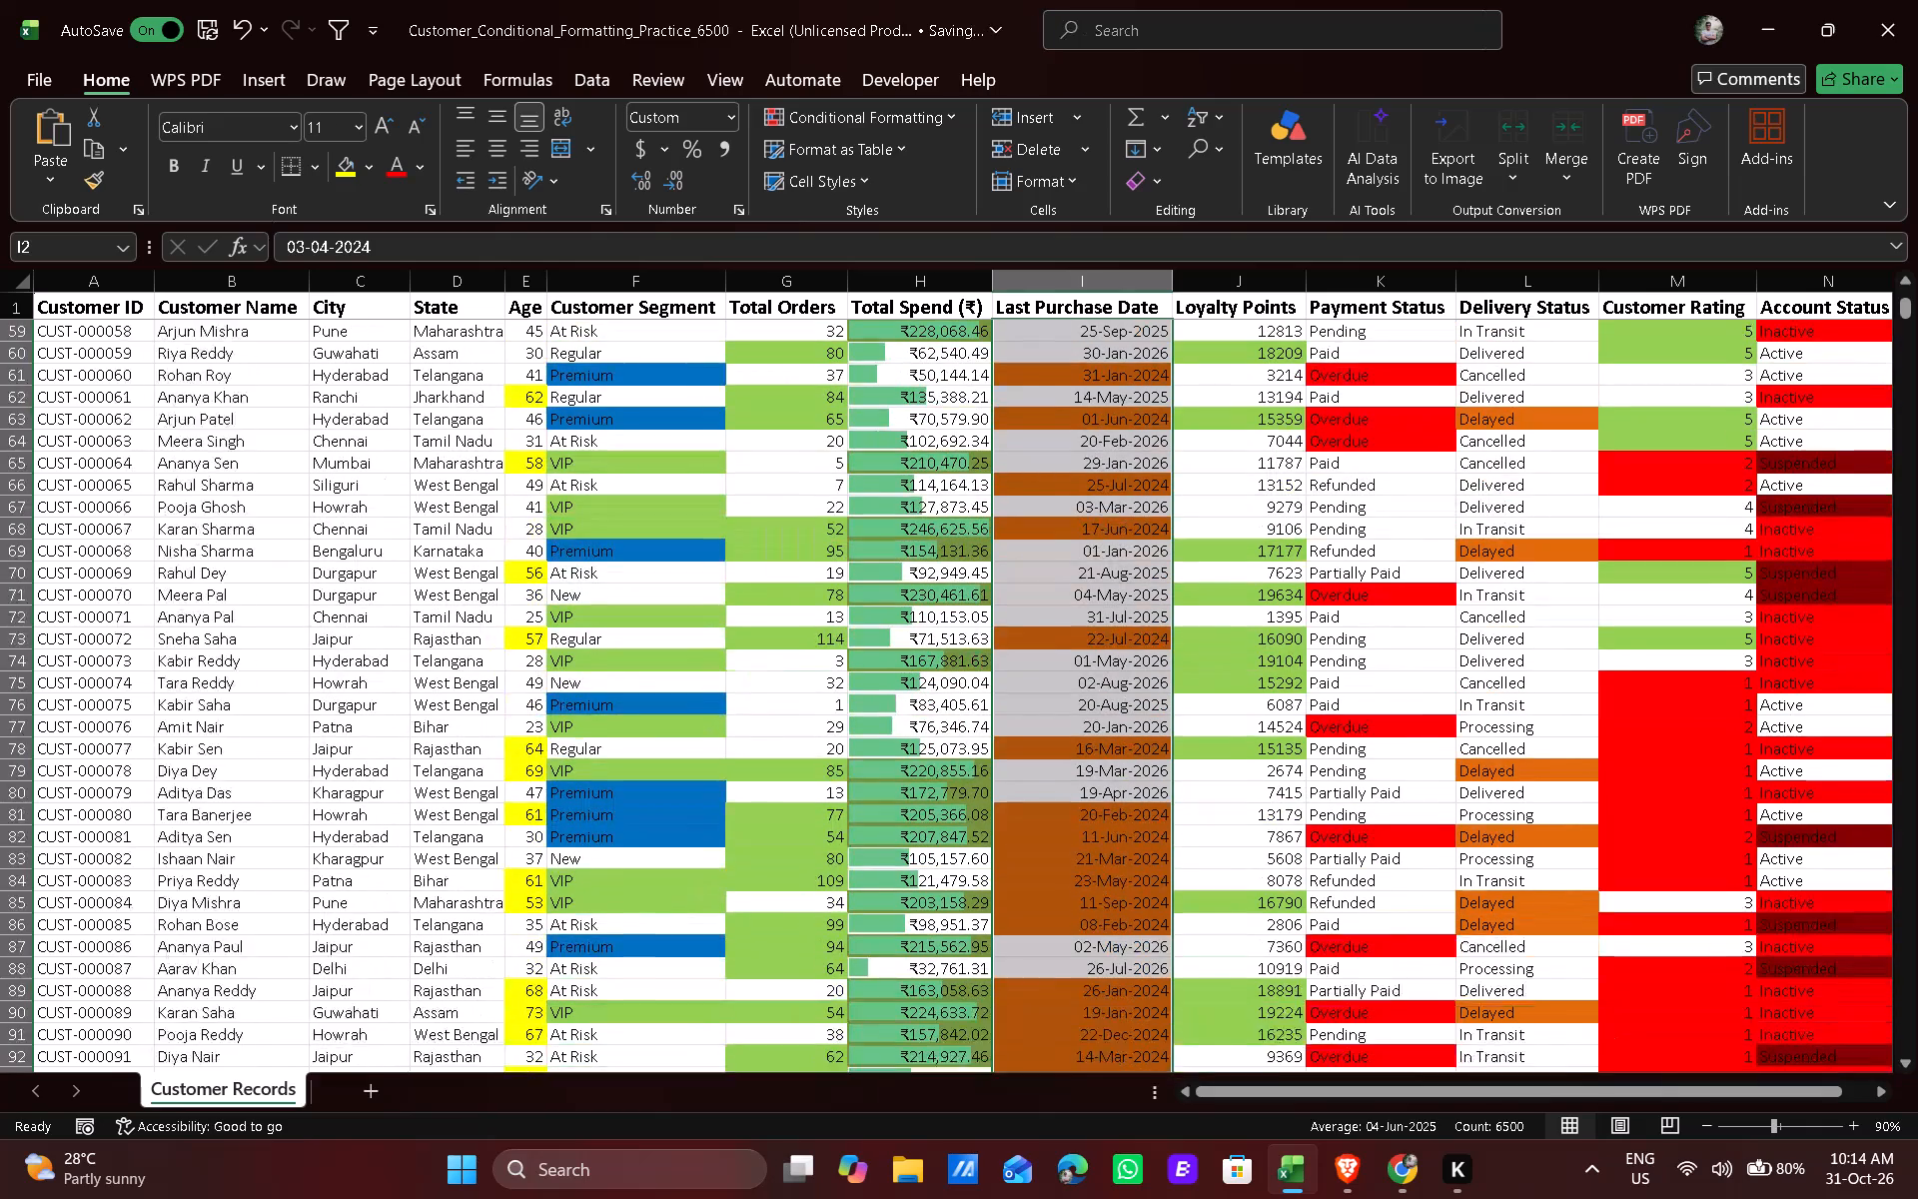
scroll(1089, 733, "down", 3)
scroll(1089, 733, "up", 7)
scroll(1089, 733, "up", 17)
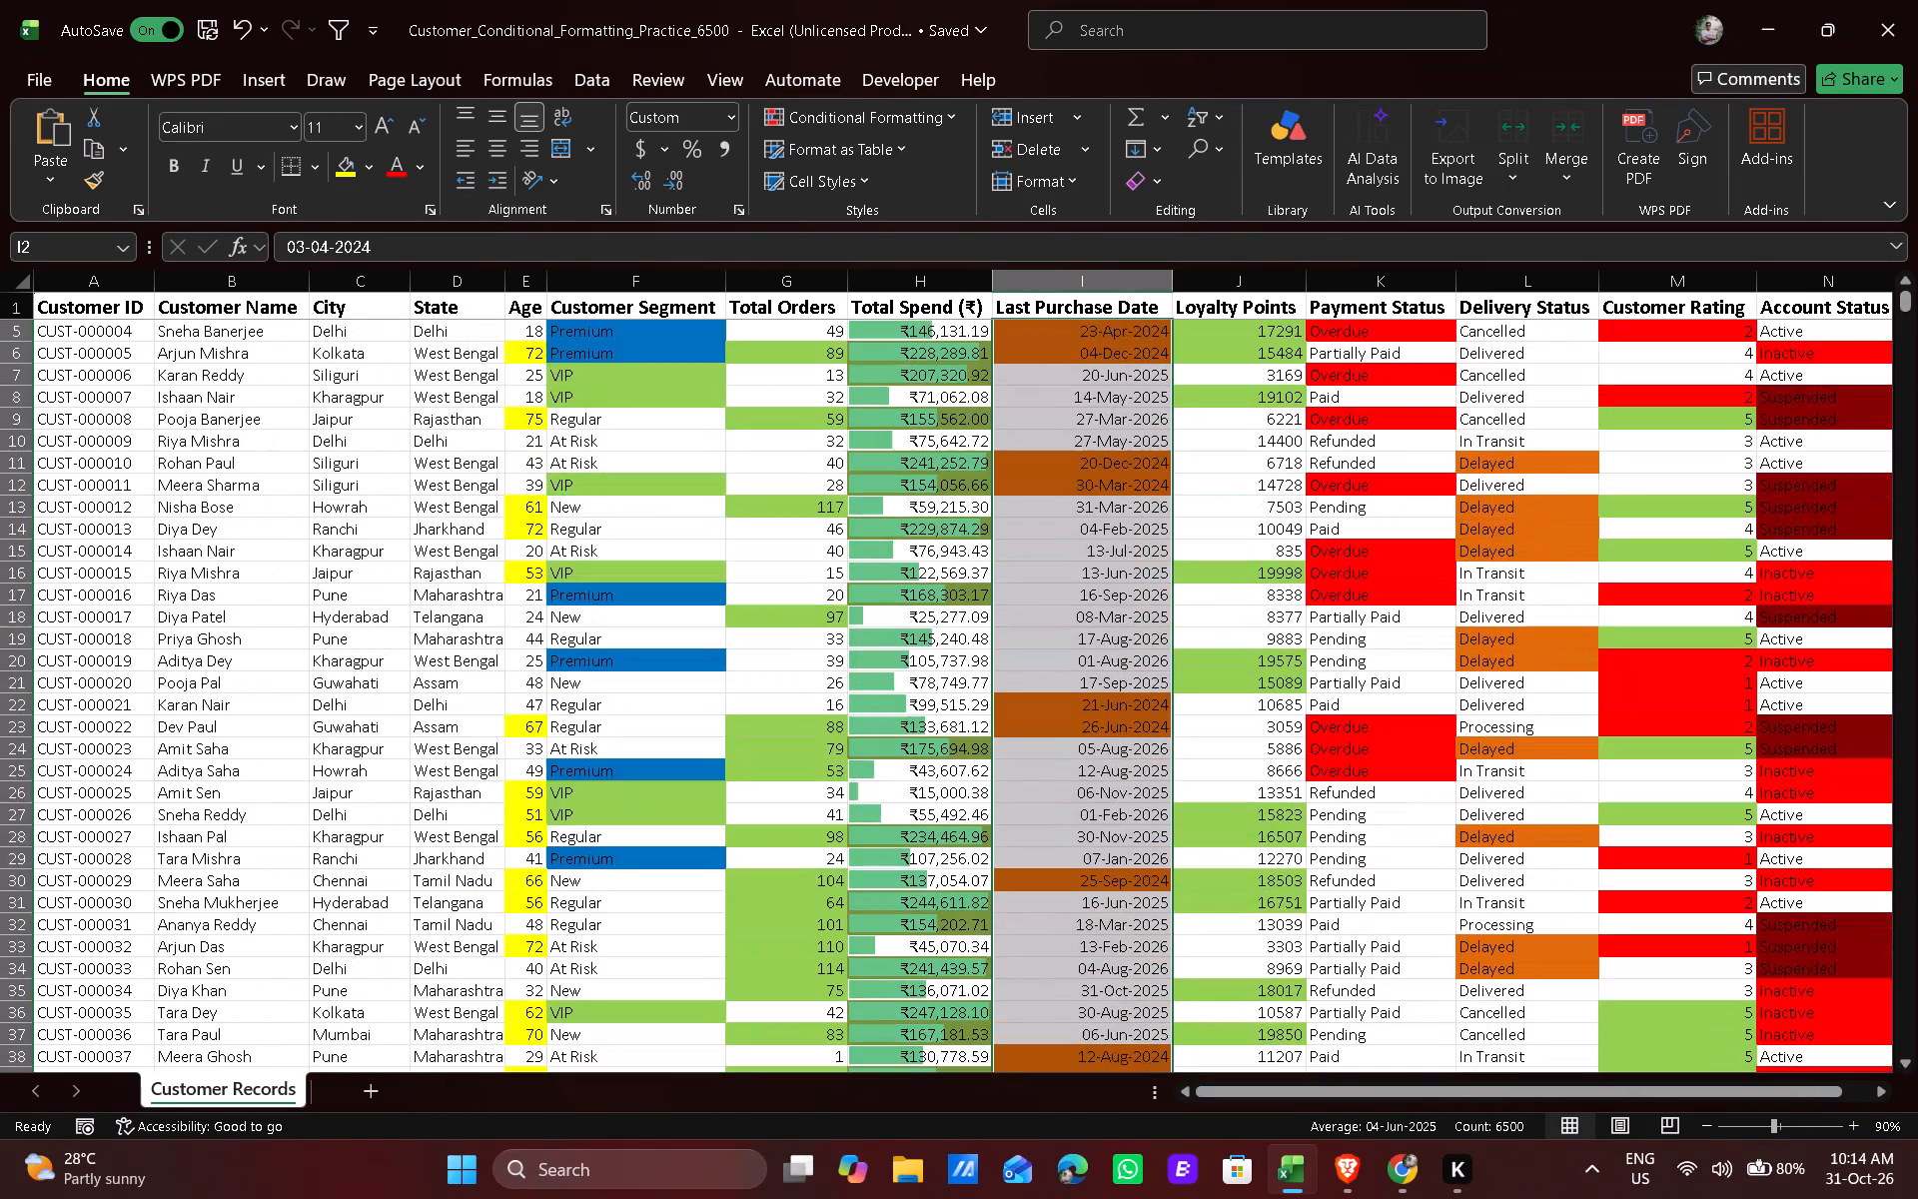
scroll(1089, 733, "up", 11)
scroll(1089, 733, "down", 1, "ctrl")
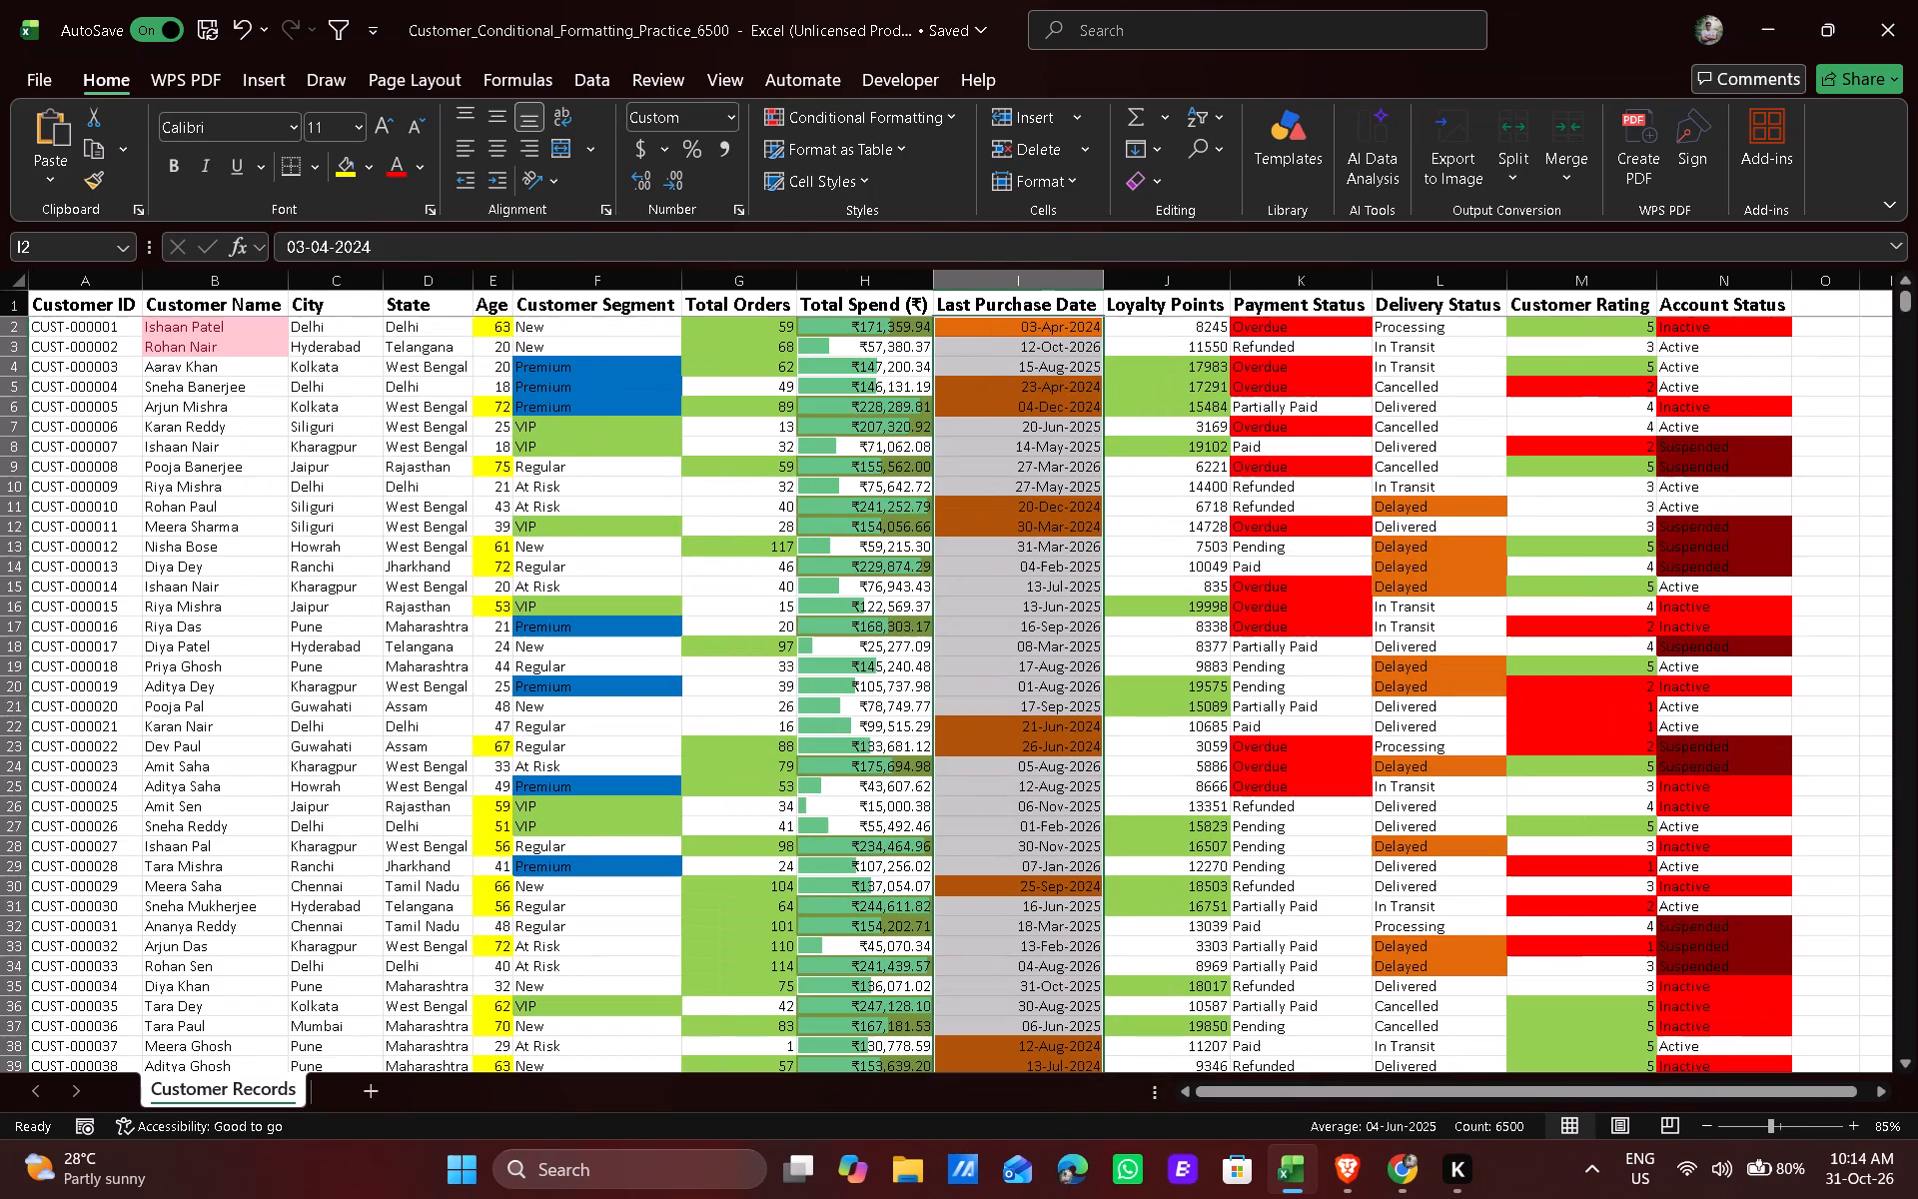
scroll(1089, 733, "up", 2)
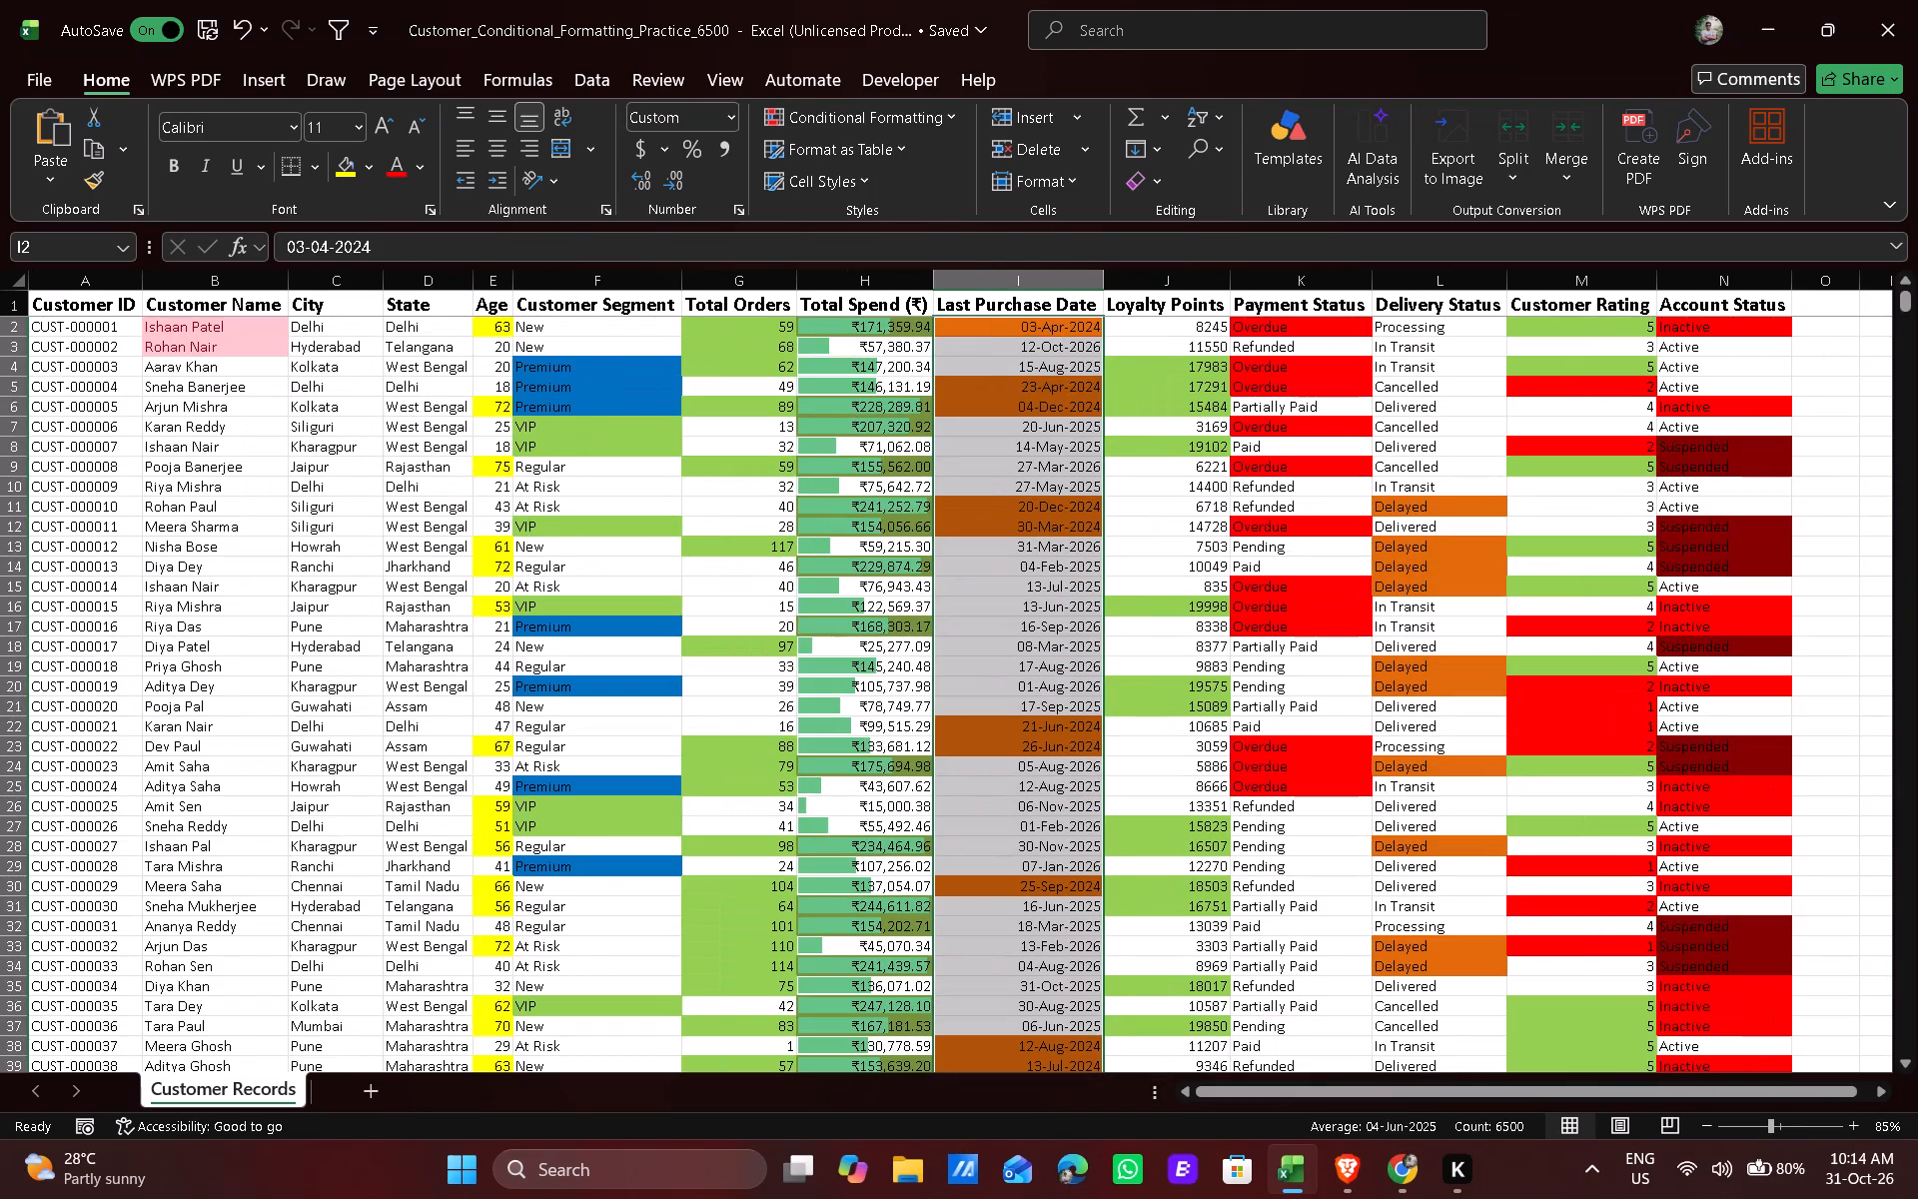
left_click(1203, 695)
left_click(1181, 531)
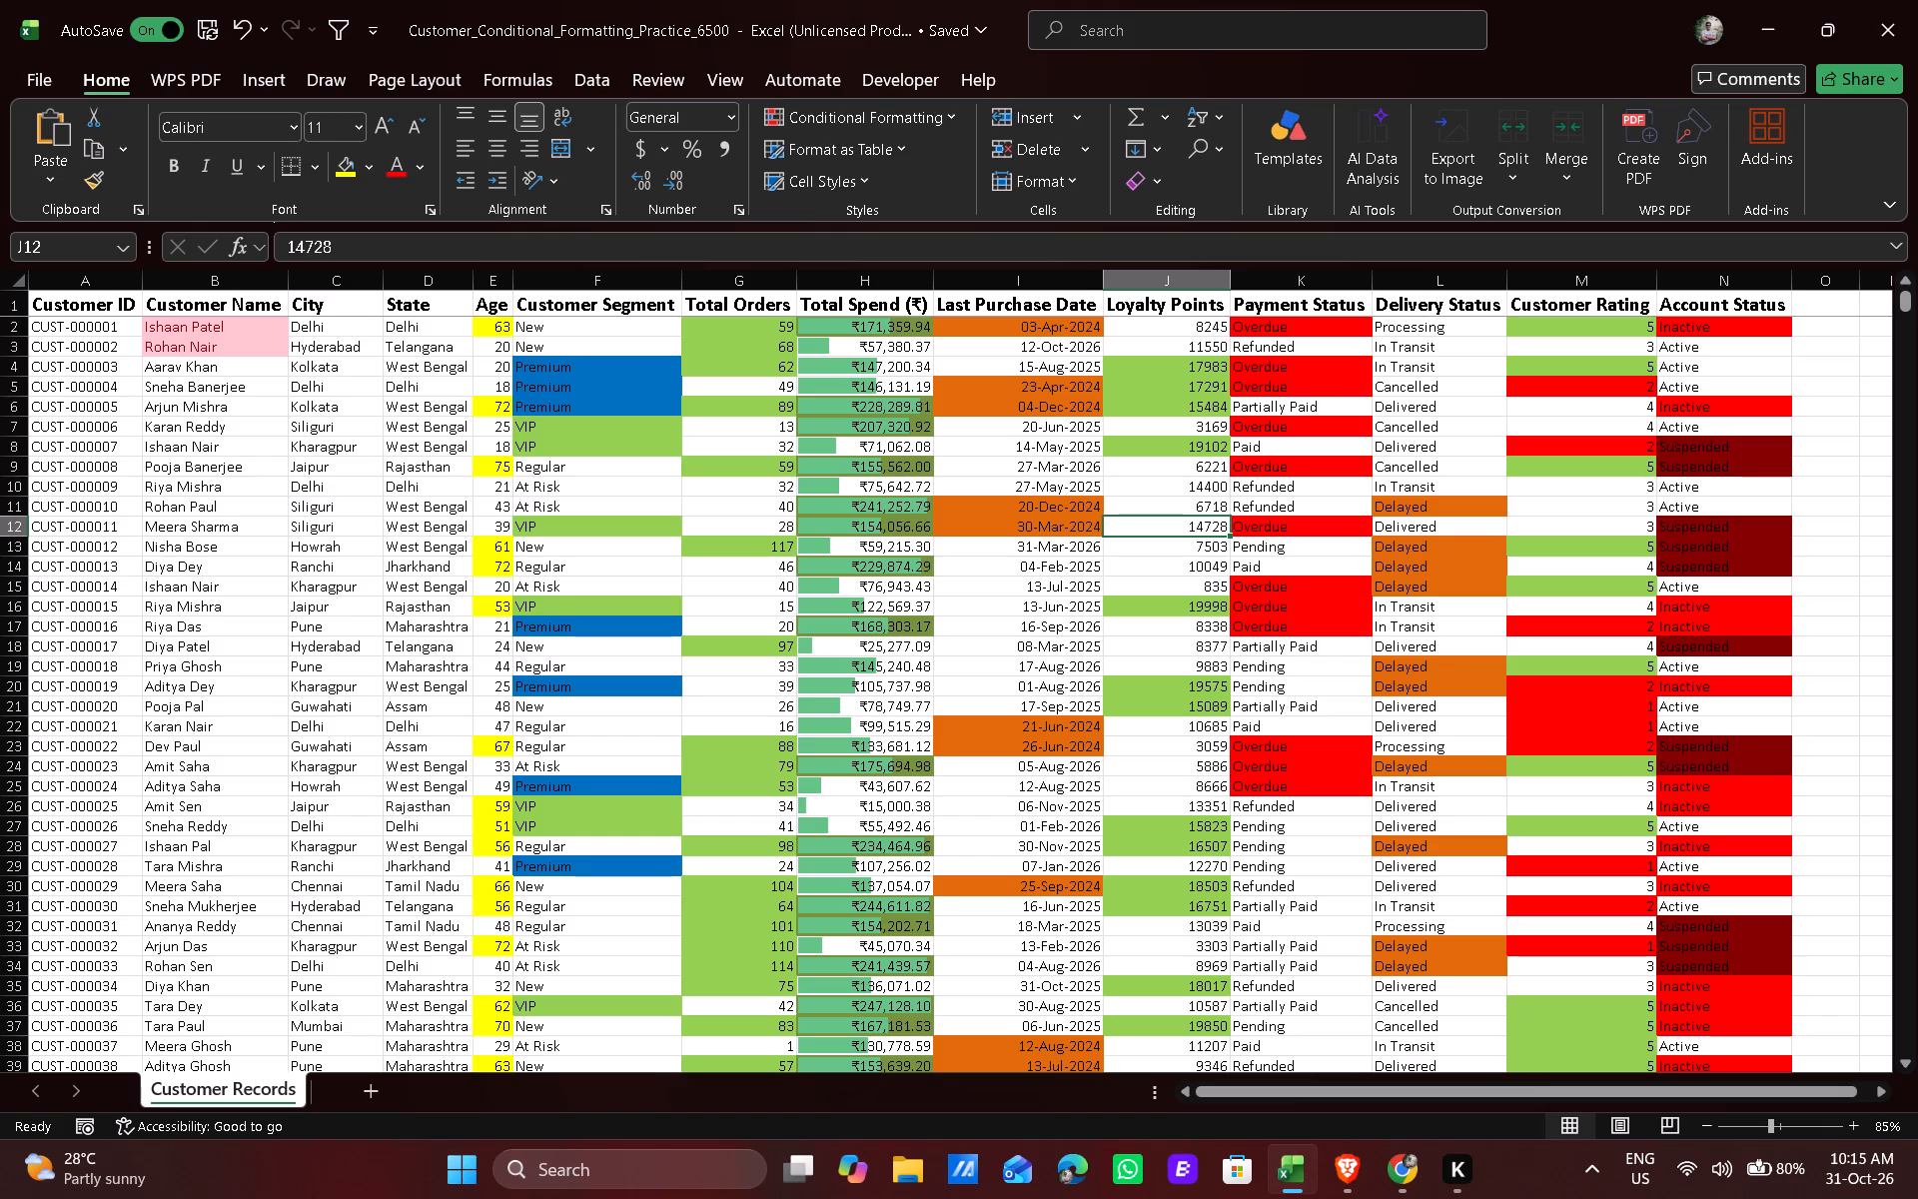
scroll(1560, 736, "down", 6)
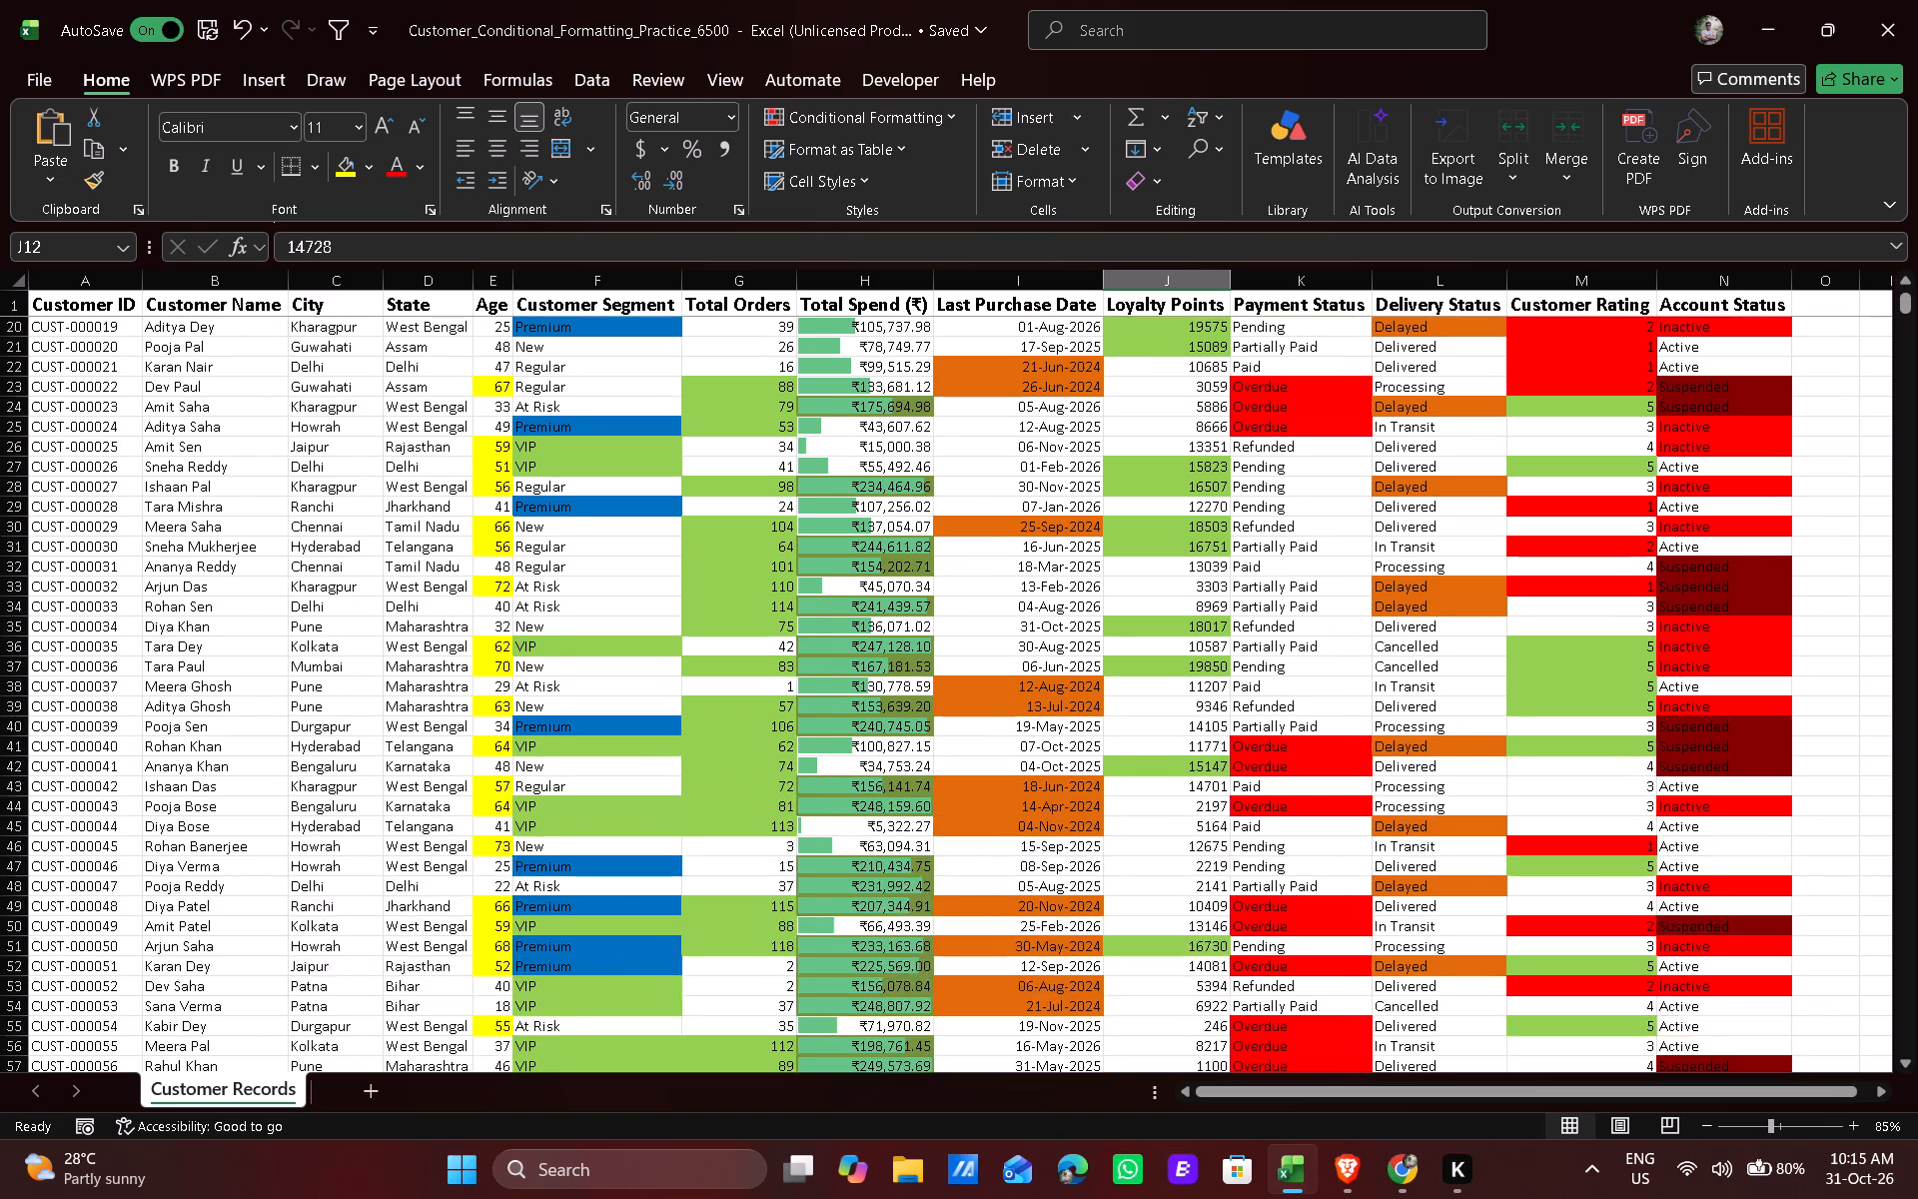
scroll(902, 589, "up", 7)
scroll(245, 632, "up", 5)
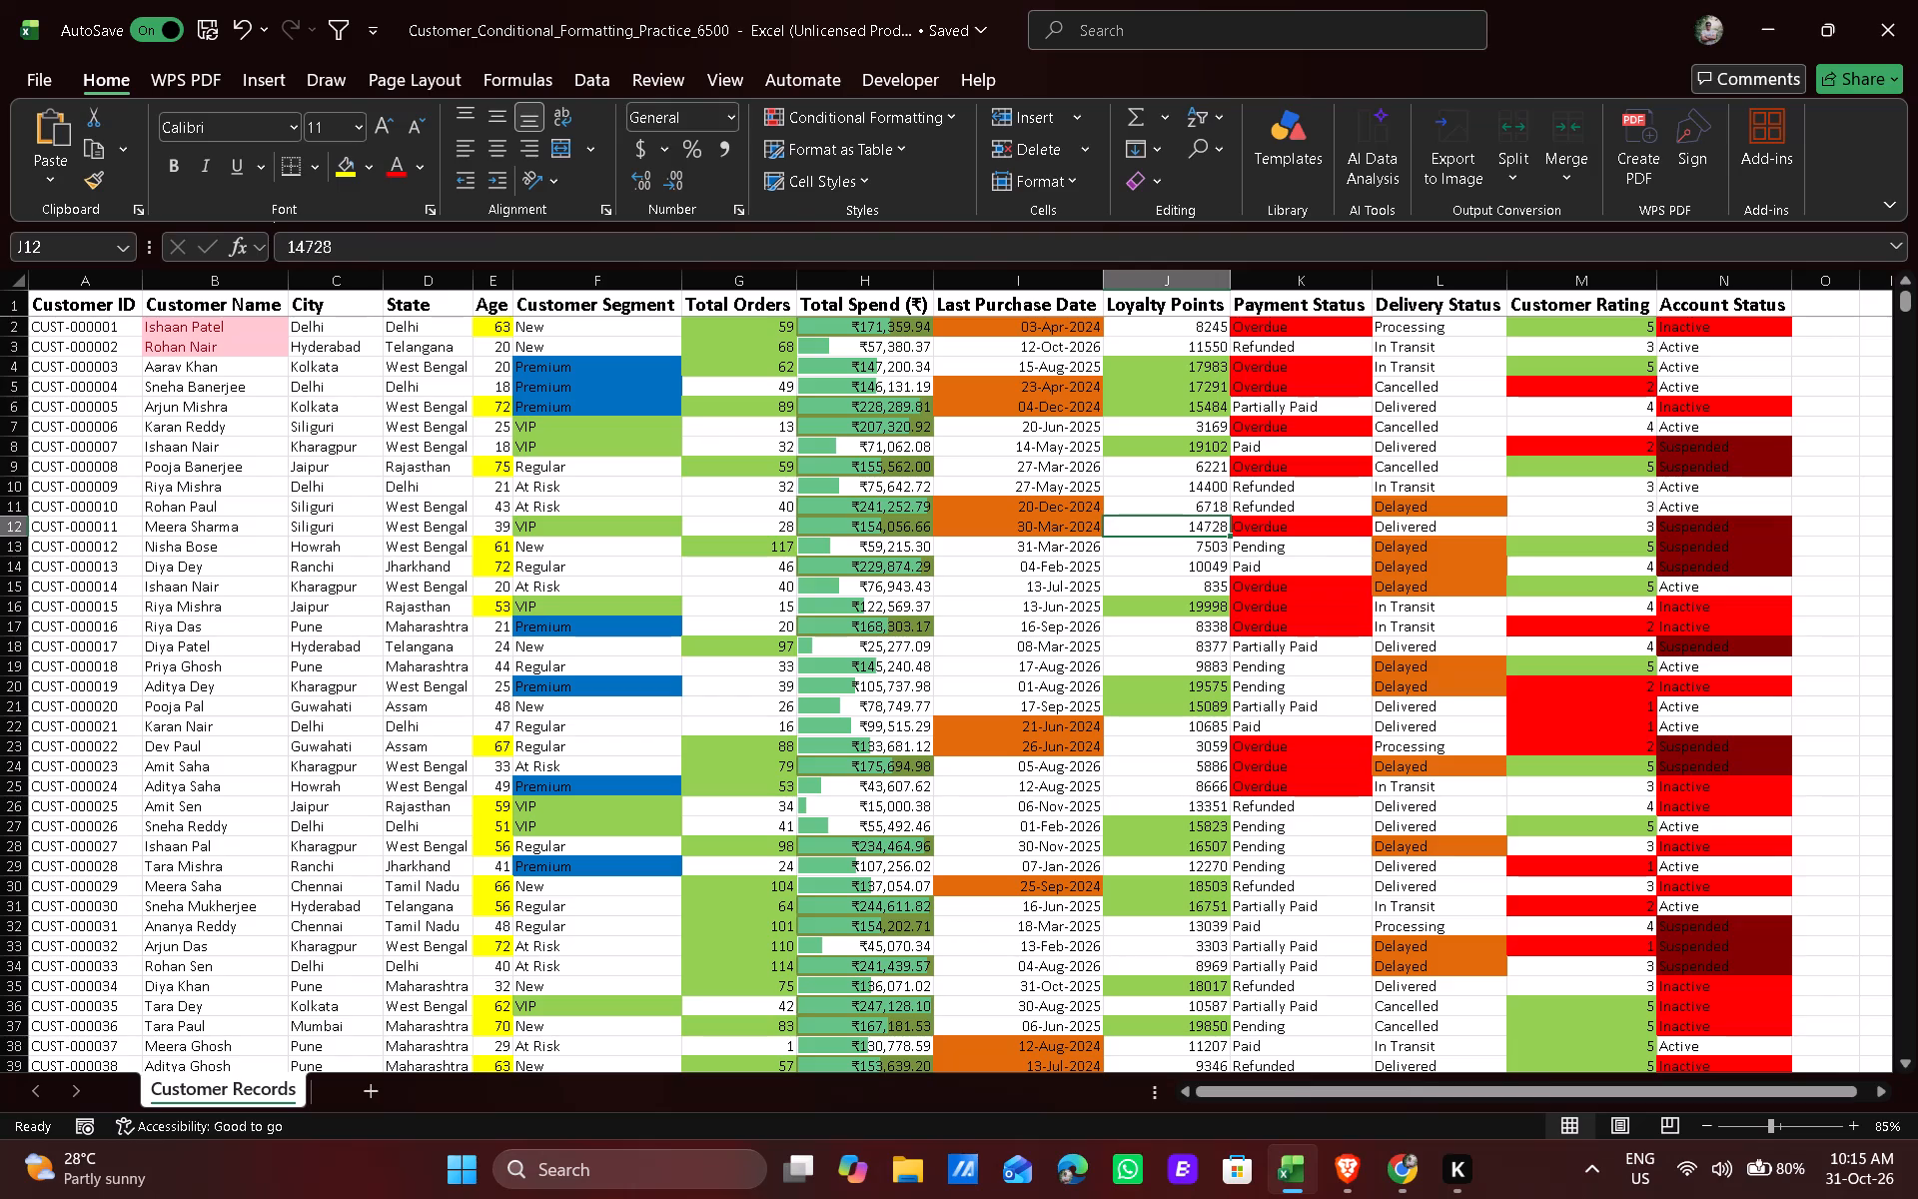
scroll(245, 632, "down", 2)
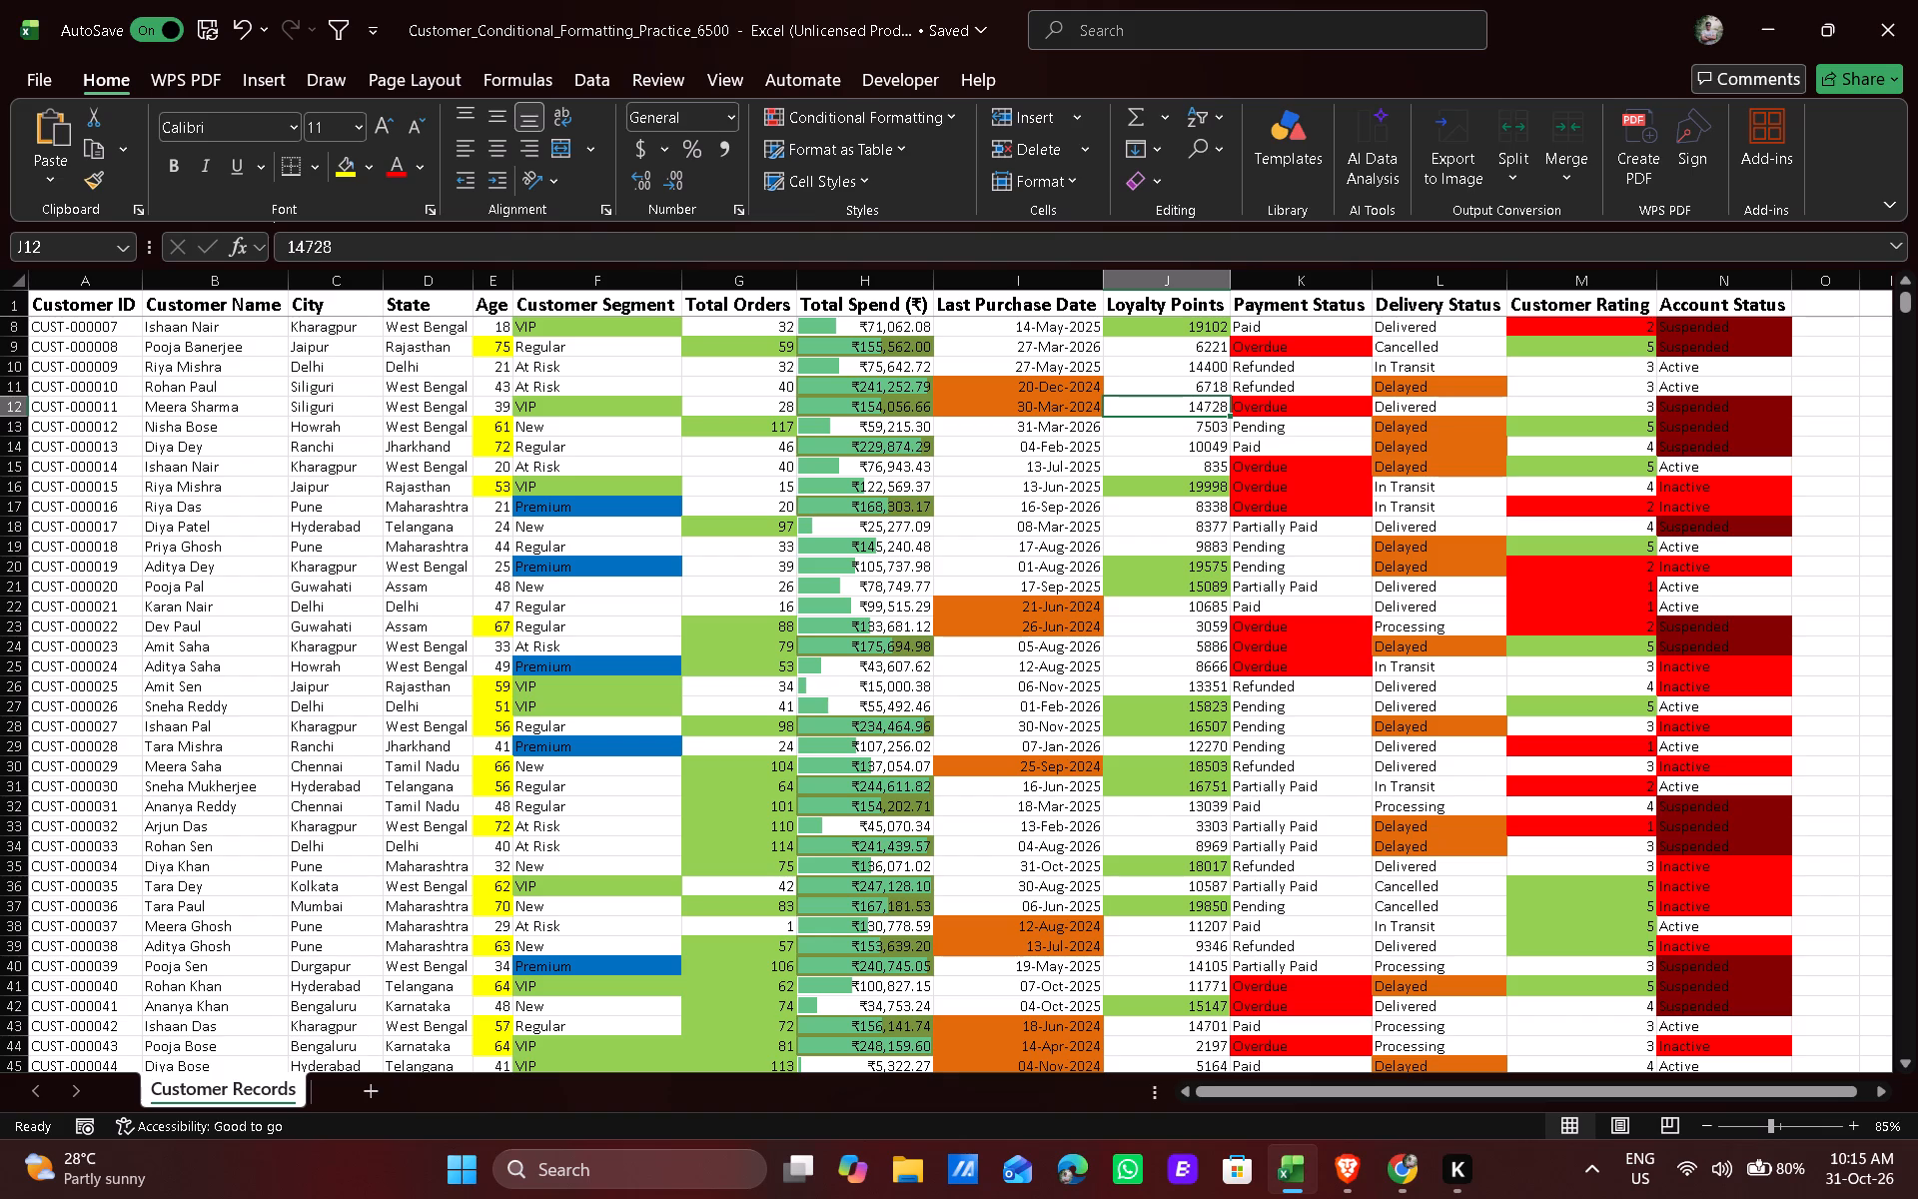
Examine the colour-coding further down the customer records, including the Customer Name, City and Total Orders columns.
scroll(174, 804, "down", 4)
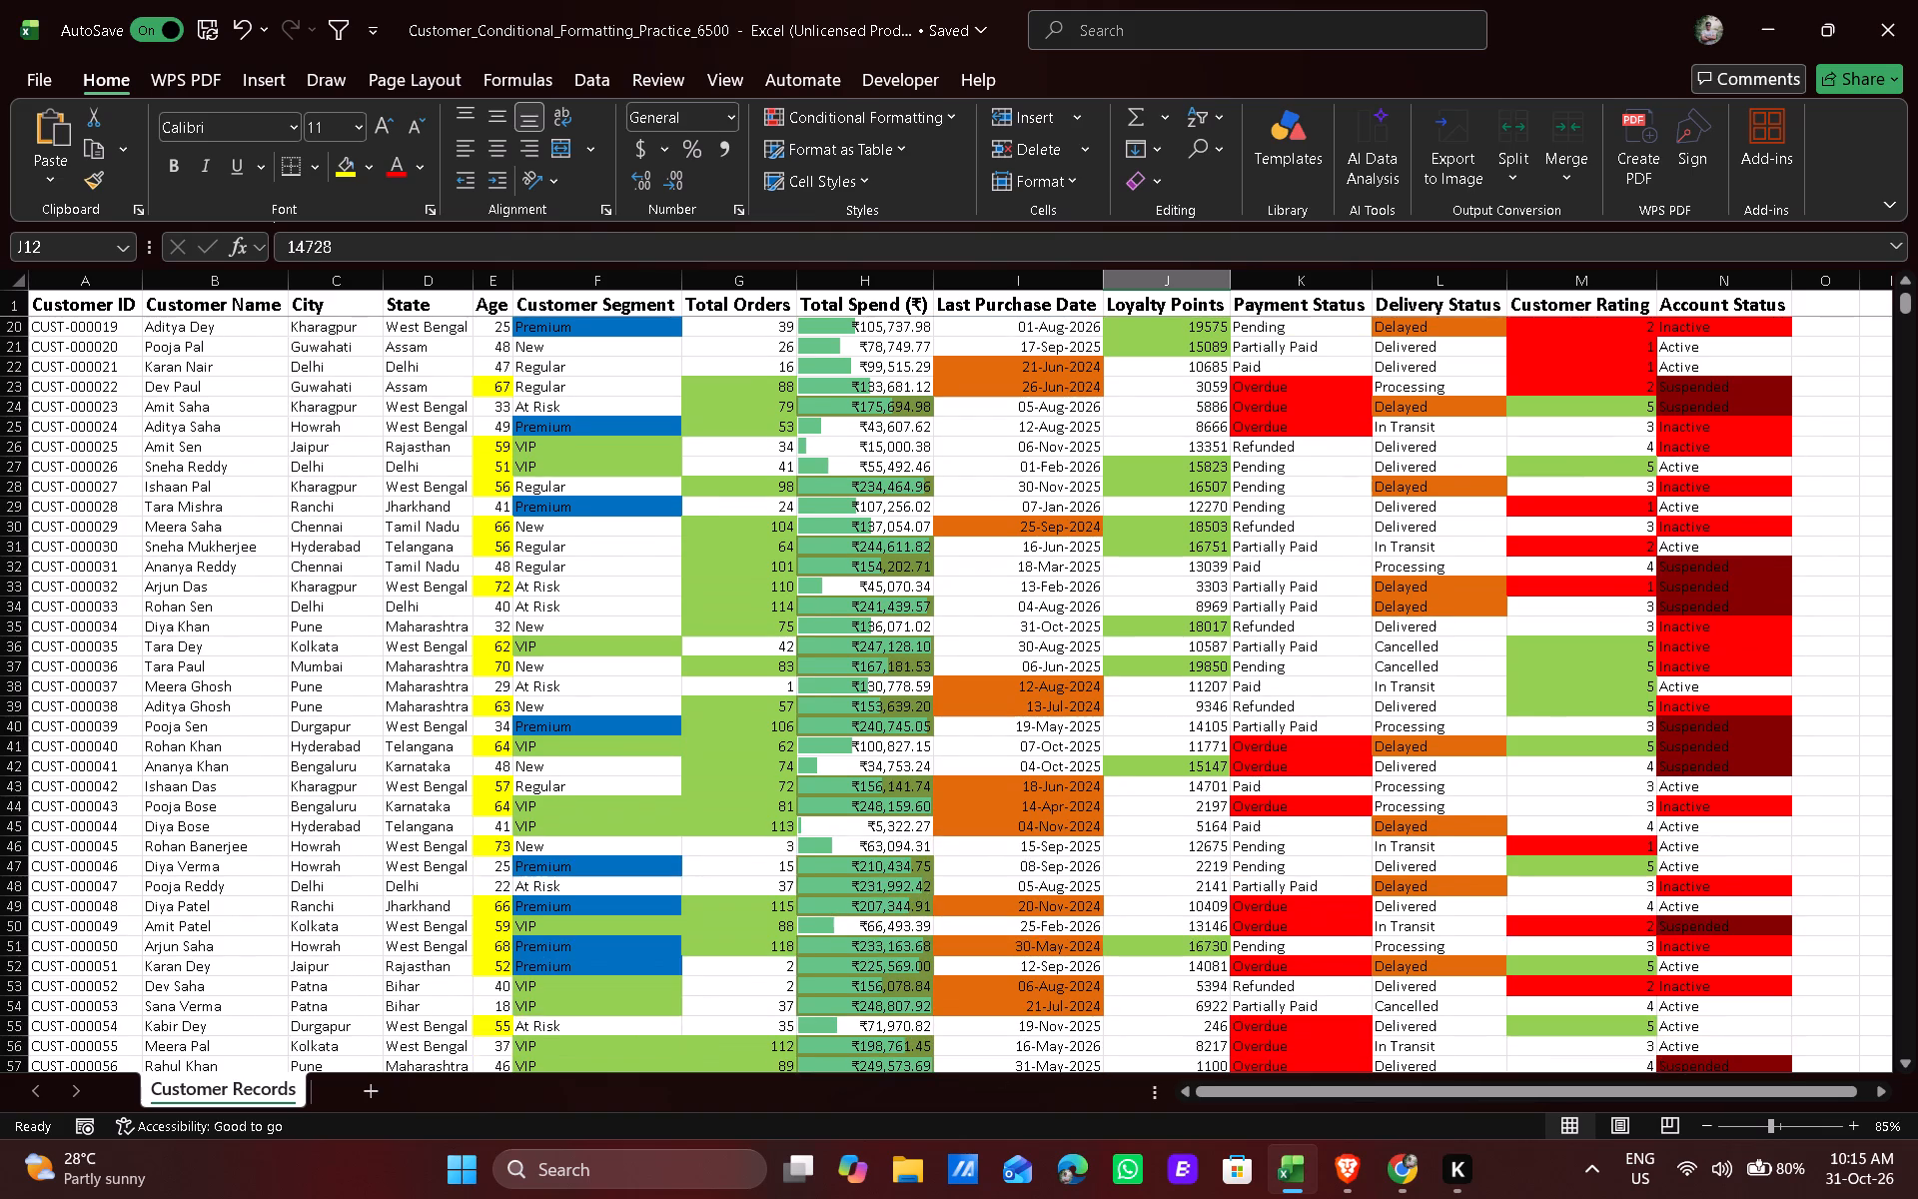
left_click(279, 710)
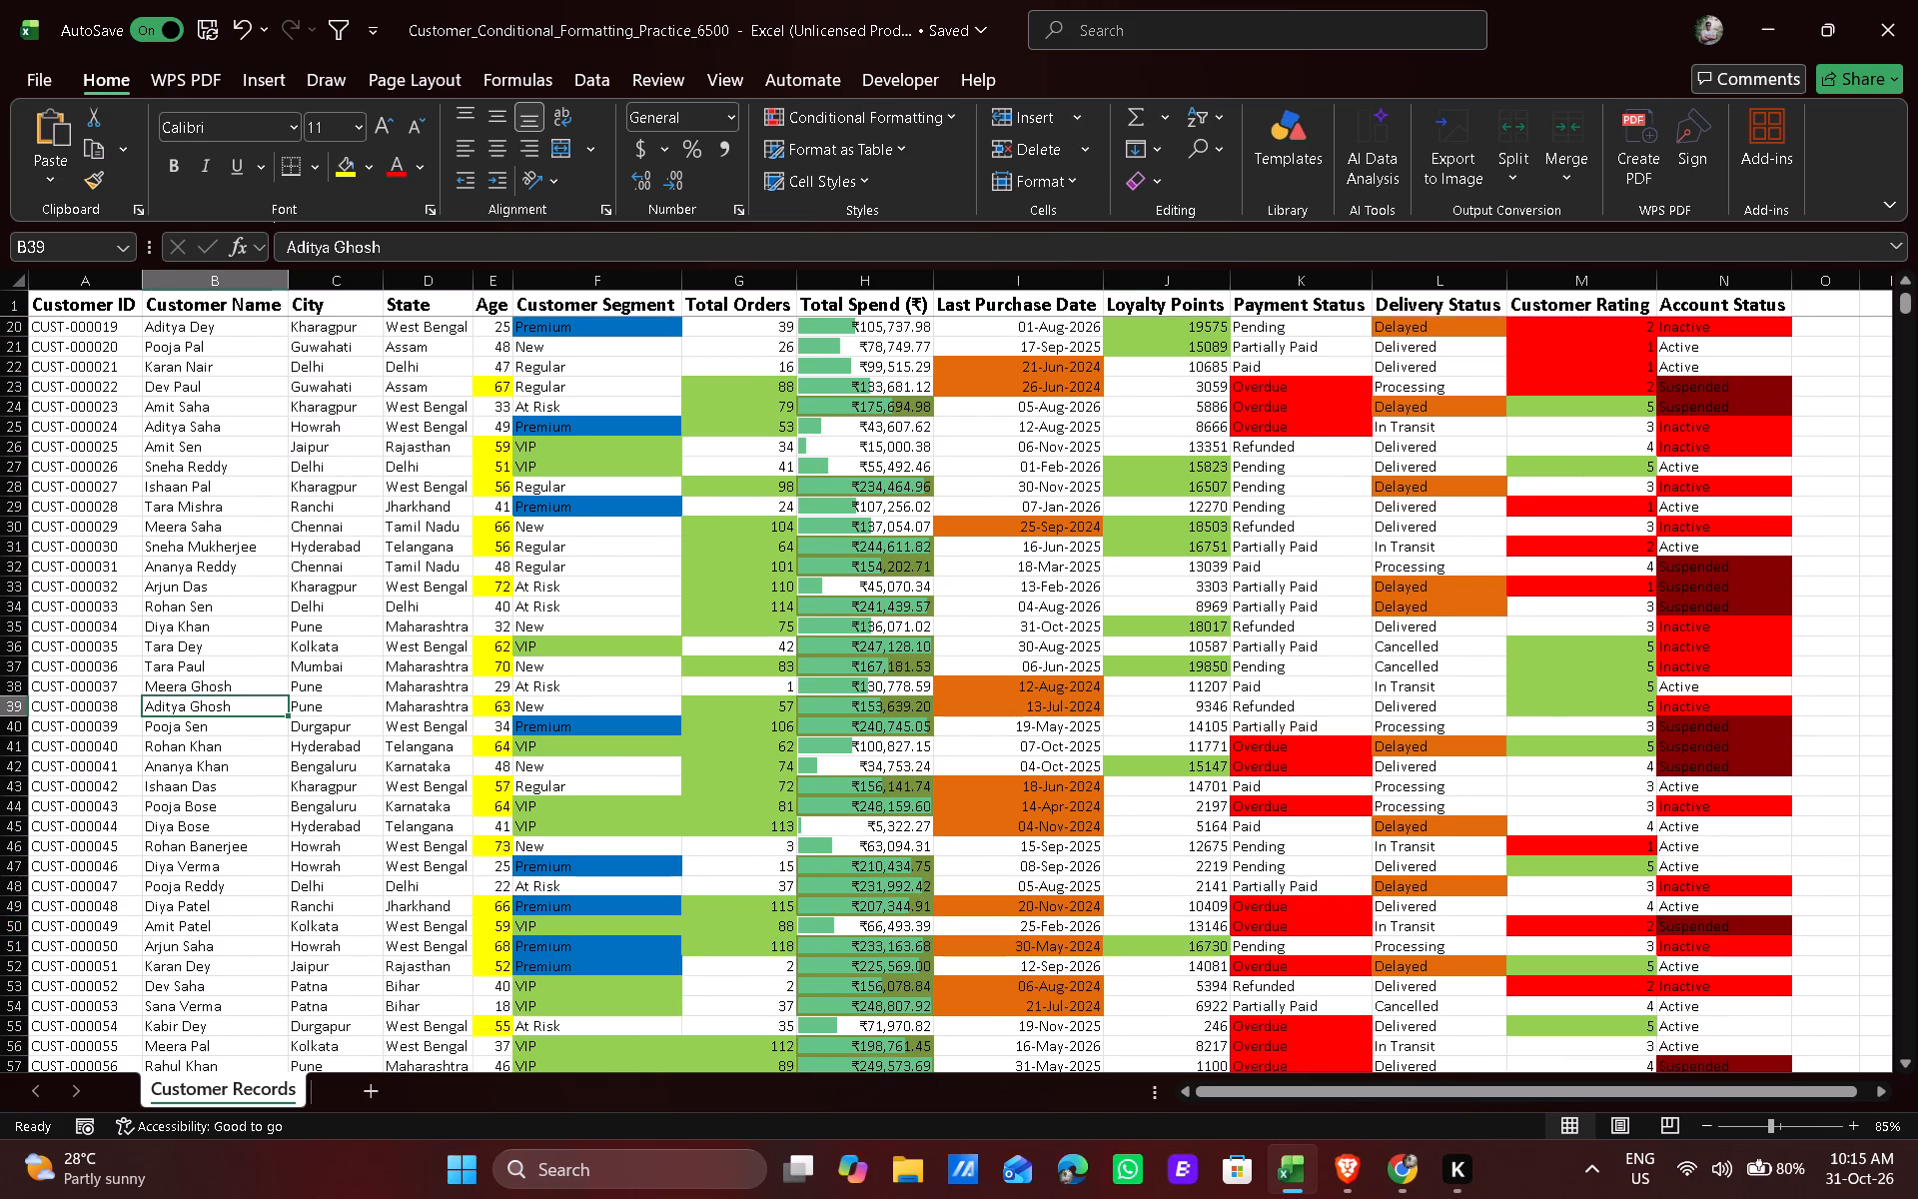
left_click(330, 633)
left_click(371, 763)
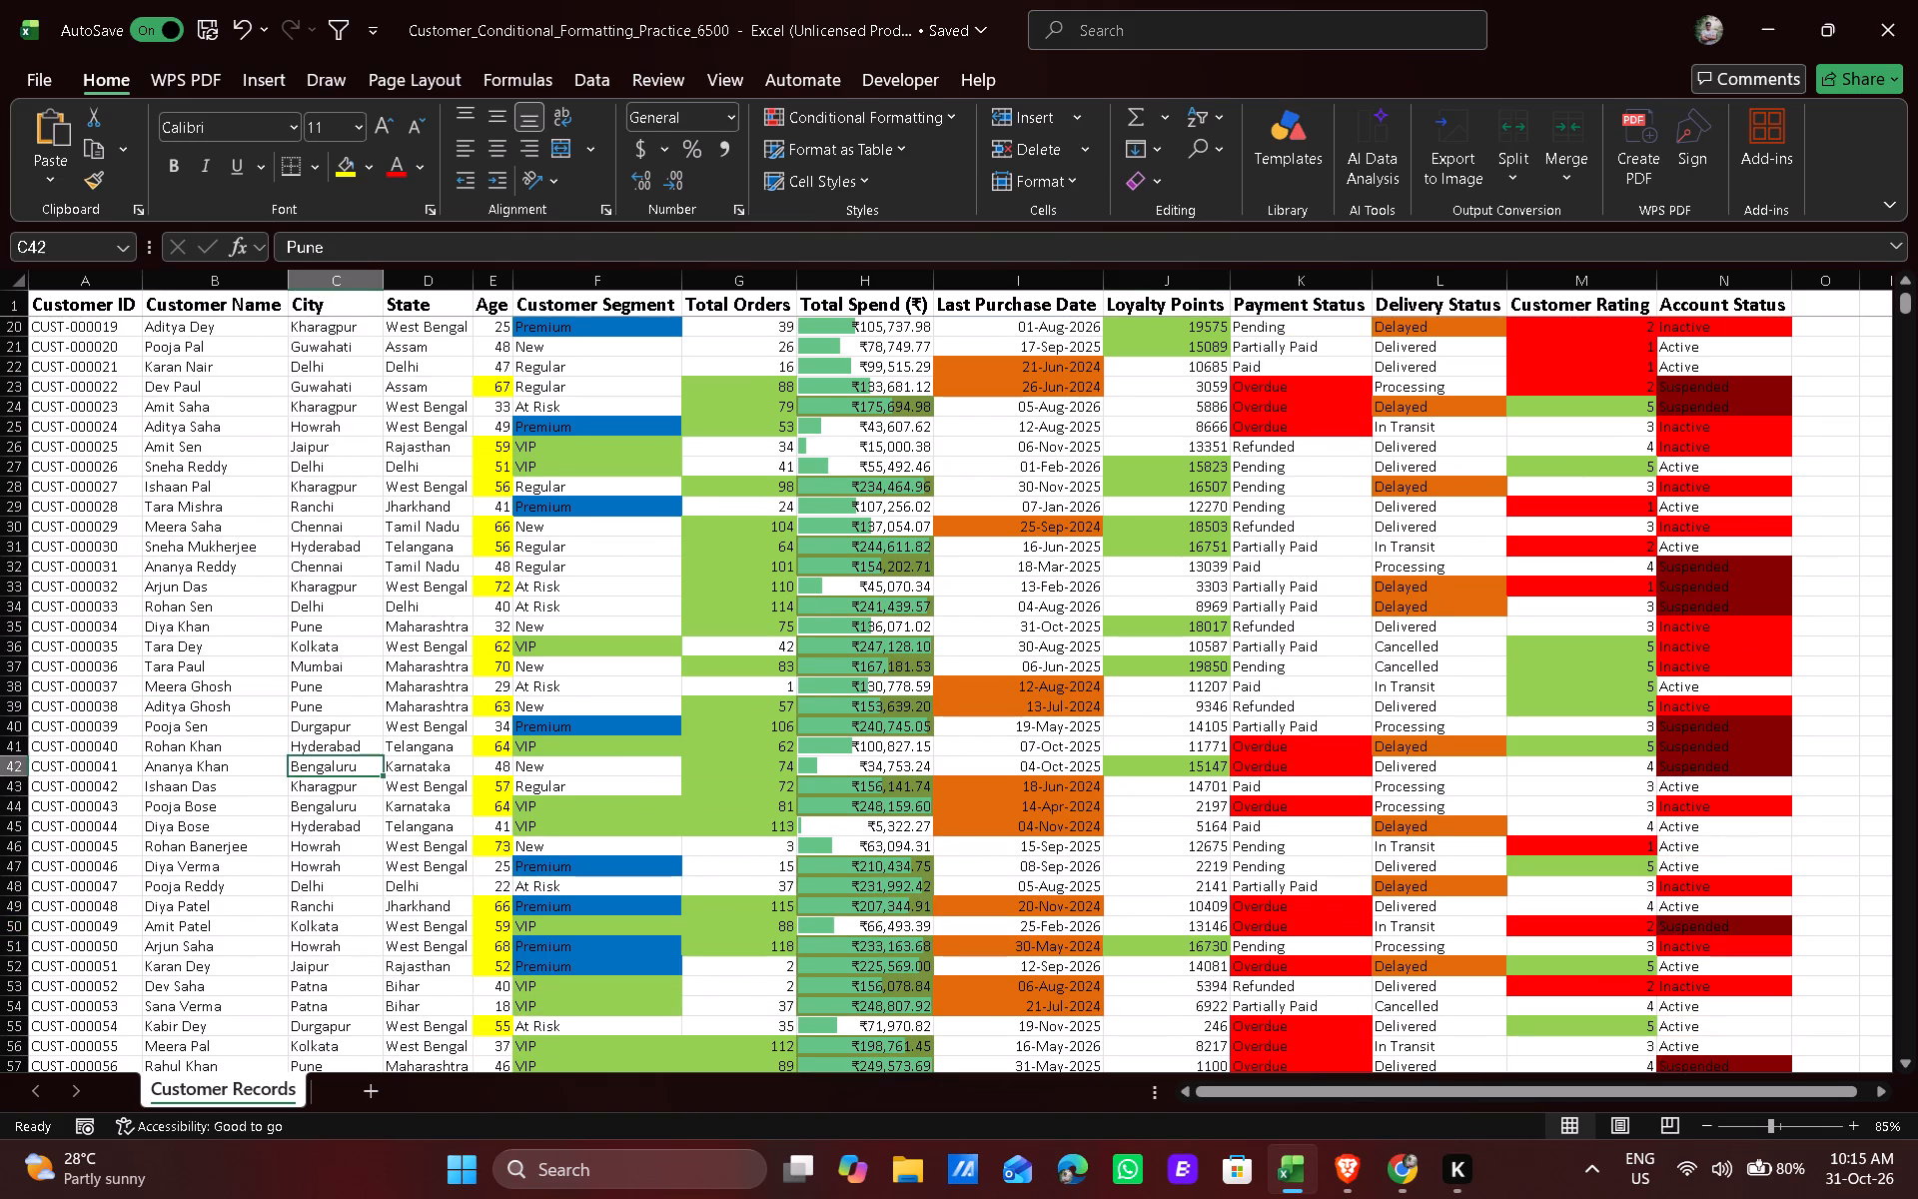
scroll(368, 667, "down", 6)
scroll(440, 724, "down", 2)
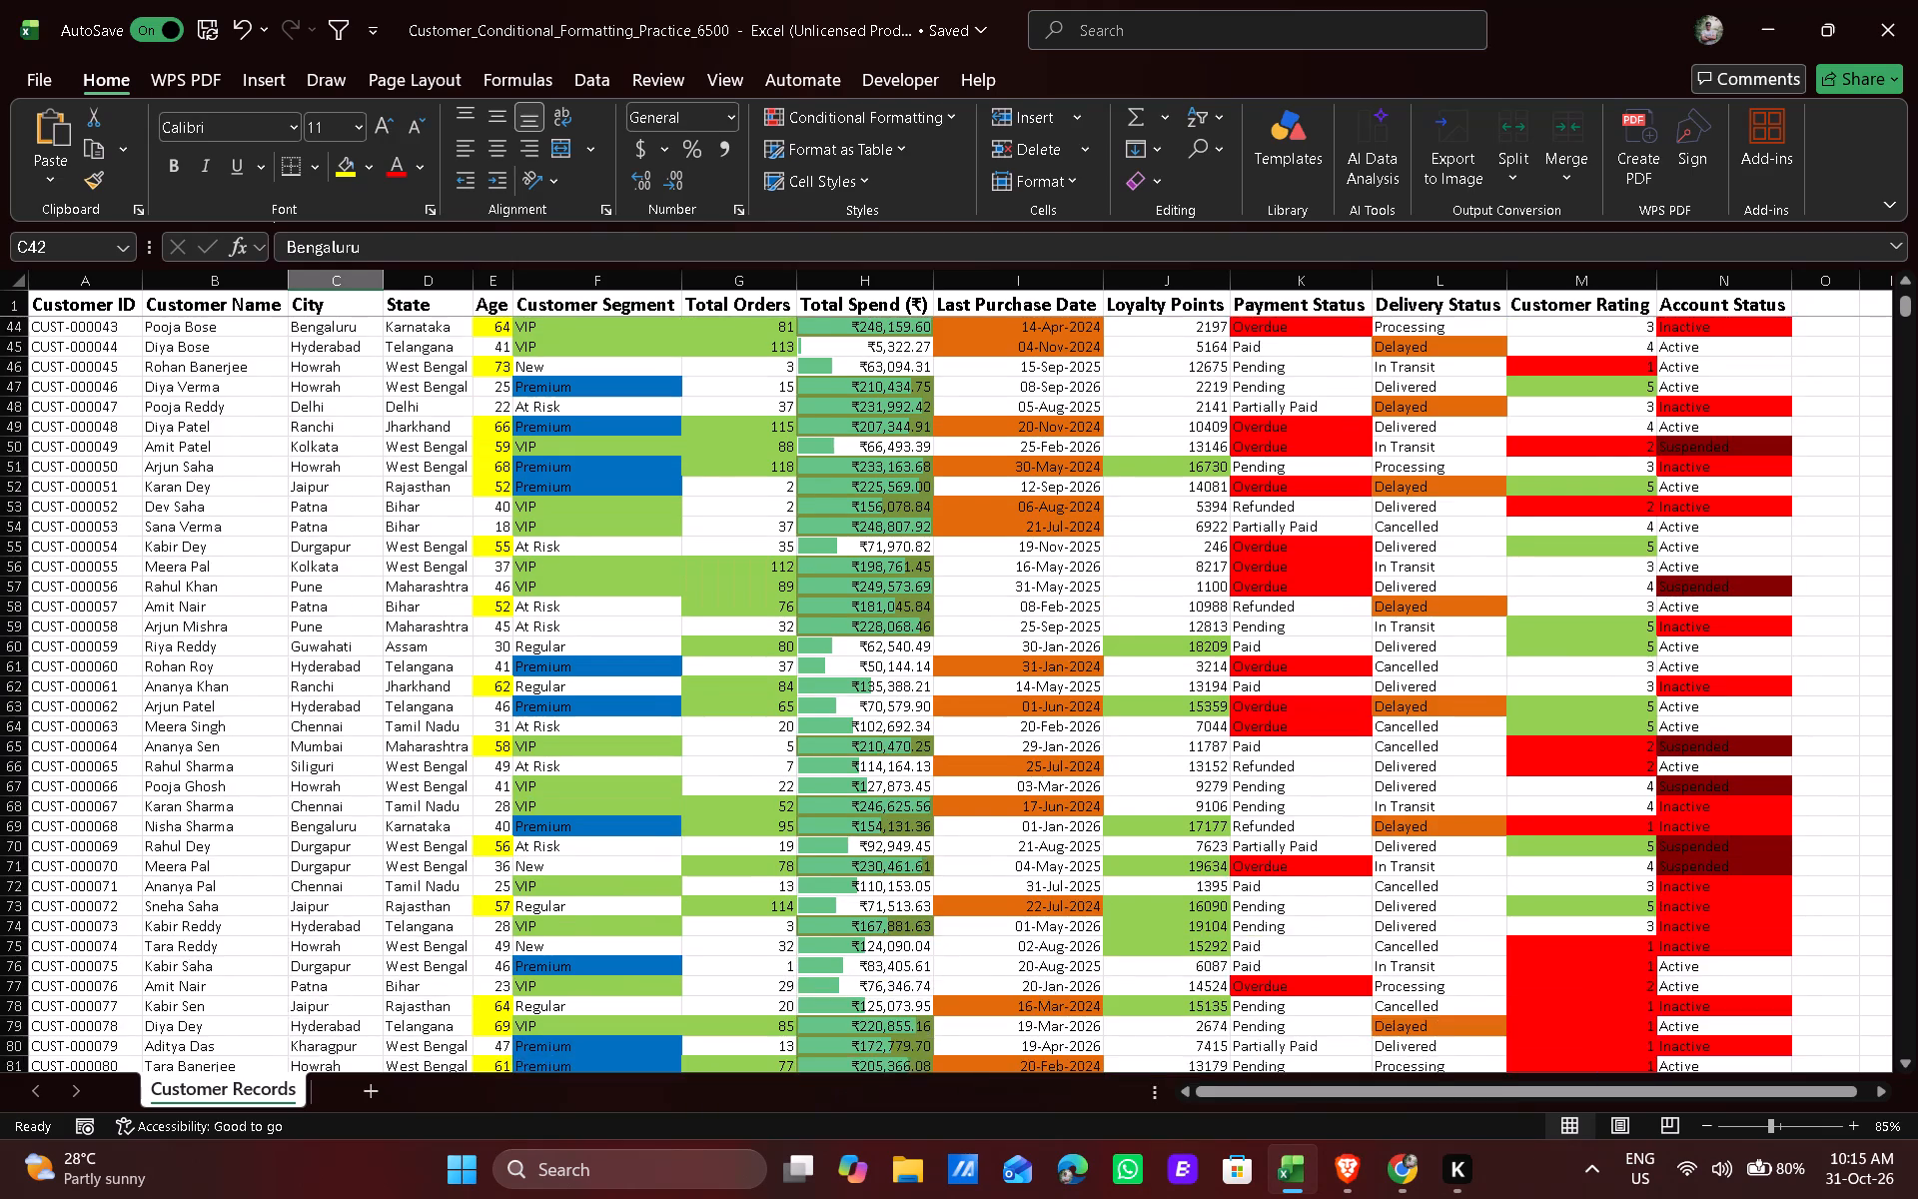
scroll(615, 781, "down", 5)
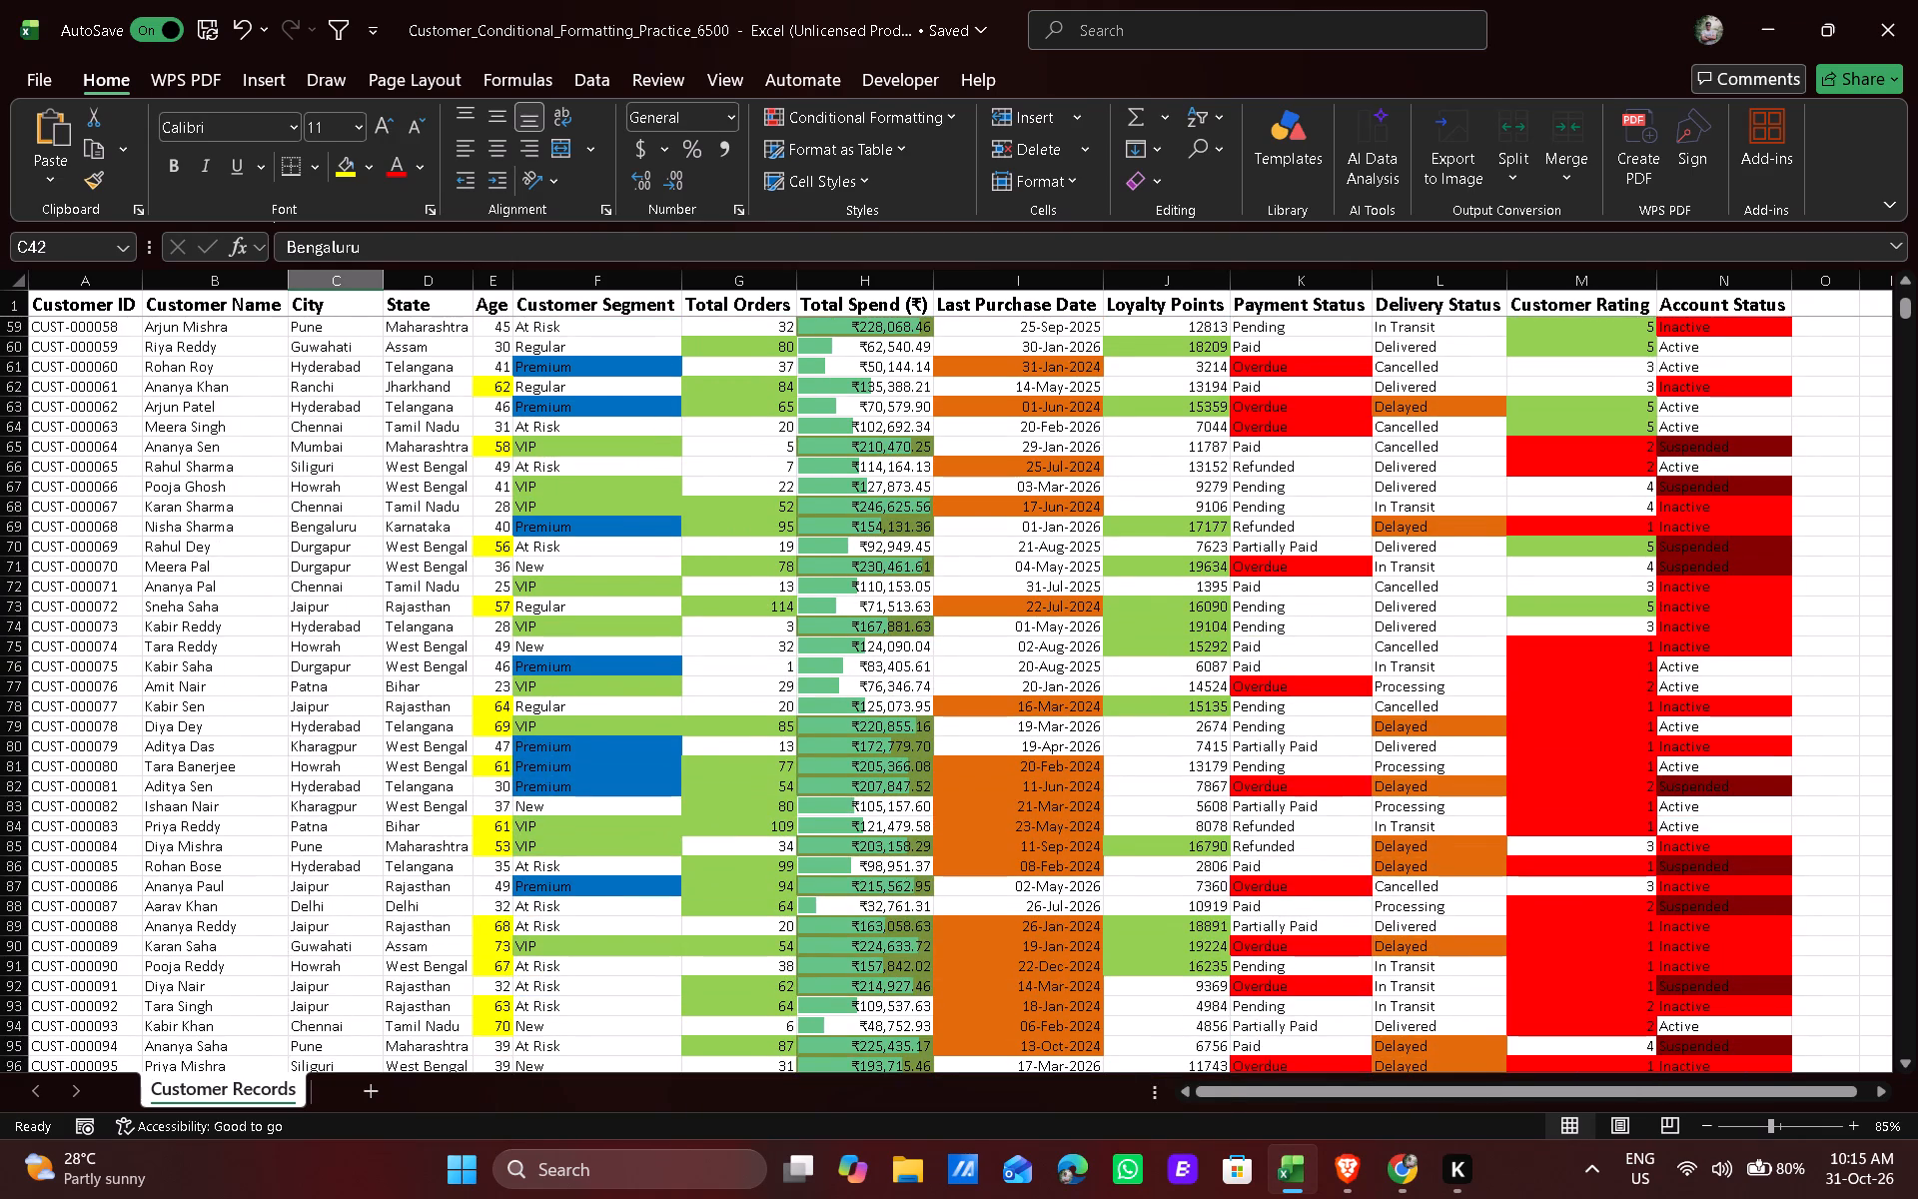
left_click(730, 551)
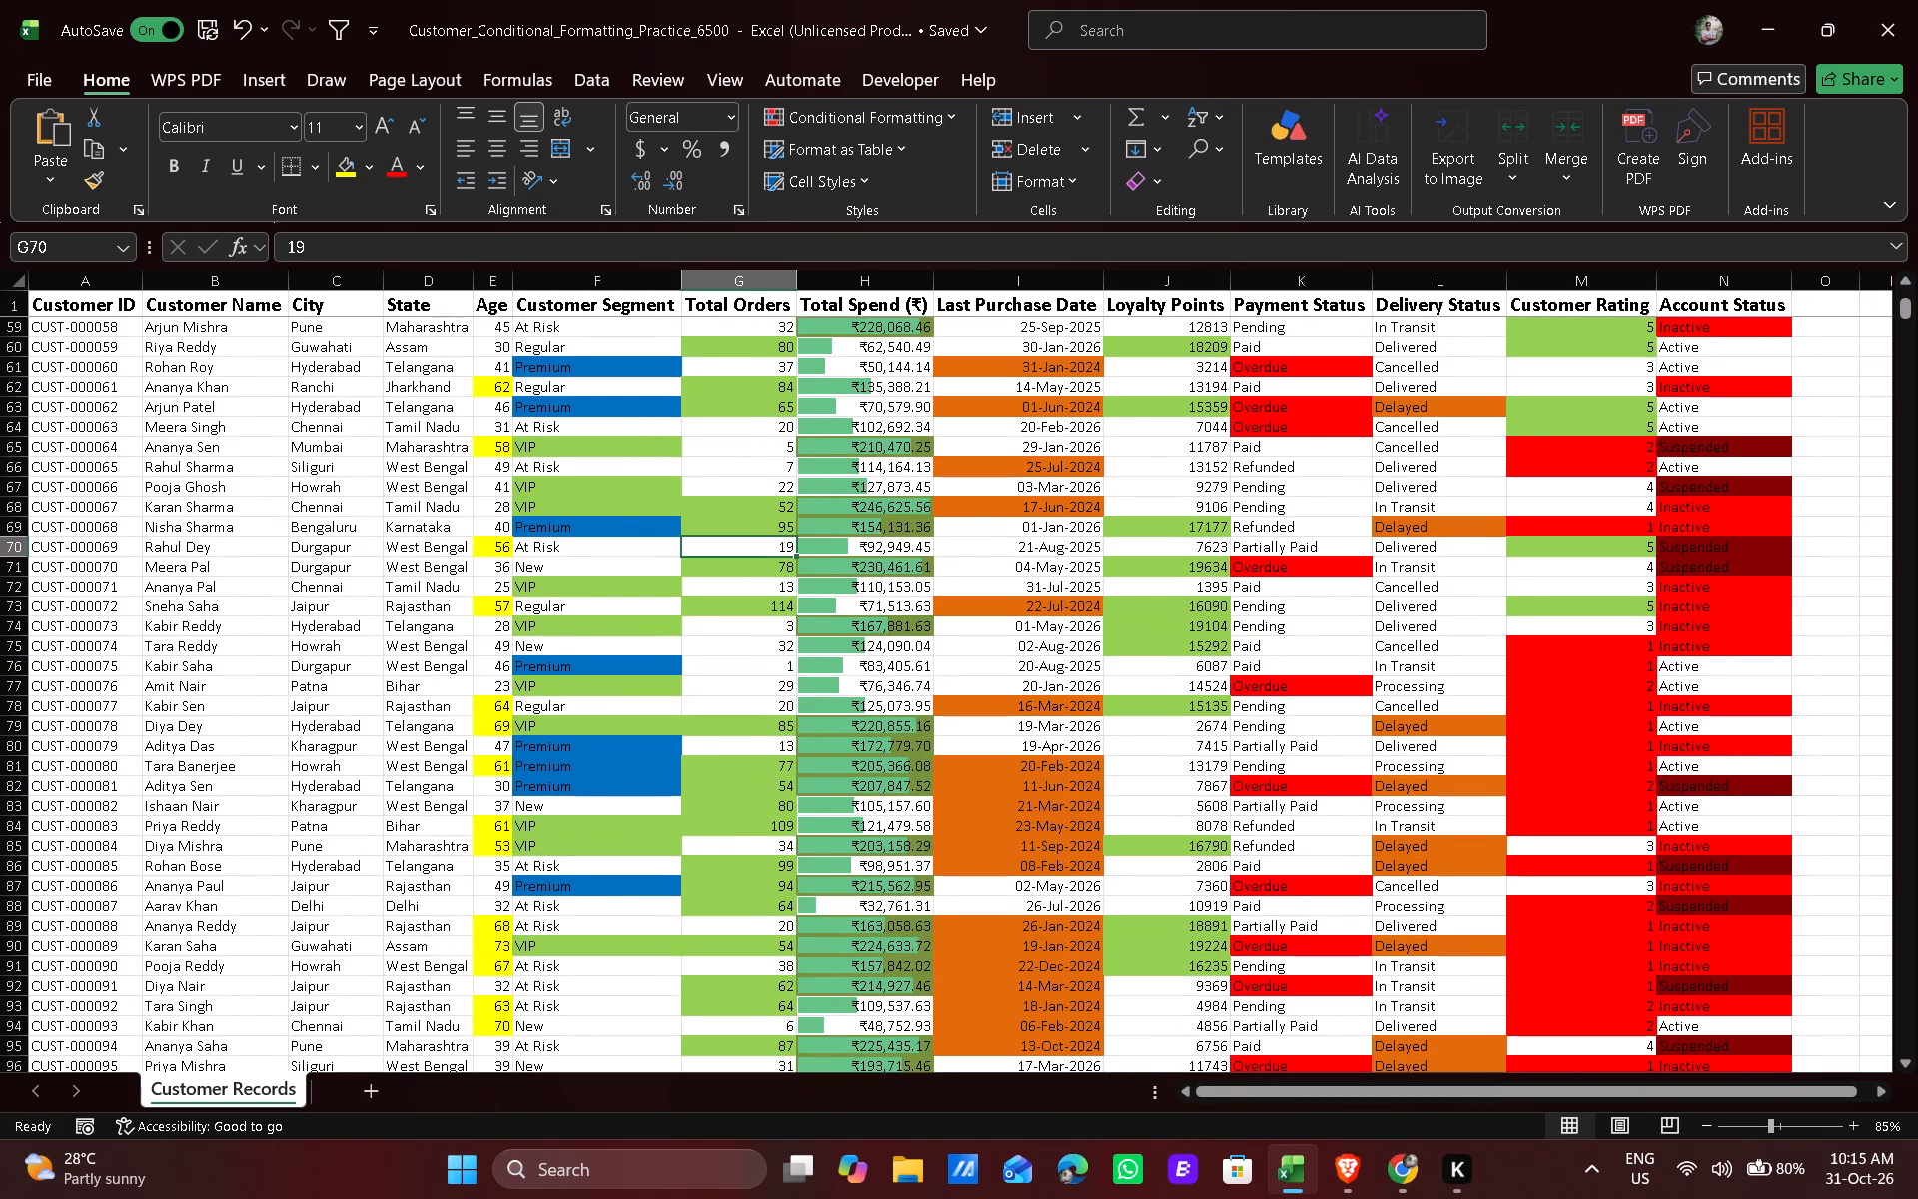
left_click(728, 609)
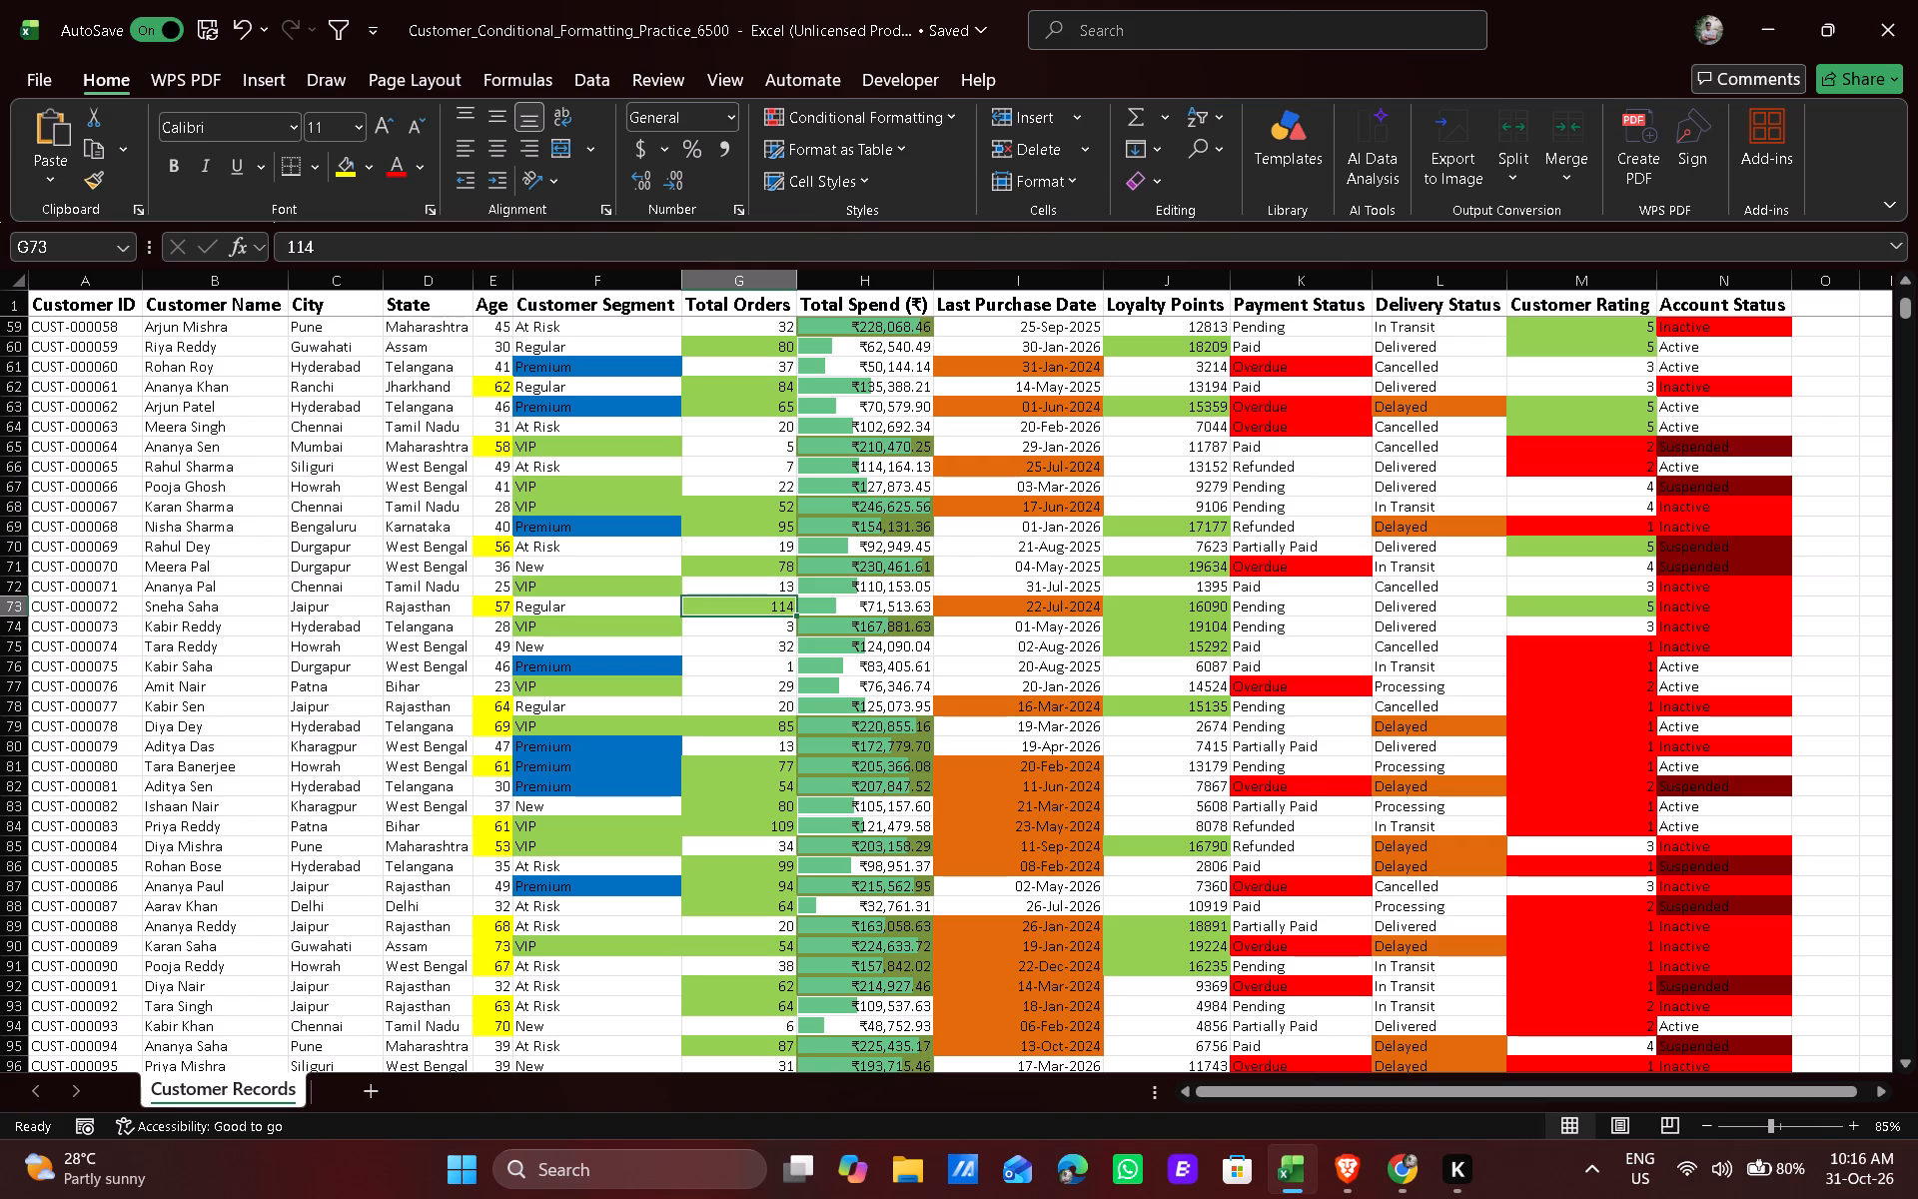
scroll(728, 609, "up", 1)
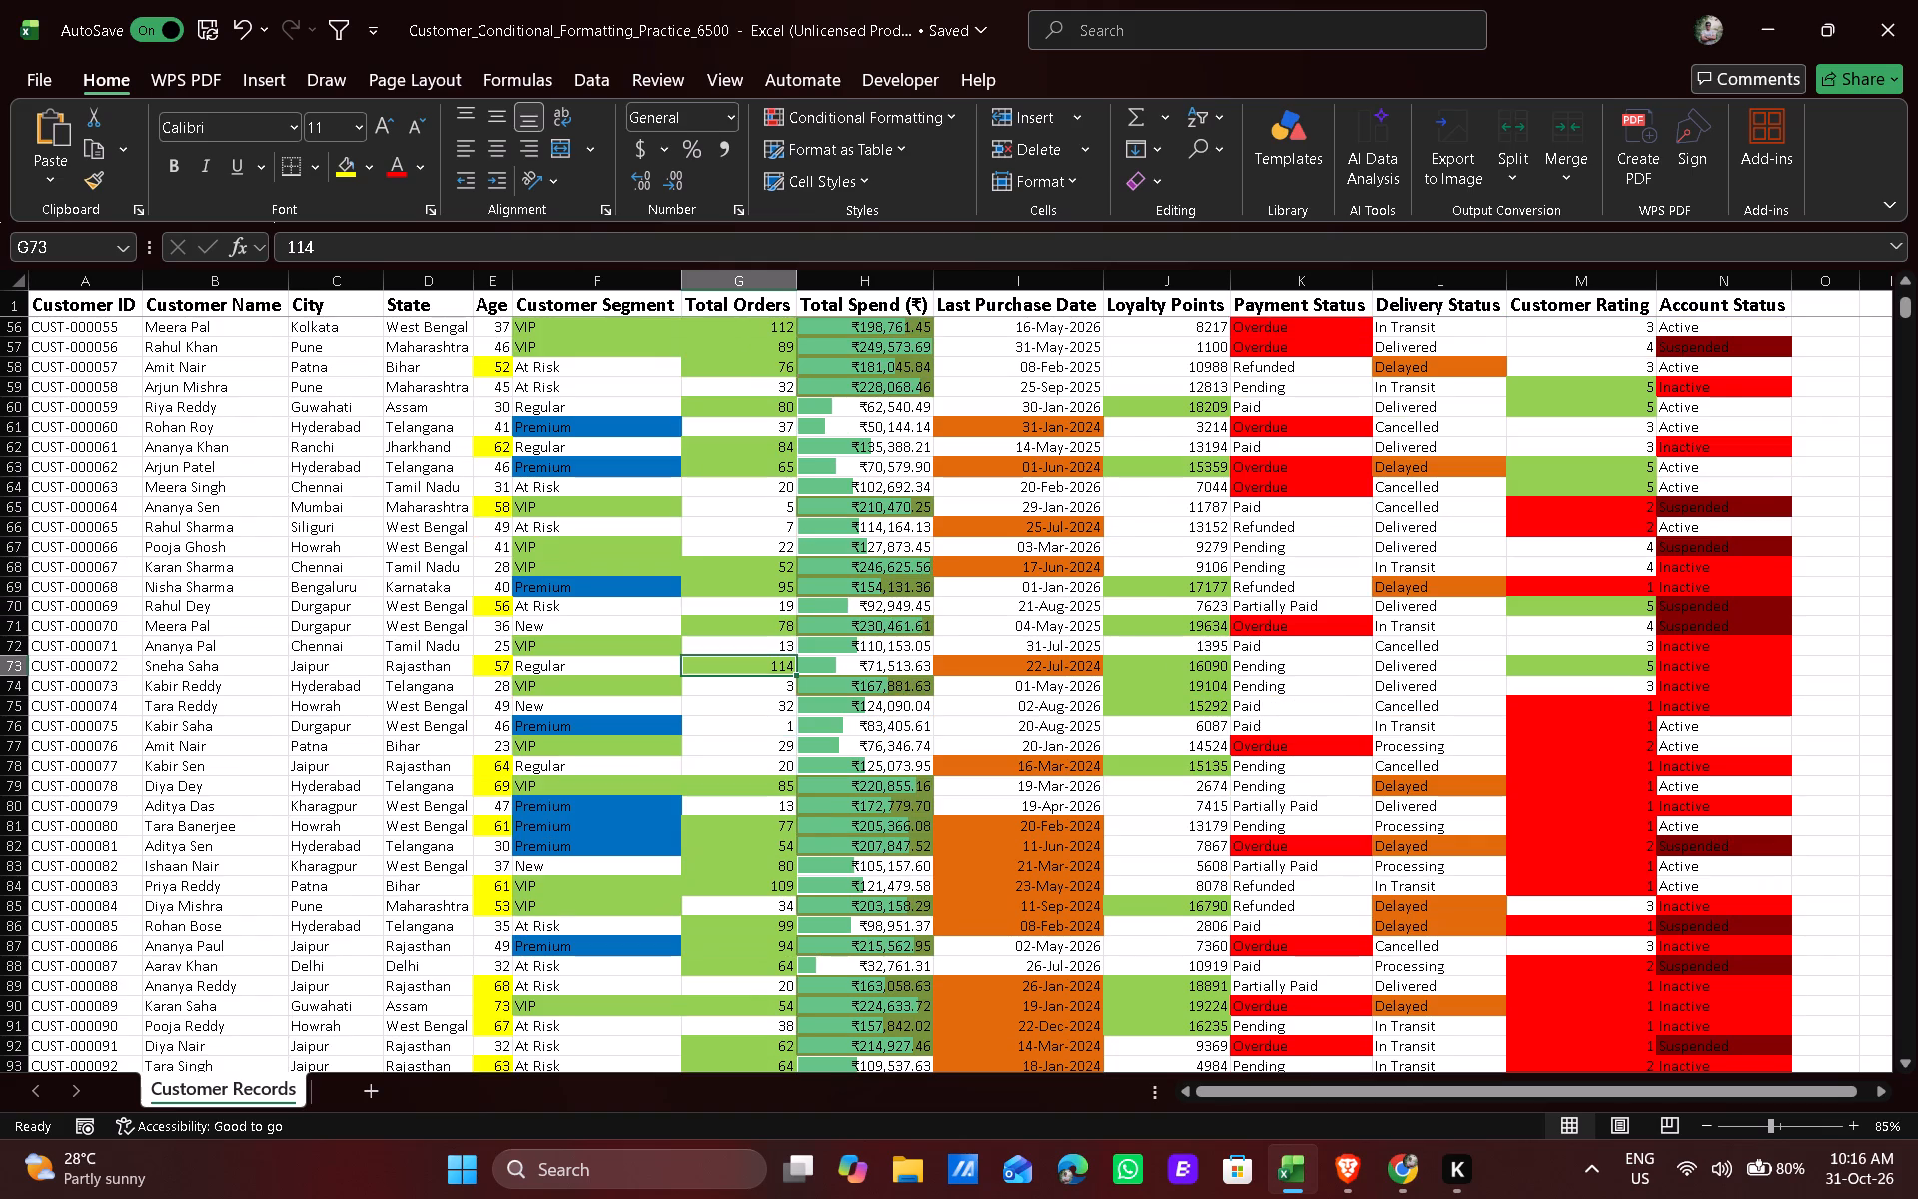
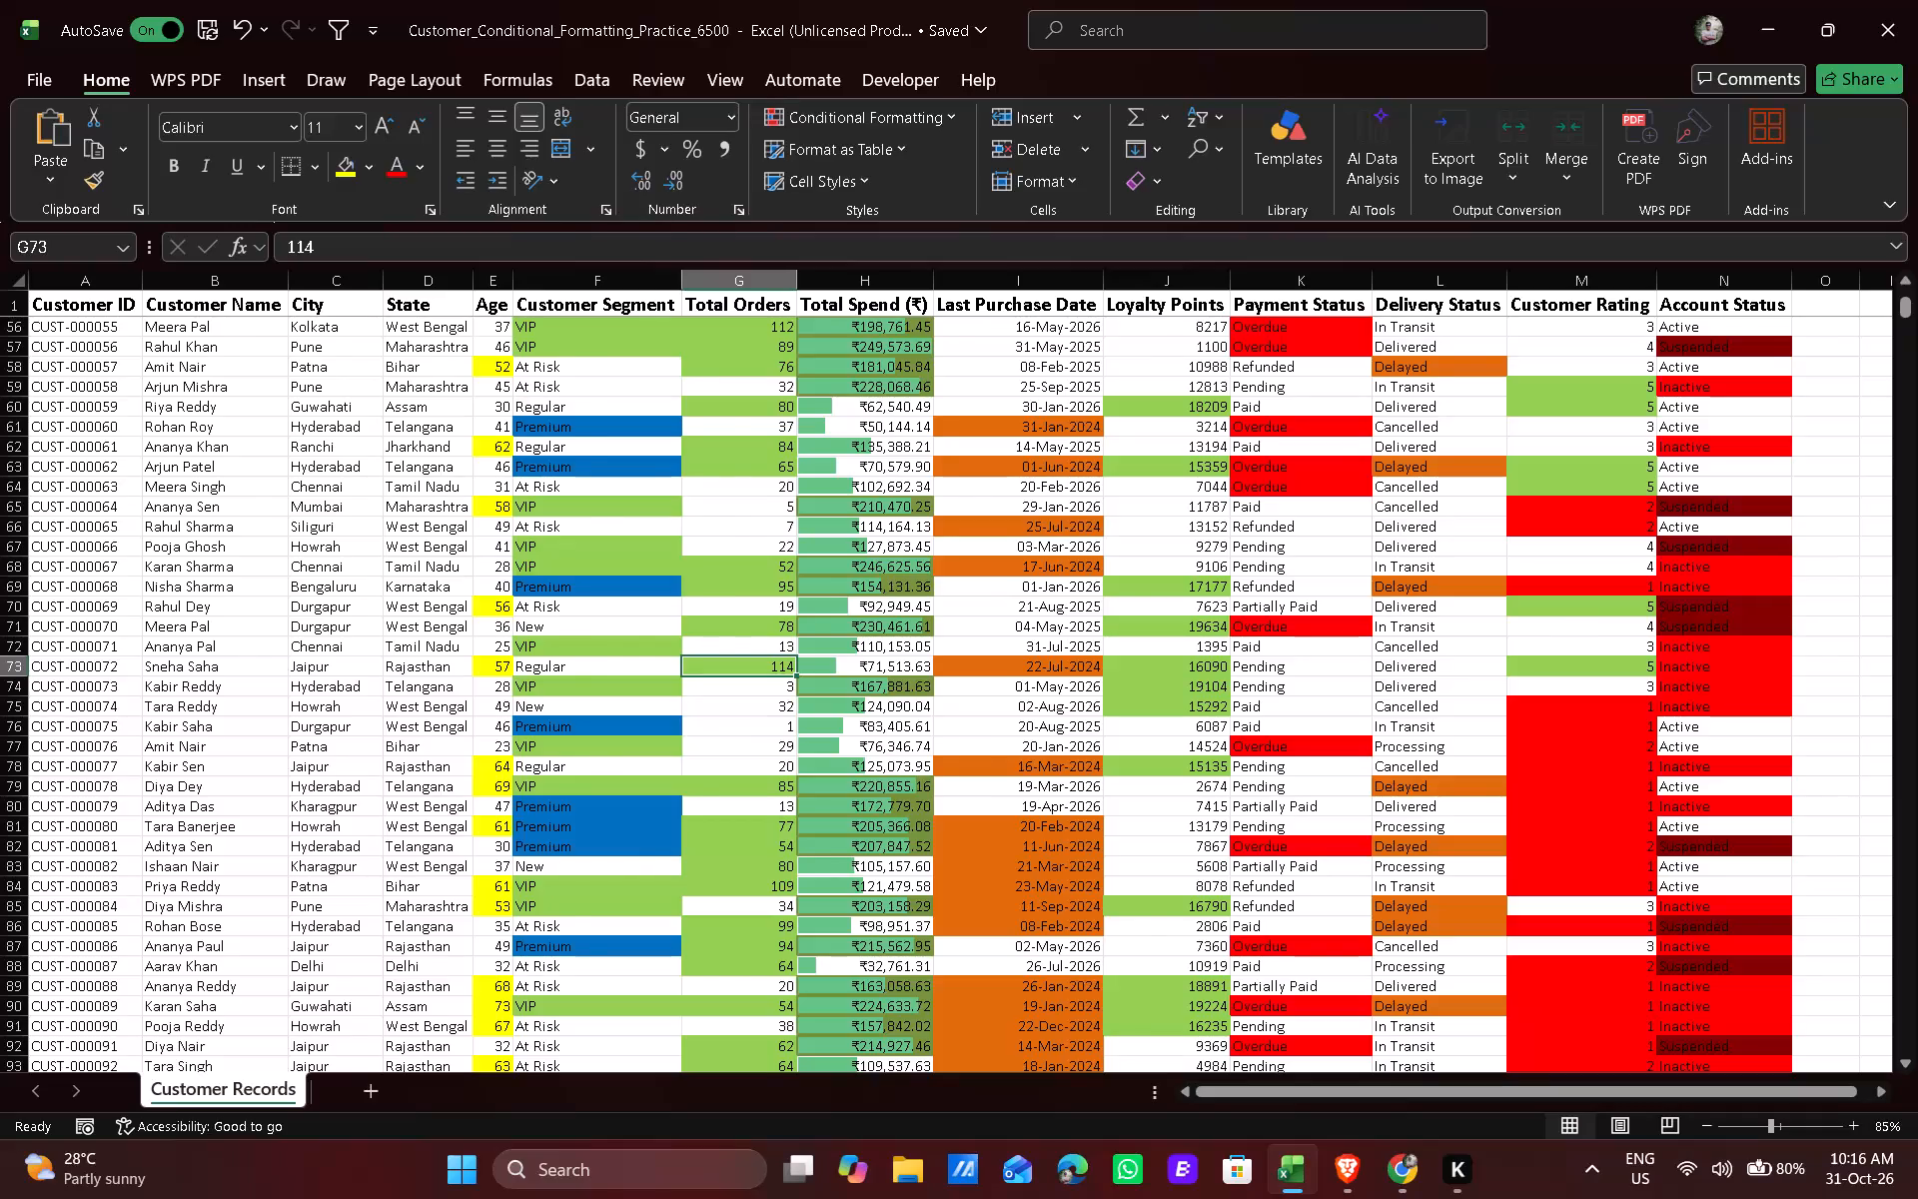
Examine the colour-coded columns of the customer records from around row 56 back up to the first record.
scroll(1269, 576, "down", 1, "ctrl")
scroll(1269, 576, "up", 1, "ctrl")
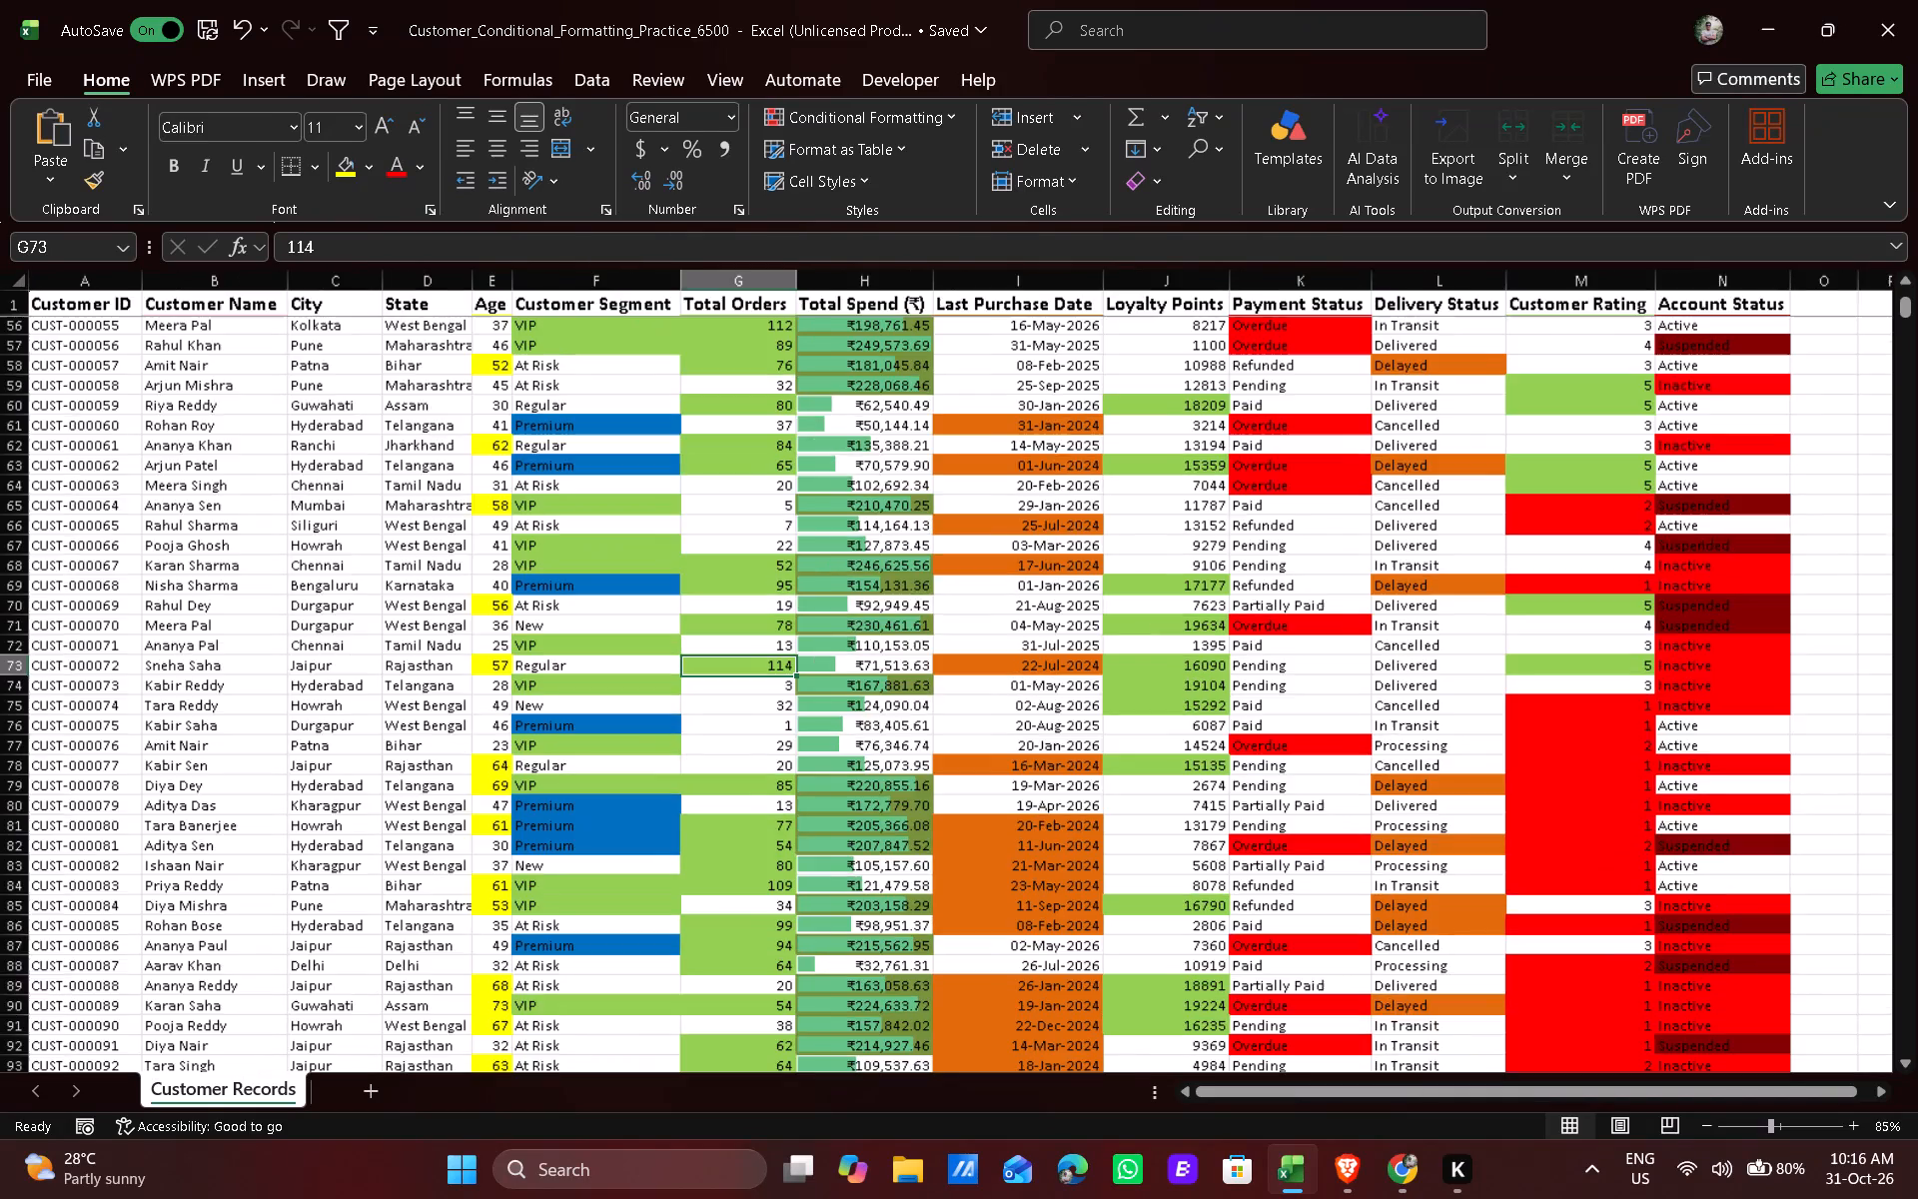
scroll(1269, 576, "down", 1, "ctrl")
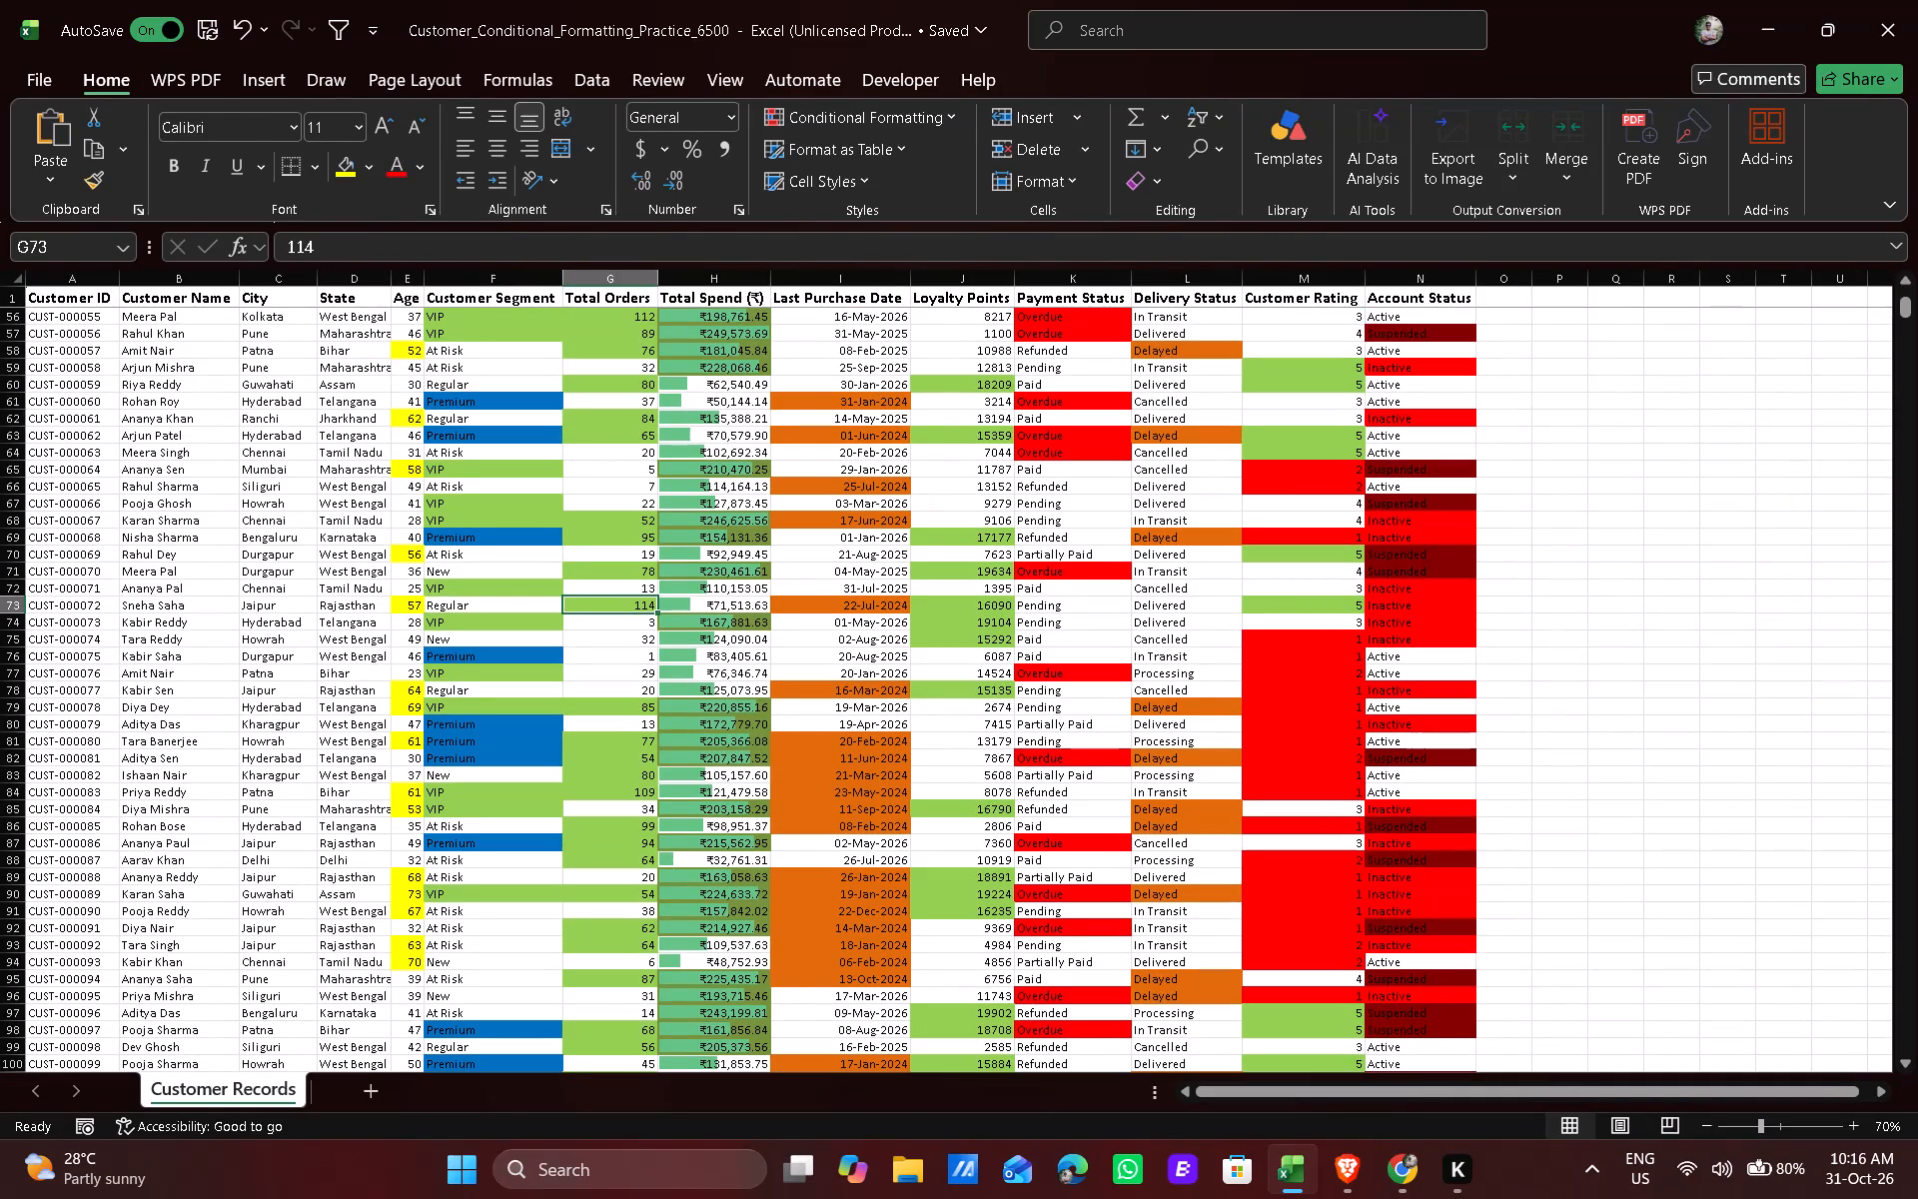
scroll(724, 437, "up", 18)
scroll(724, 437, "up", 7)
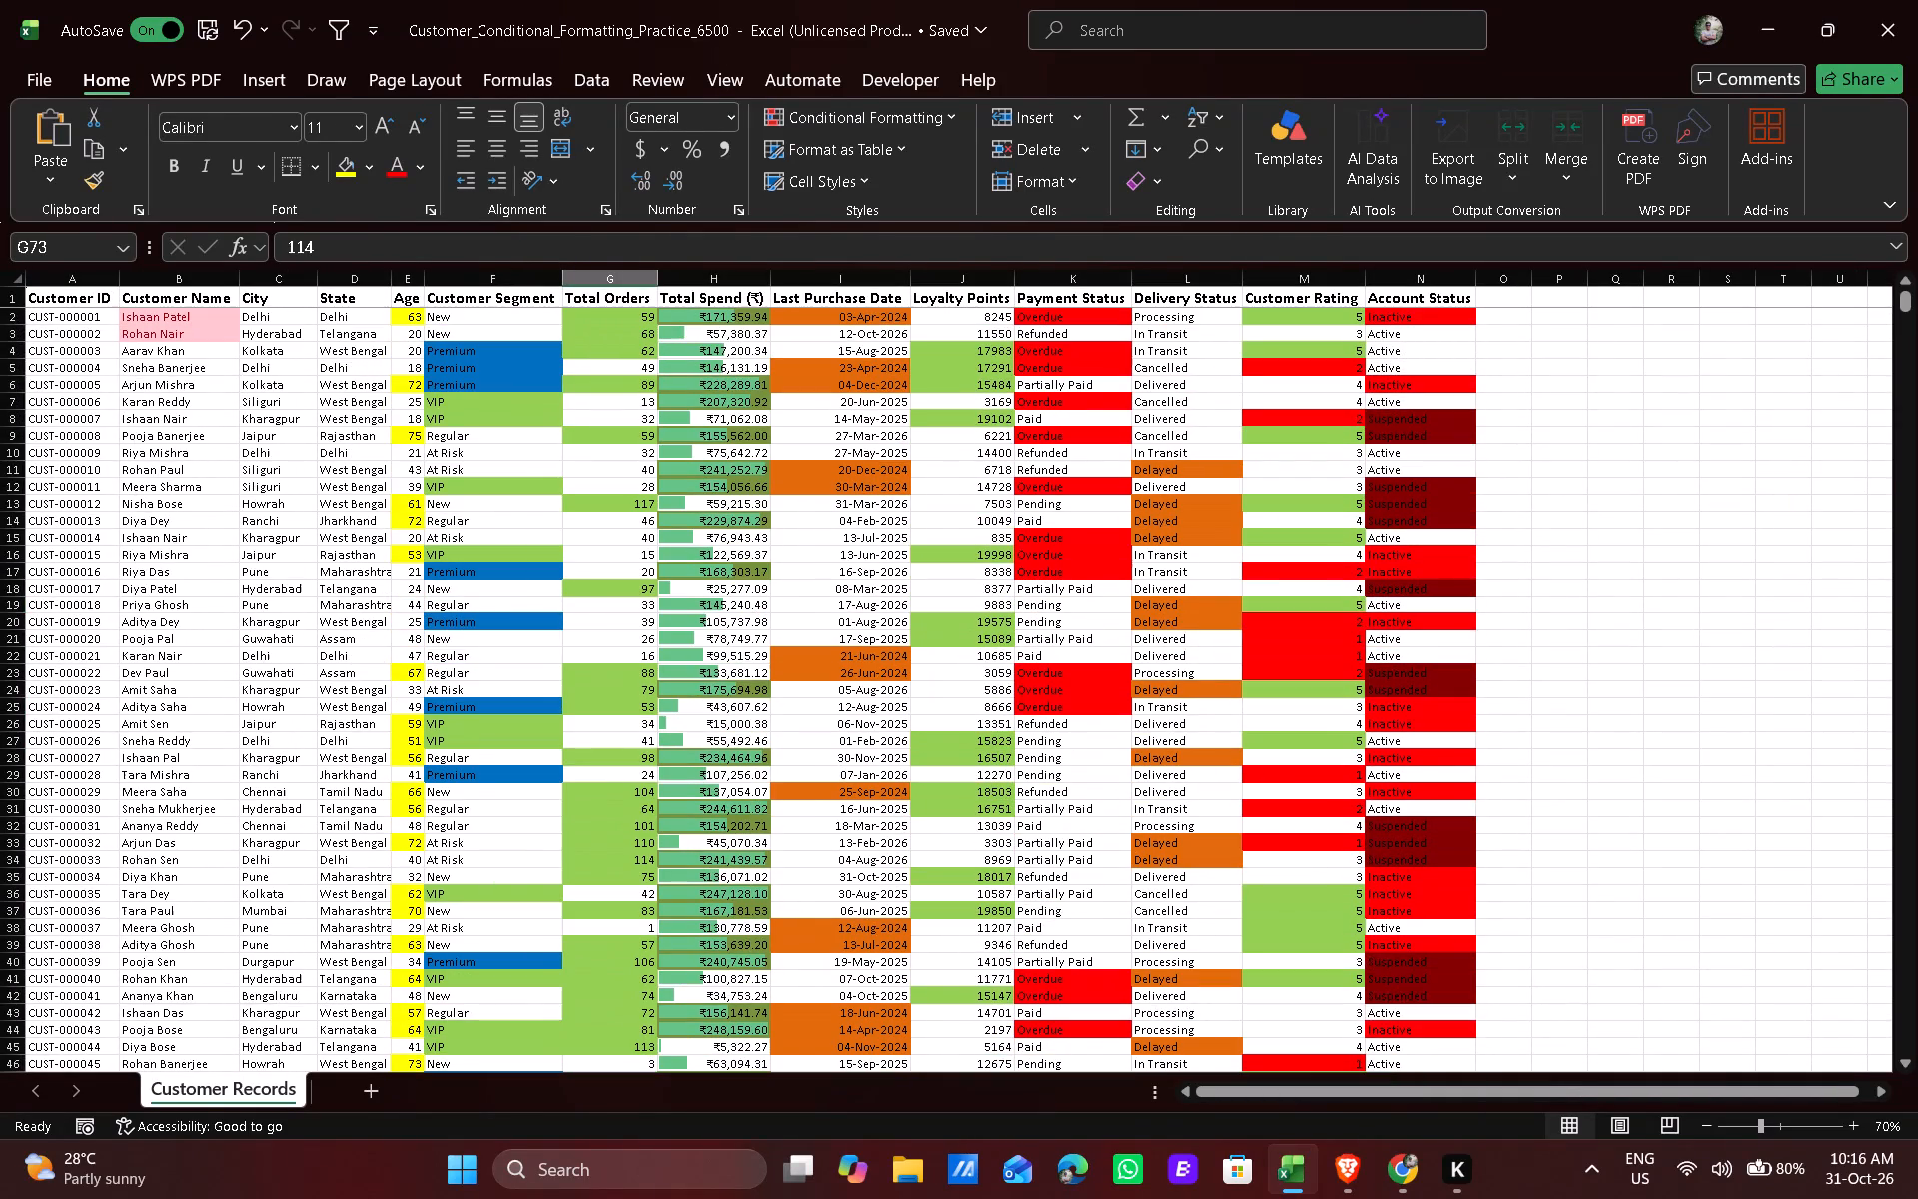
scroll(369, 642, "up", 5)
Start an AND formula in empty cell R9, with the first record's Customer Segment cell F2 as its first argument.
left_click(1660, 436)
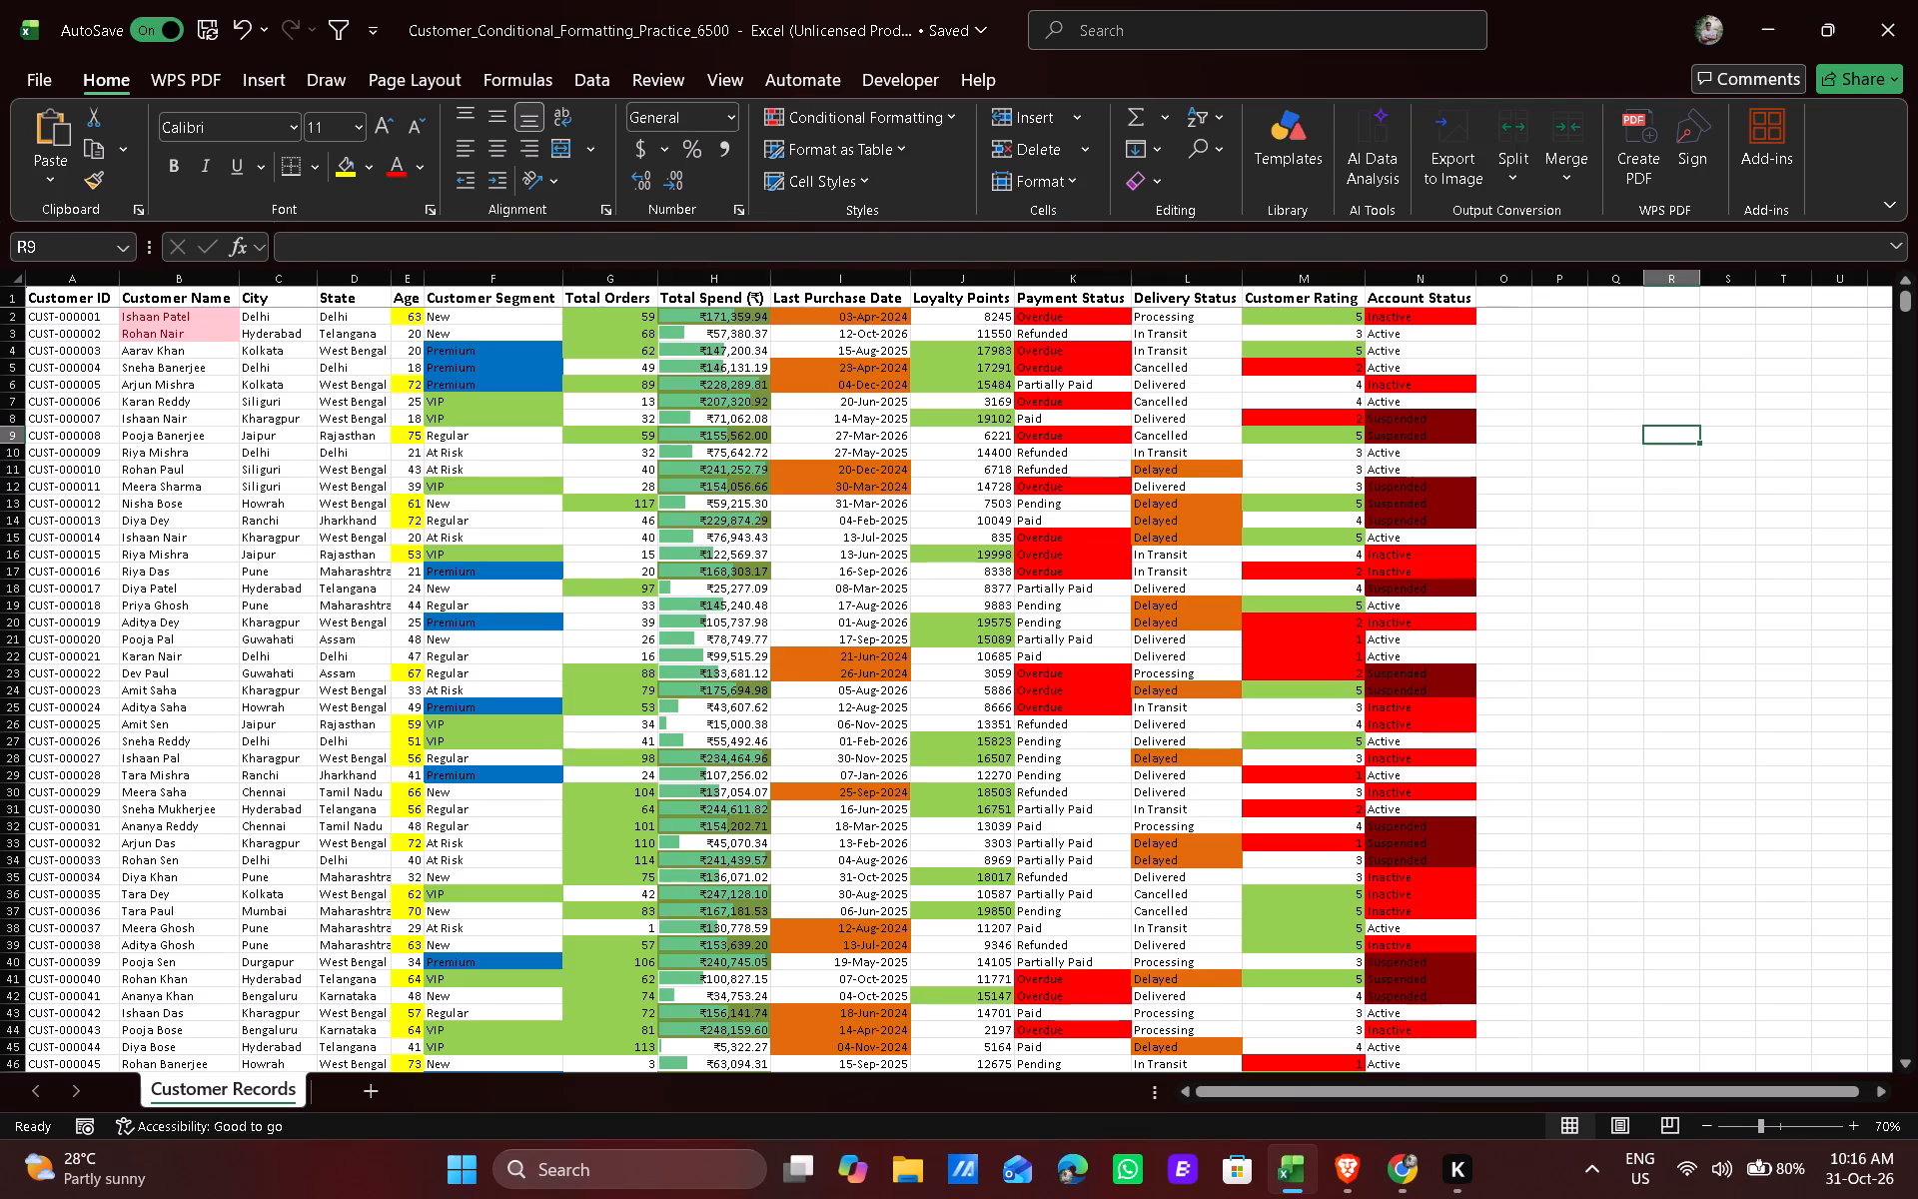
double_click(1660, 436)
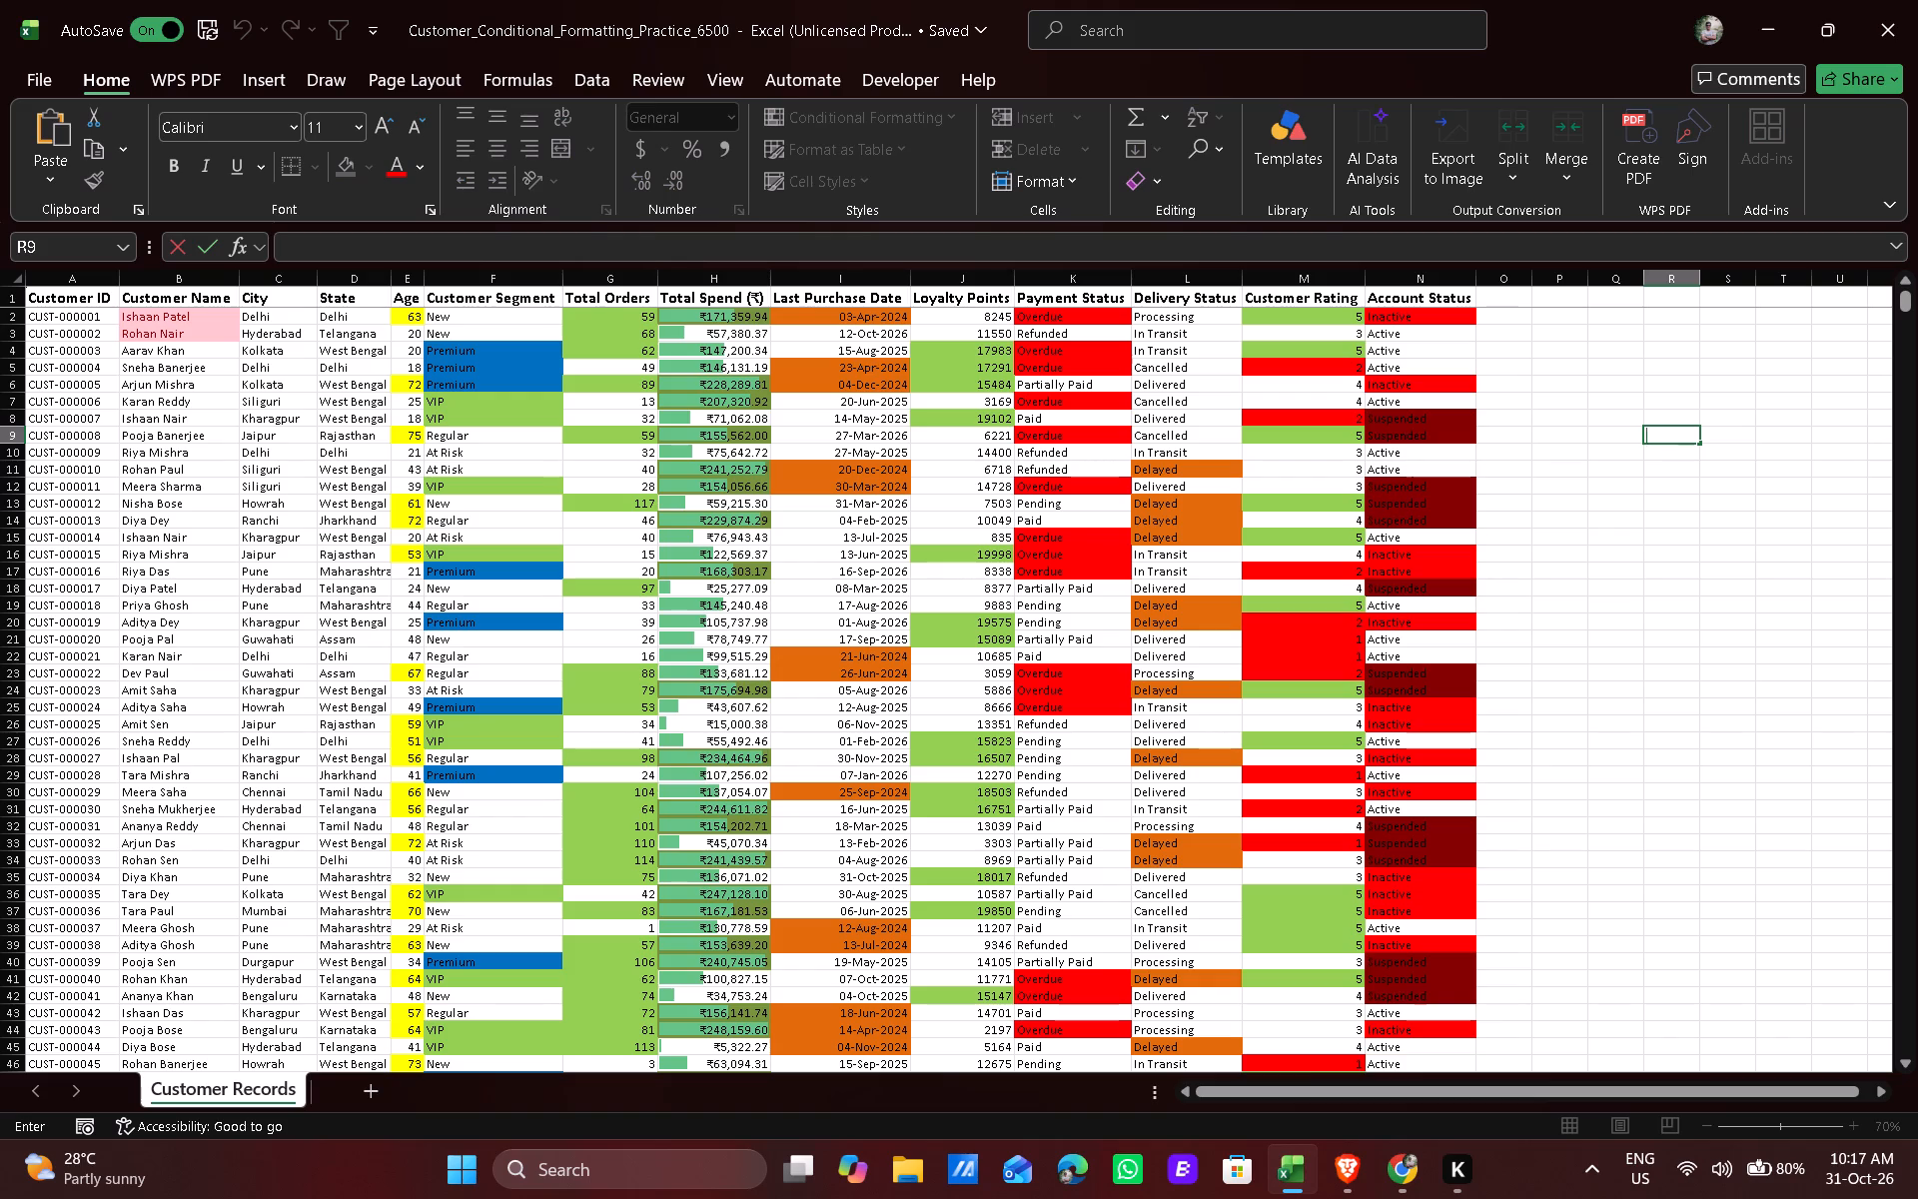
key("equal")
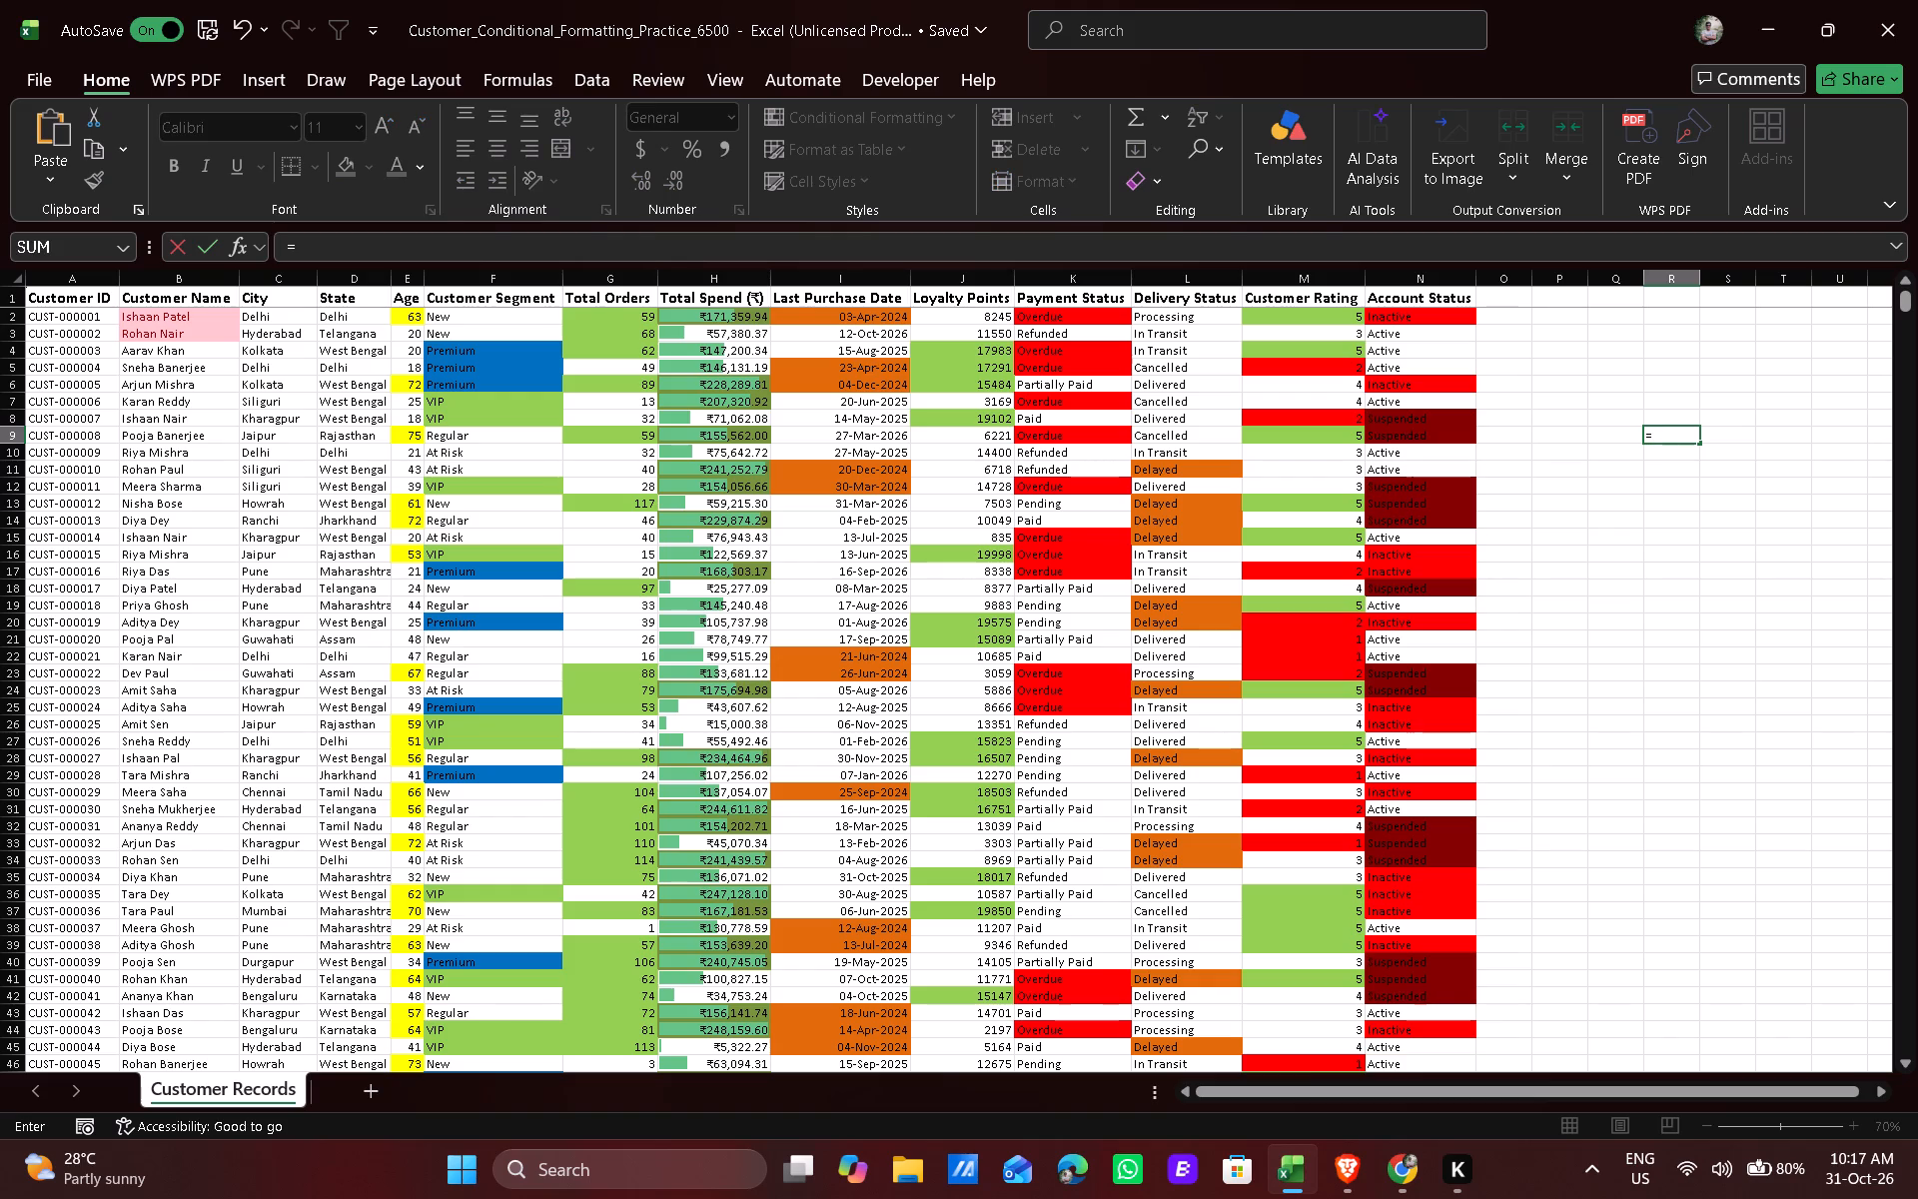
type("and")
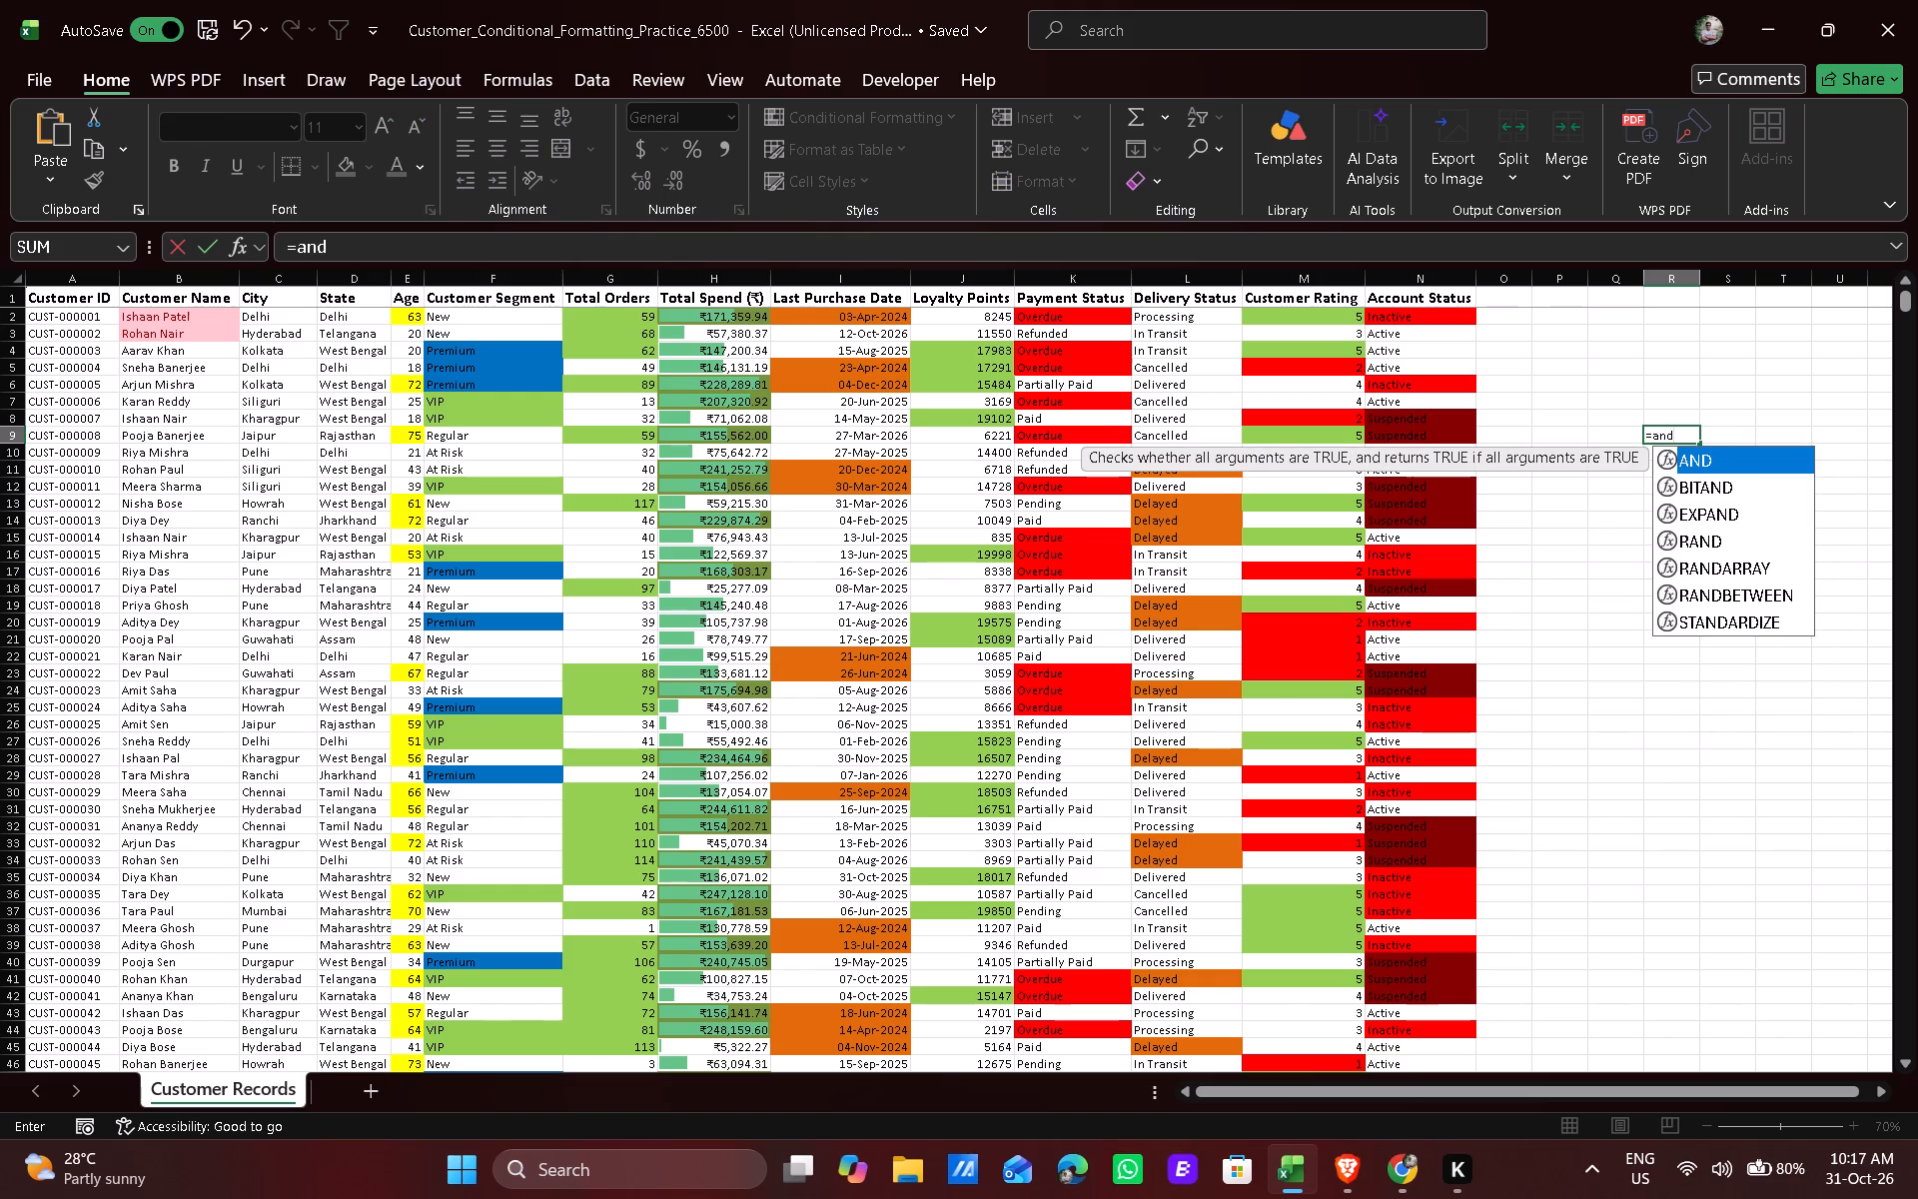
key("Tab")
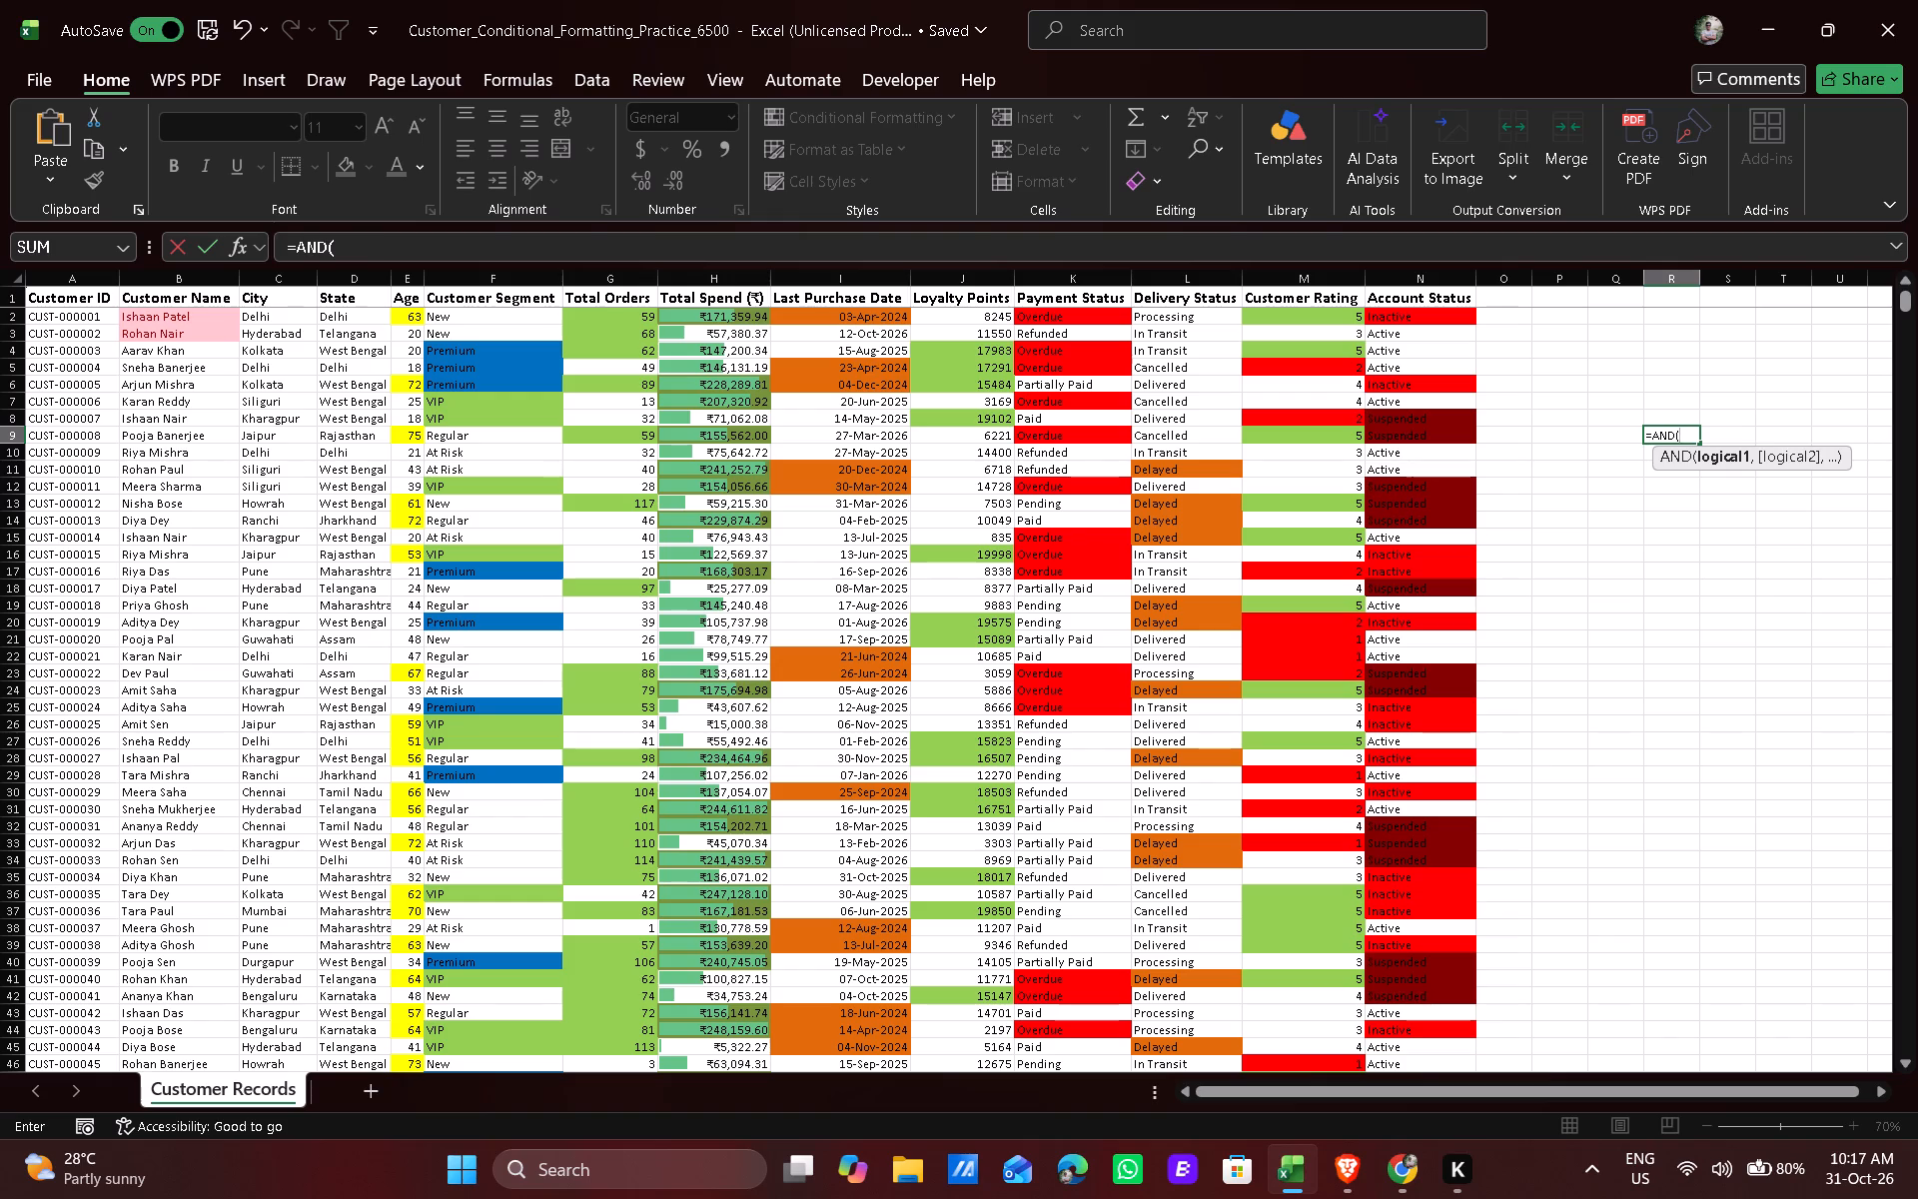
left_click(515, 325)
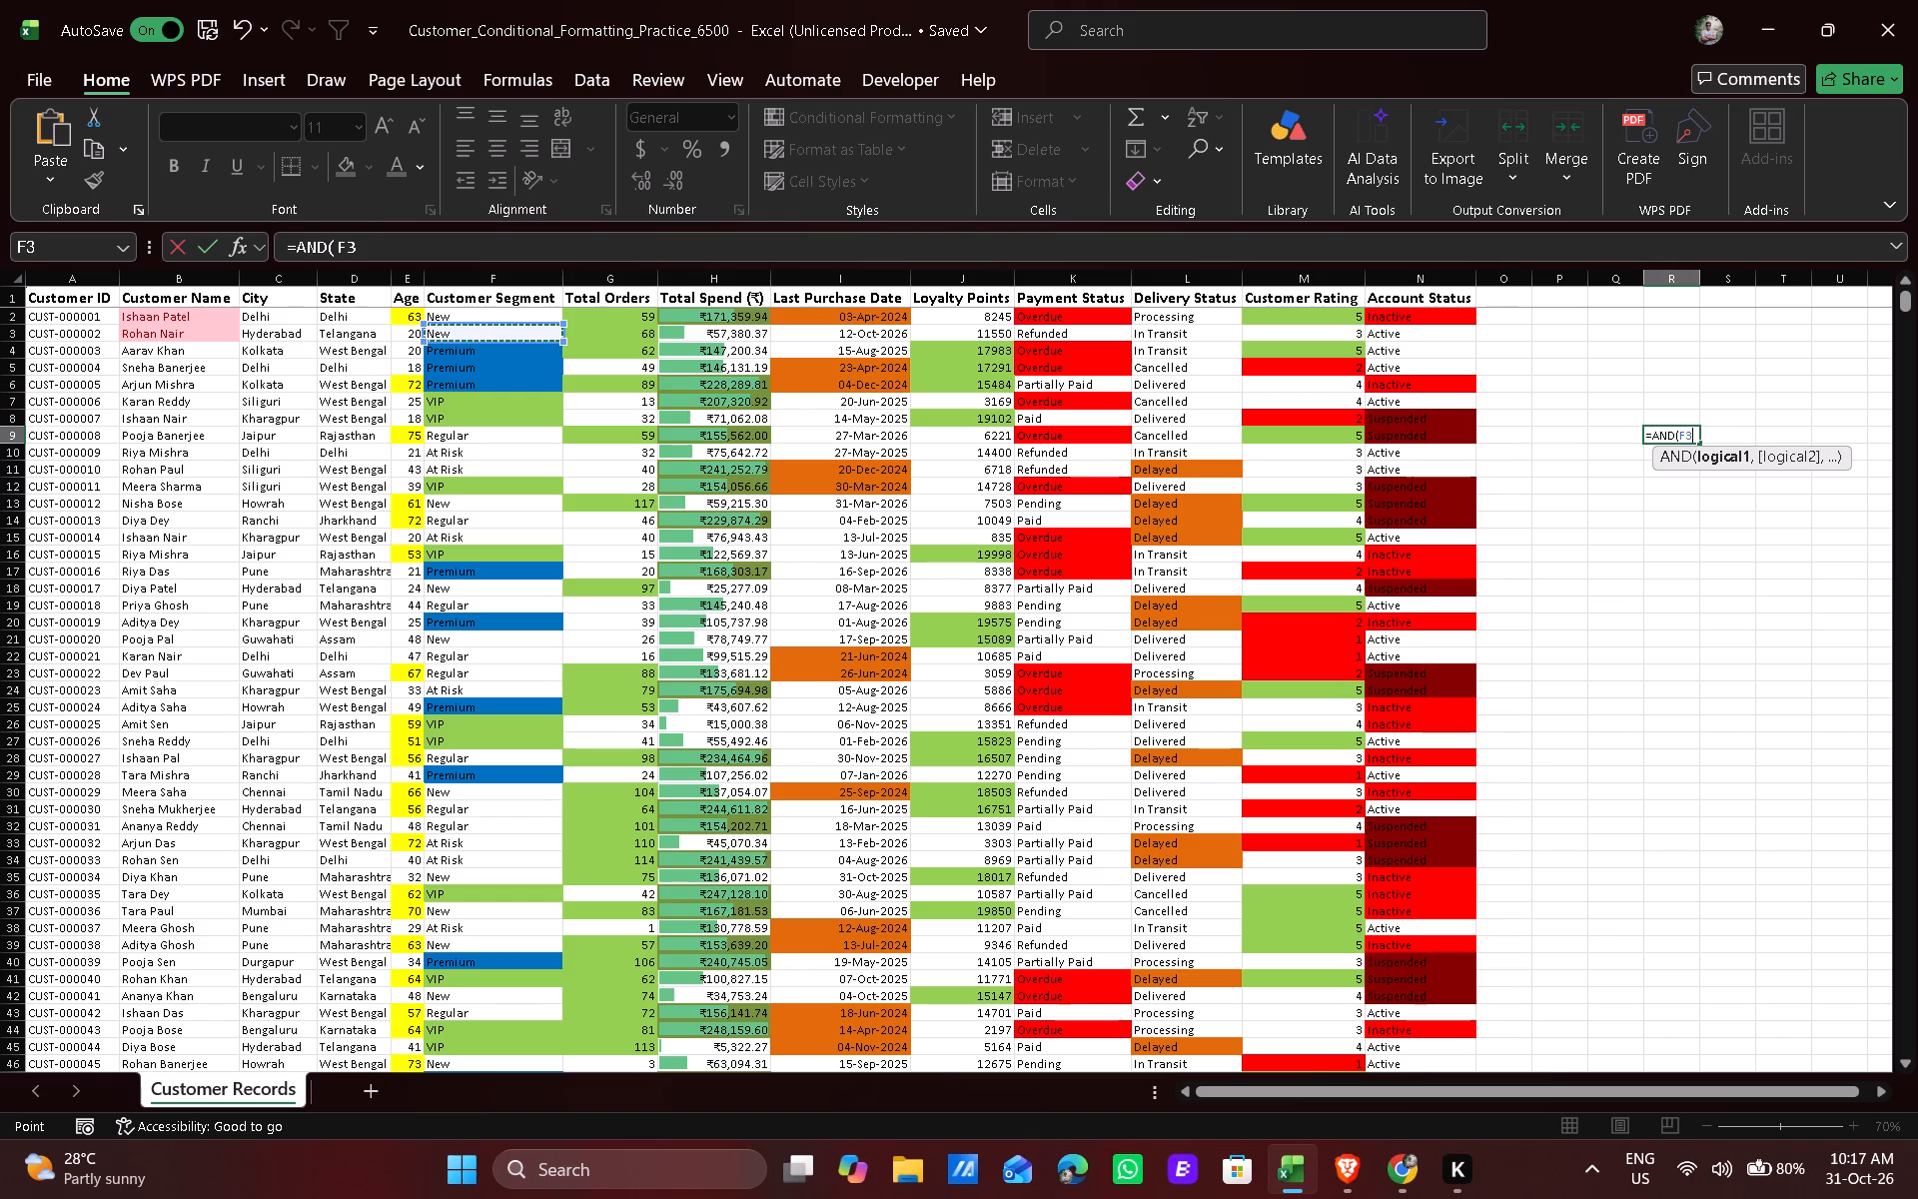
left_click(515, 317)
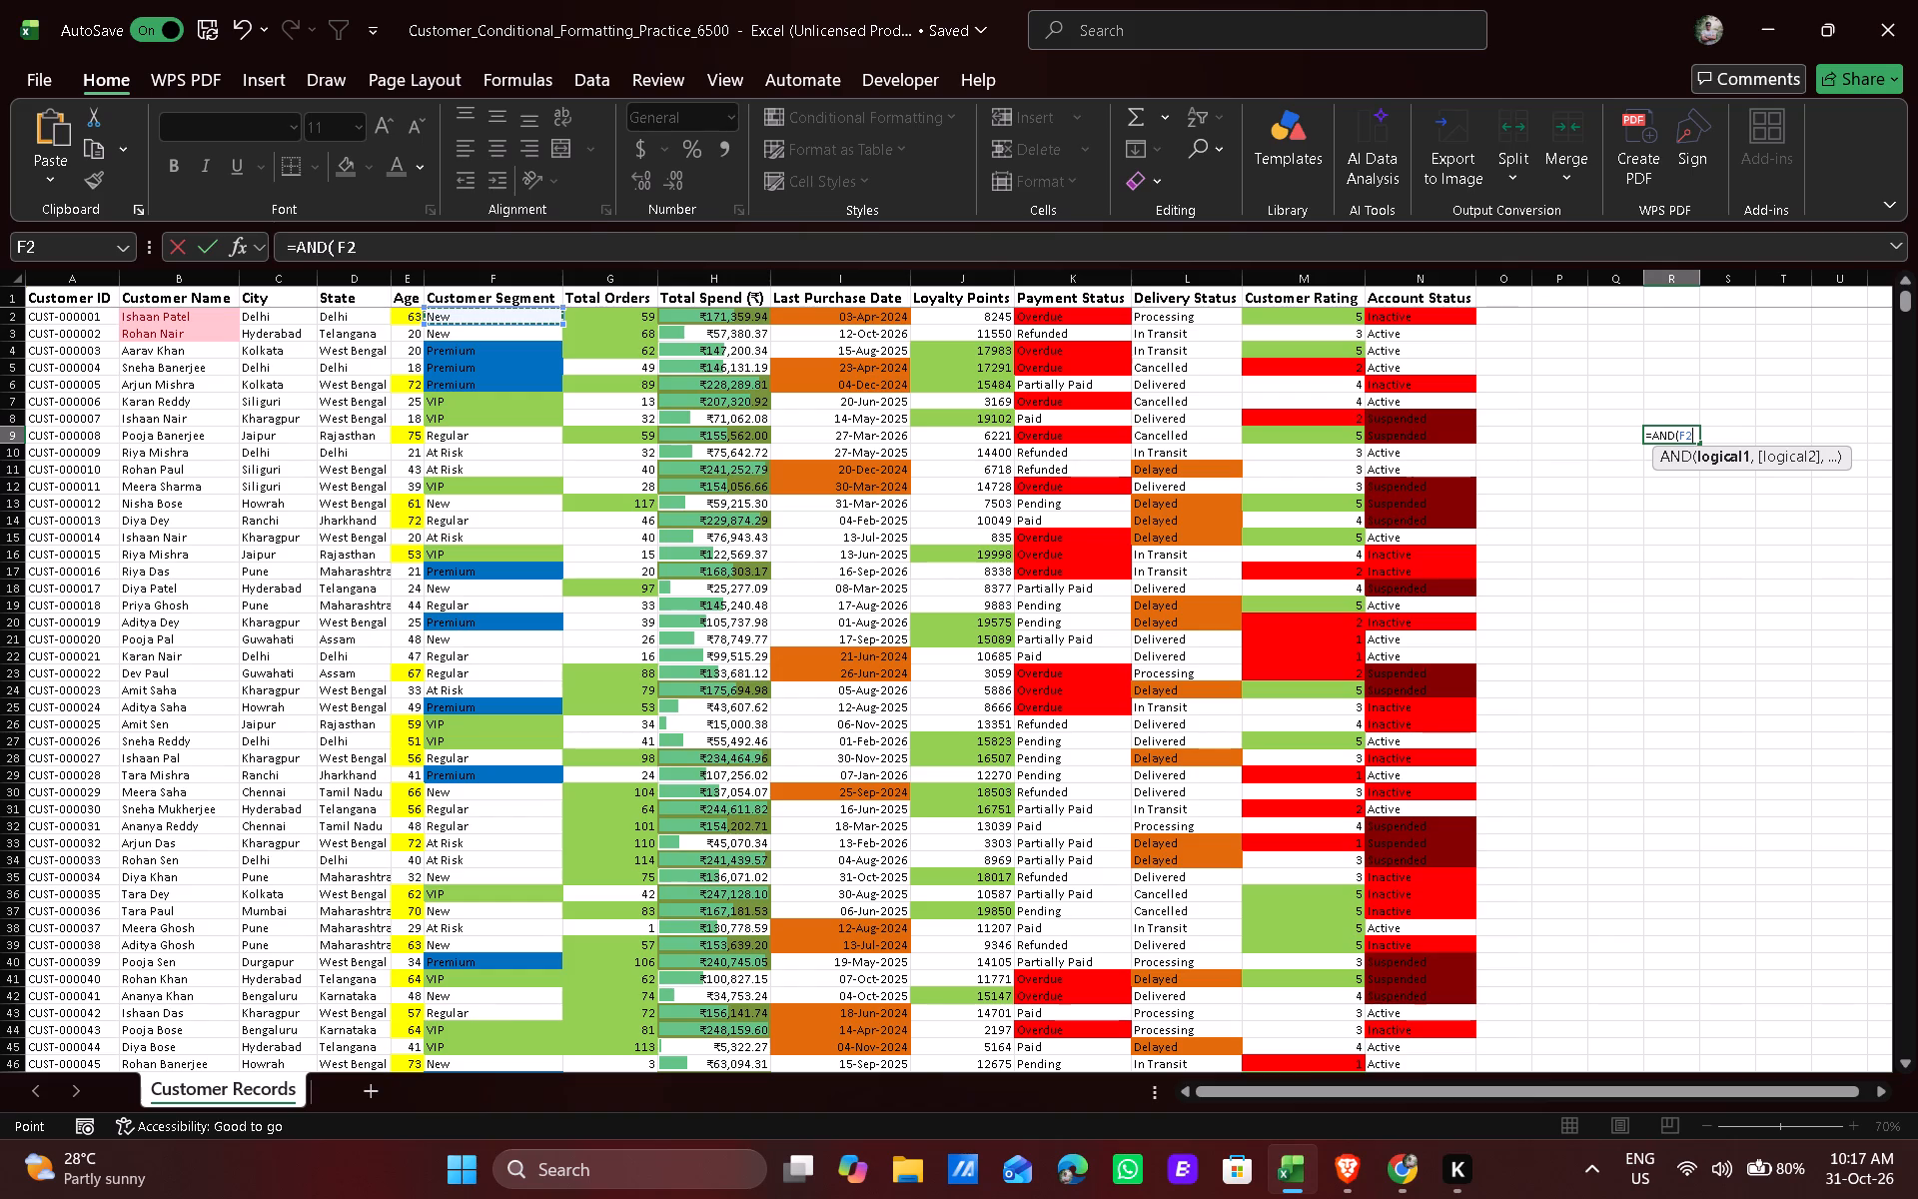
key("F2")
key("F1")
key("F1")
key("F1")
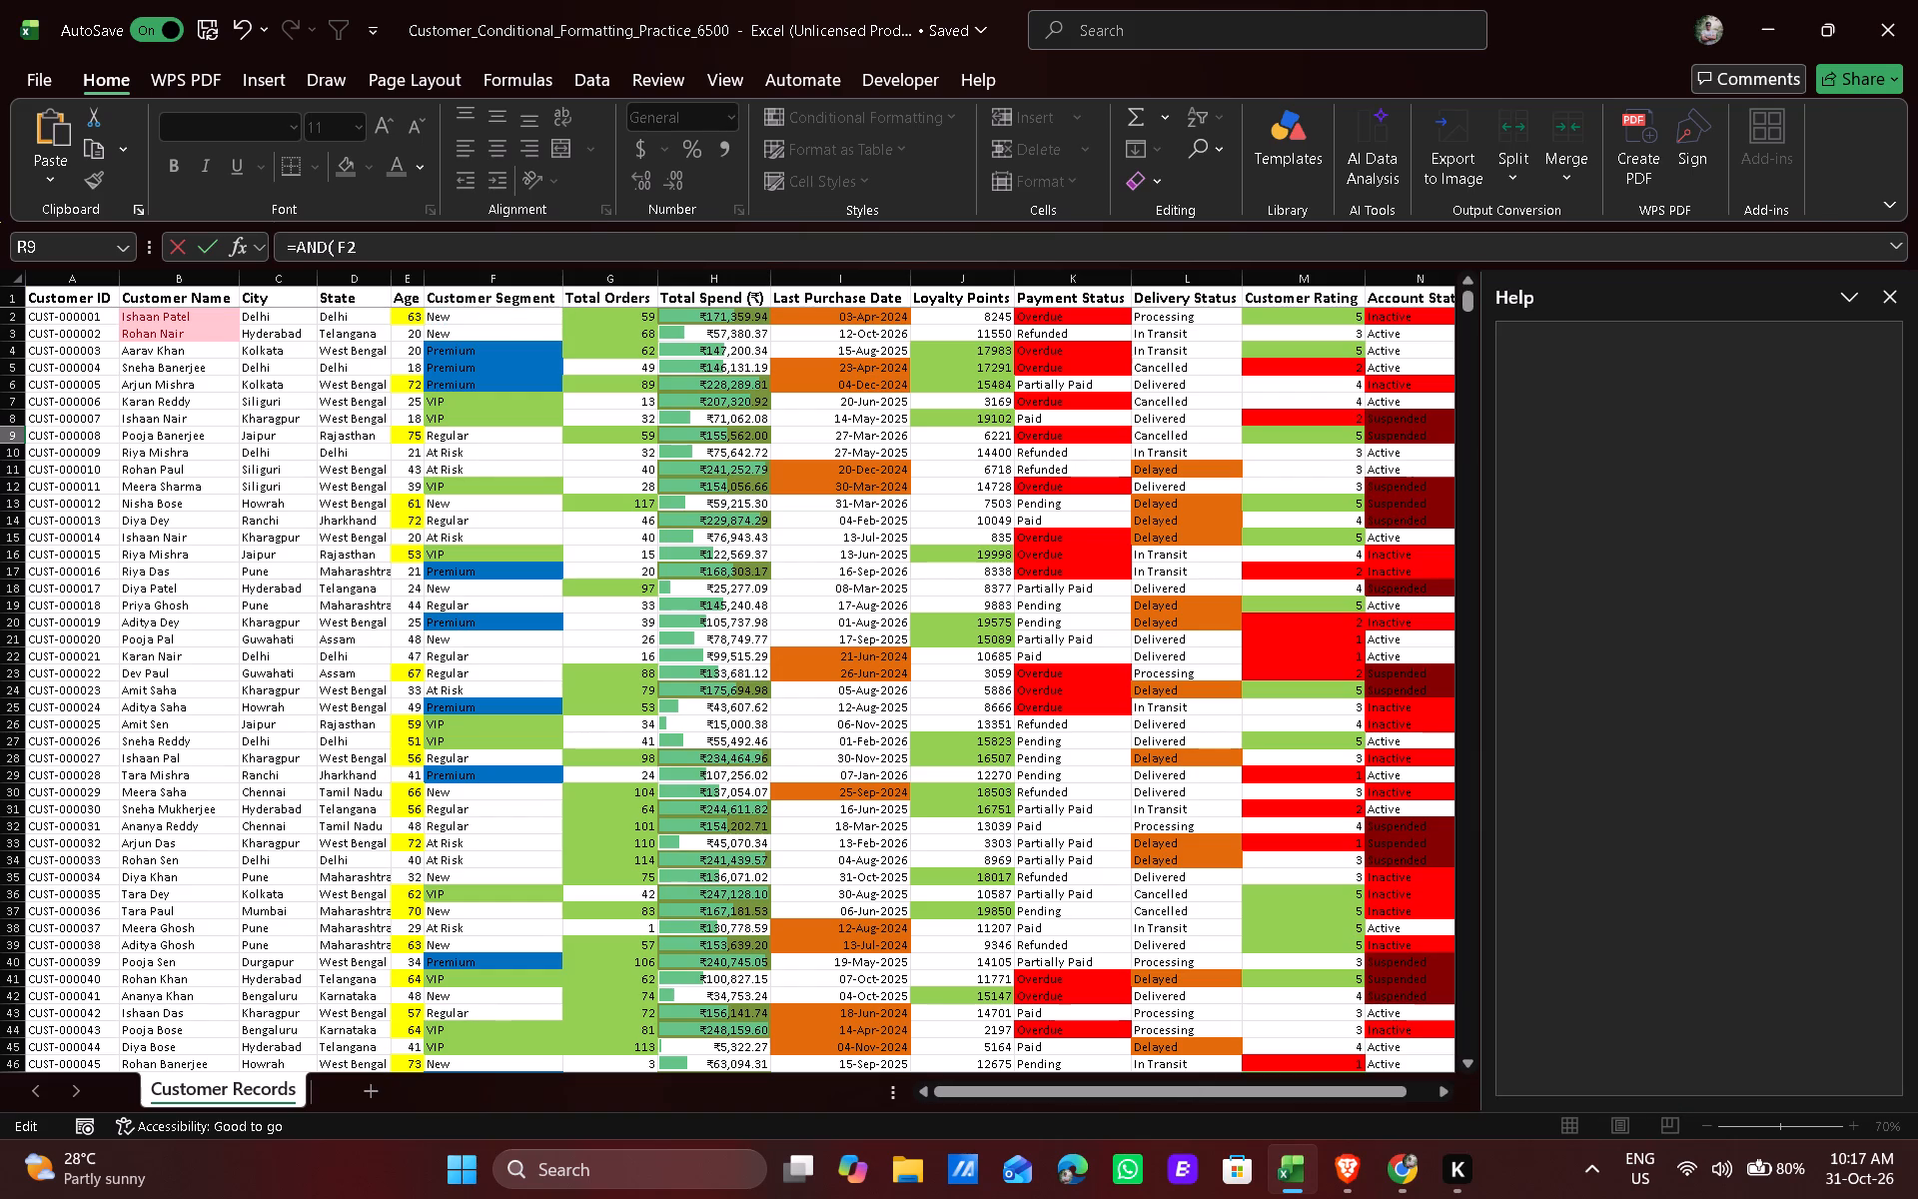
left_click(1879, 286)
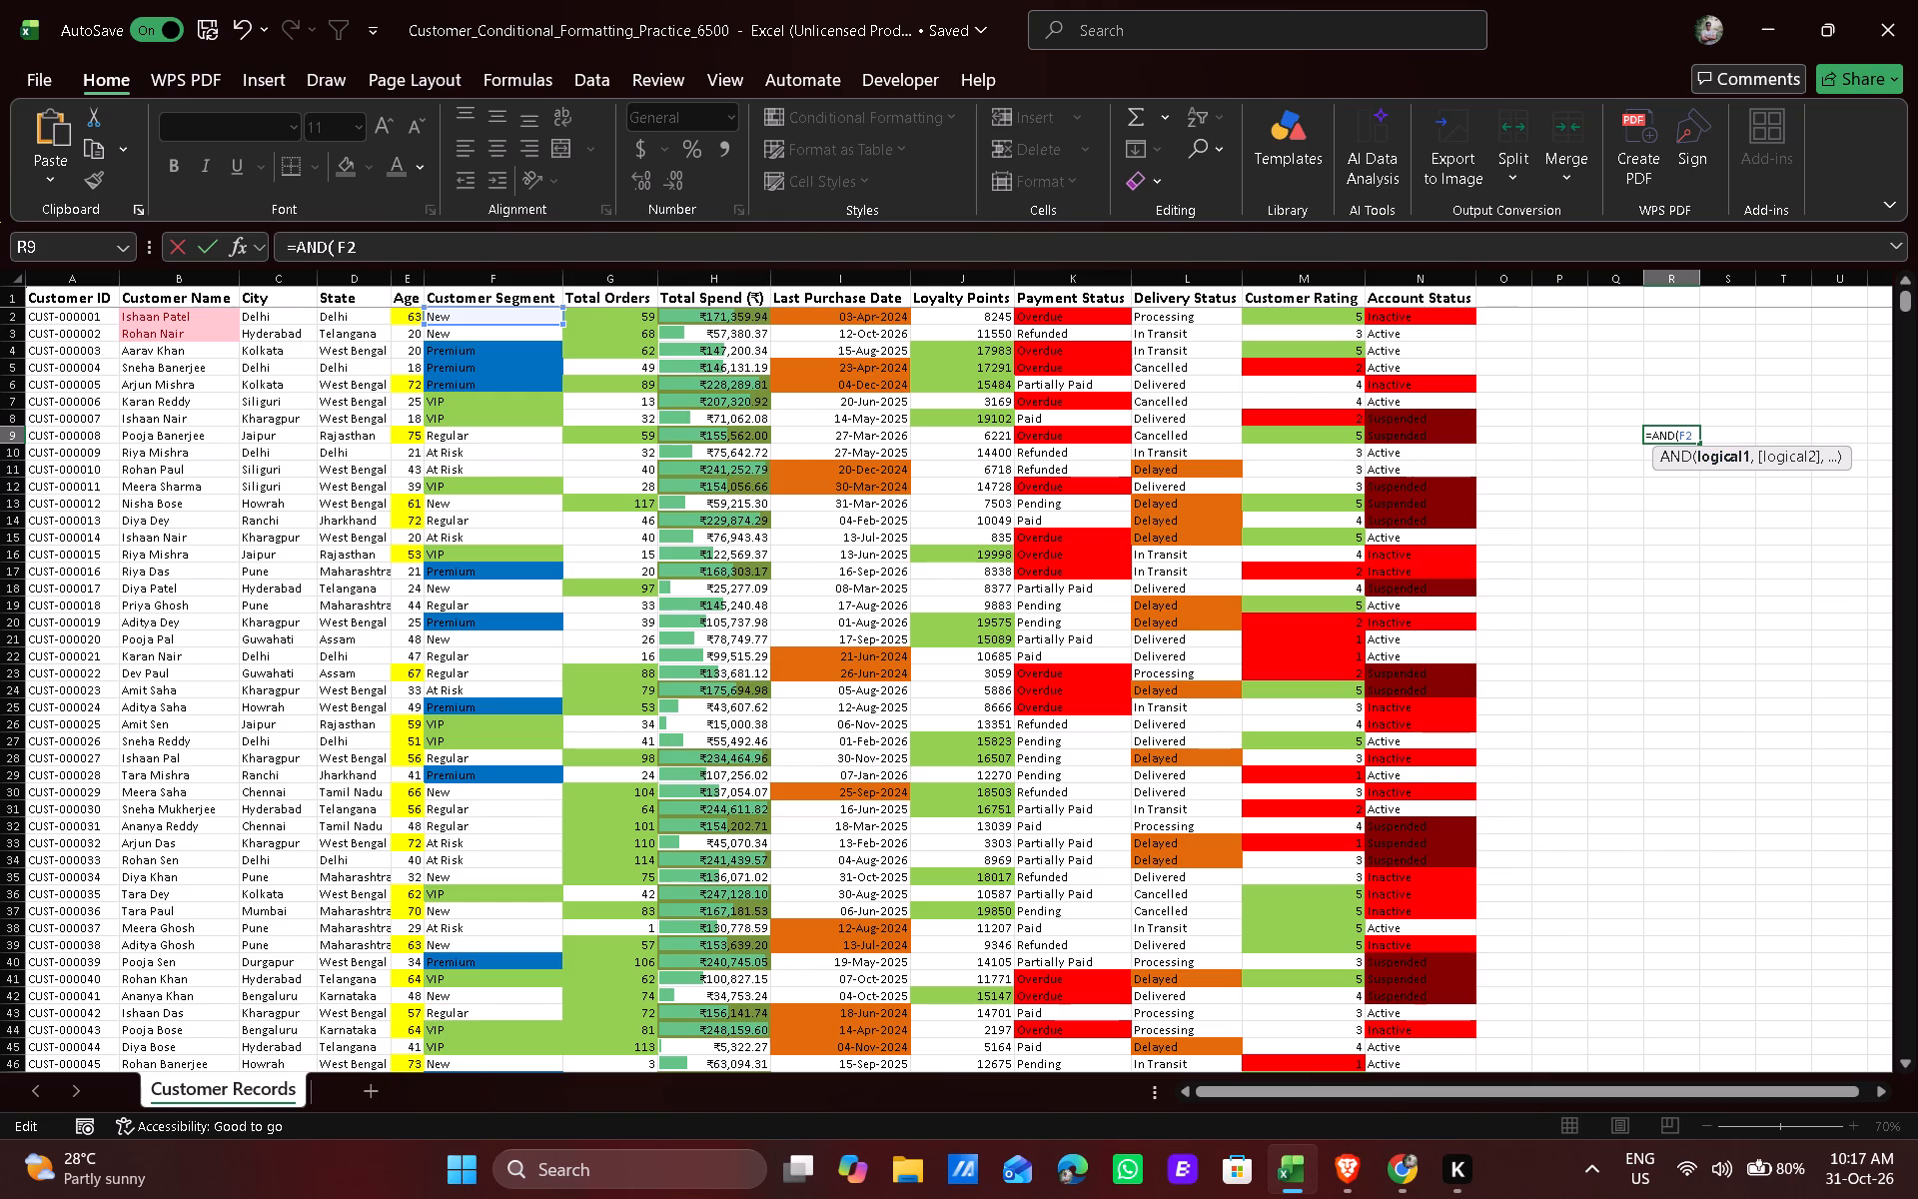
Write the AND formula's first condition as $F2="VIP", with the column locked, followed by an argument separator.
left_click(1676, 434)
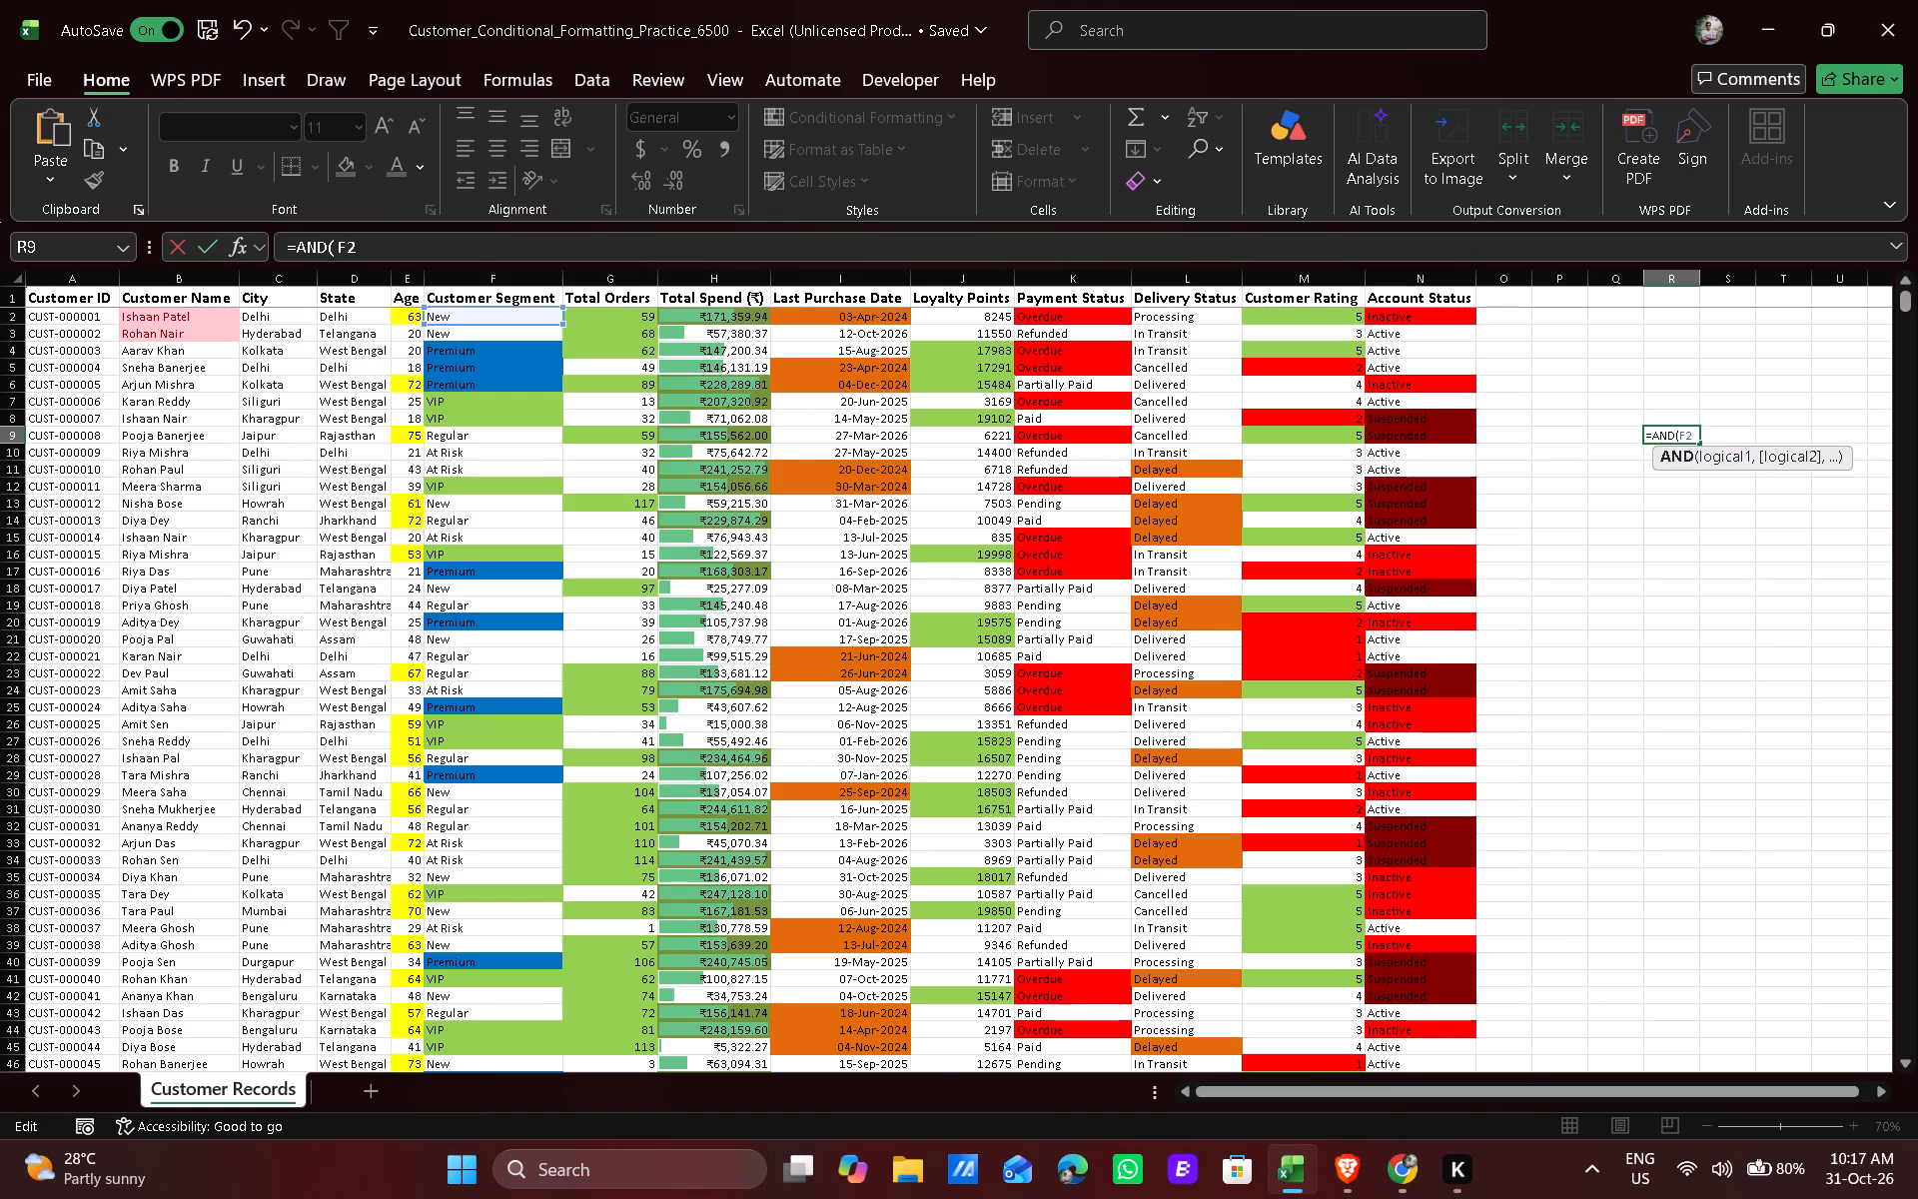
left_click(1679, 439)
key("shift+dollar")
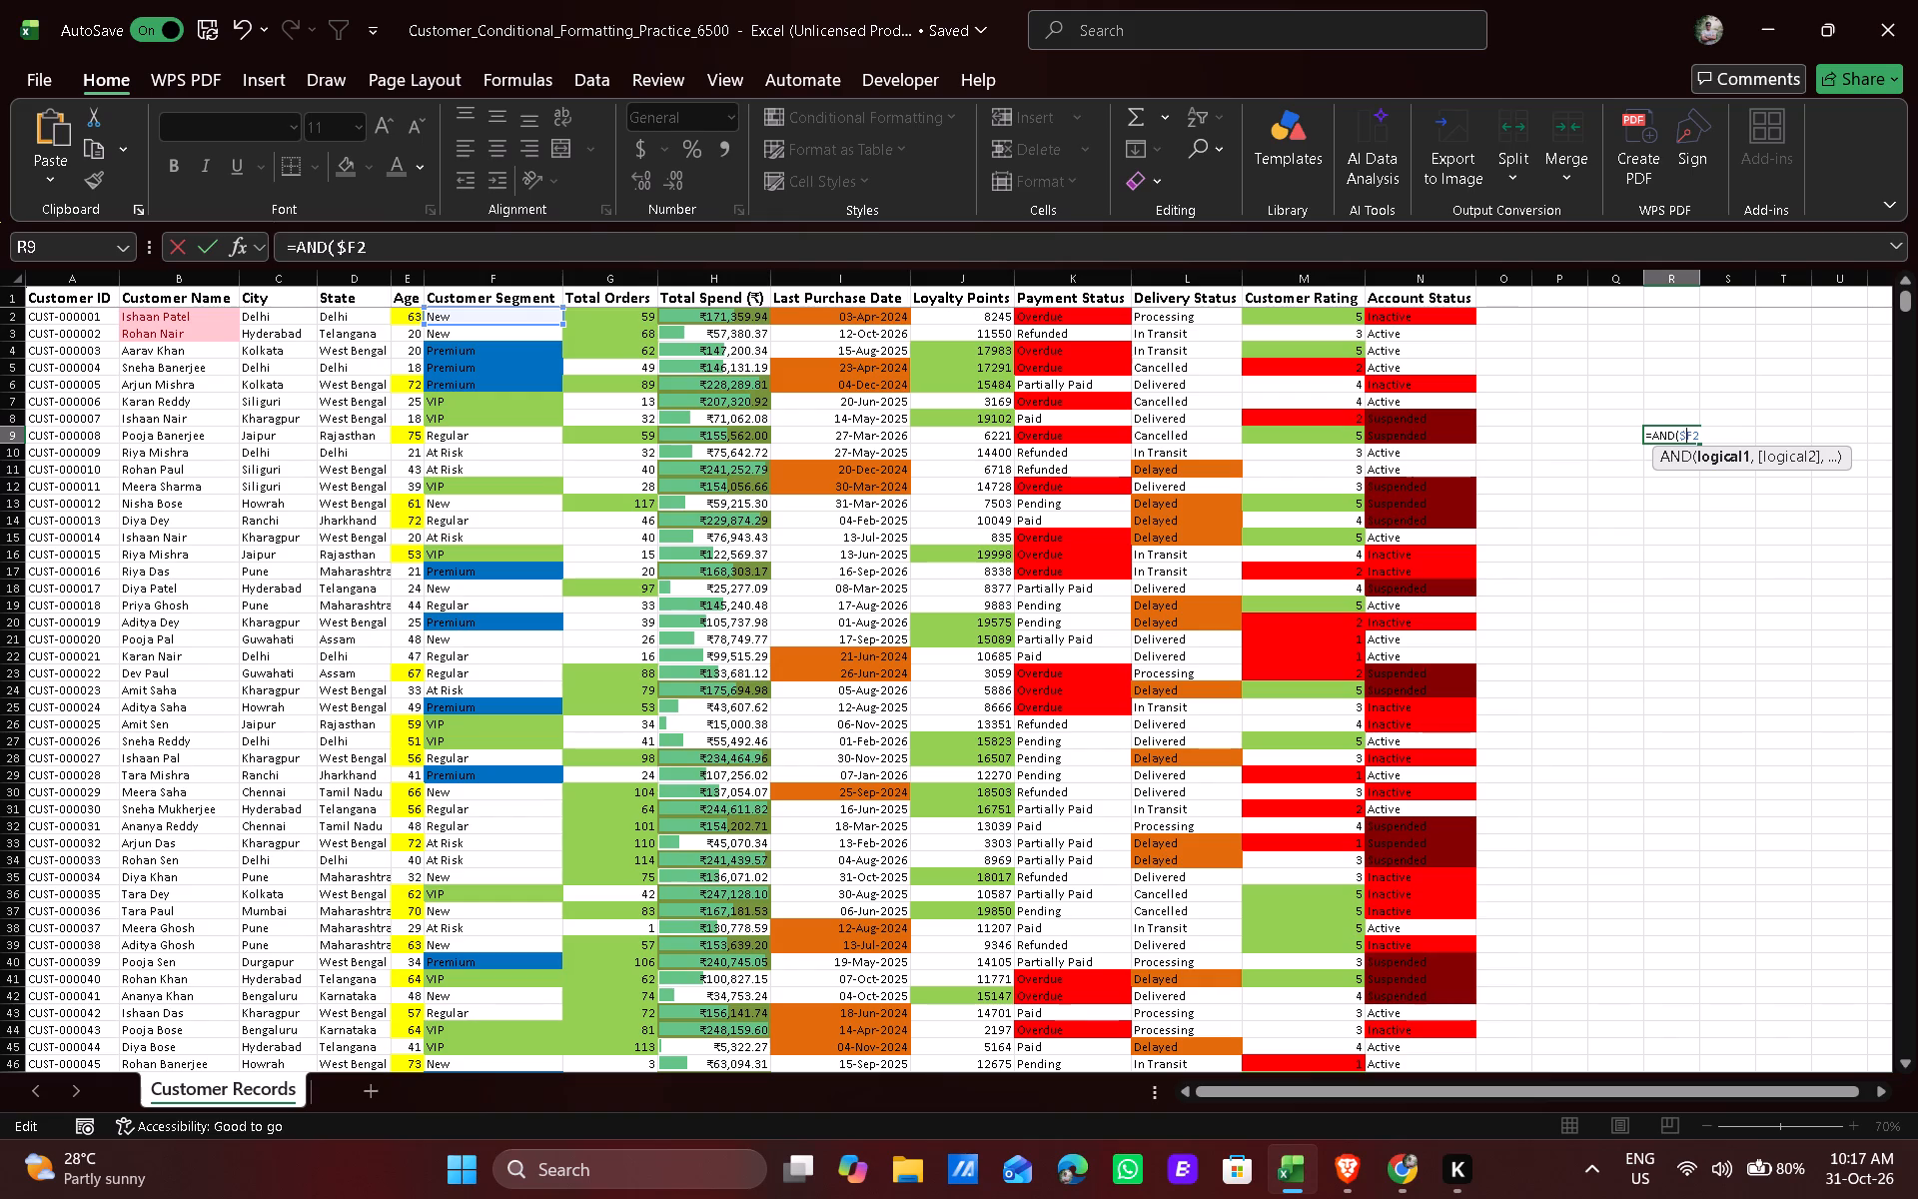
left_click(1712, 433)
key("equal")
key("shift+quotedbl")
type("VIP")
key("shift+quotedbl")
key("comma")
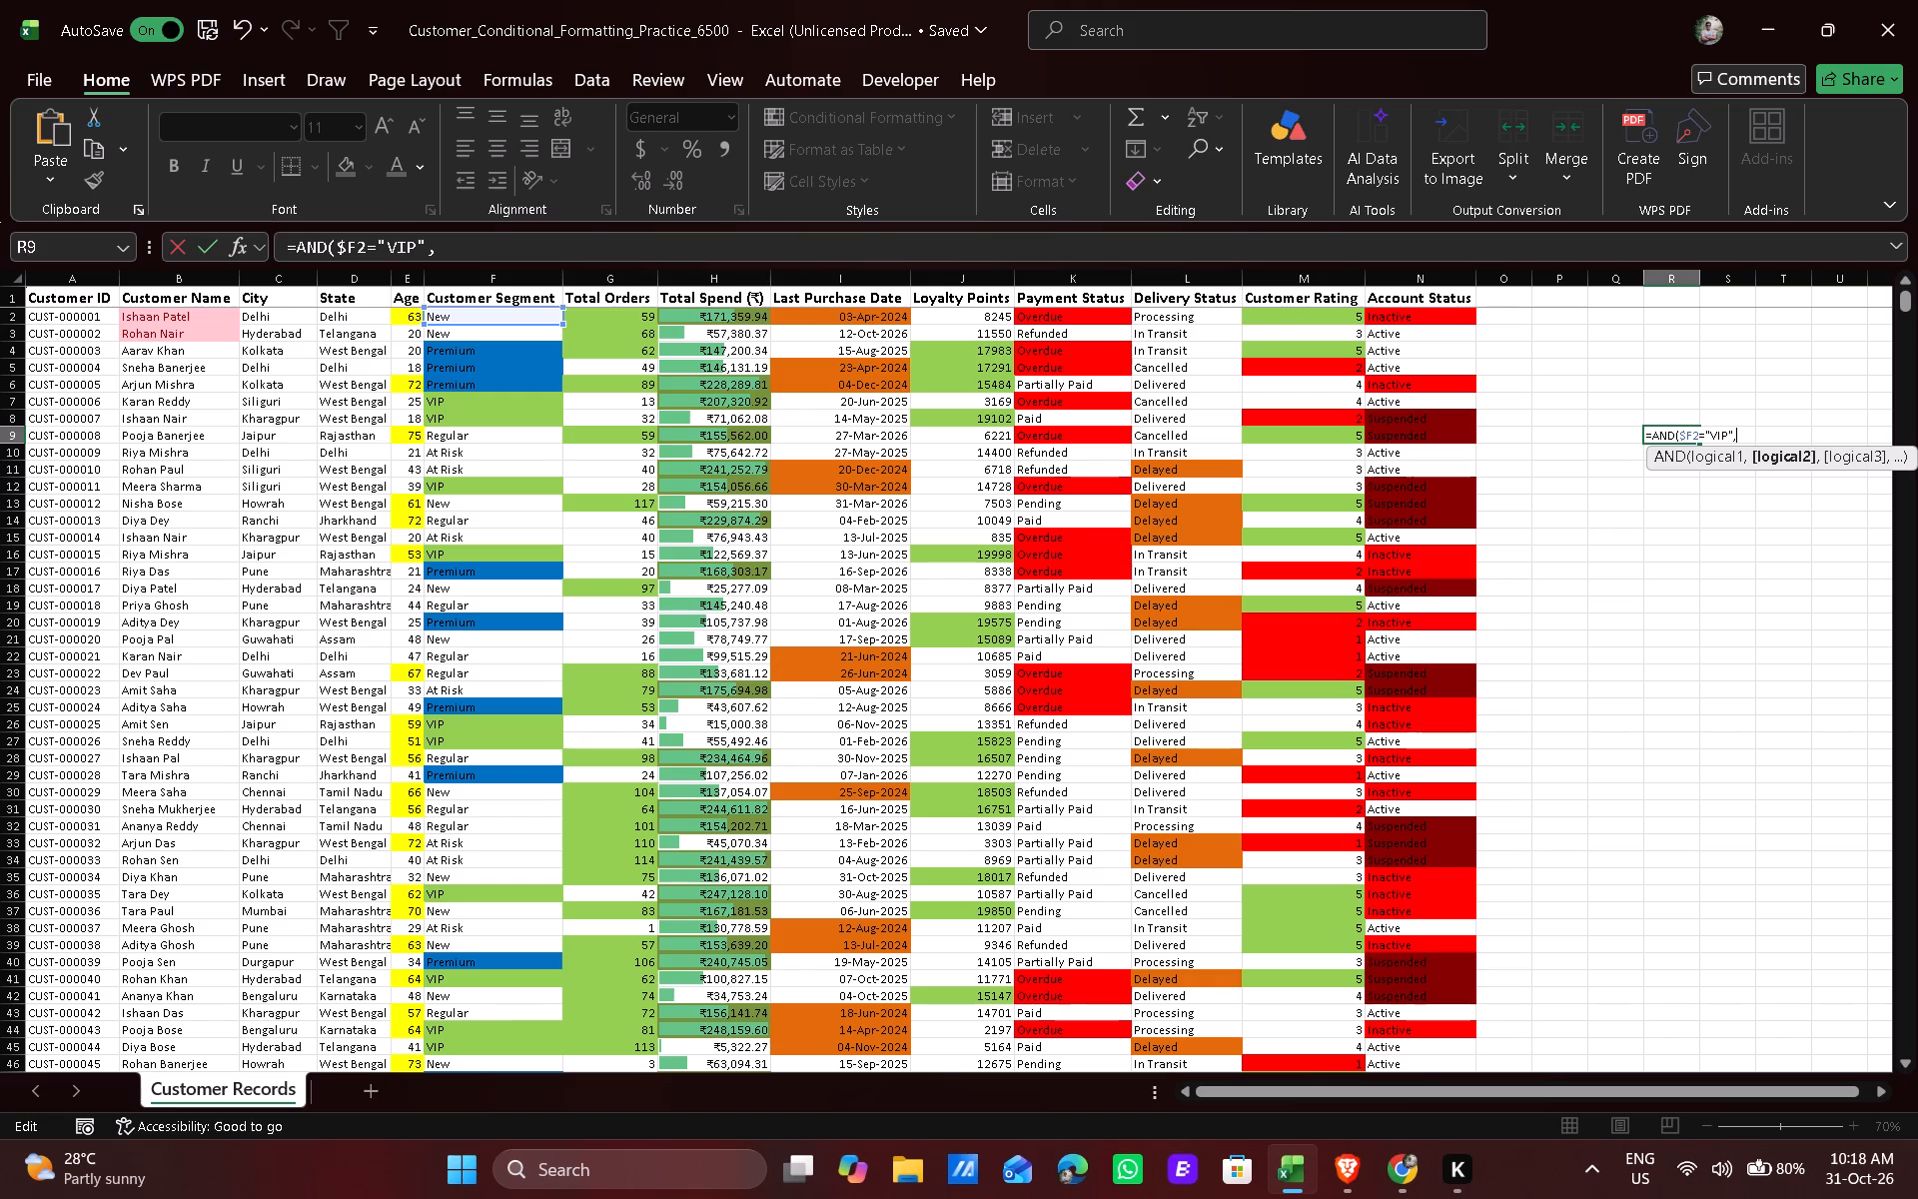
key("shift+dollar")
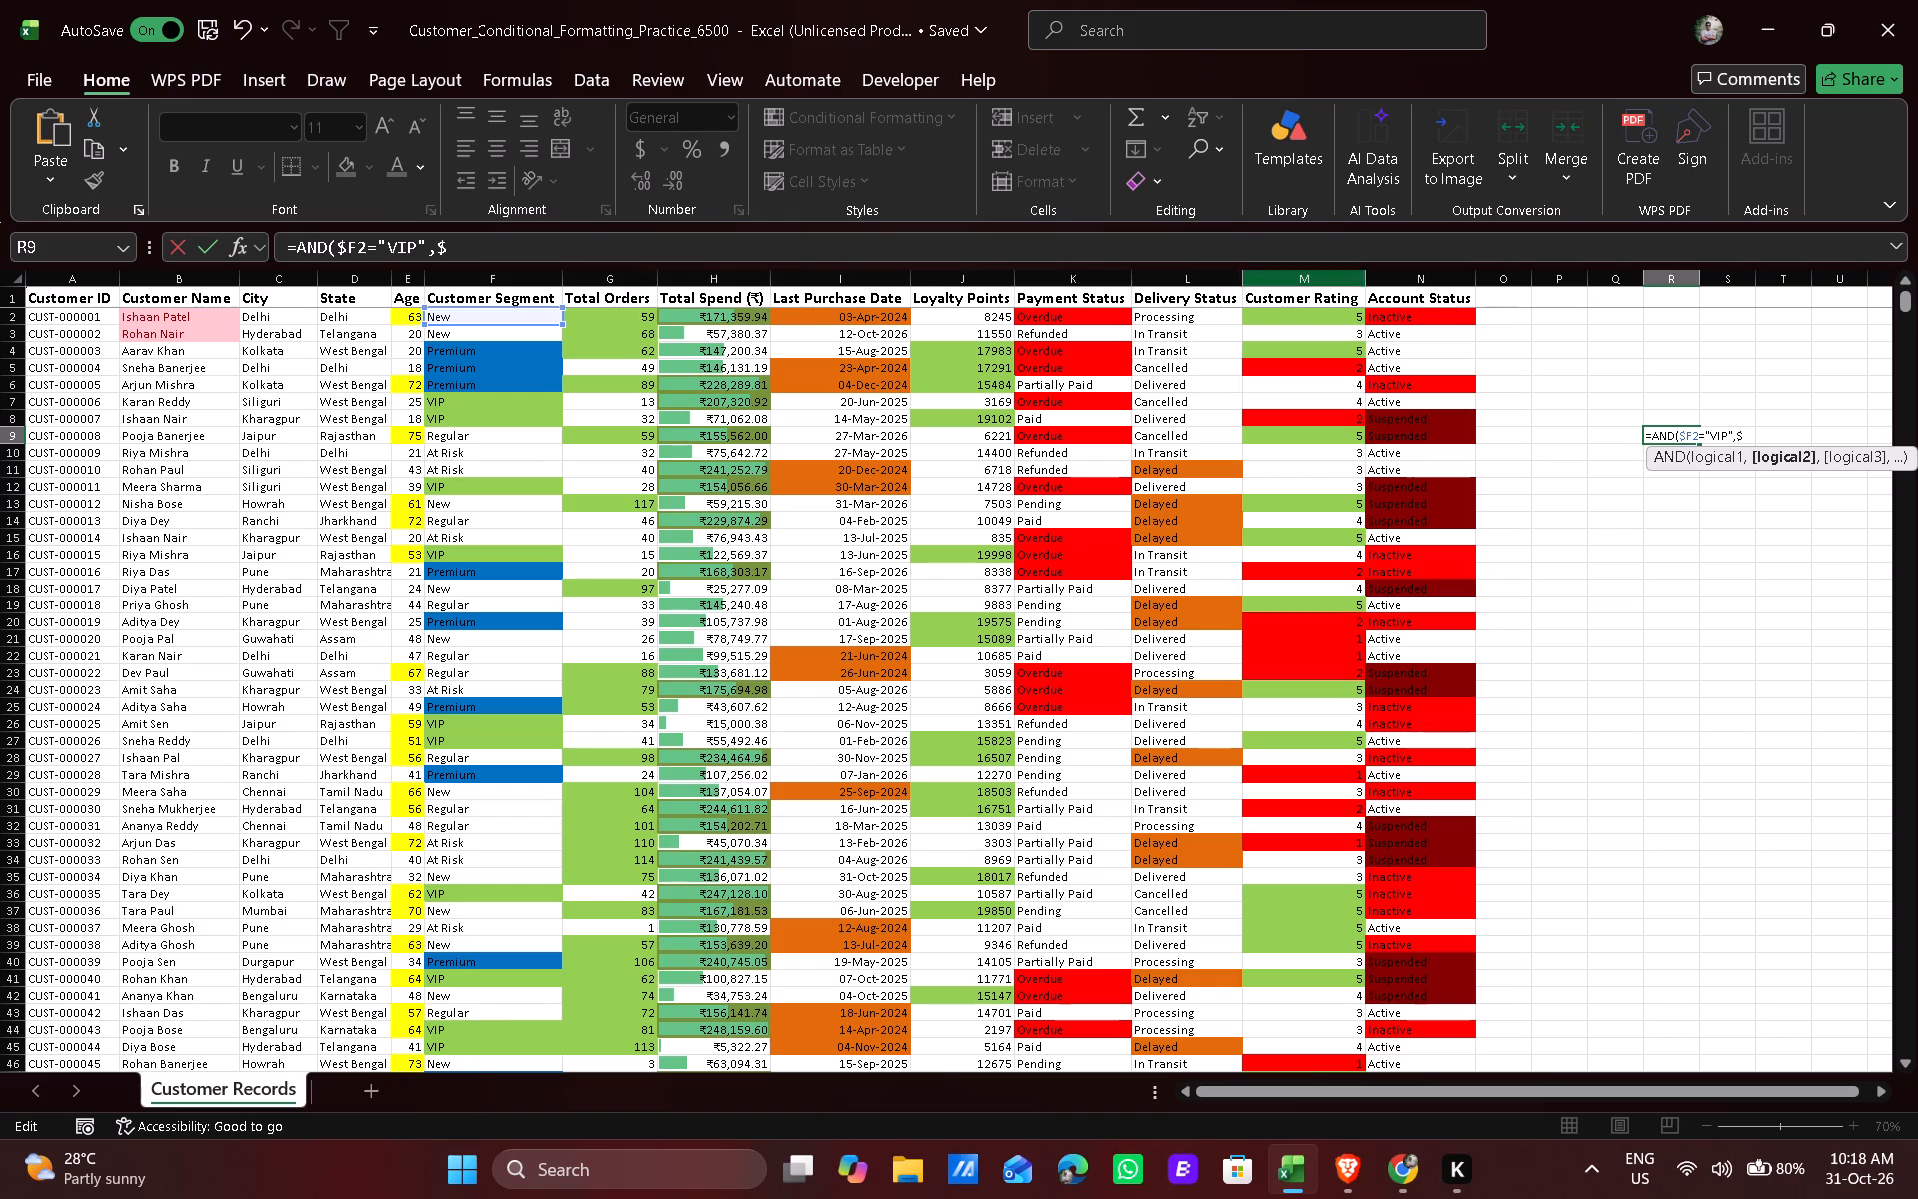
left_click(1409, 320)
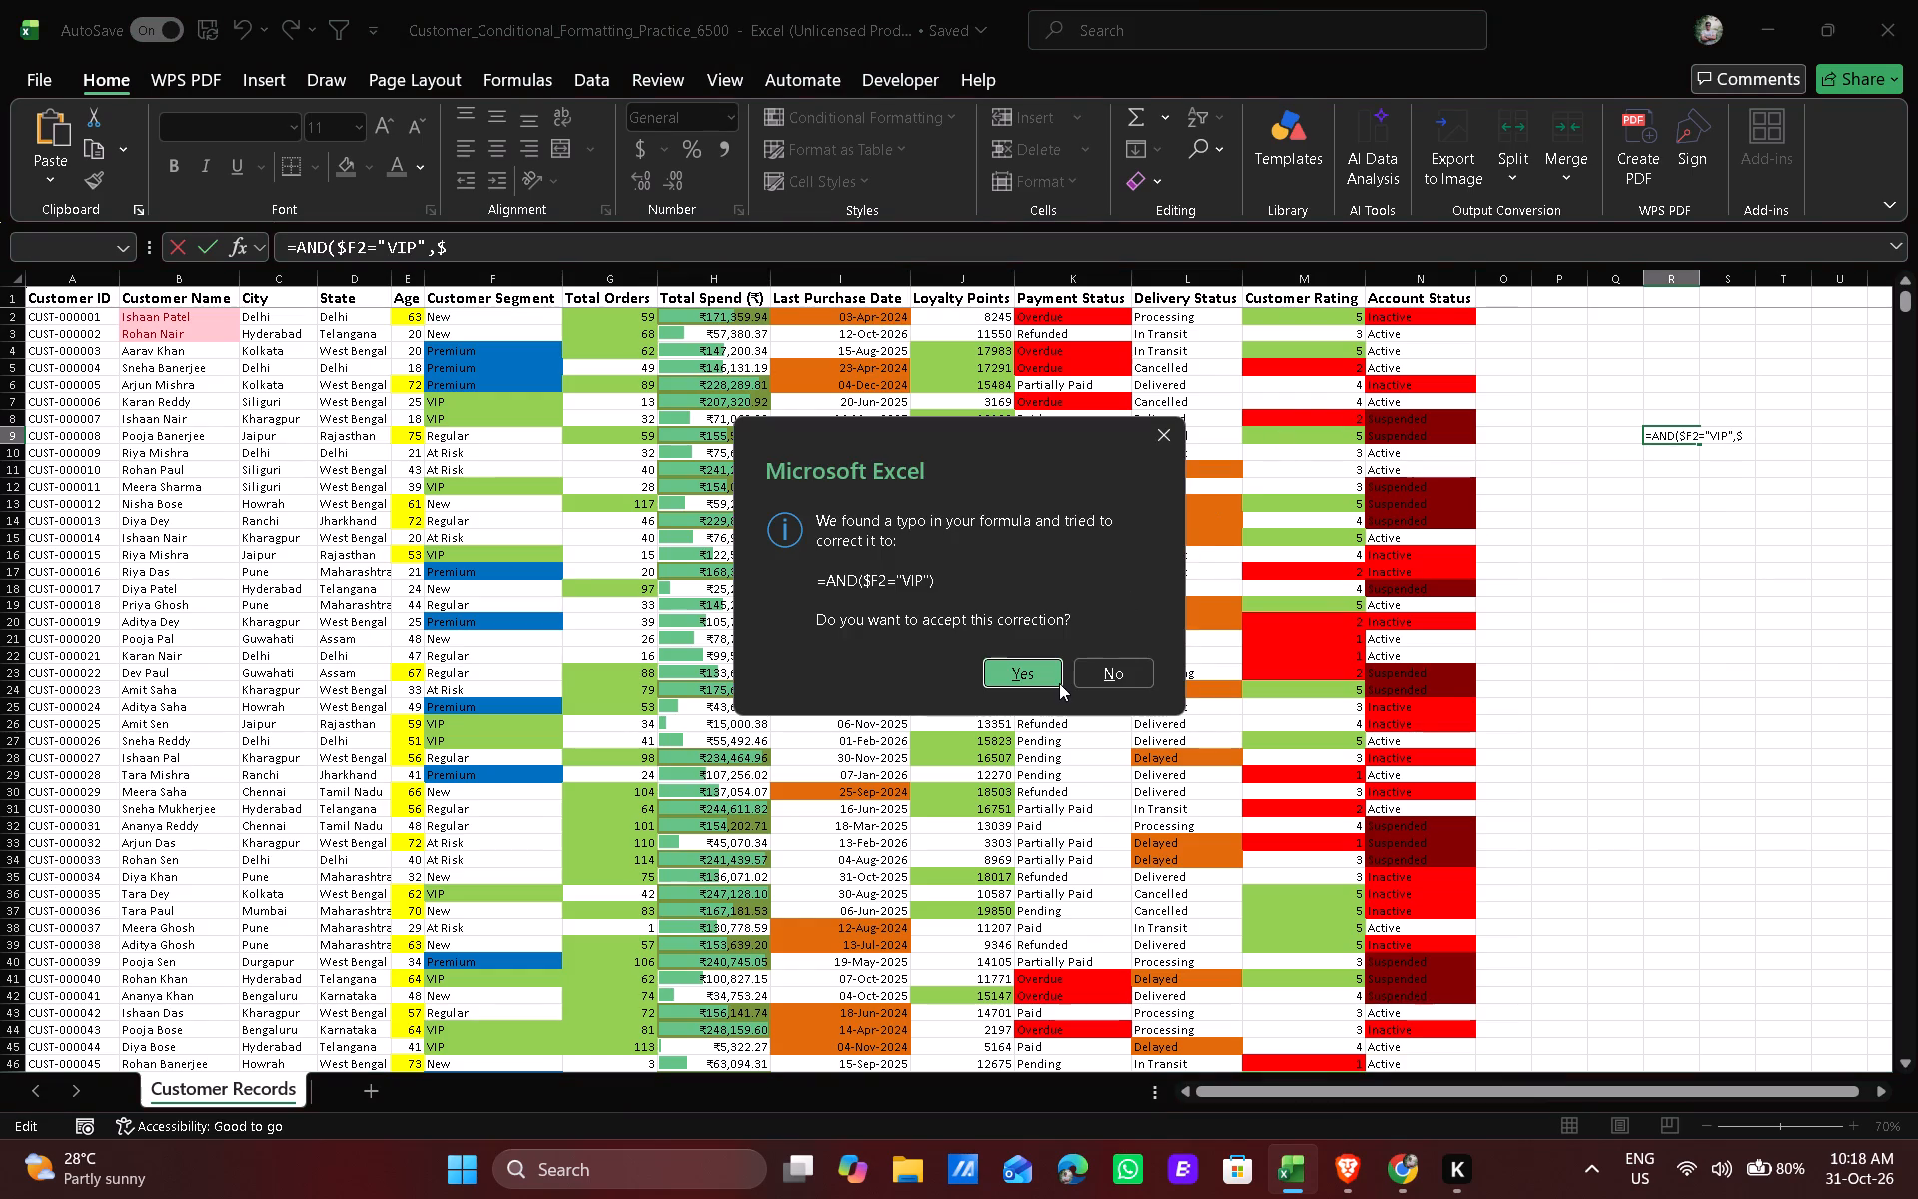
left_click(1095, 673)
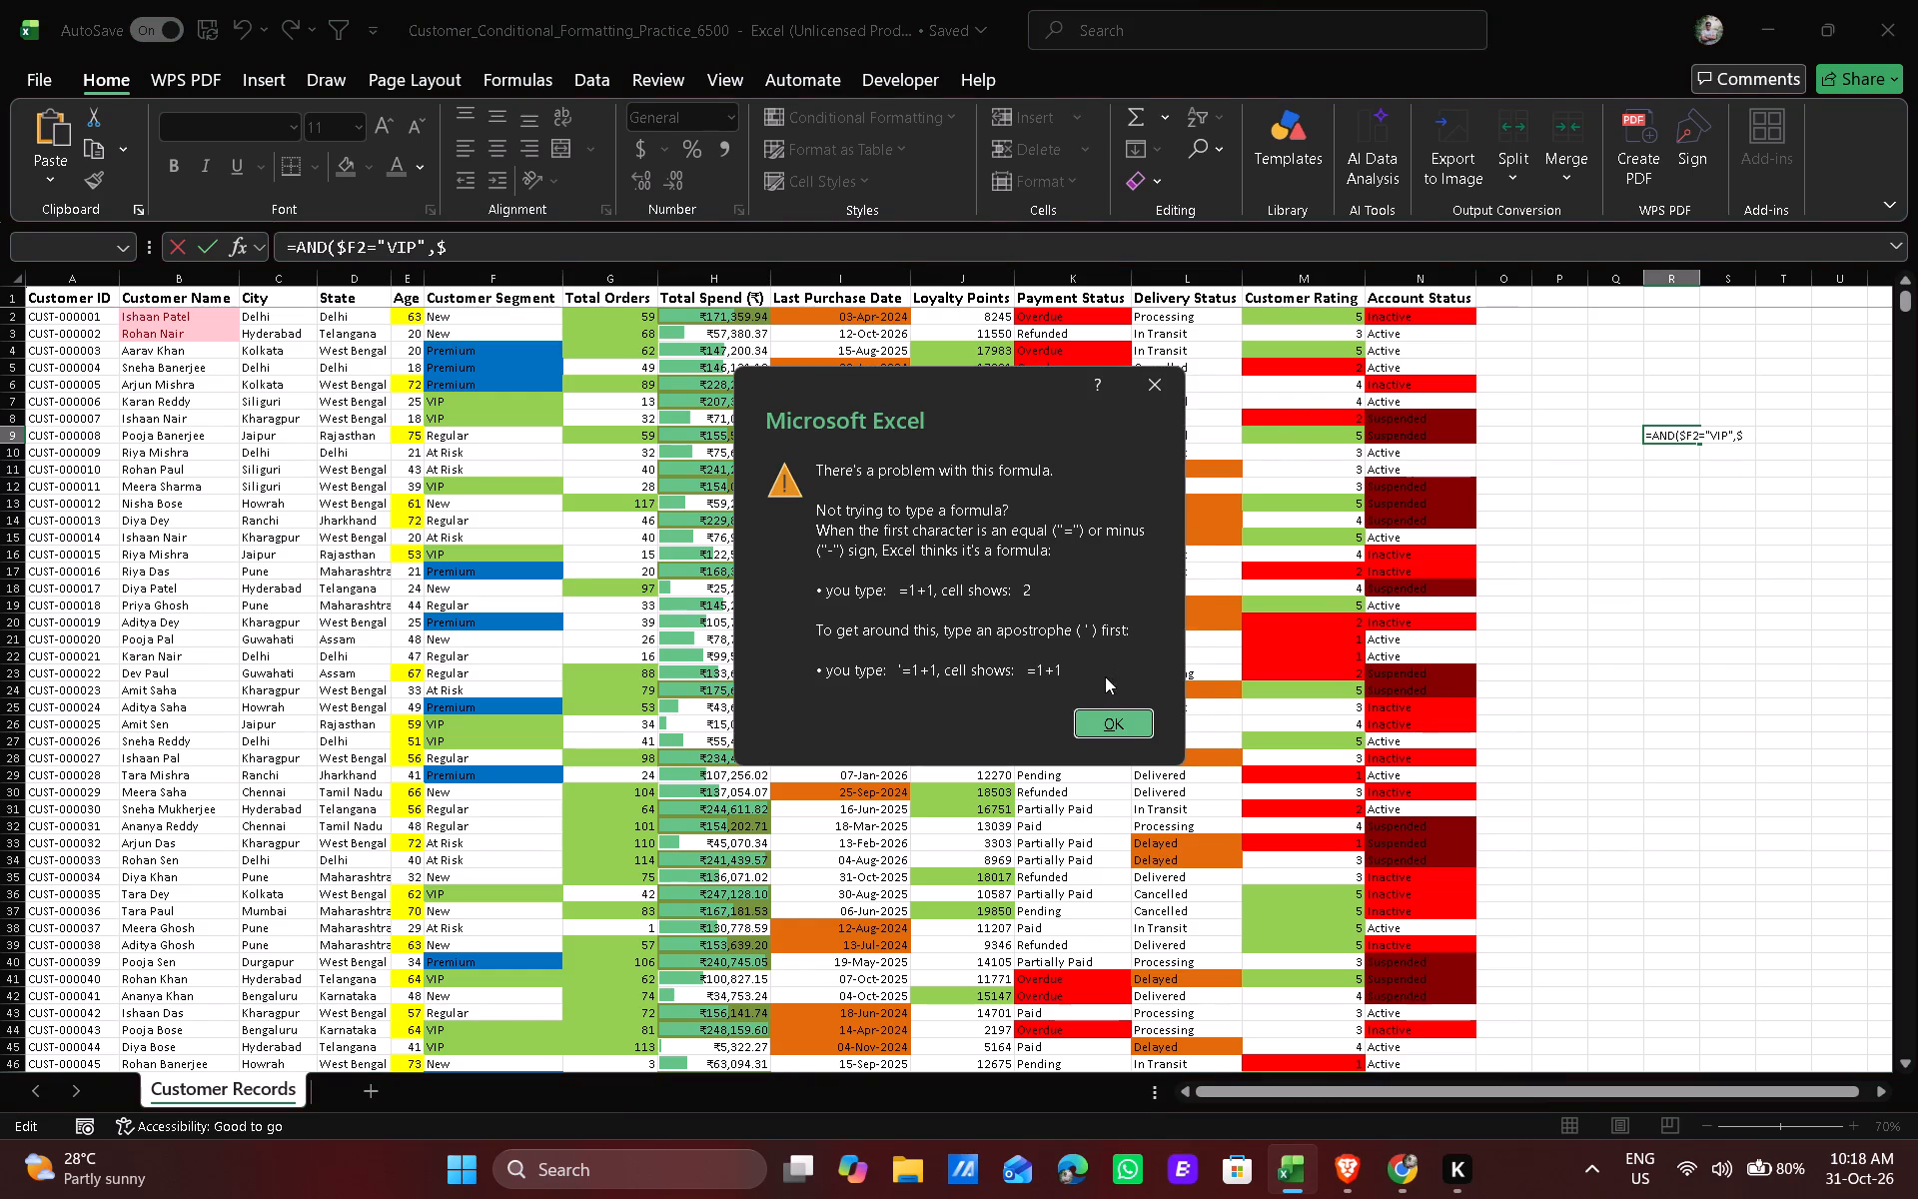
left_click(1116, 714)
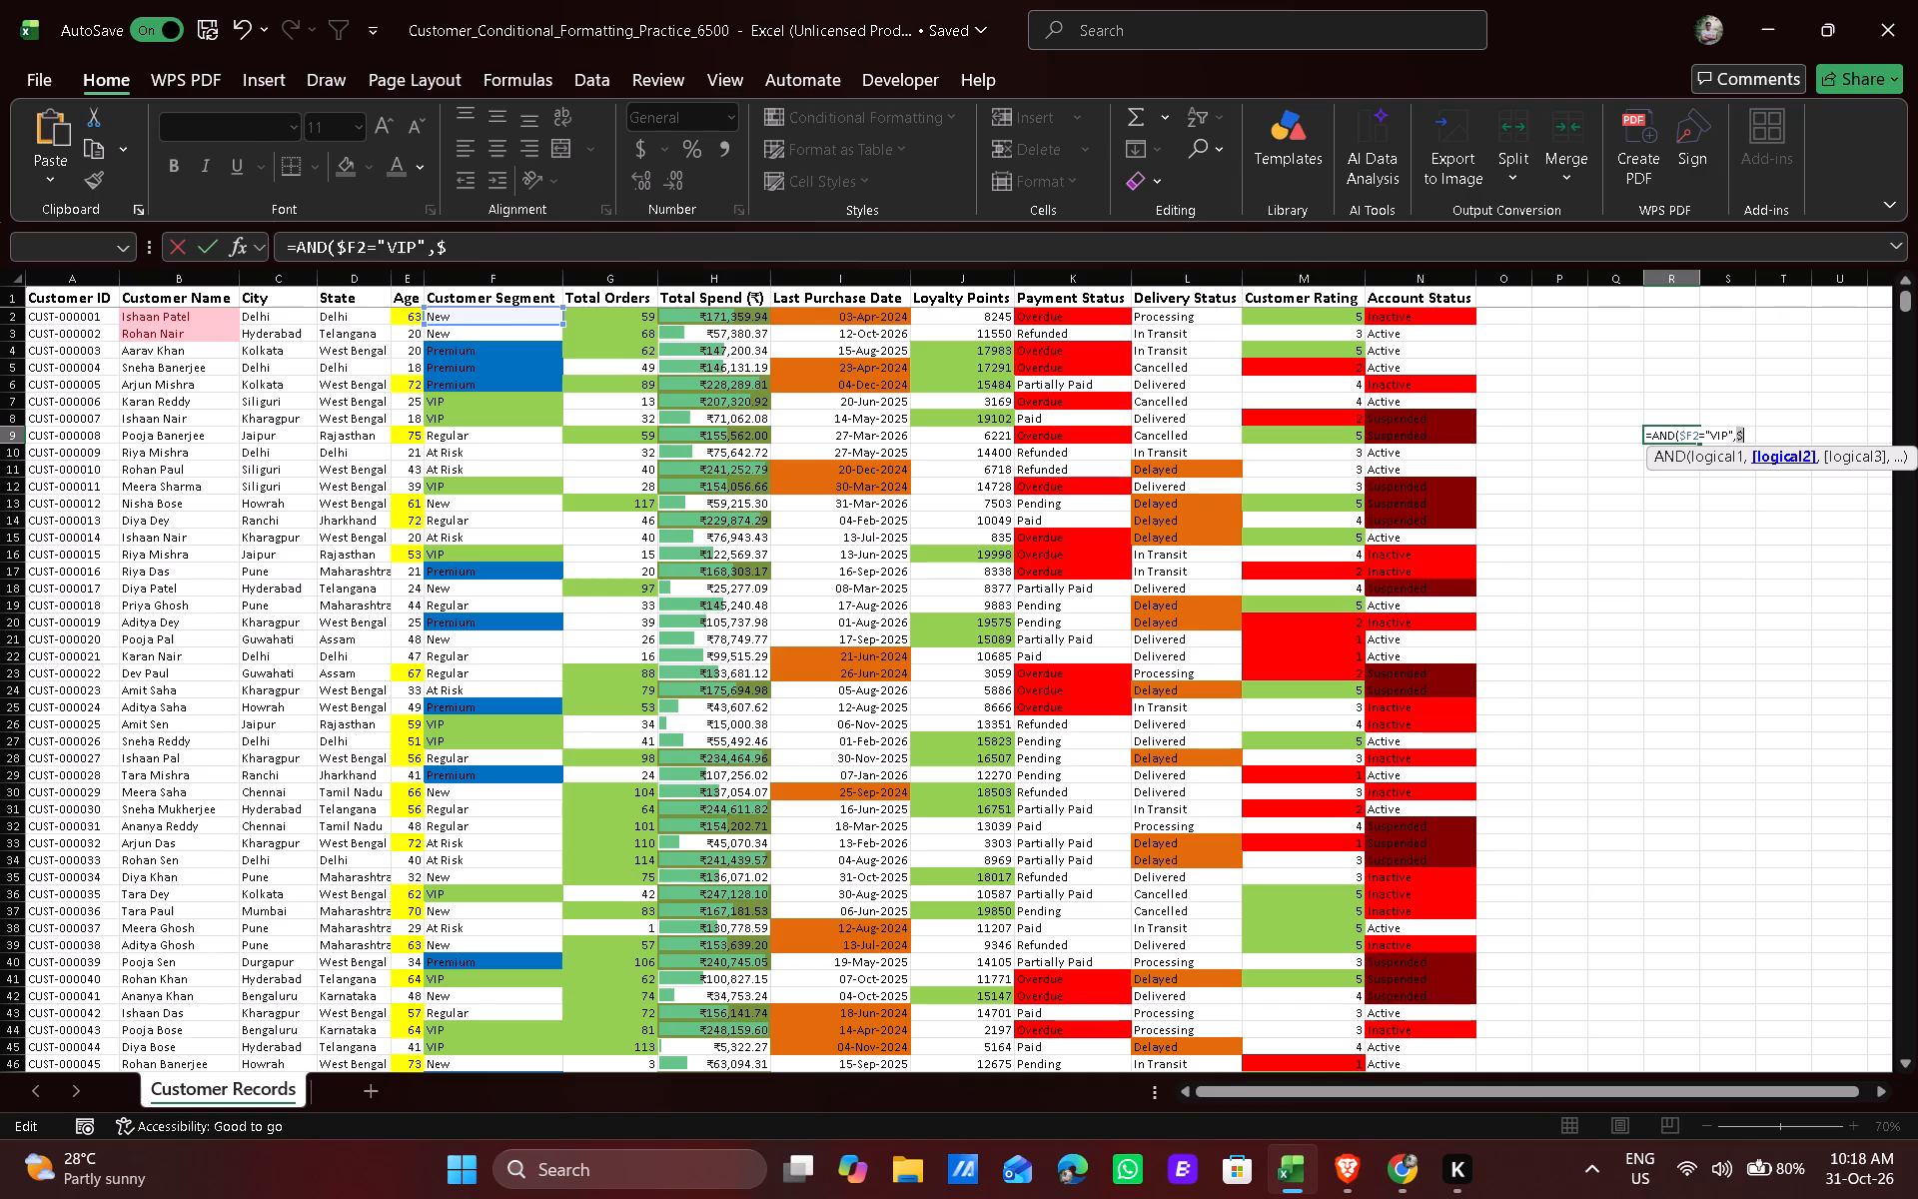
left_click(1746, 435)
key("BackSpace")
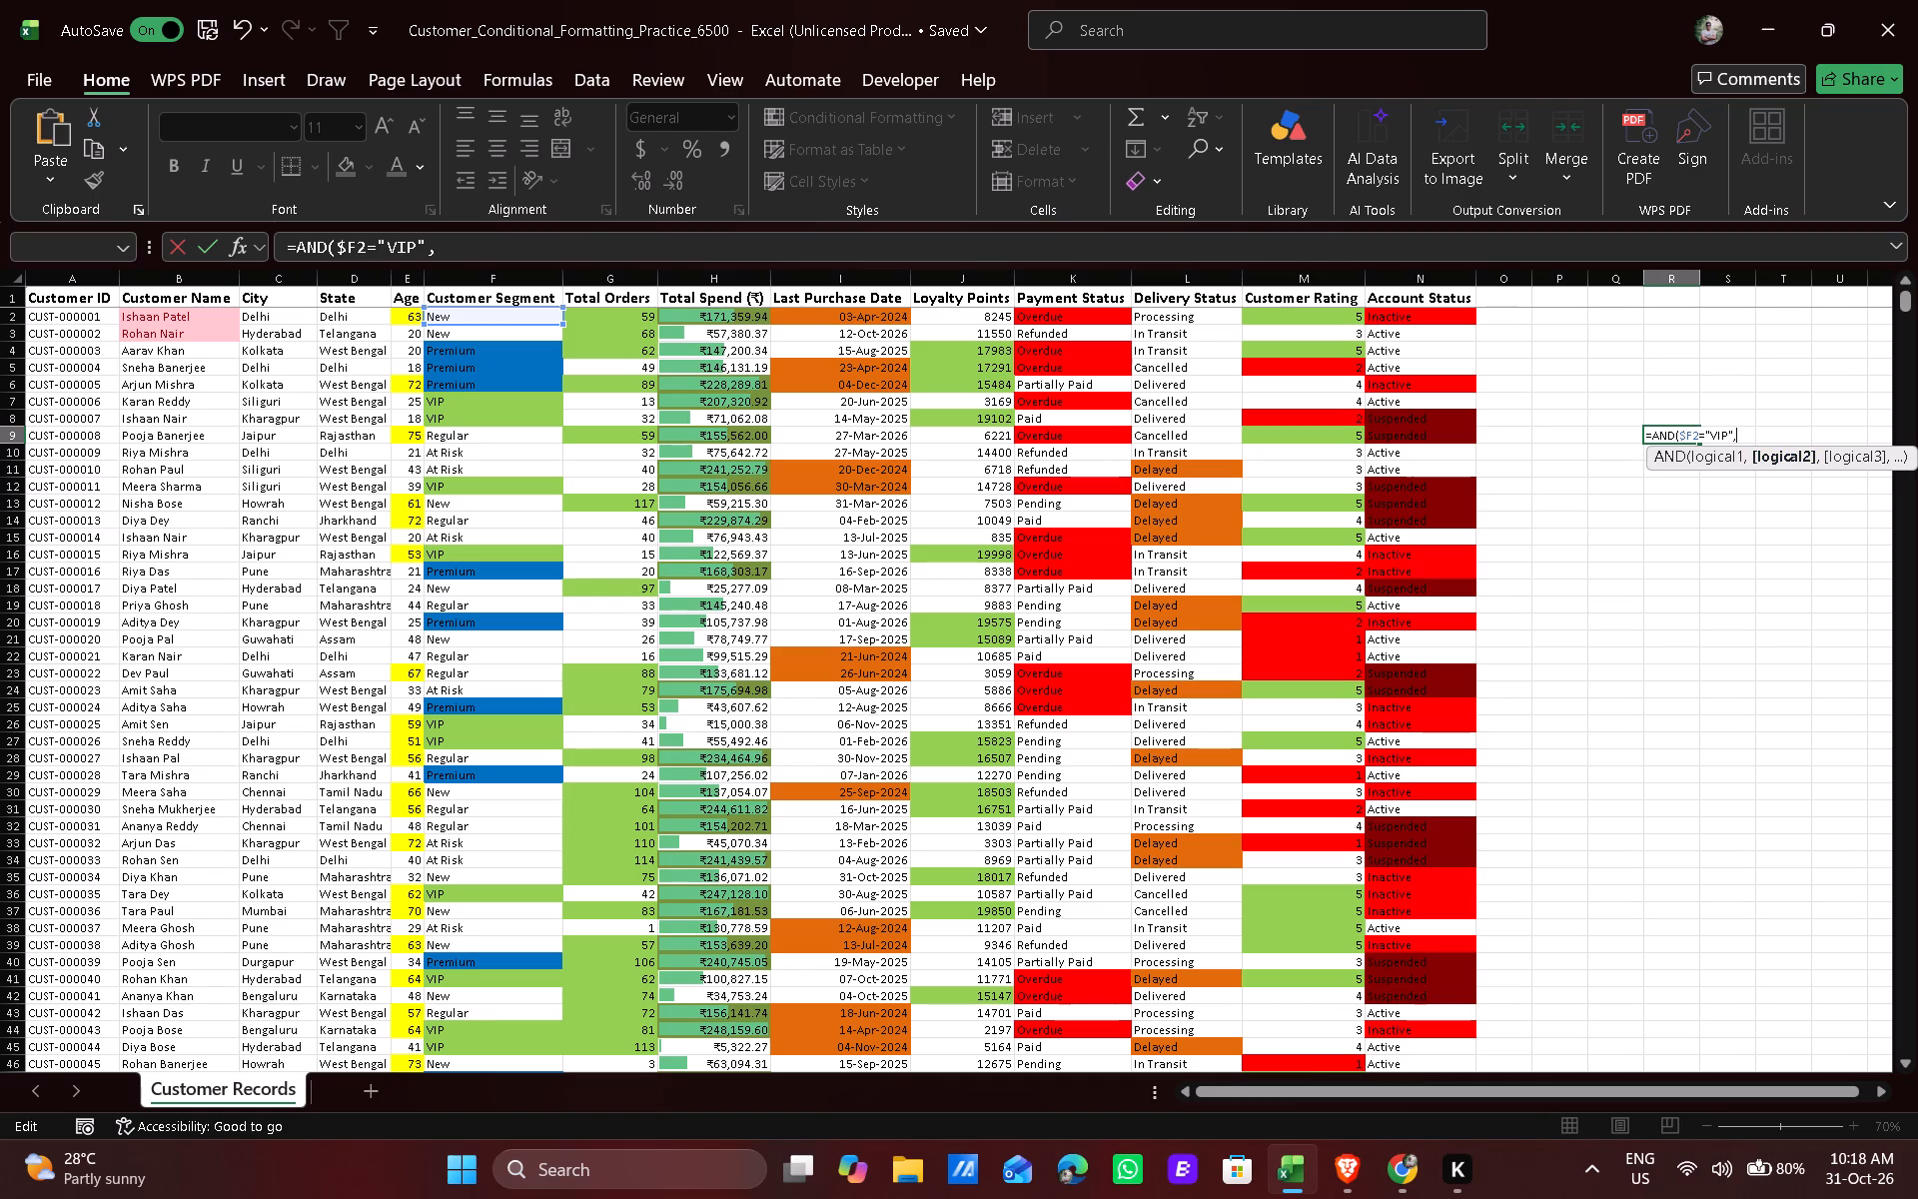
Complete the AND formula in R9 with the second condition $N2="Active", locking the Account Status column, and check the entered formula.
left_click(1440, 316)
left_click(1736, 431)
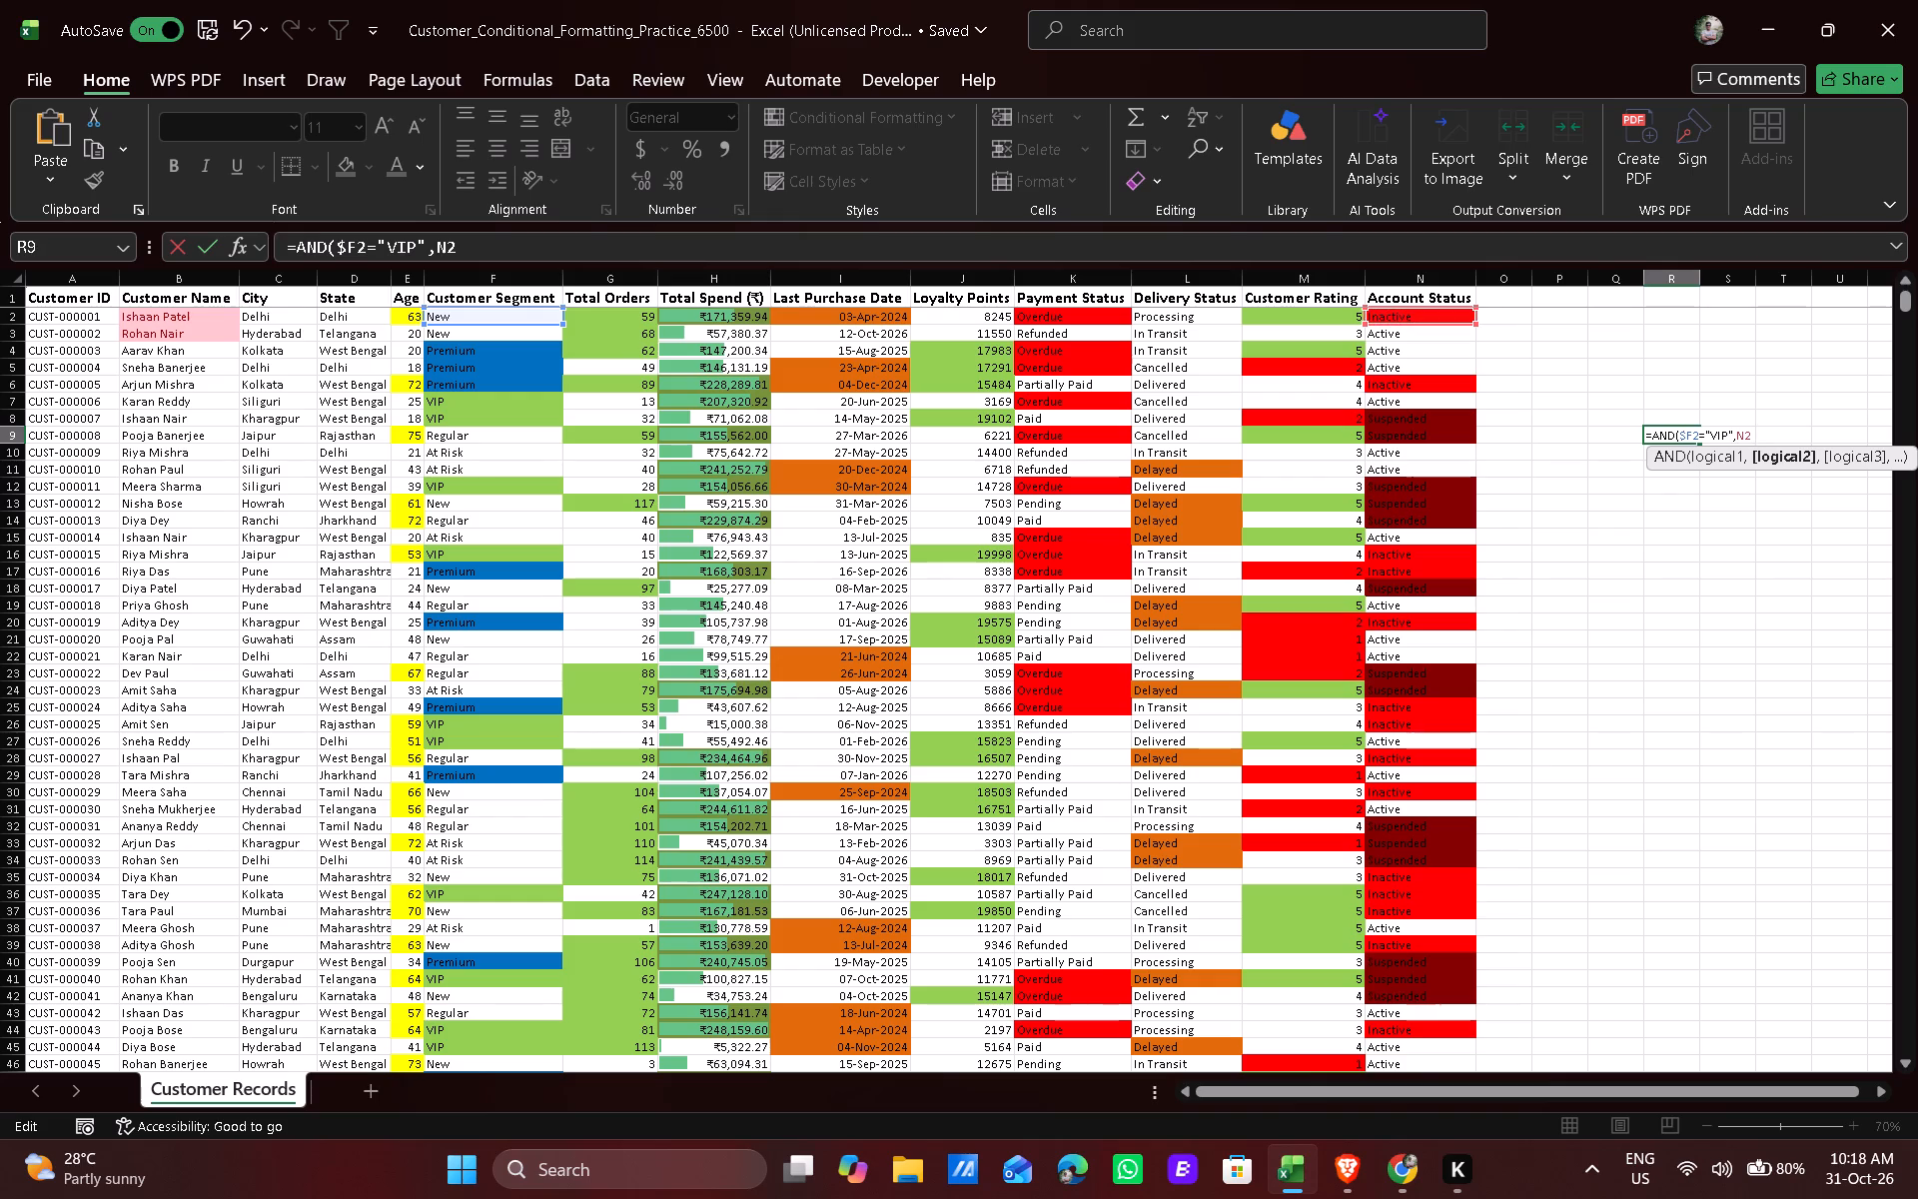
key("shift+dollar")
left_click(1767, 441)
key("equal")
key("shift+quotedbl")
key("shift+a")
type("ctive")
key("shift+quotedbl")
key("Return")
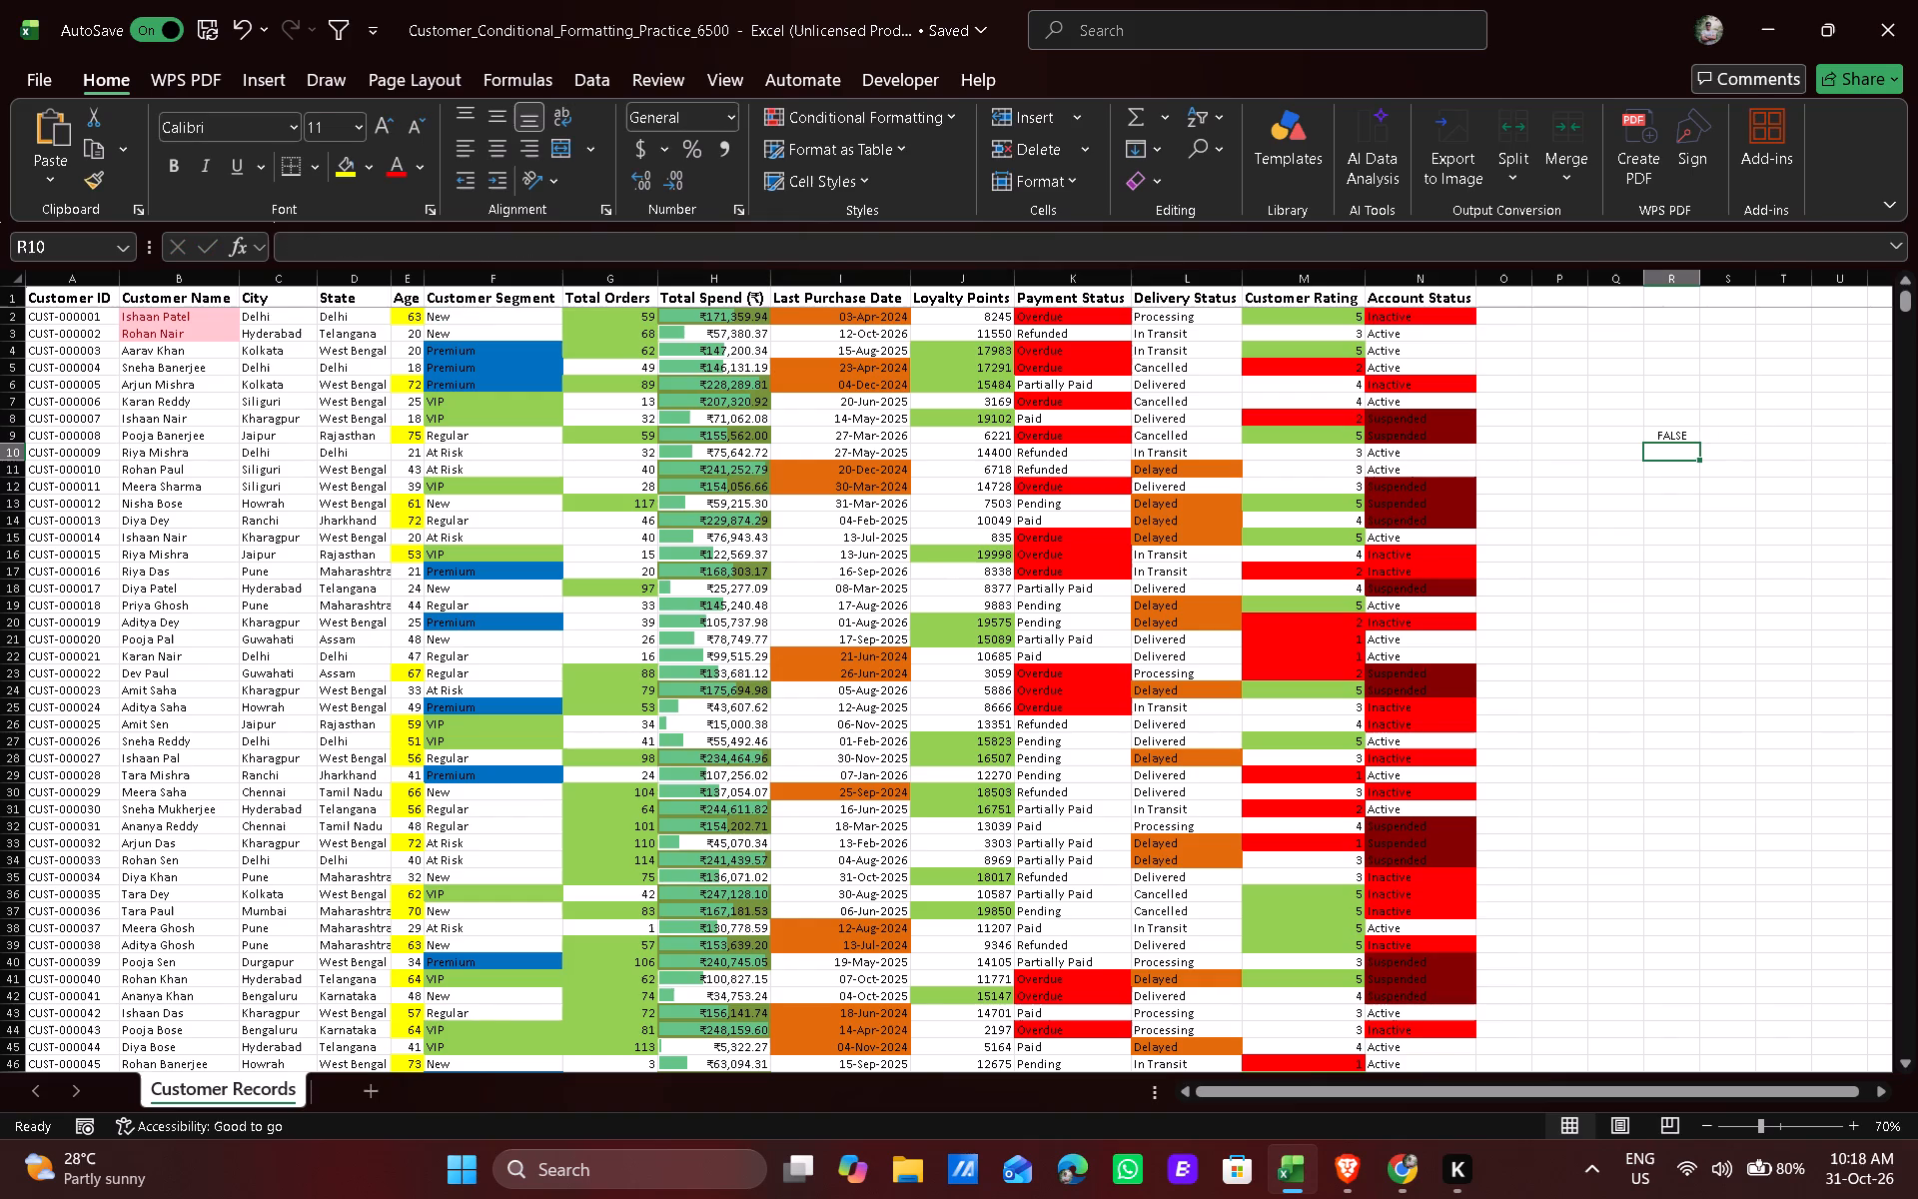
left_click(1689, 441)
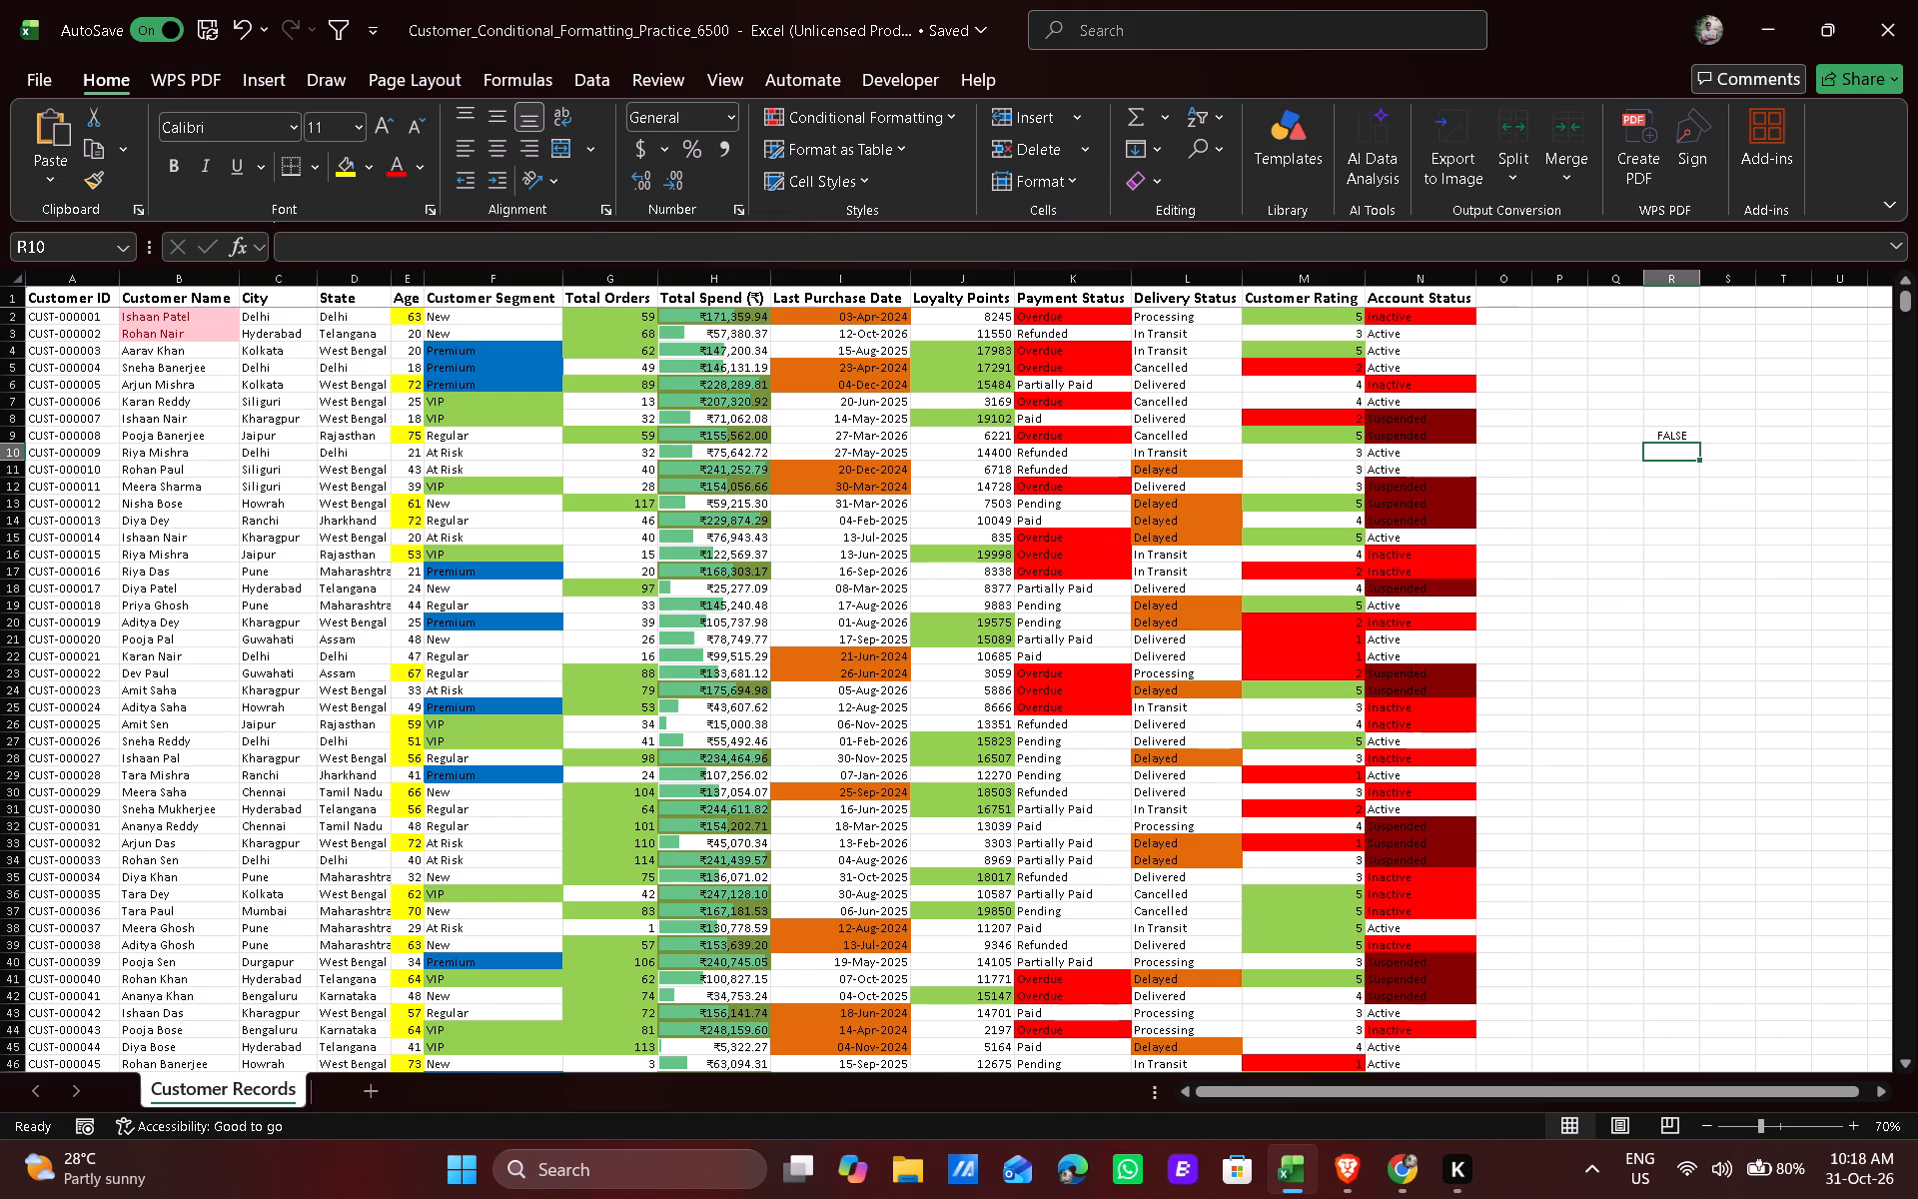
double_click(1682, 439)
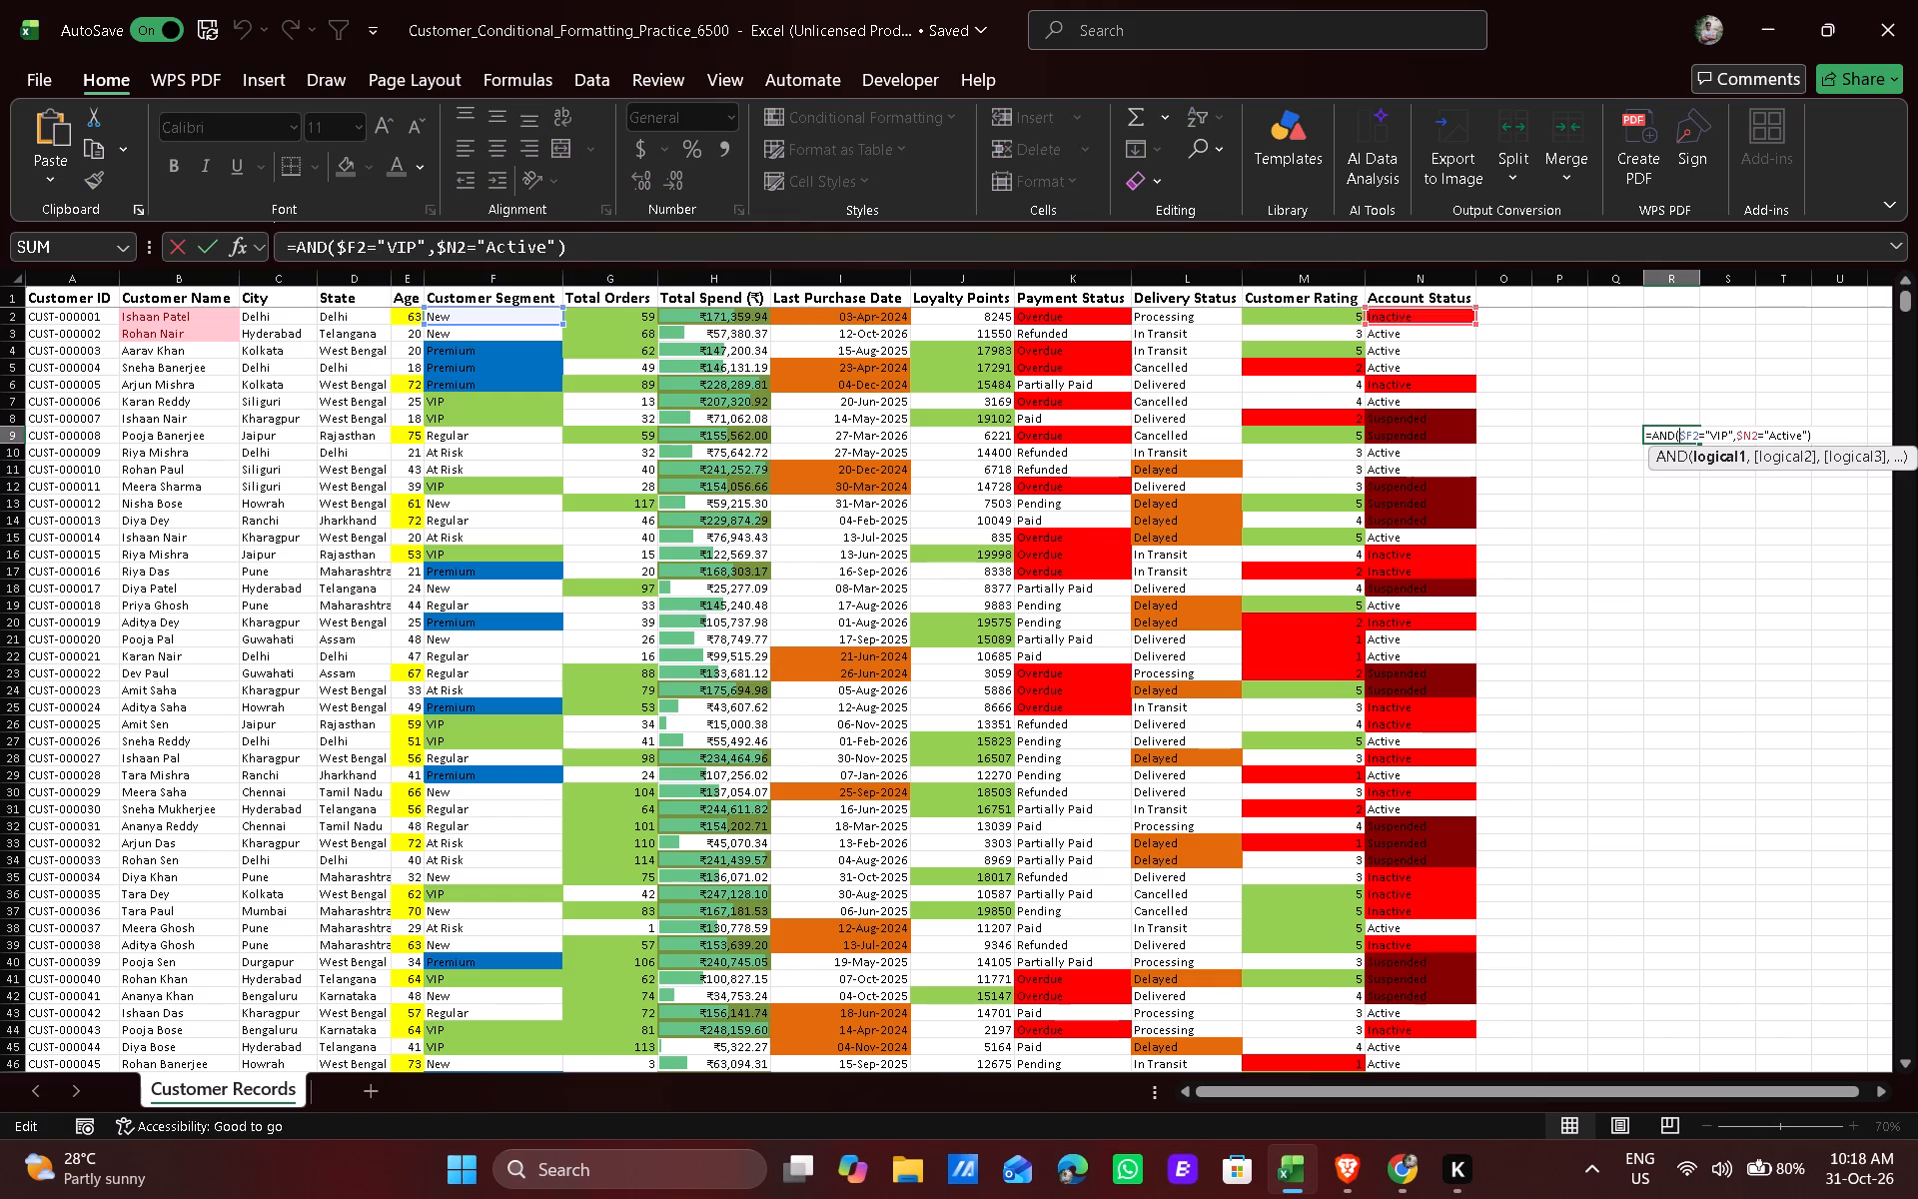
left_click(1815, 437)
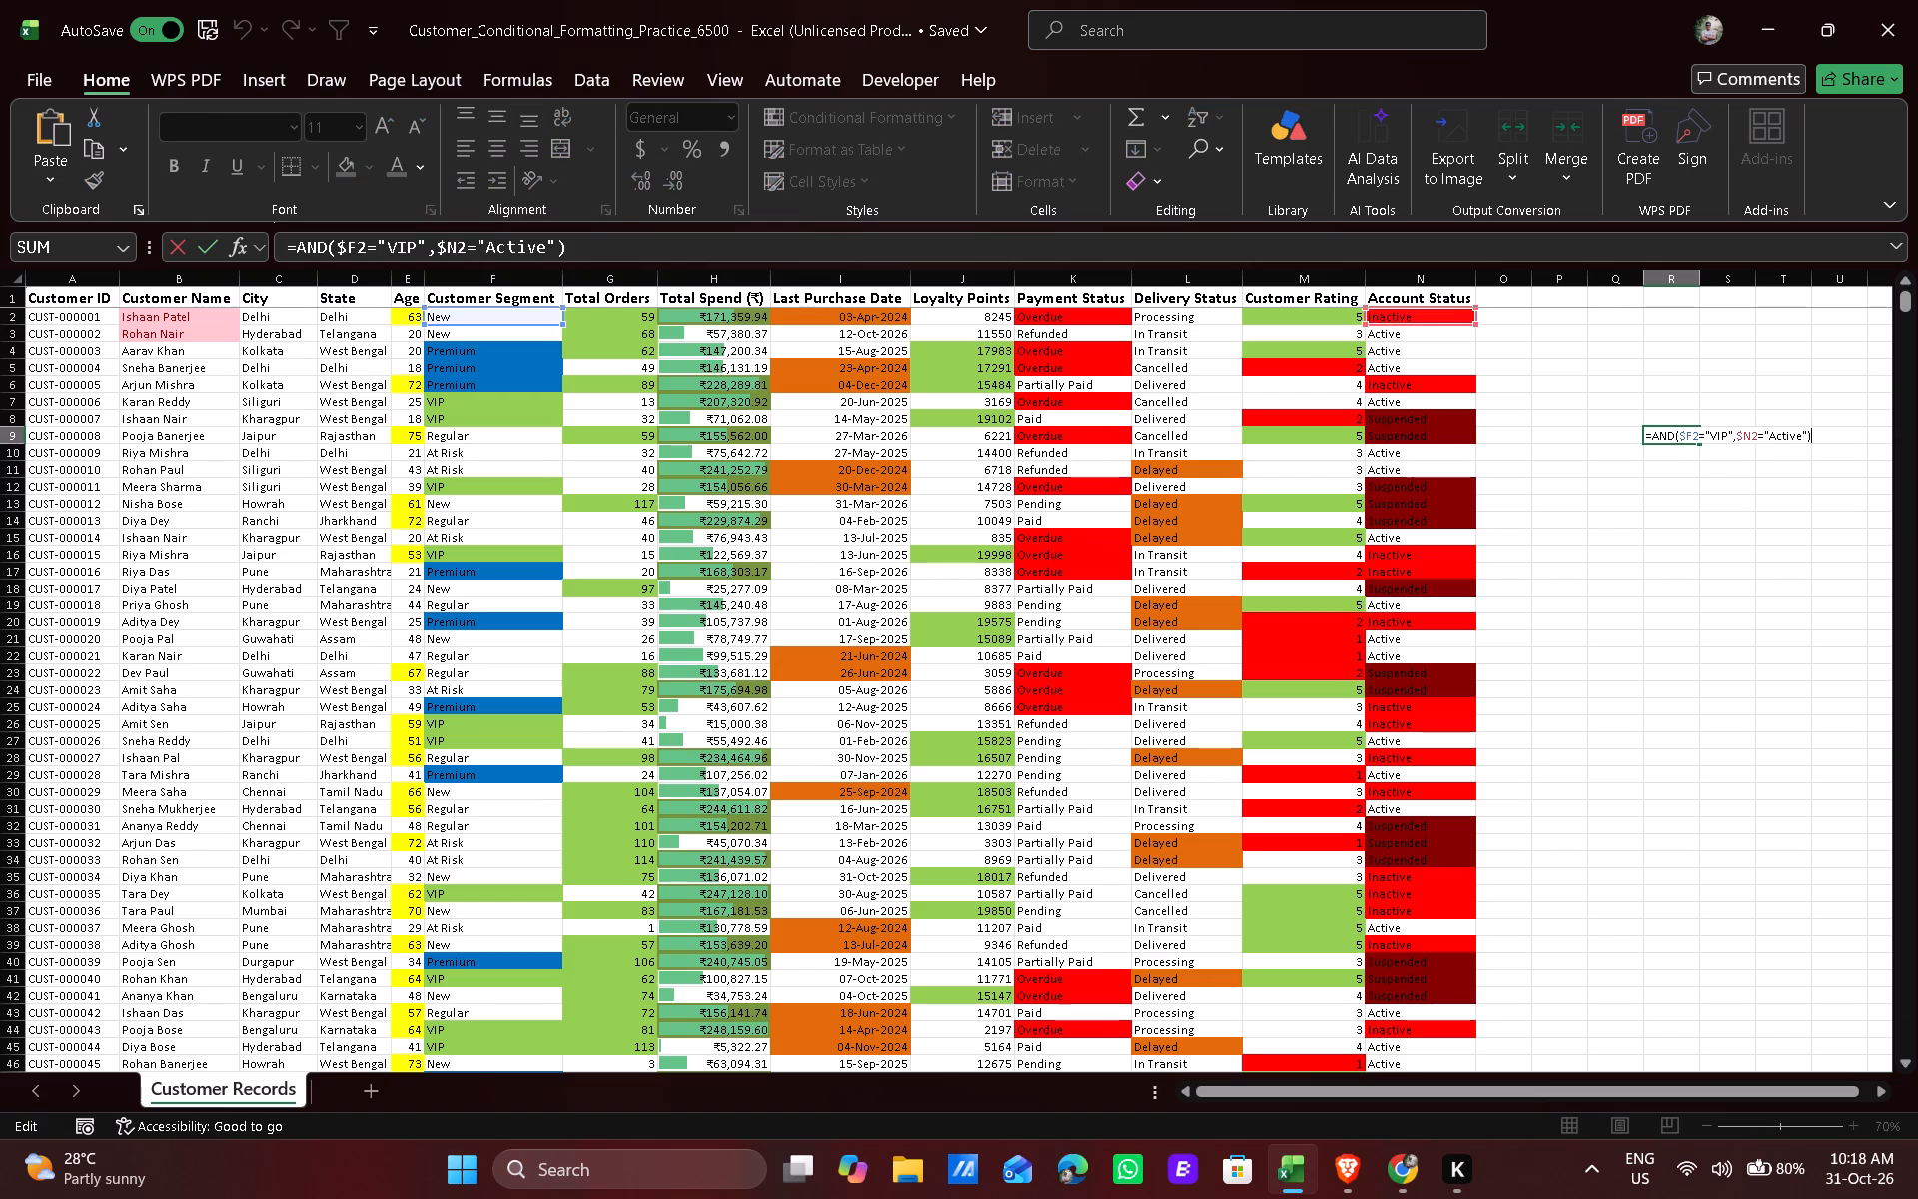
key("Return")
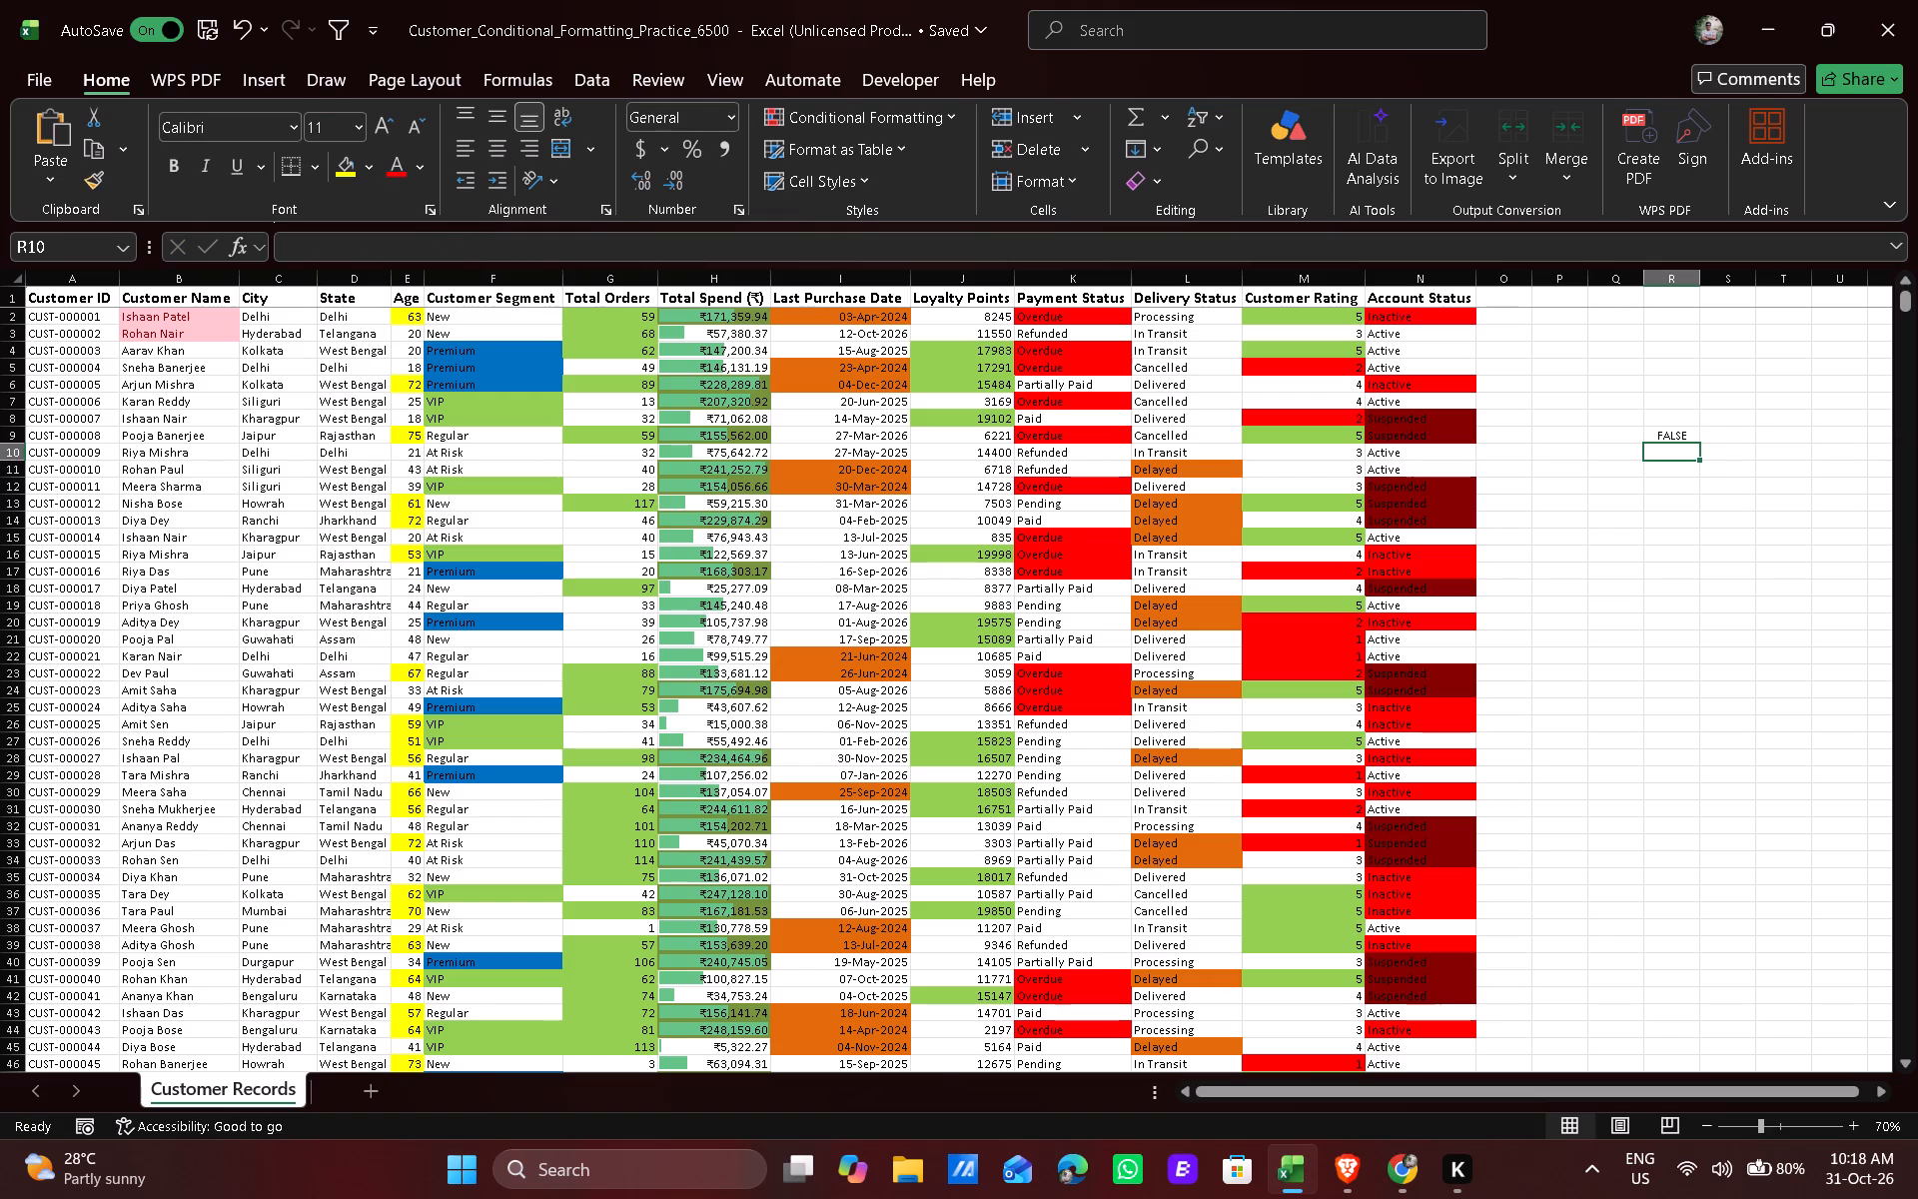
Delete the entire AND formula from cell R9.
double_click(1682, 433)
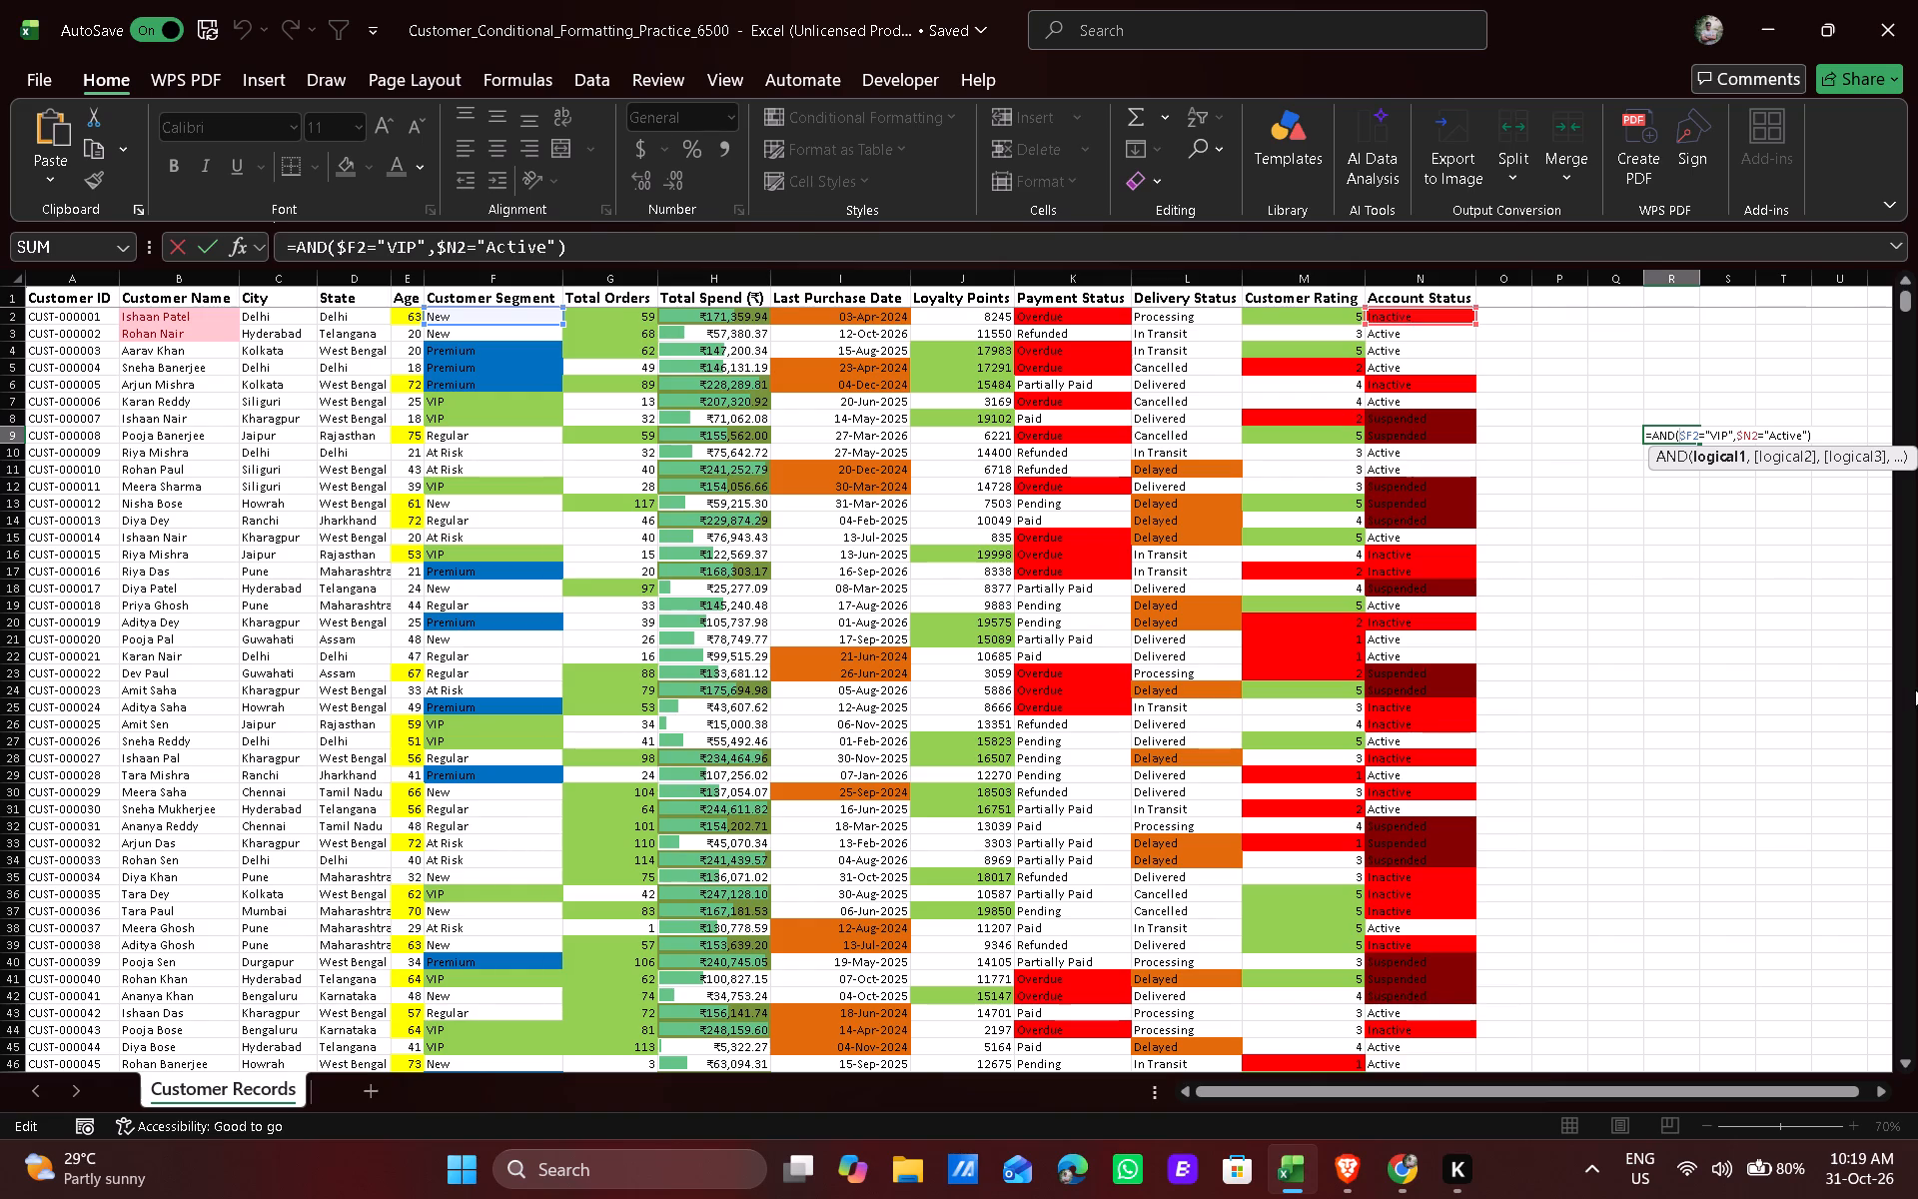
left_click(1808, 648)
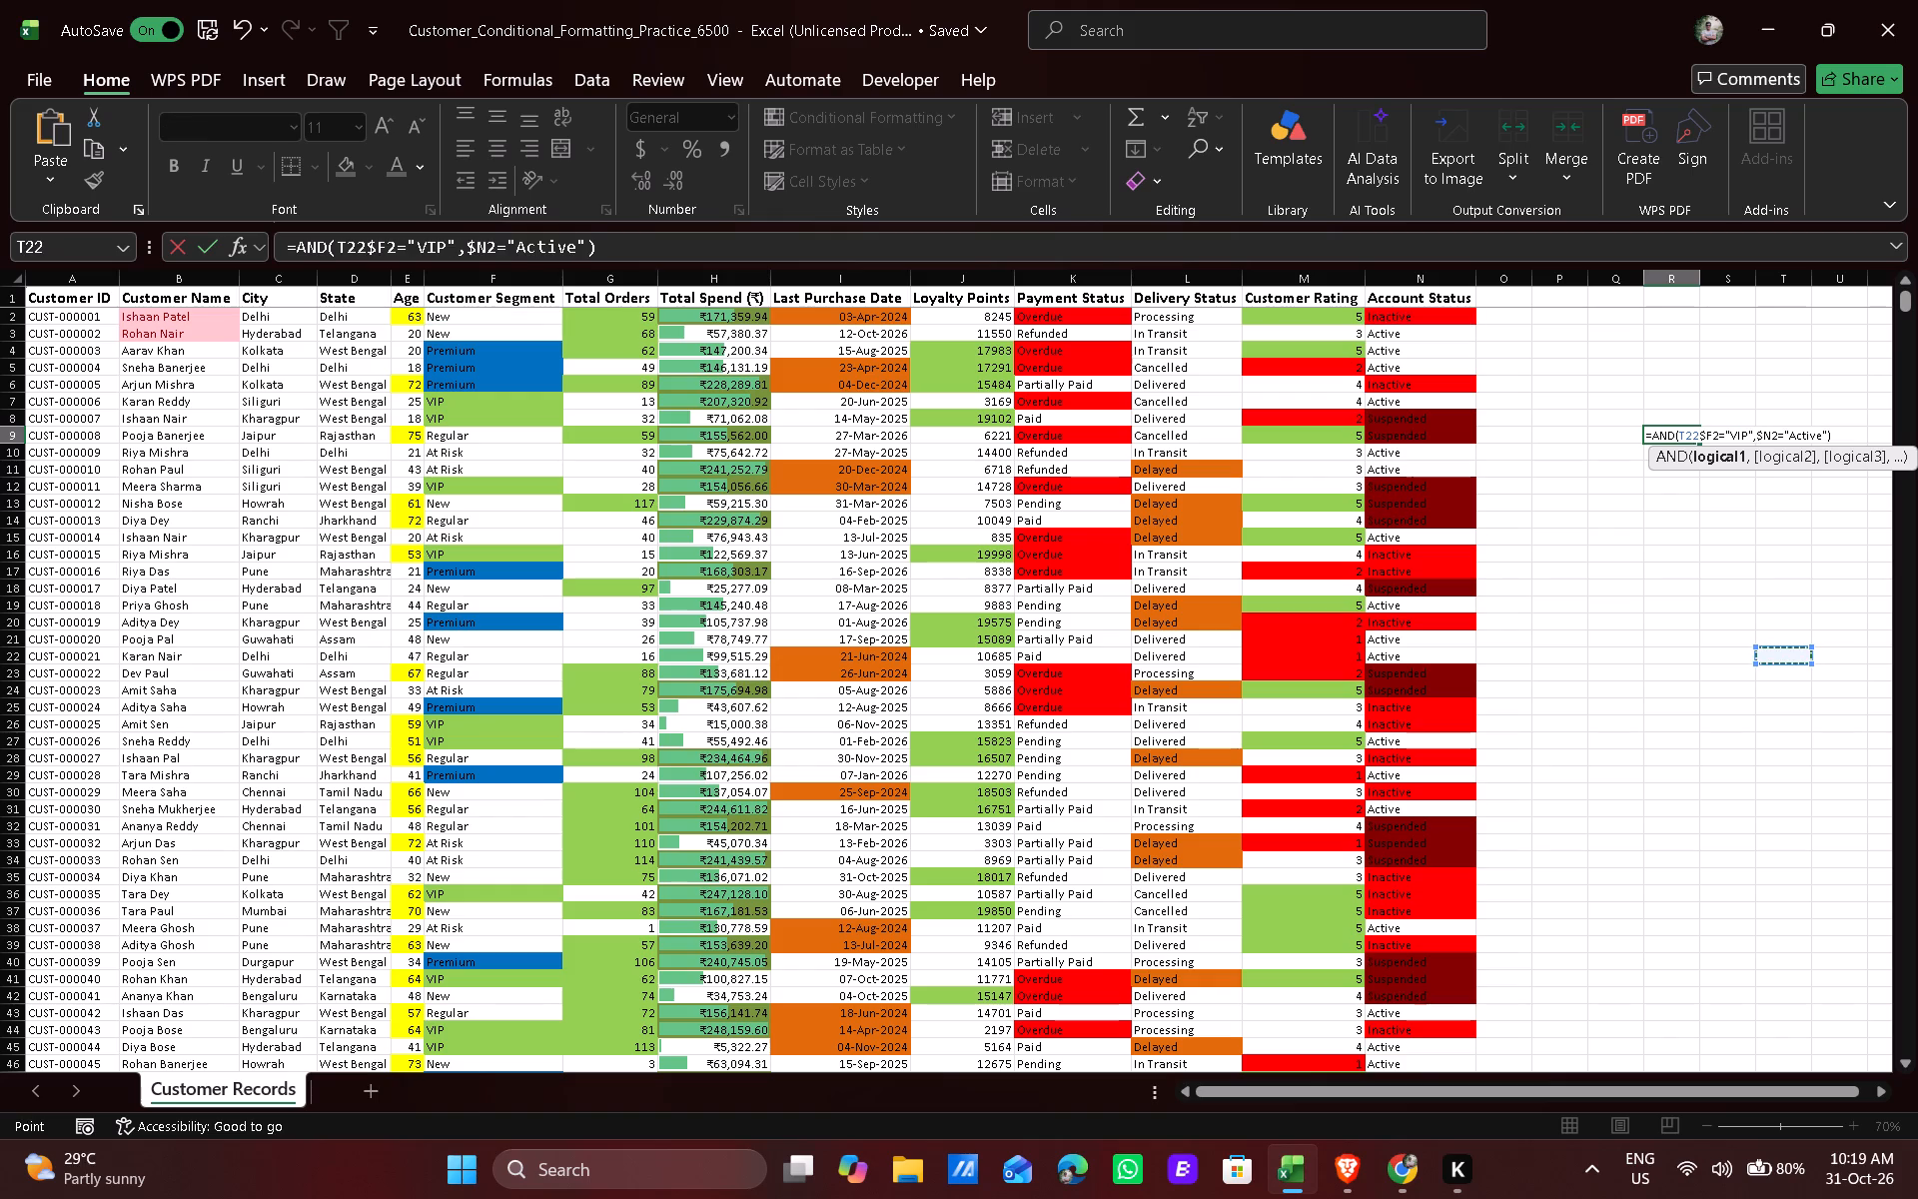
left_click(1705, 717)
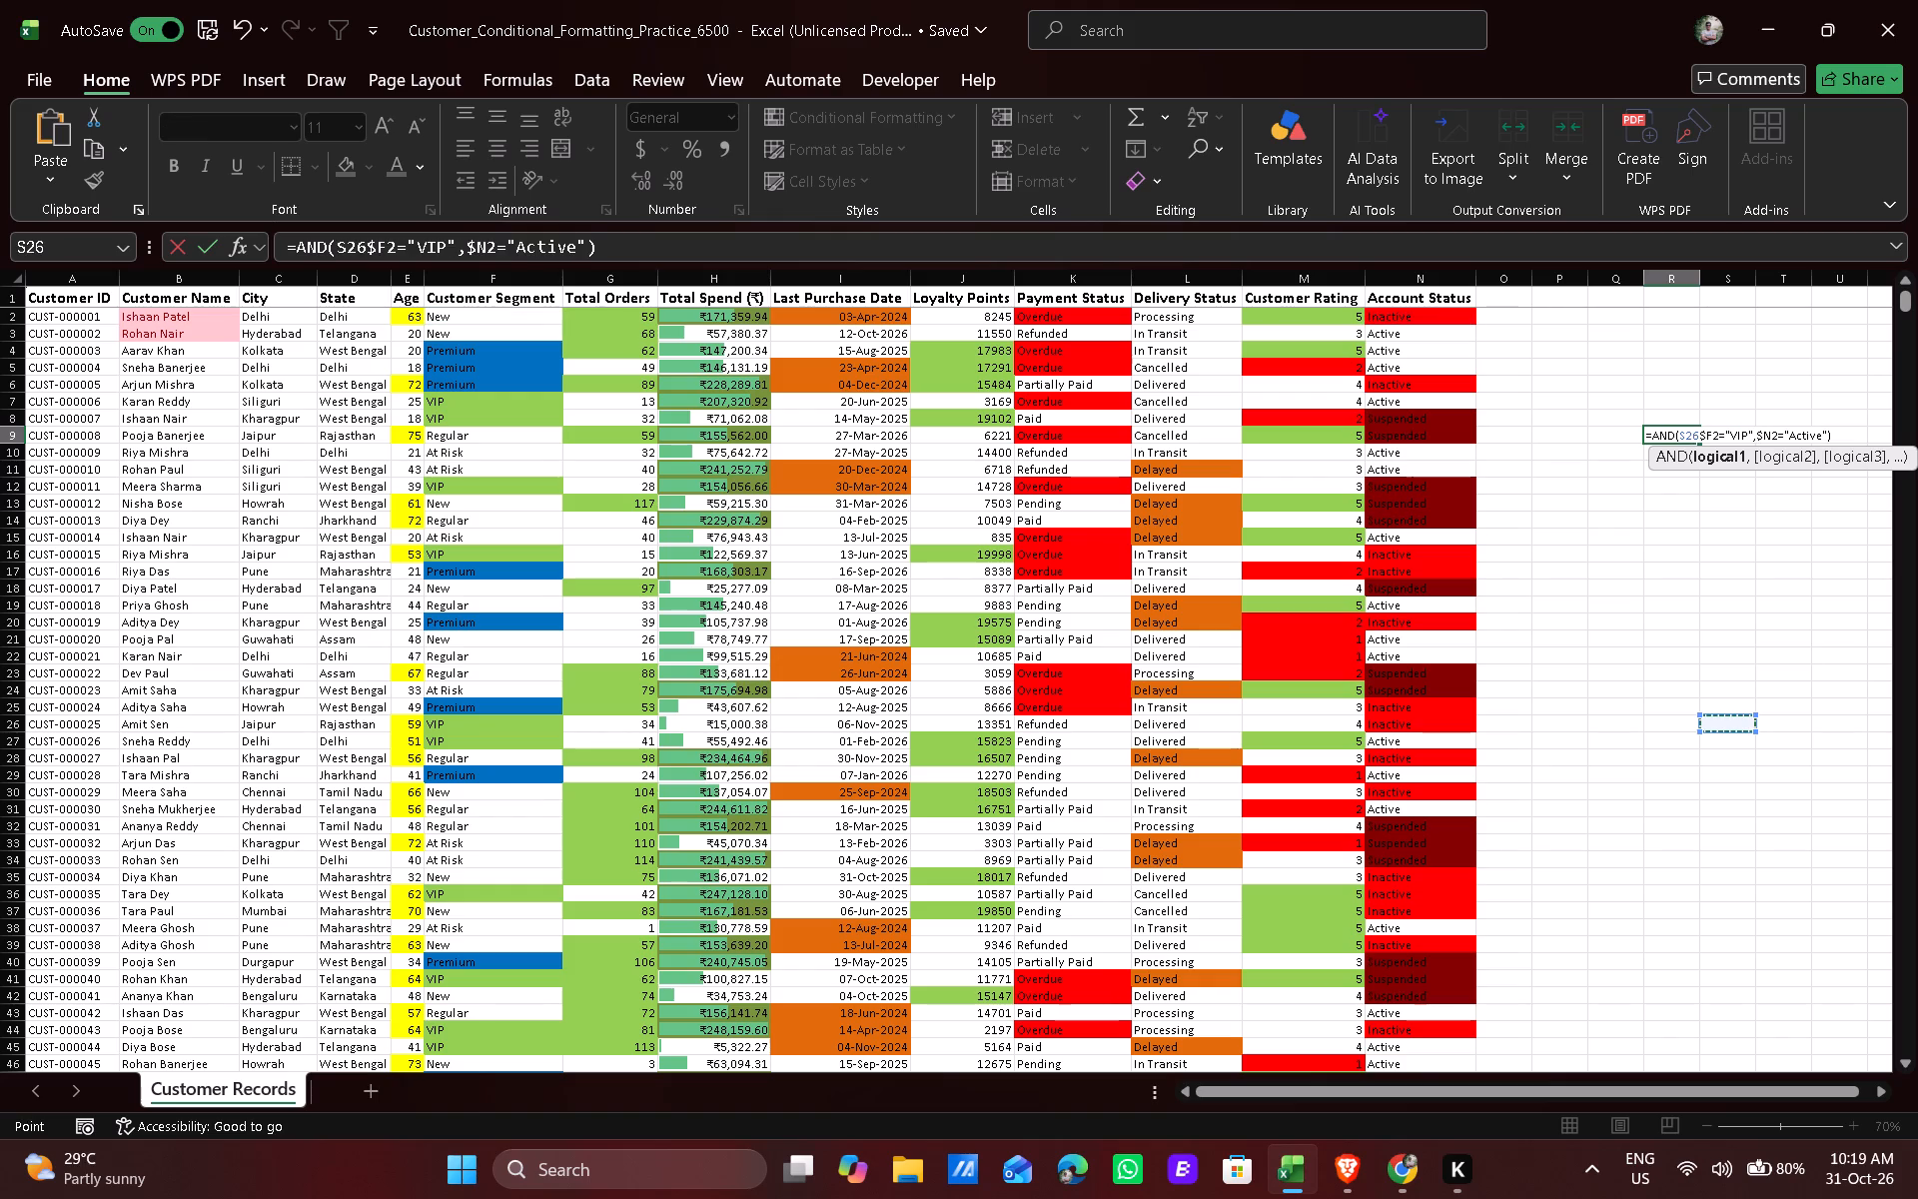
left_click(1841, 434)
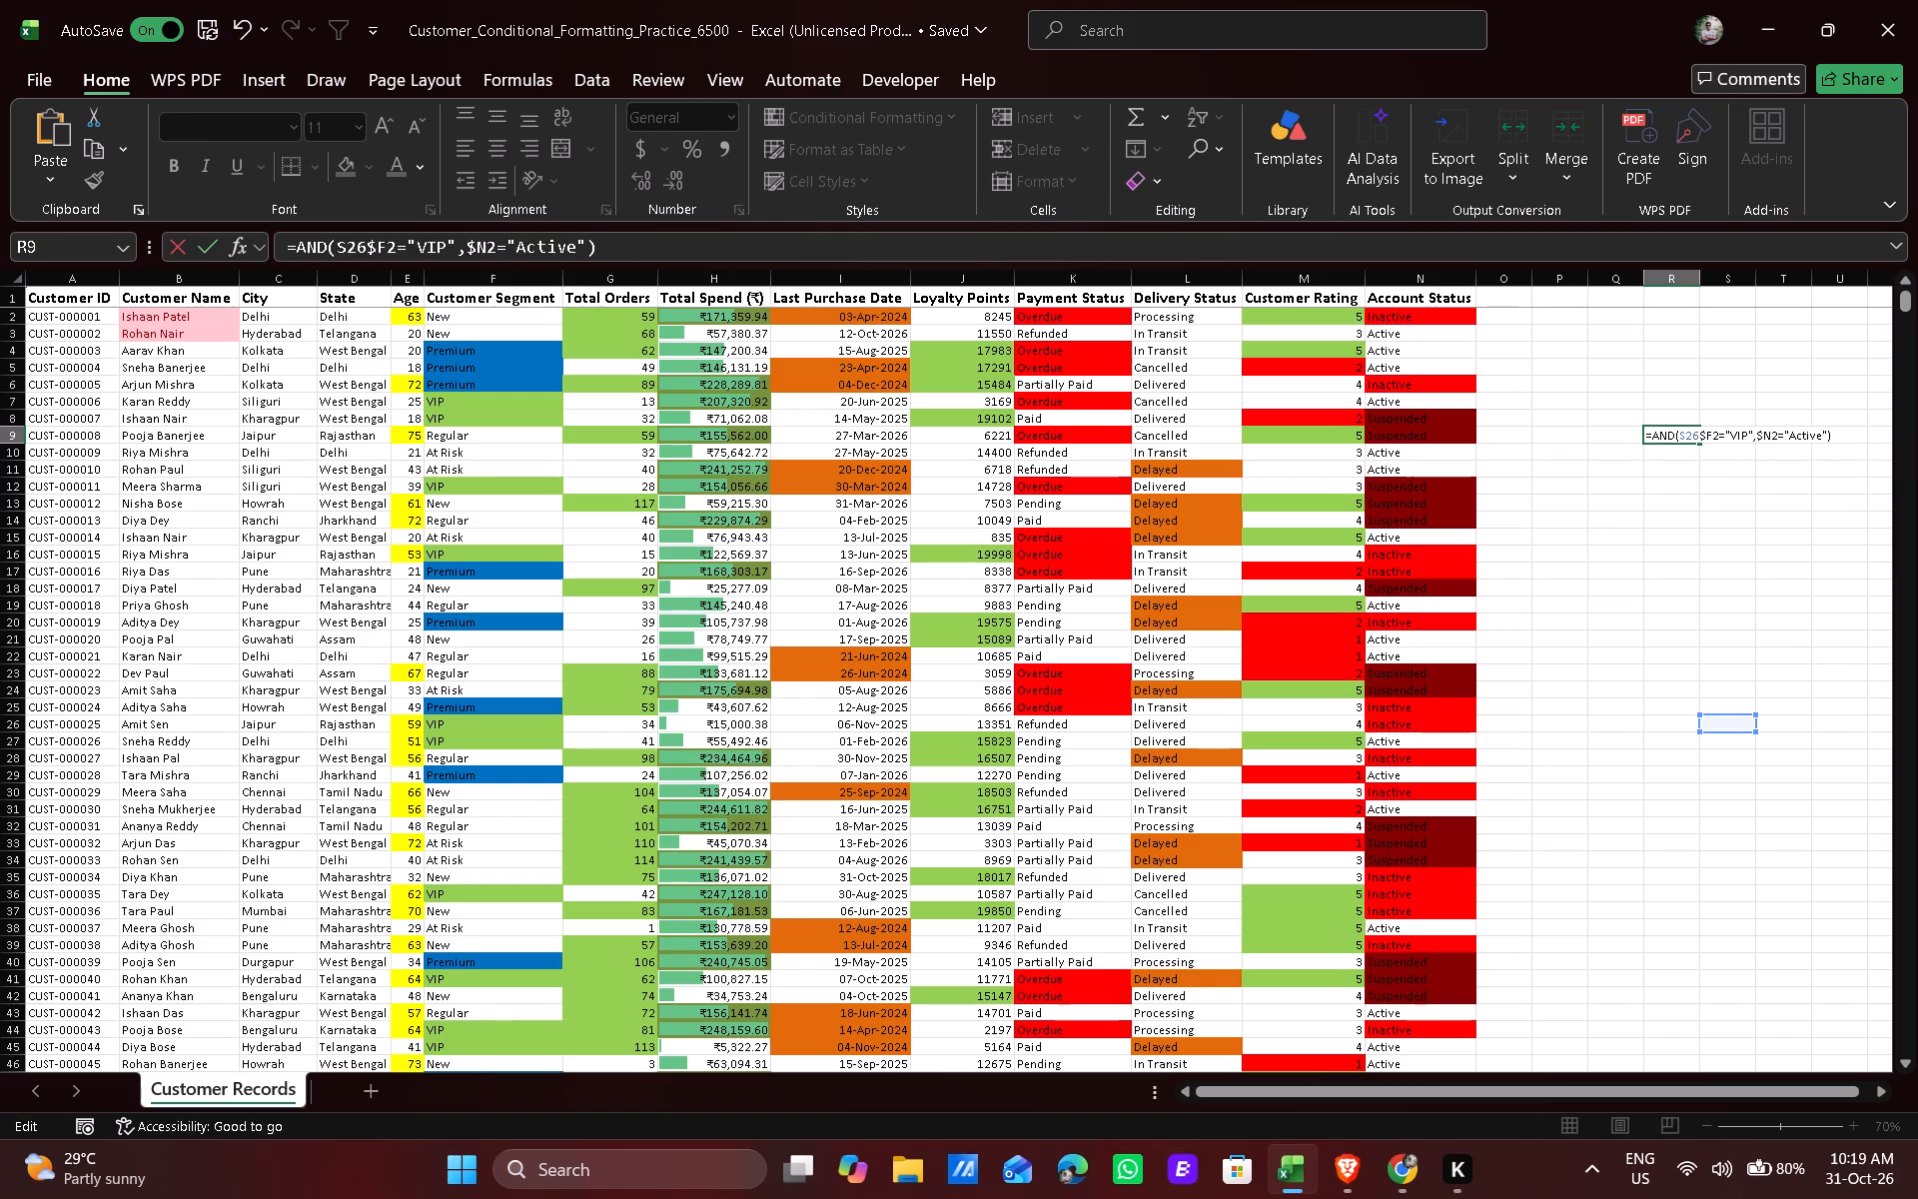
key("BackSpace")
key("BackSpace")
key("BackSpace")
key("BackSpace")
key("BackSpace")
key("BackSpace")
key("BackSpace")
key("BackSpace")
key("BackSpace")
key("BackSpace")
key("BackSpace")
key("BackSpace")
key("BackSpace")
key("BackSpace")
key("BackSpace")
key("BackSpace")
key("BackSpace")
key("BackSpace")
key("BackSpace")
key("BackSpace")
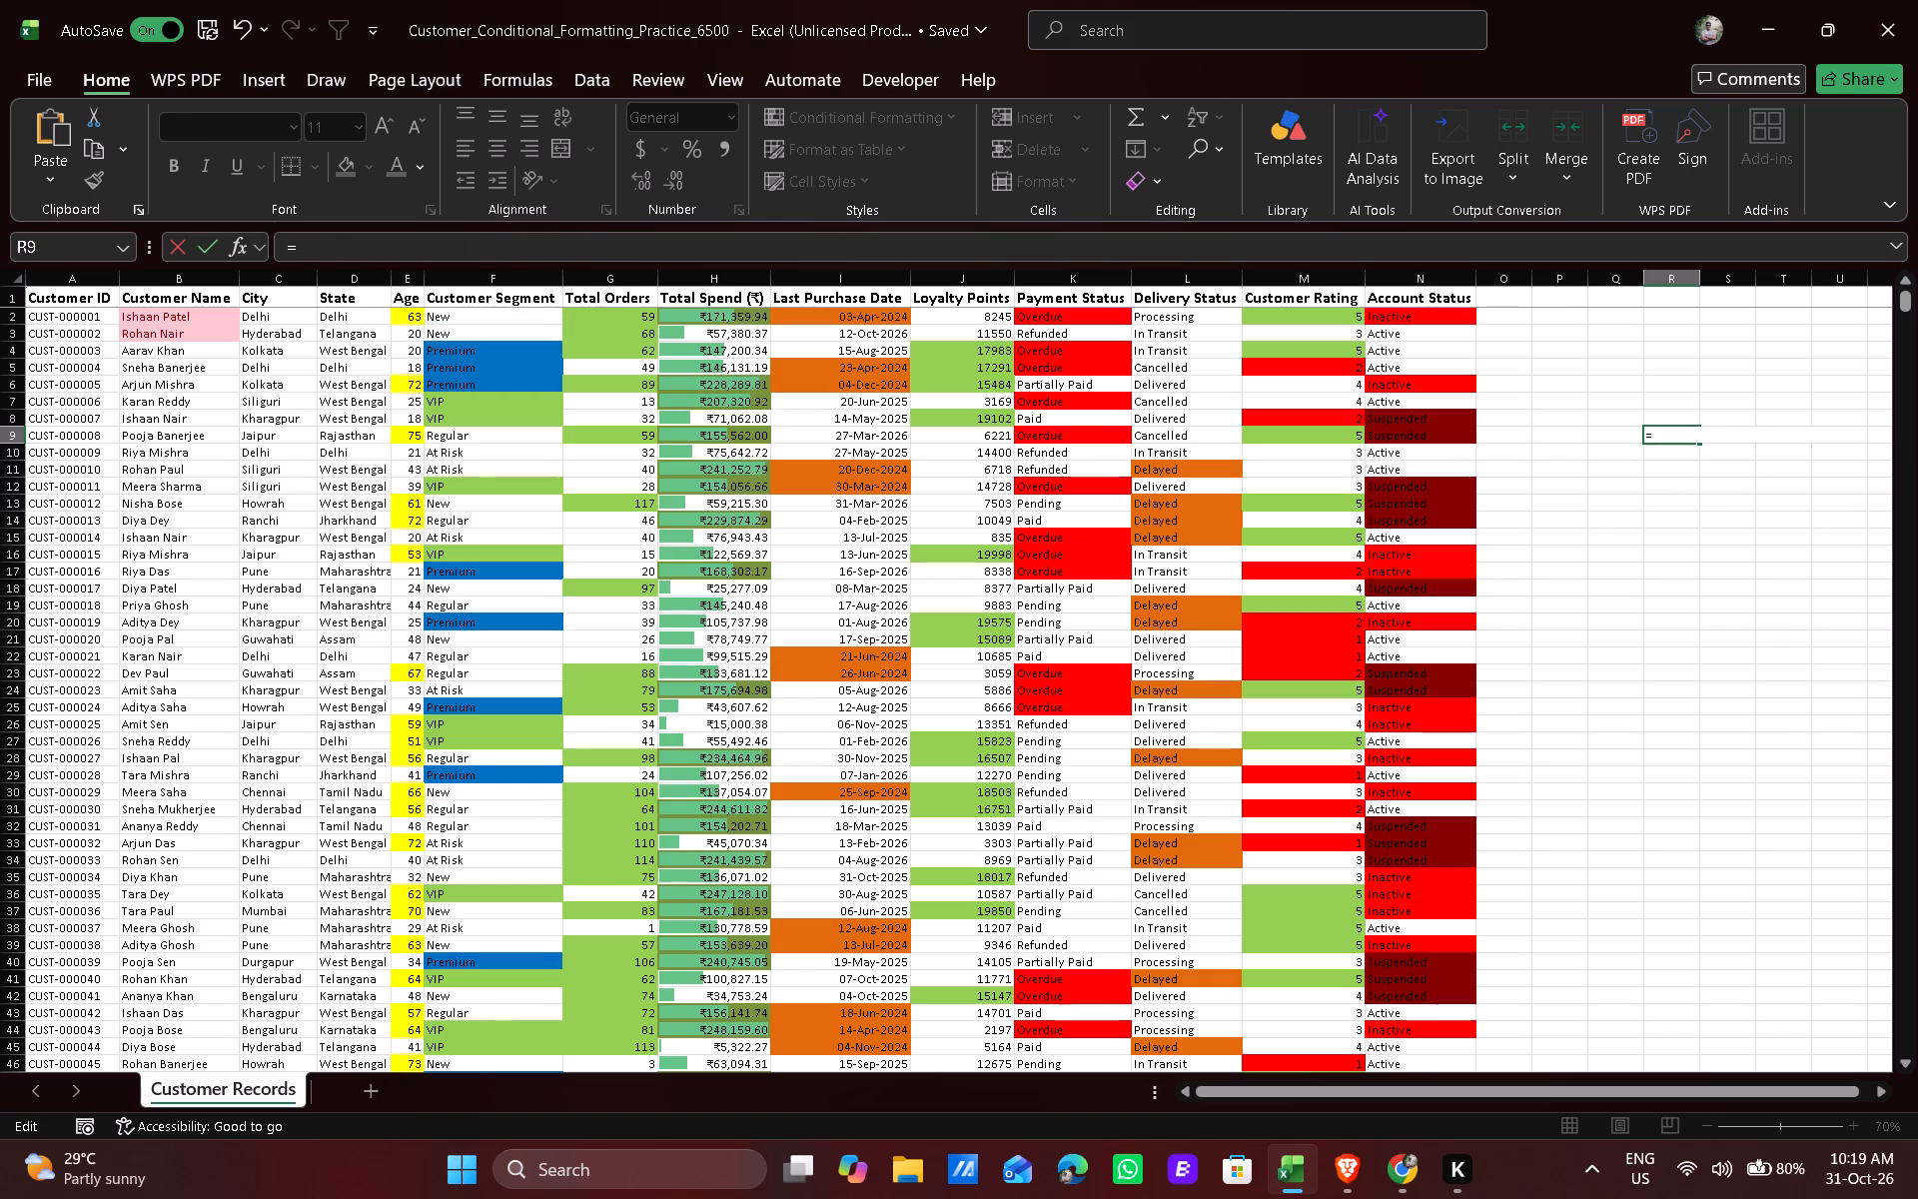
left_click(1642, 553)
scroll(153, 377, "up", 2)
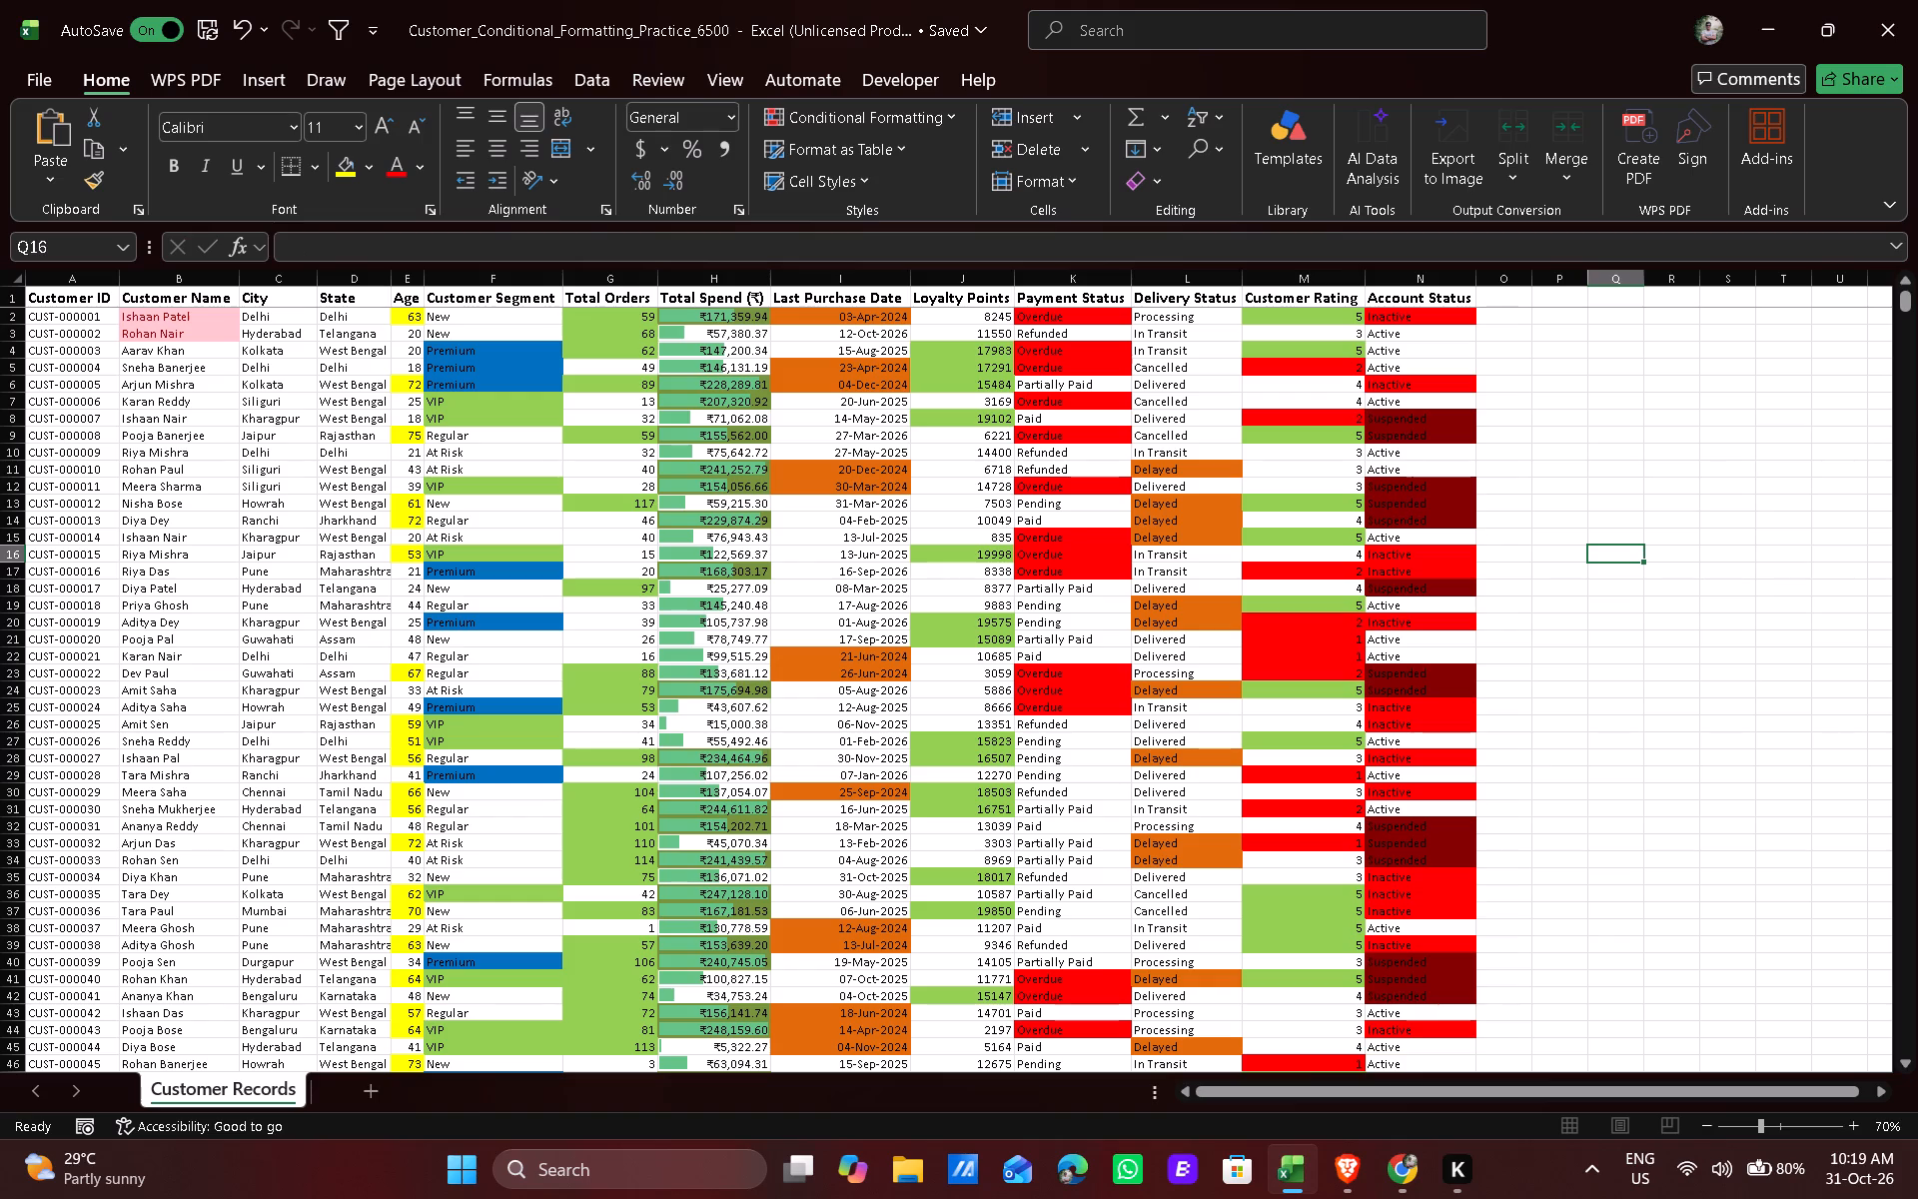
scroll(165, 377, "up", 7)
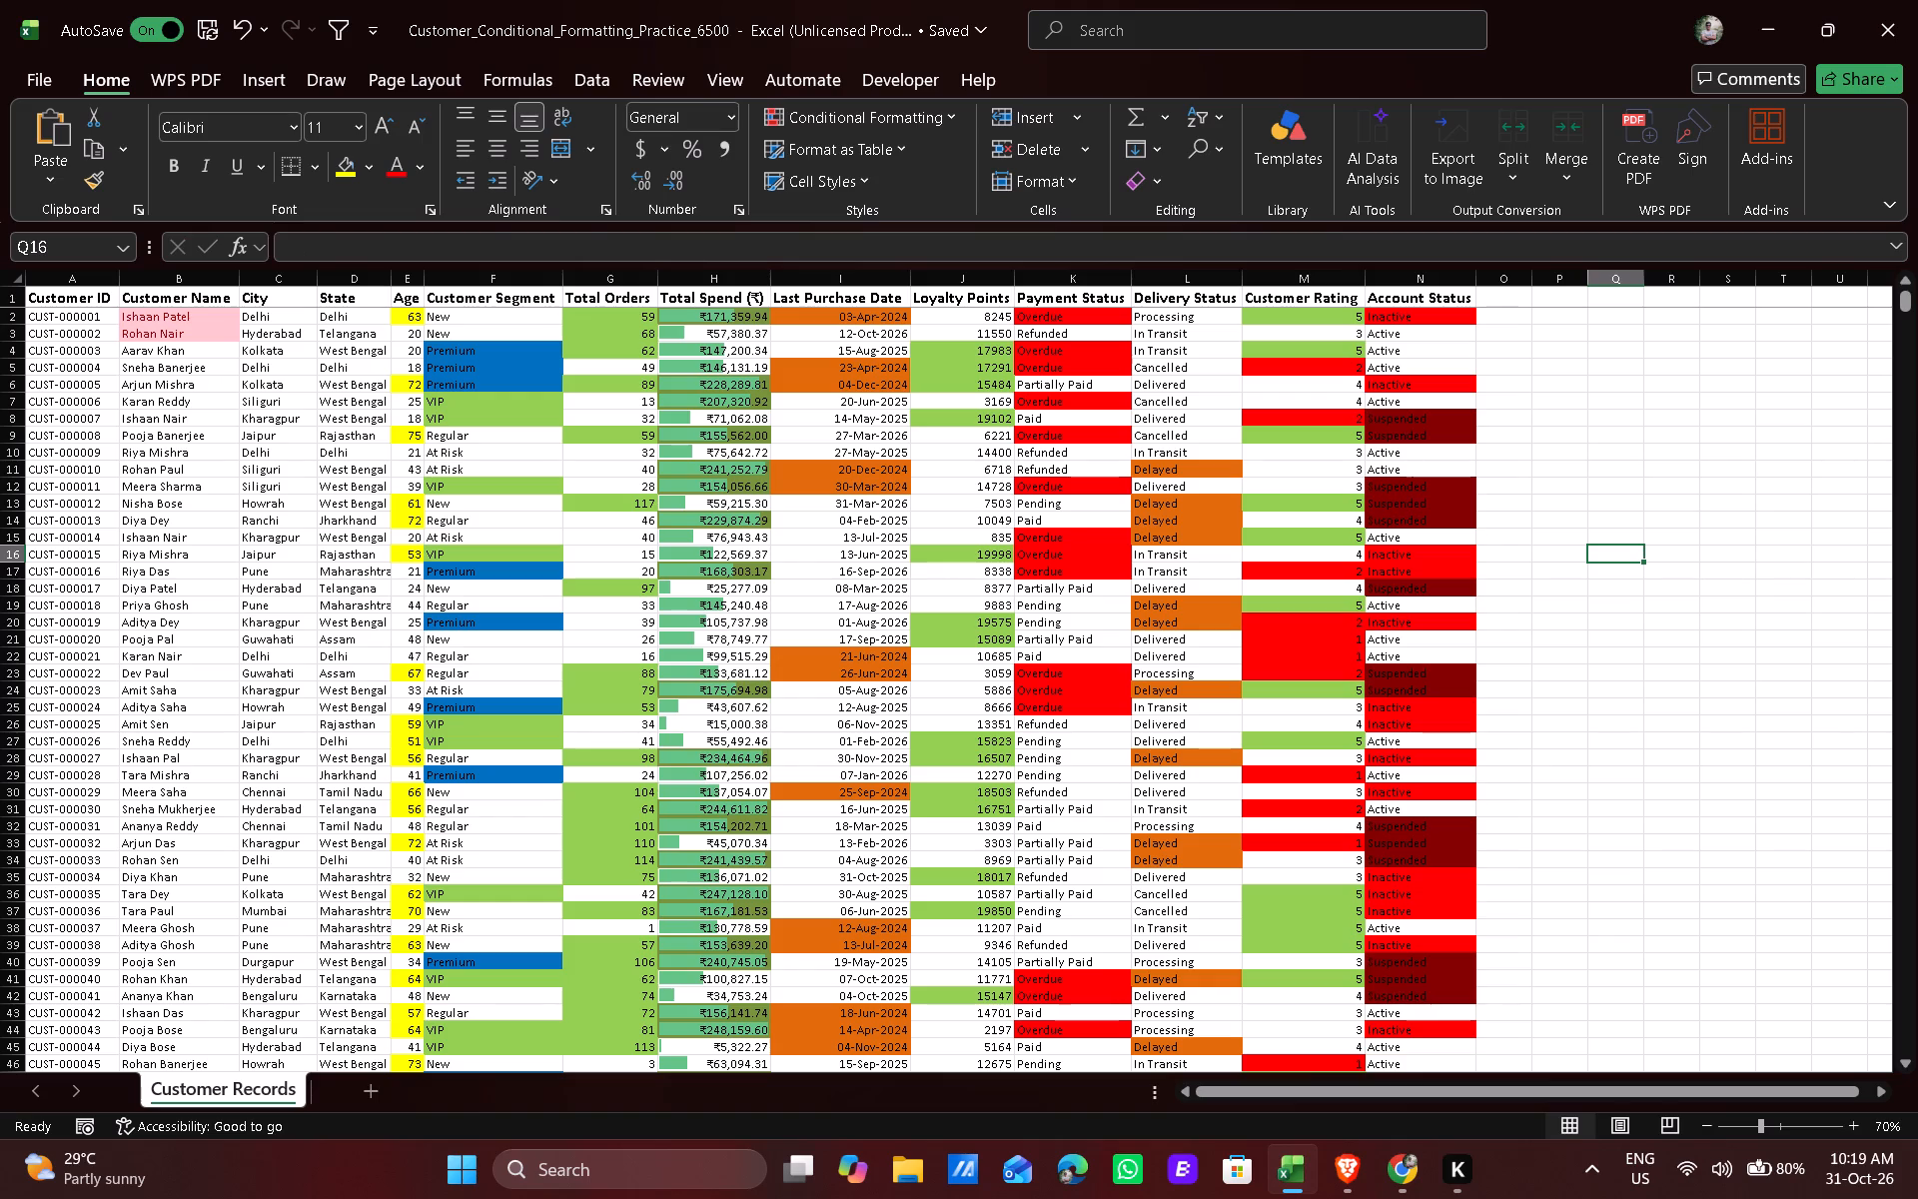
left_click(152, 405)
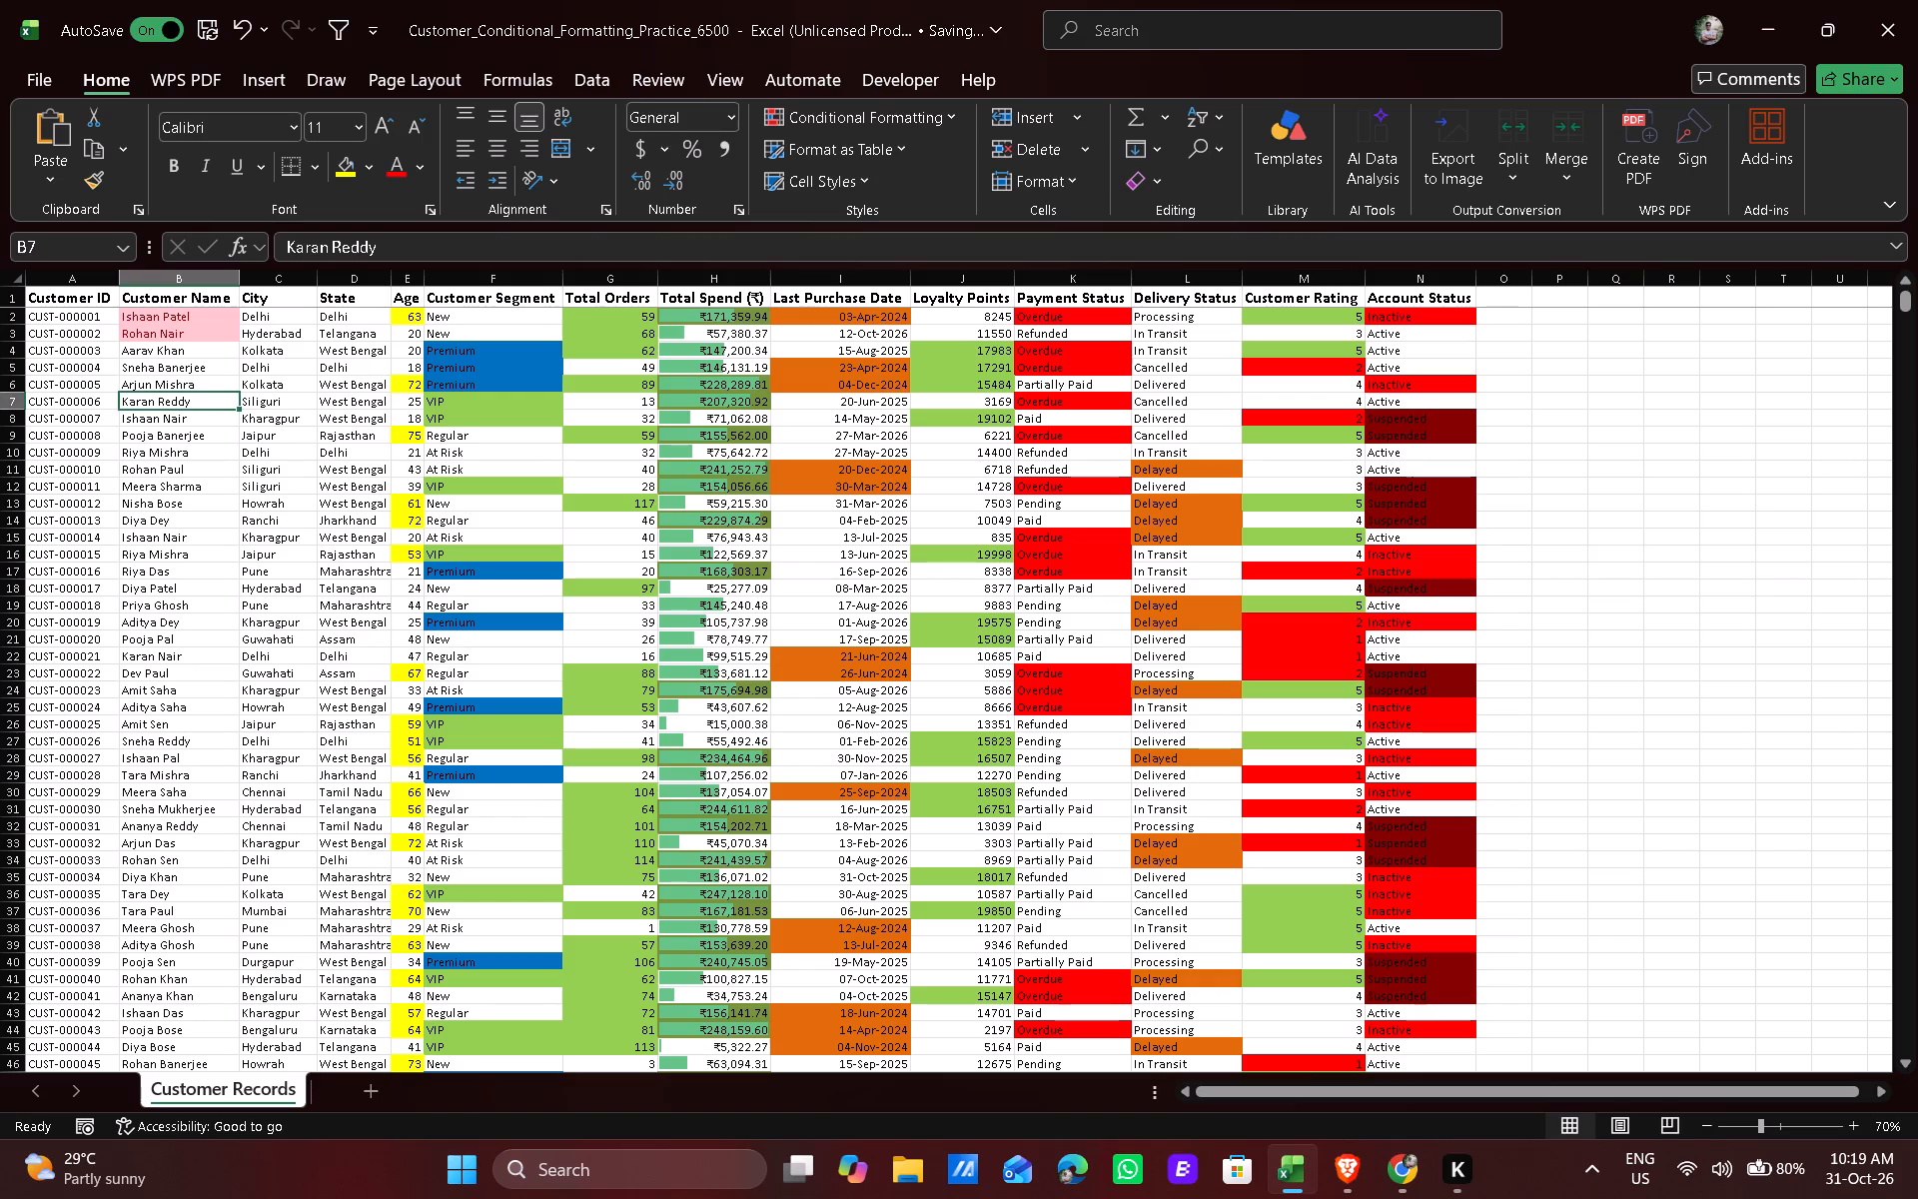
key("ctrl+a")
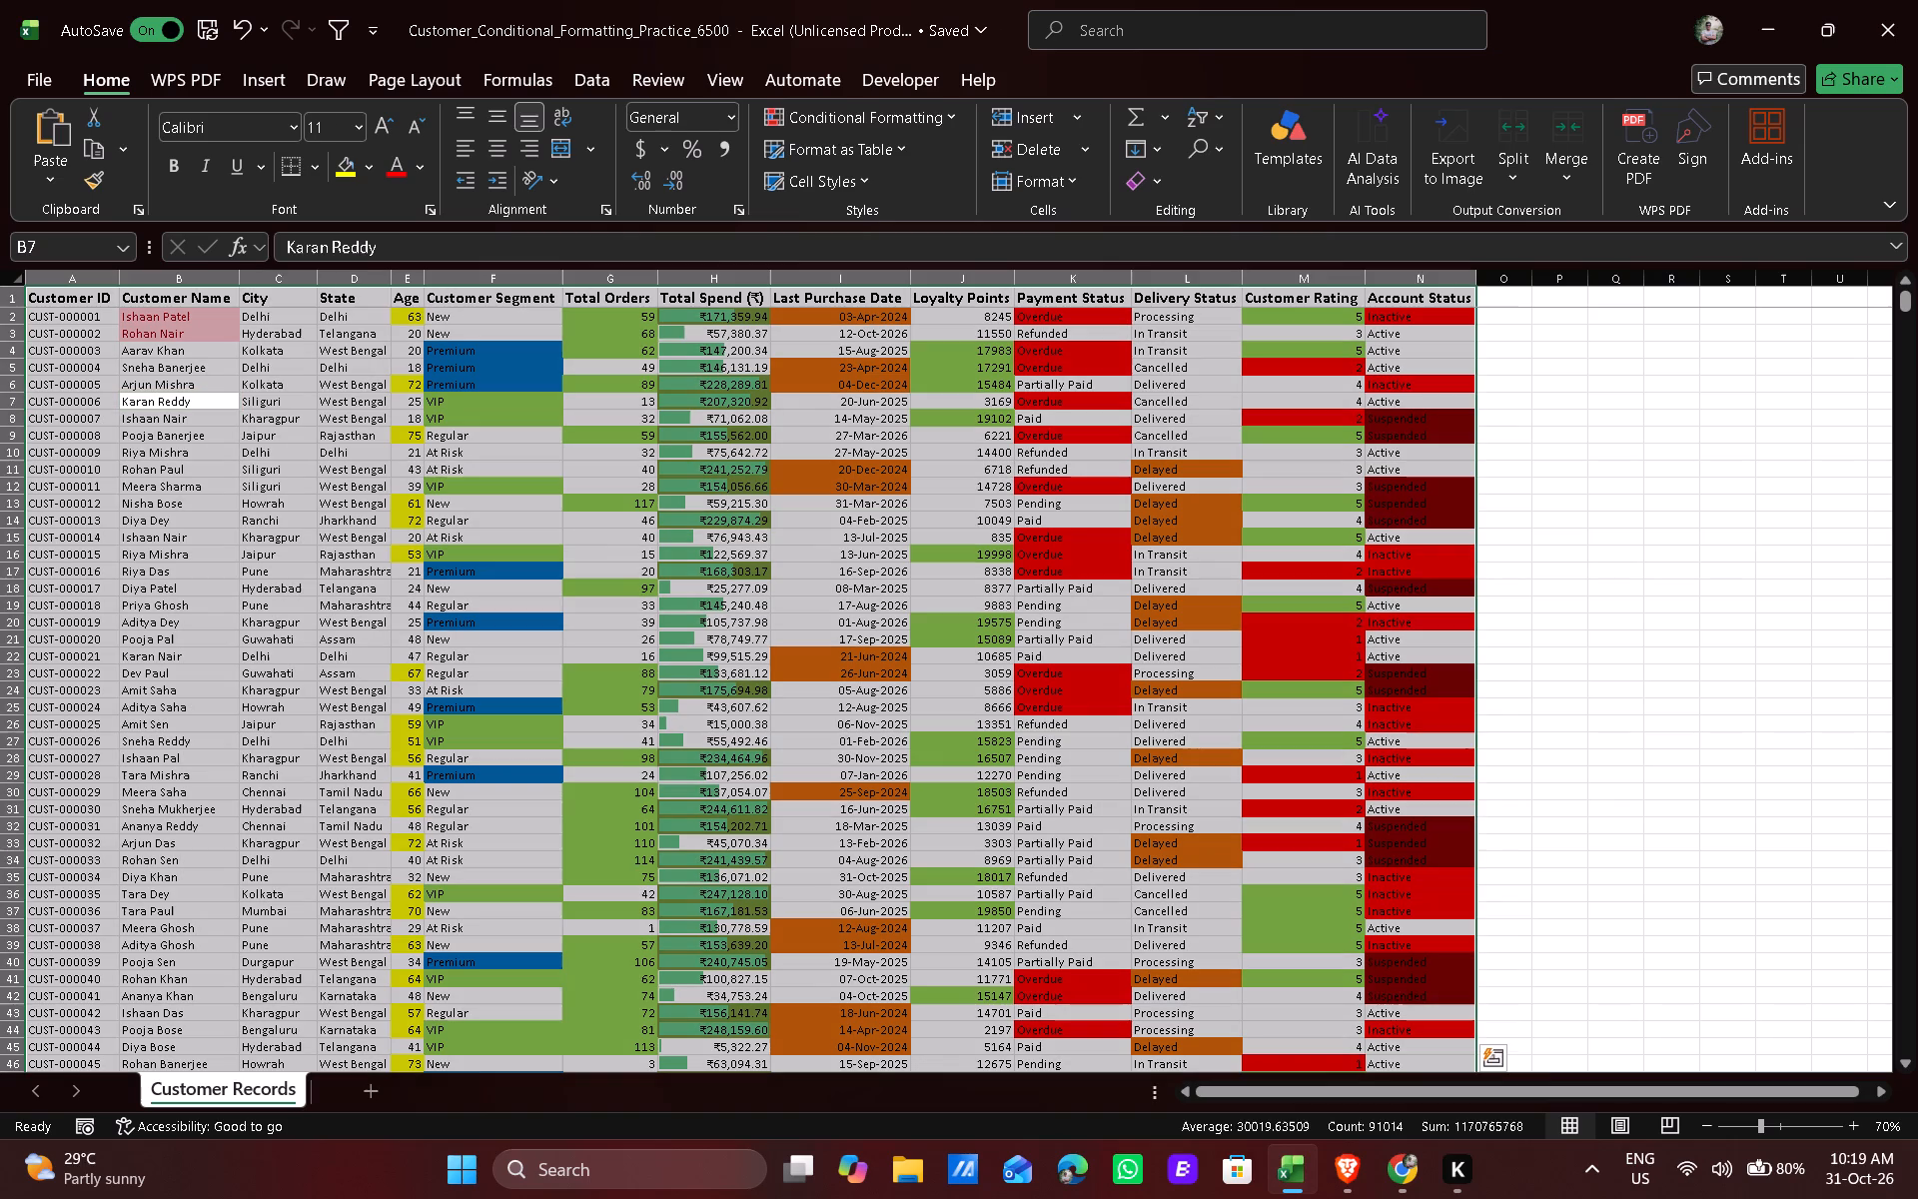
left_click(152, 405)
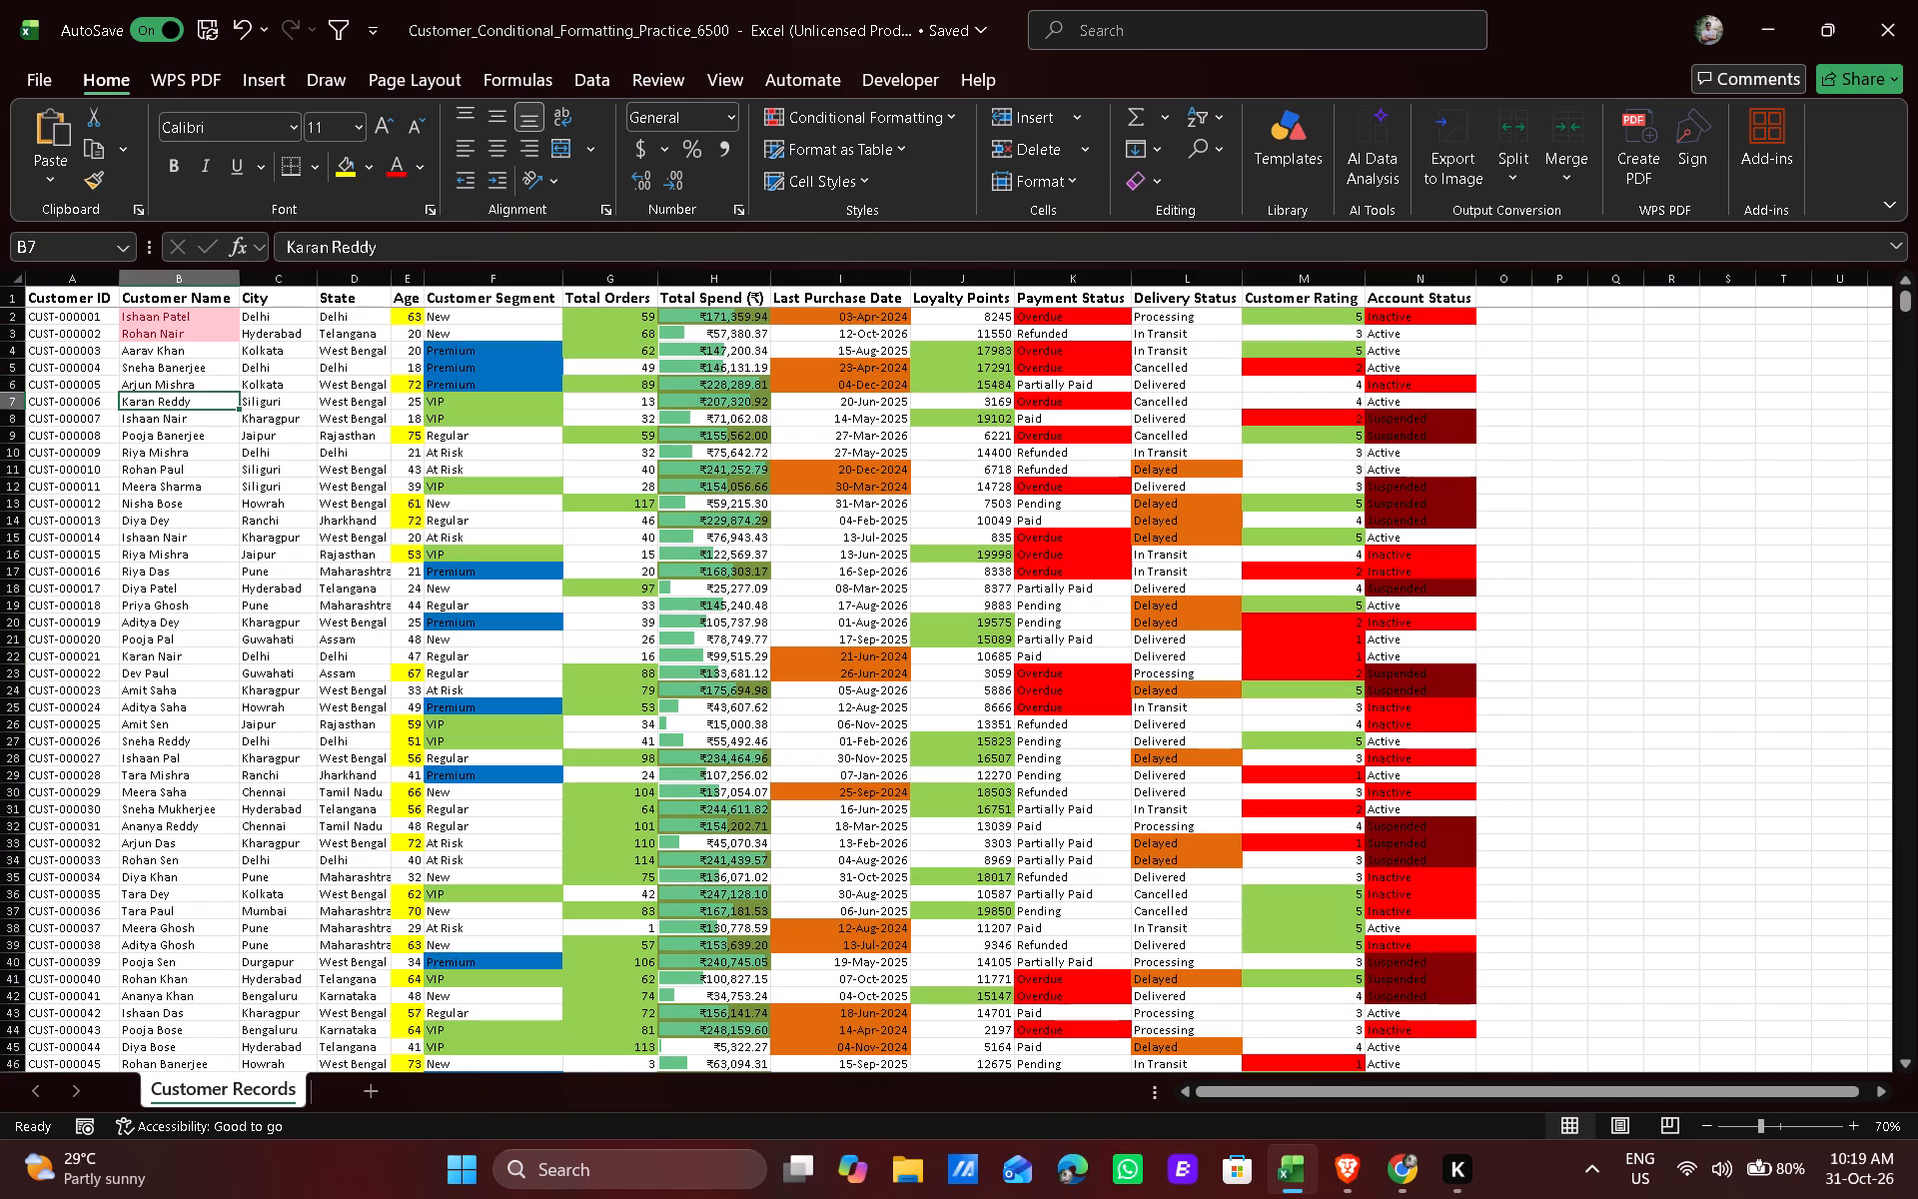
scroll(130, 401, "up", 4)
Start a new conditional formatting rule that uses a formula for all customer records from A2 to the last row, excluding the headers.
left_click(96, 319)
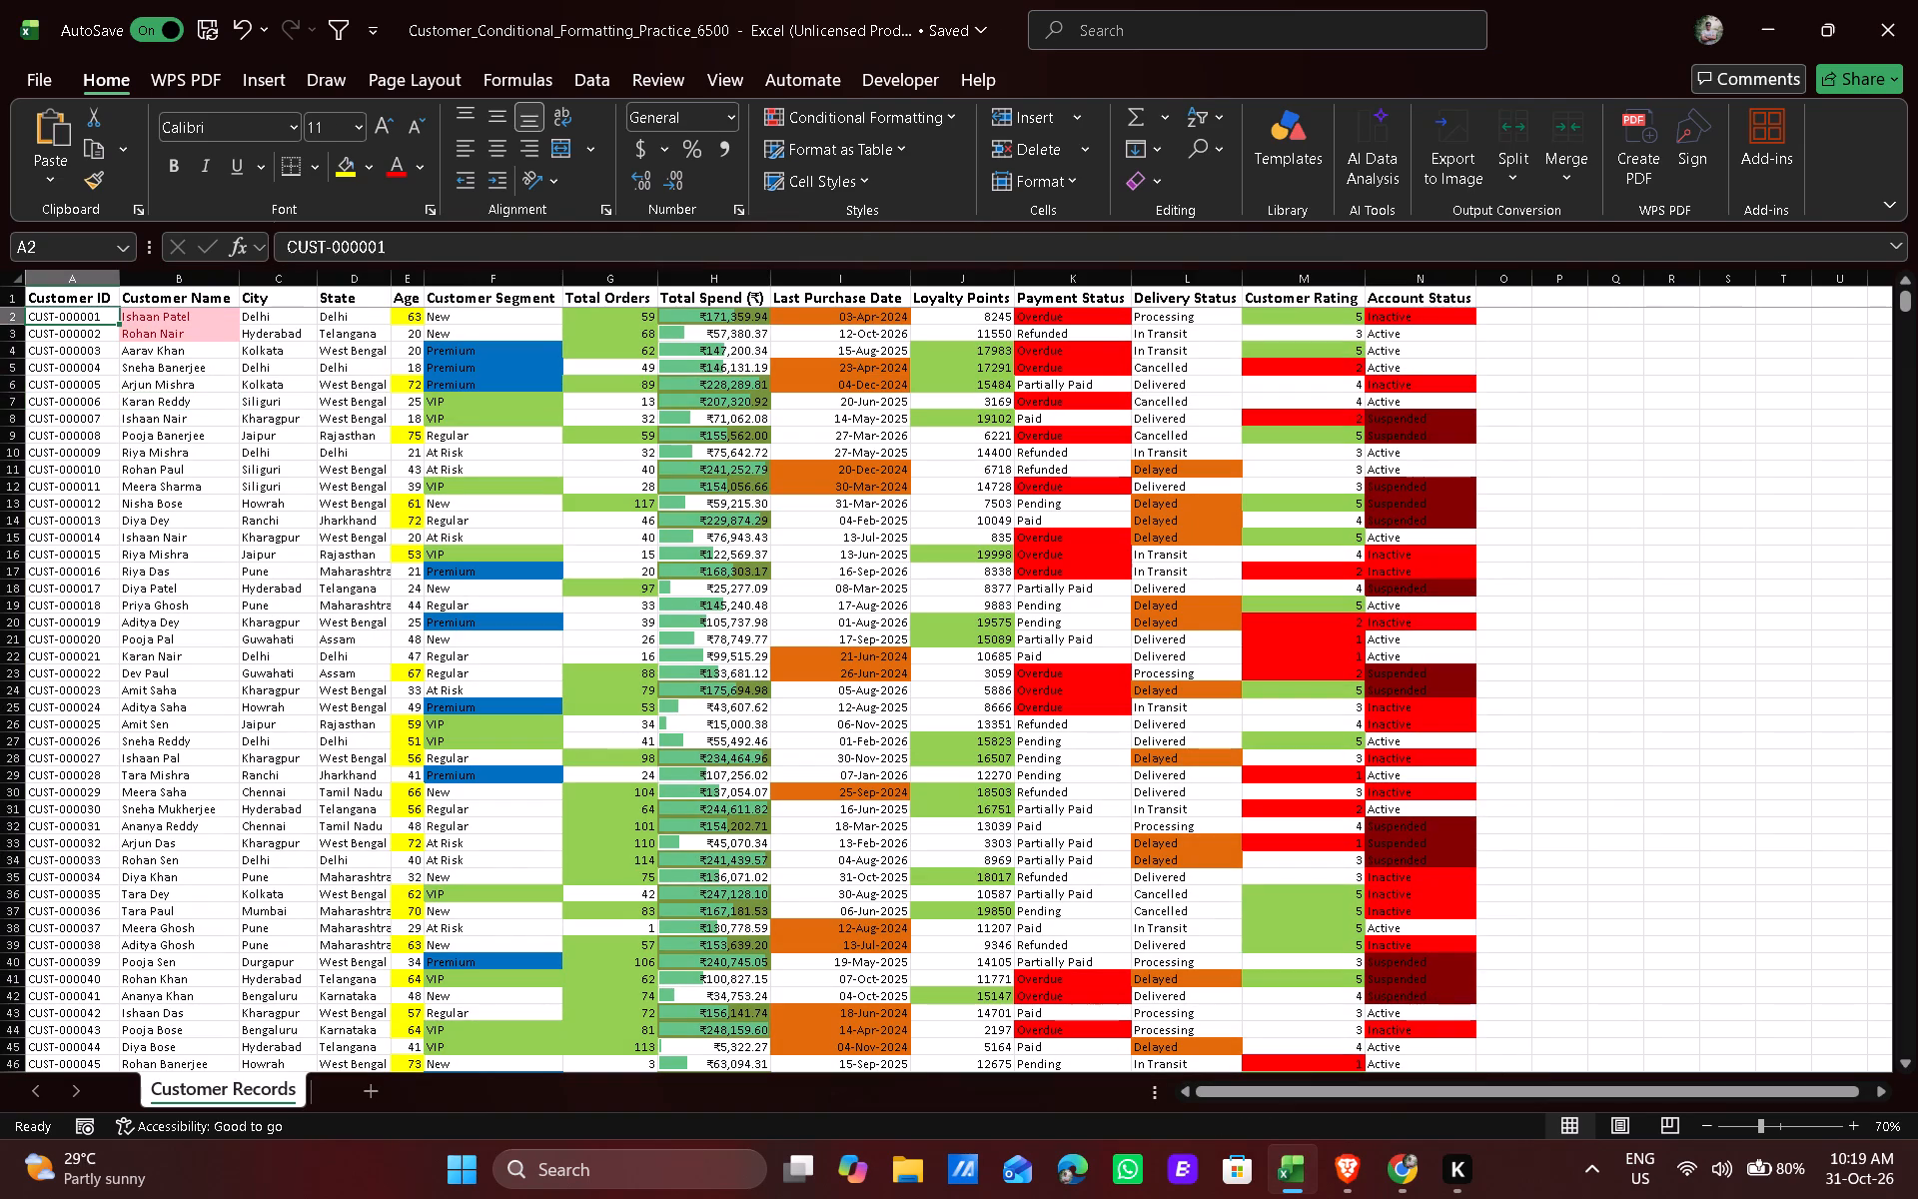
key("ctrl+shift+Right")
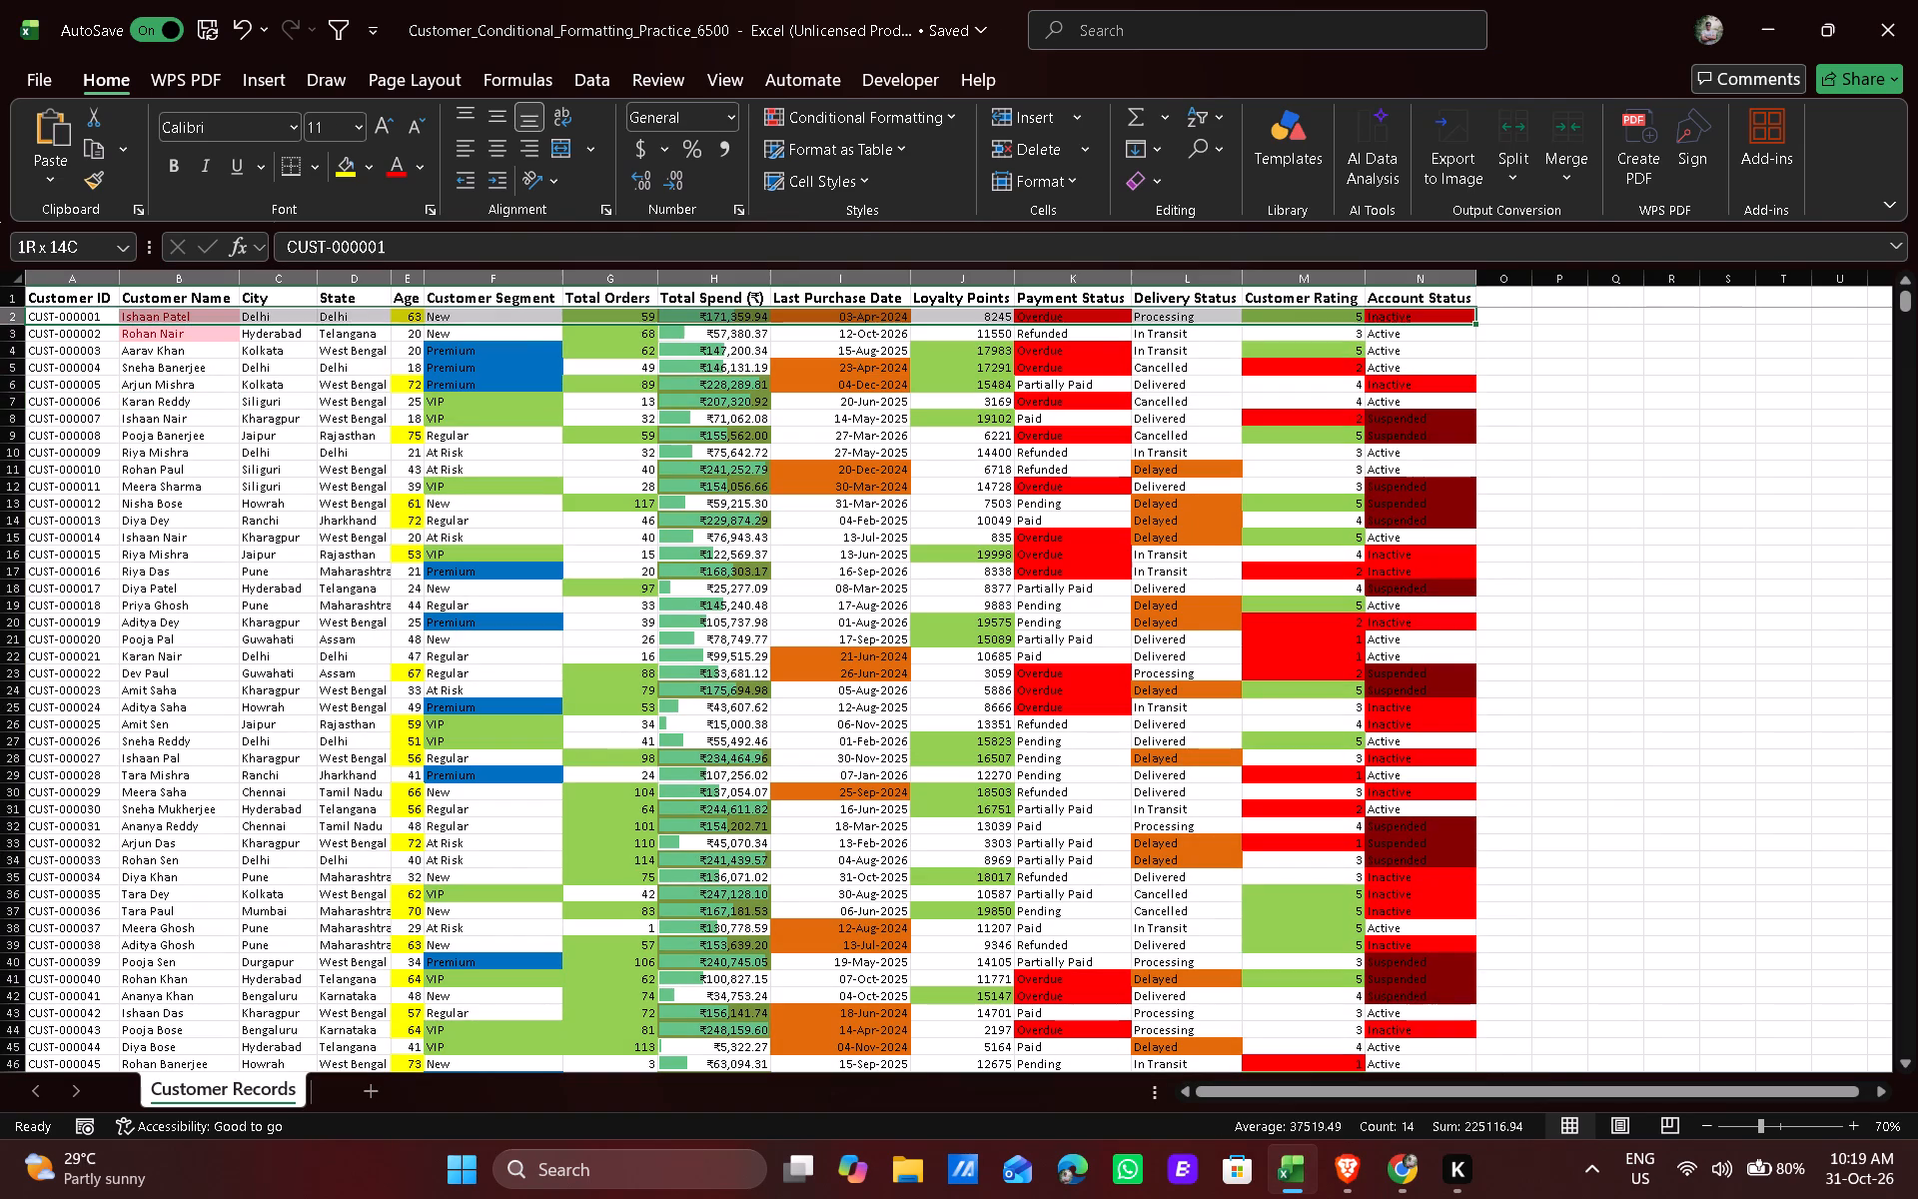
key("ctrl+shift+Down")
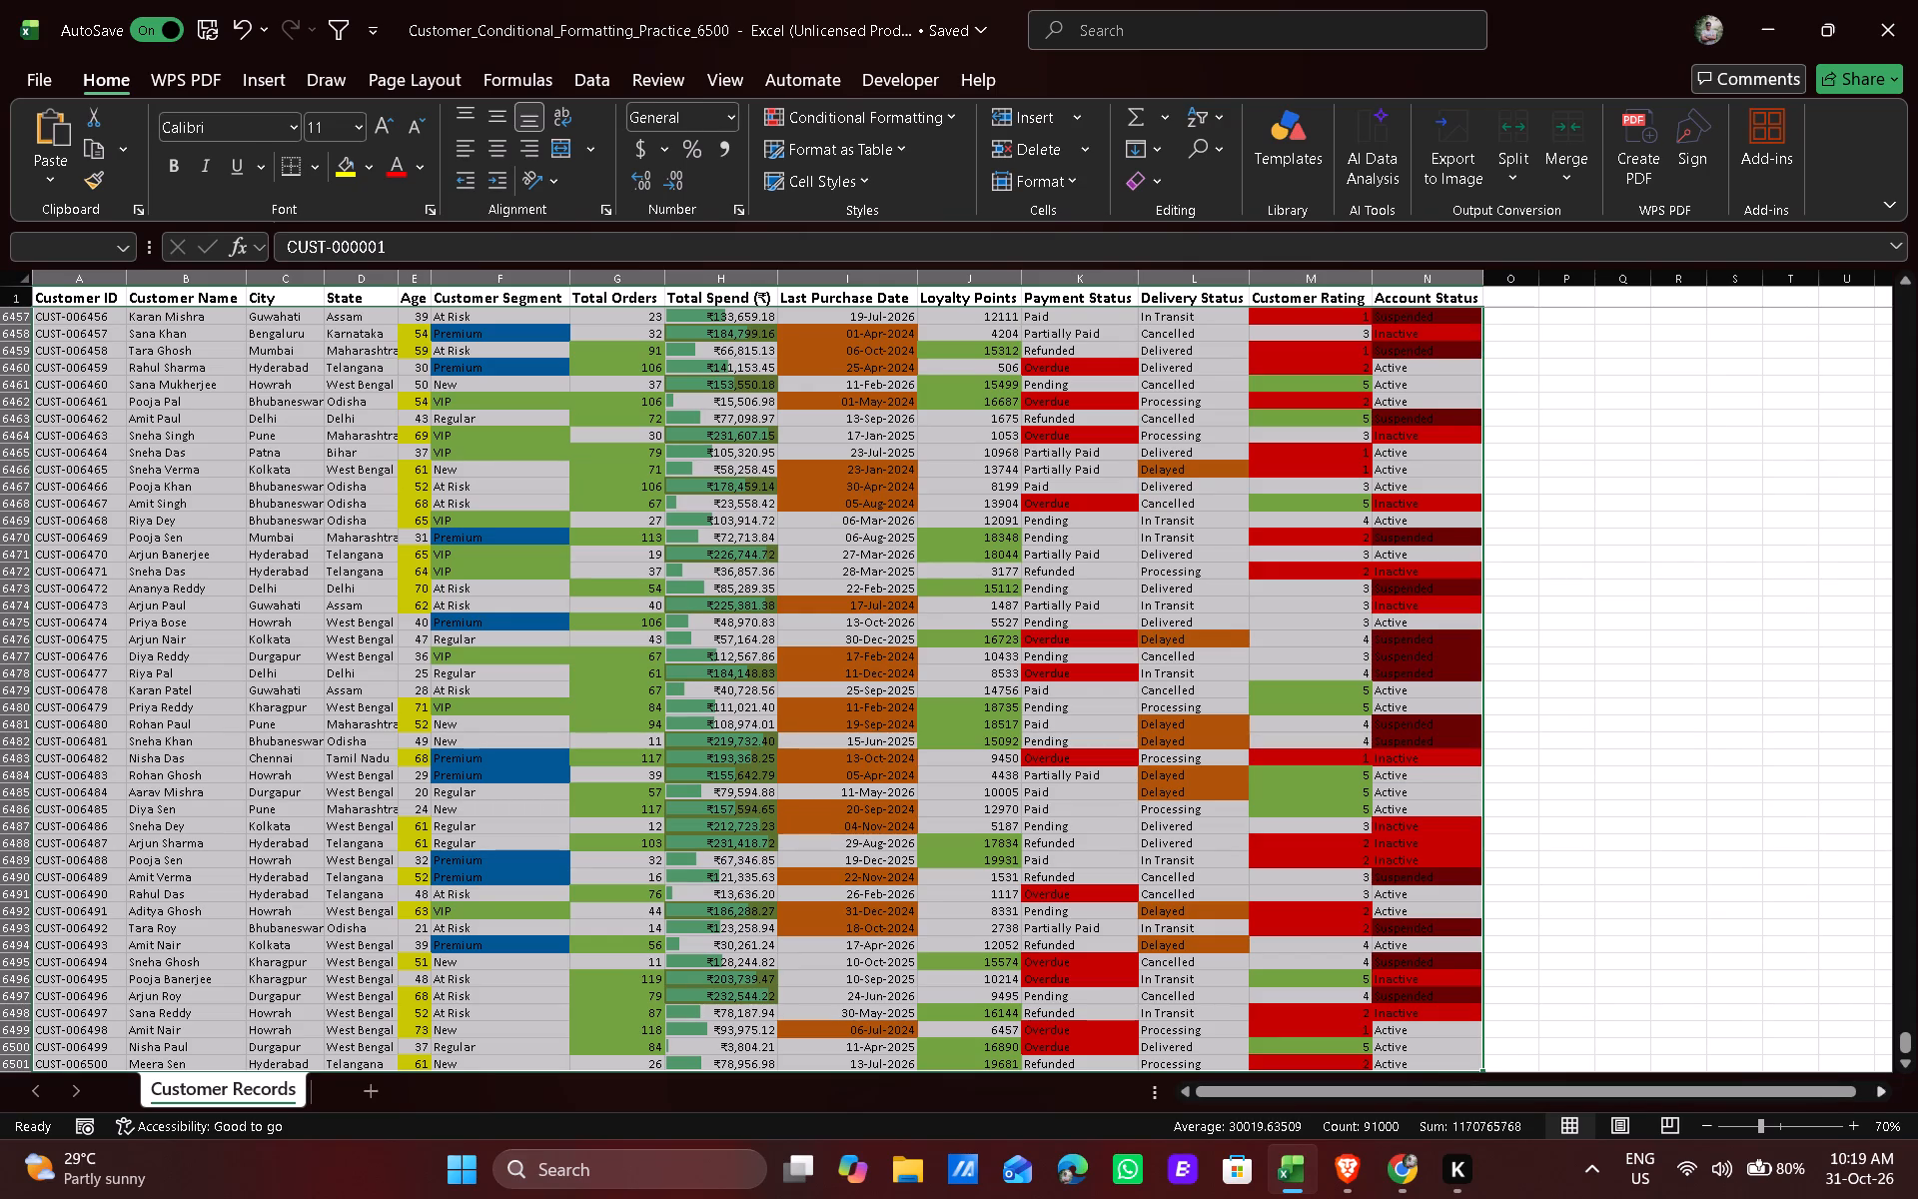
left_click_drag(1904, 1052, 1872, 243)
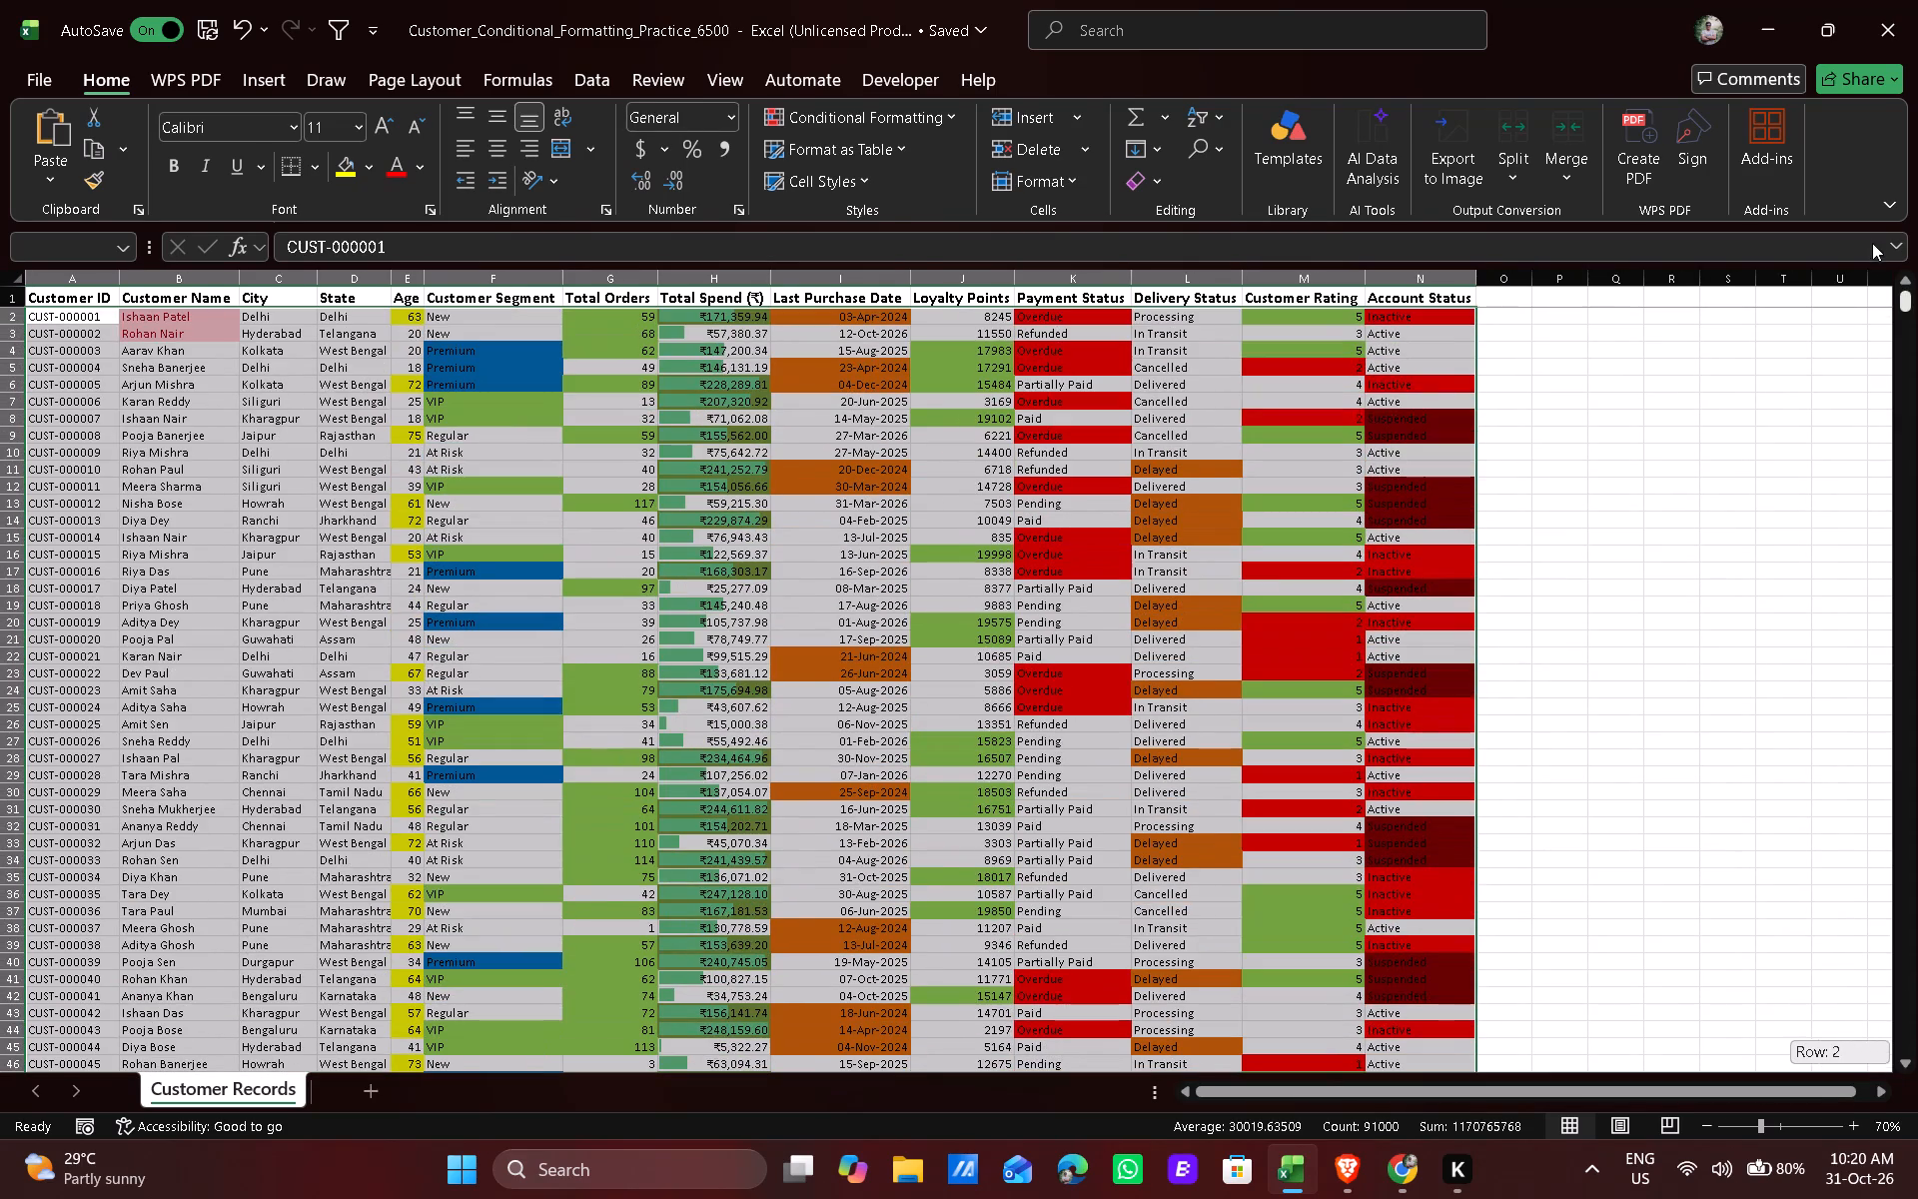
left_click_drag(1872, 243, 1872, 240)
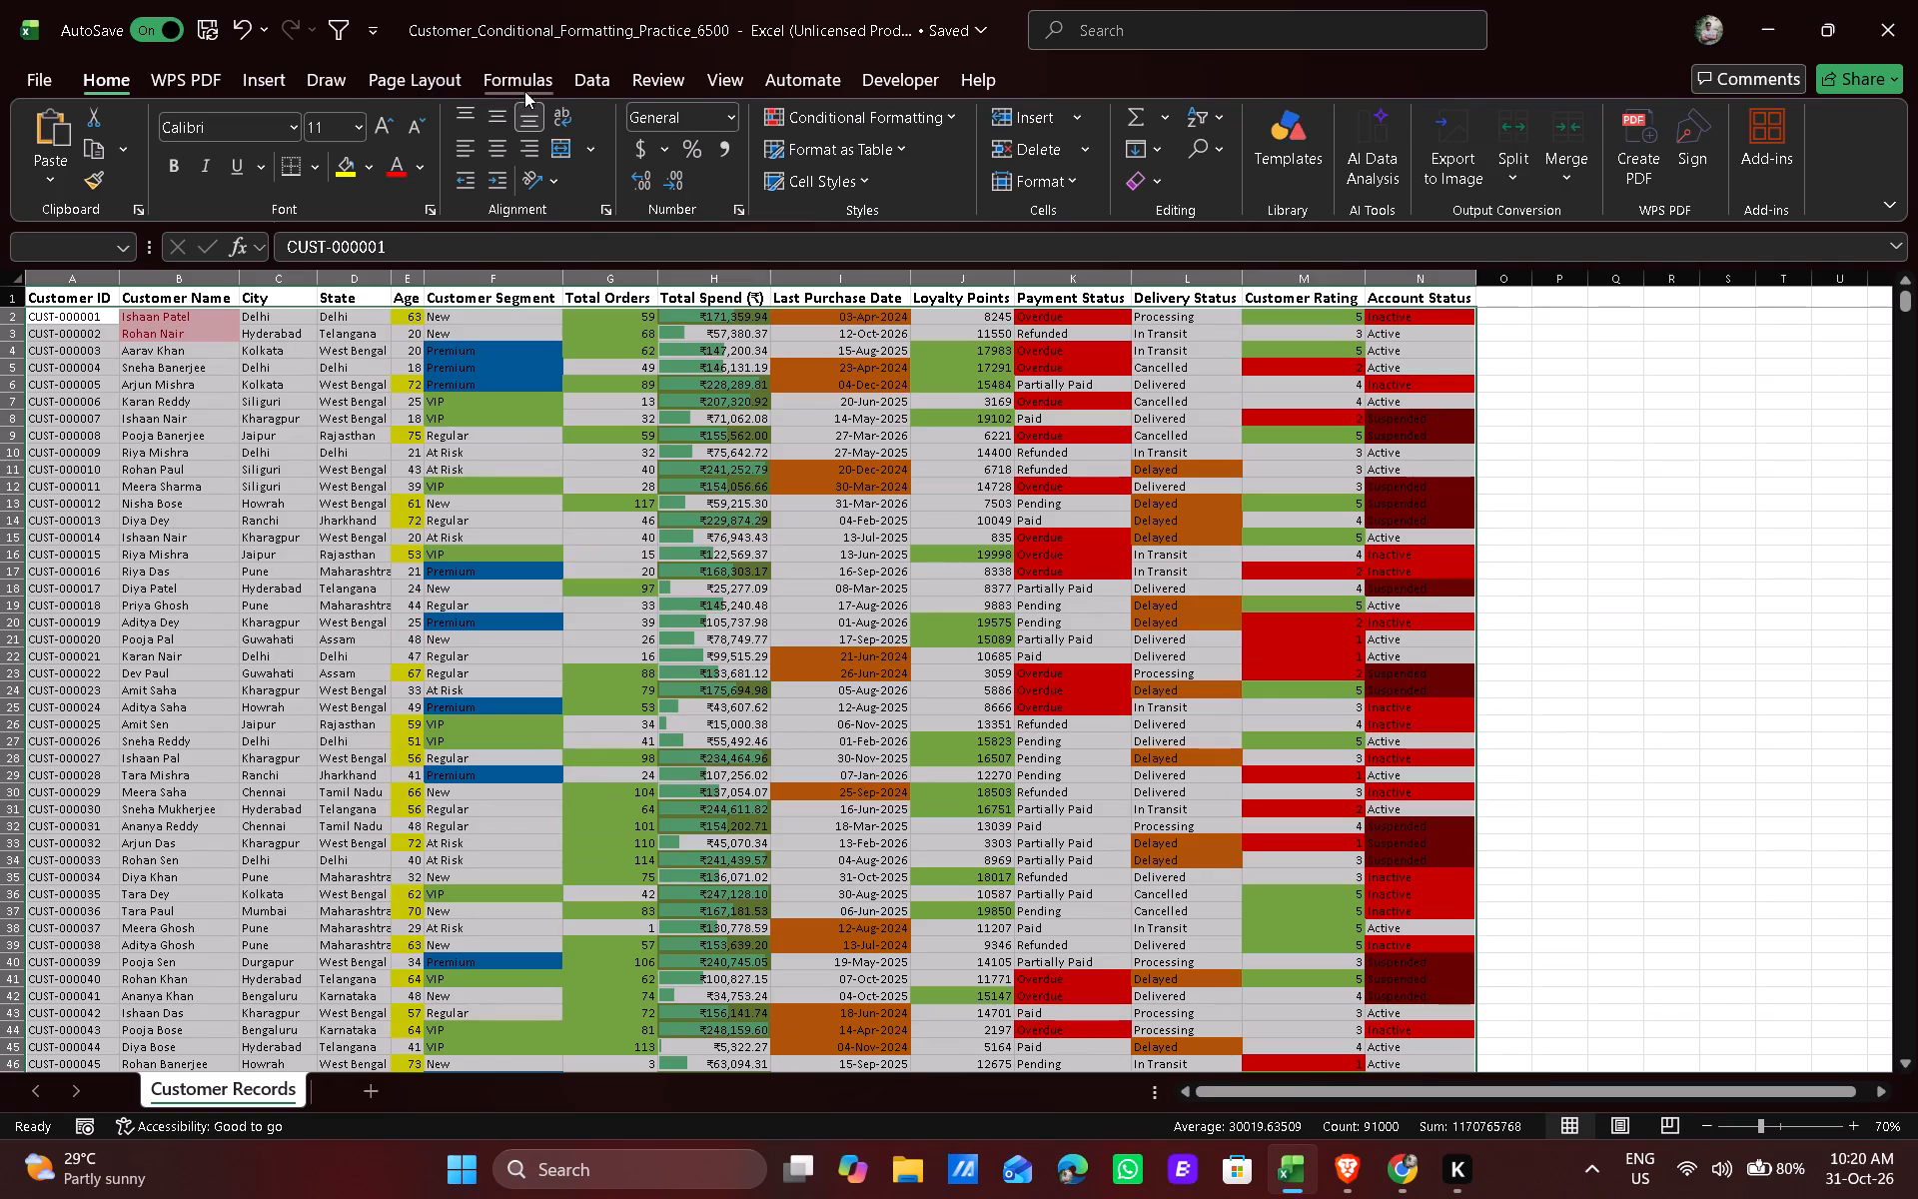
left_click(842, 128)
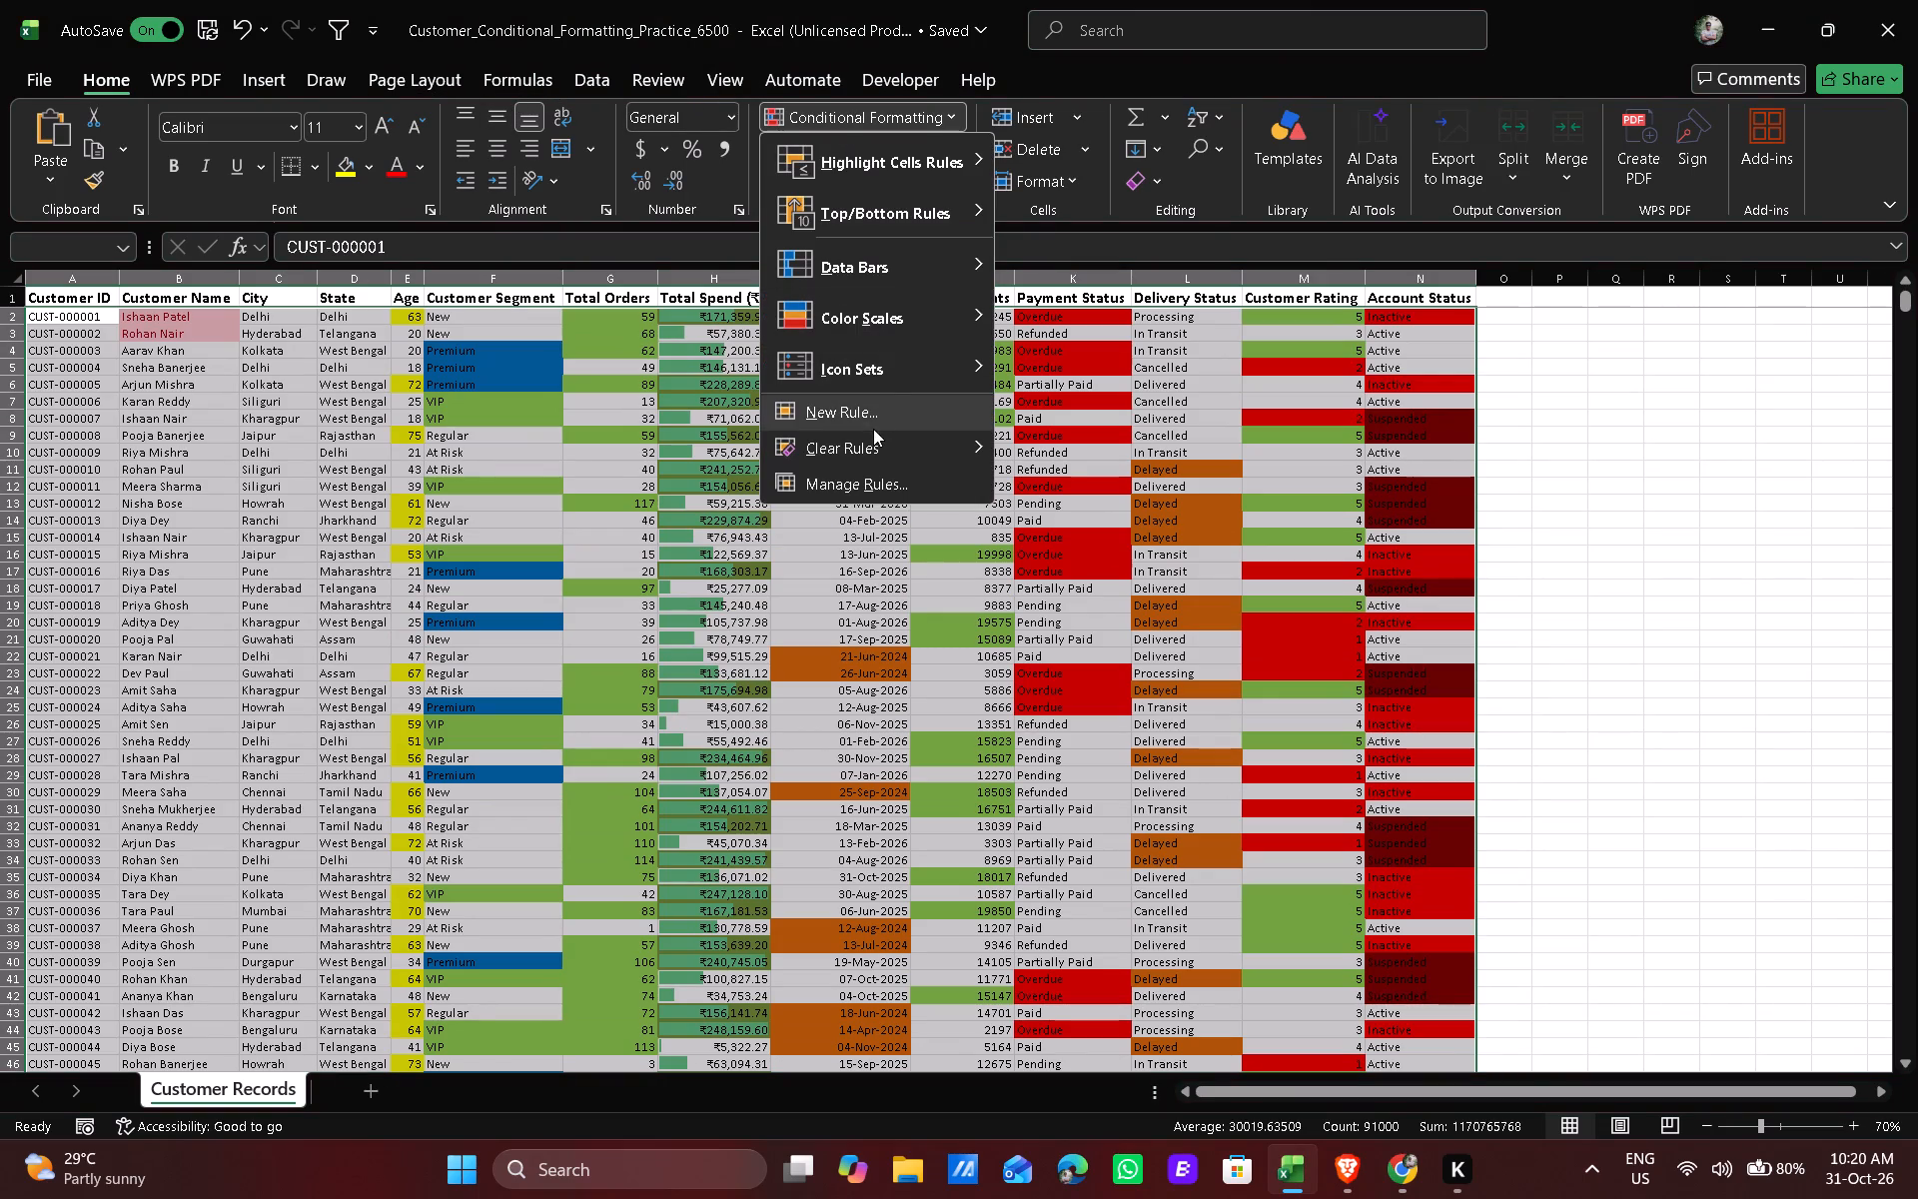
left_click(889, 408)
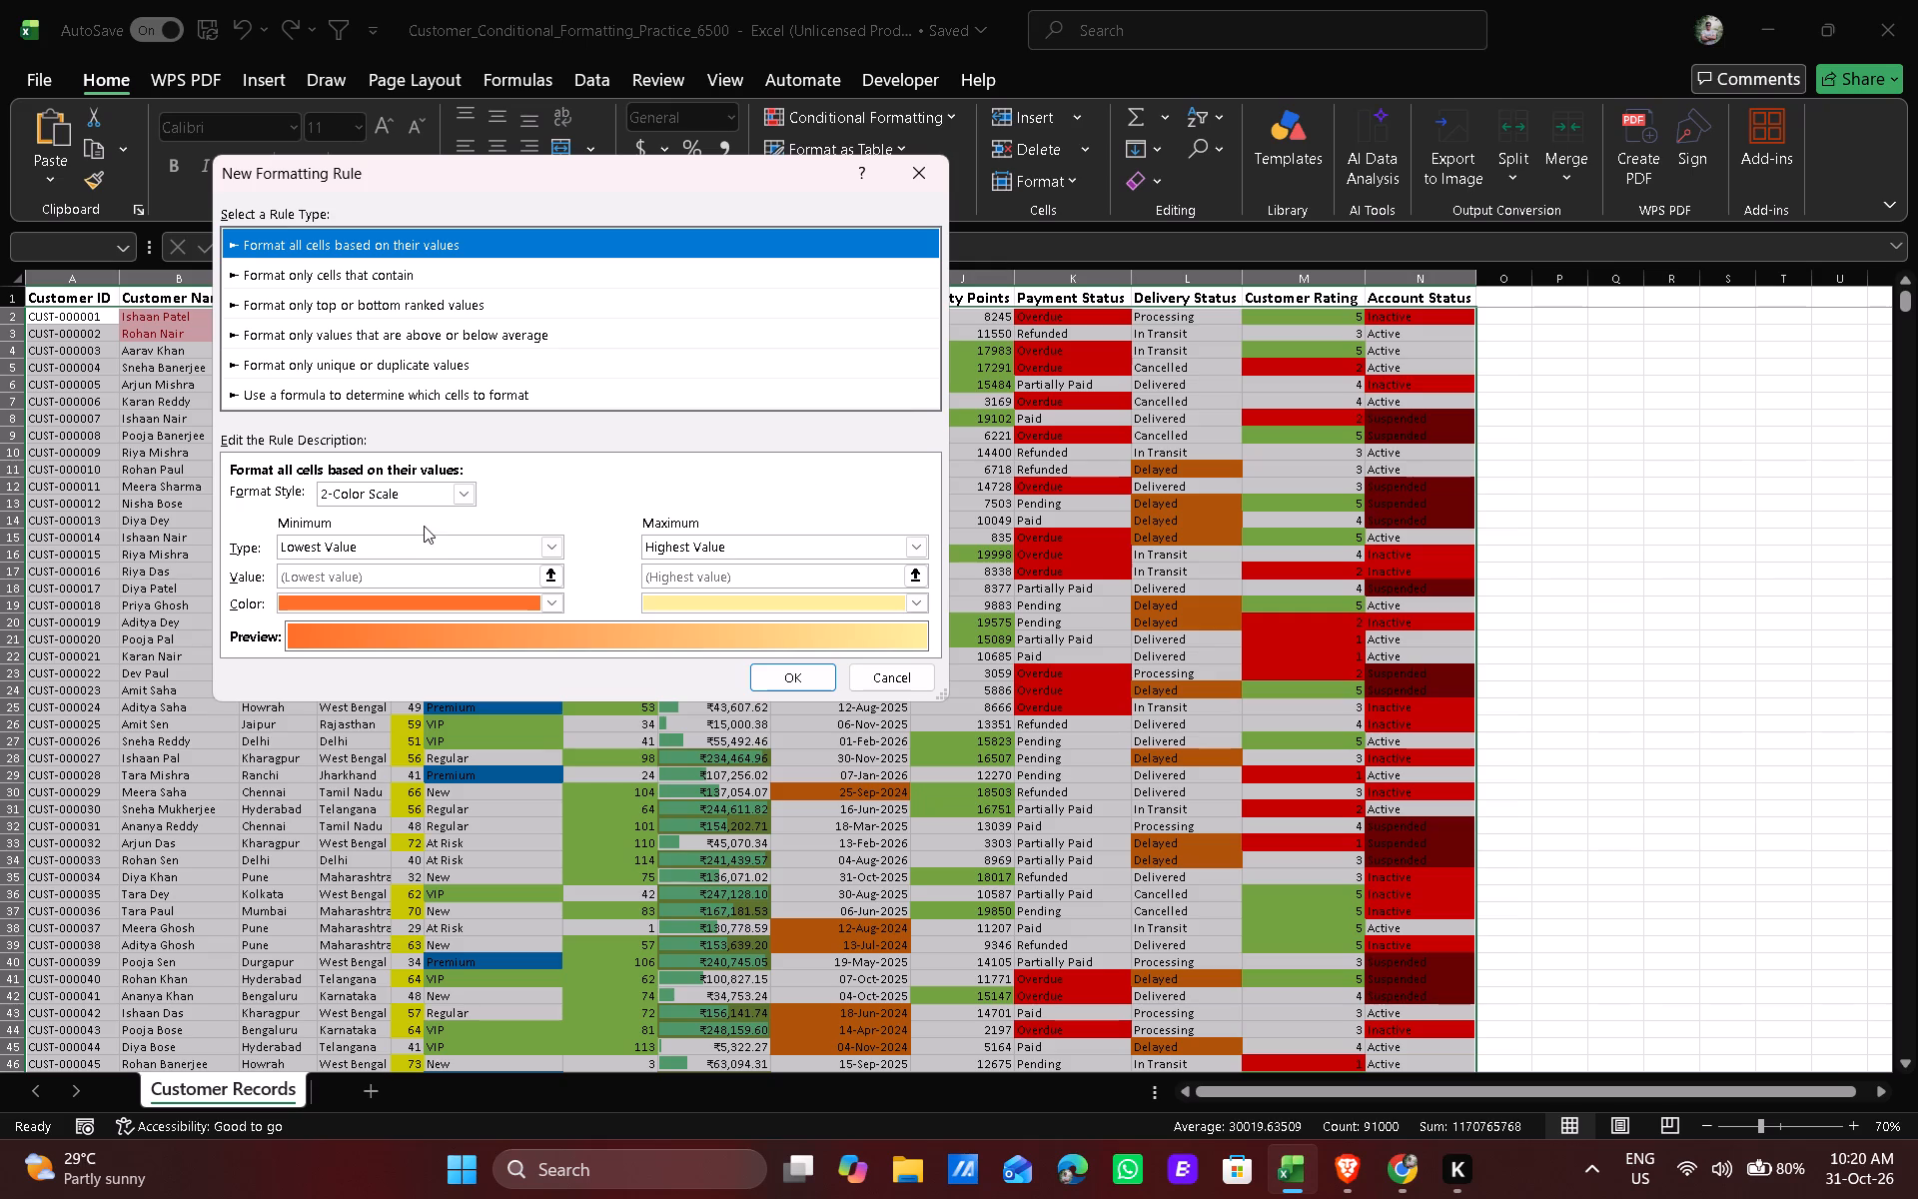
left_click(337, 392)
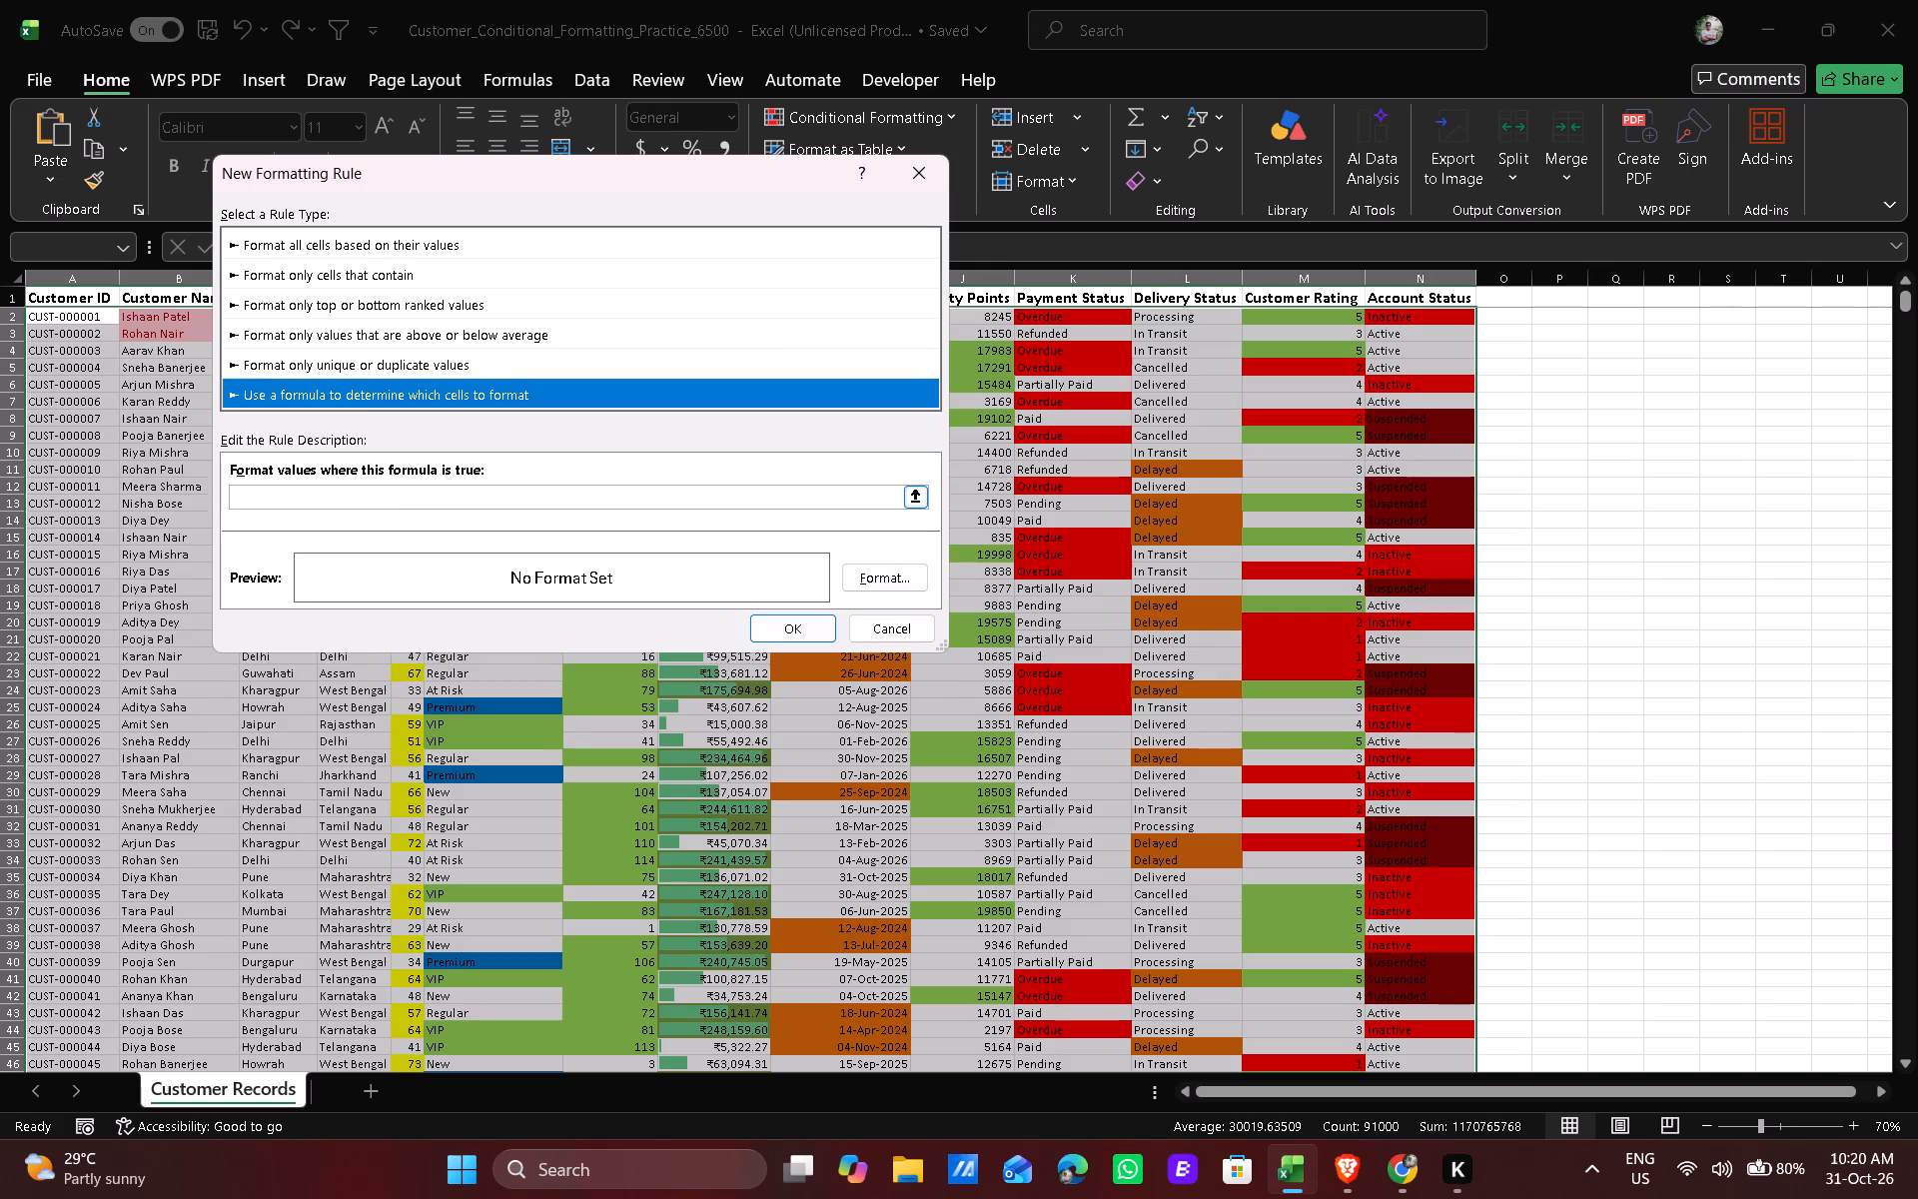
left_click(311, 491)
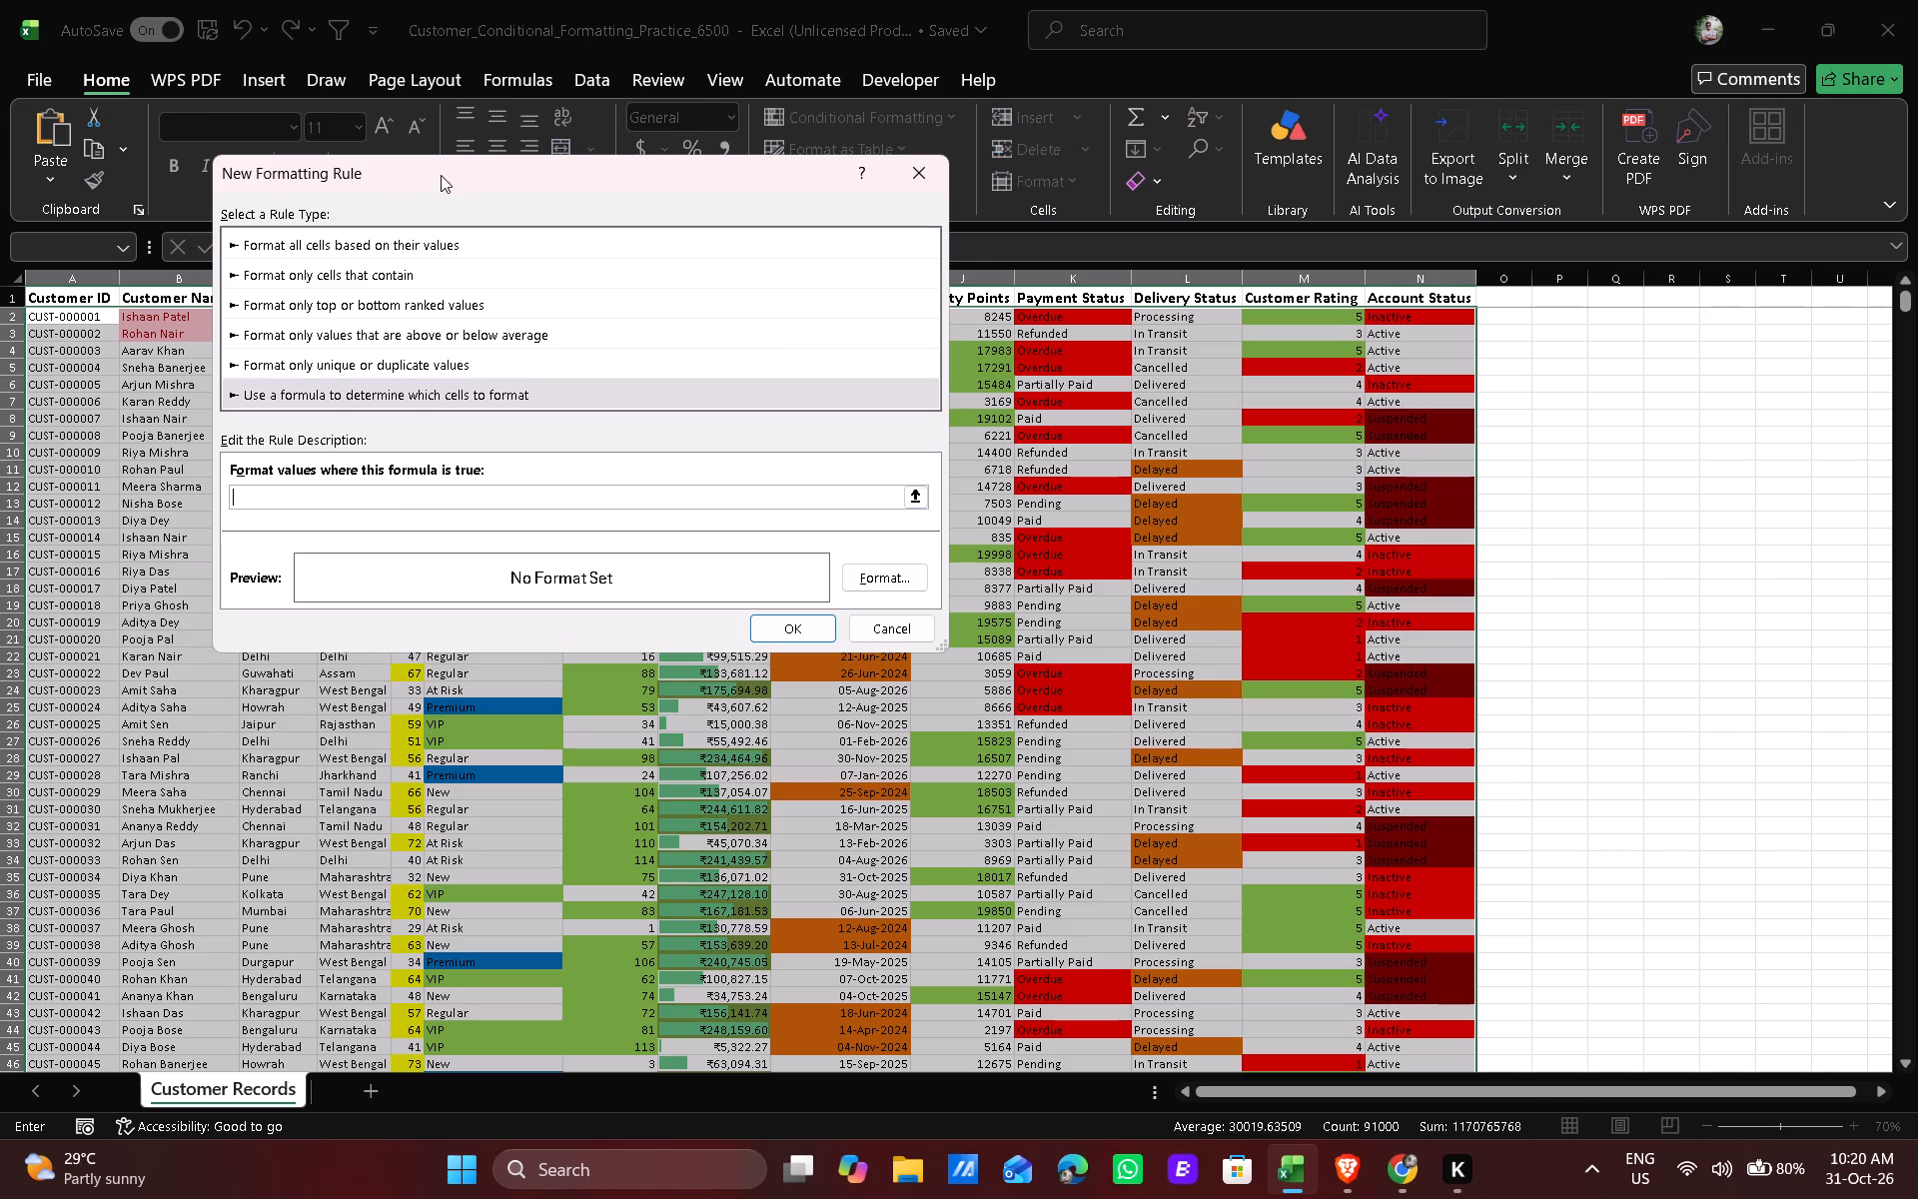
Begin the rule's formula with =AND( in the new formatting rule.
left_click_drag(441, 175, 745, 212)
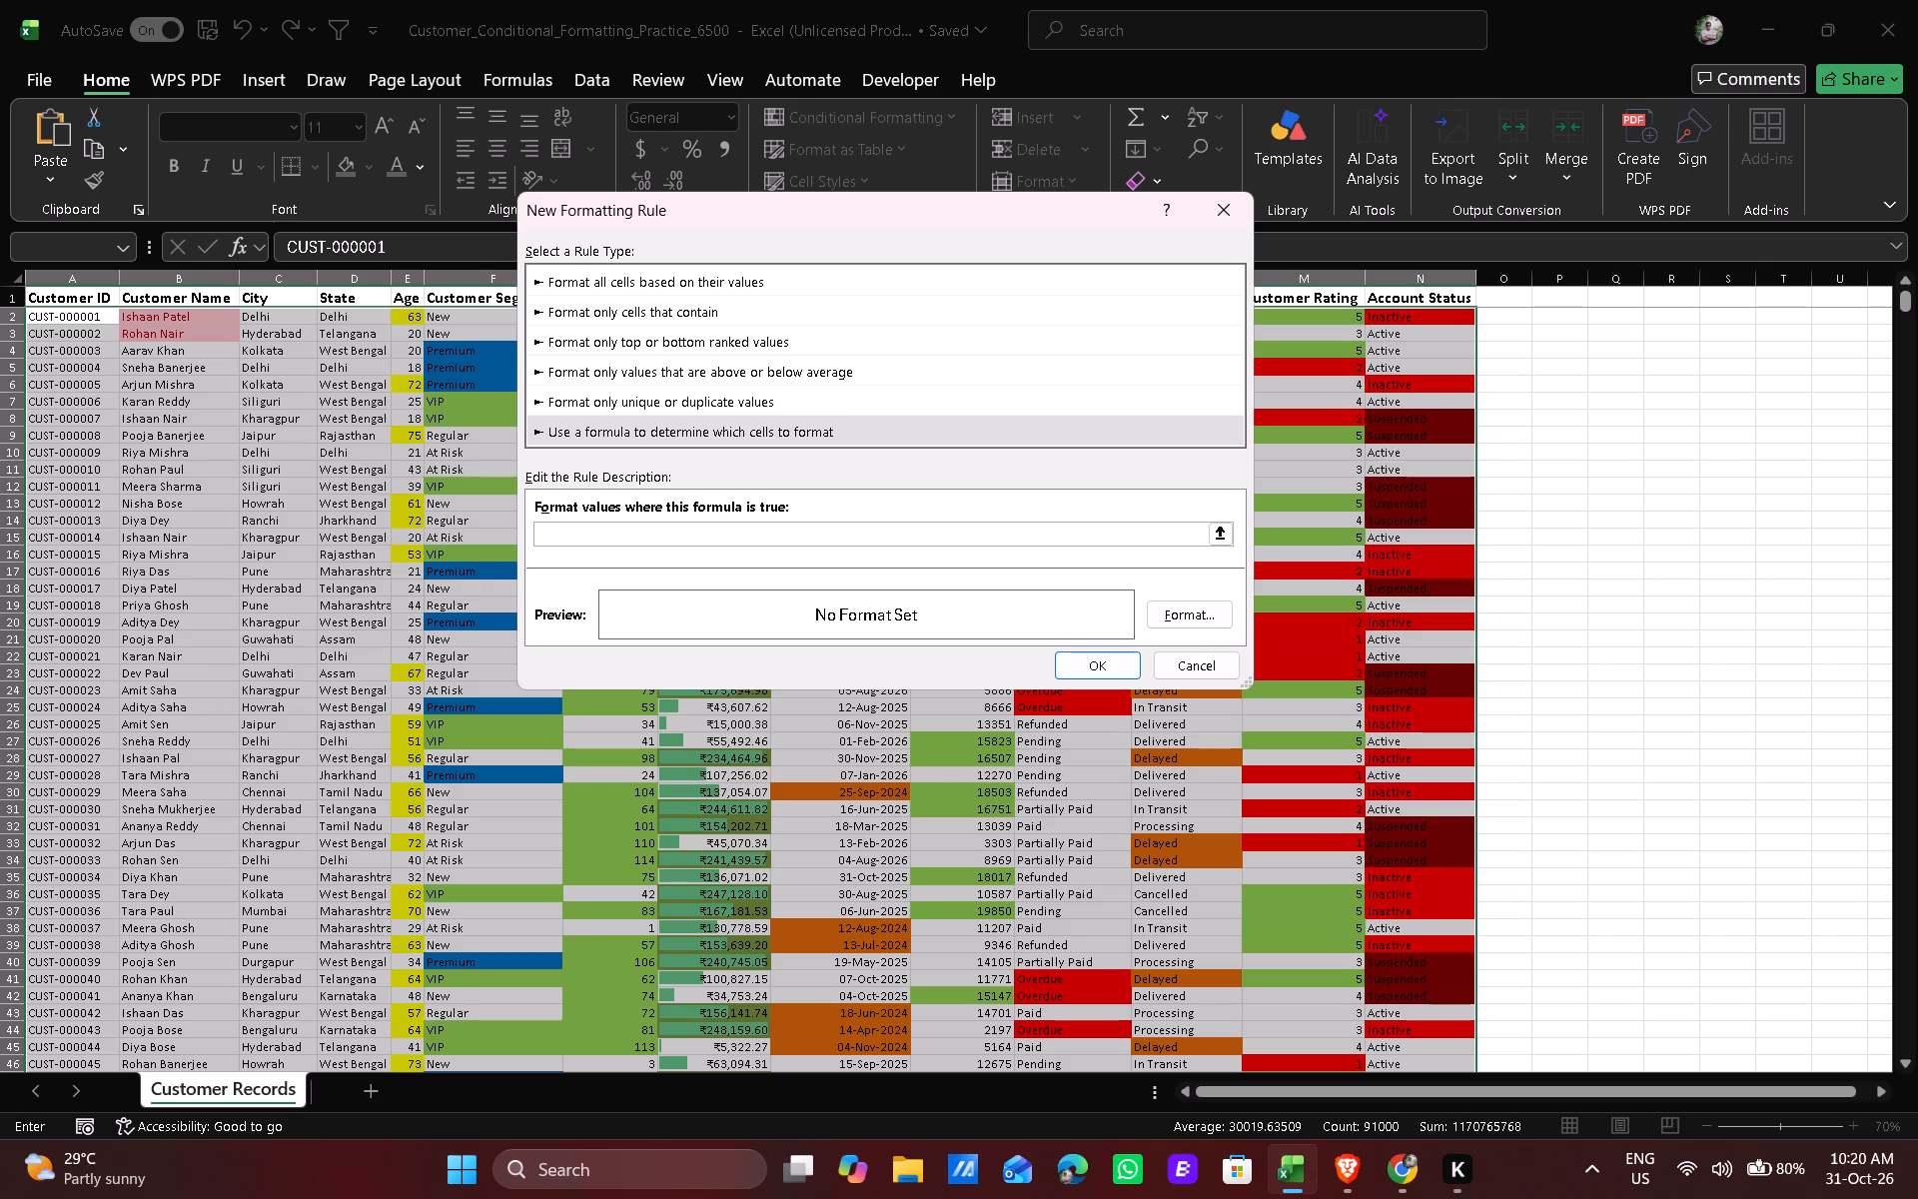
left_click(565, 536)
key("equal")
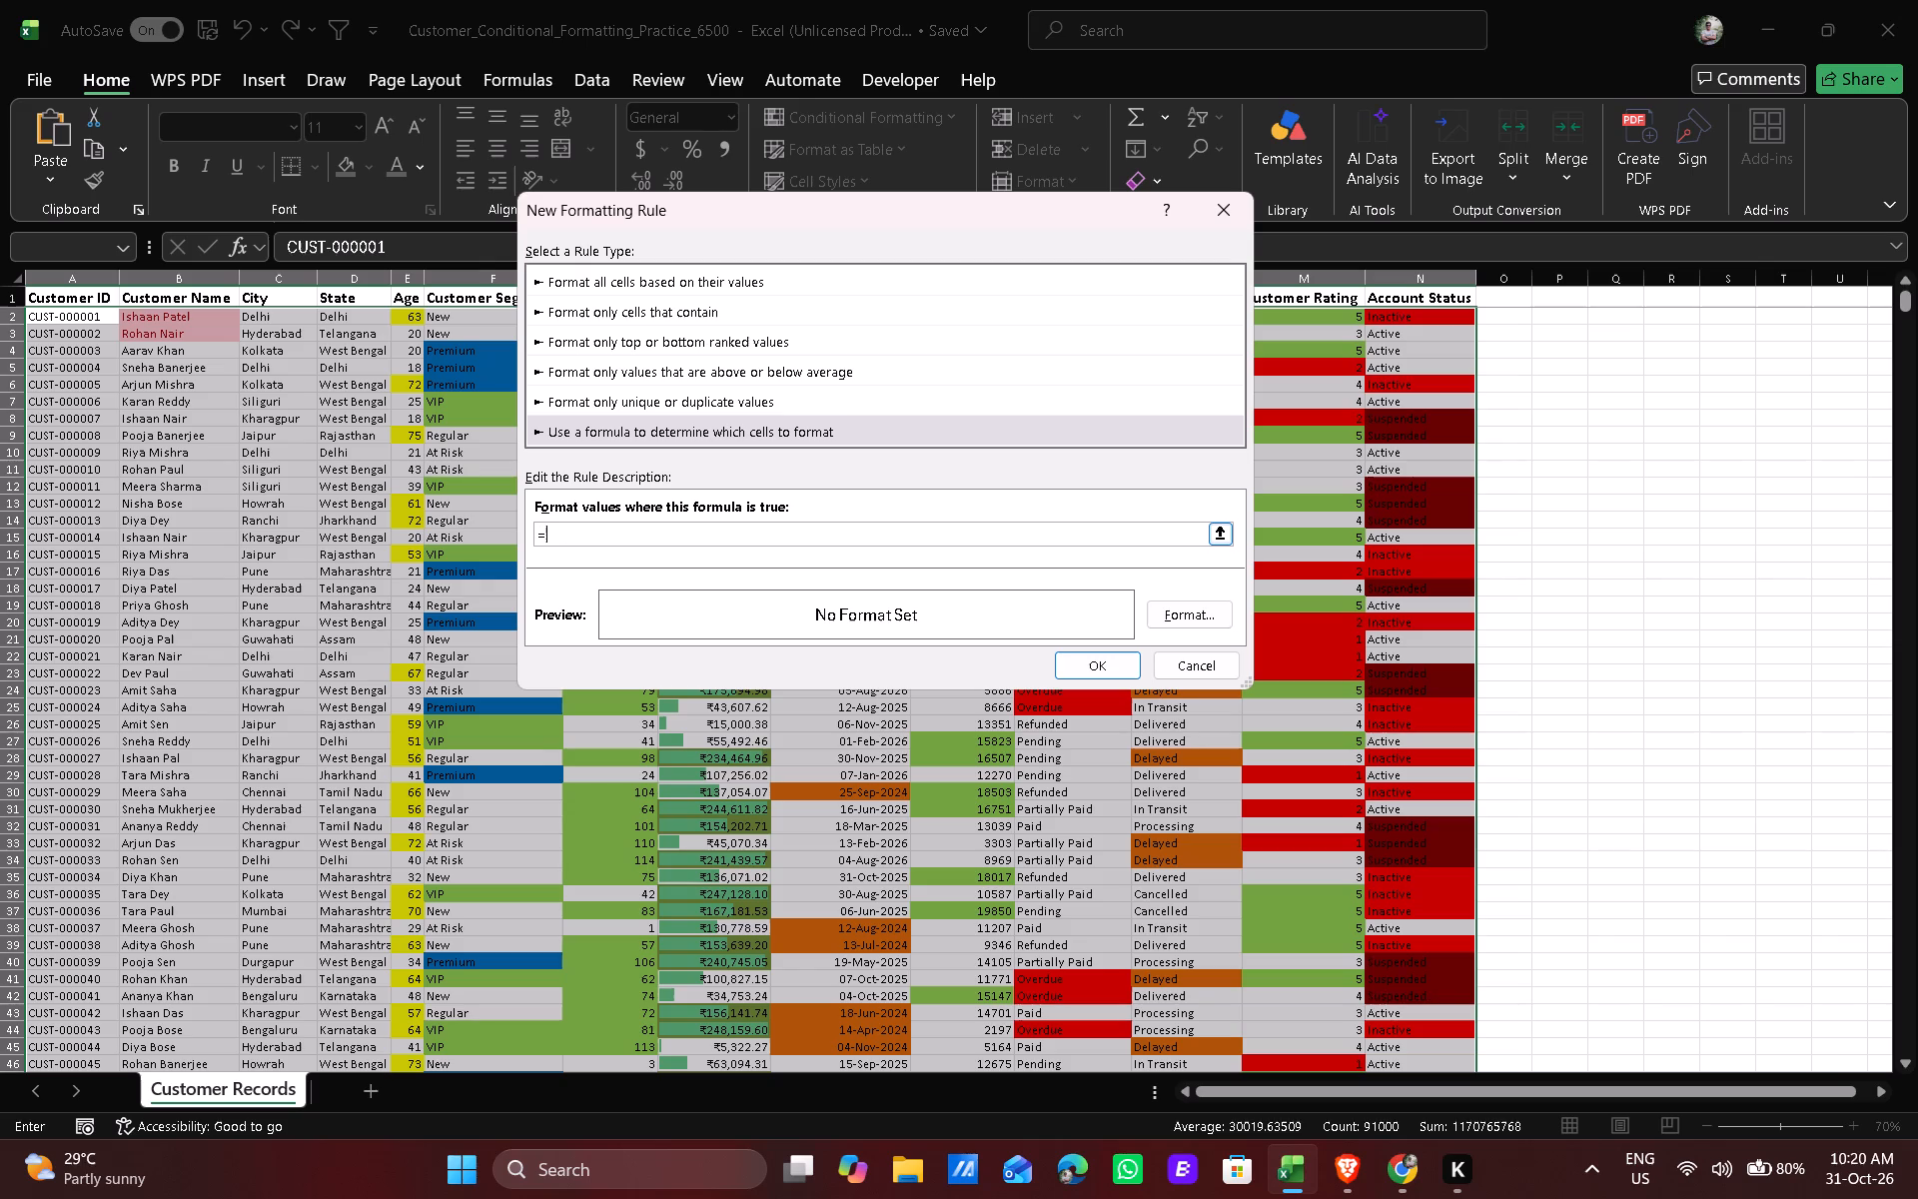
key("a")
key("BackSpace")
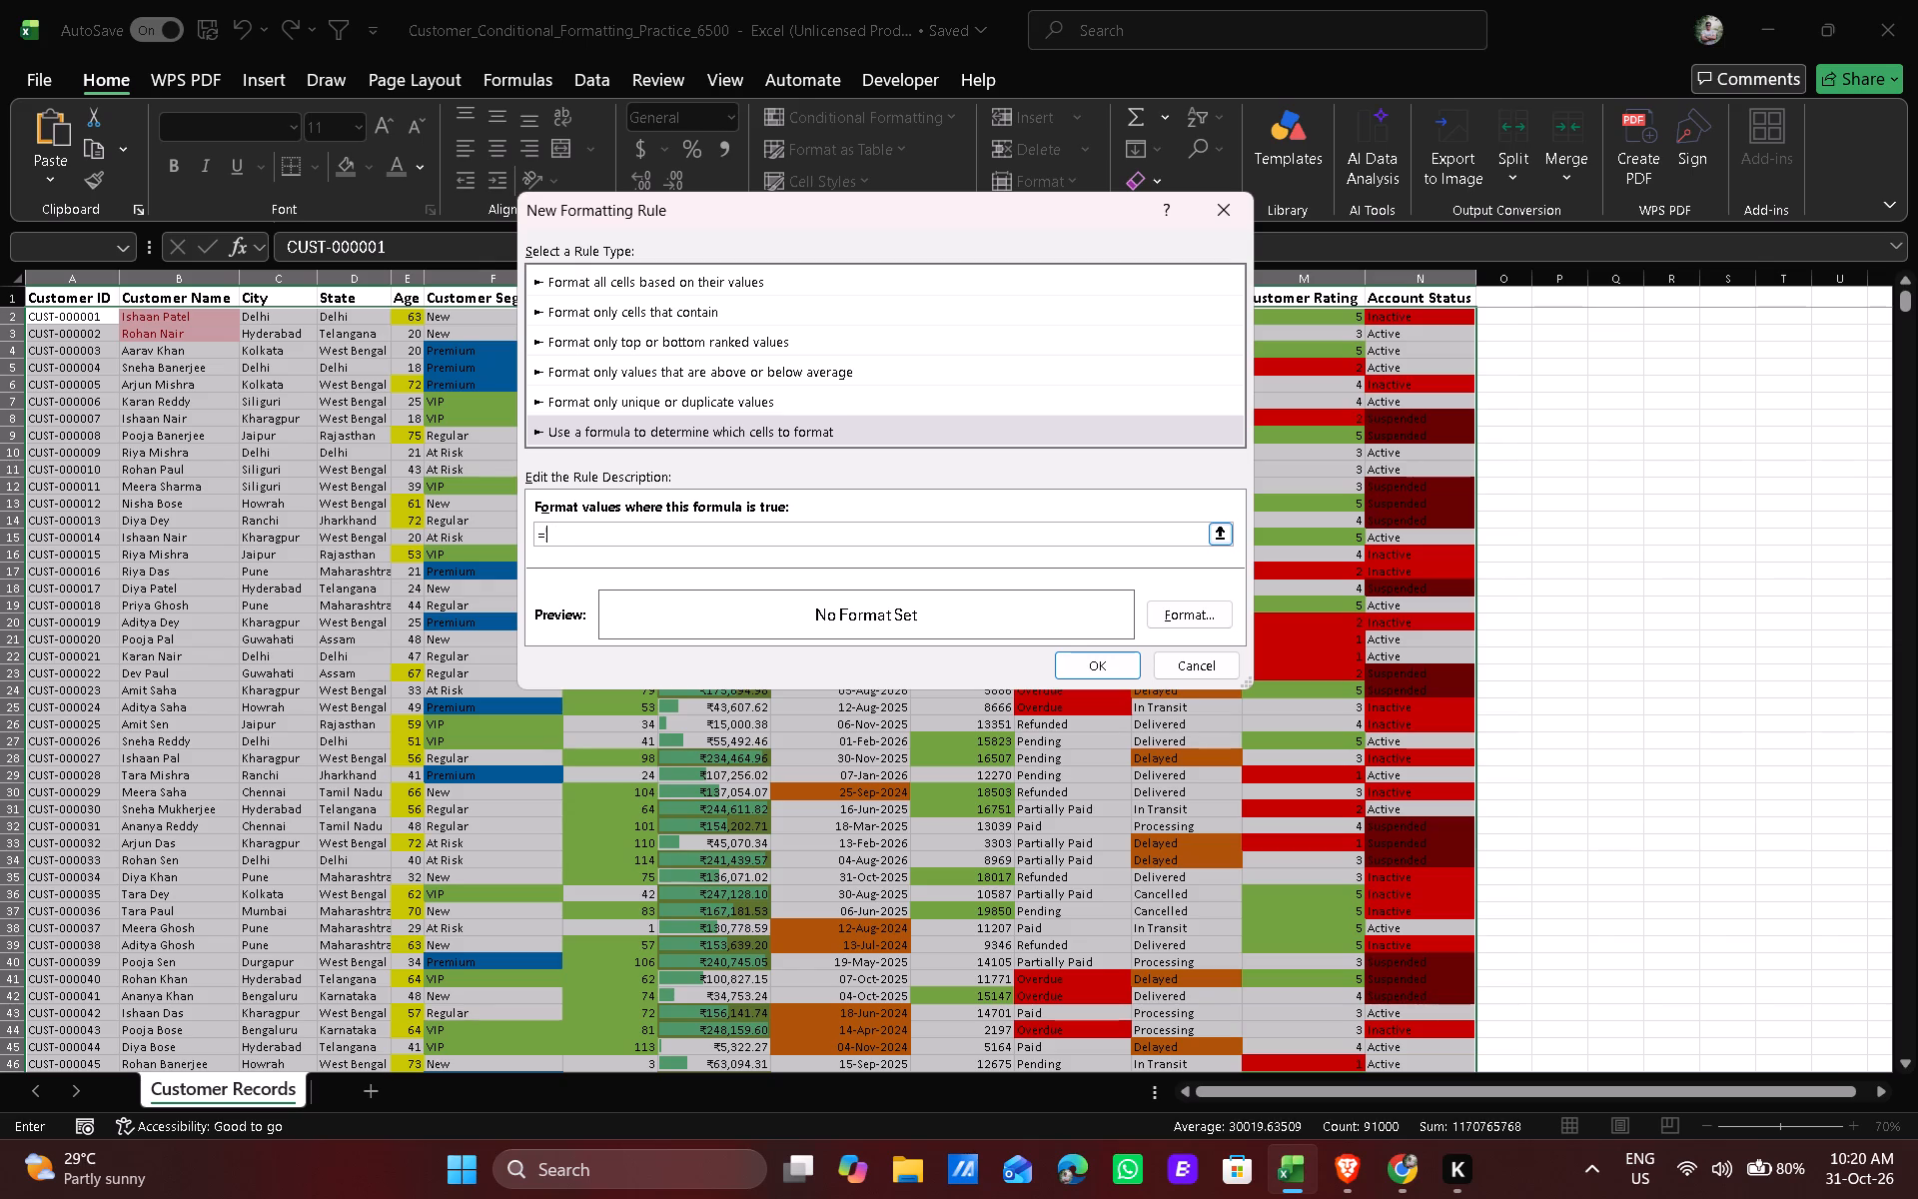
key("shift+a")
key("shift+a")
key("shift+a")
key("shift+a")
key("shift+a")
key("shift+a")
key("shift+a")
key("shift+a")
key("BackSpace")
key("BackSpace")
key("BackSpace")
key("BackSpace")
key("BackSpace")
key("BackSpace")
key("BackSpace")
type("ND")
key("shift+parenleft")
Add the first condition $F$2="VIP" on the first record's Customer Segment cell, followed by an argument separator.
left_click_drag(871, 202, 980, 302)
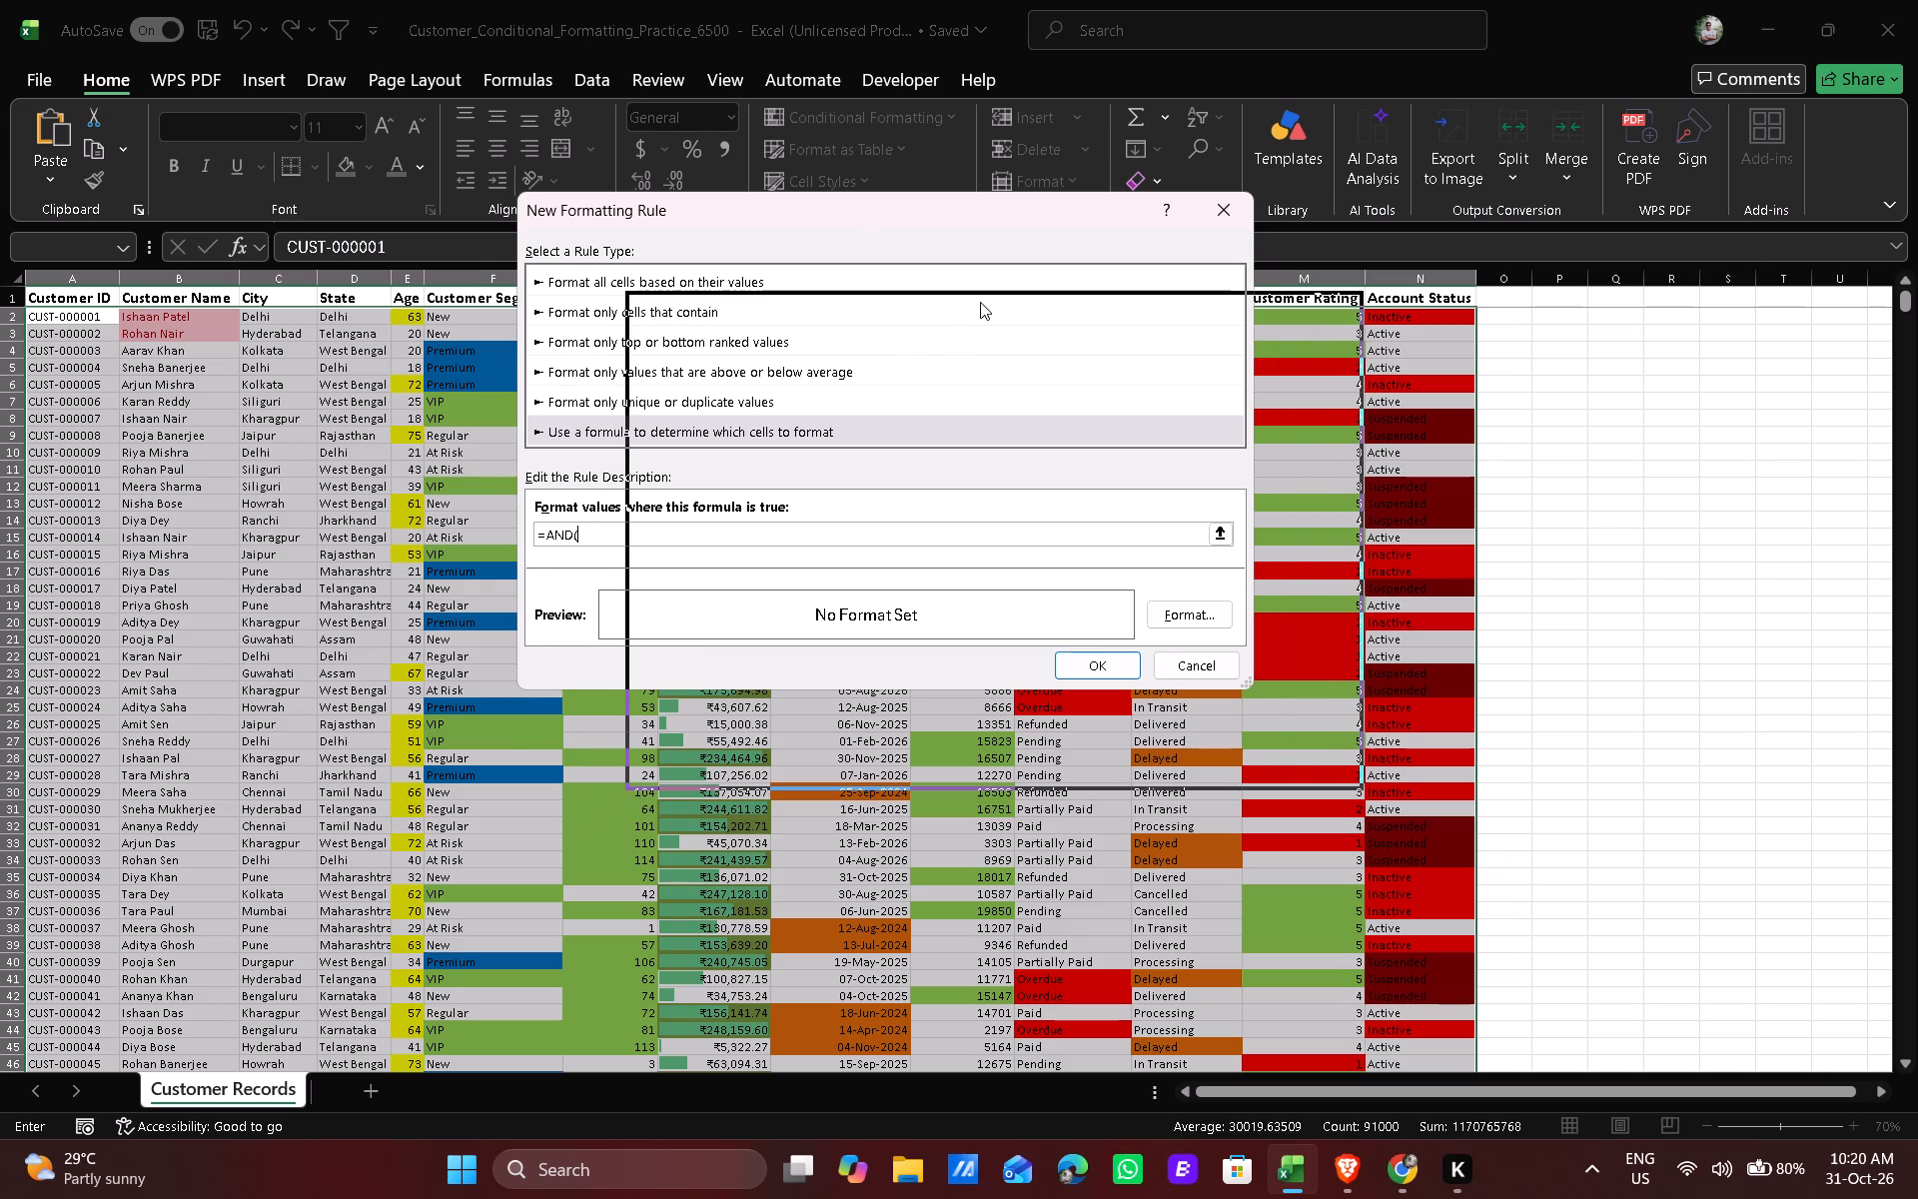
left_click_drag(980, 302, 984, 451)
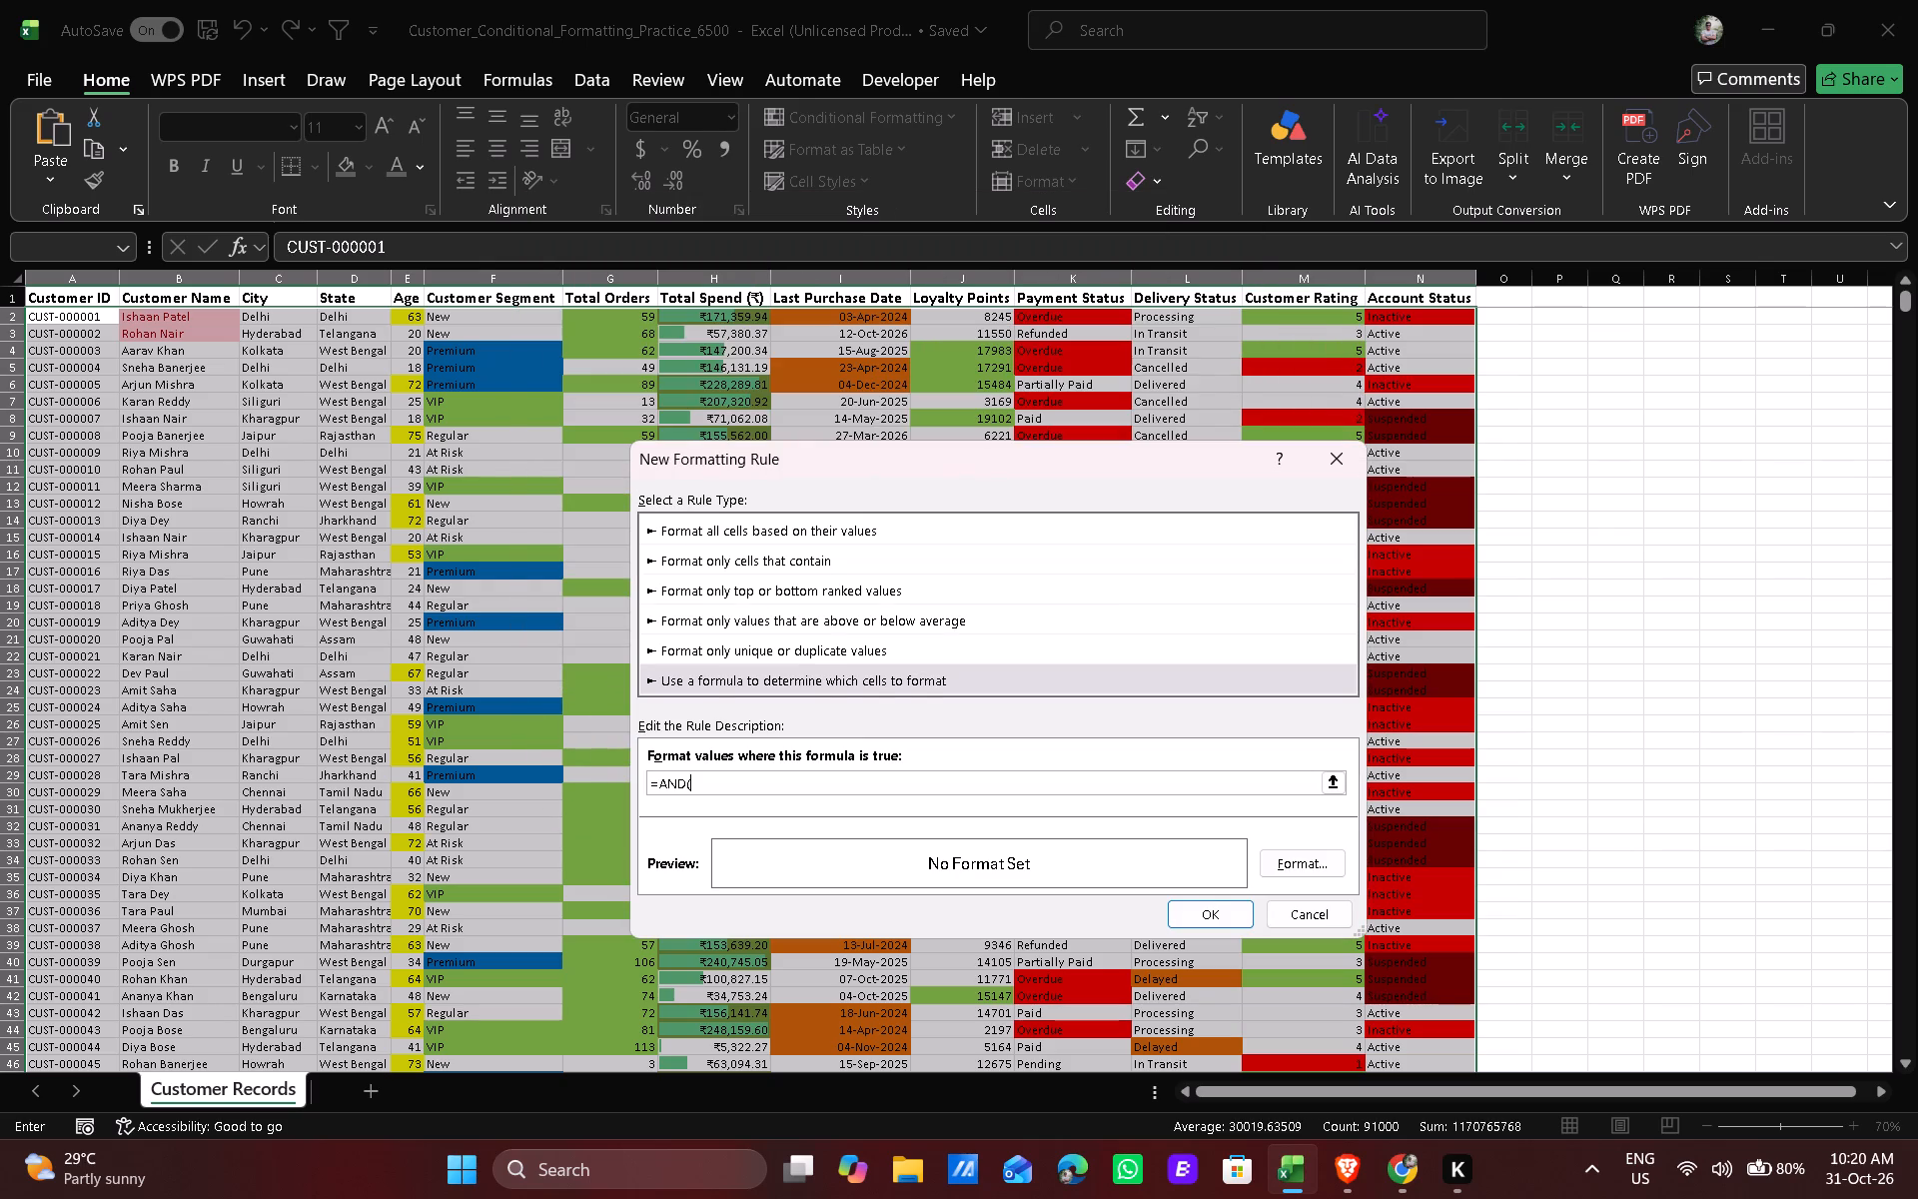
left_click(490, 317)
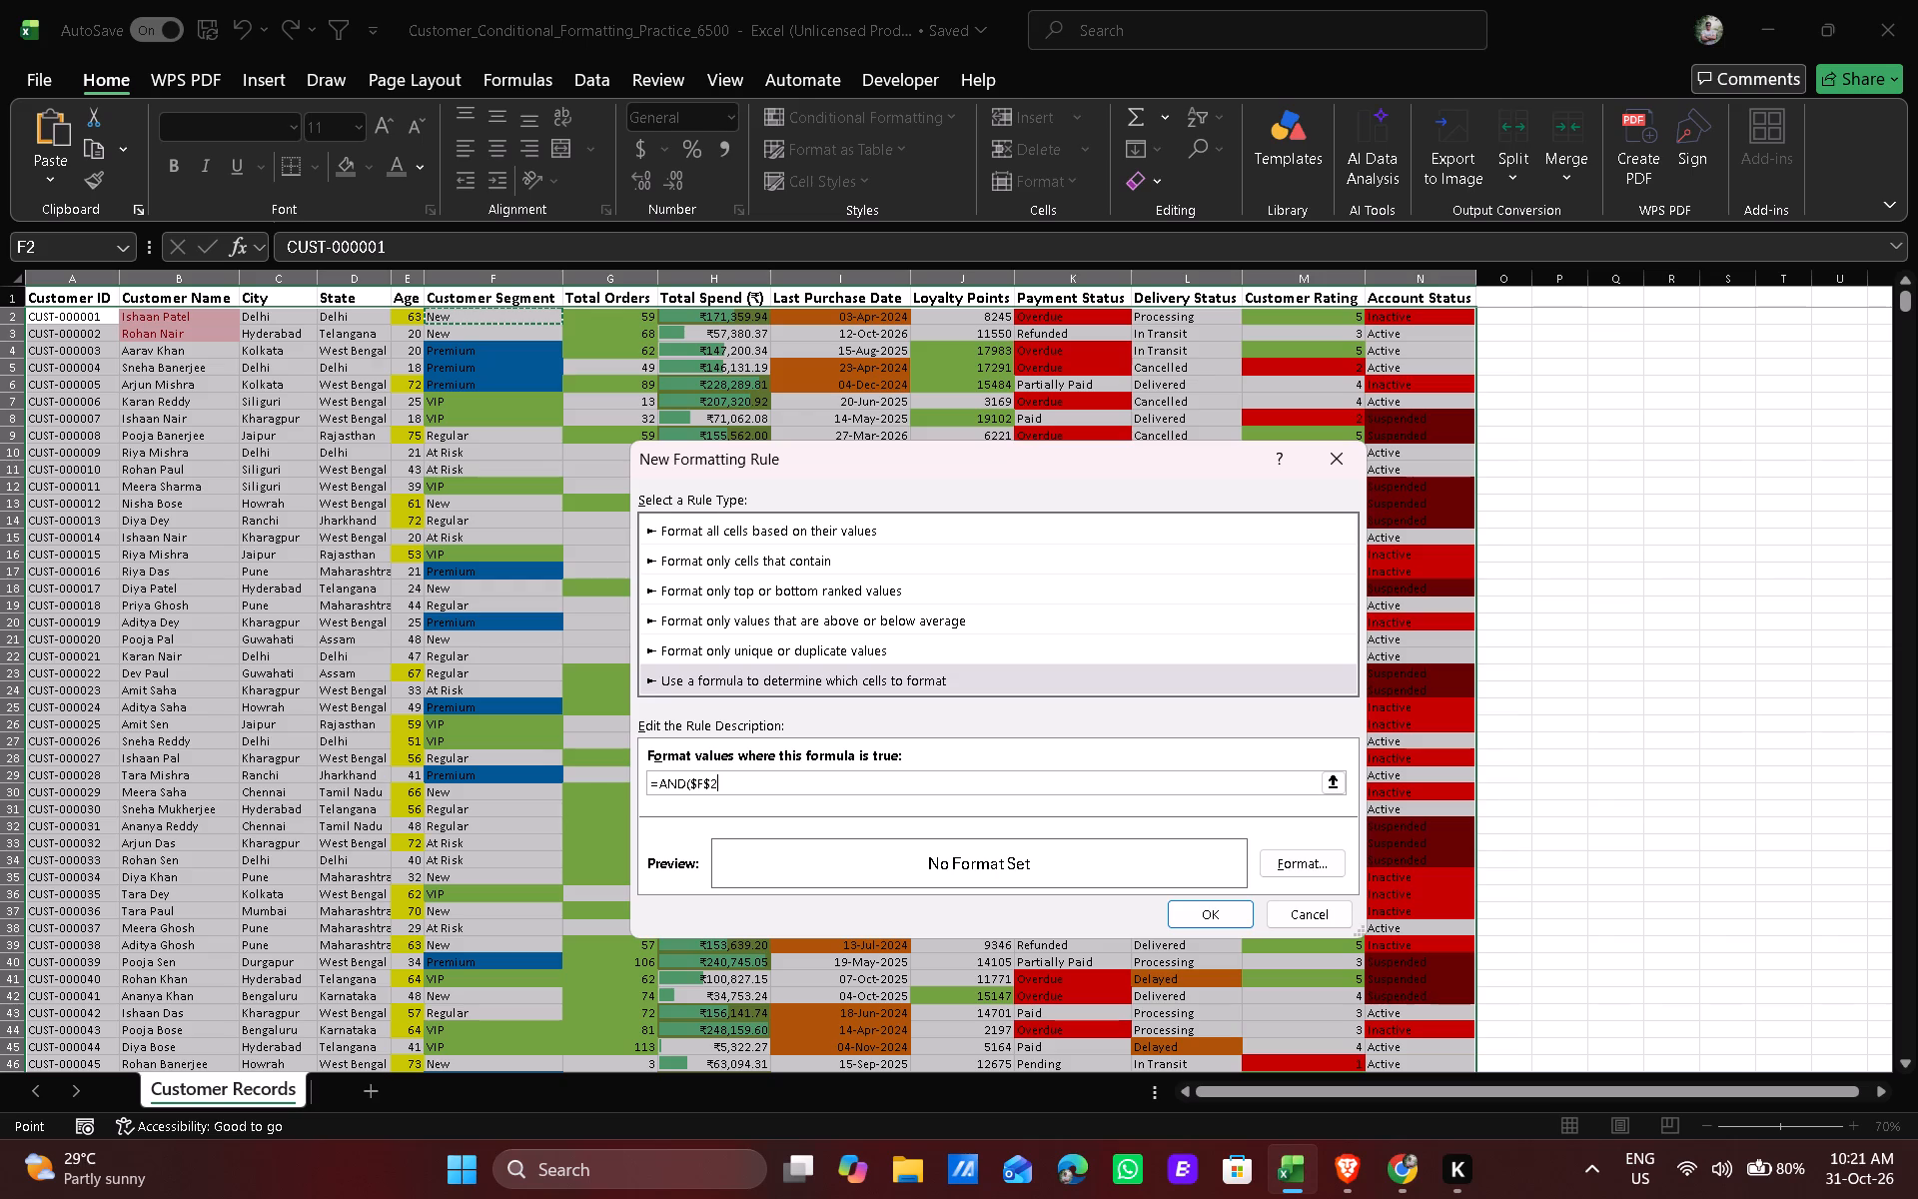
key("equal")
key("shift+quotedbl")
type("VI")
key("shift+p")
key("shift+quotedbl")
key("comma")
Add the Account Status condition and remove both row locks, completing the formula as =AND($F2="VIP",$N2="Active").
left_click(1399, 320)
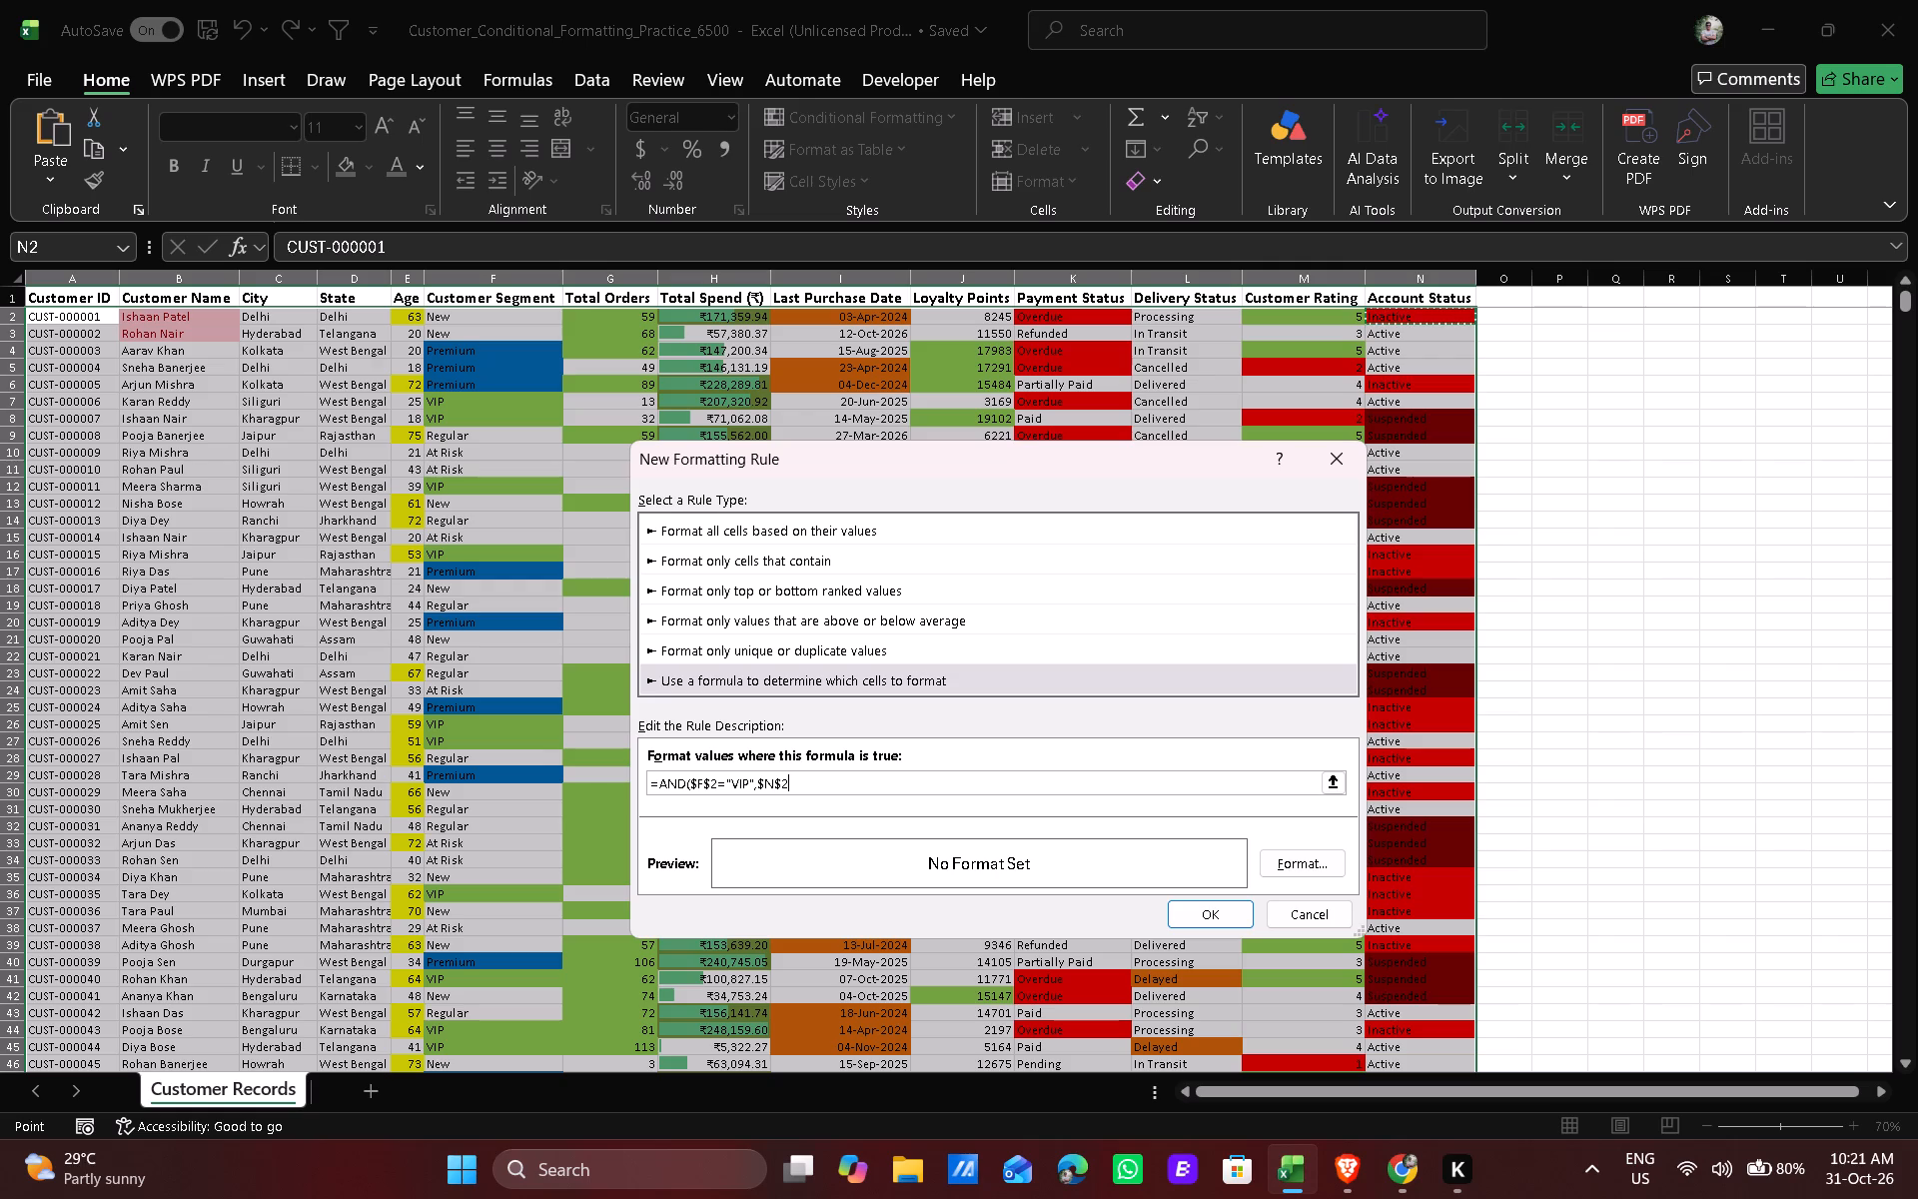
left_click(783, 784)
key("BackSpace")
left_click(710, 781)
key("BackSpace")
left_click(772, 783)
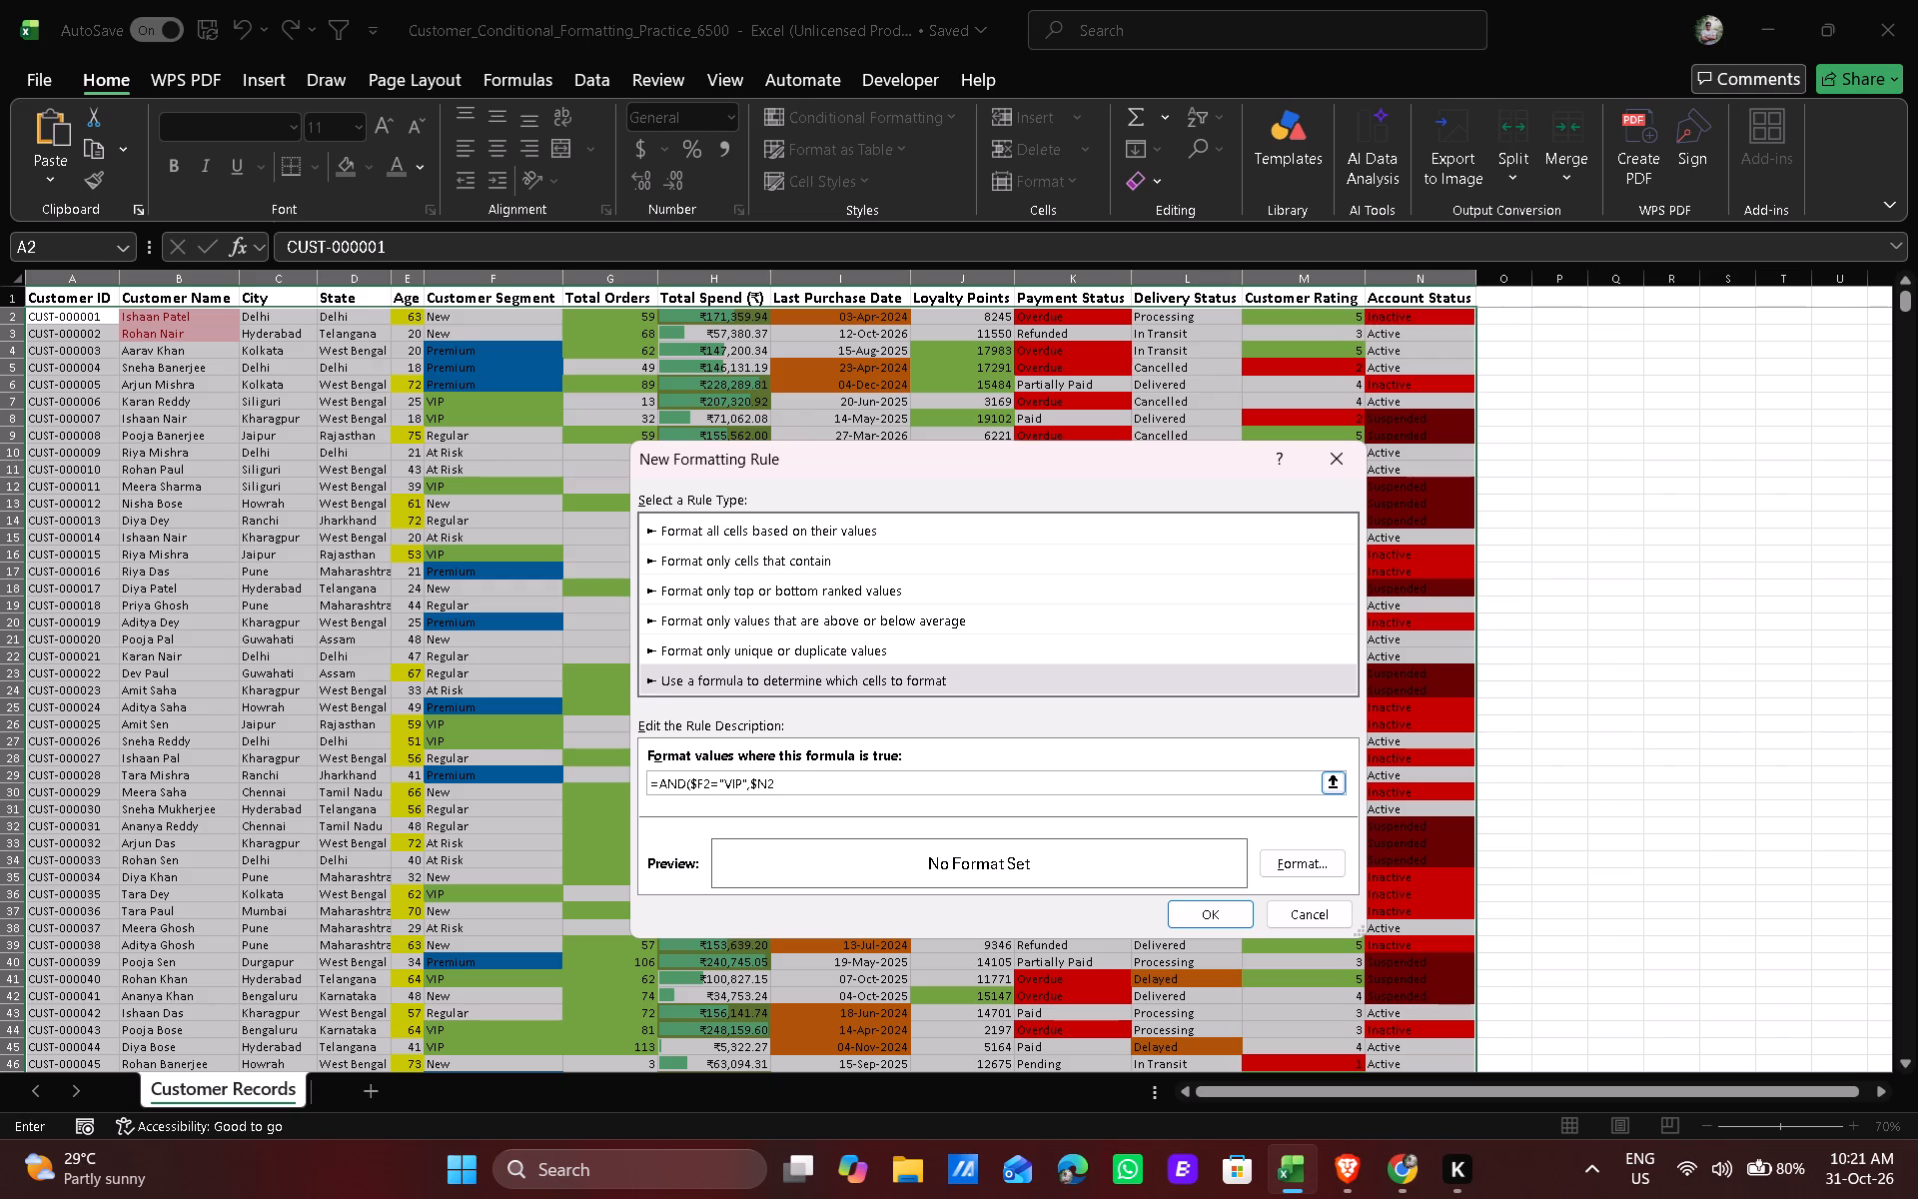
key("equal")
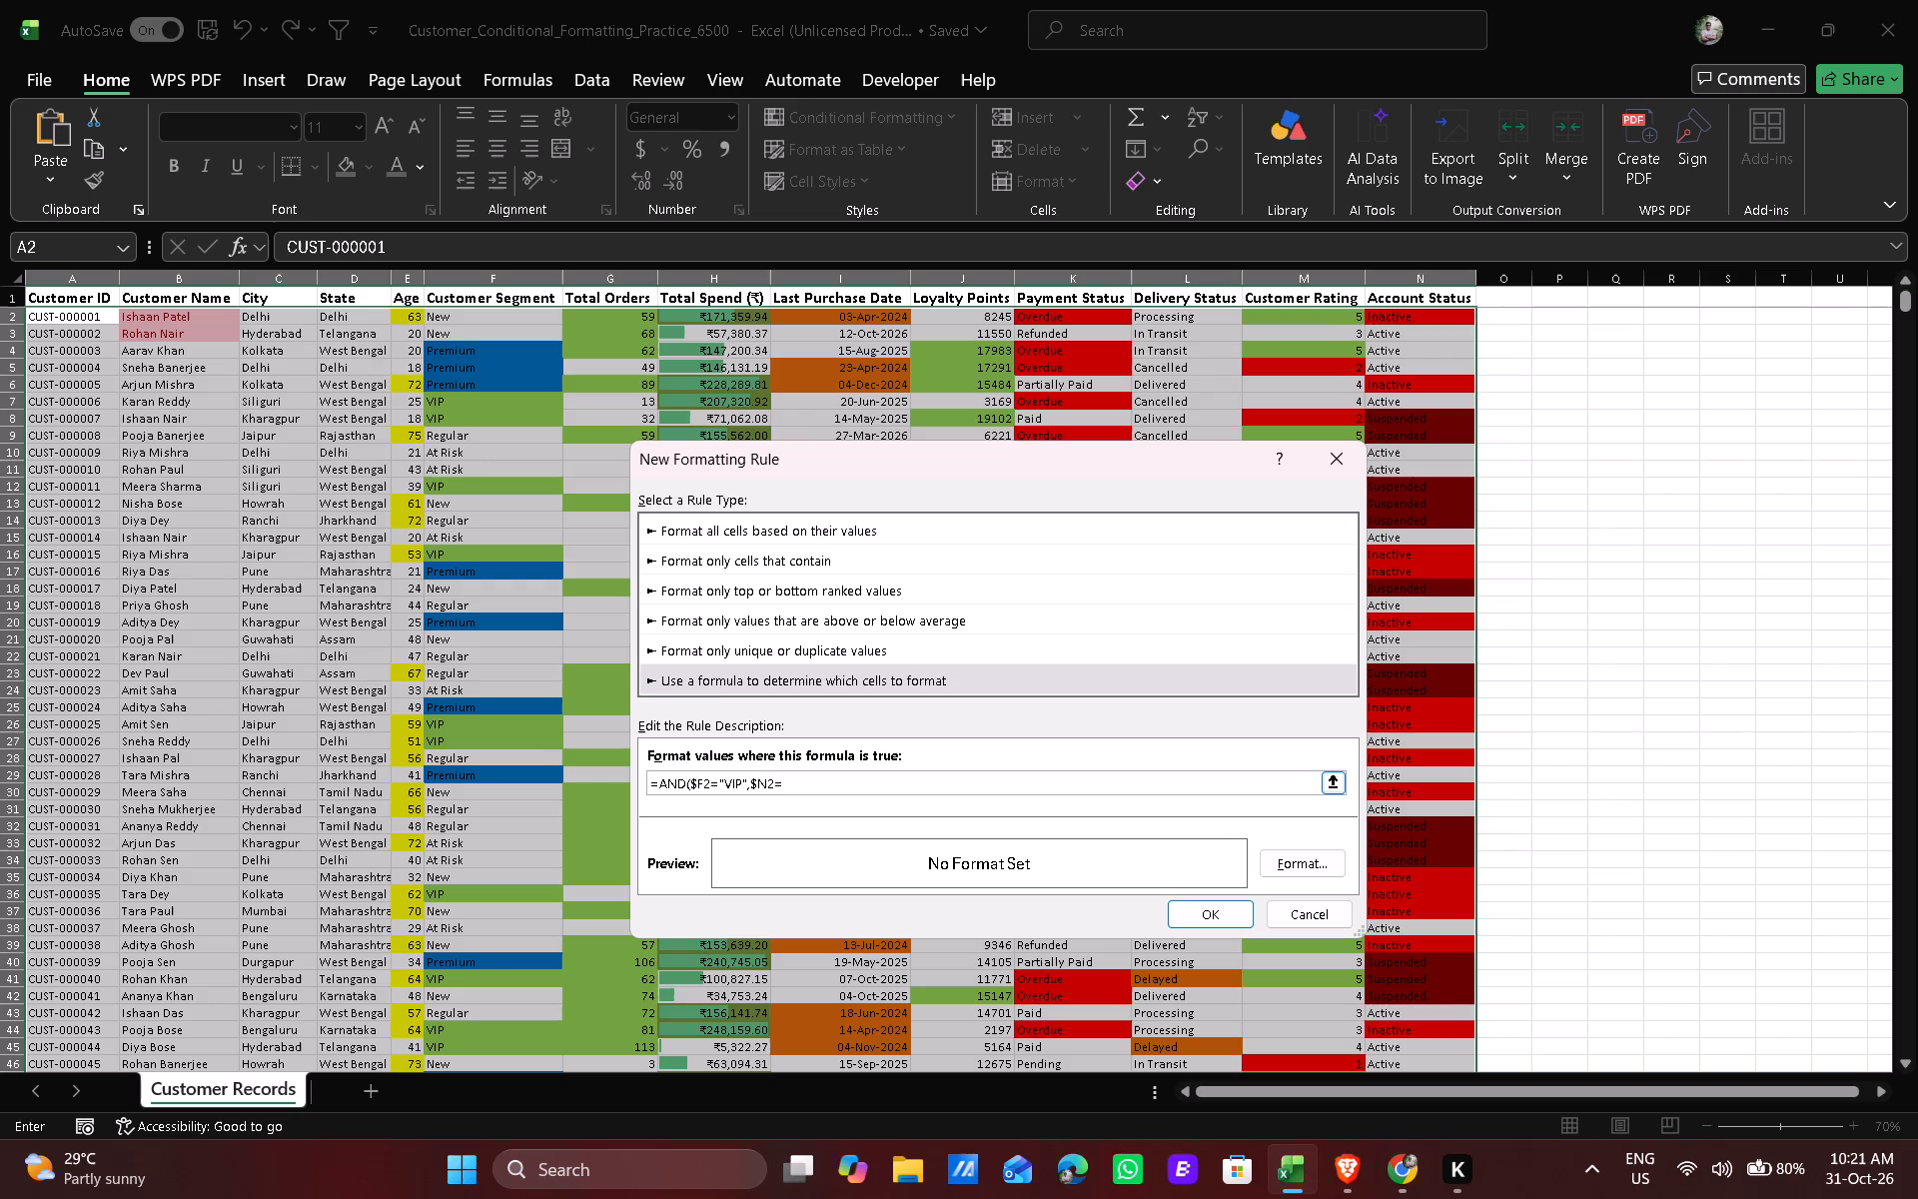
type("\"Active")
key("shift+quotedbl")
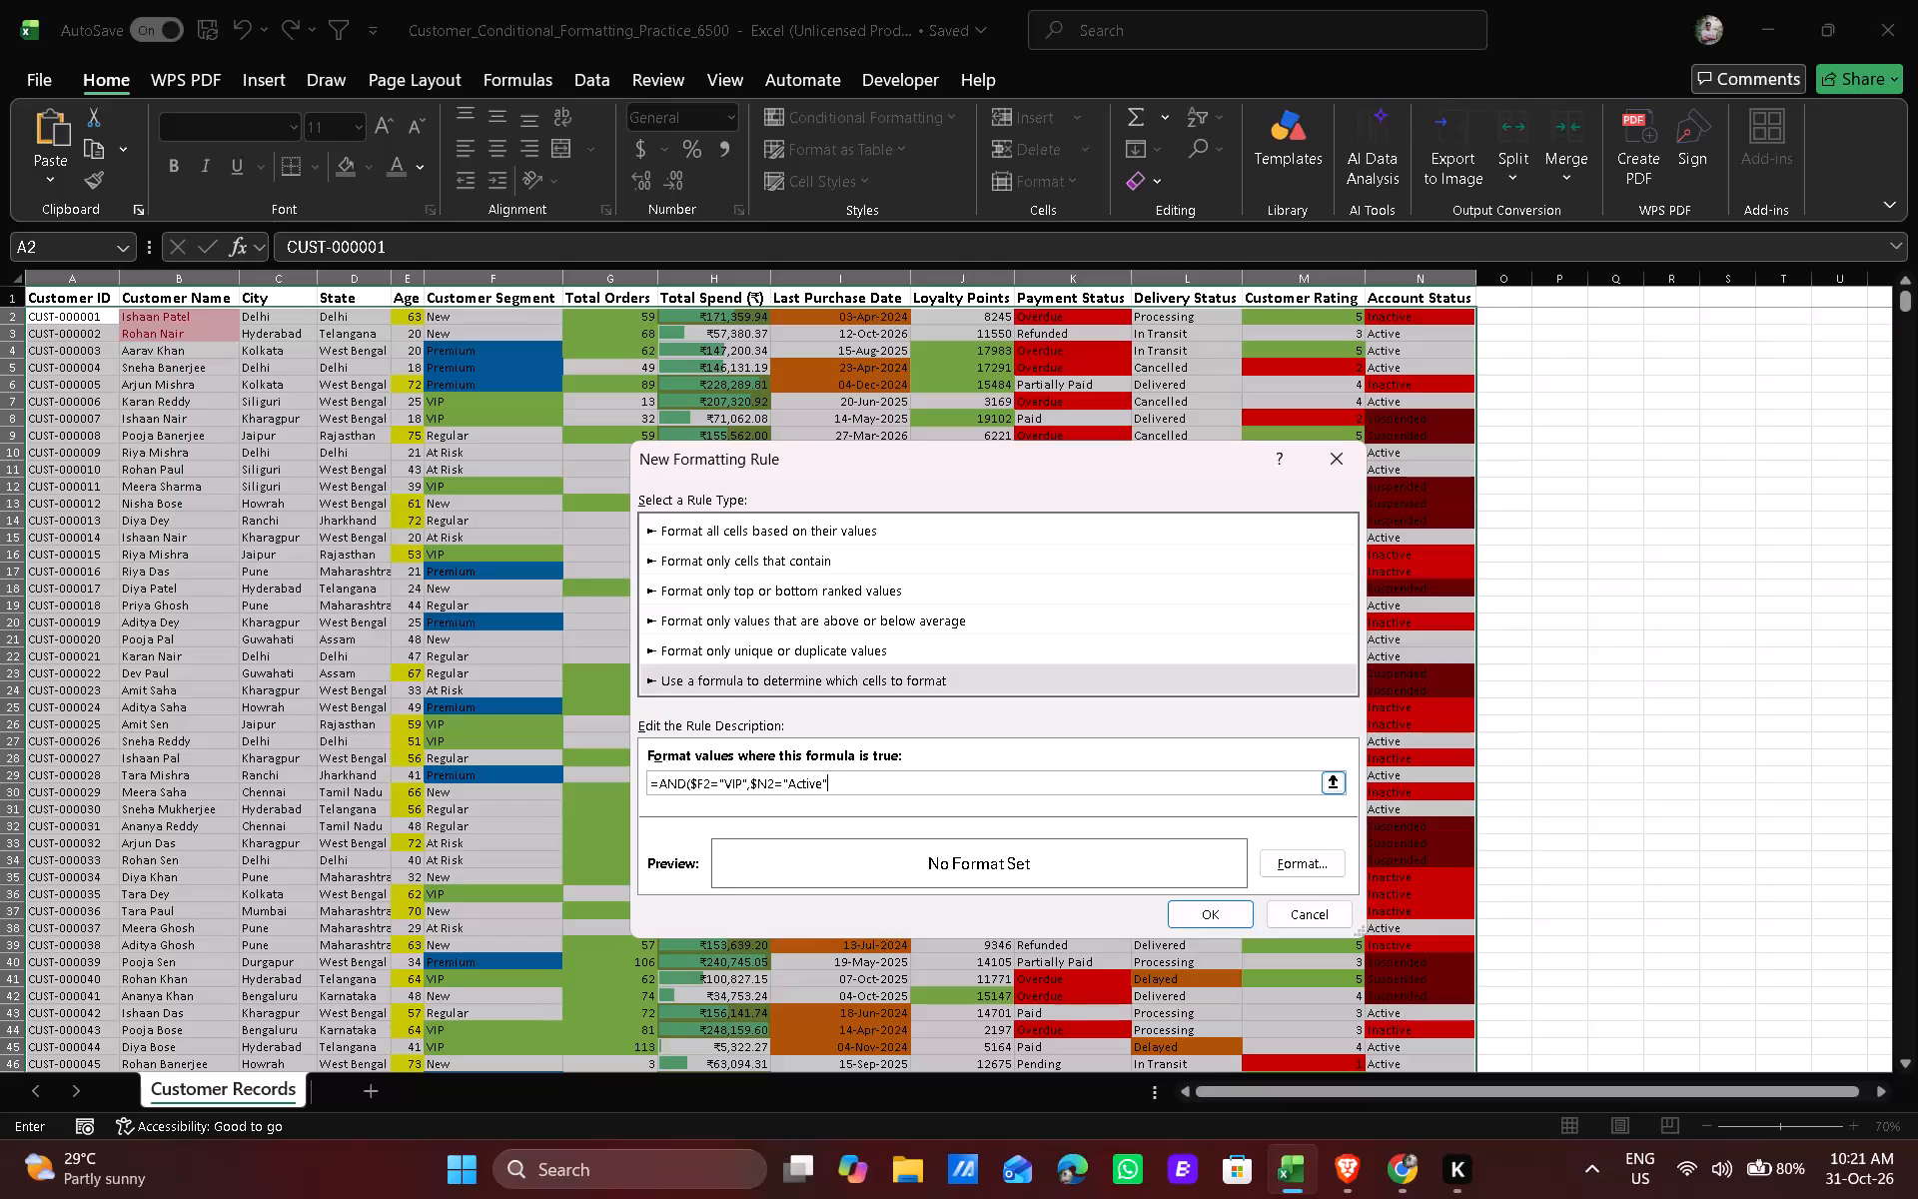
key("shift+parenright")
Give the formula rule a light green background fill and apply it to the customer records.
left_click(1337, 874)
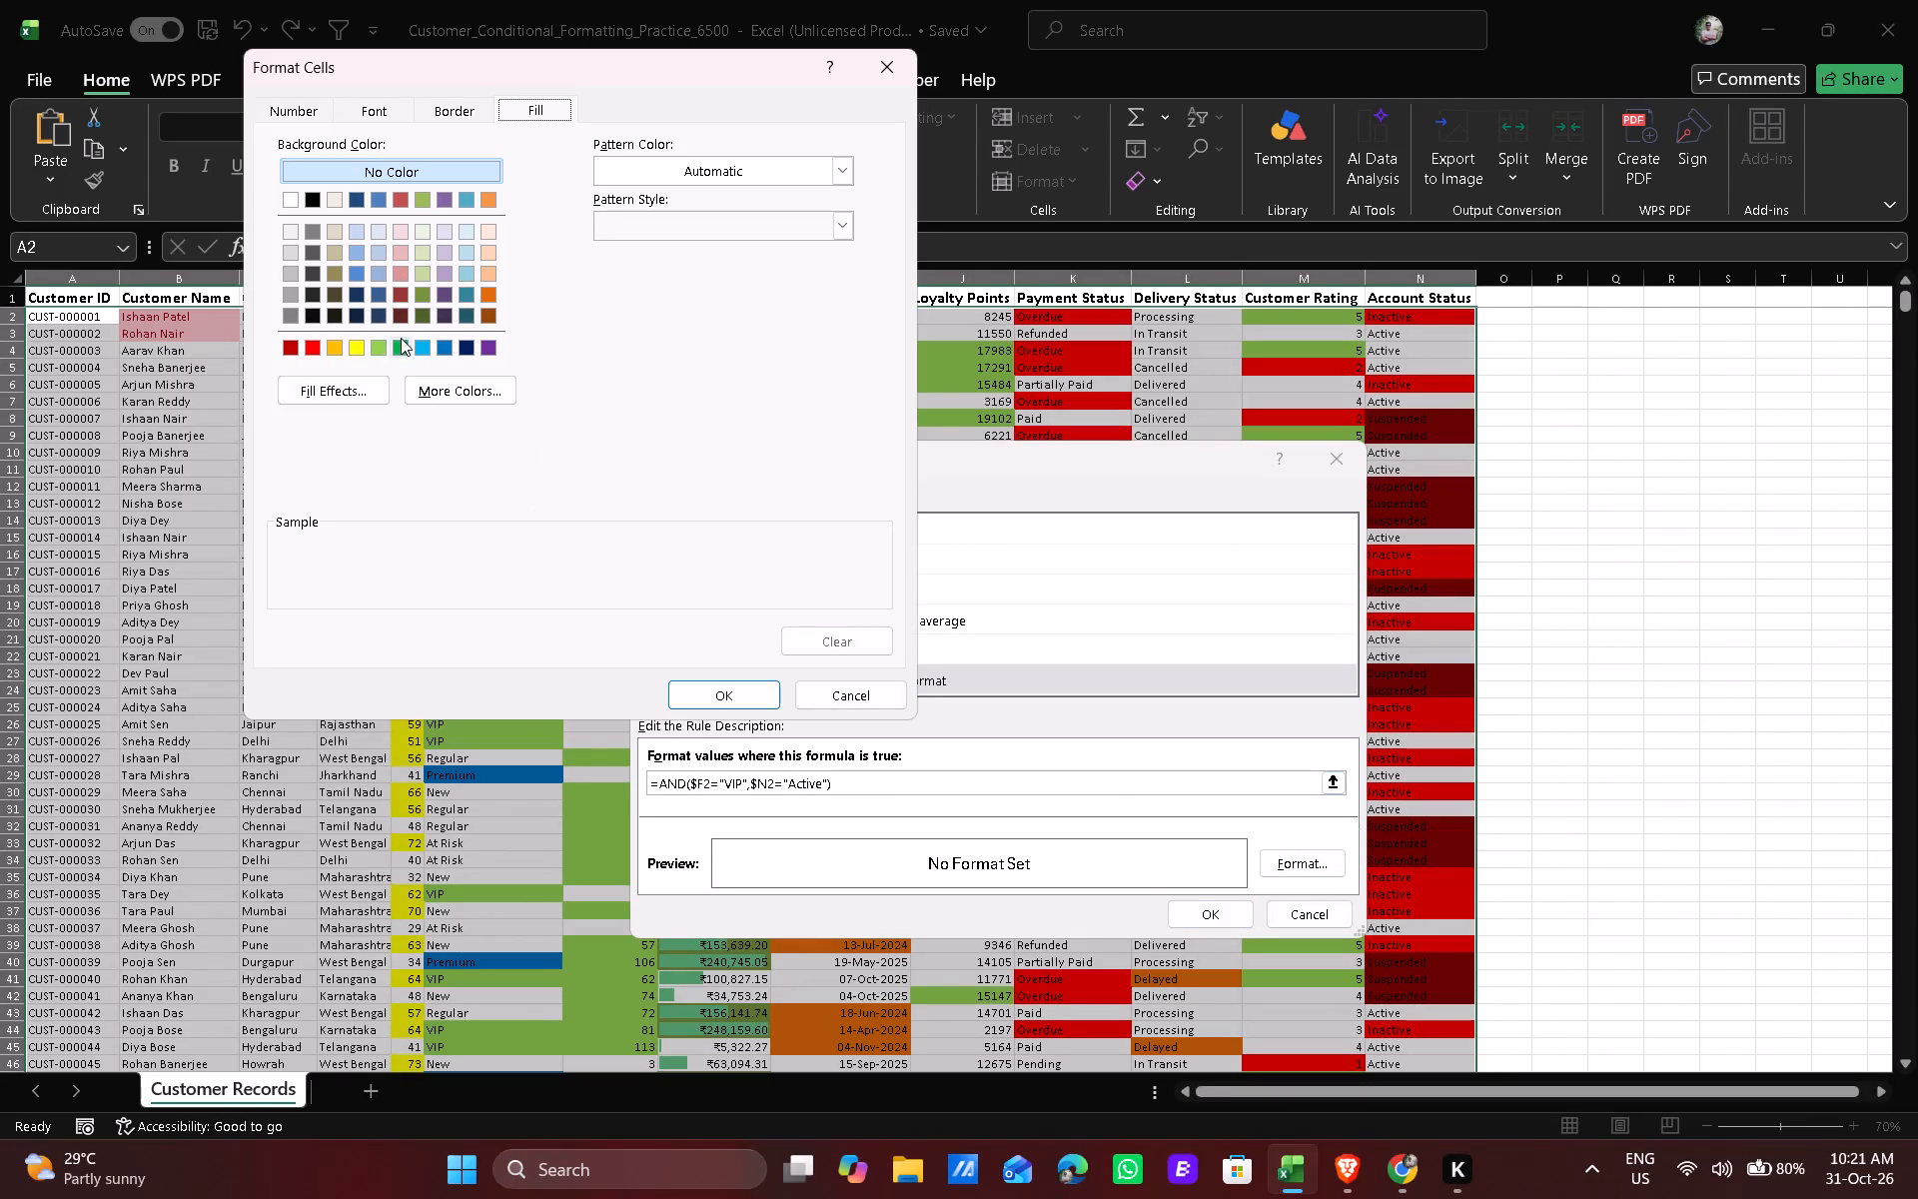
left_click(379, 350)
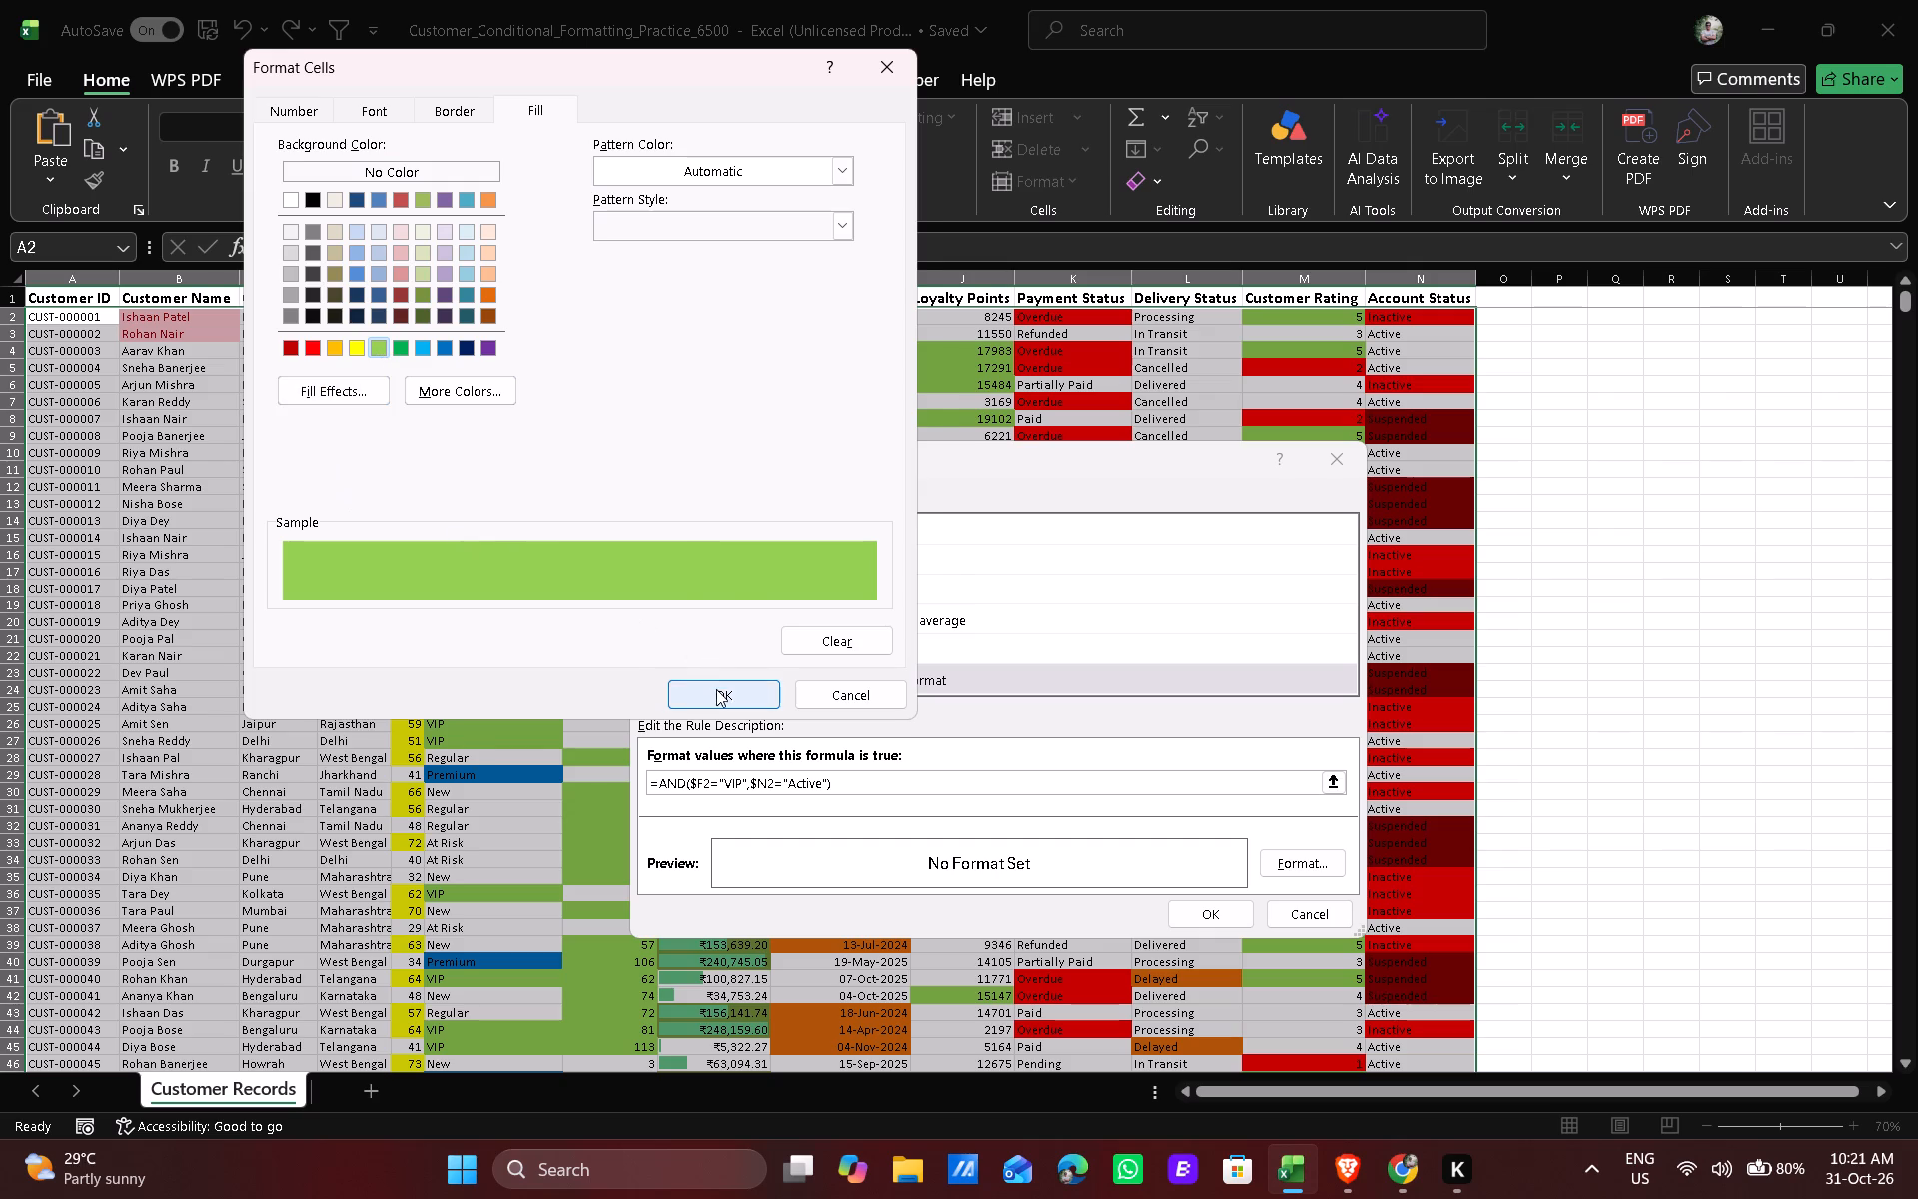
left_click(716, 689)
scroll(1108, 808, "down", 1)
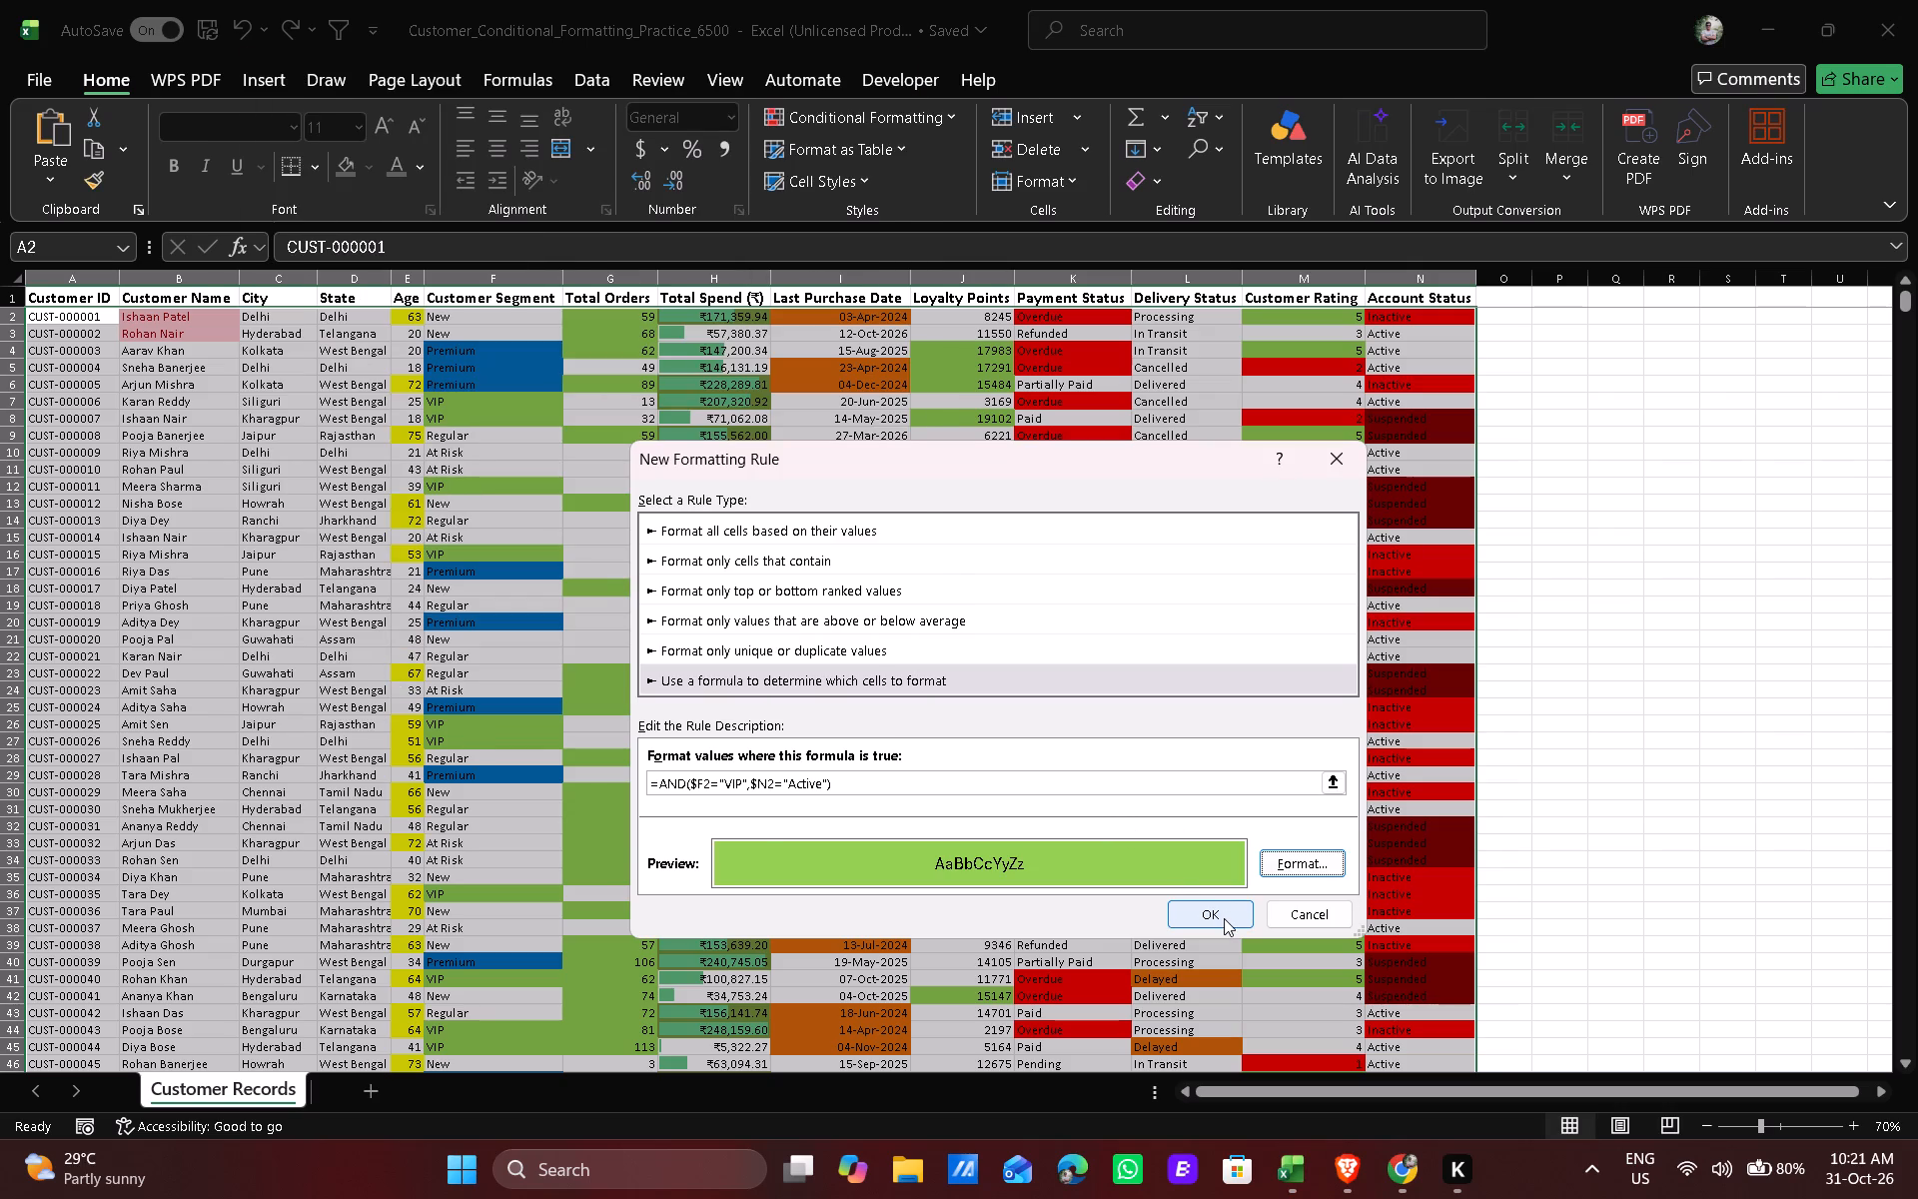
left_click(1224, 918)
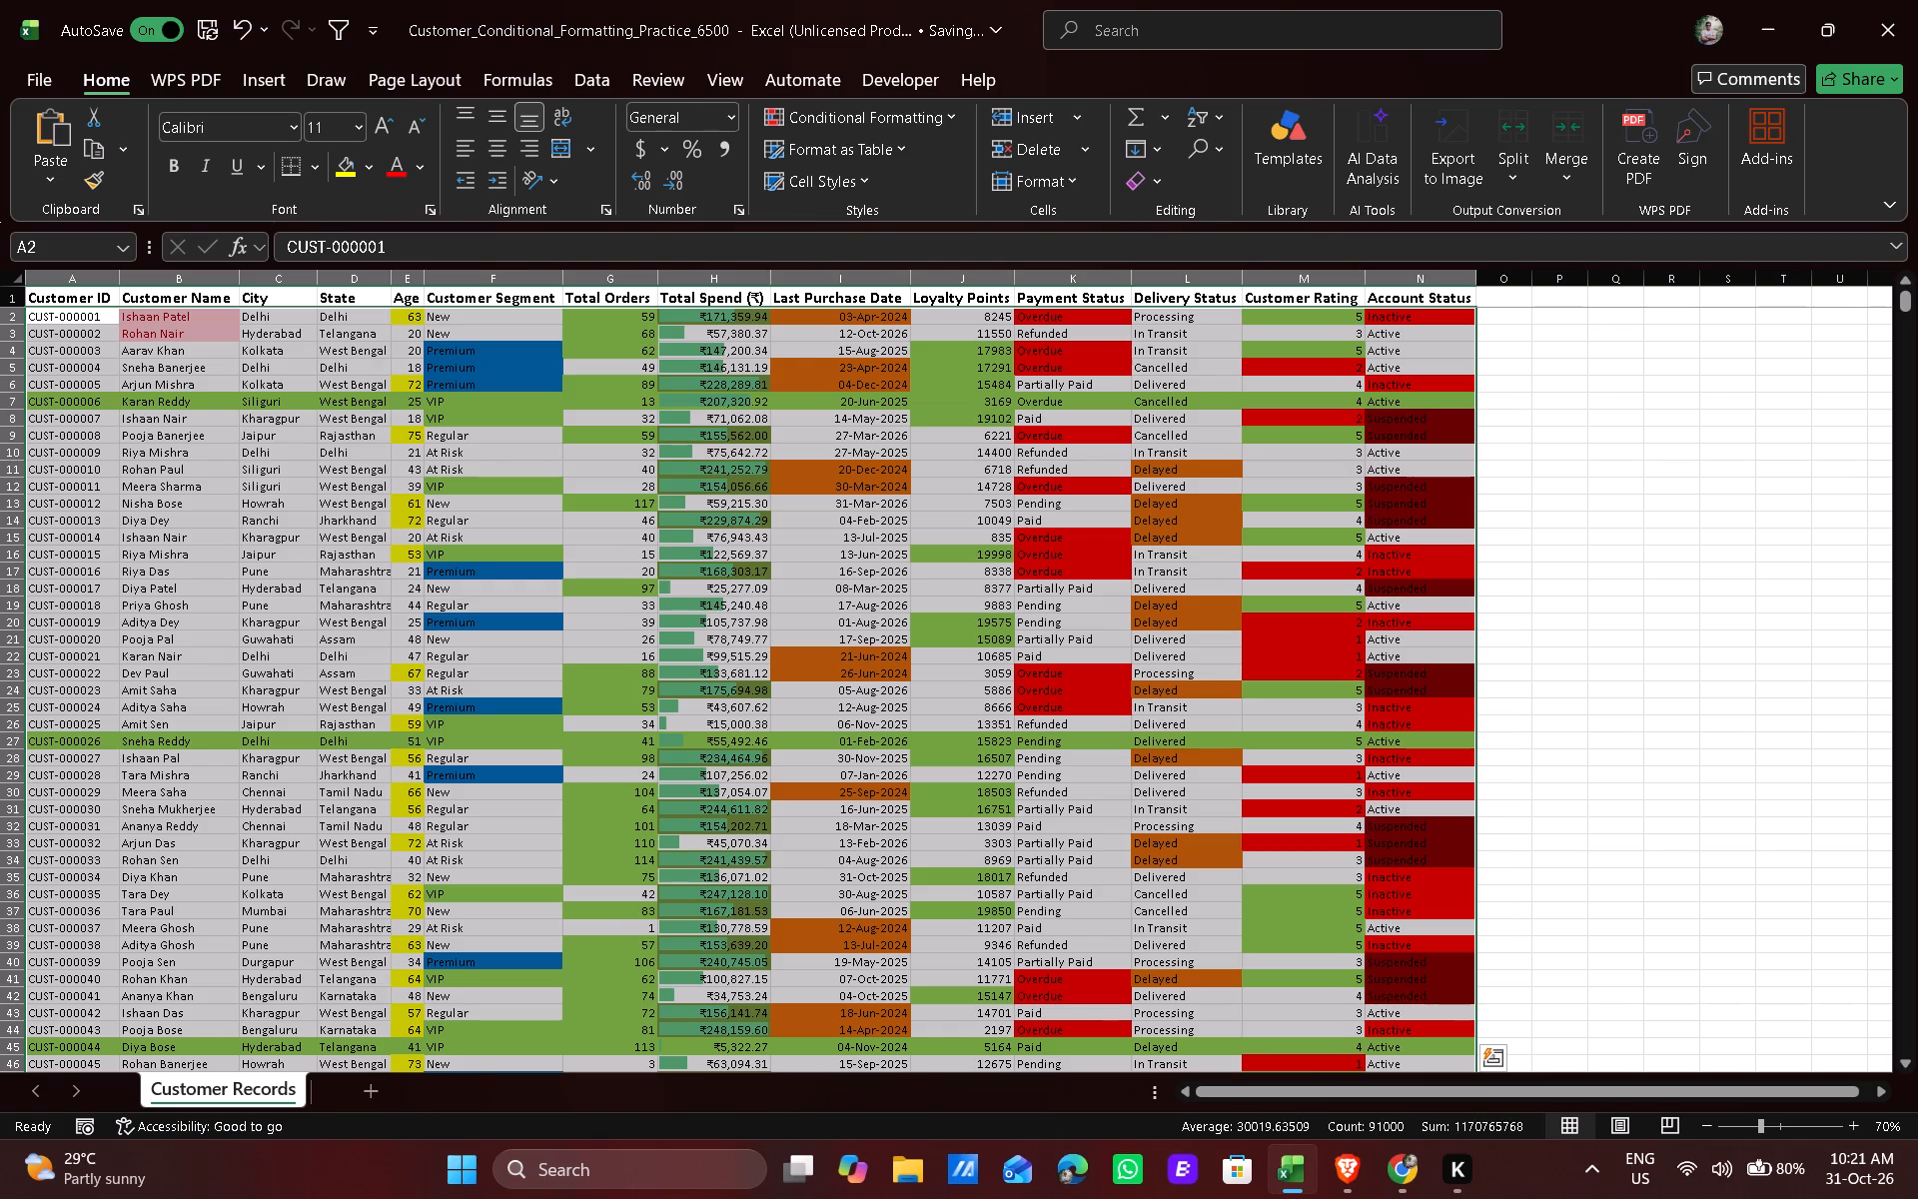
Examine the customer records to check which rows the VIP and Active rule highlights.
scroll(1204, 896, "down", 3)
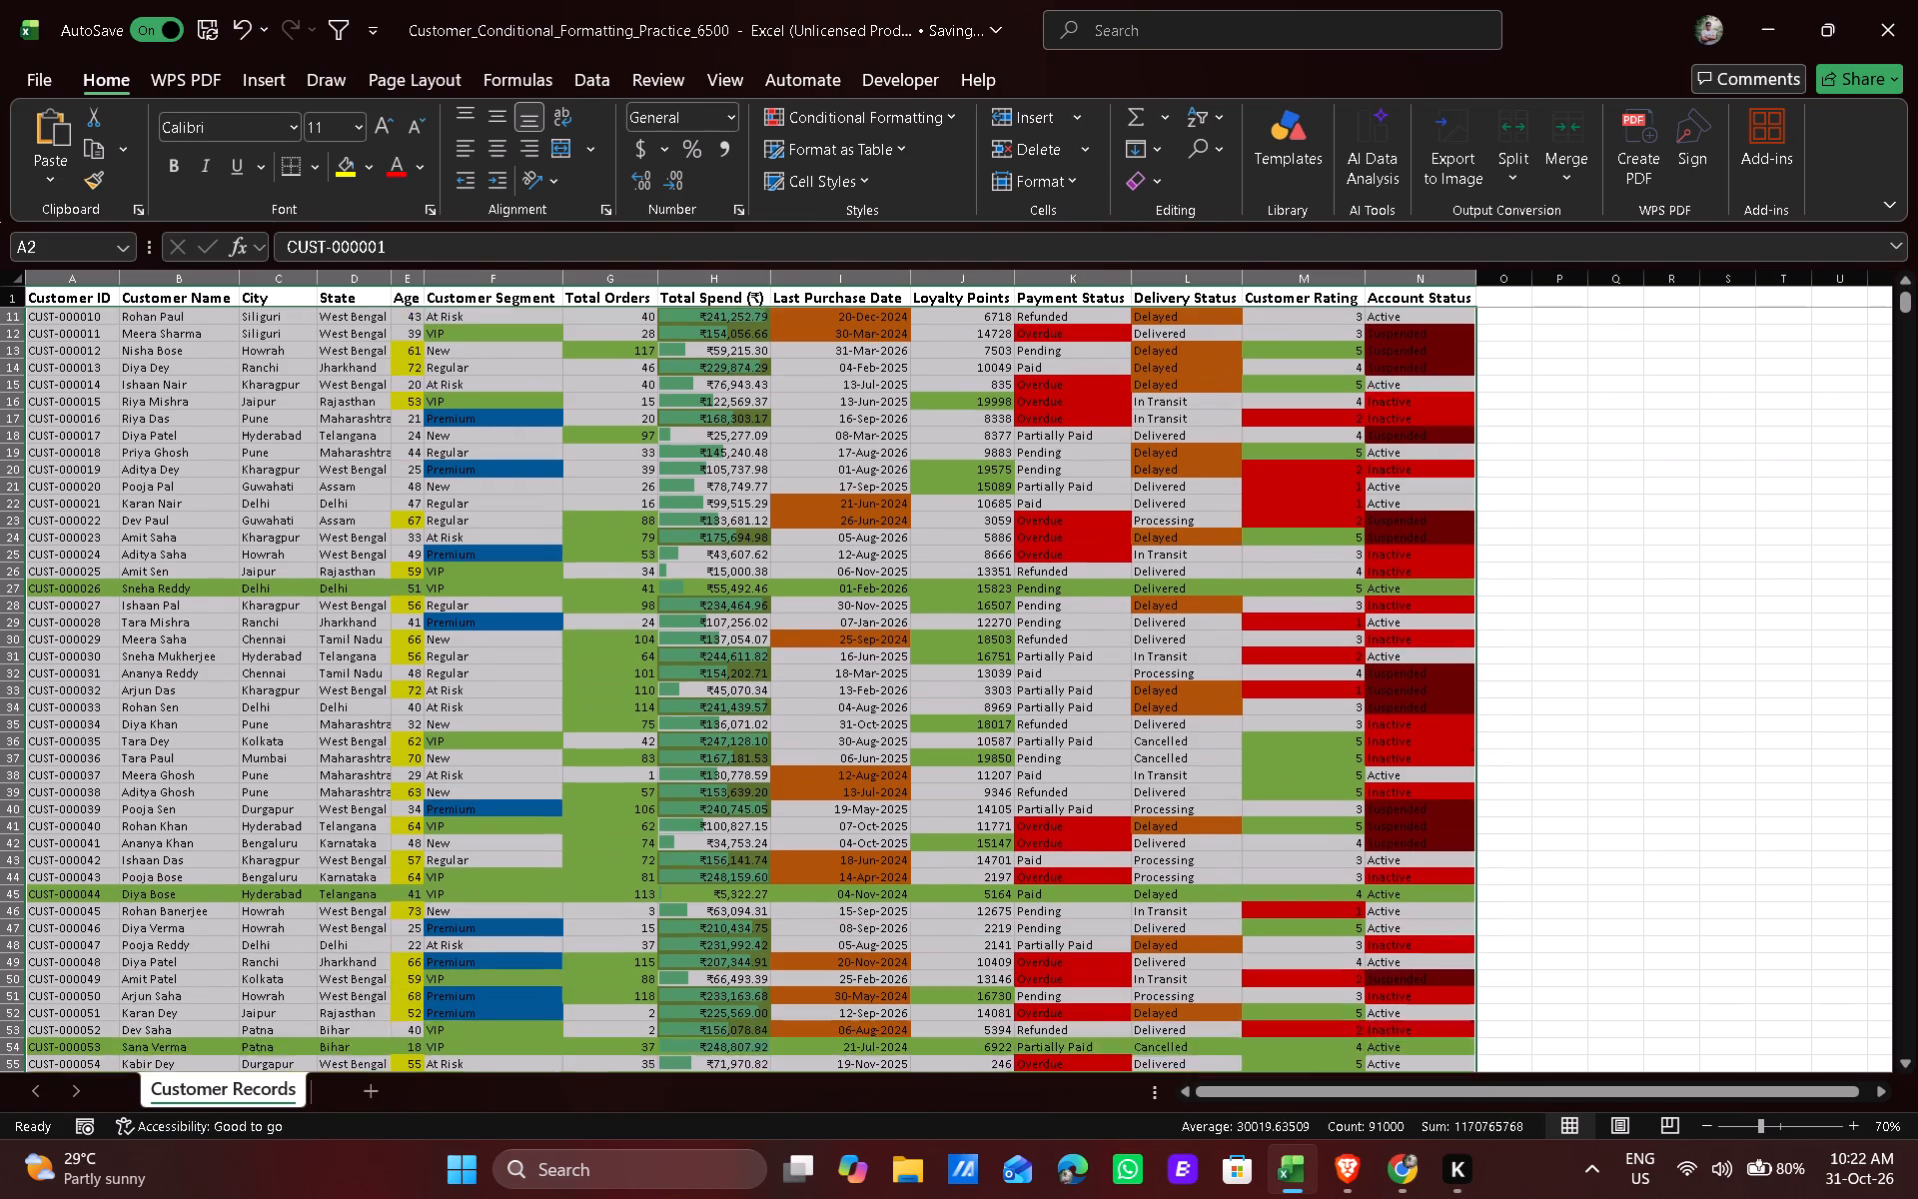
scroll(1204, 896, "down", 11)
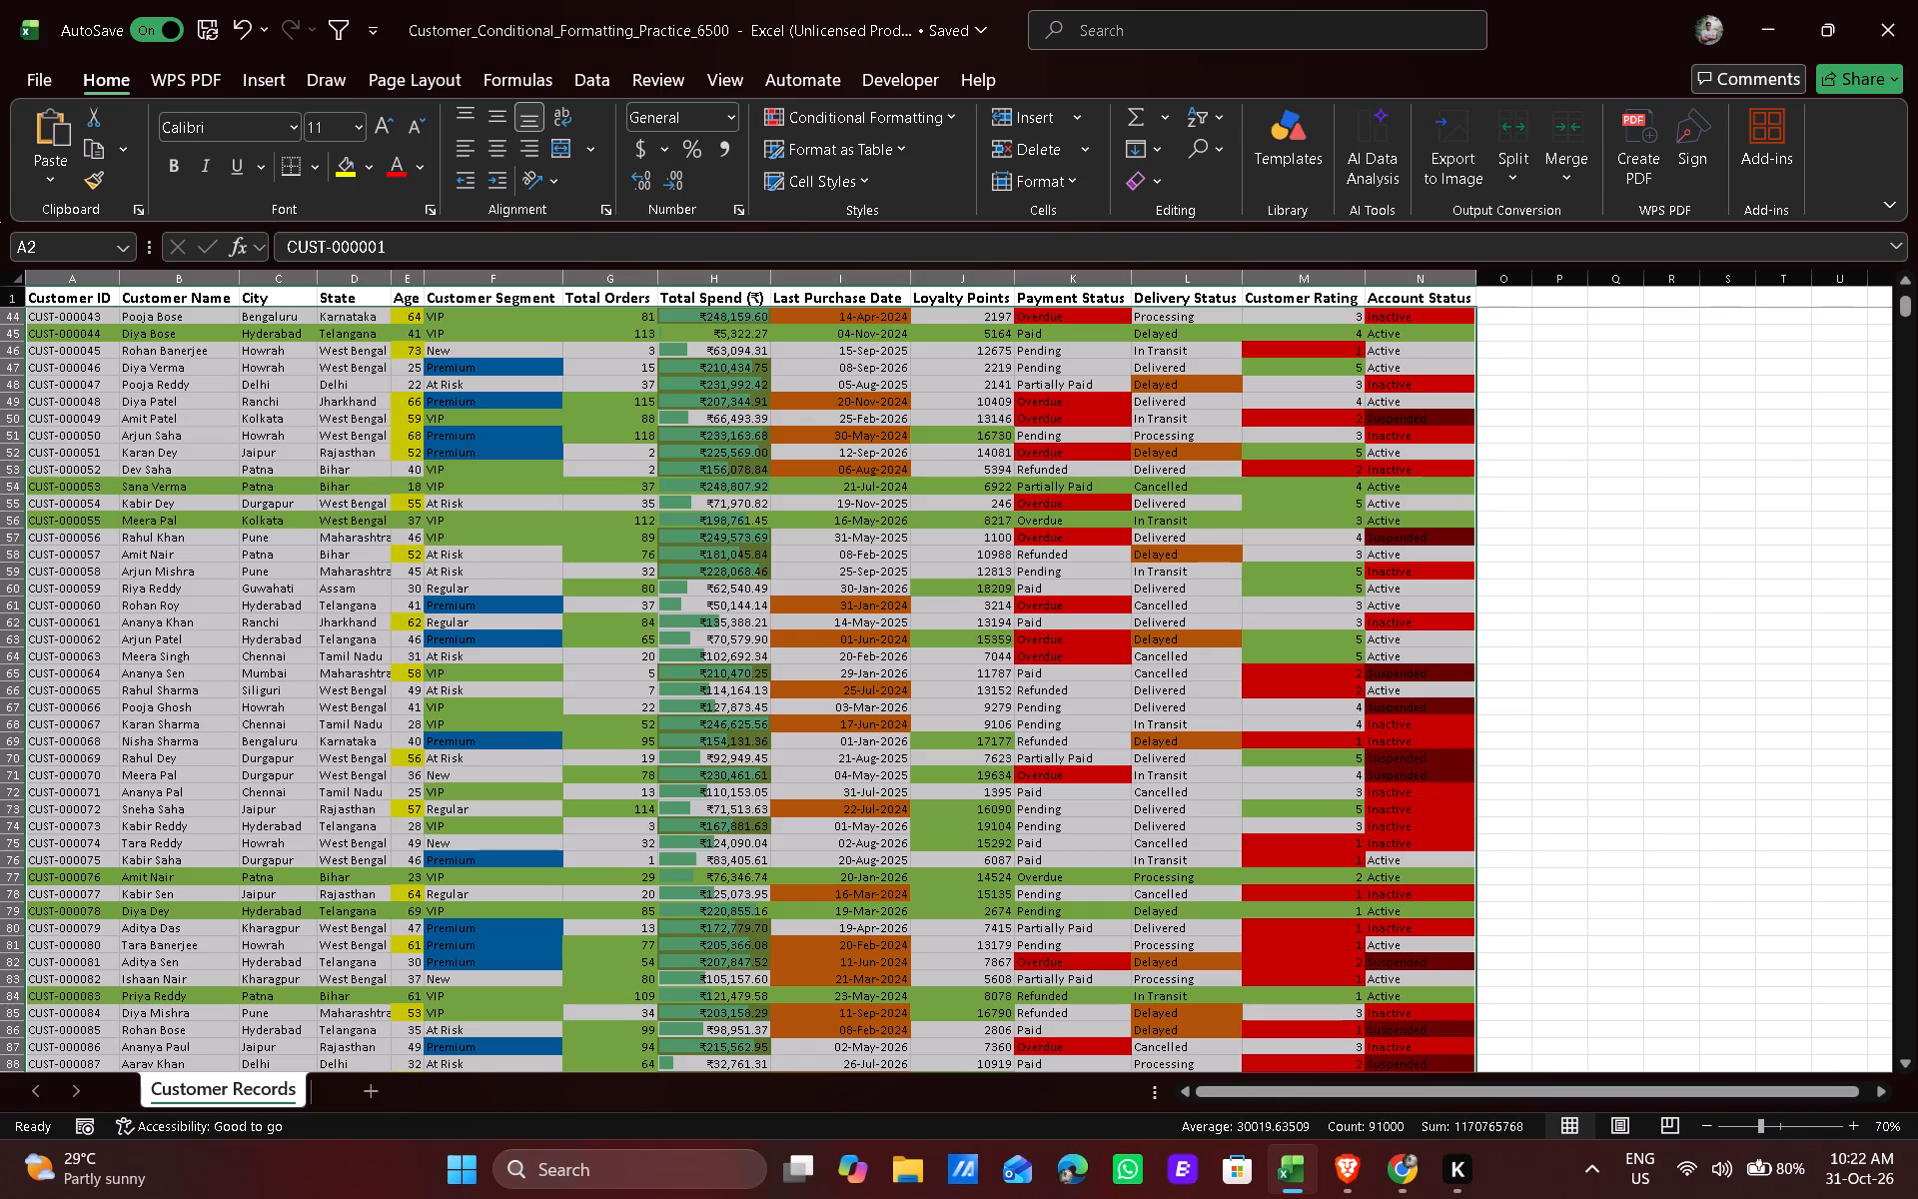
left_click(1558, 666)
scroll(443, 694, "down", 2)
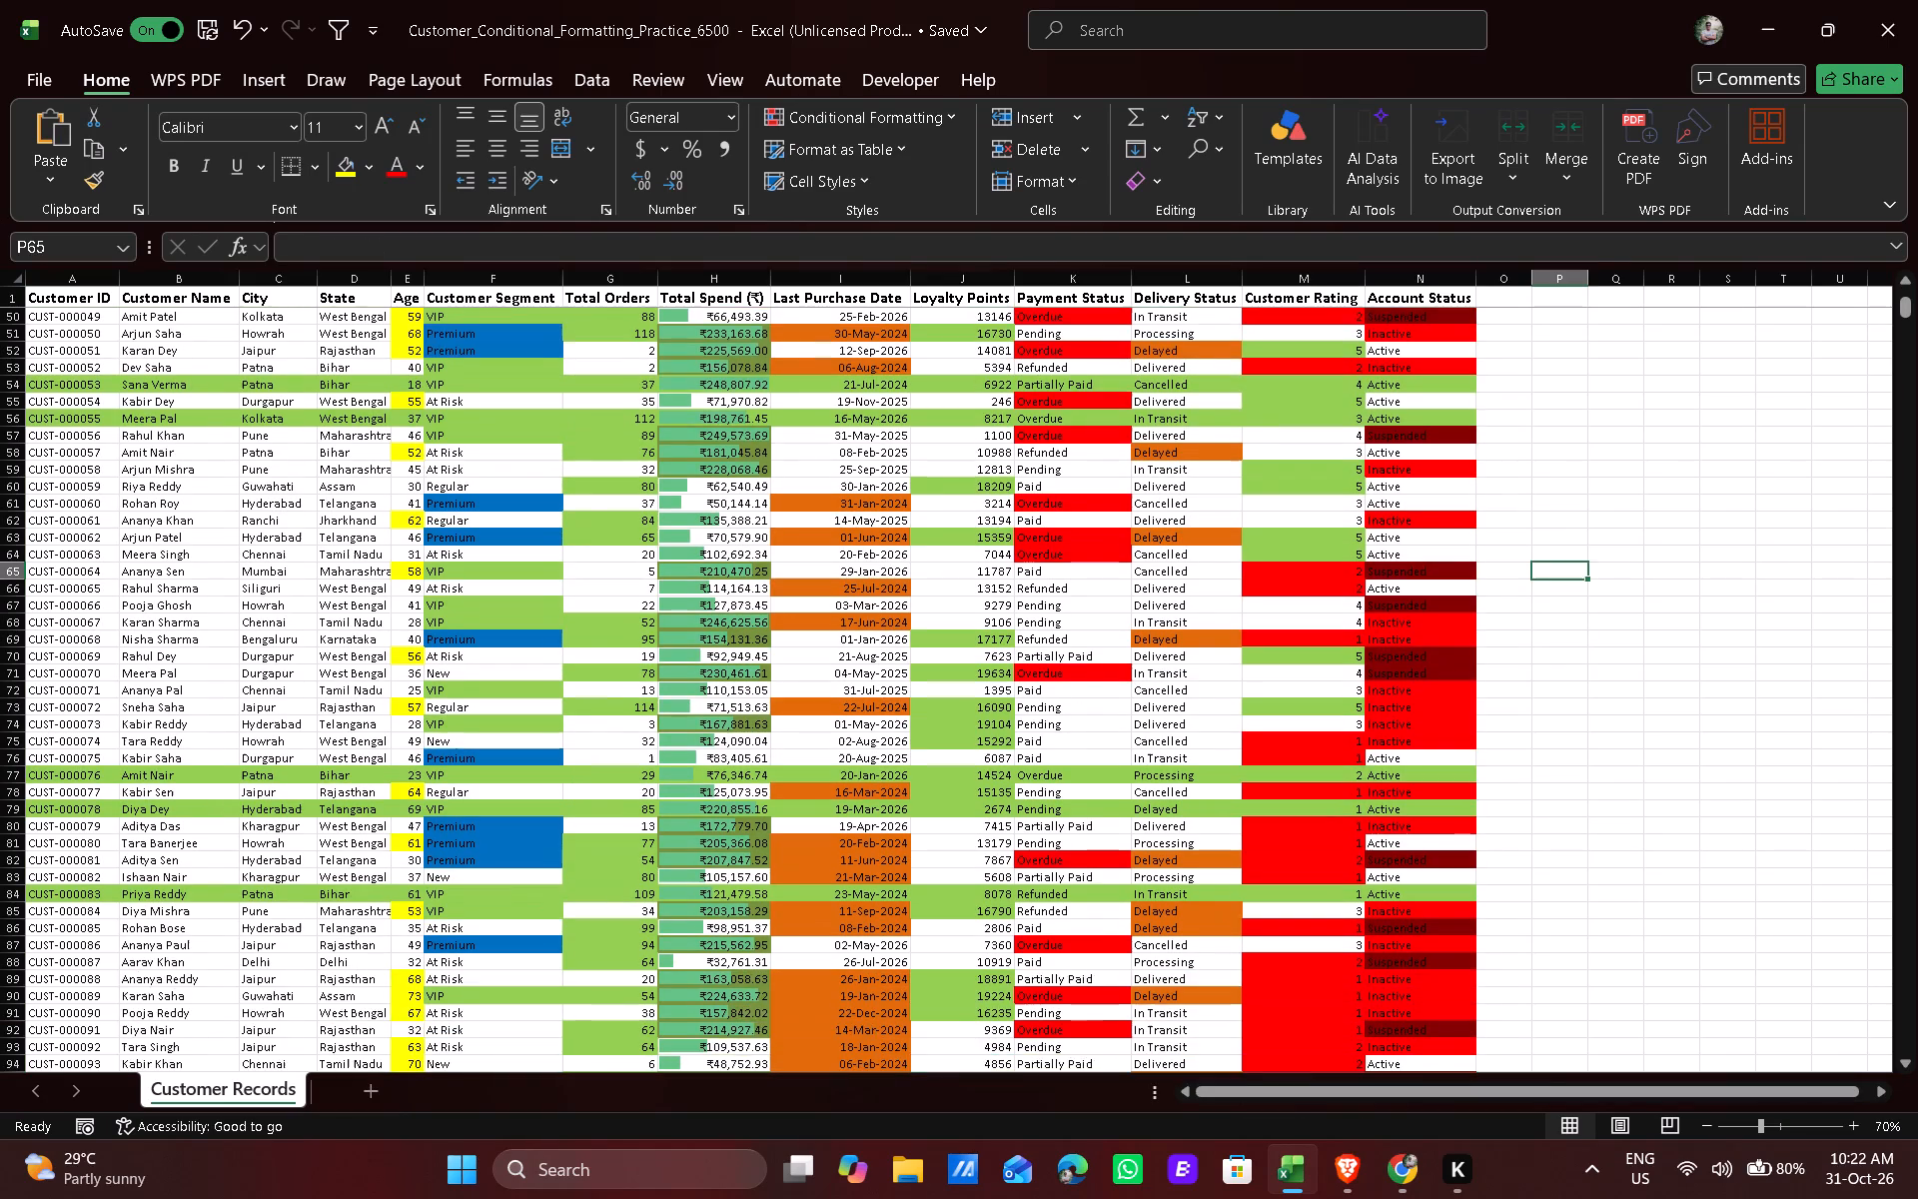
scroll(443, 694, "down", 3)
scroll(443, 694, "up", 13)
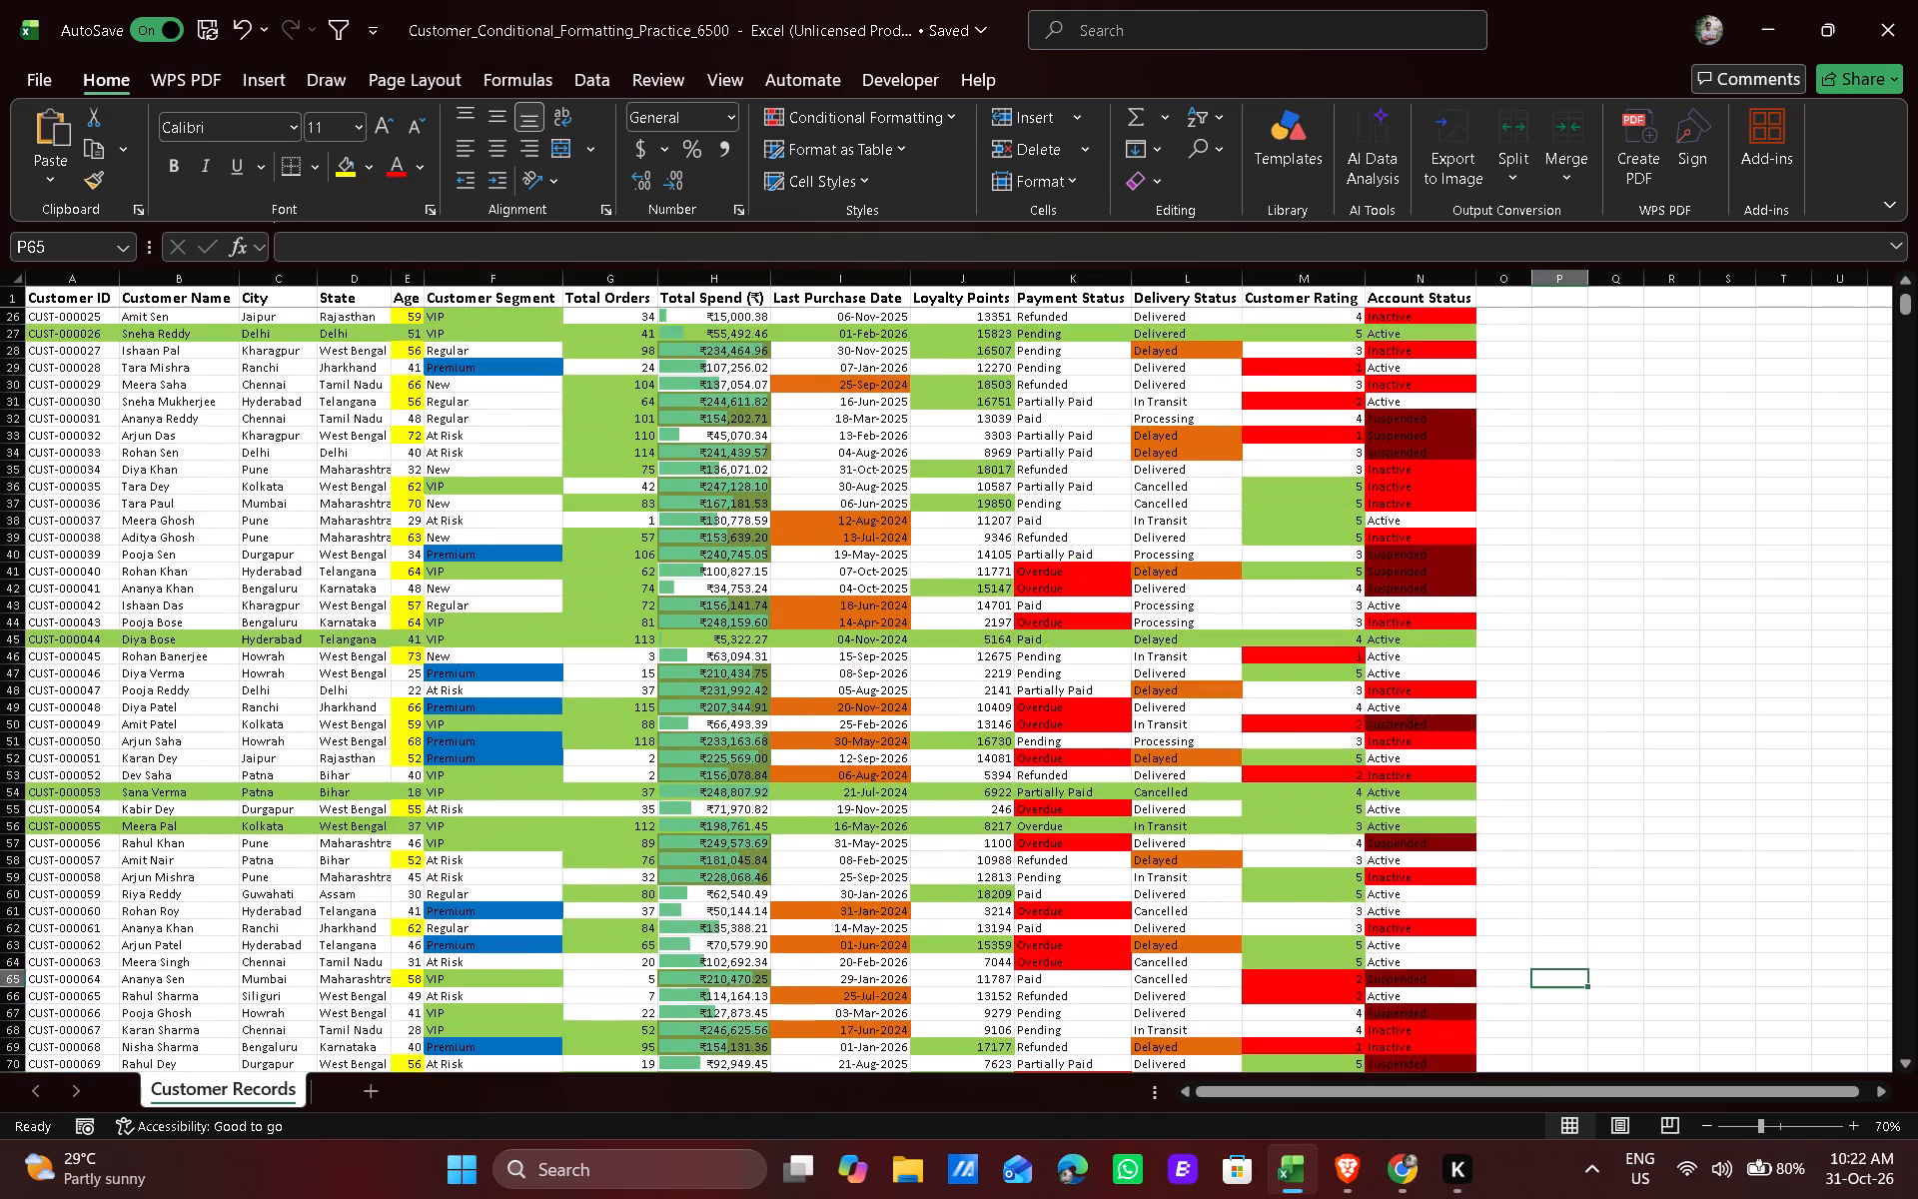
scroll(443, 694, "up", 7)
scroll(443, 694, "down", 4)
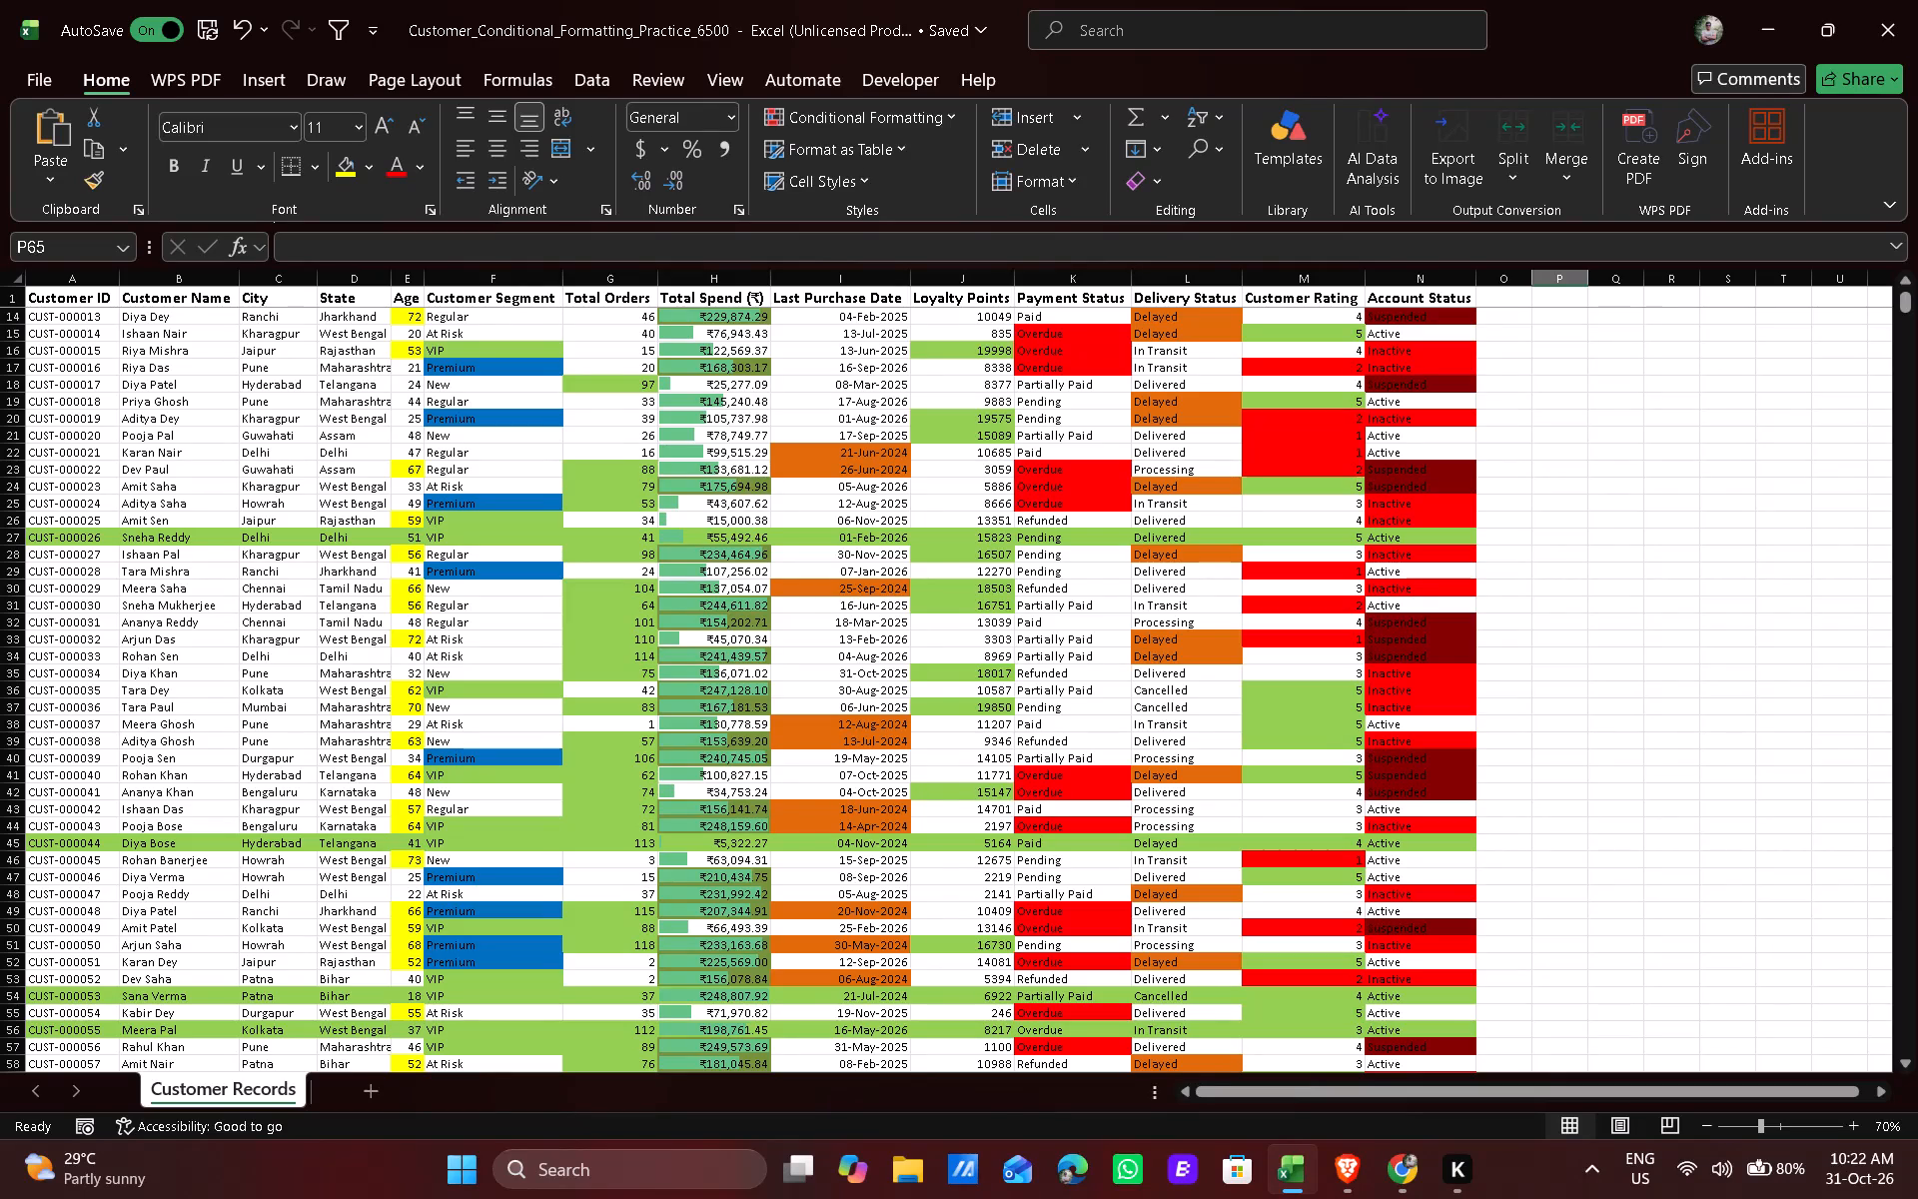
scroll(1304, 586, "up", 4)
scroll(1367, 529, "up", 4)
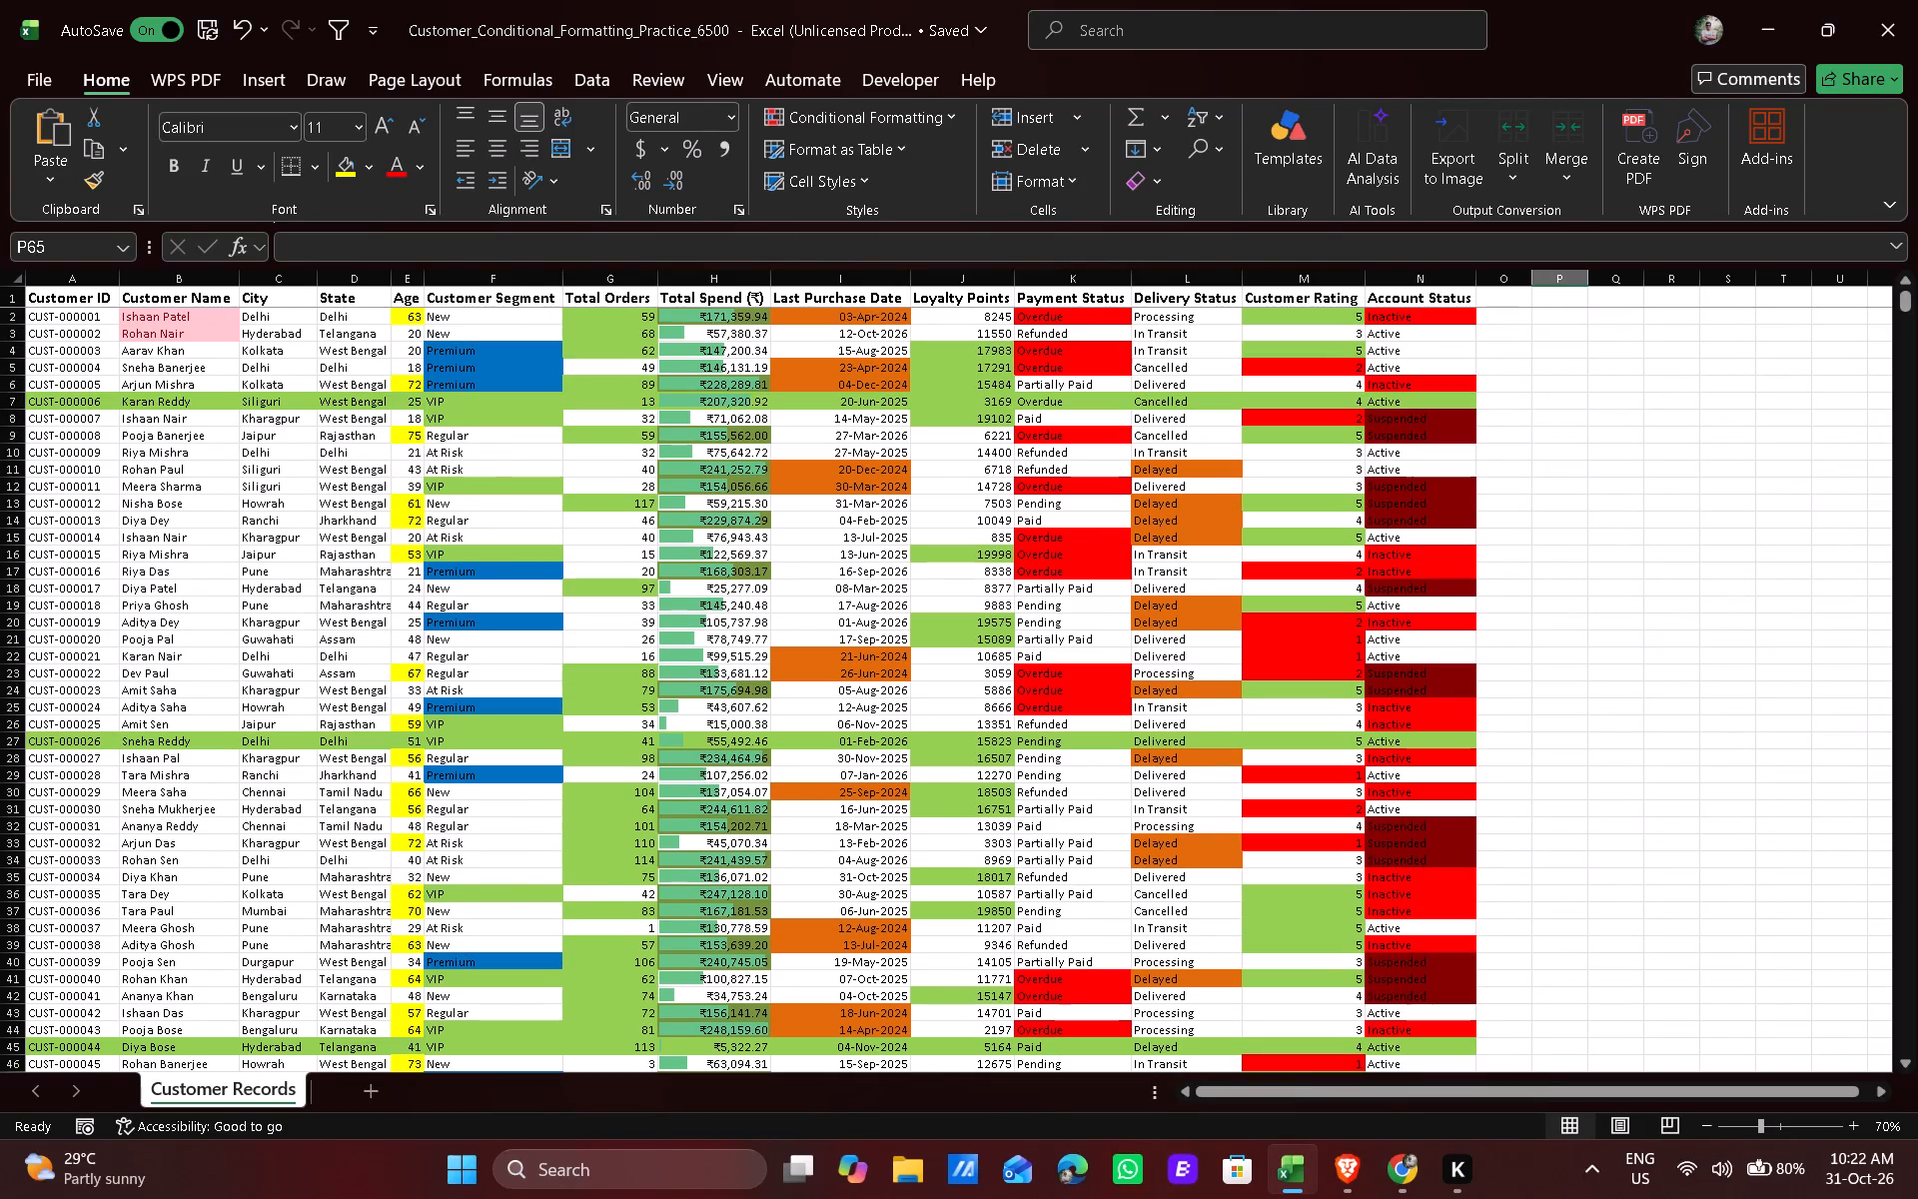
scroll(1367, 529, "up", 3)
left_click(1418, 314)
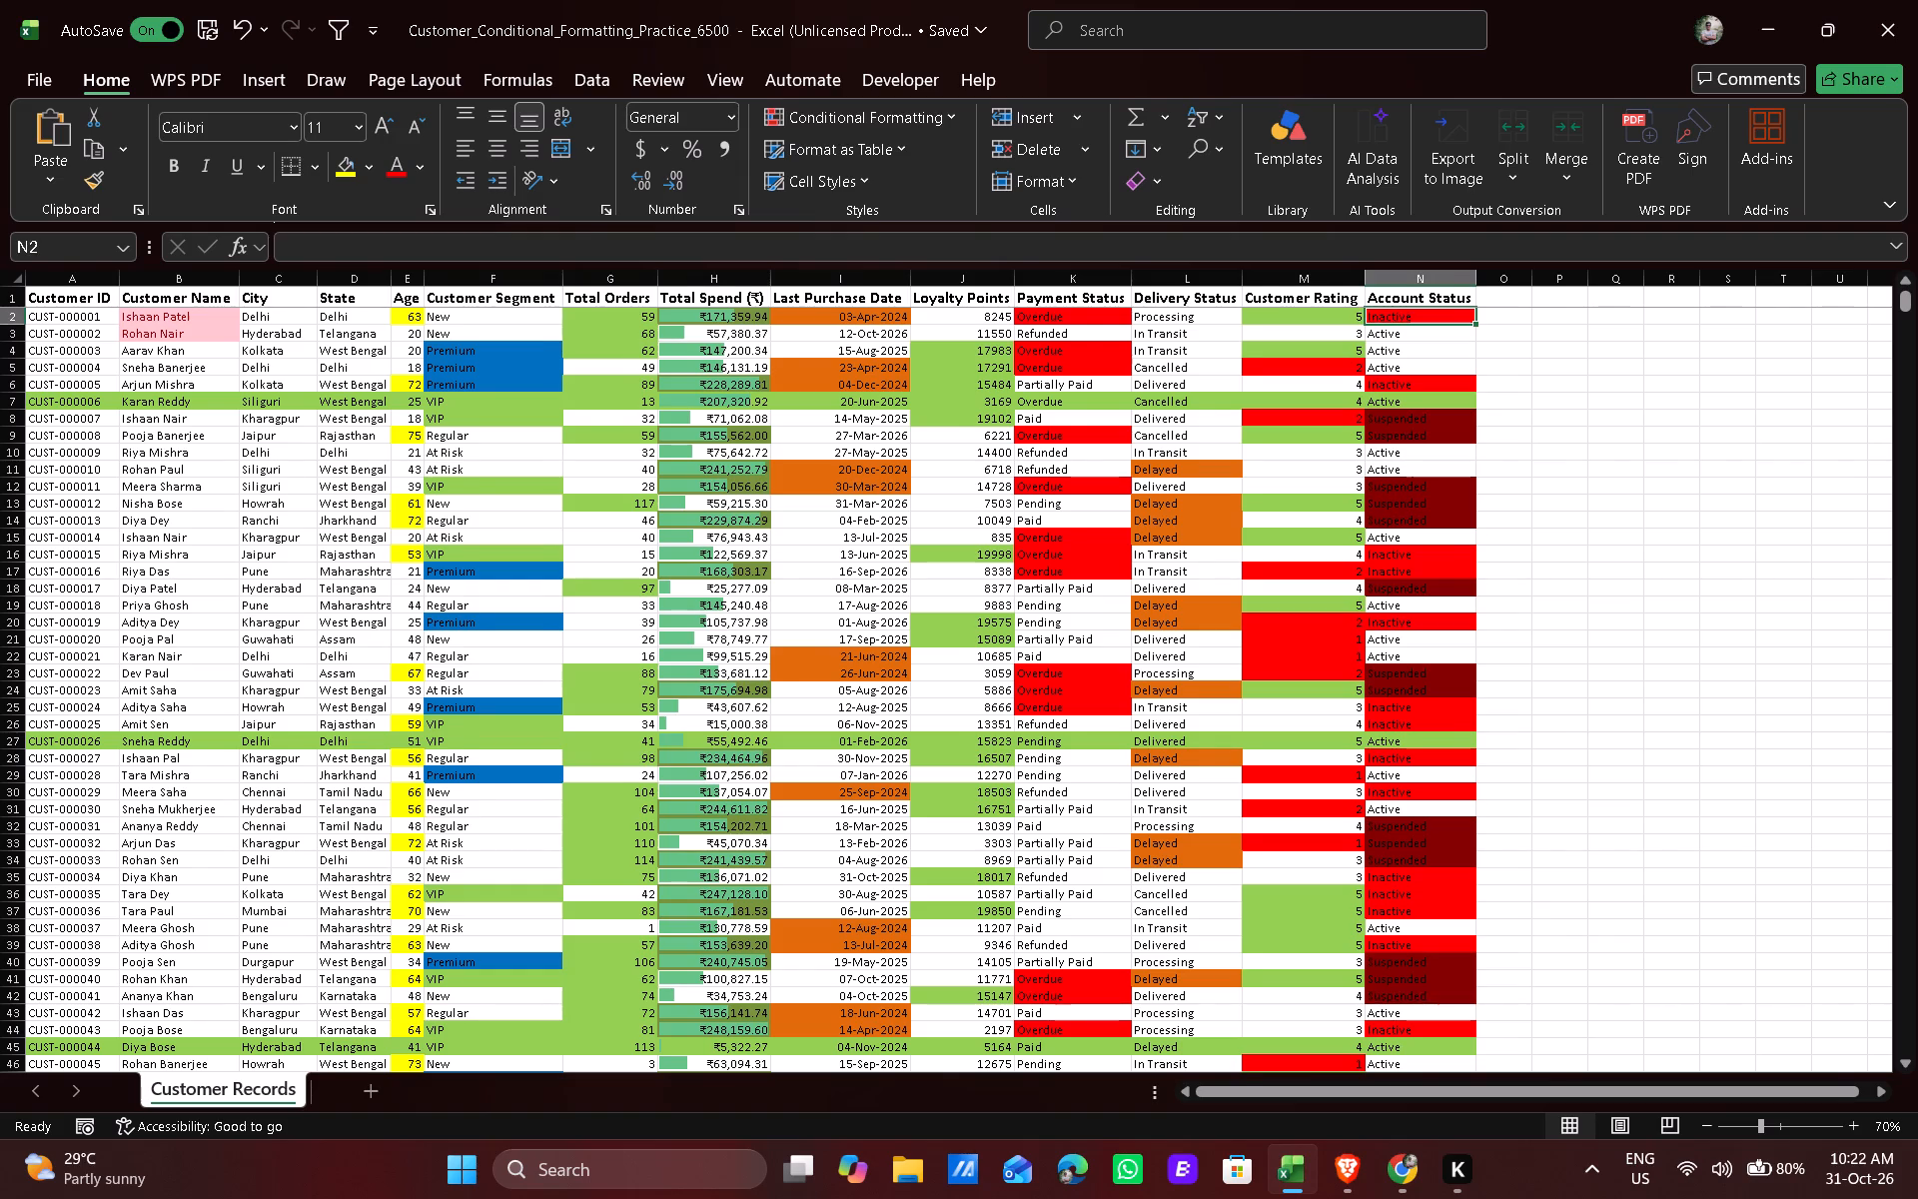
Delete the "Suspended" and "Inactive" conditional formatting rules from the Account Status column, keeping the VIP and Active row rule.
key("ctrl+shift+Down")
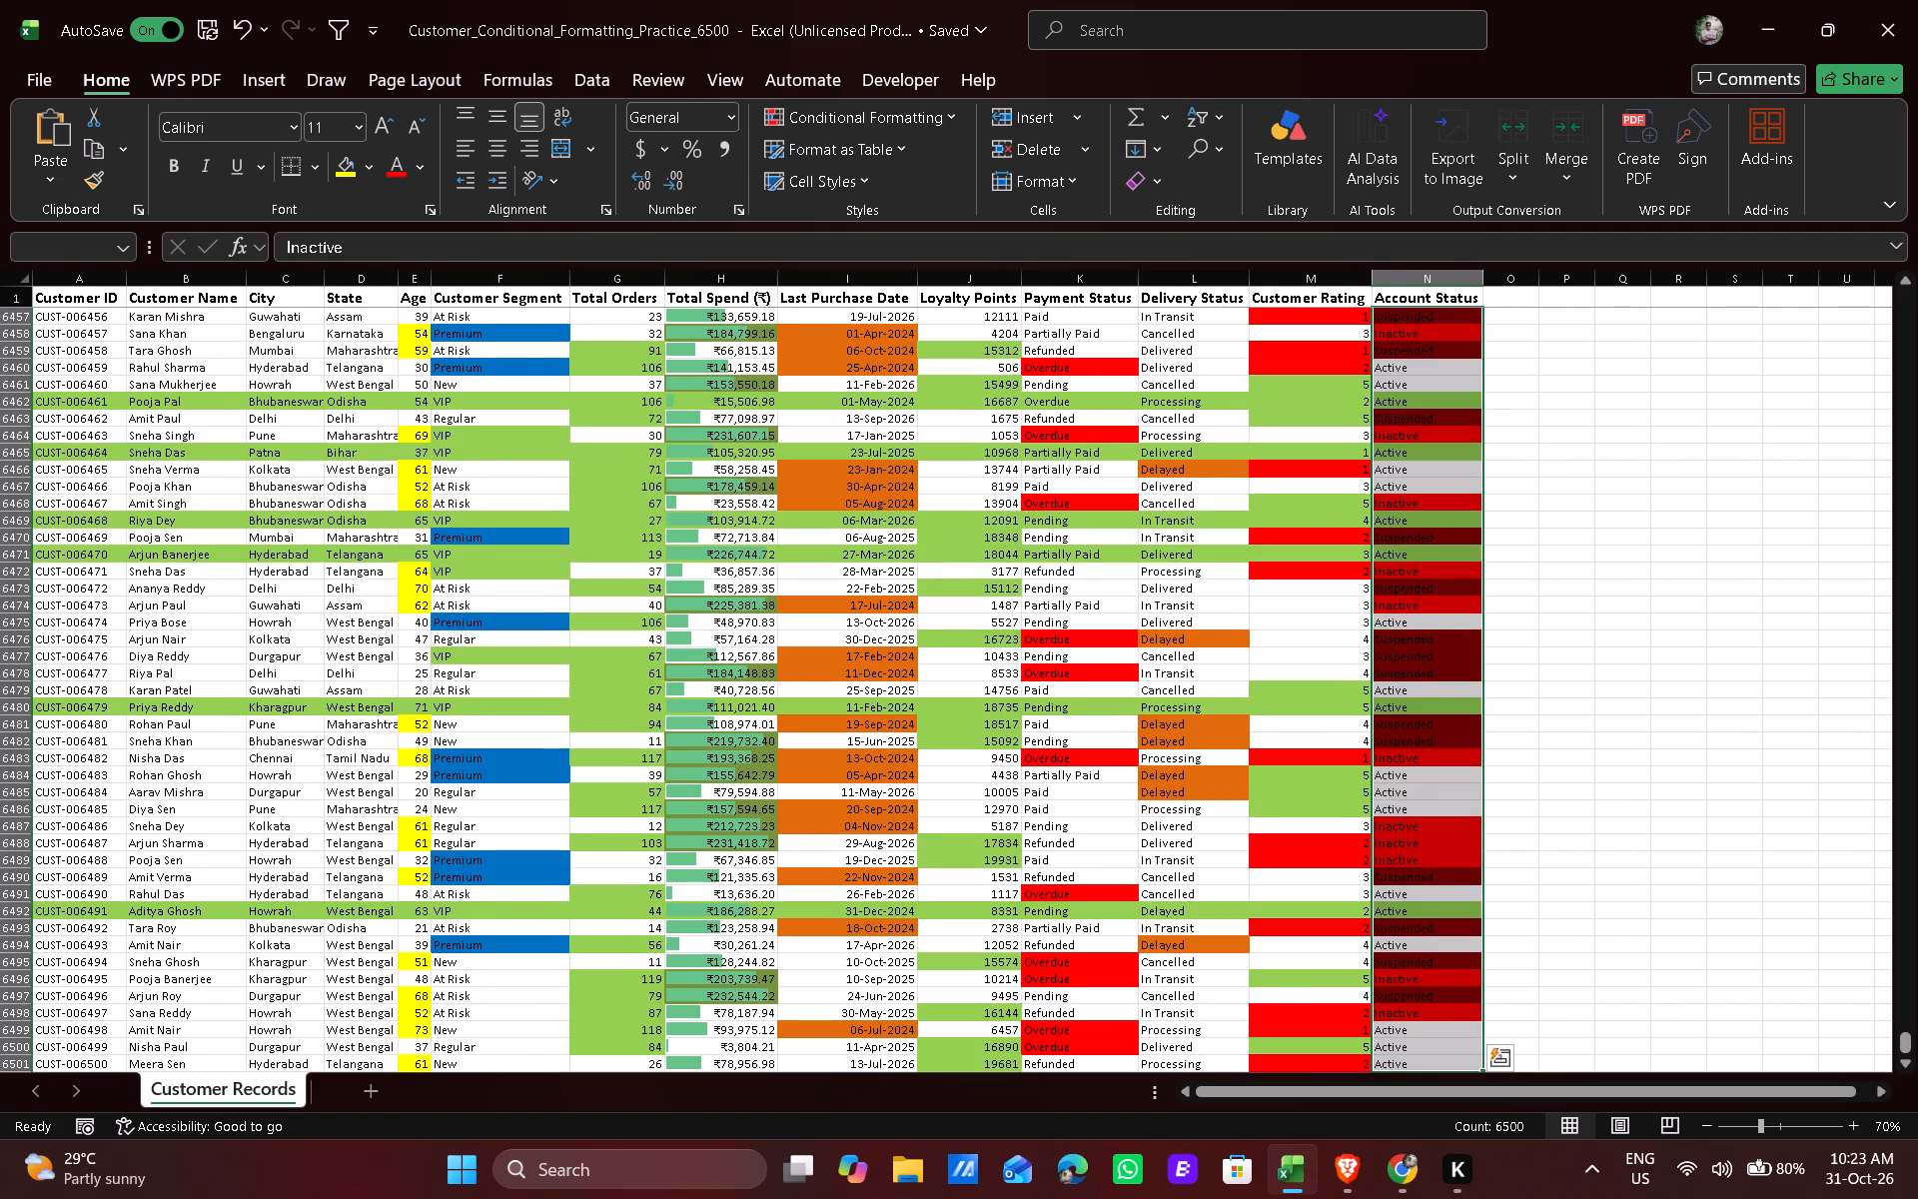
scroll(1275, 668, "down", 2)
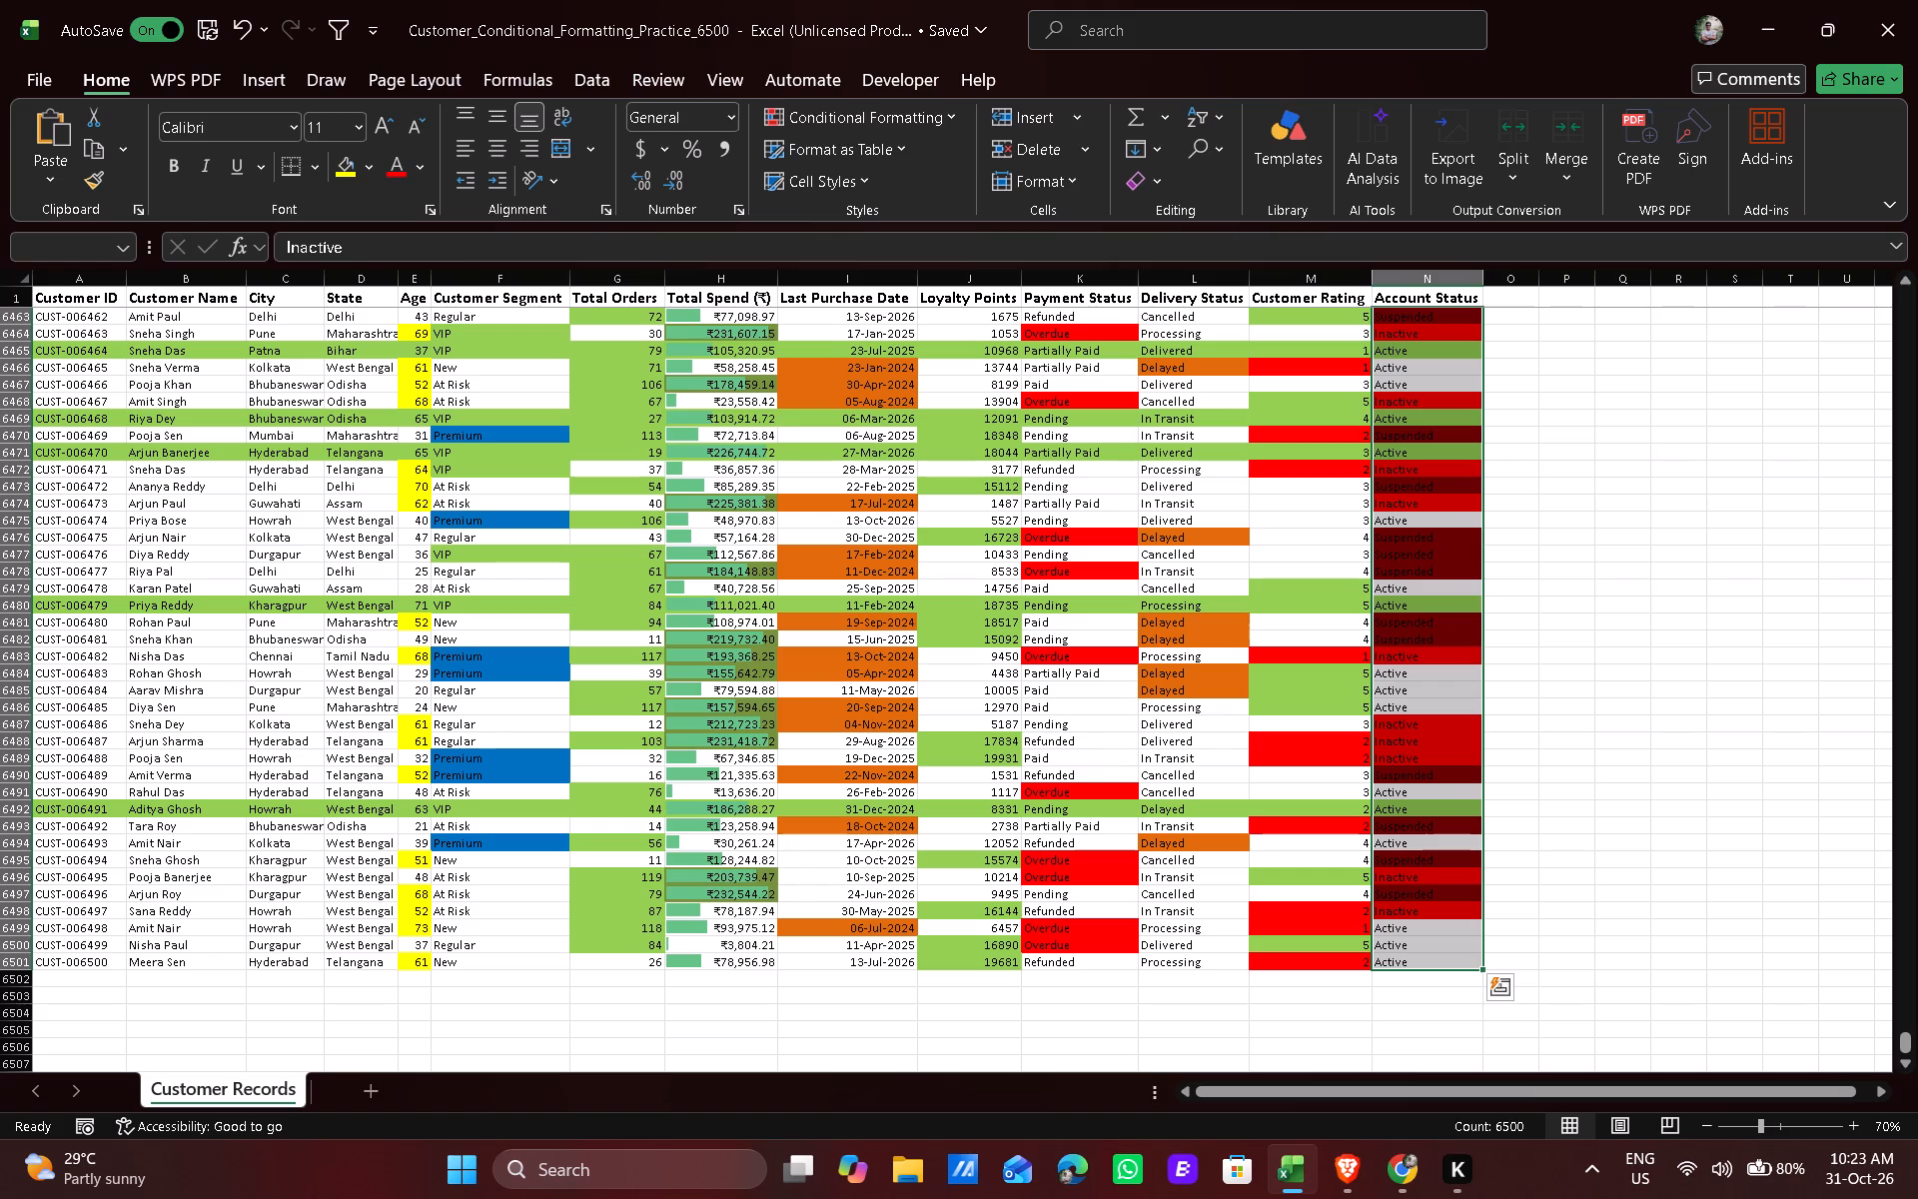
left_click(827, 111)
left_click(835, 499)
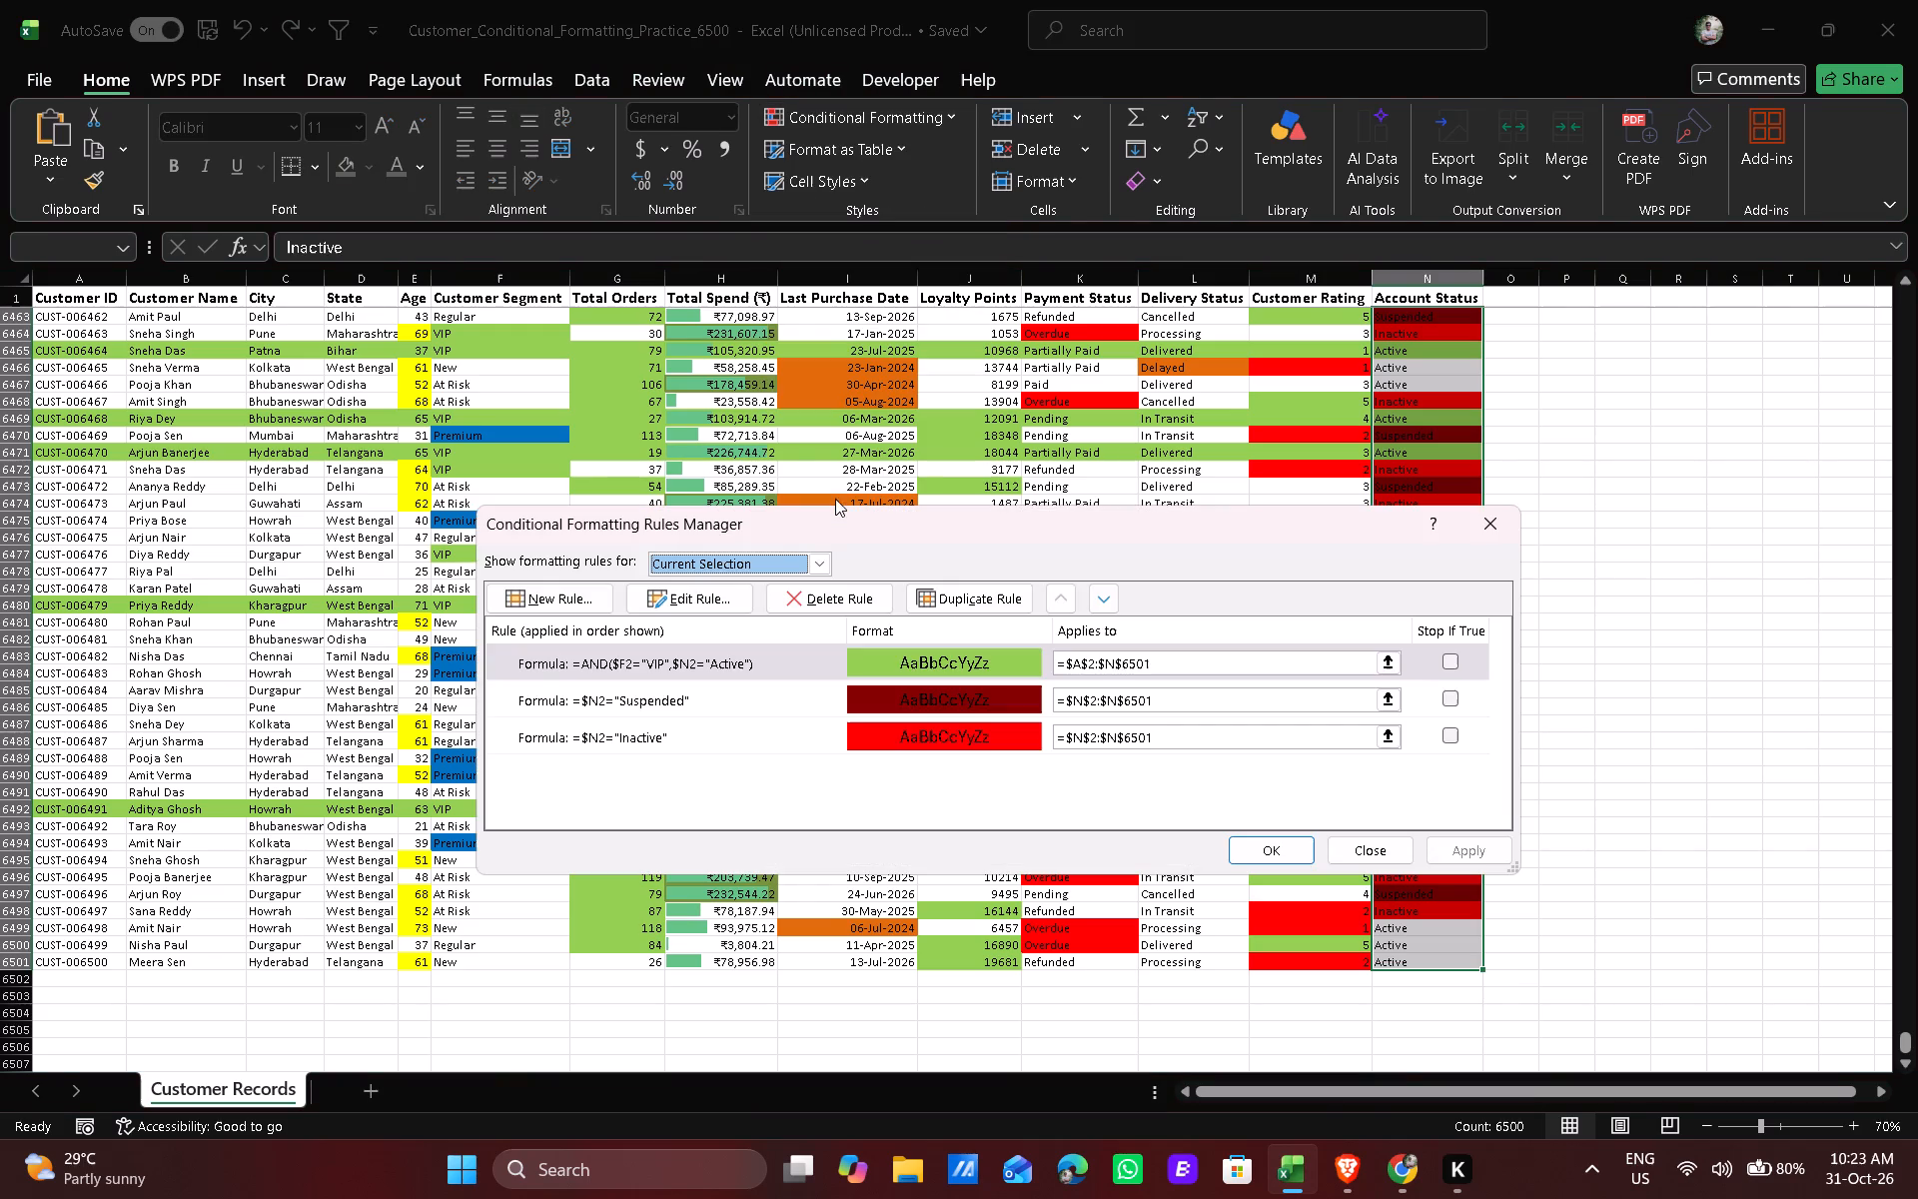
left_click(971, 695)
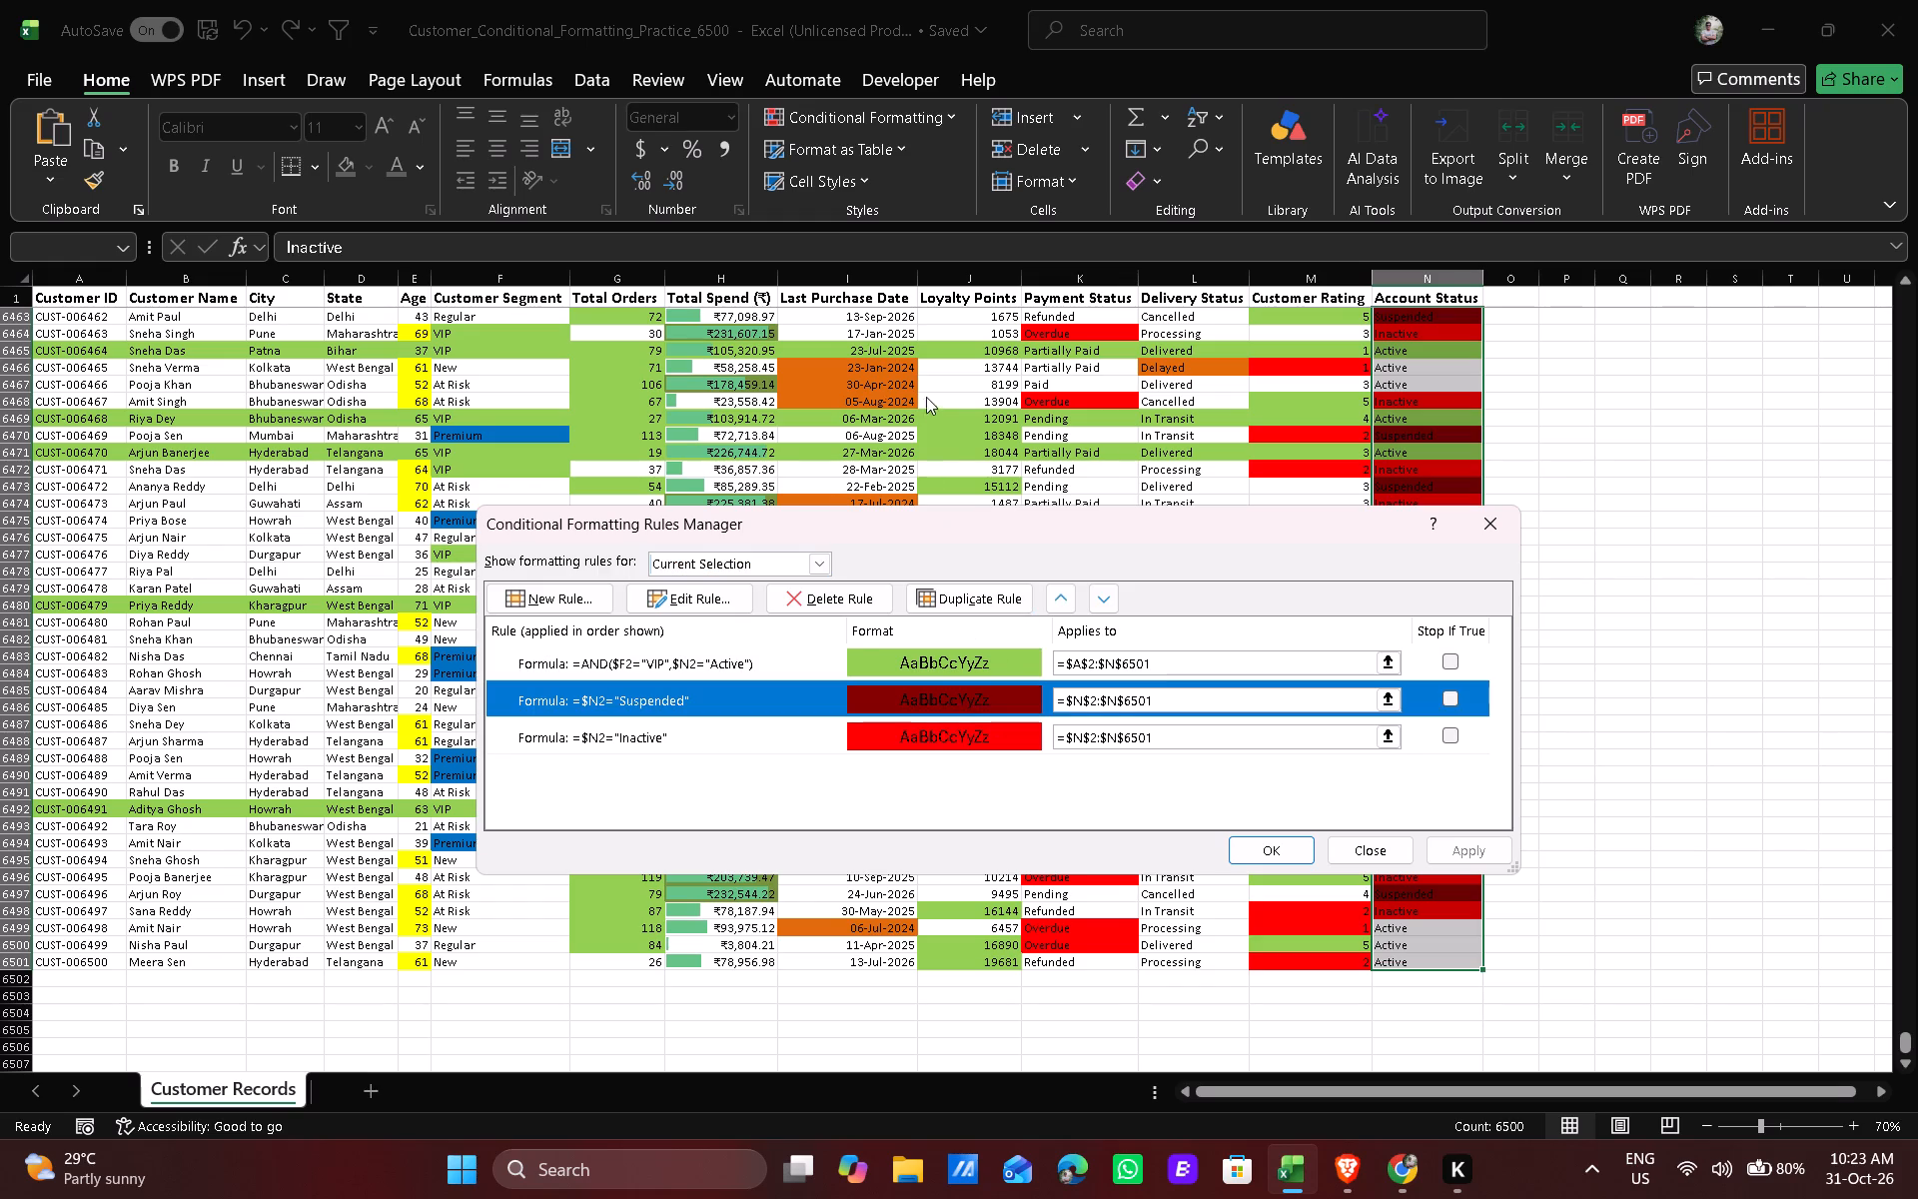
left_click(856, 596)
left_click(939, 703)
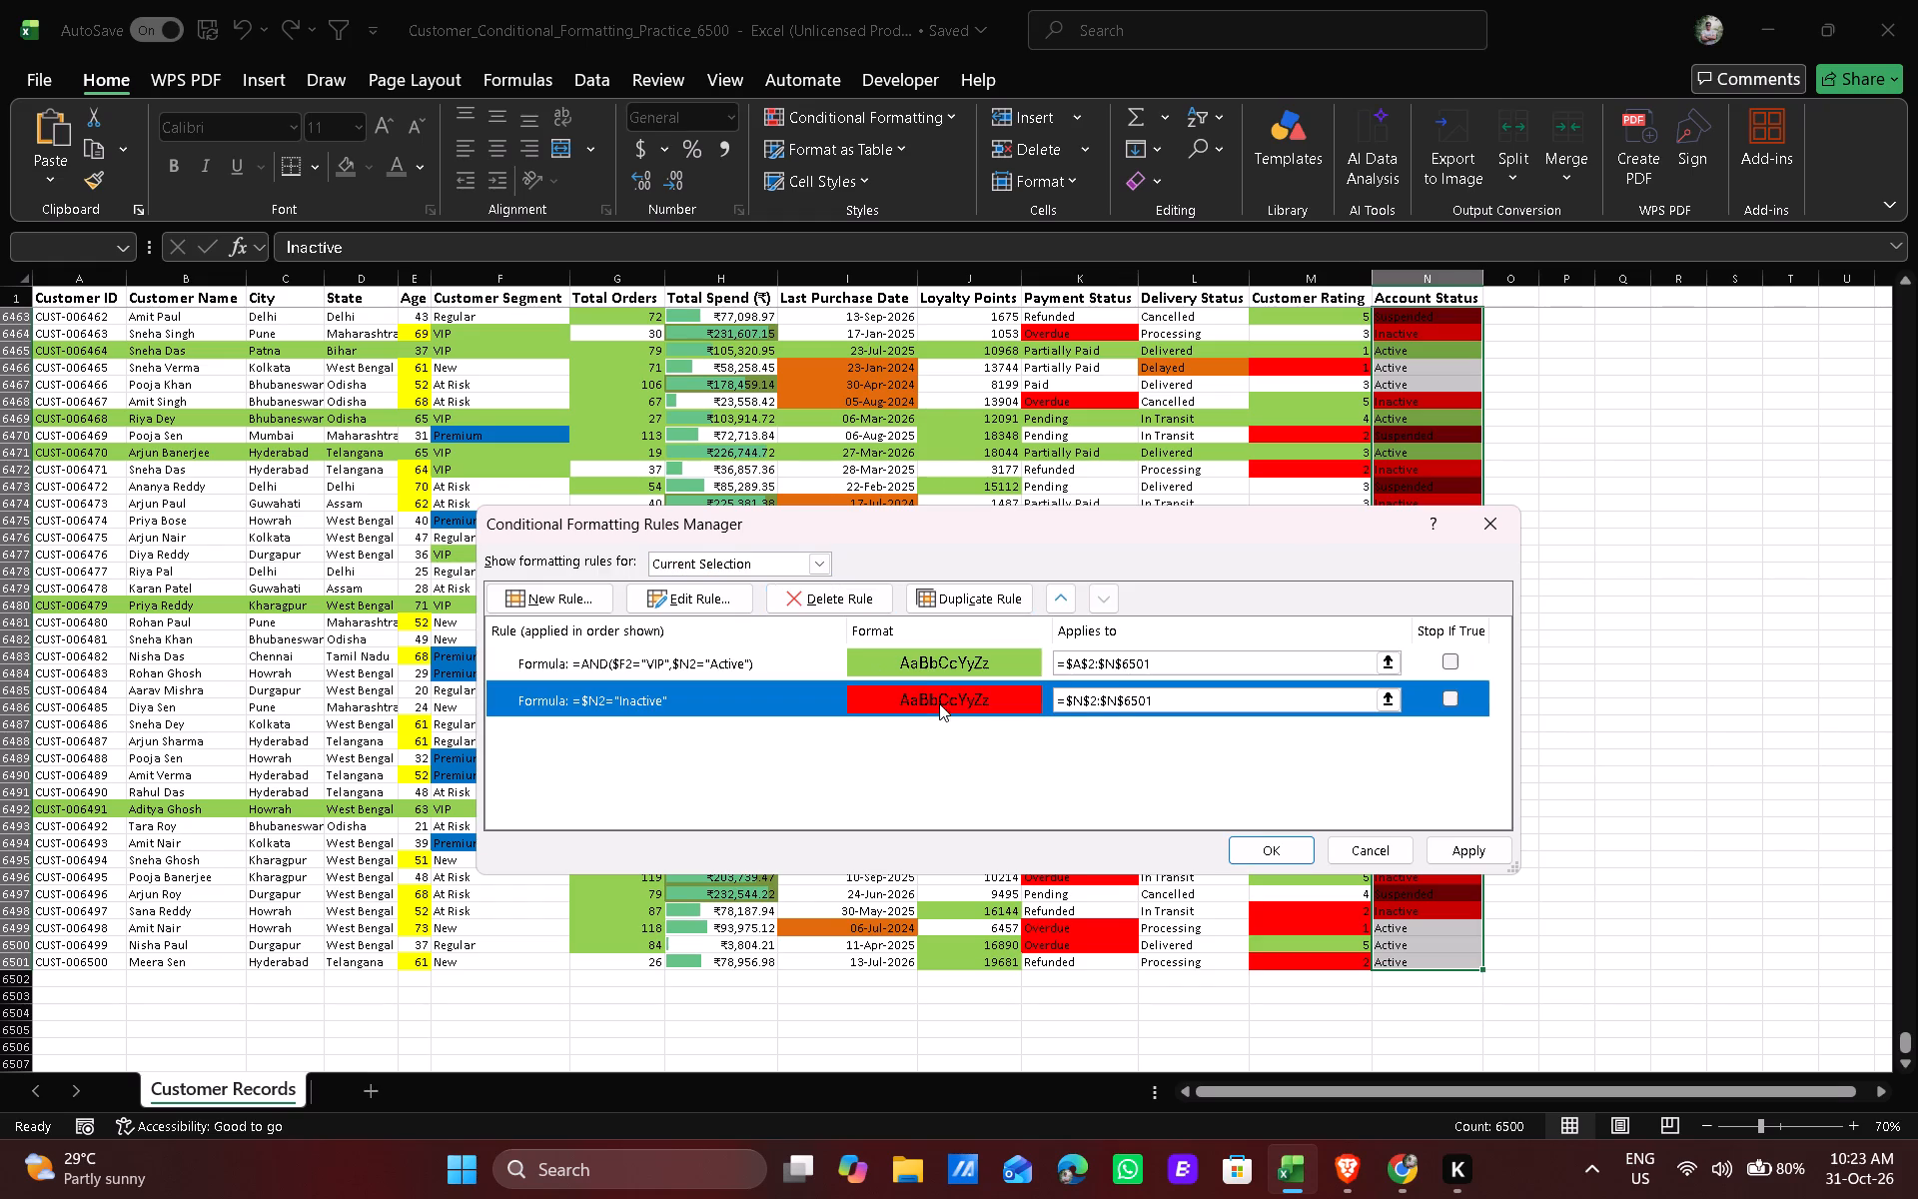
left_click(834, 599)
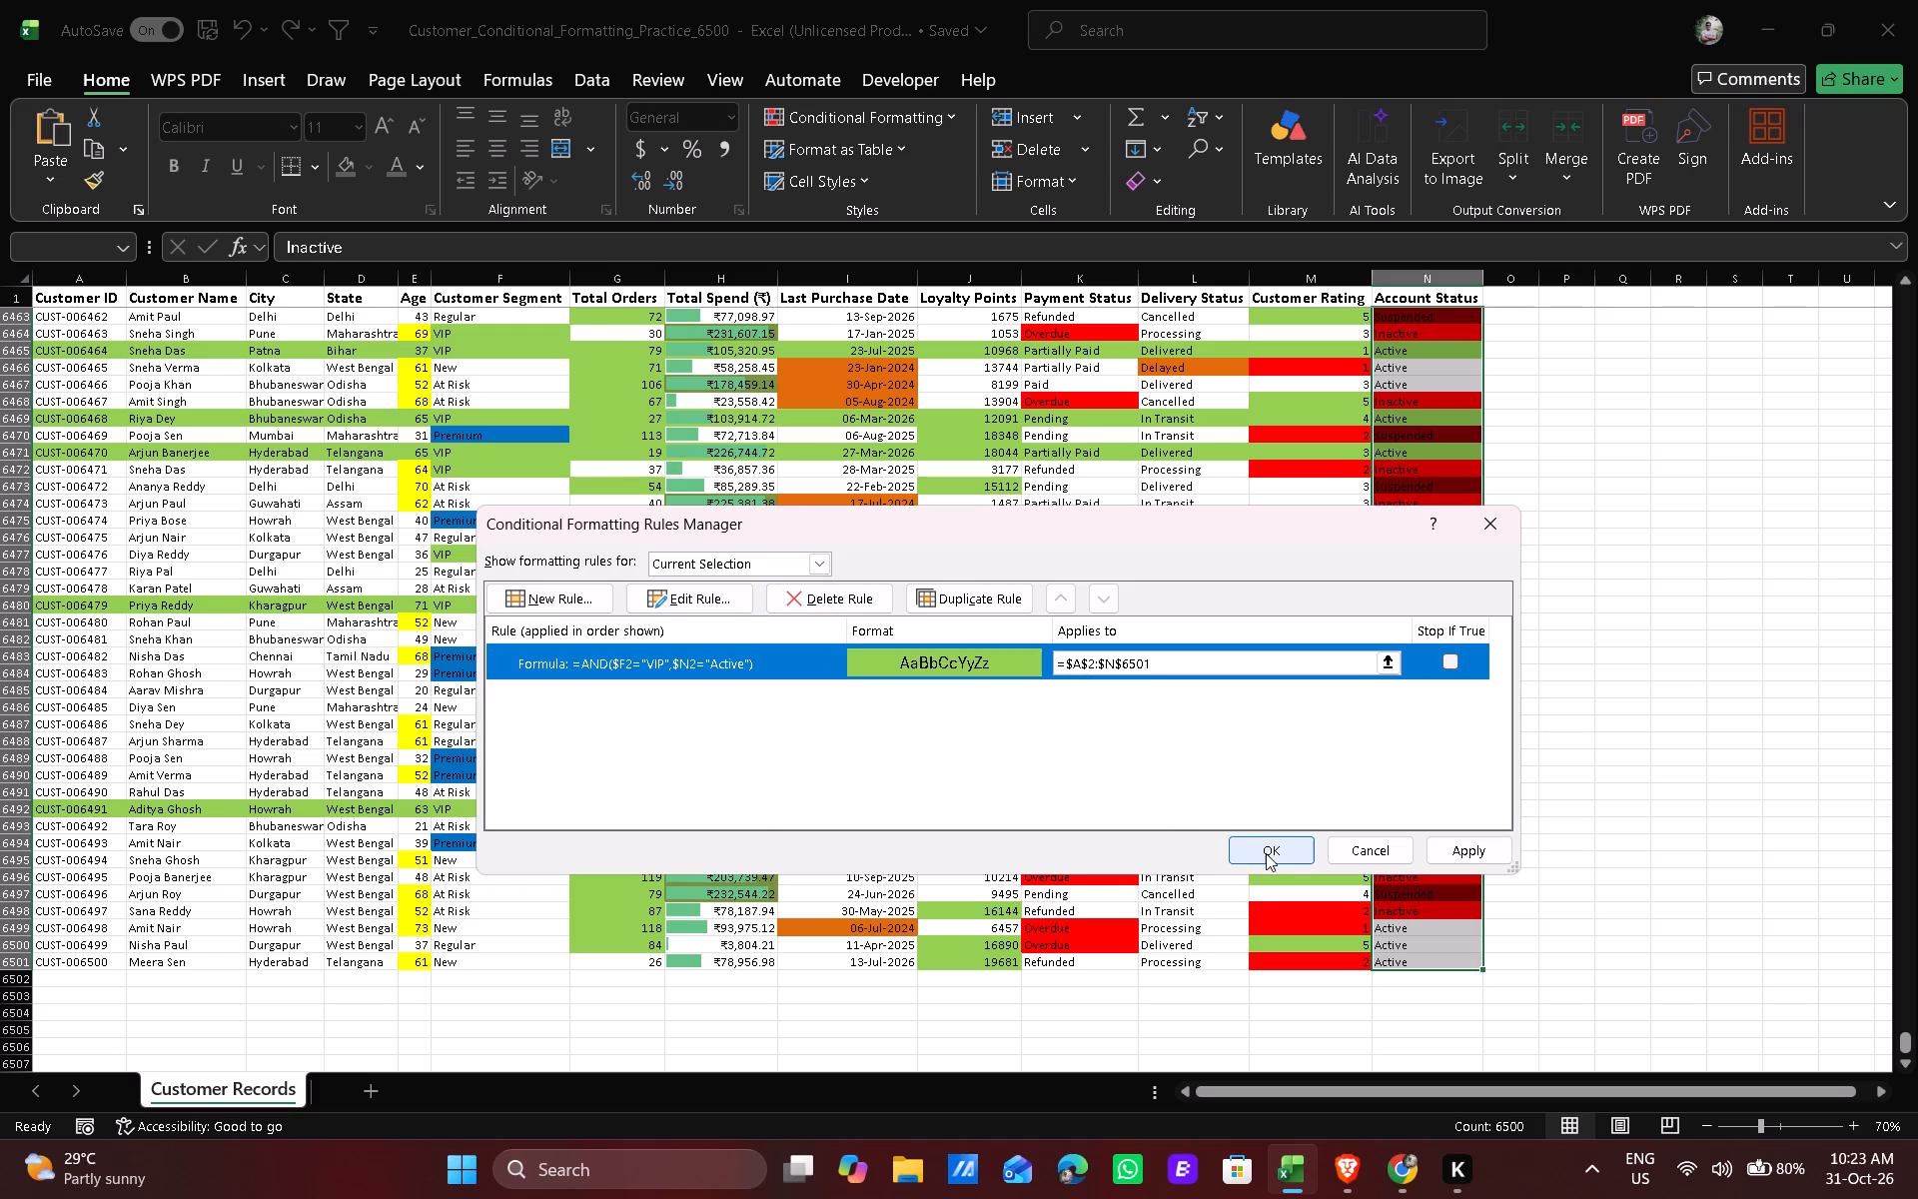
left_click(1268, 855)
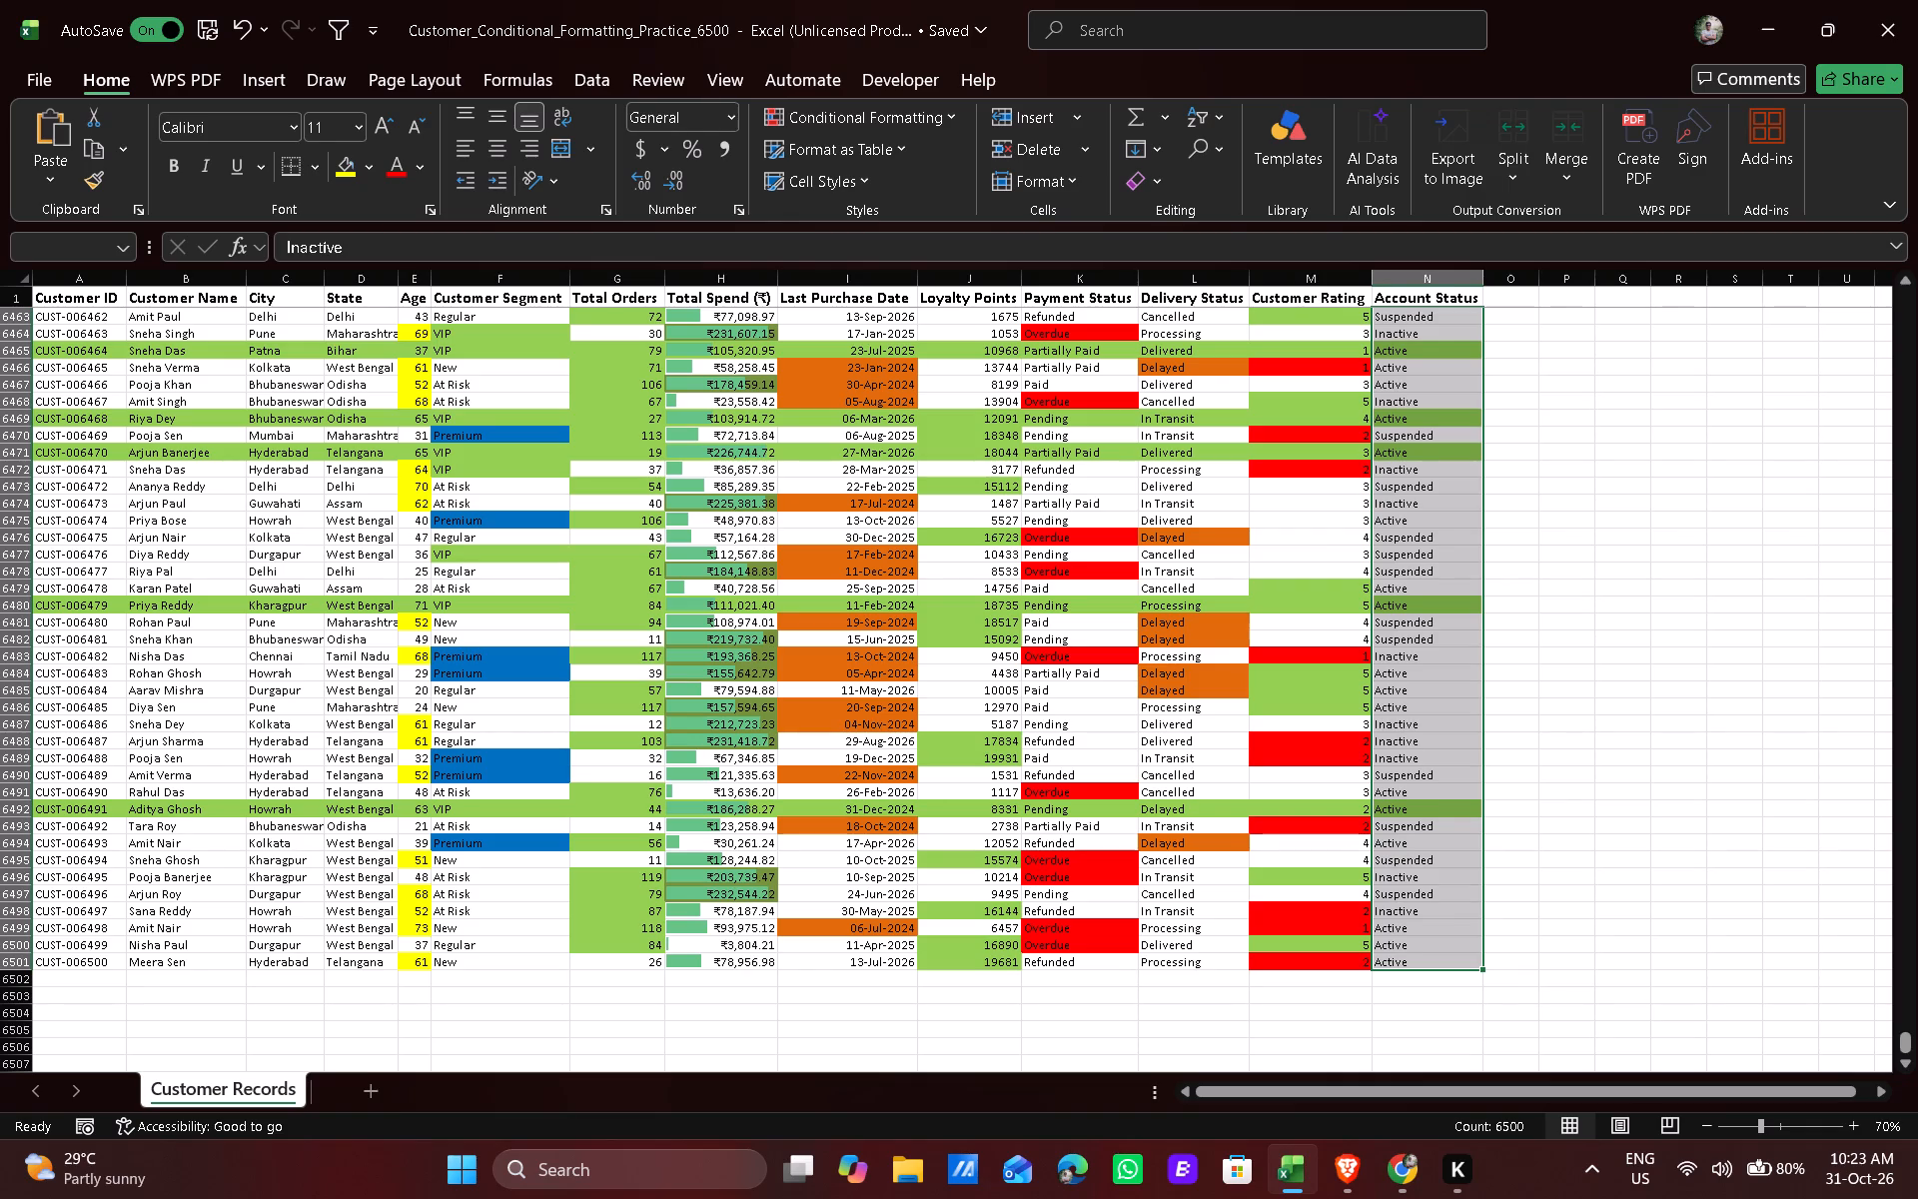
Examine the Account Status column and the VIP and Active row highlighting throughout the customer records.
scroll(779, 576, "up", 4)
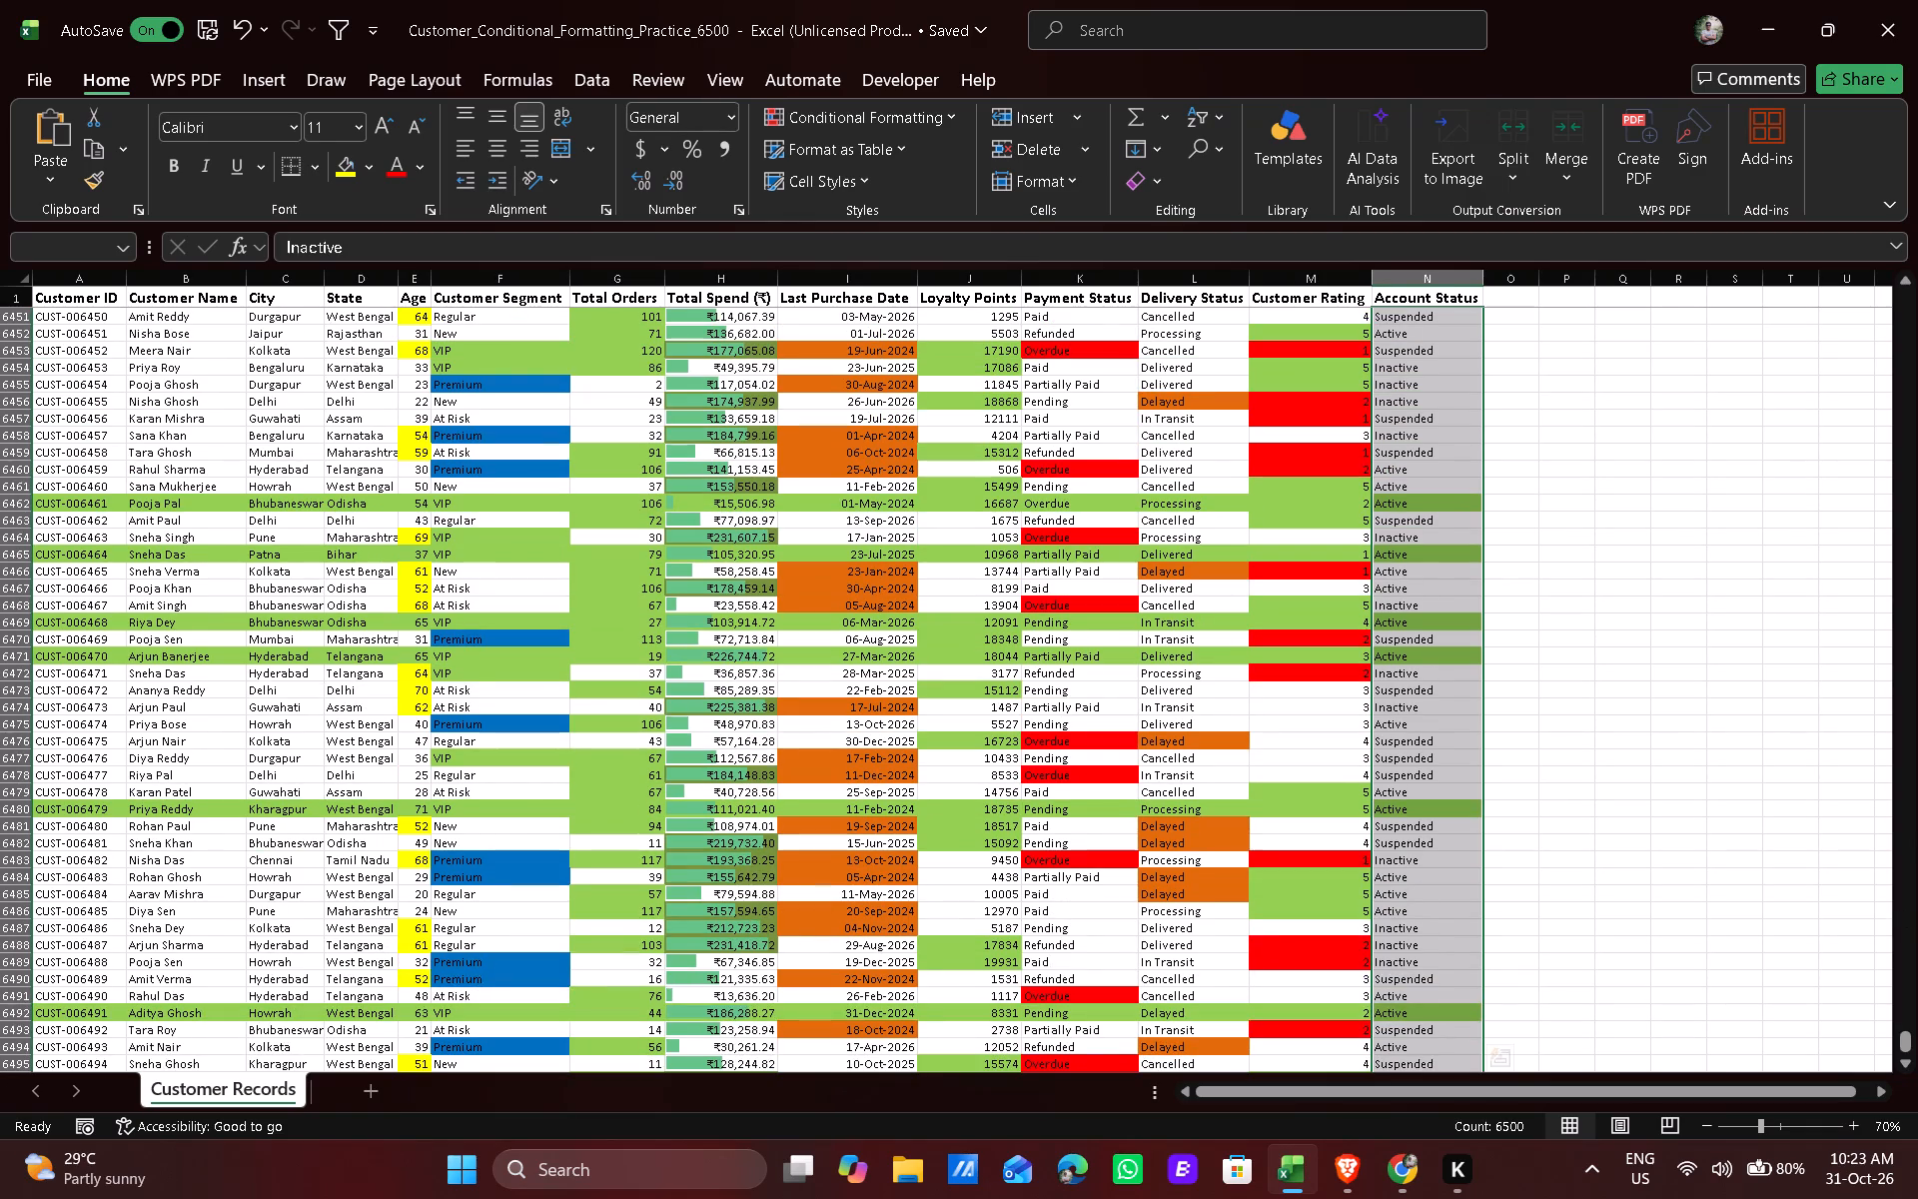
left_click(1728, 899)
left_click_drag(1907, 1044, 1885, 722)
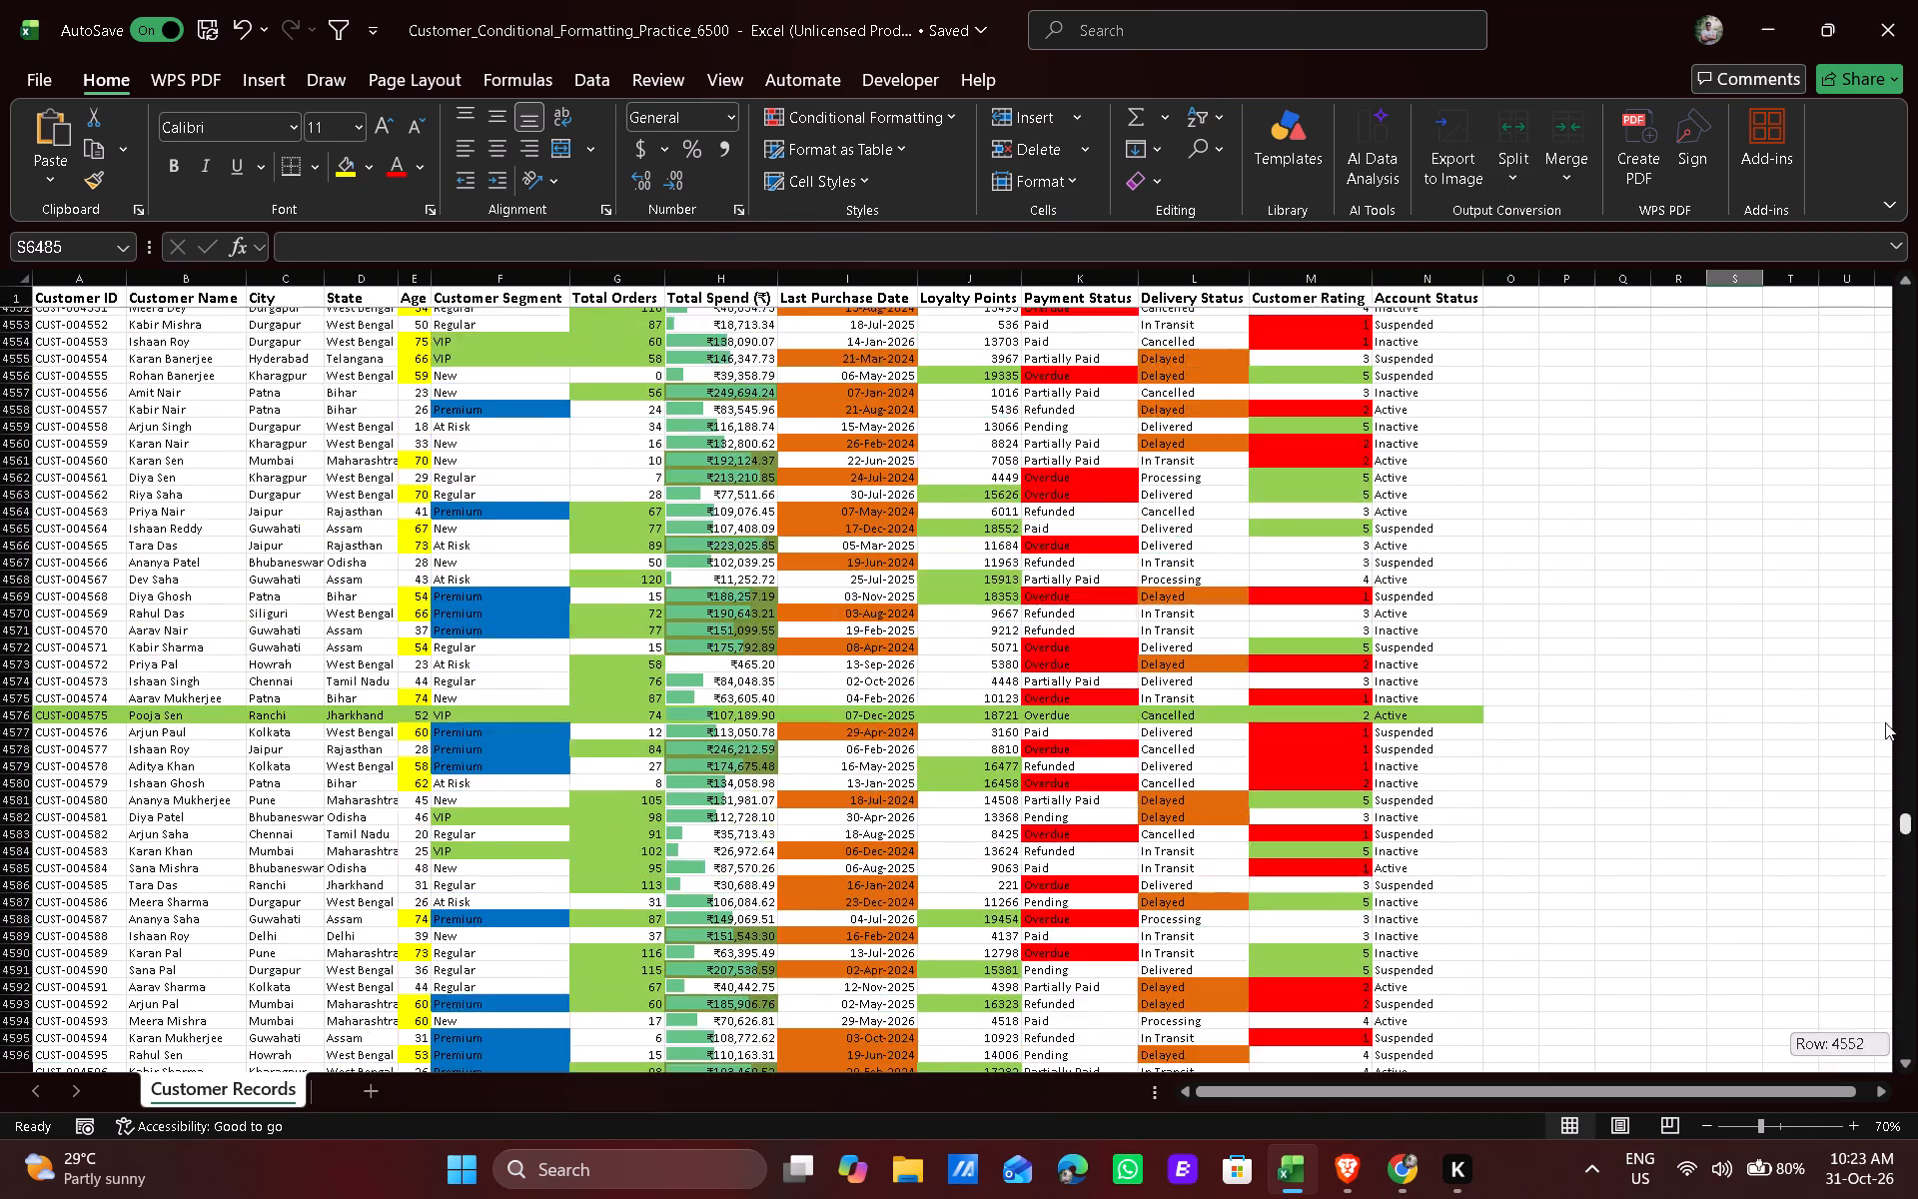
left_click_drag(1885, 722, 1864, 538)
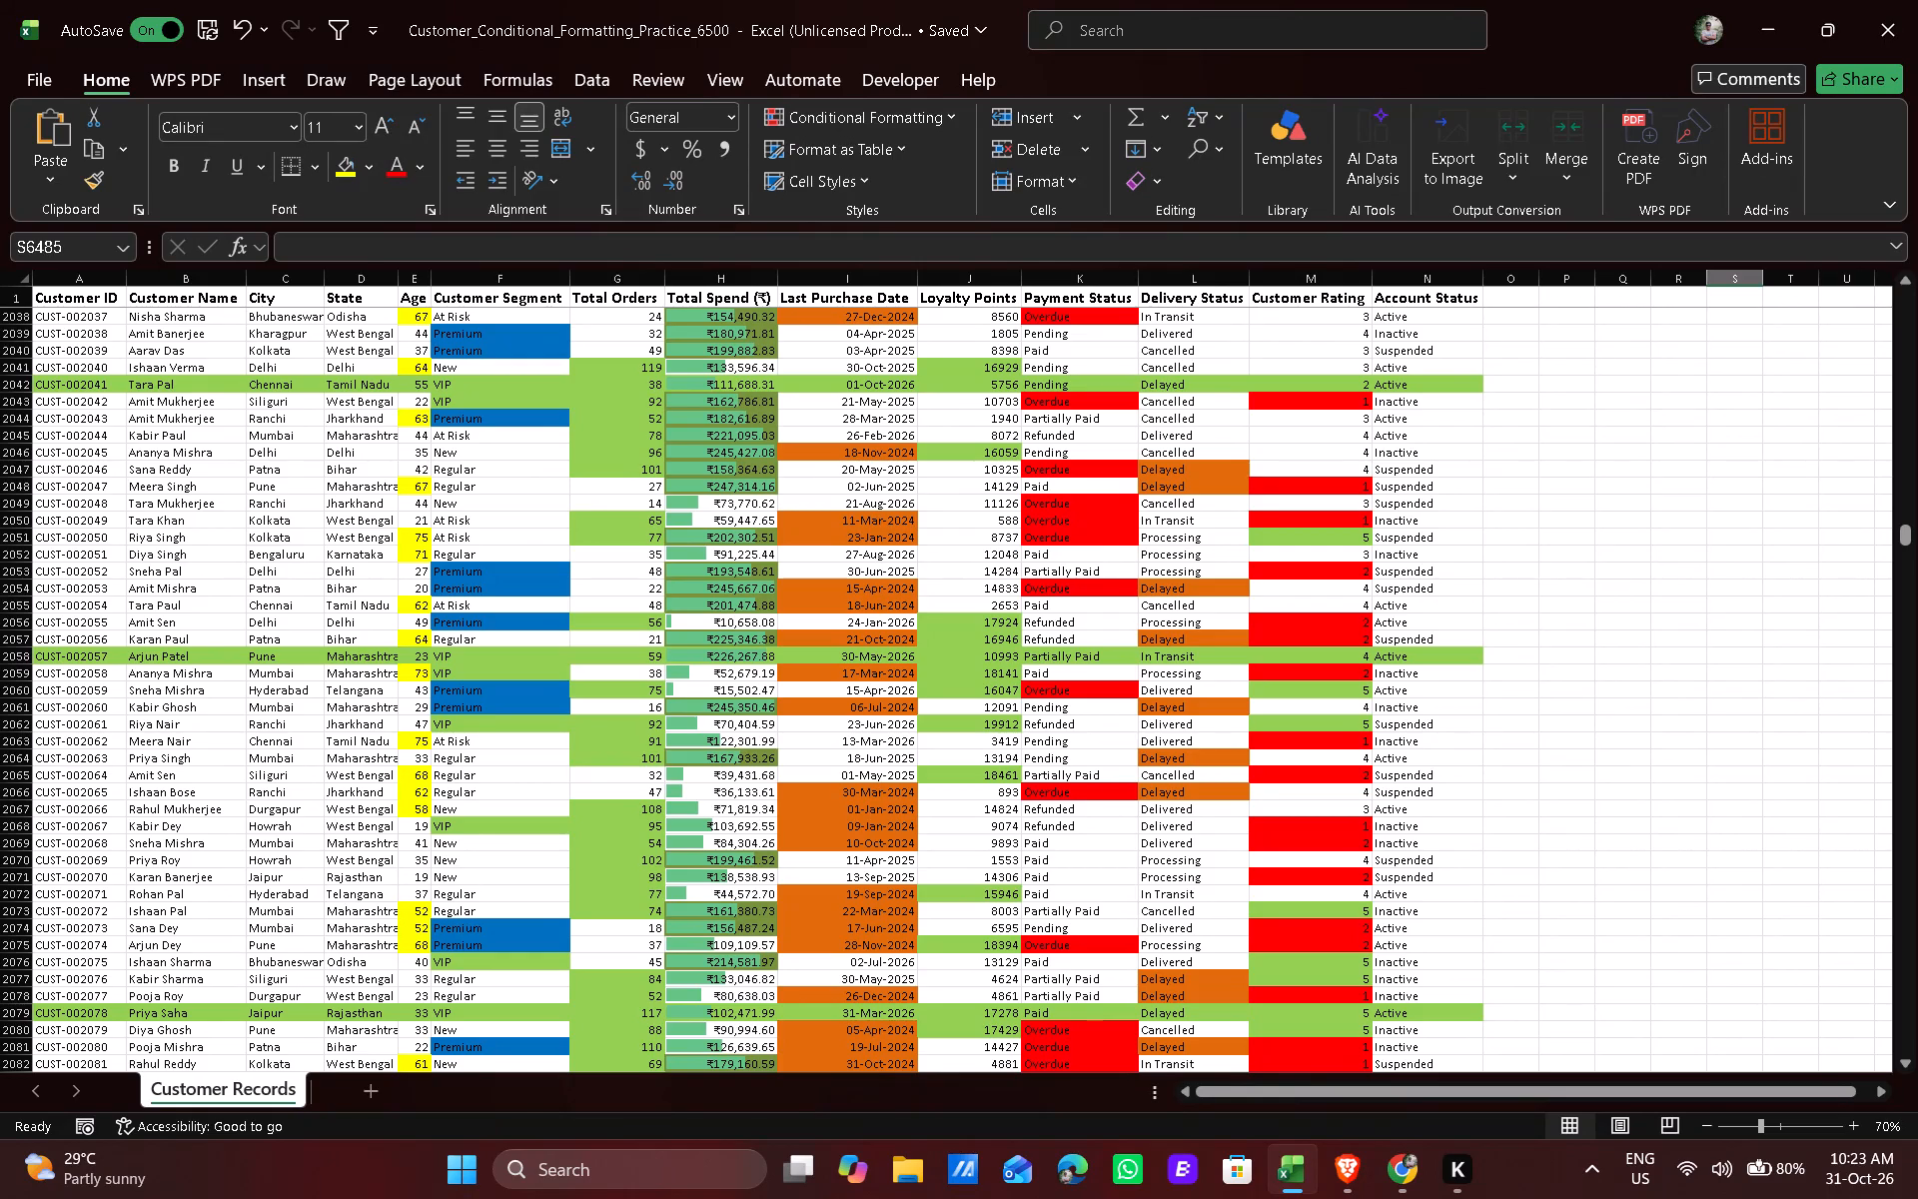
scroll(1650, 692, "down", 5)
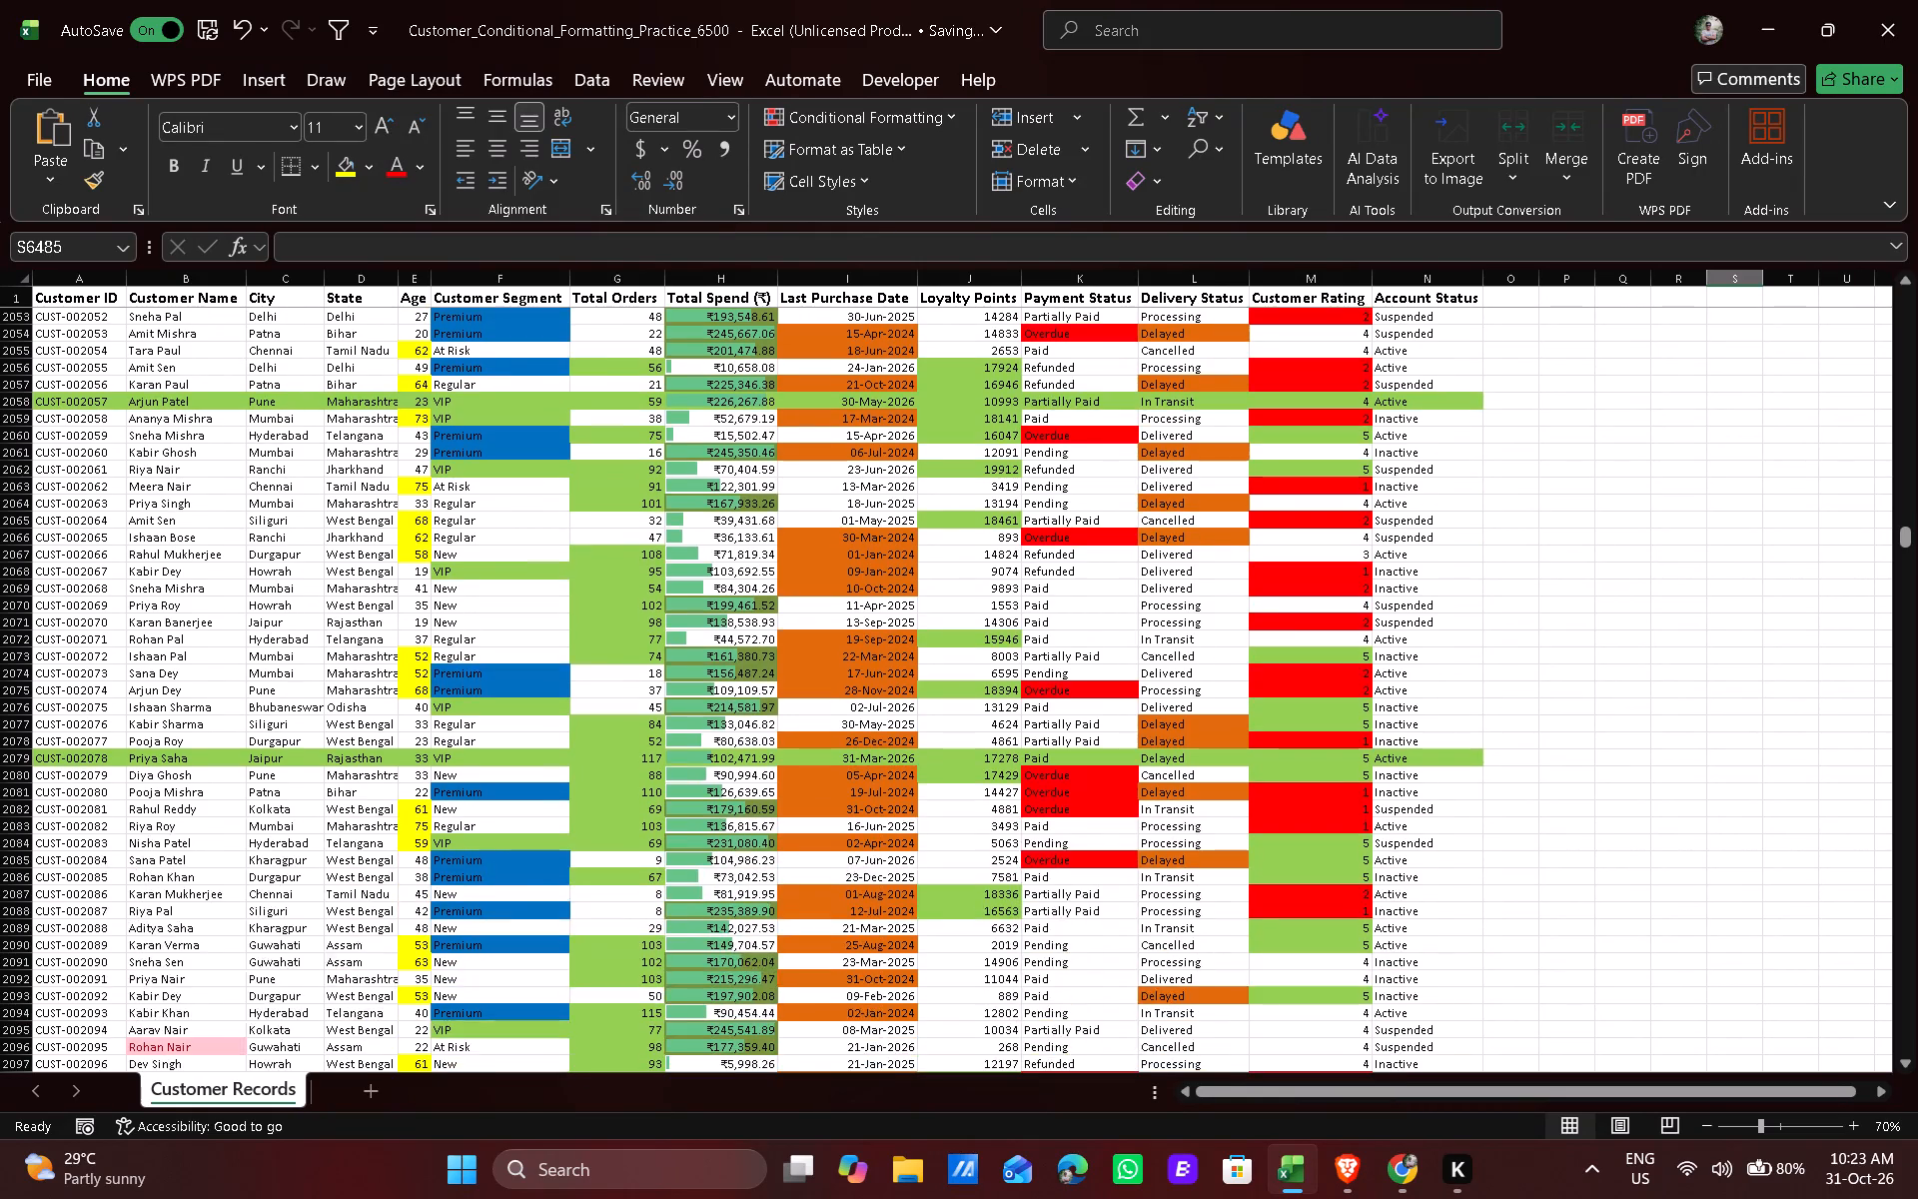
scroll(801, 654, "up", 15)
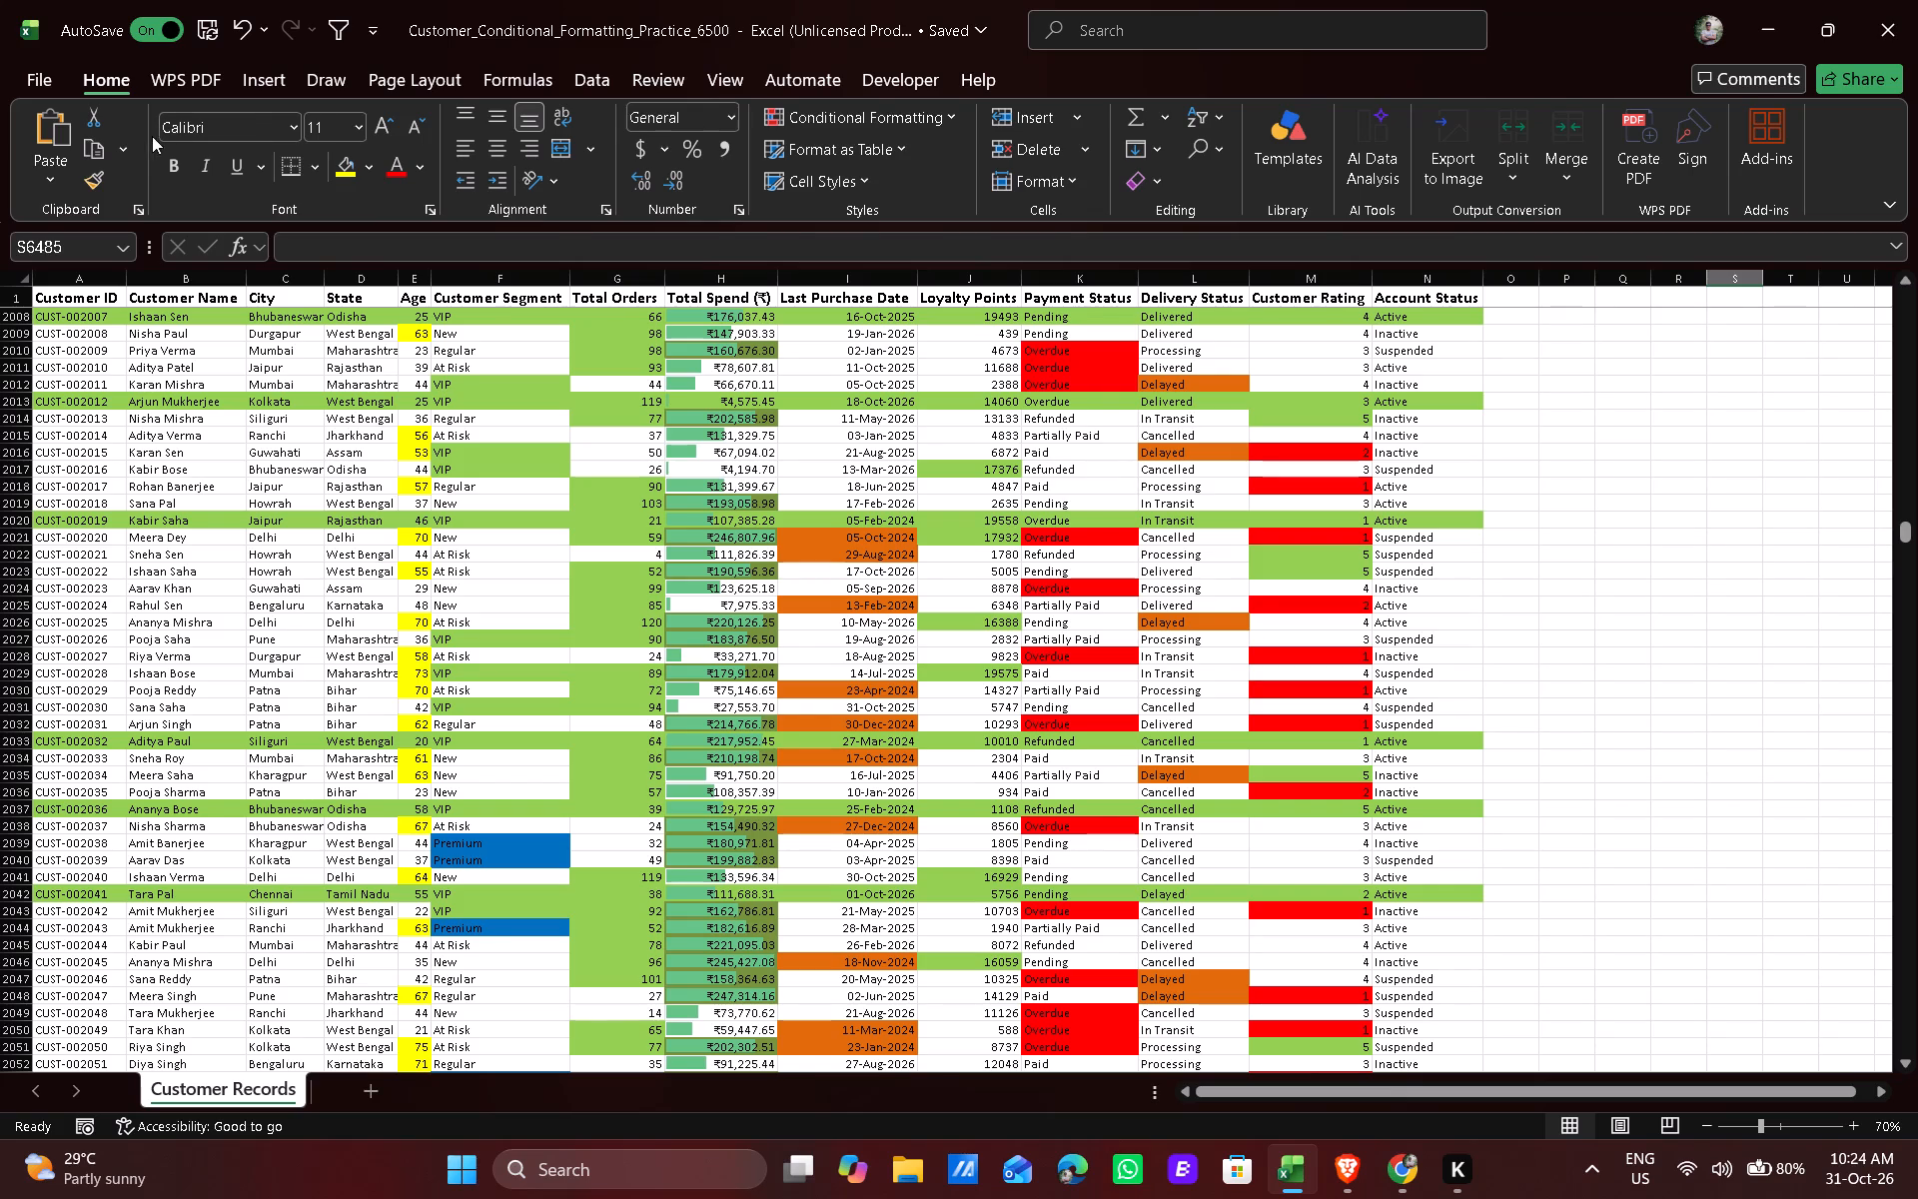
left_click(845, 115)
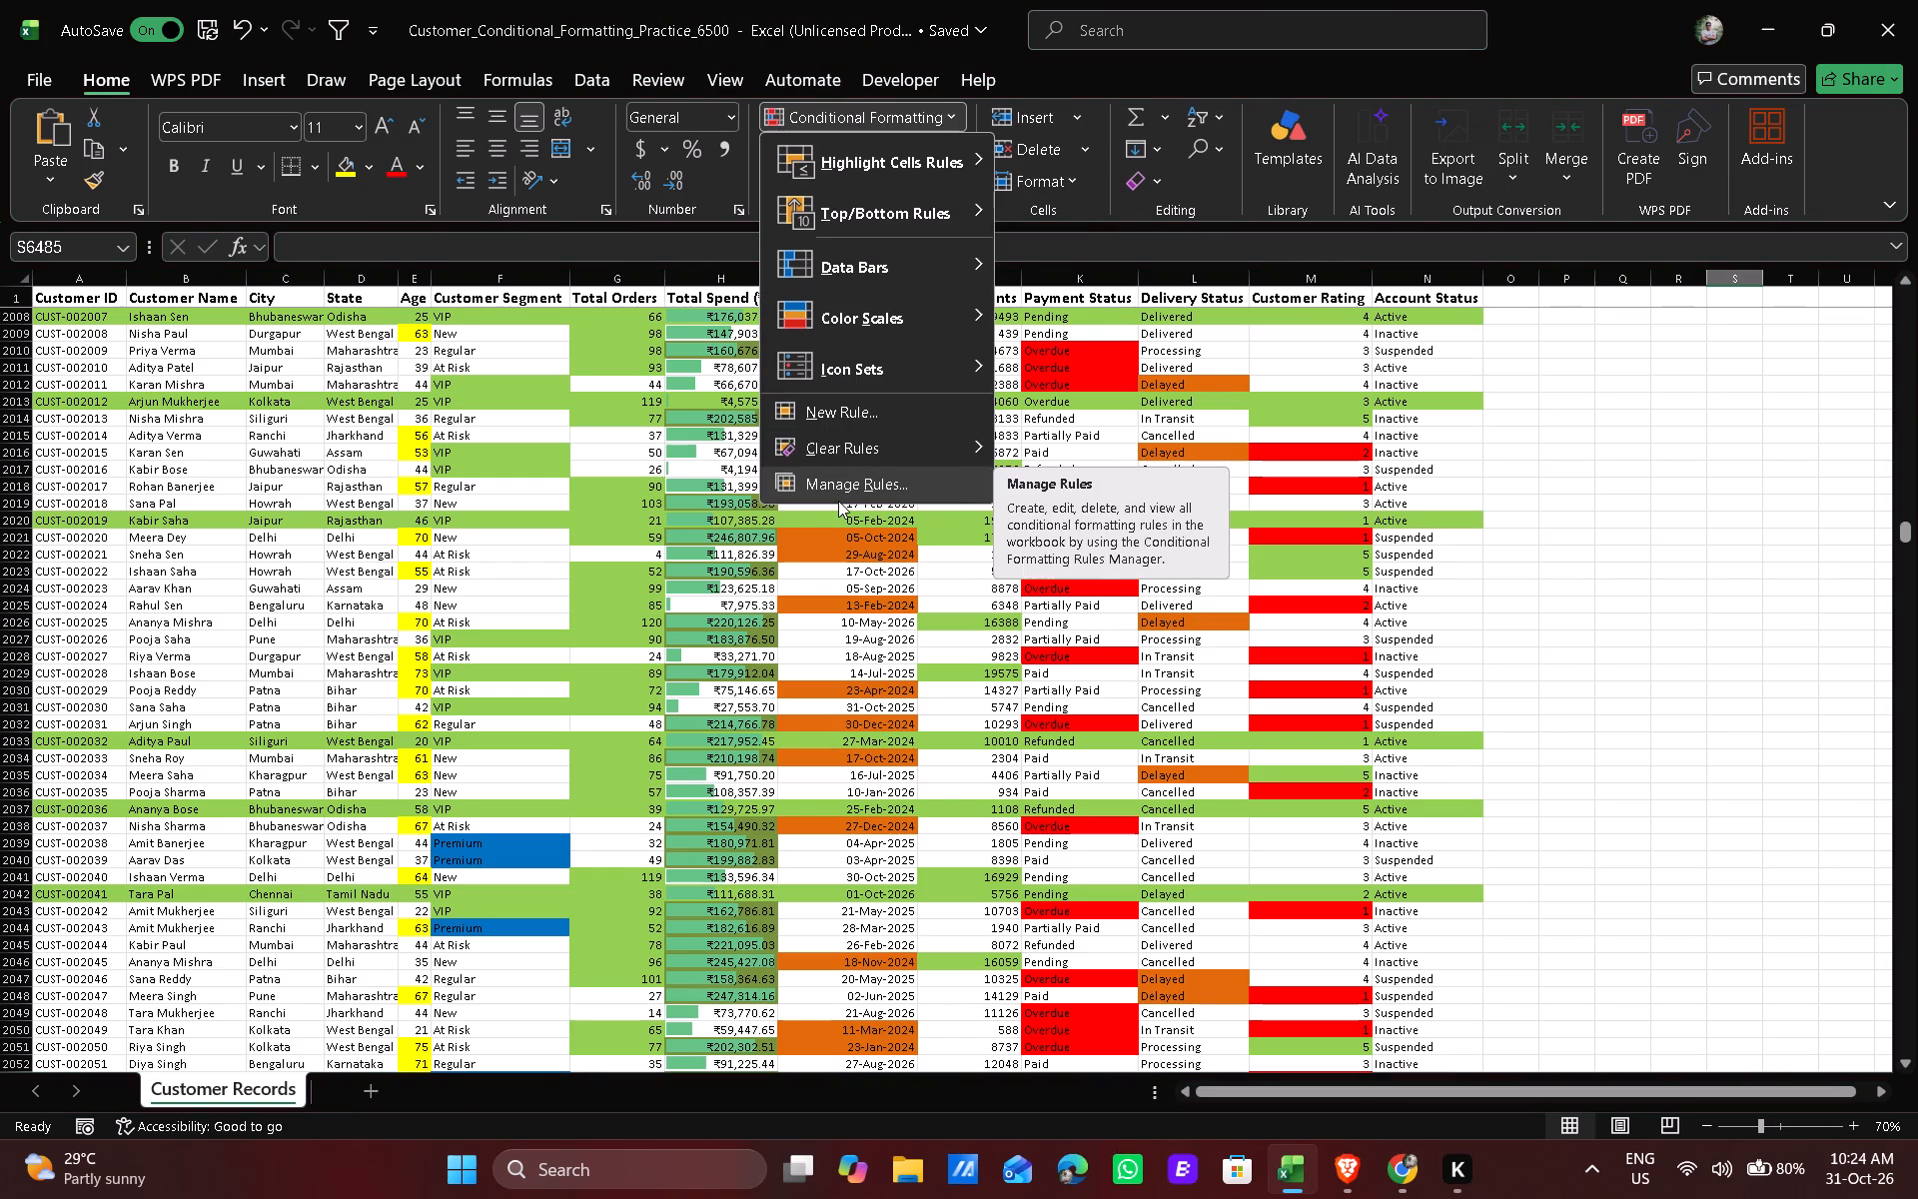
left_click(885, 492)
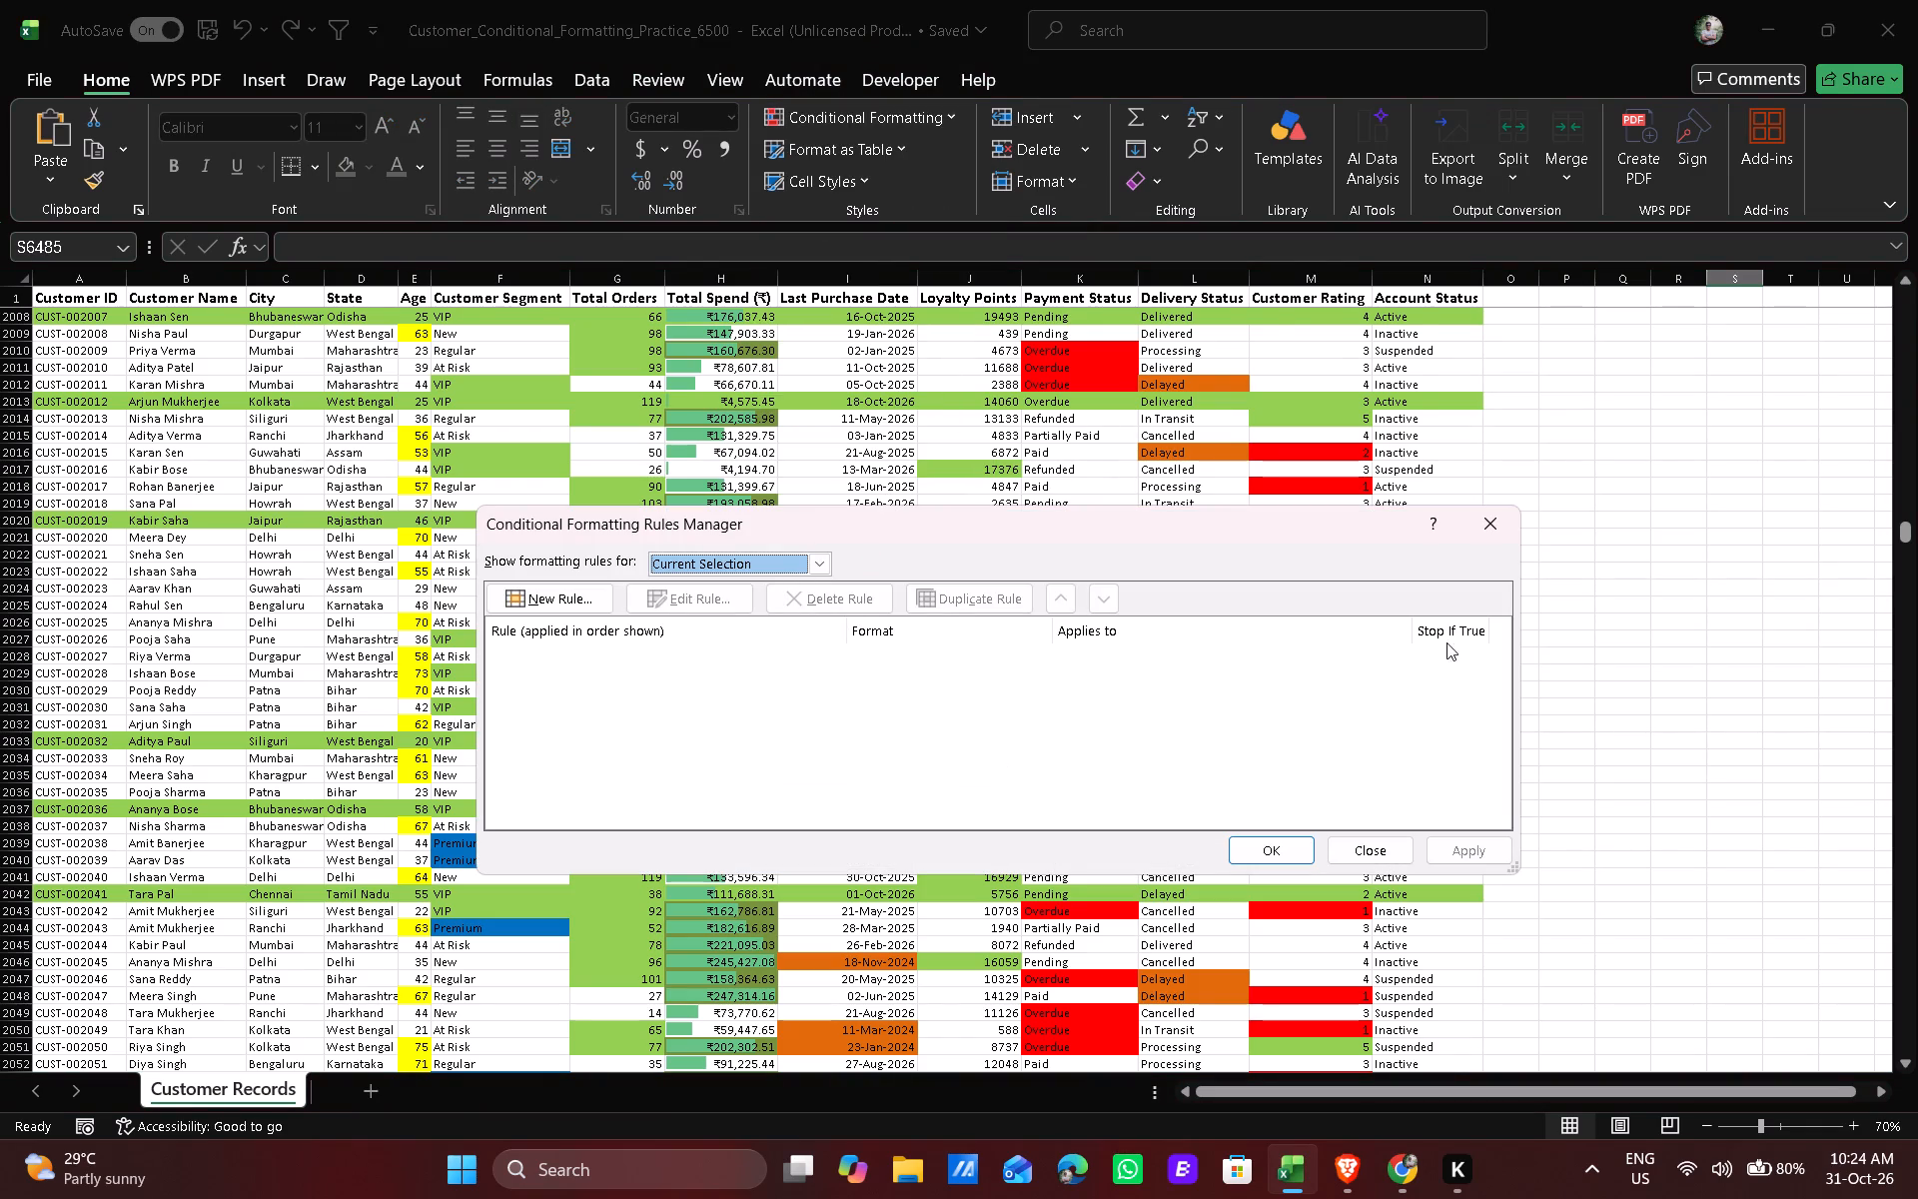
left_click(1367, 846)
Select all customer records from Customer ID through Account Status, excluding the headers, and open the conditional formatting rules for that selection.
scroll(491, 491, "up", 3)
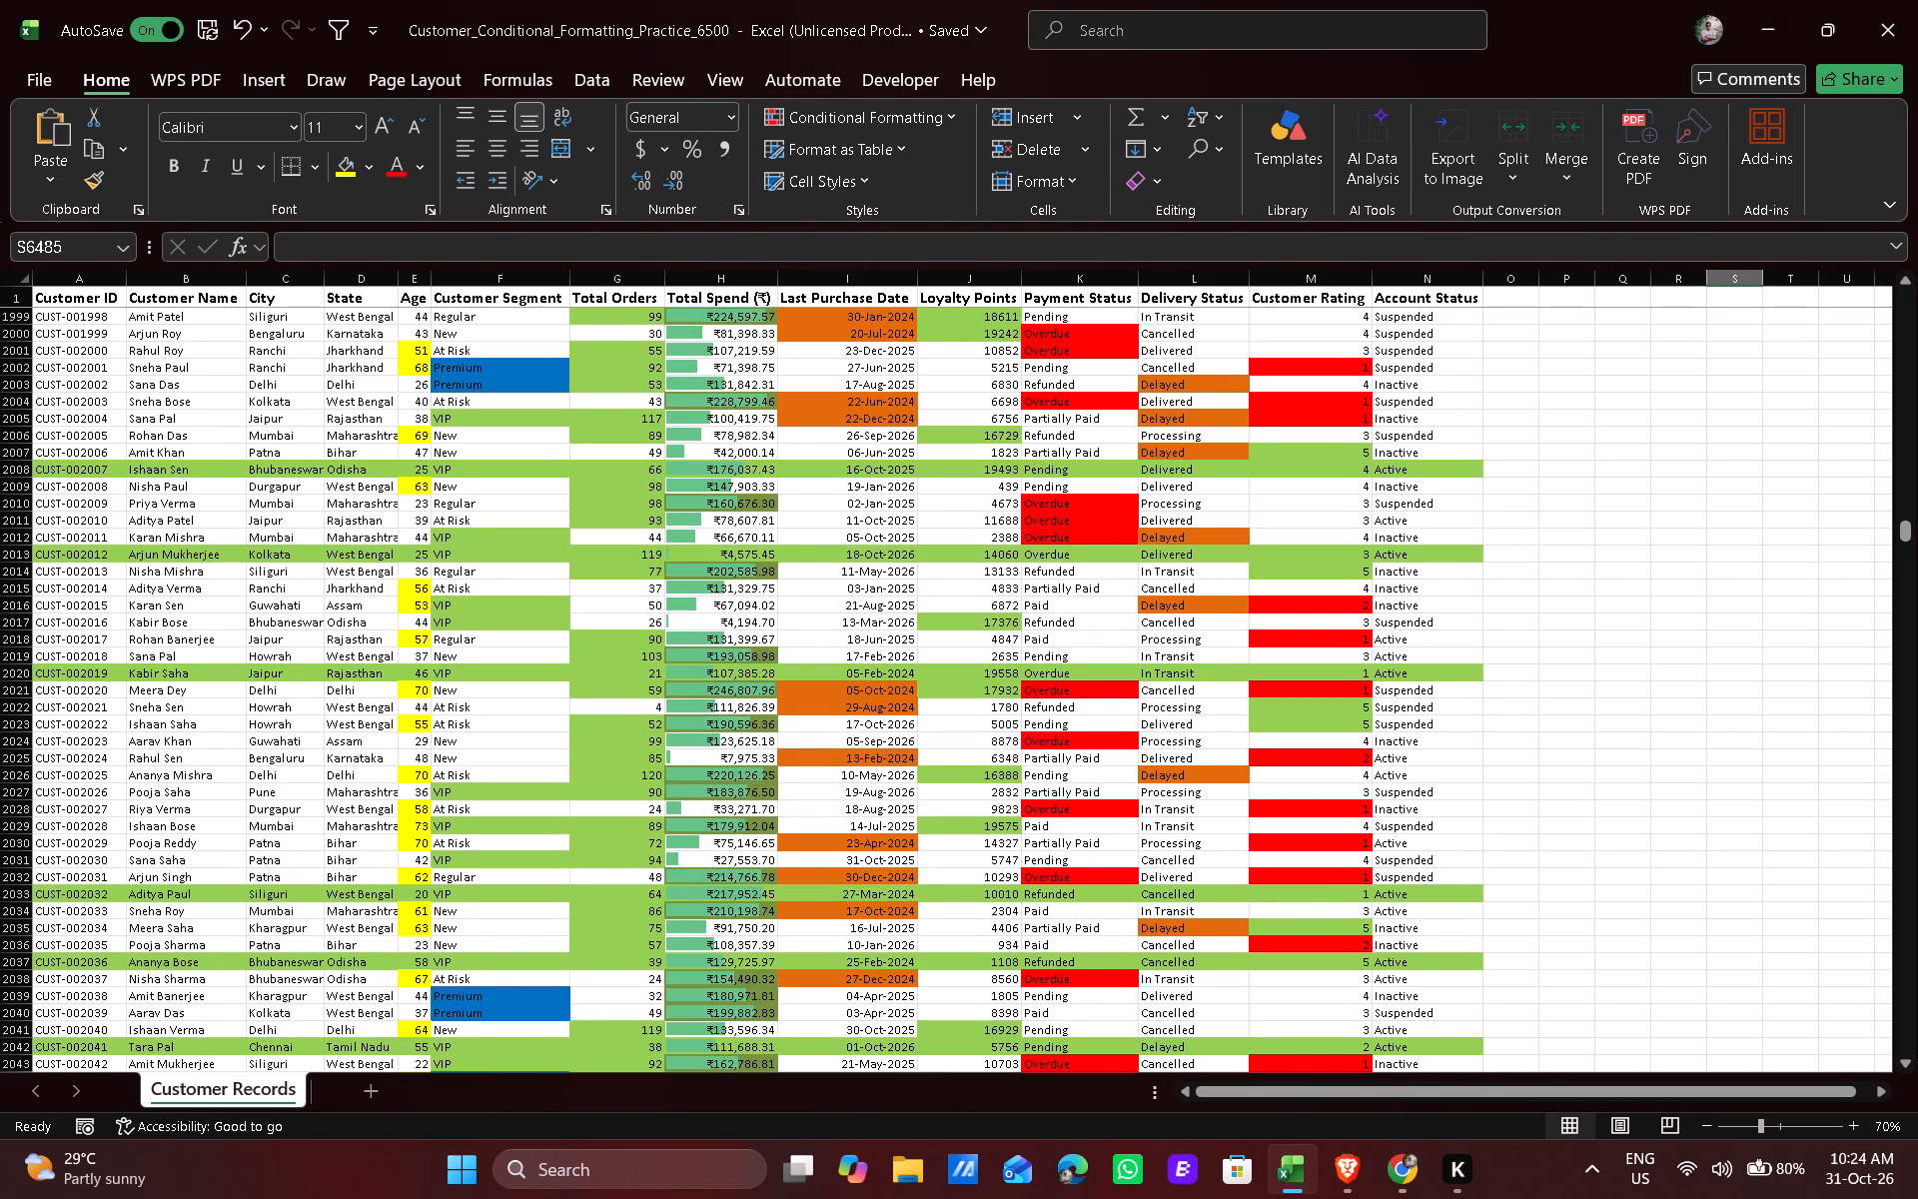
scroll(491, 491, "up", 11)
left_click(295, 417)
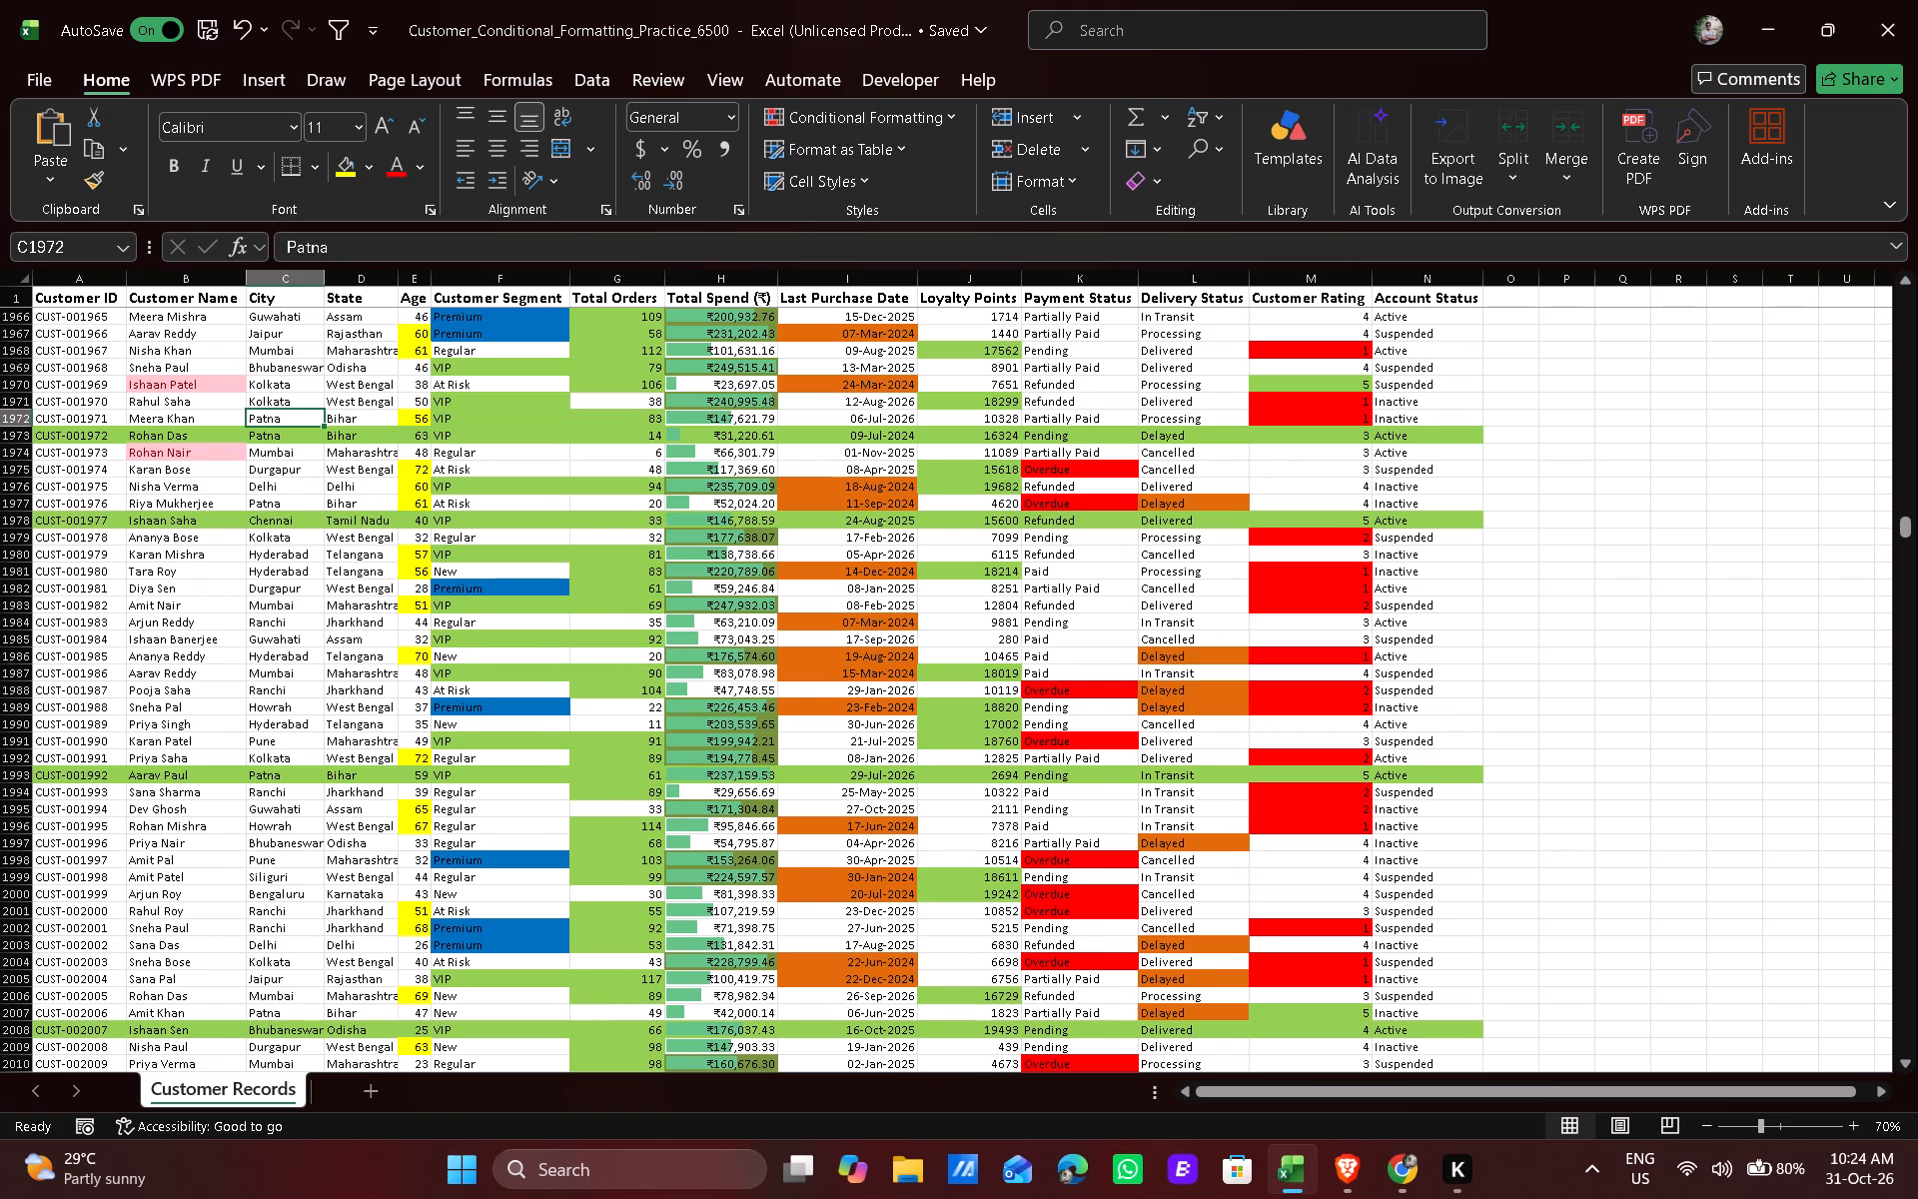
scroll(295, 416, "up", 8)
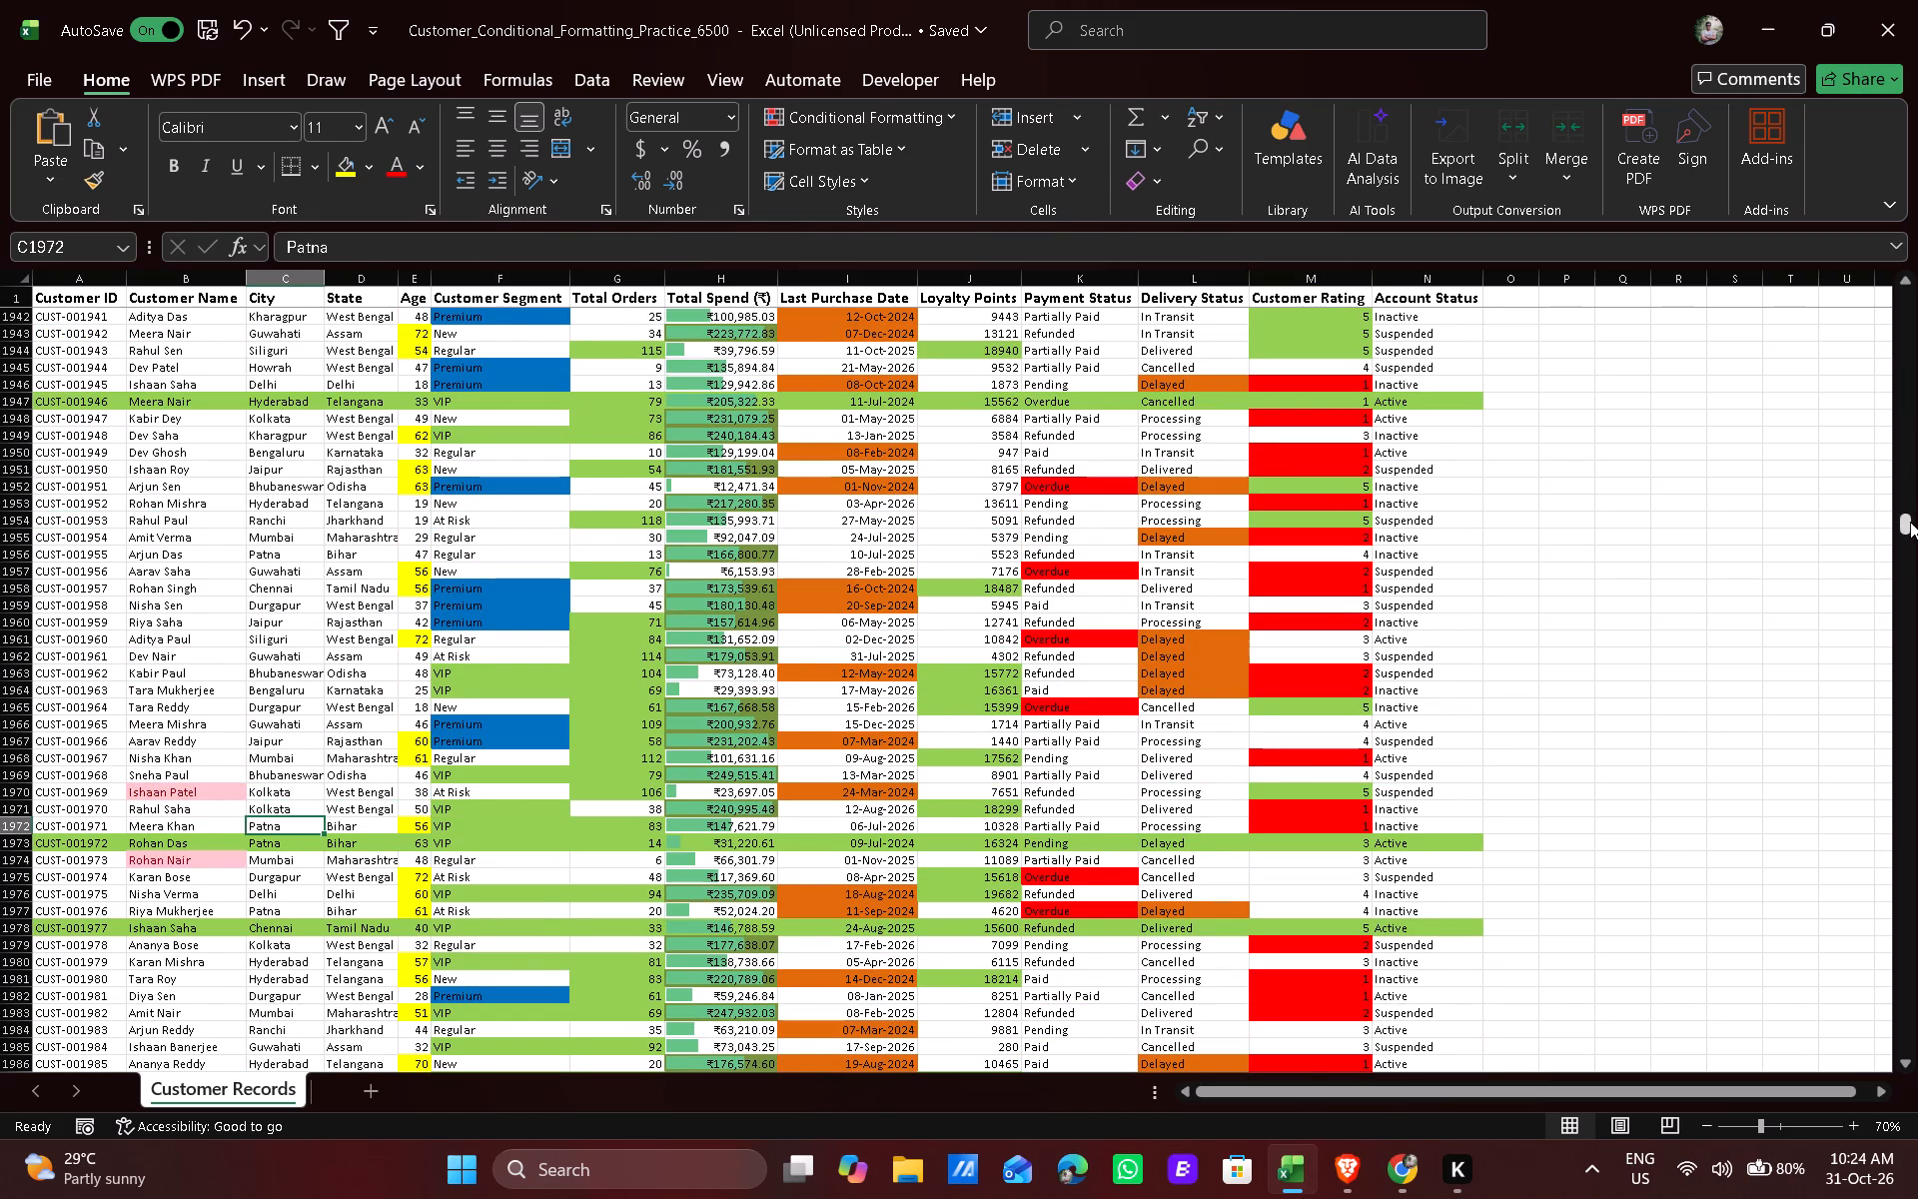
left_click_drag(1910, 522, 1904, 246)
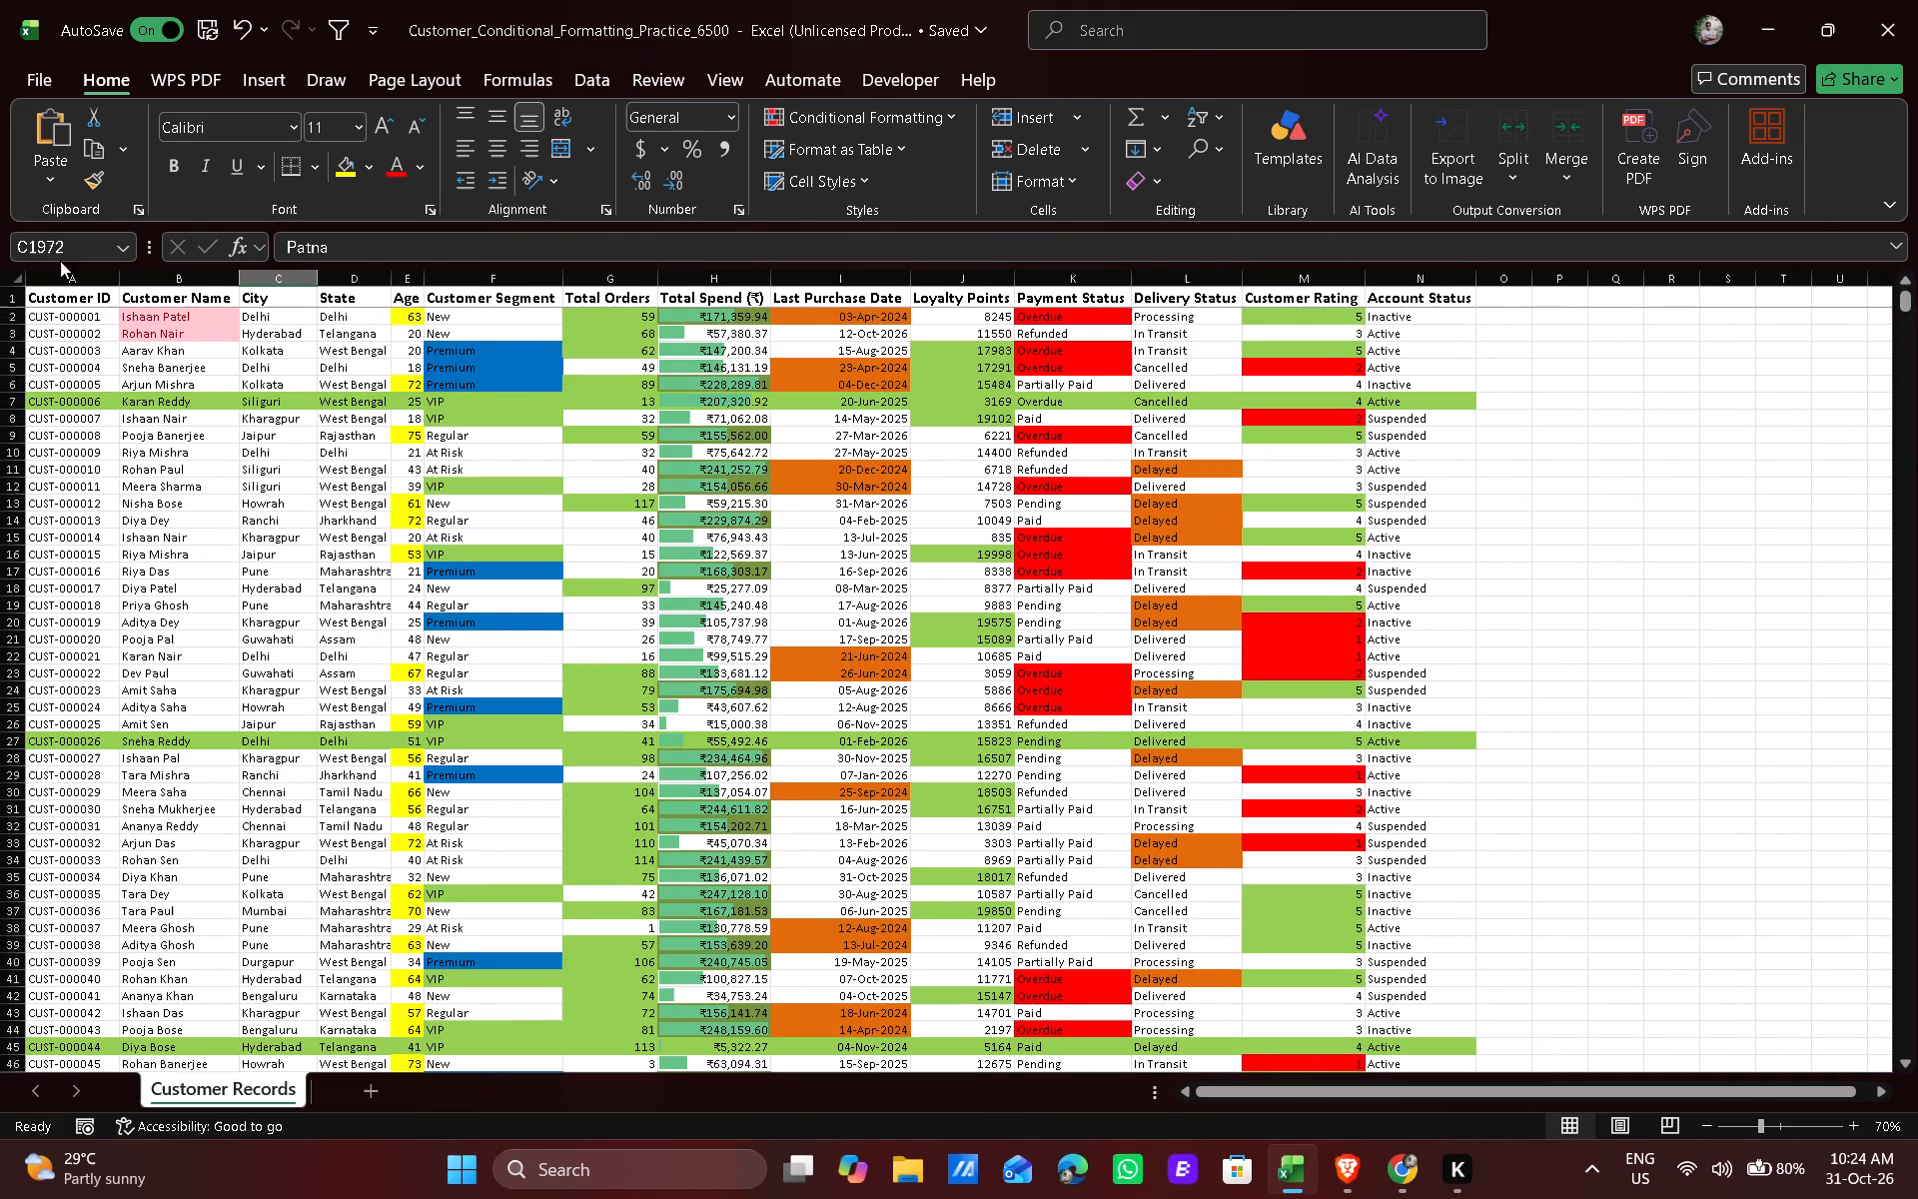
left_click(70, 315)
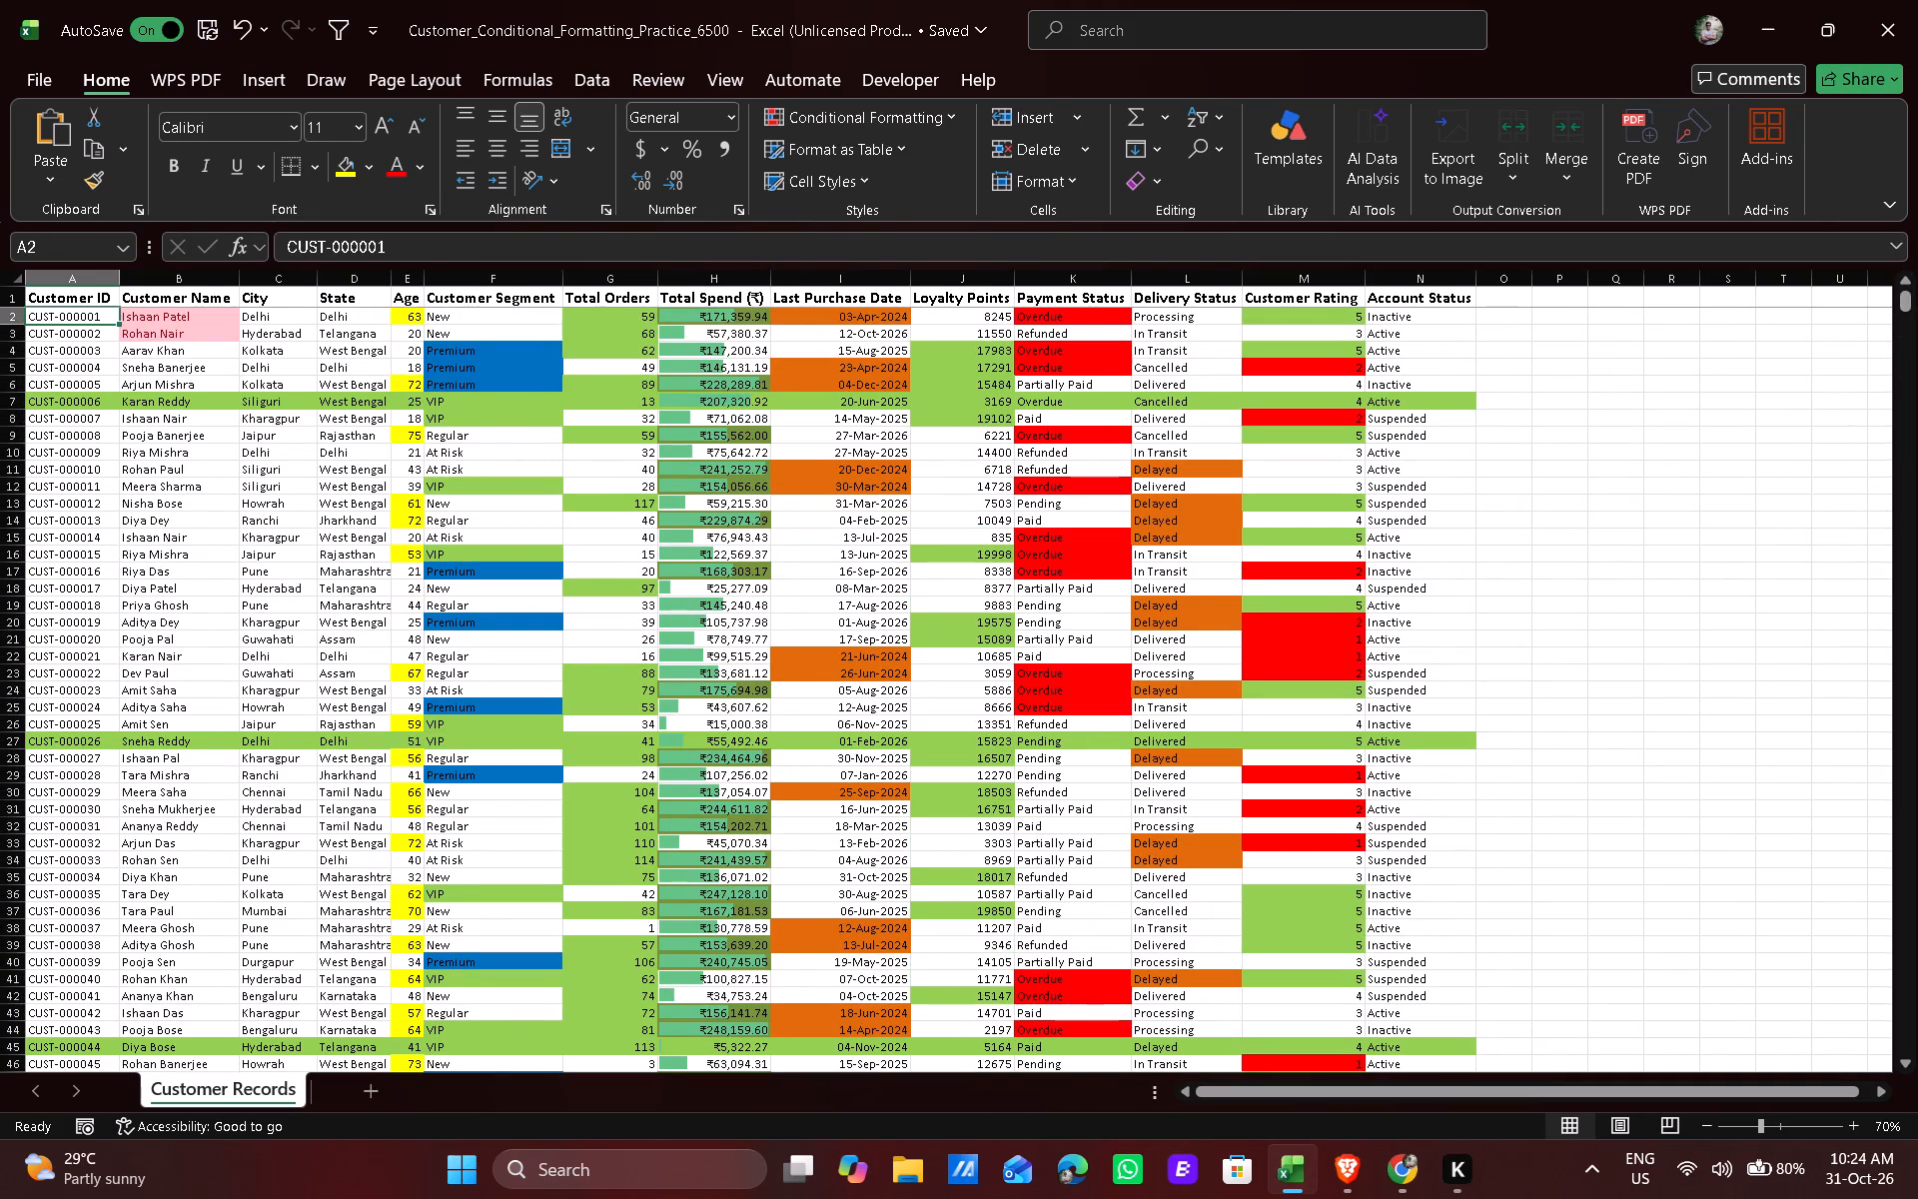
key("ctrl+shift+Right")
key("ctrl+shift+Down")
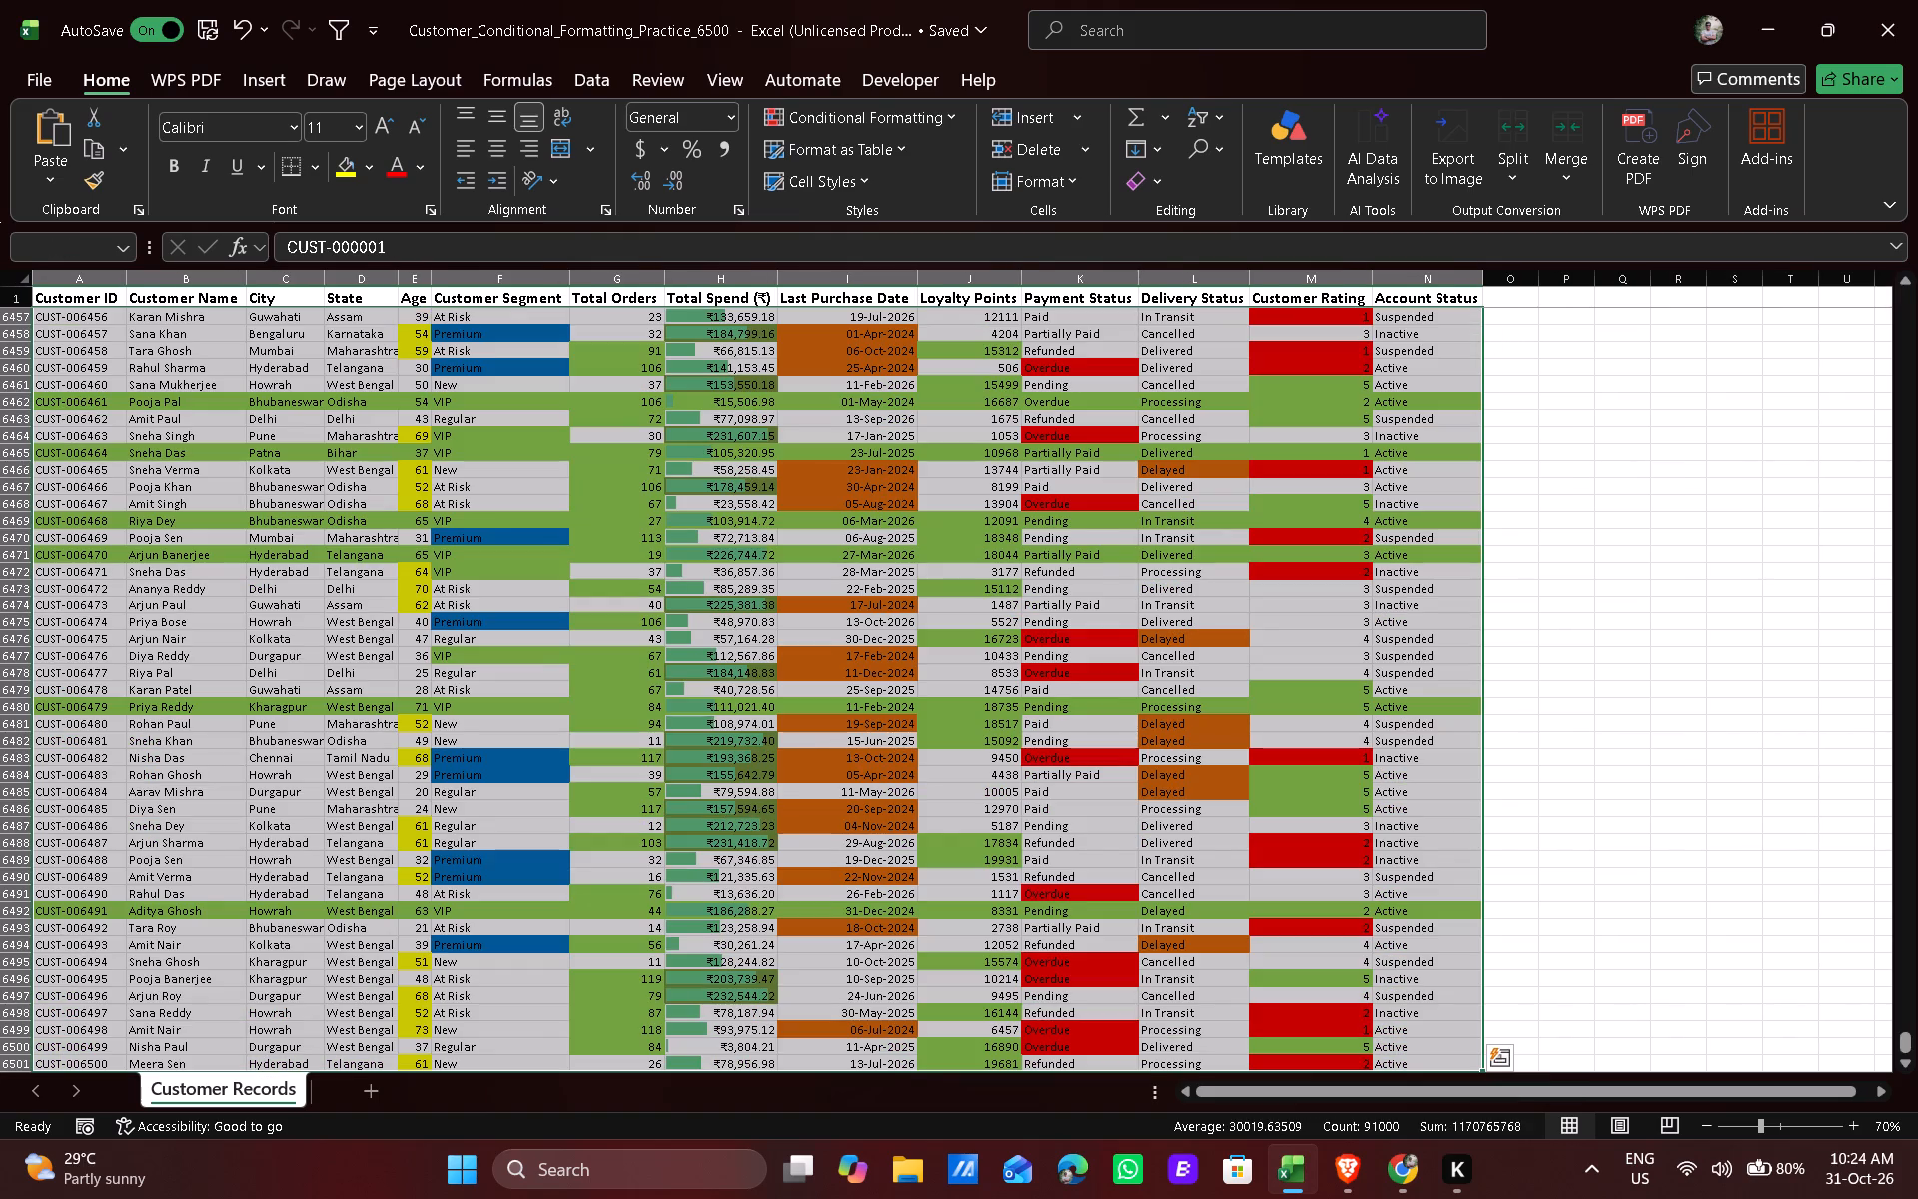
left_click(779, 131)
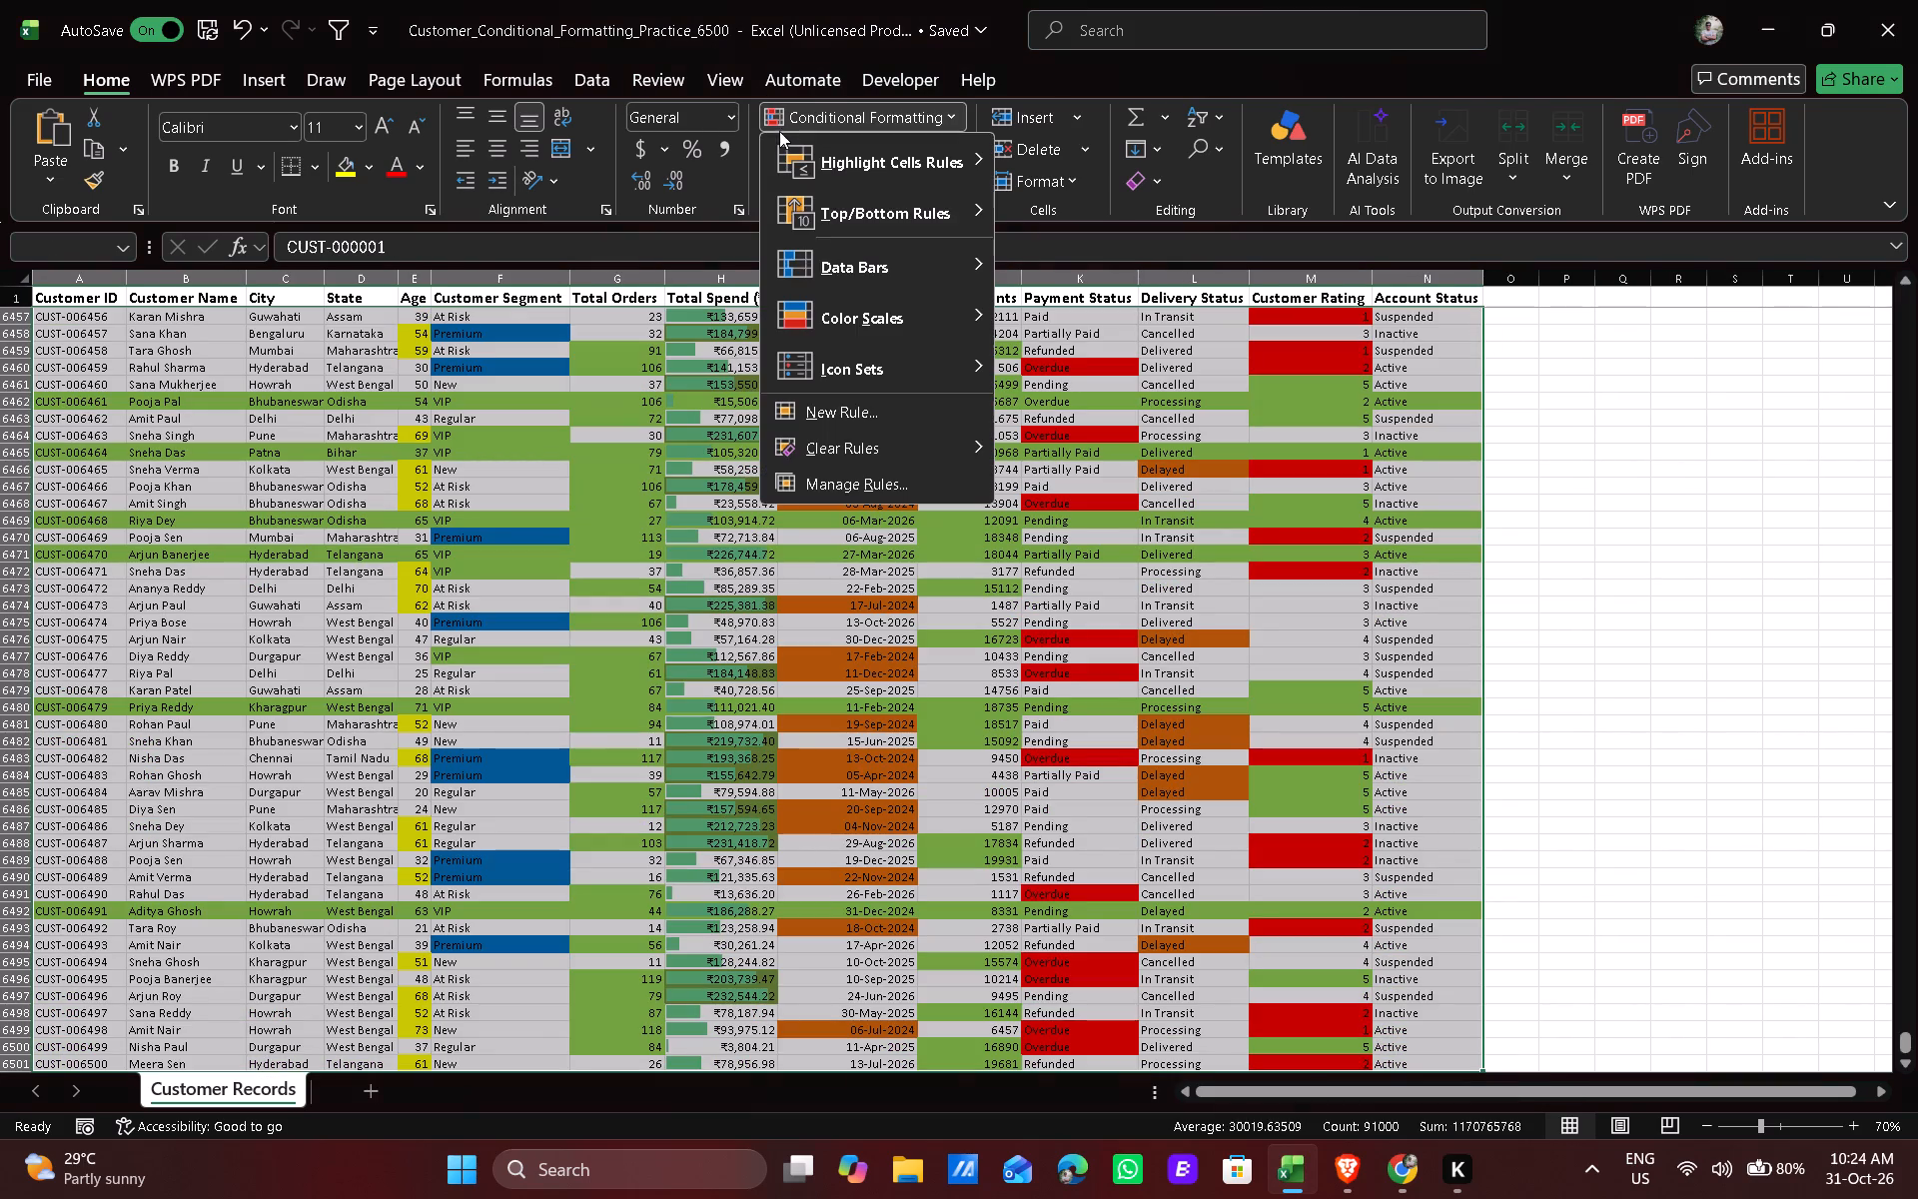
left_click(863, 495)
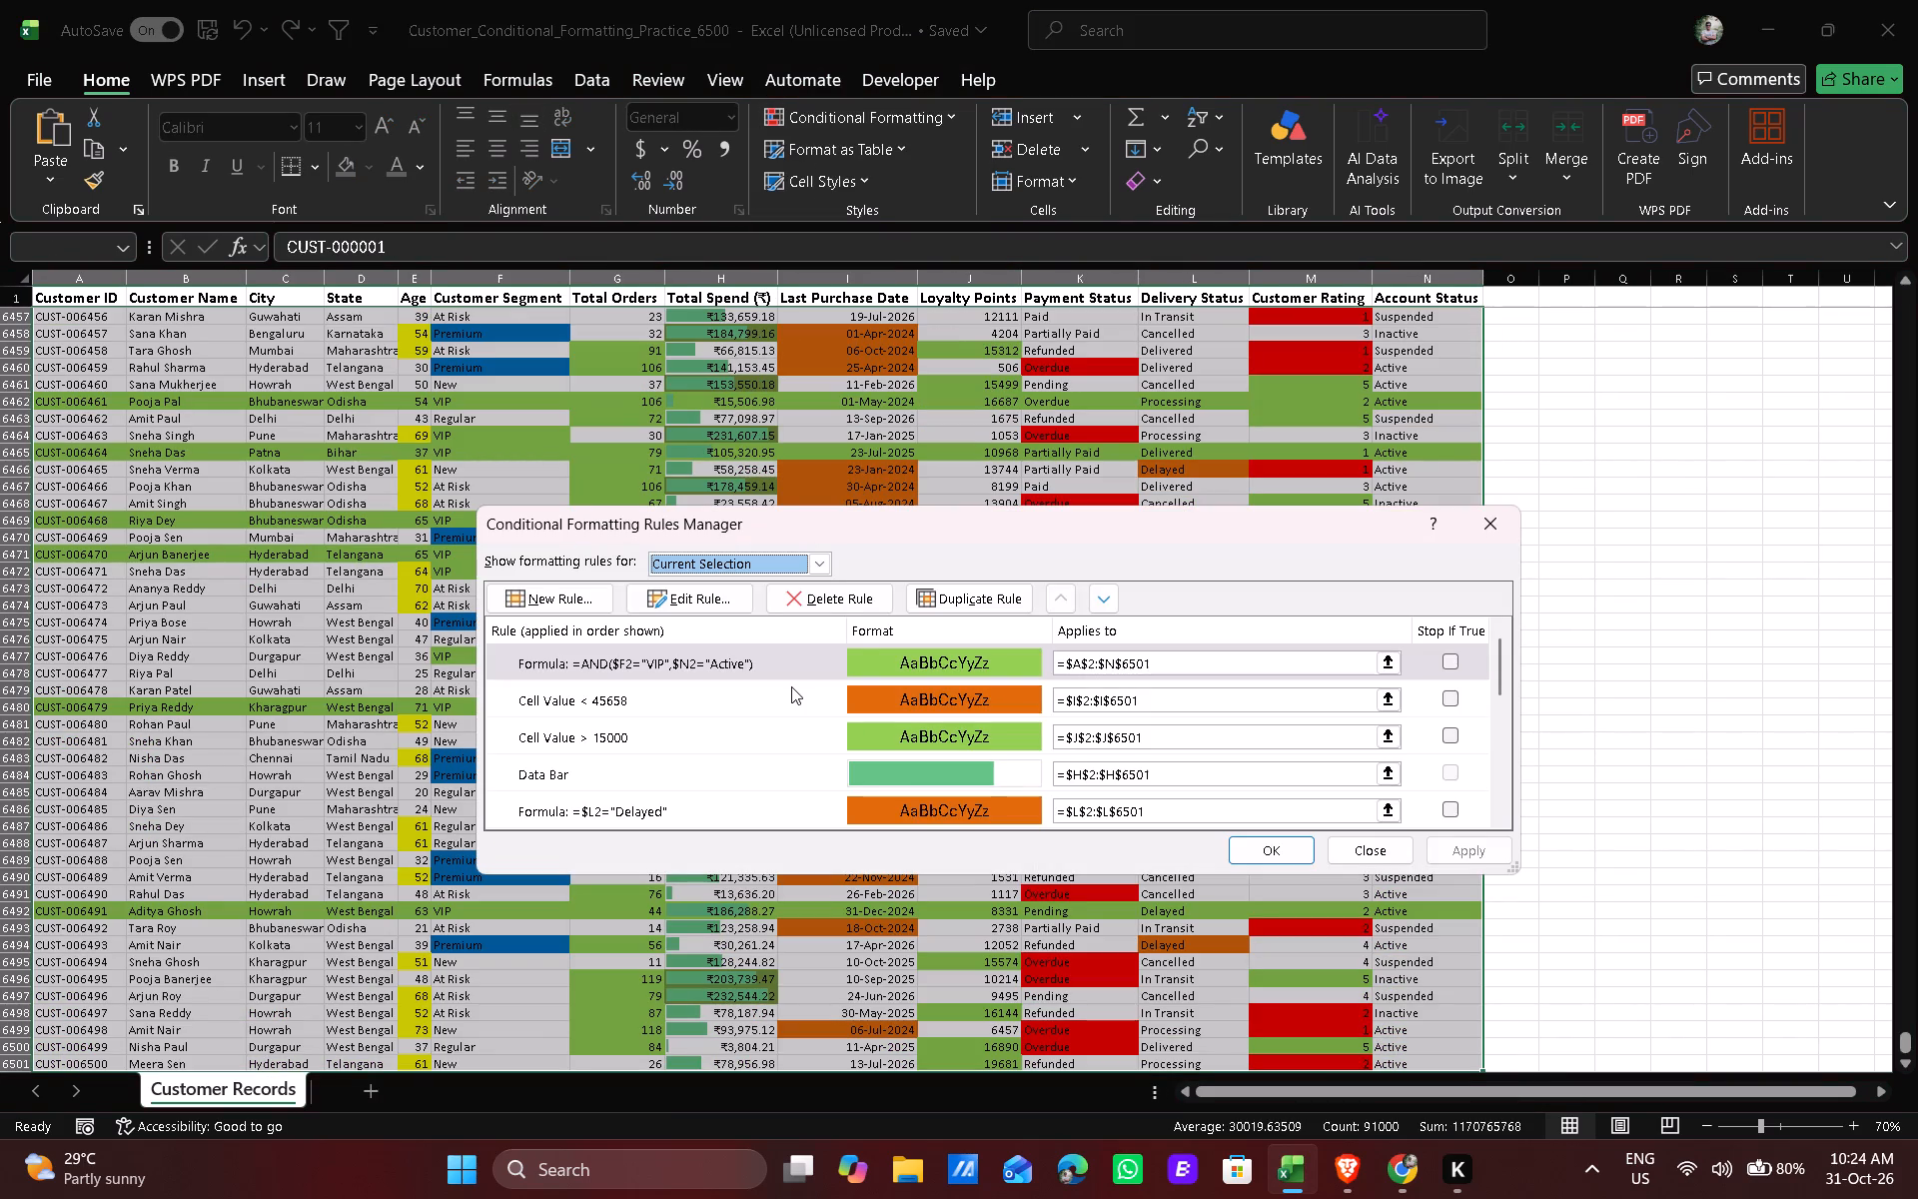
Review every conditional formatting rule on the customer records, checking each condition, fill colour and range it applies to.
scroll(791, 685, "down", 13)
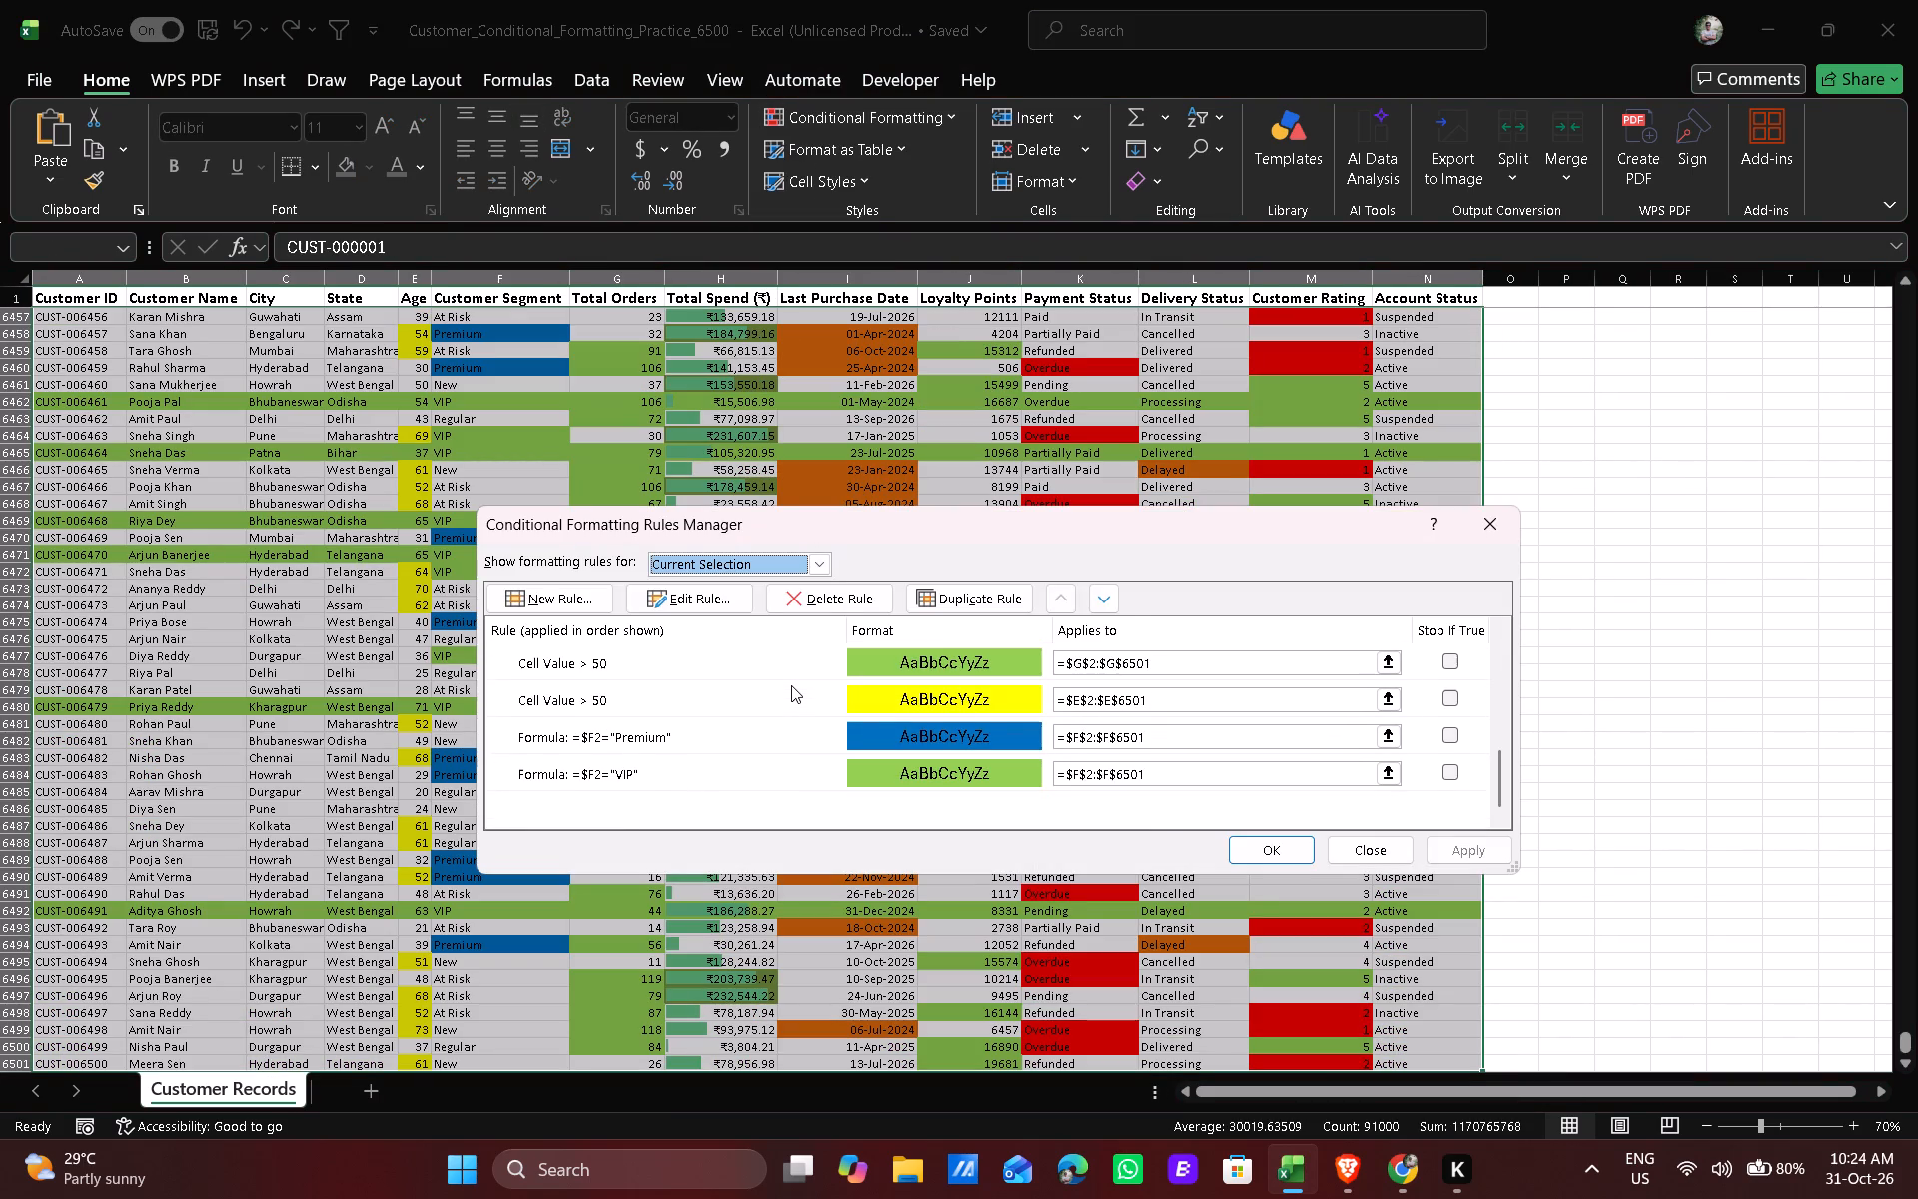
scroll(791, 685, "up", 13)
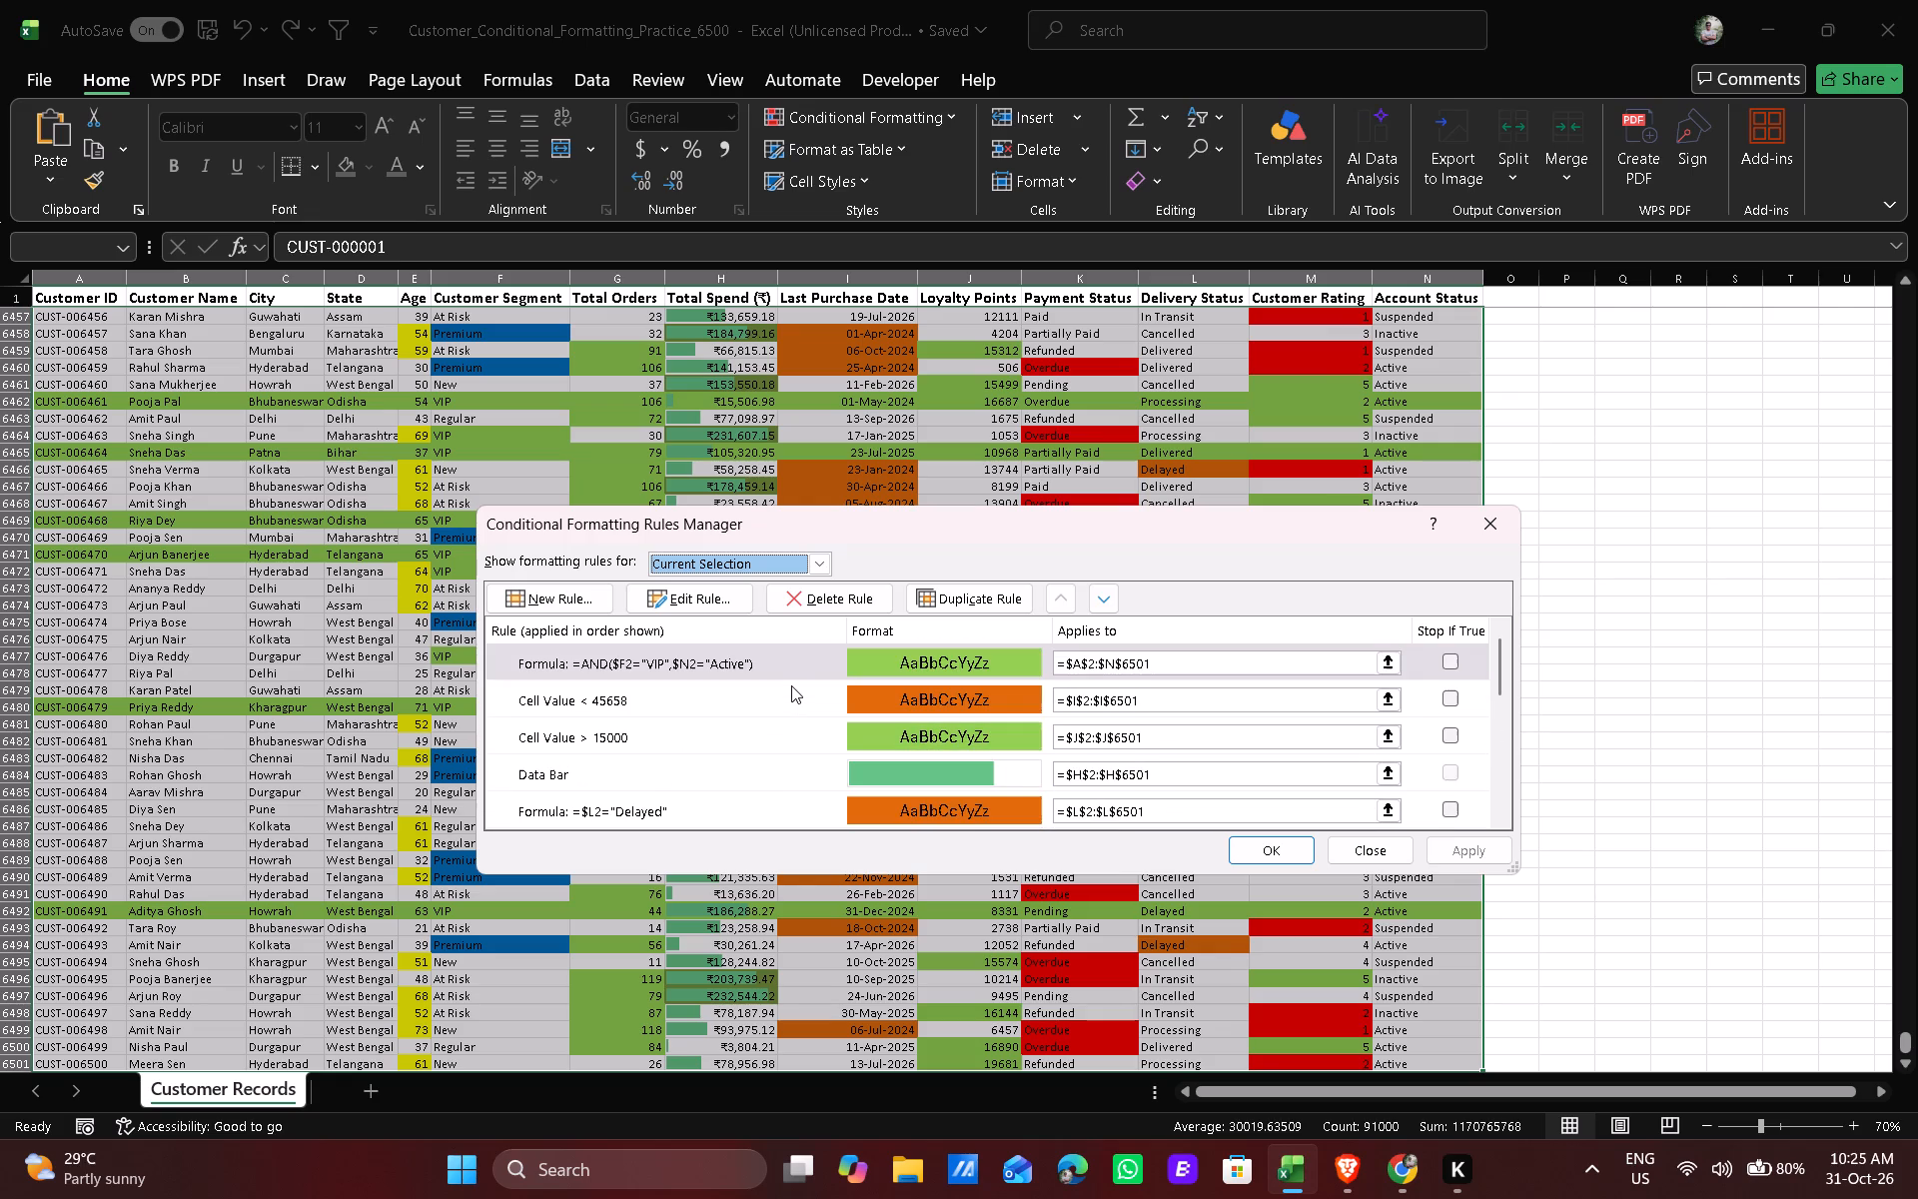
scroll(791, 685, "up", 1)
scroll(686, 767, "down", 1)
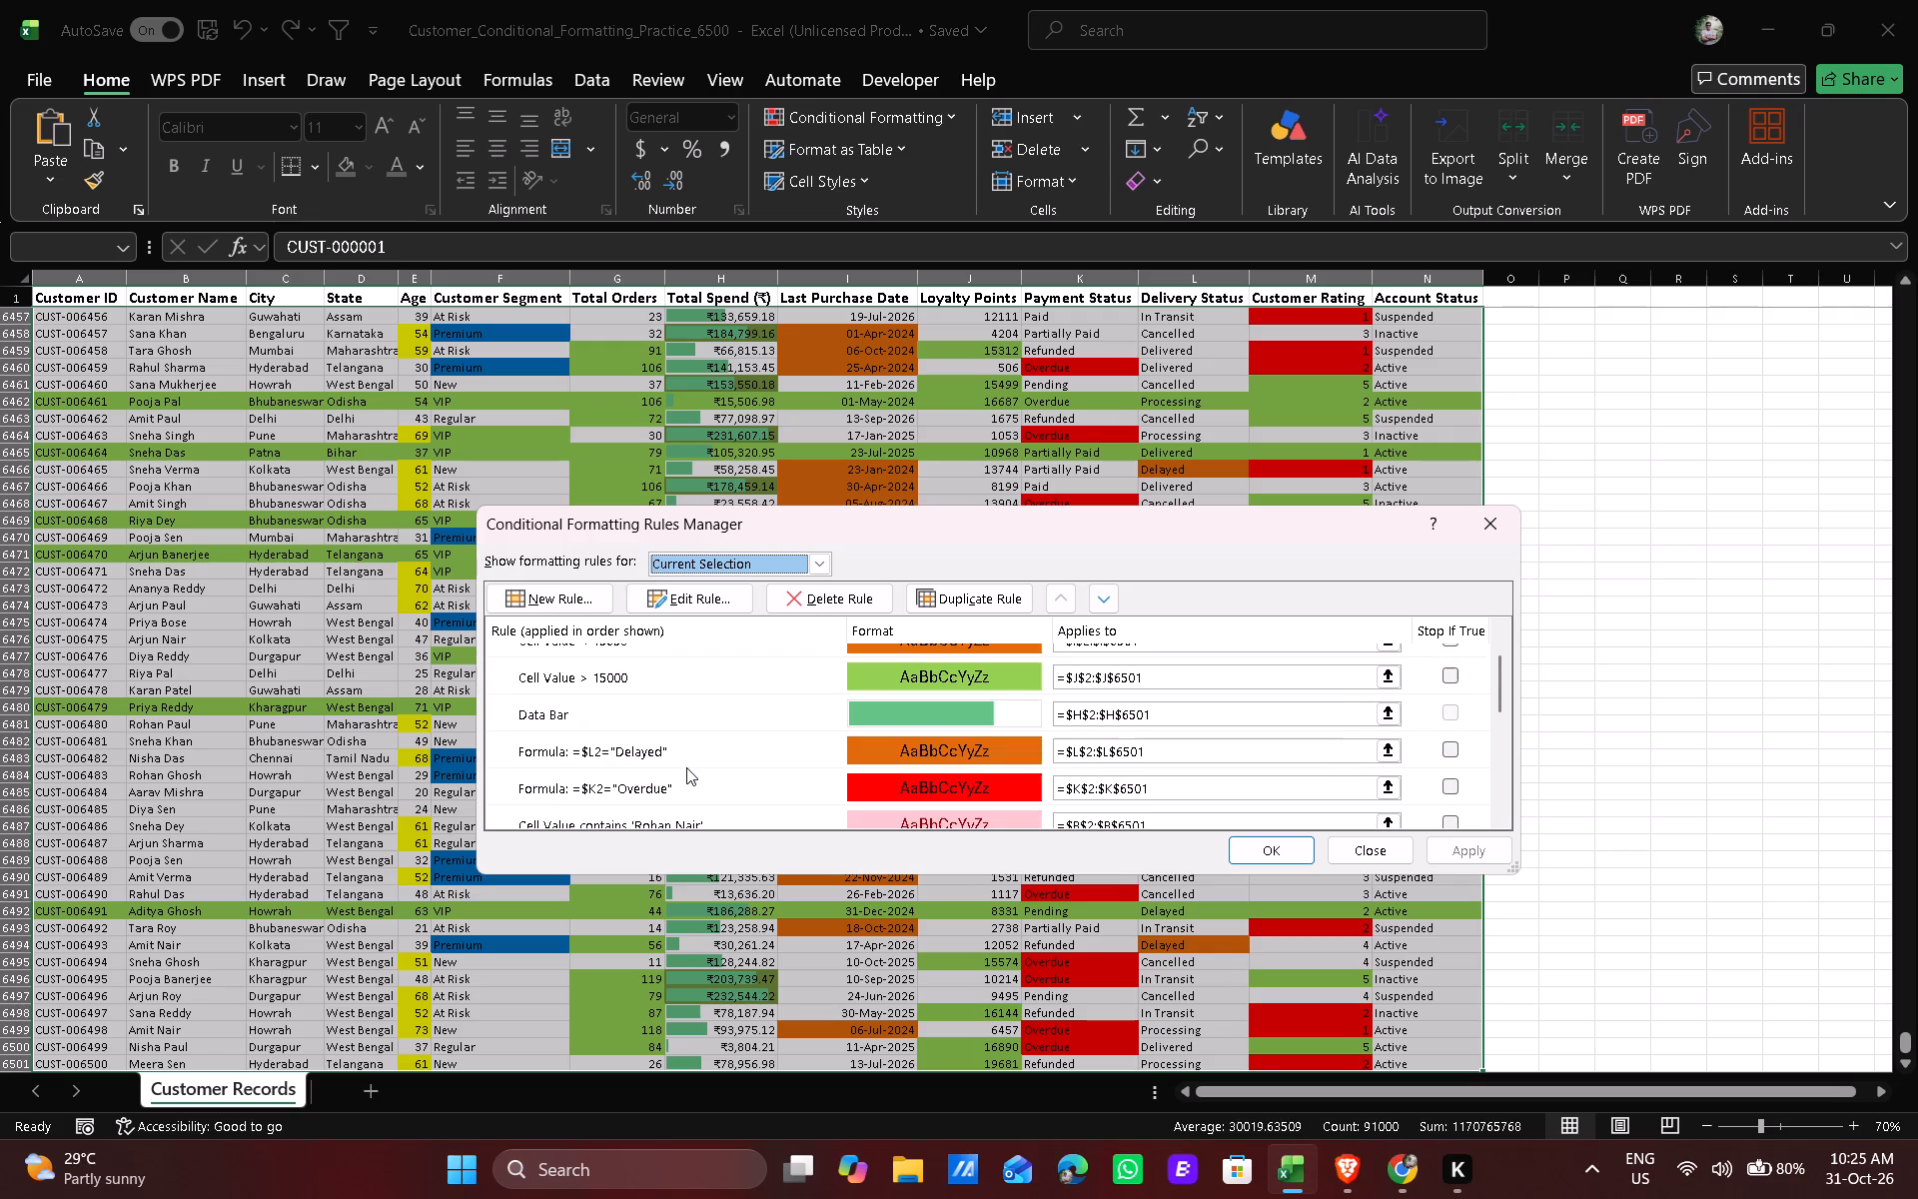
scroll(686, 767, "up", 3)
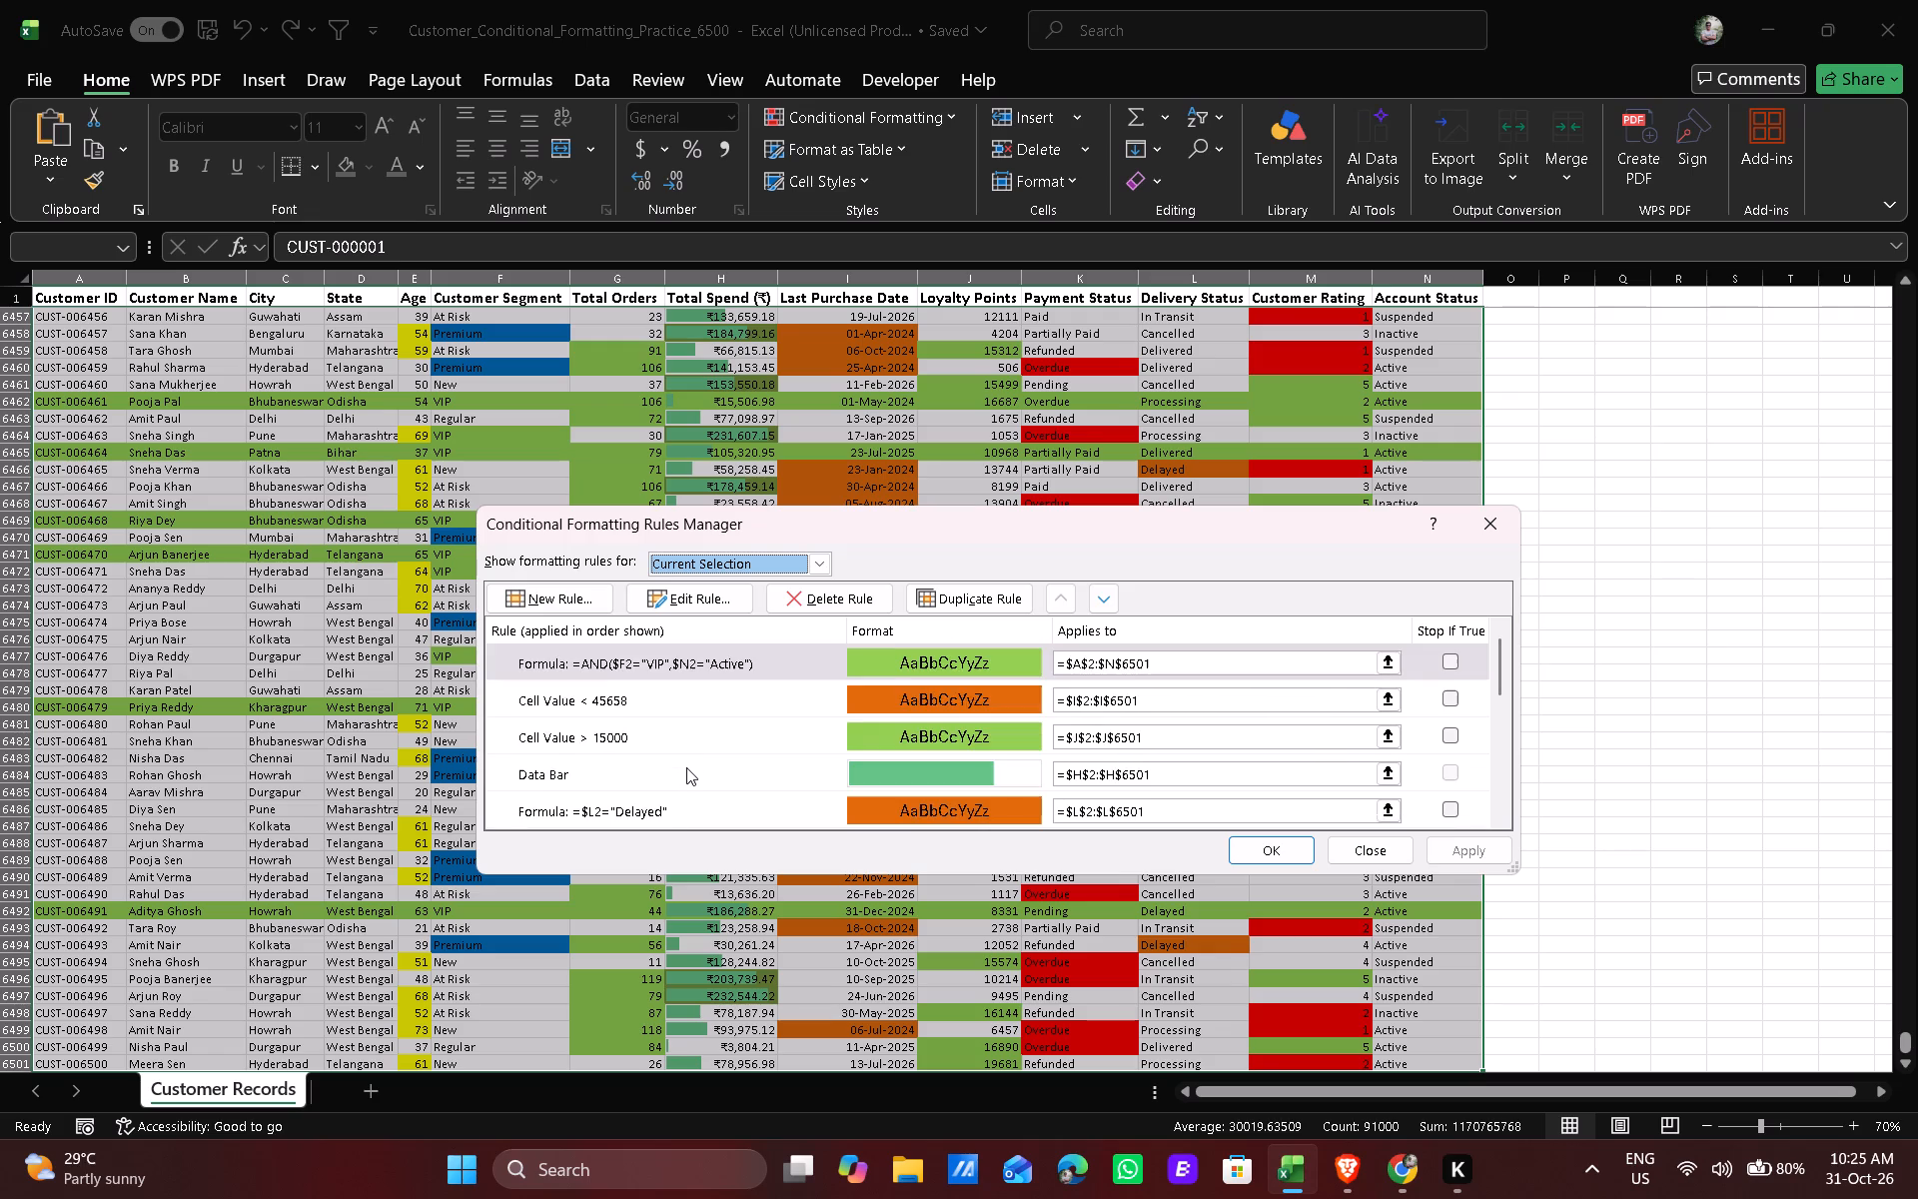
scroll(686, 767, "down", 8)
scroll(686, 767, "up", 2)
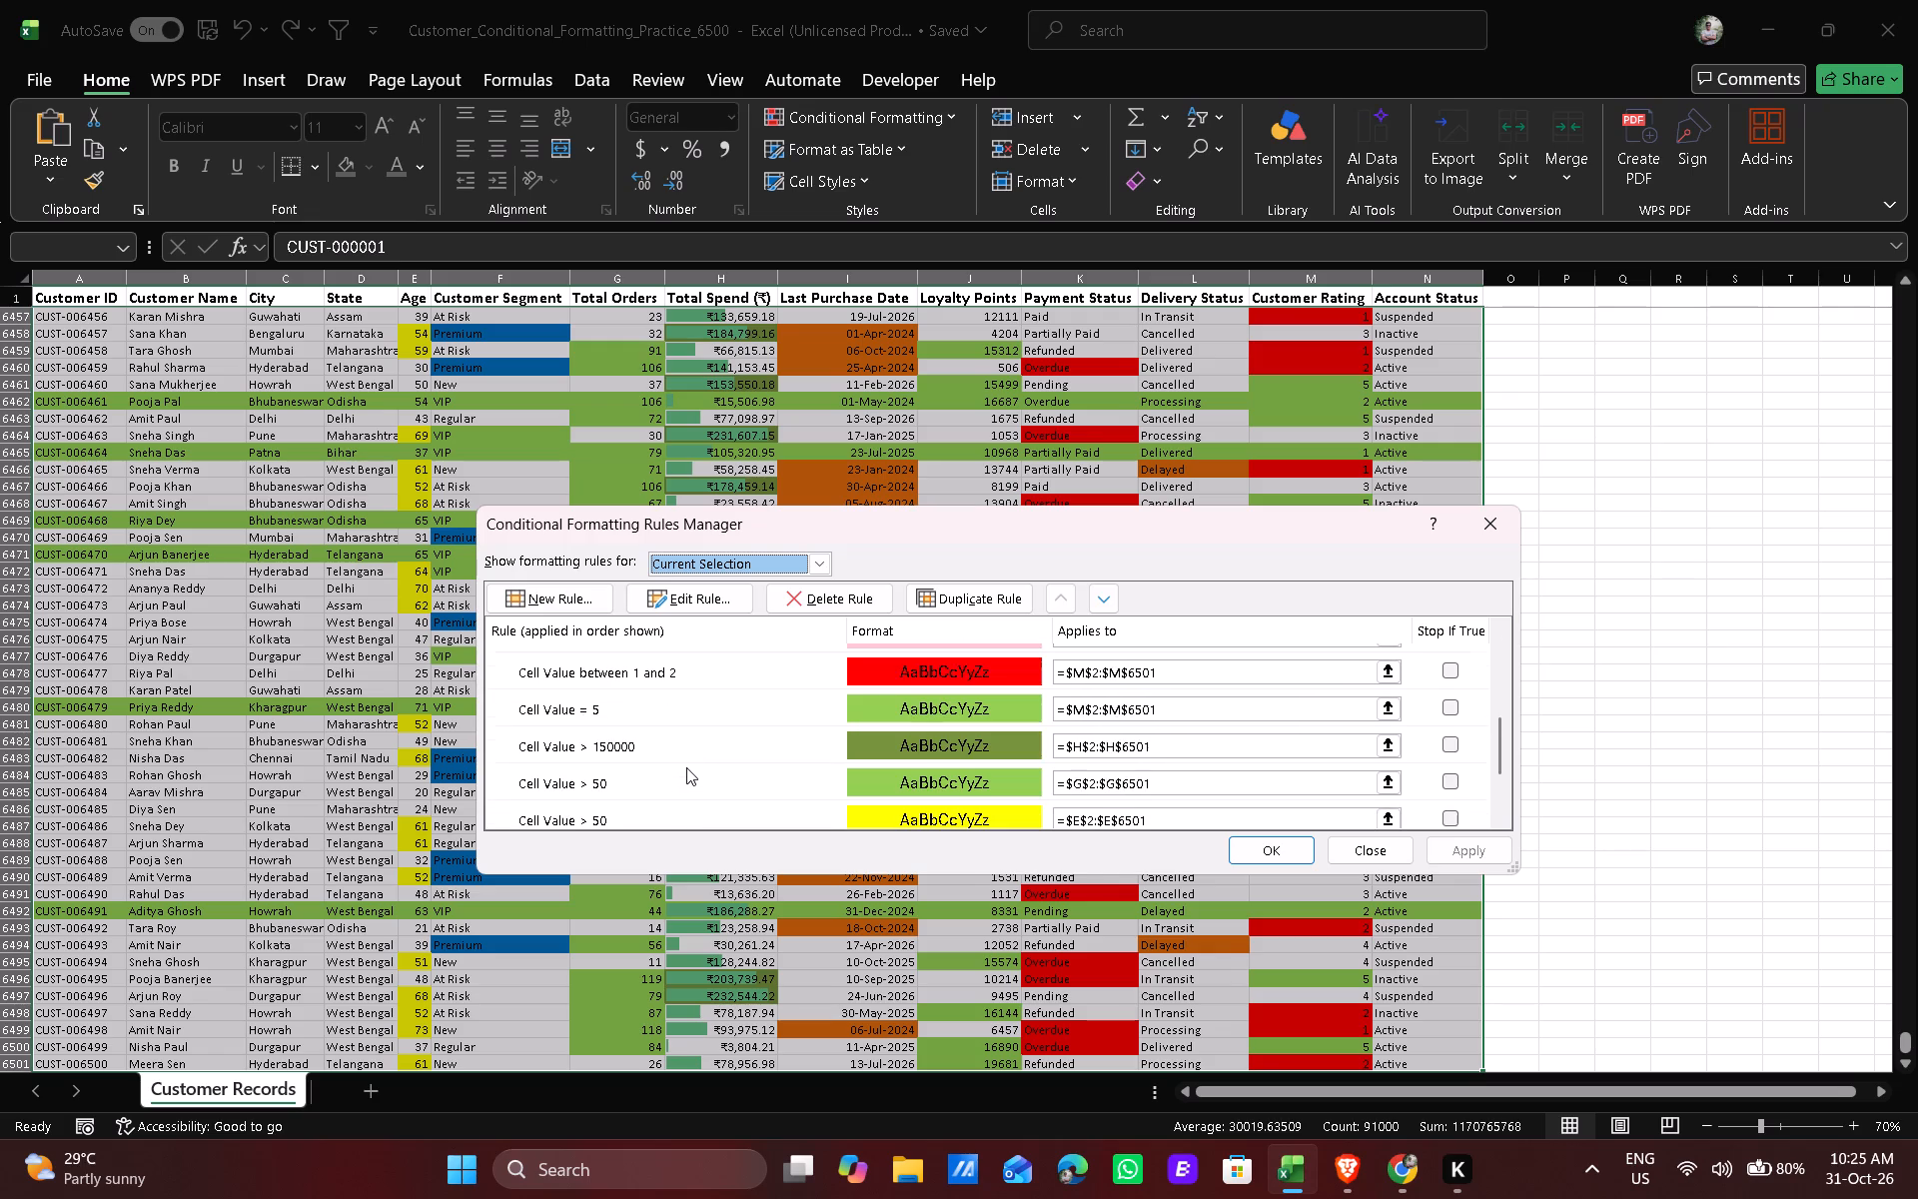
scroll(686, 767, "up", 3)
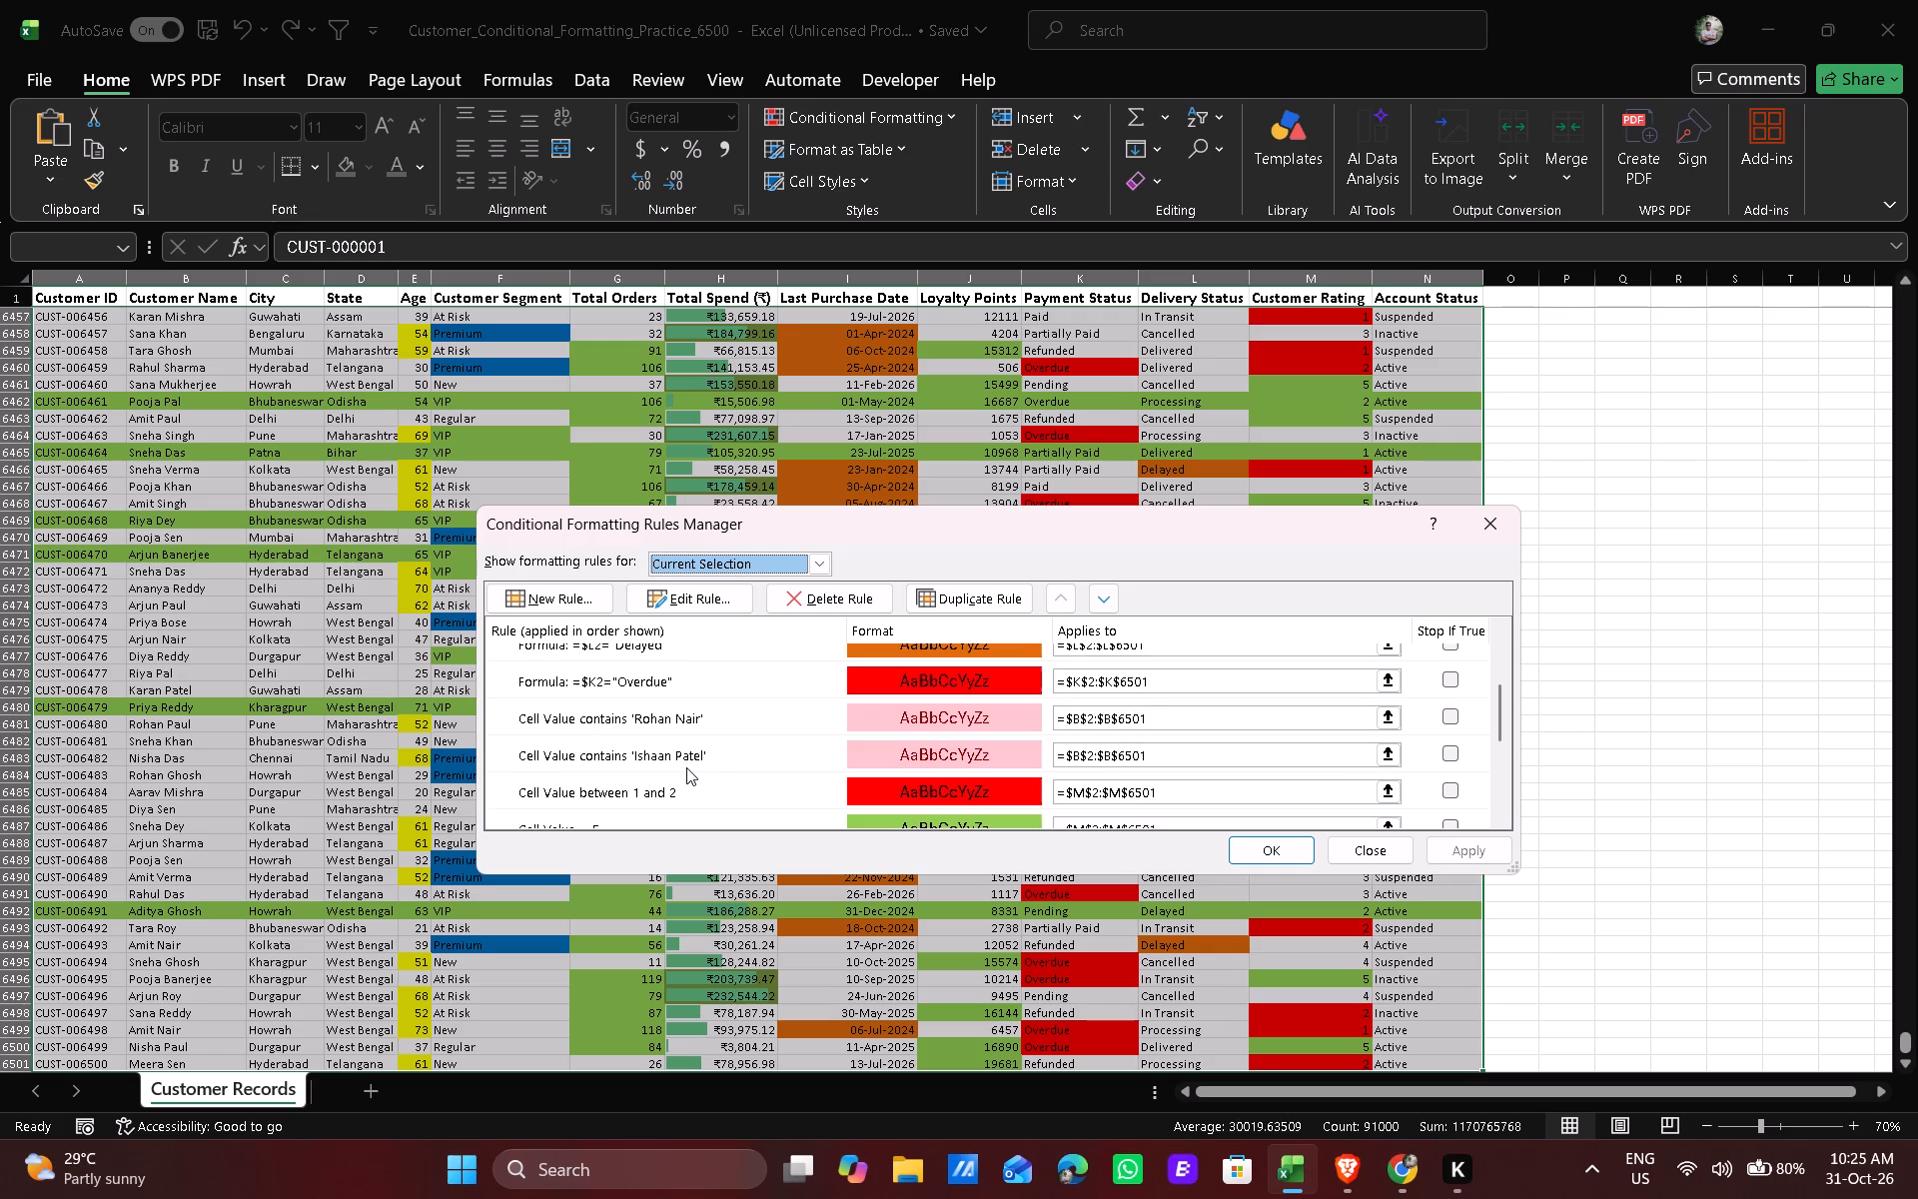
scroll(686, 767, "down", 1)
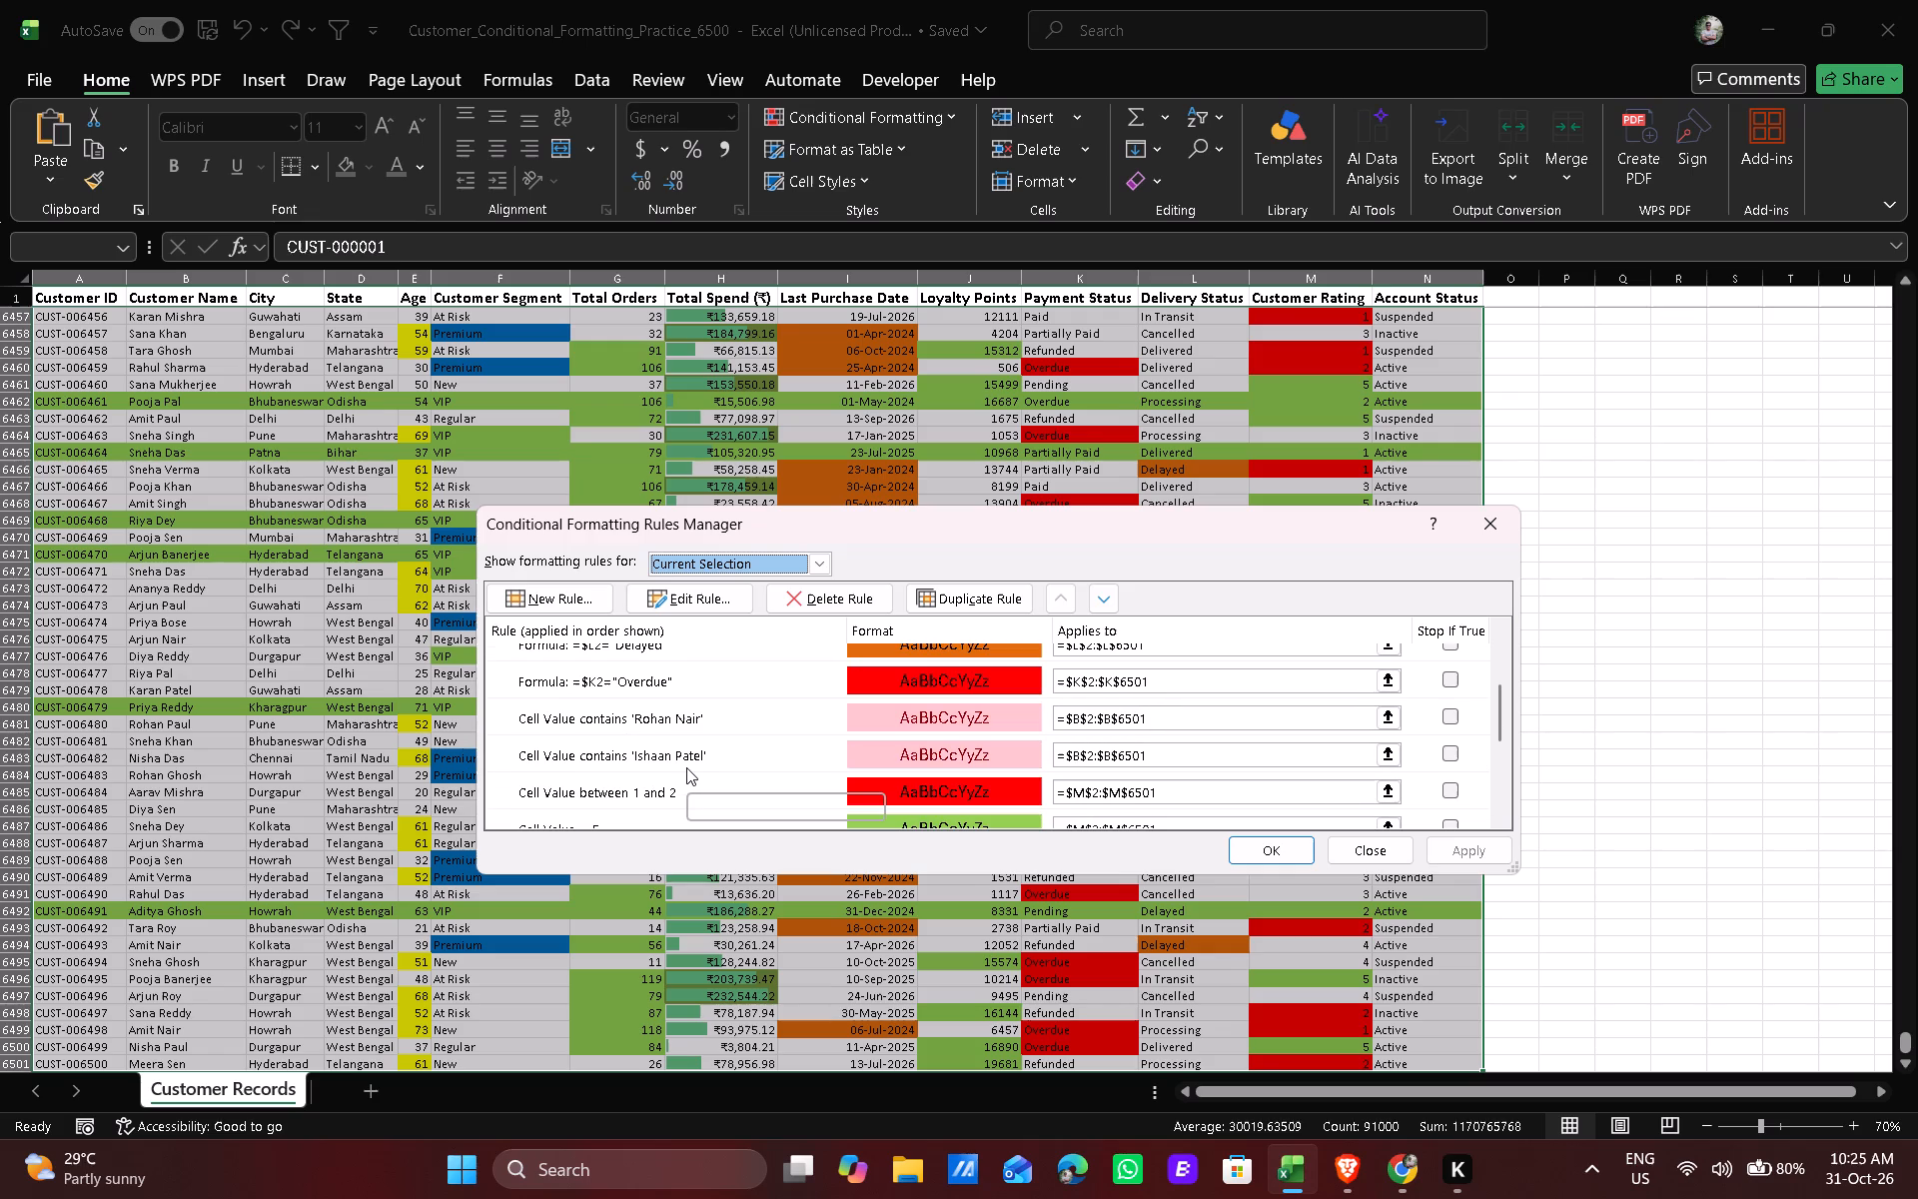
scroll(686, 767, "down", 1)
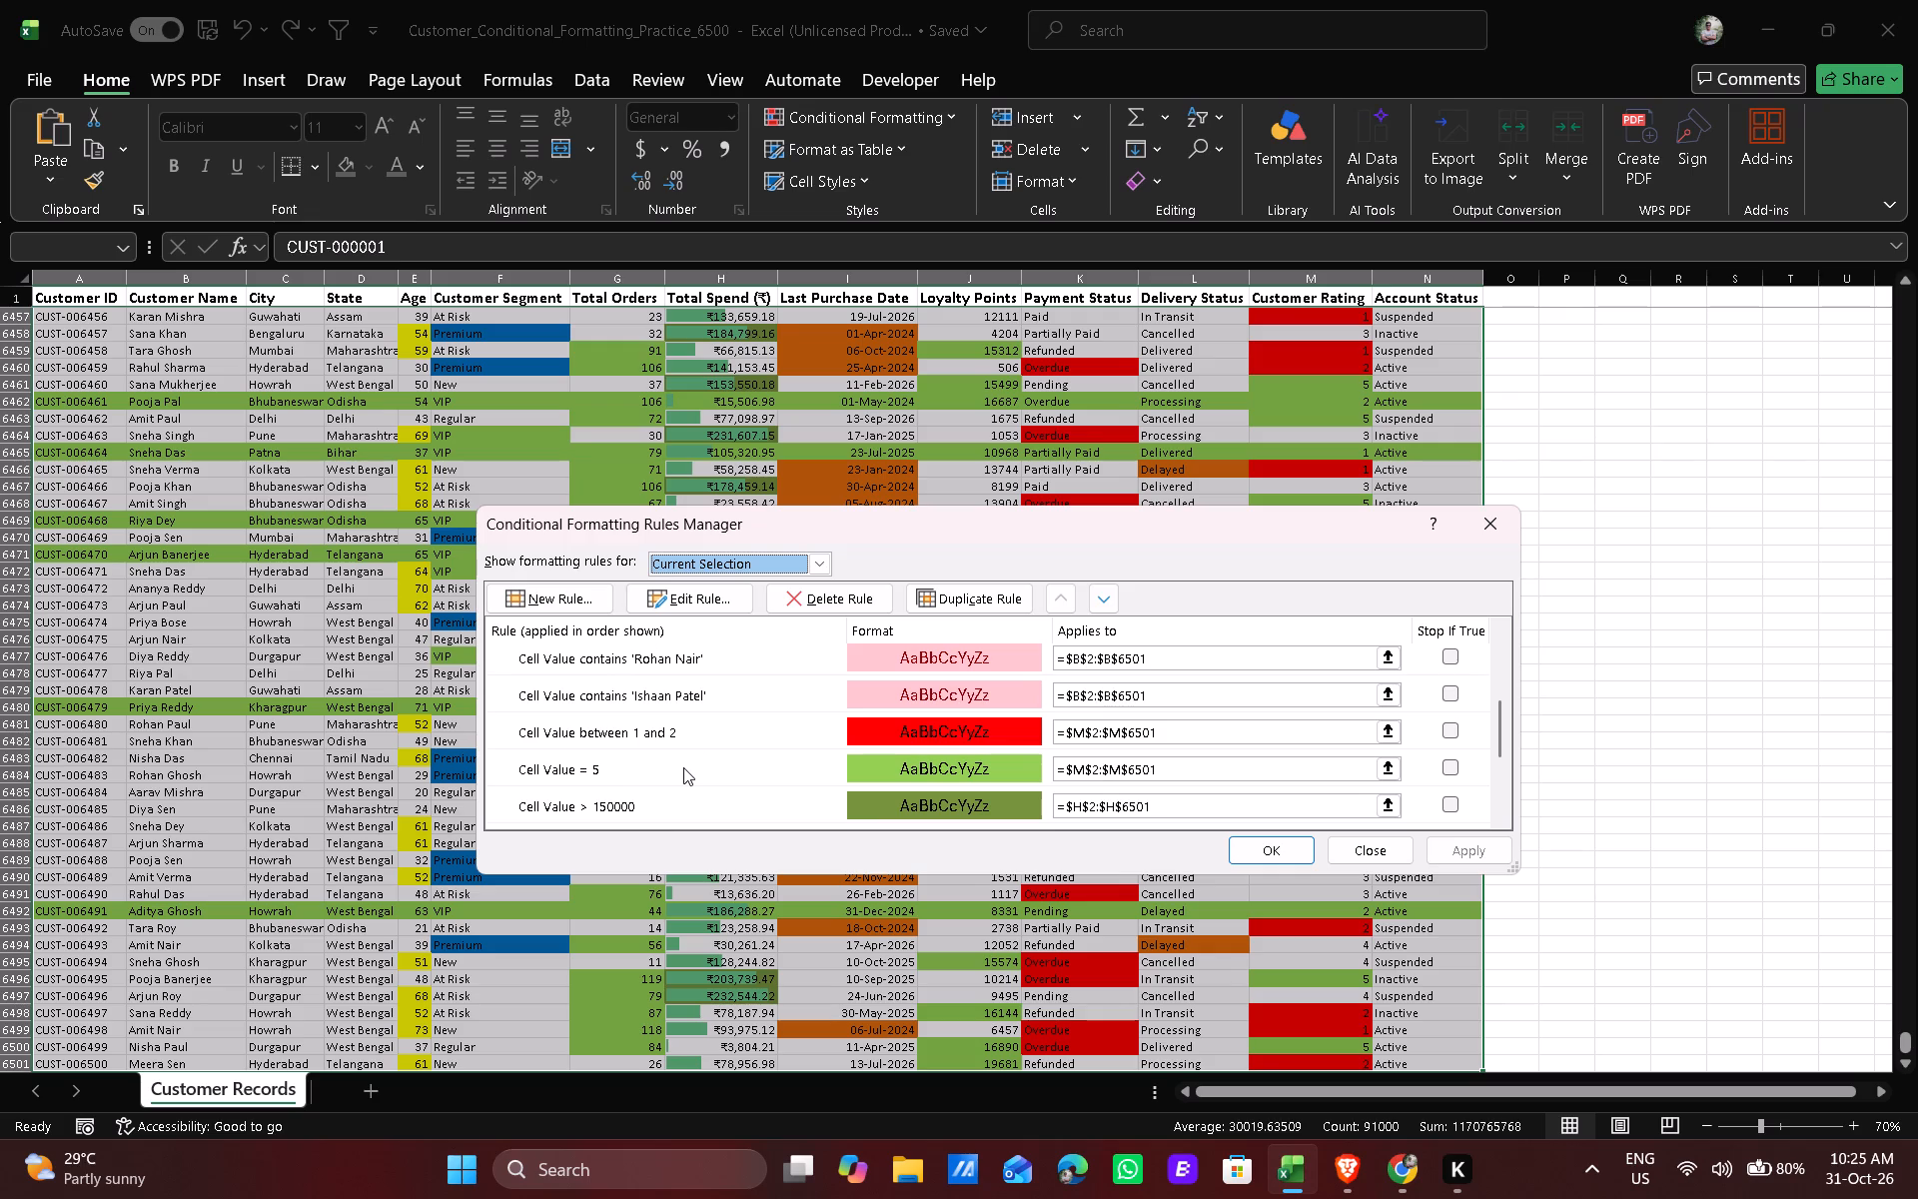
scroll(683, 767, "down", 4)
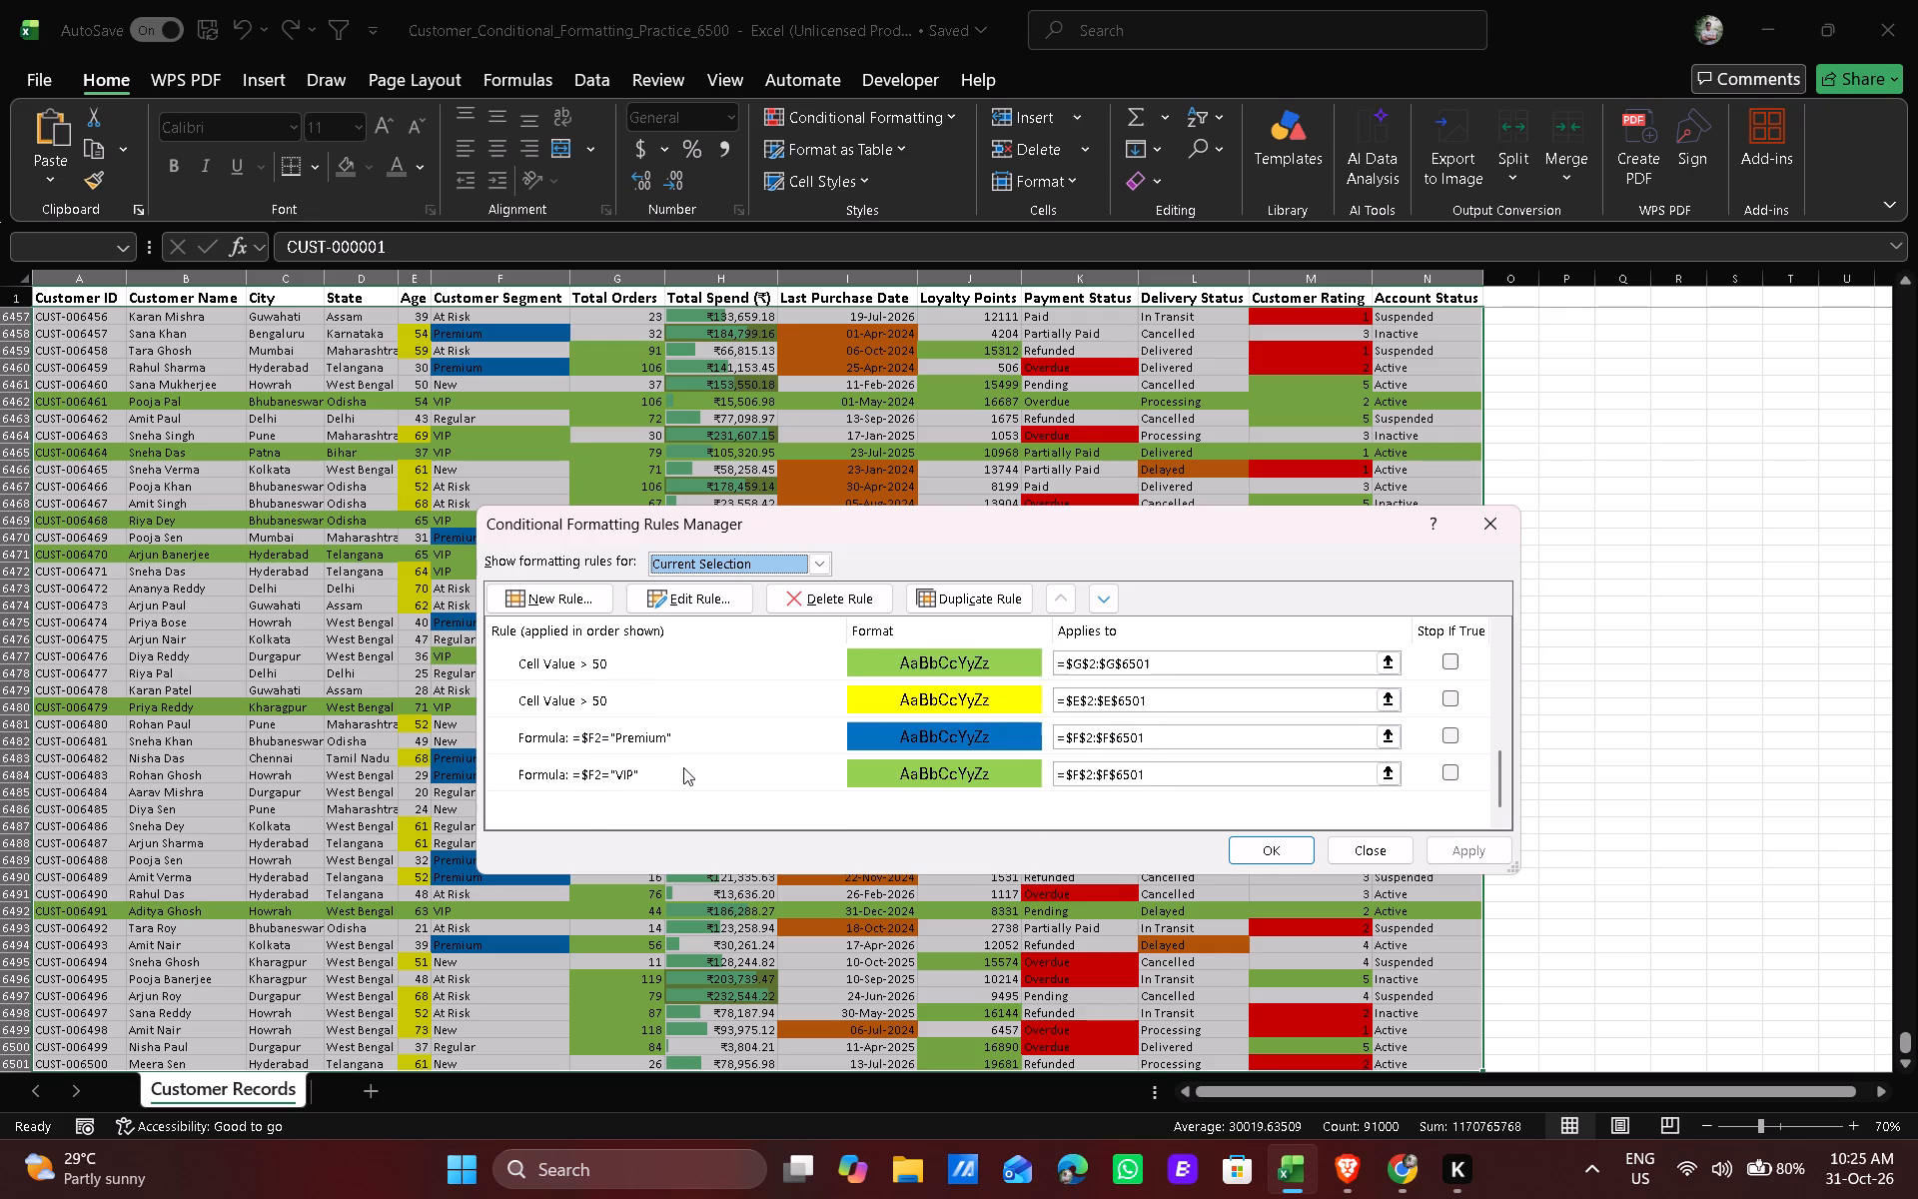
scroll(683, 767, "up", 1)
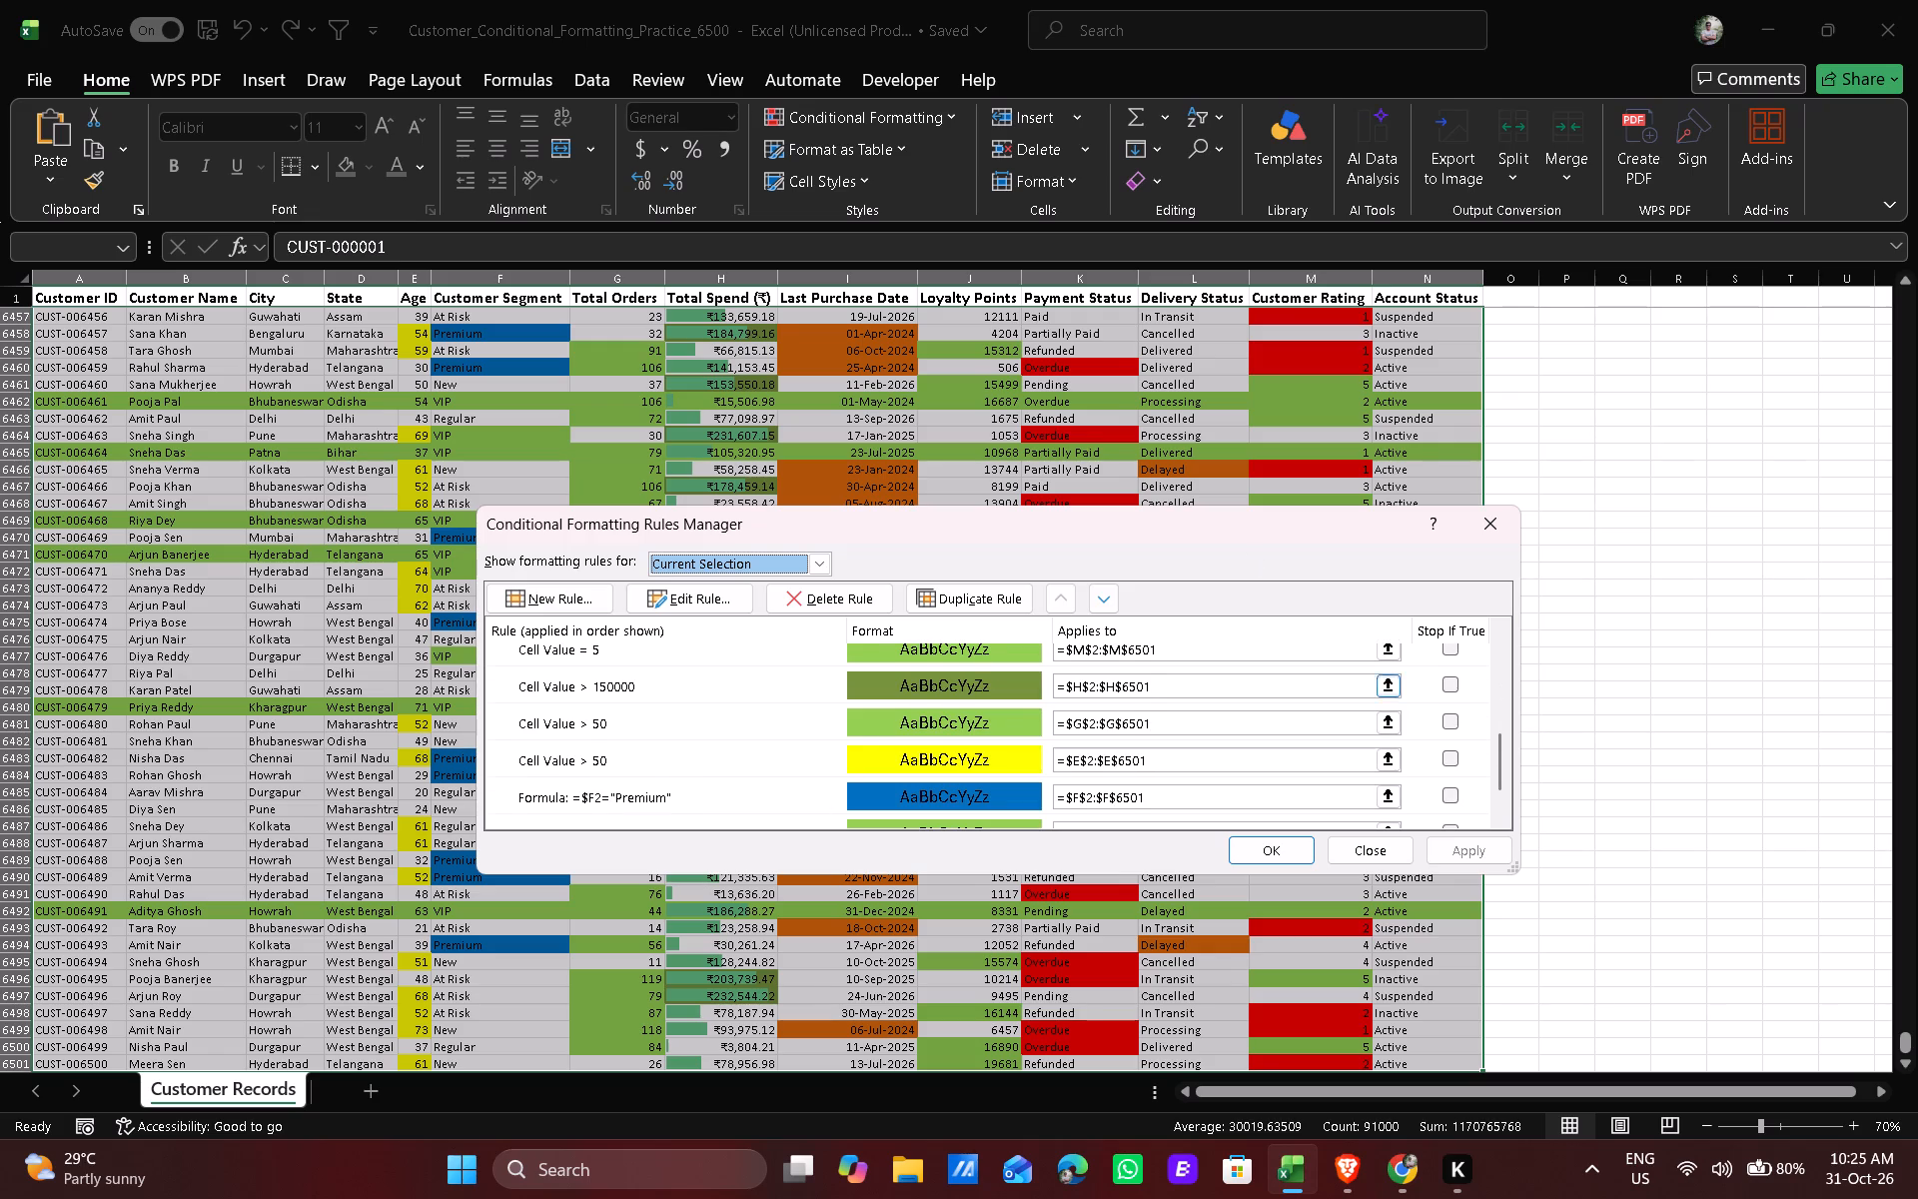
scroll(1281, 682, "down", 4)
scroll(899, 705, "up", 5)
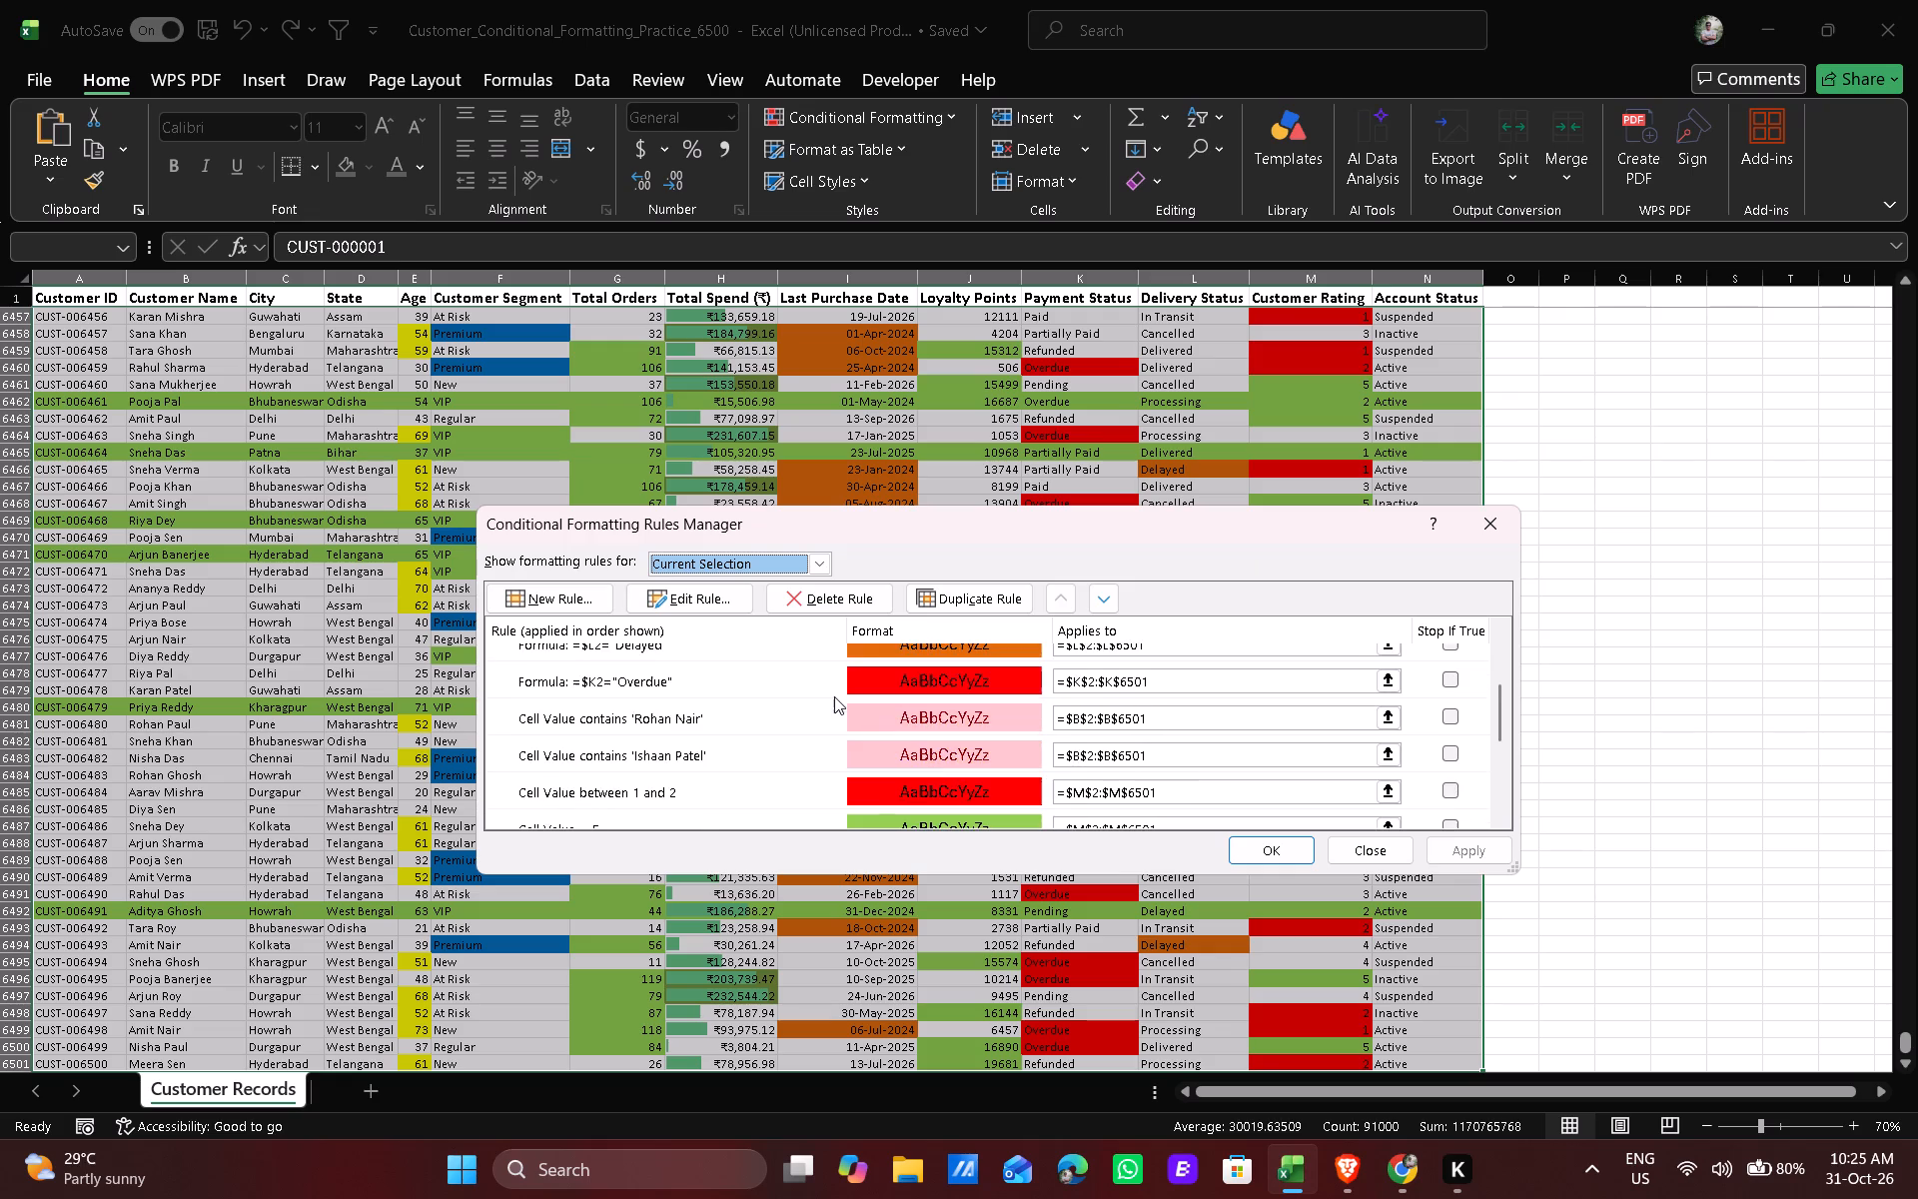
scroll(796, 716, "up", 3)
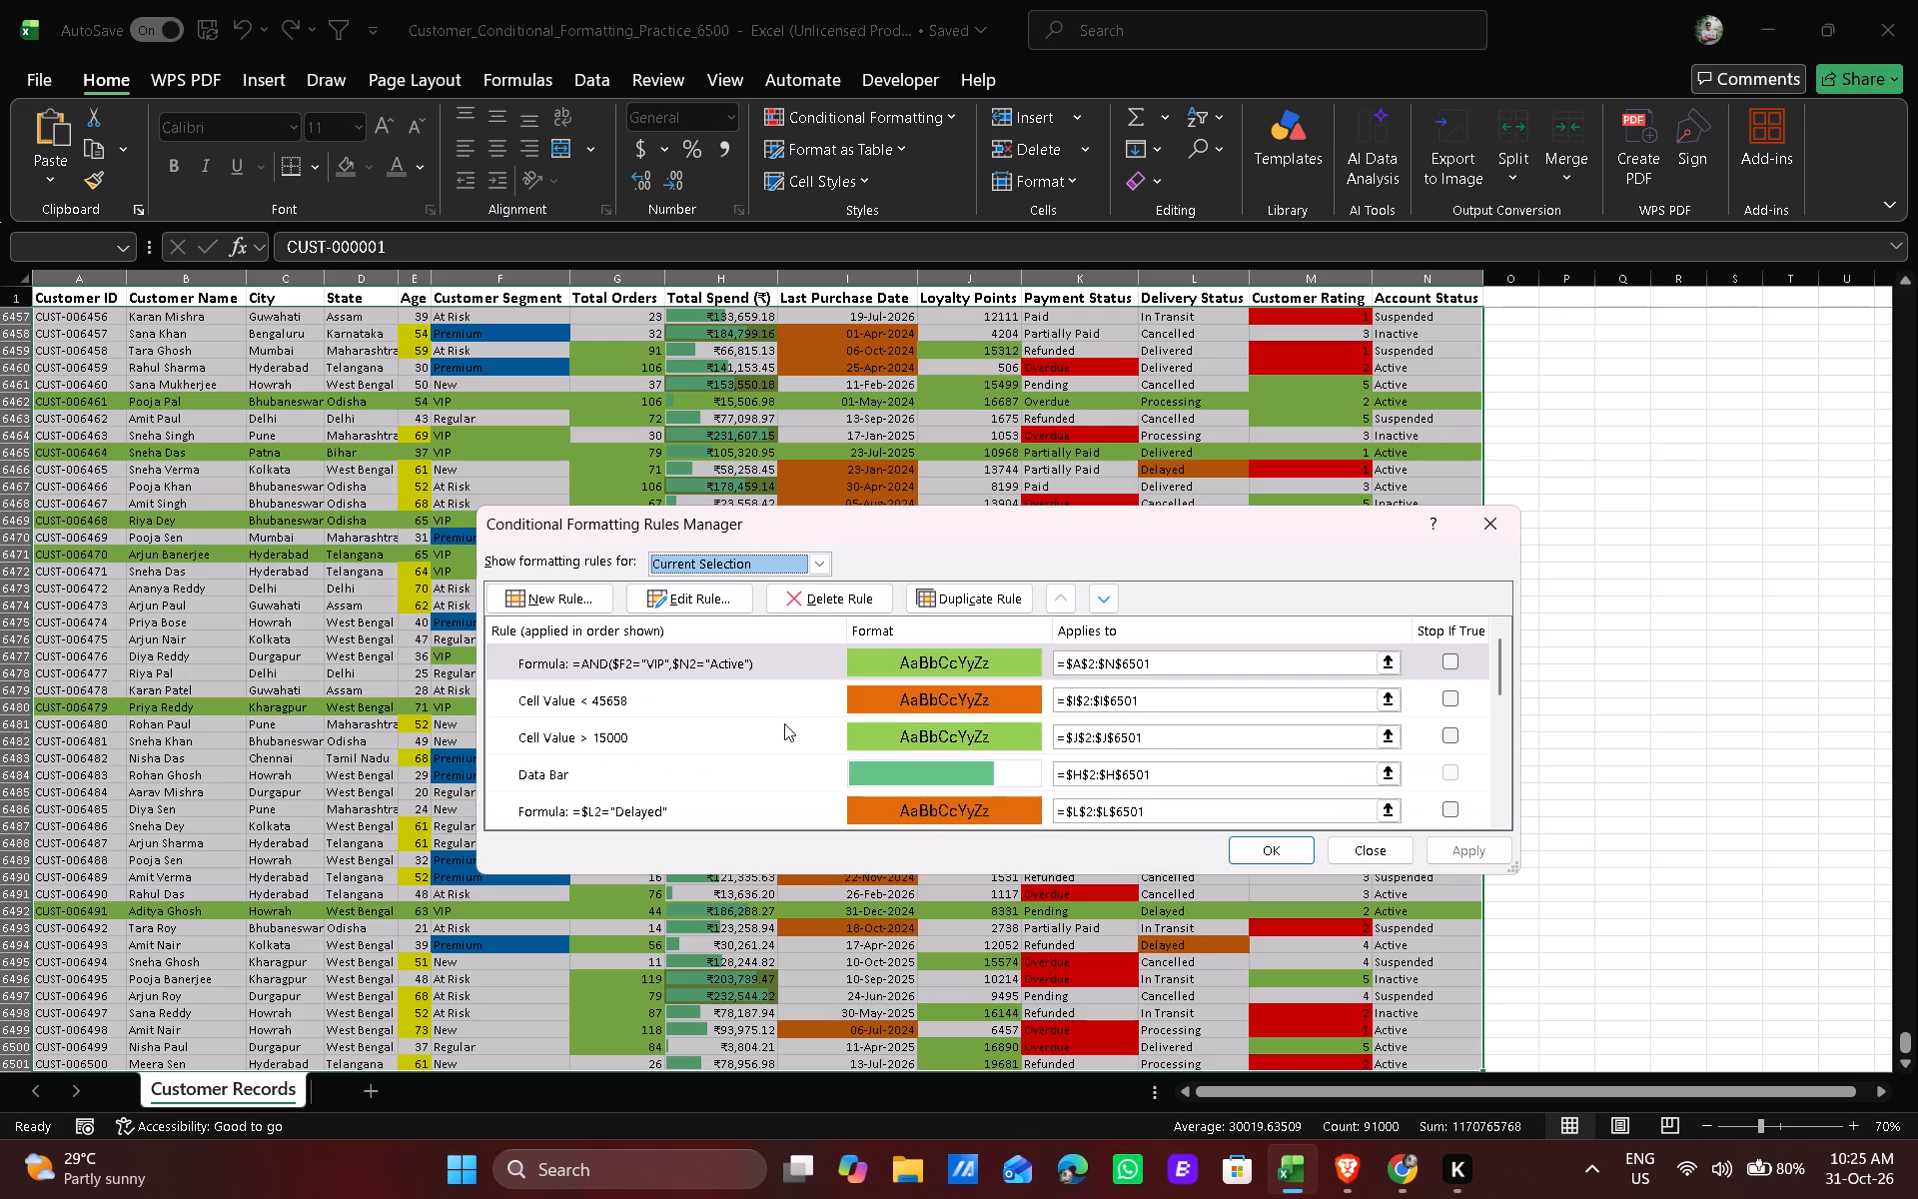
scroll(783, 725, "up", 4)
scroll(783, 725, "down", 3)
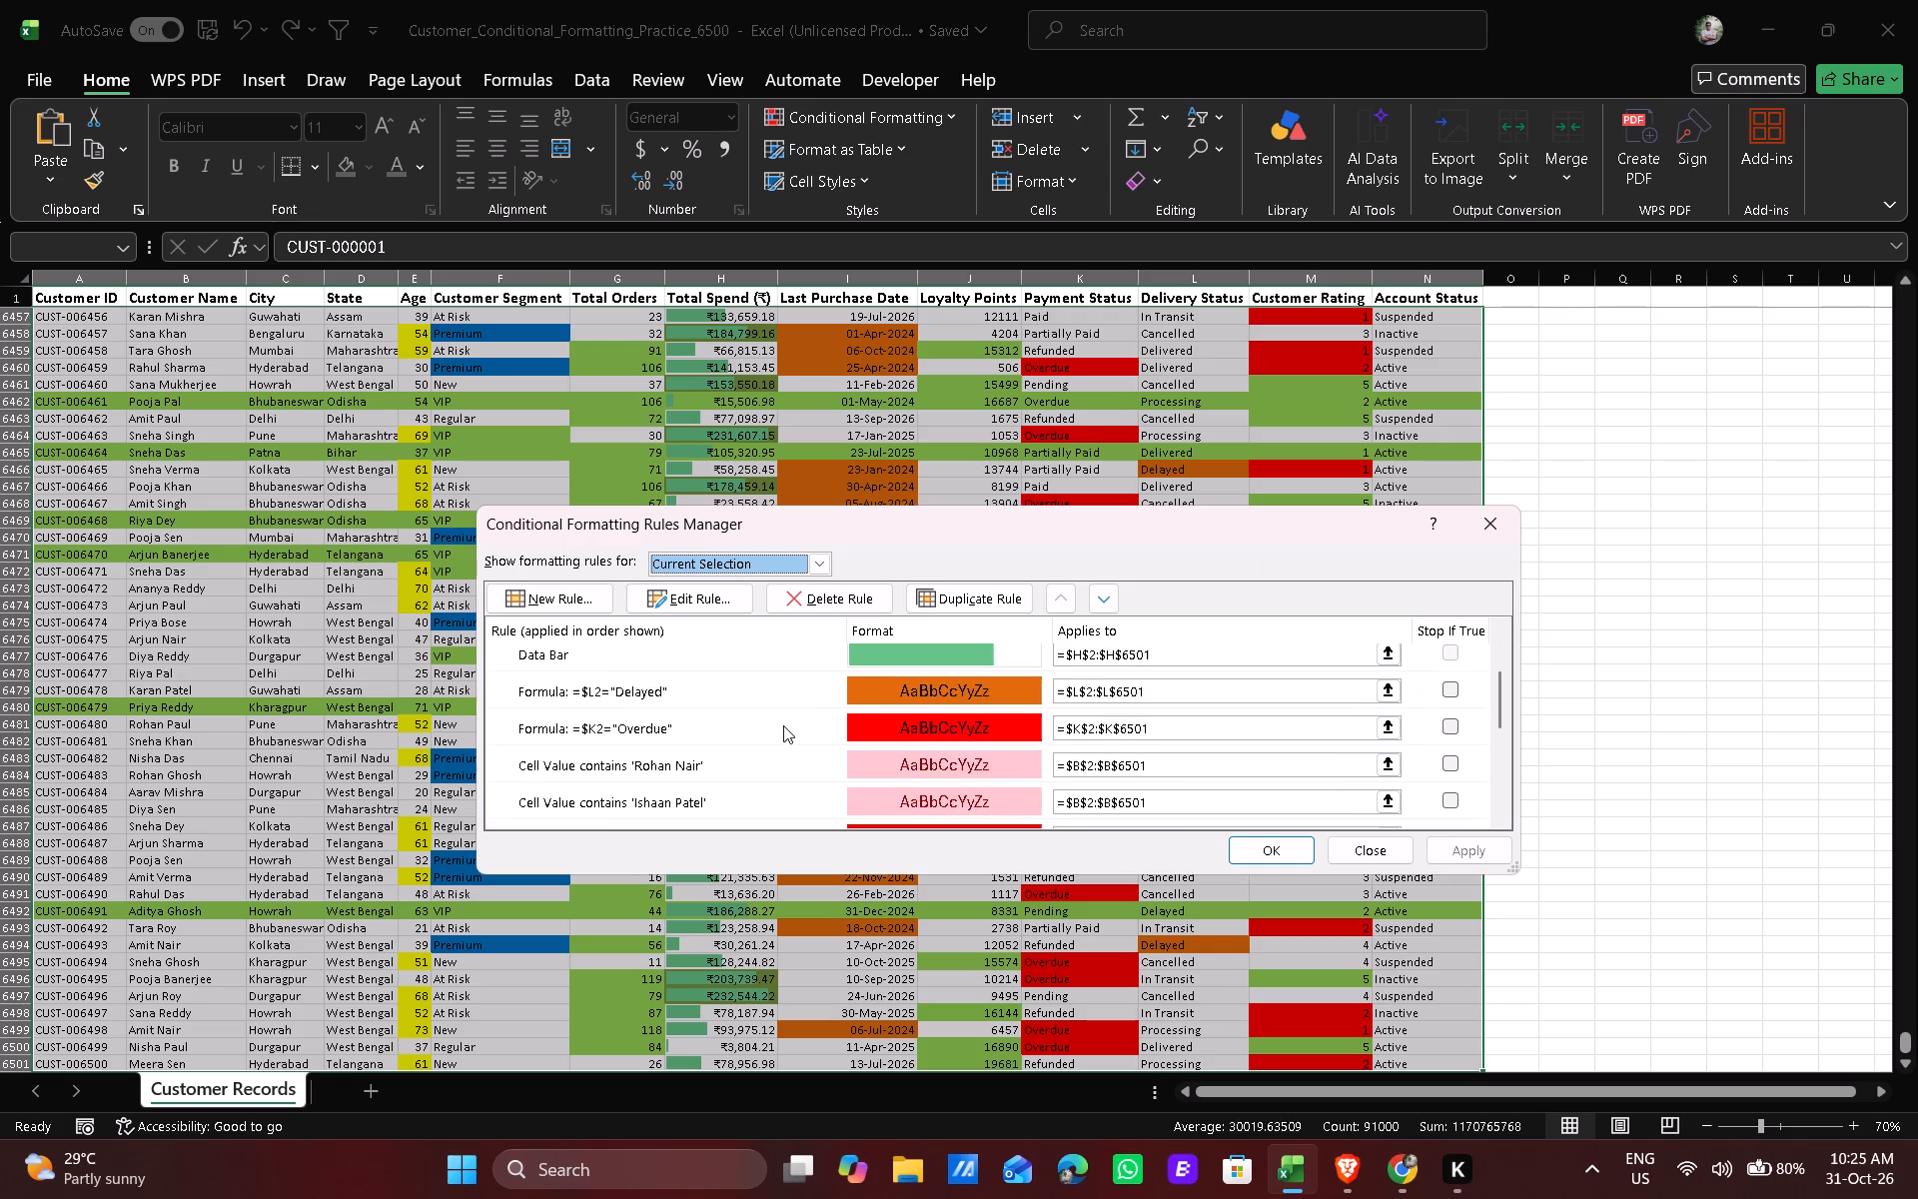
scroll(783, 725, "down", 7)
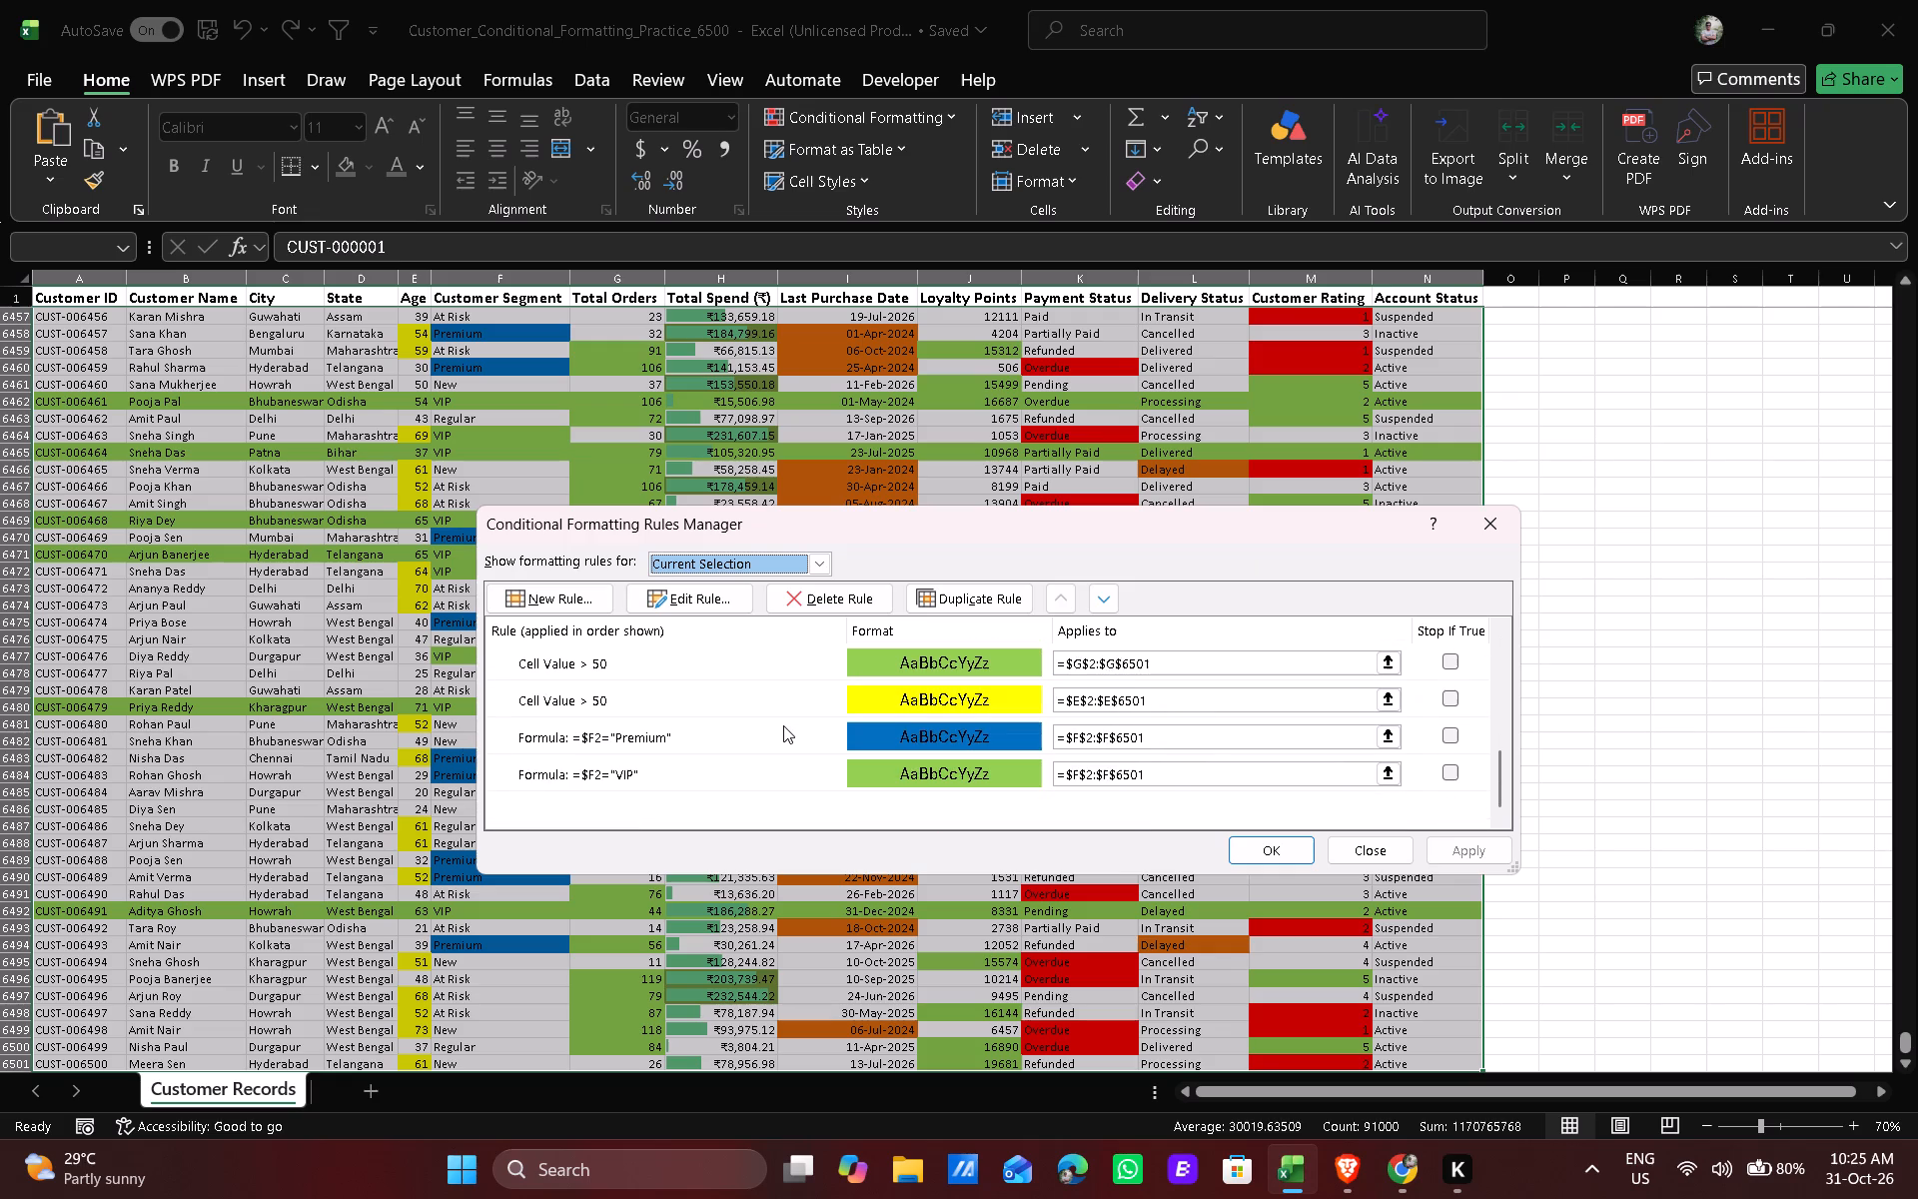
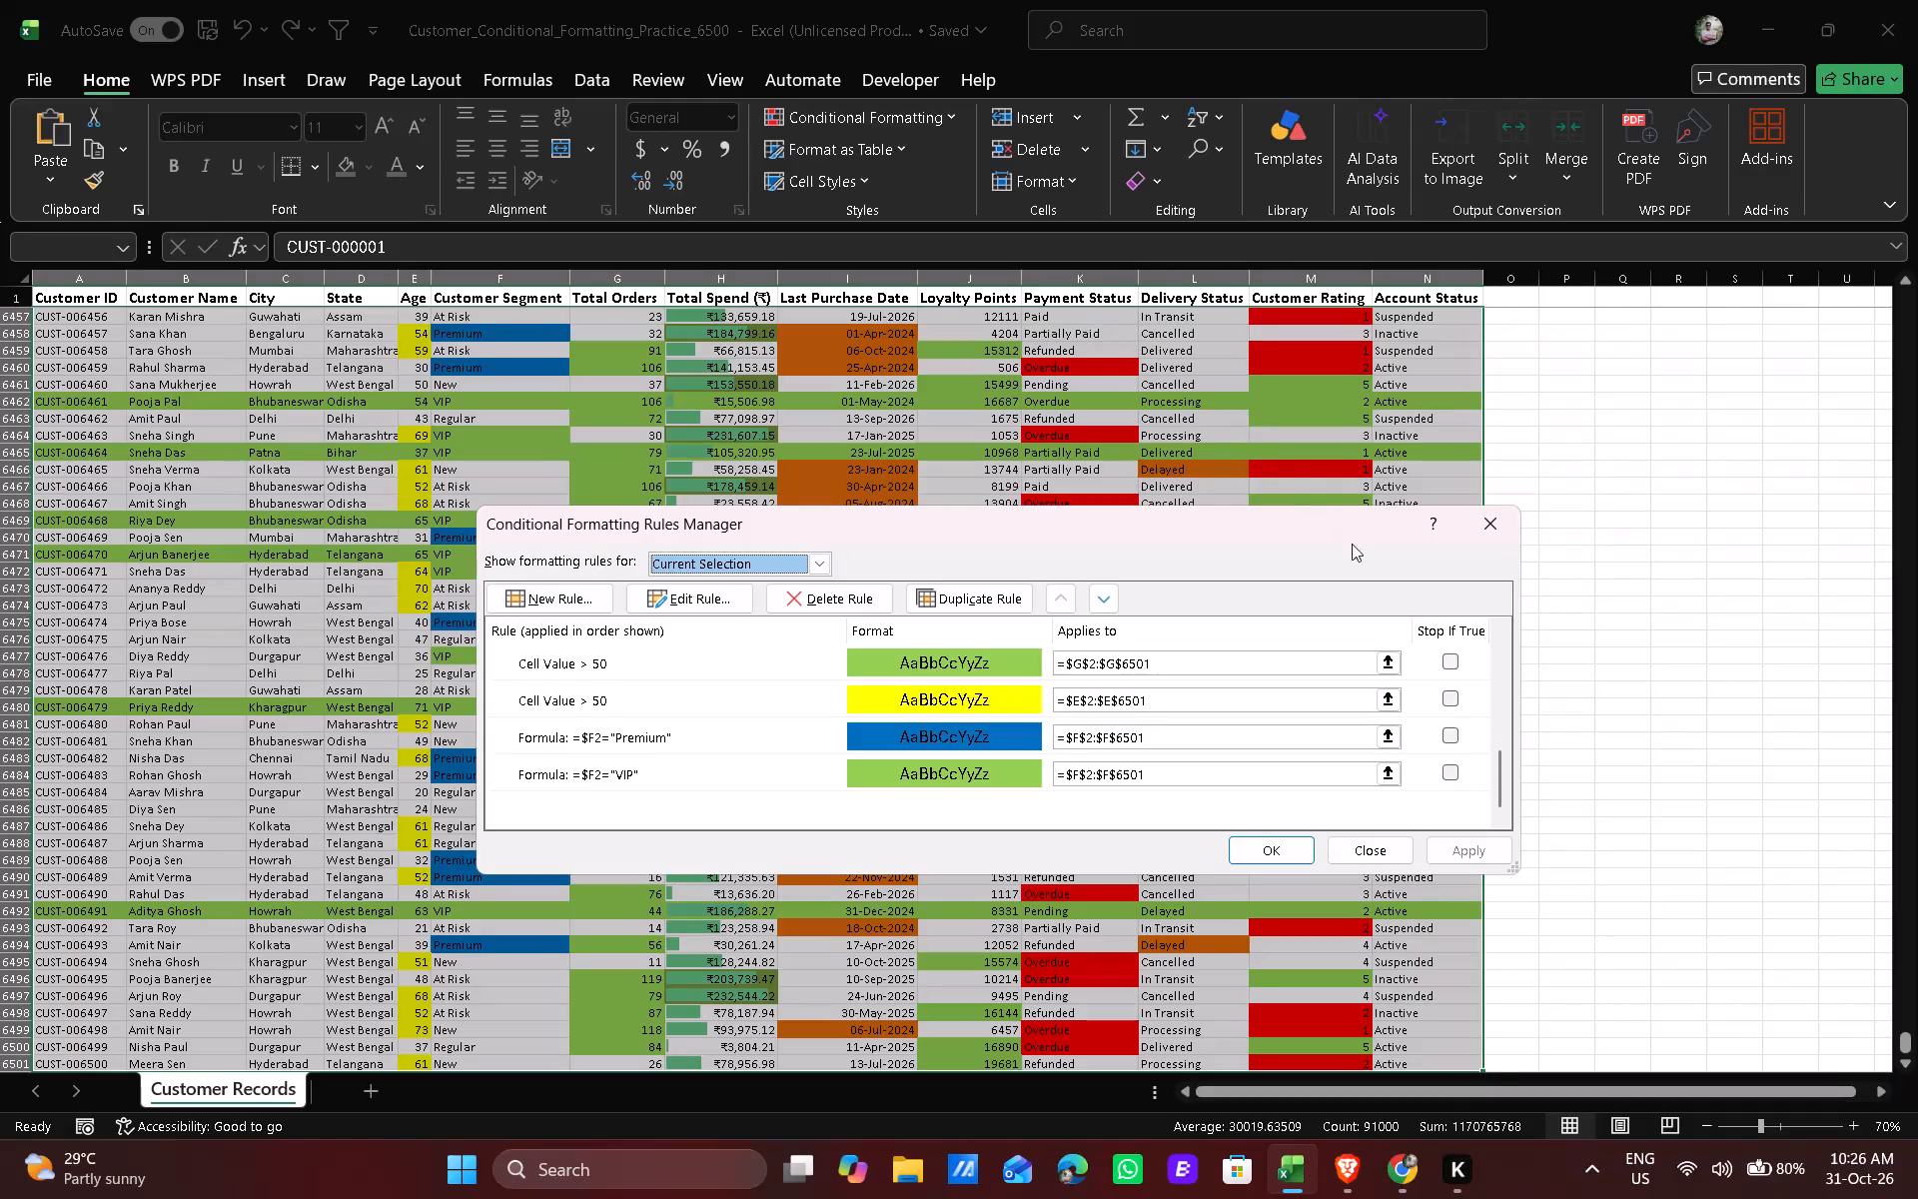
Close the conditional formatting rules and examine the highlighting in the last customer records, going back up to the first records.
left_click(1398, 855)
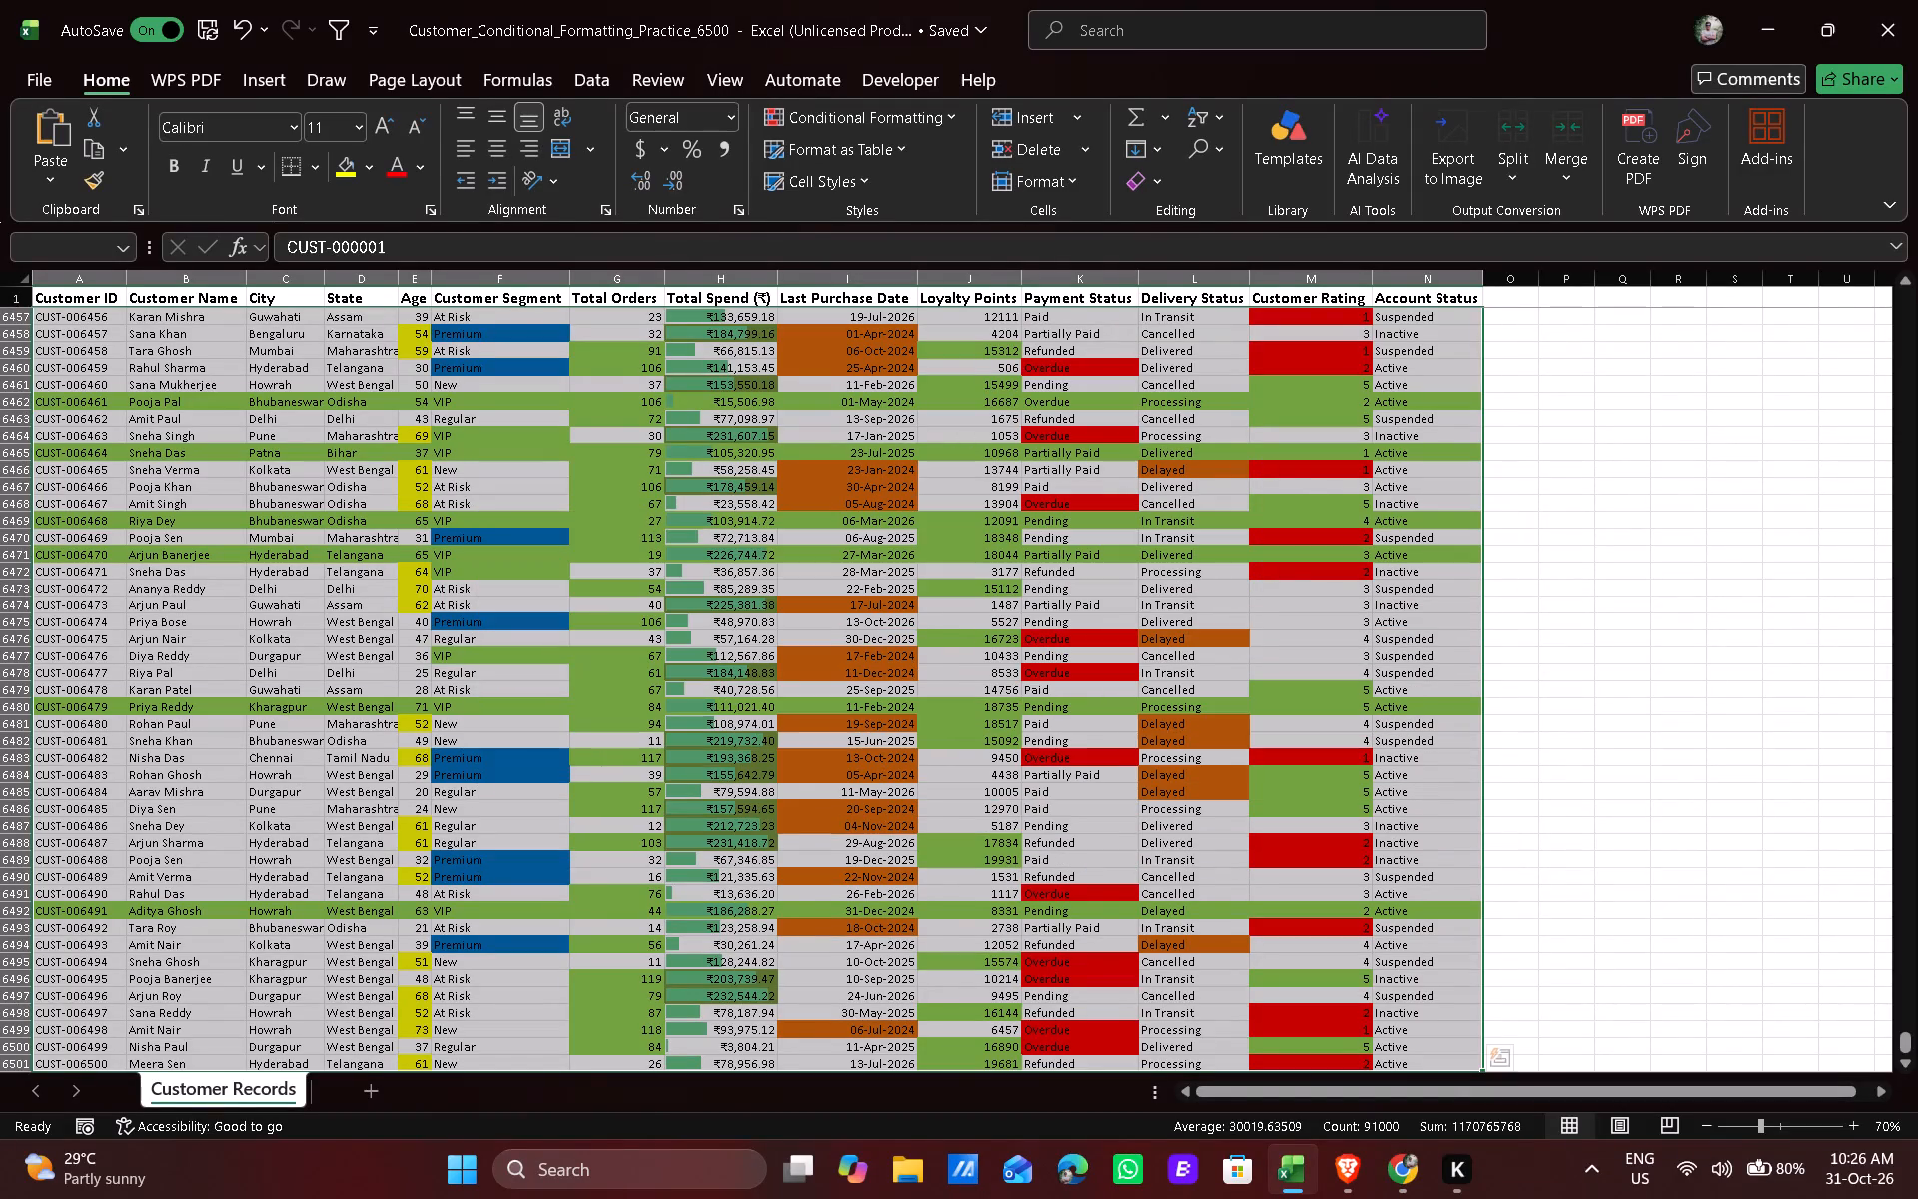
left_click(1675, 644)
scroll(1118, 696, "up", 6)
scroll(1118, 696, "down", 1)
scroll(1118, 696, "up", 7)
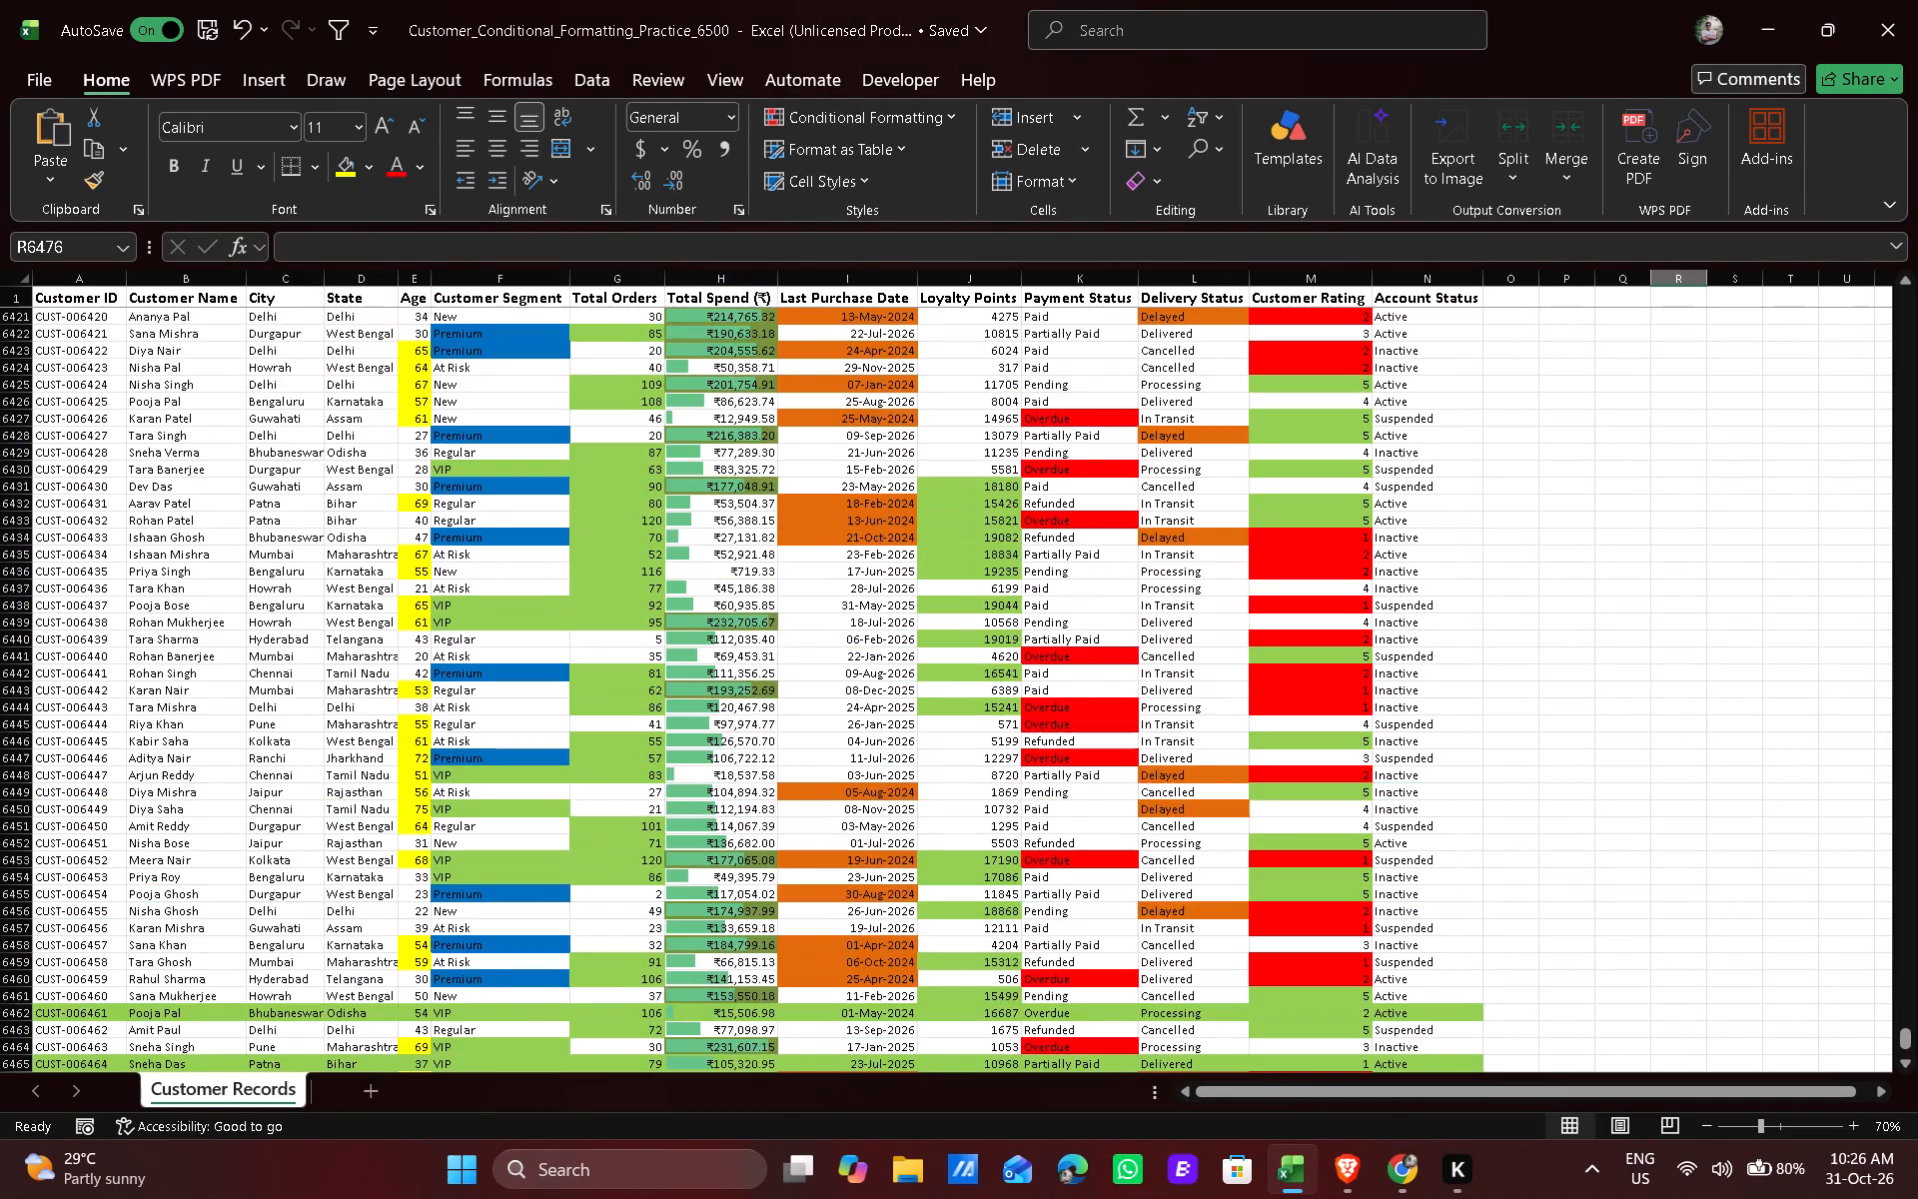
scroll(1118, 696, "up", 2)
scroll(1118, 696, "down", 1)
scroll(1118, 696, "up", 13)
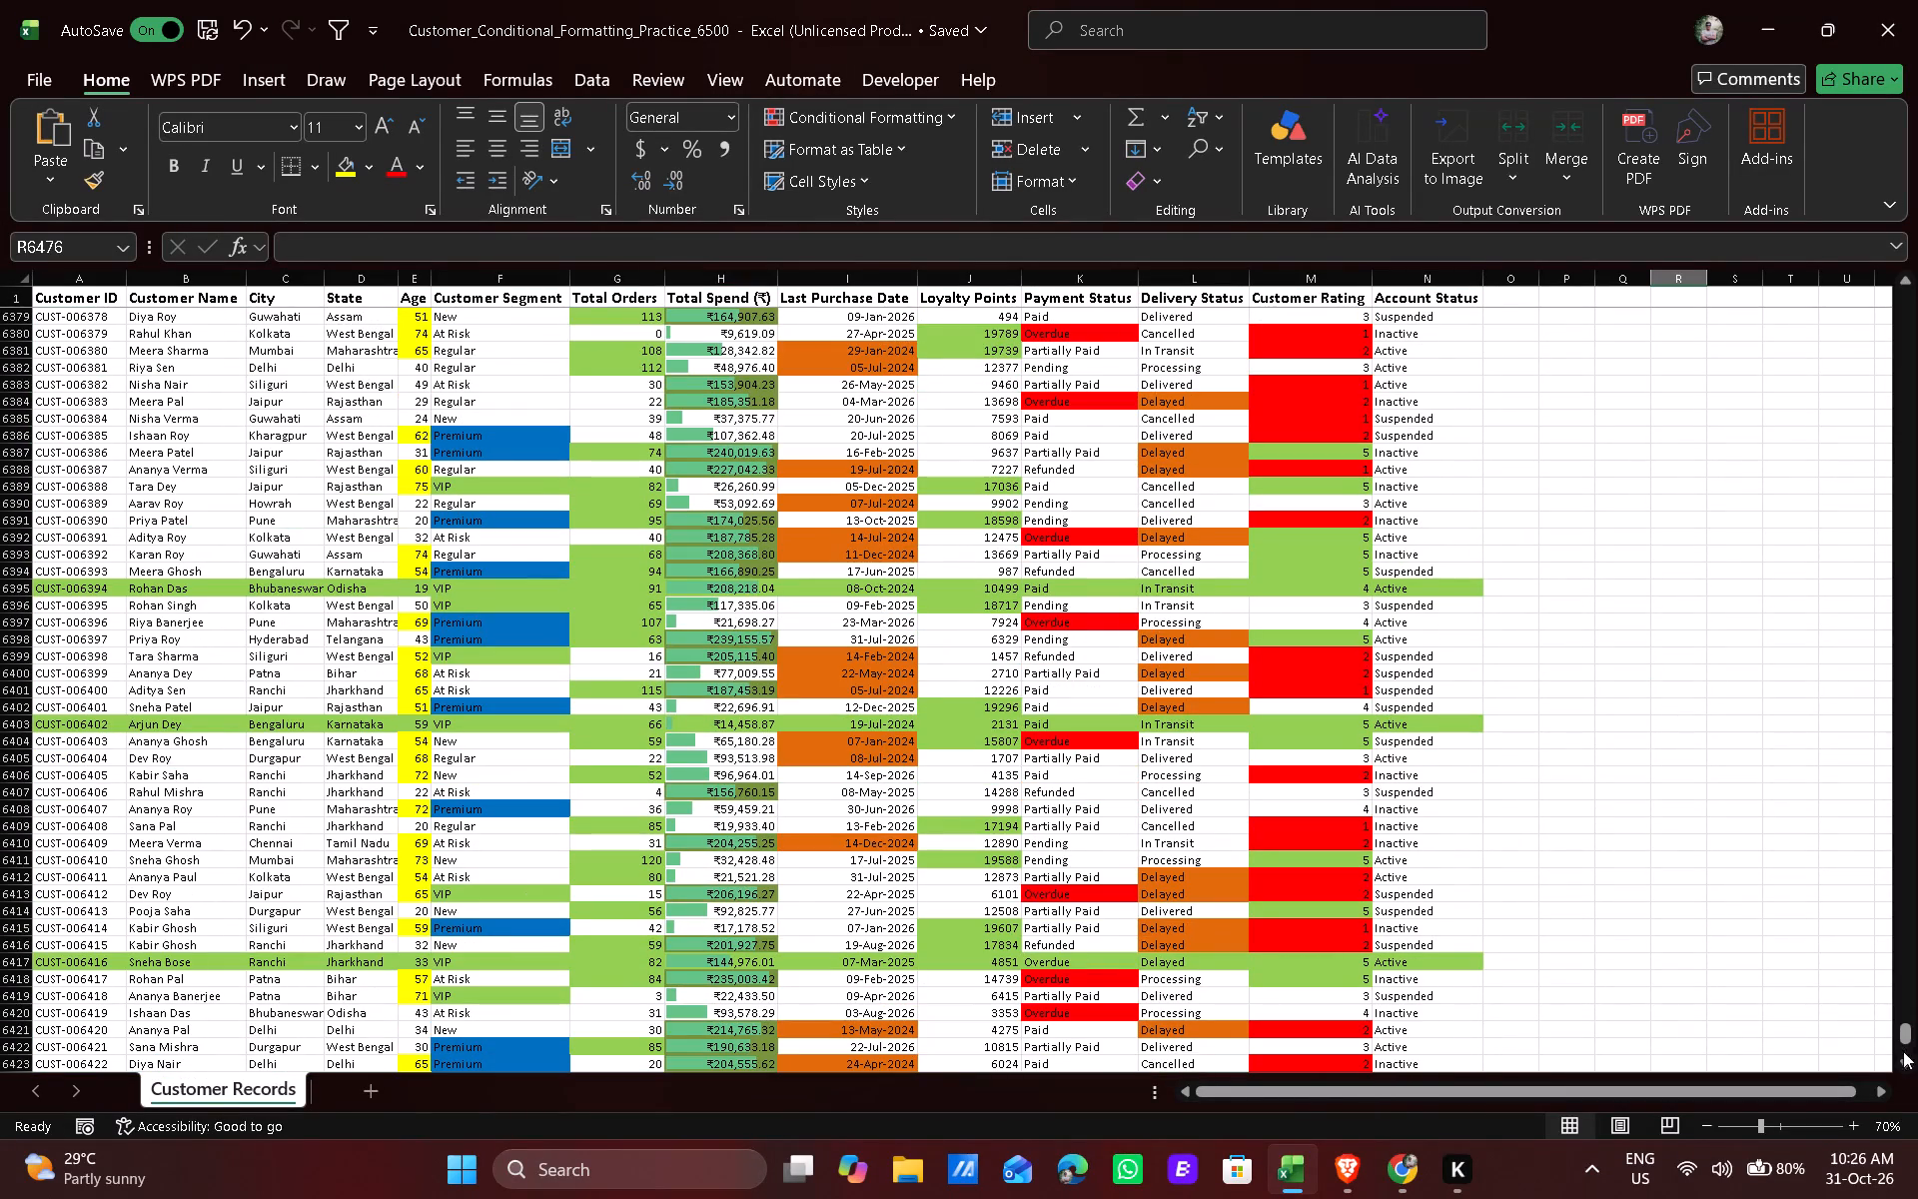
left_click_drag(1910, 1033, 1917, 400)
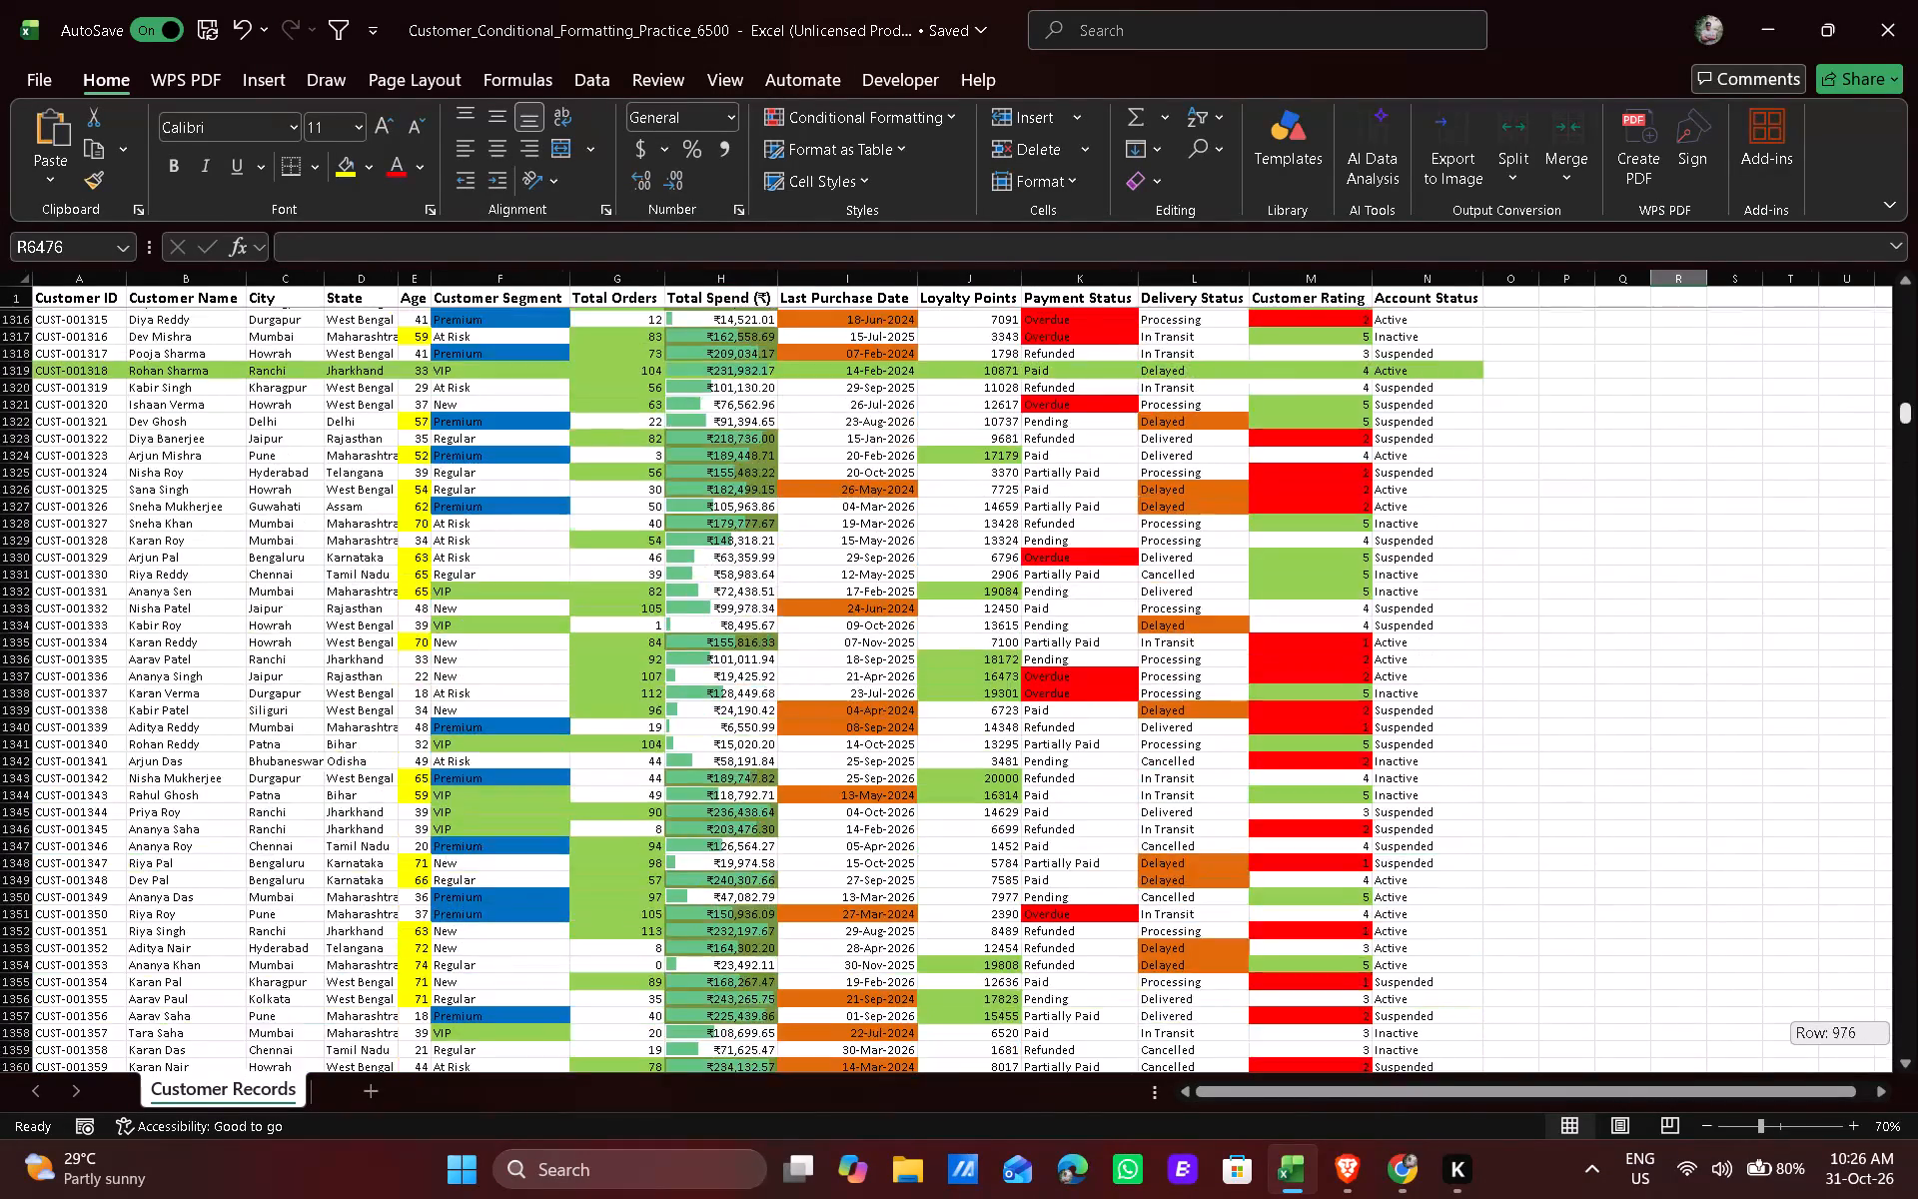
left_click_drag(1917, 400, 1917, 266)
Examine the colour-coded columns and the VIP and Active row highlighting across roughly the first 80 customer records.
scroll(897, 382, "up", 4)
scroll(531, 467, "down", 2)
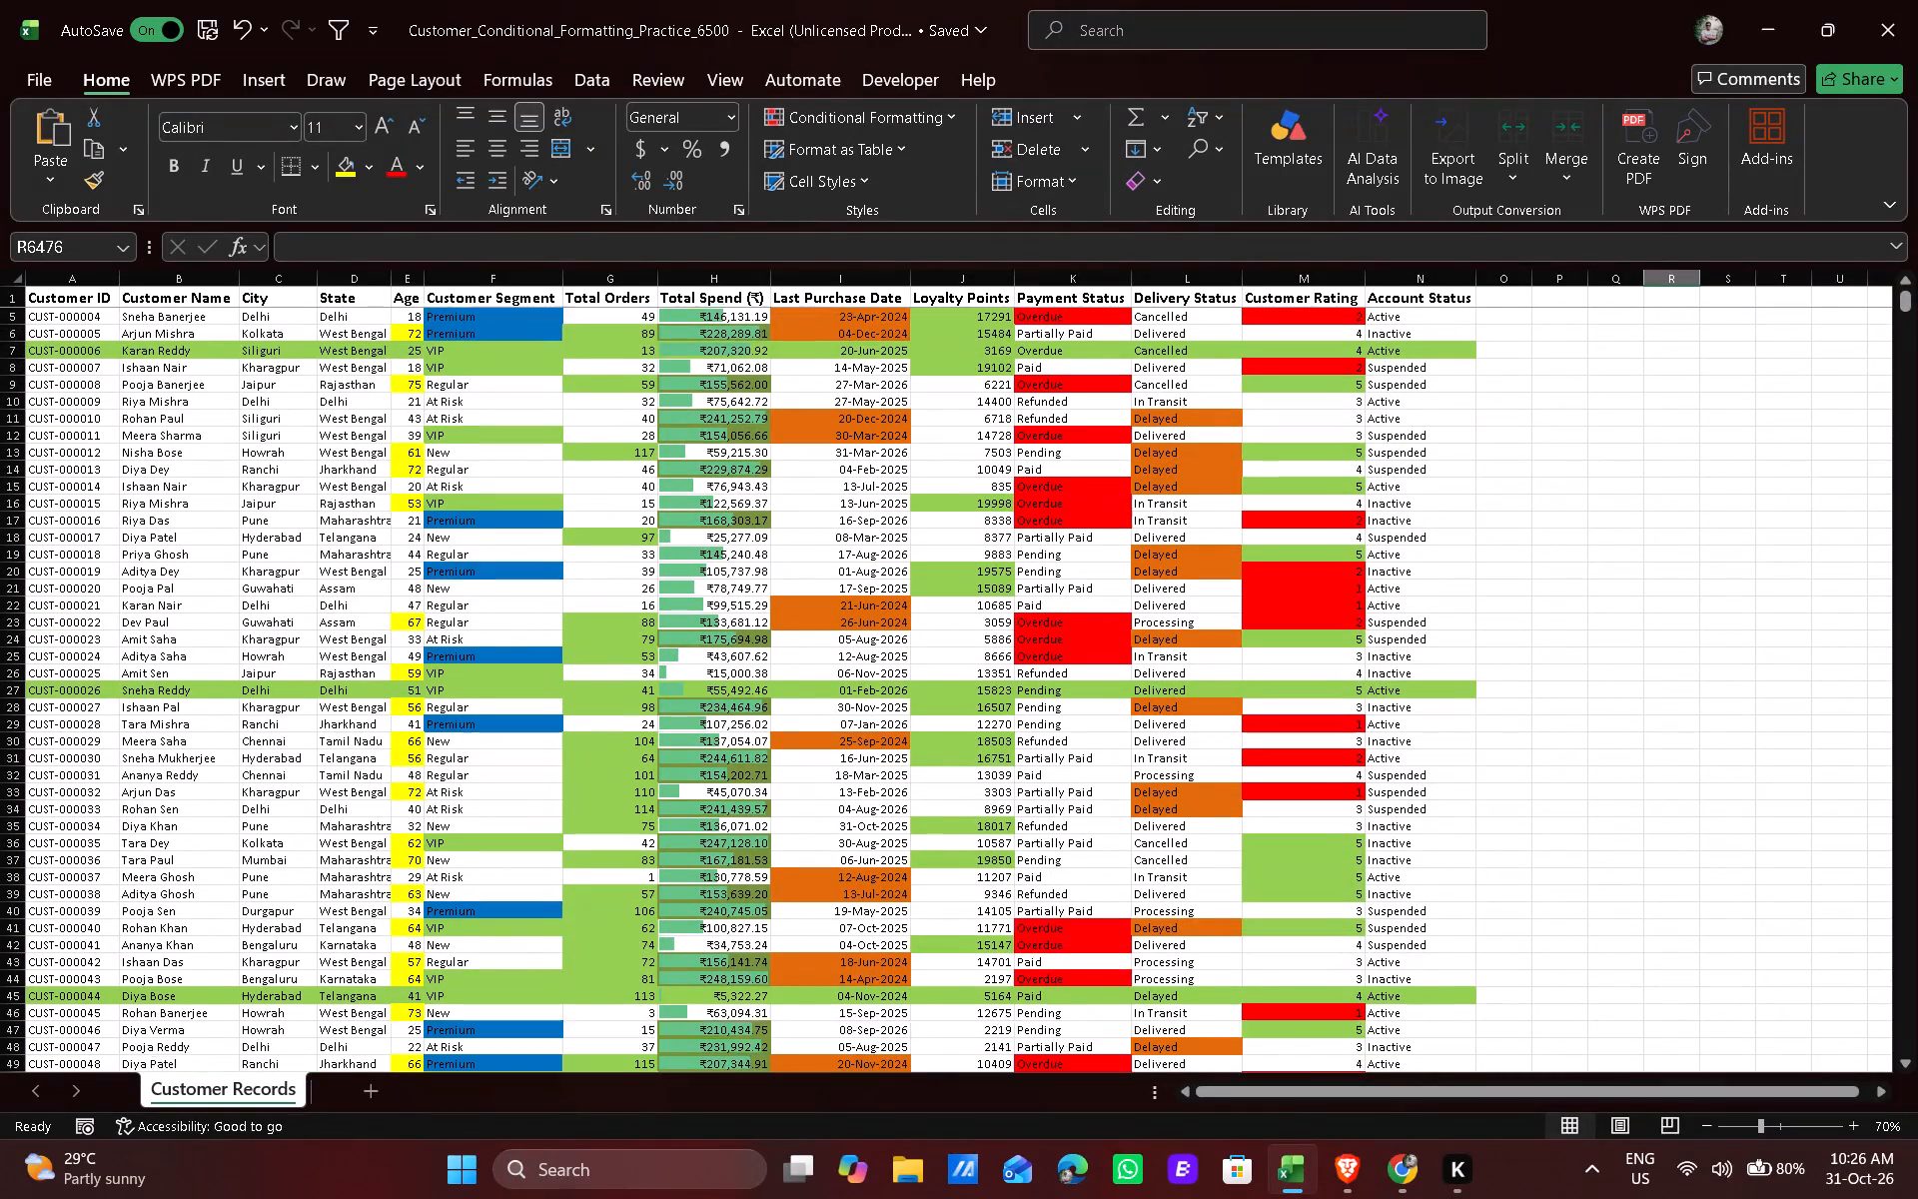
scroll(531, 483, "down", 3)
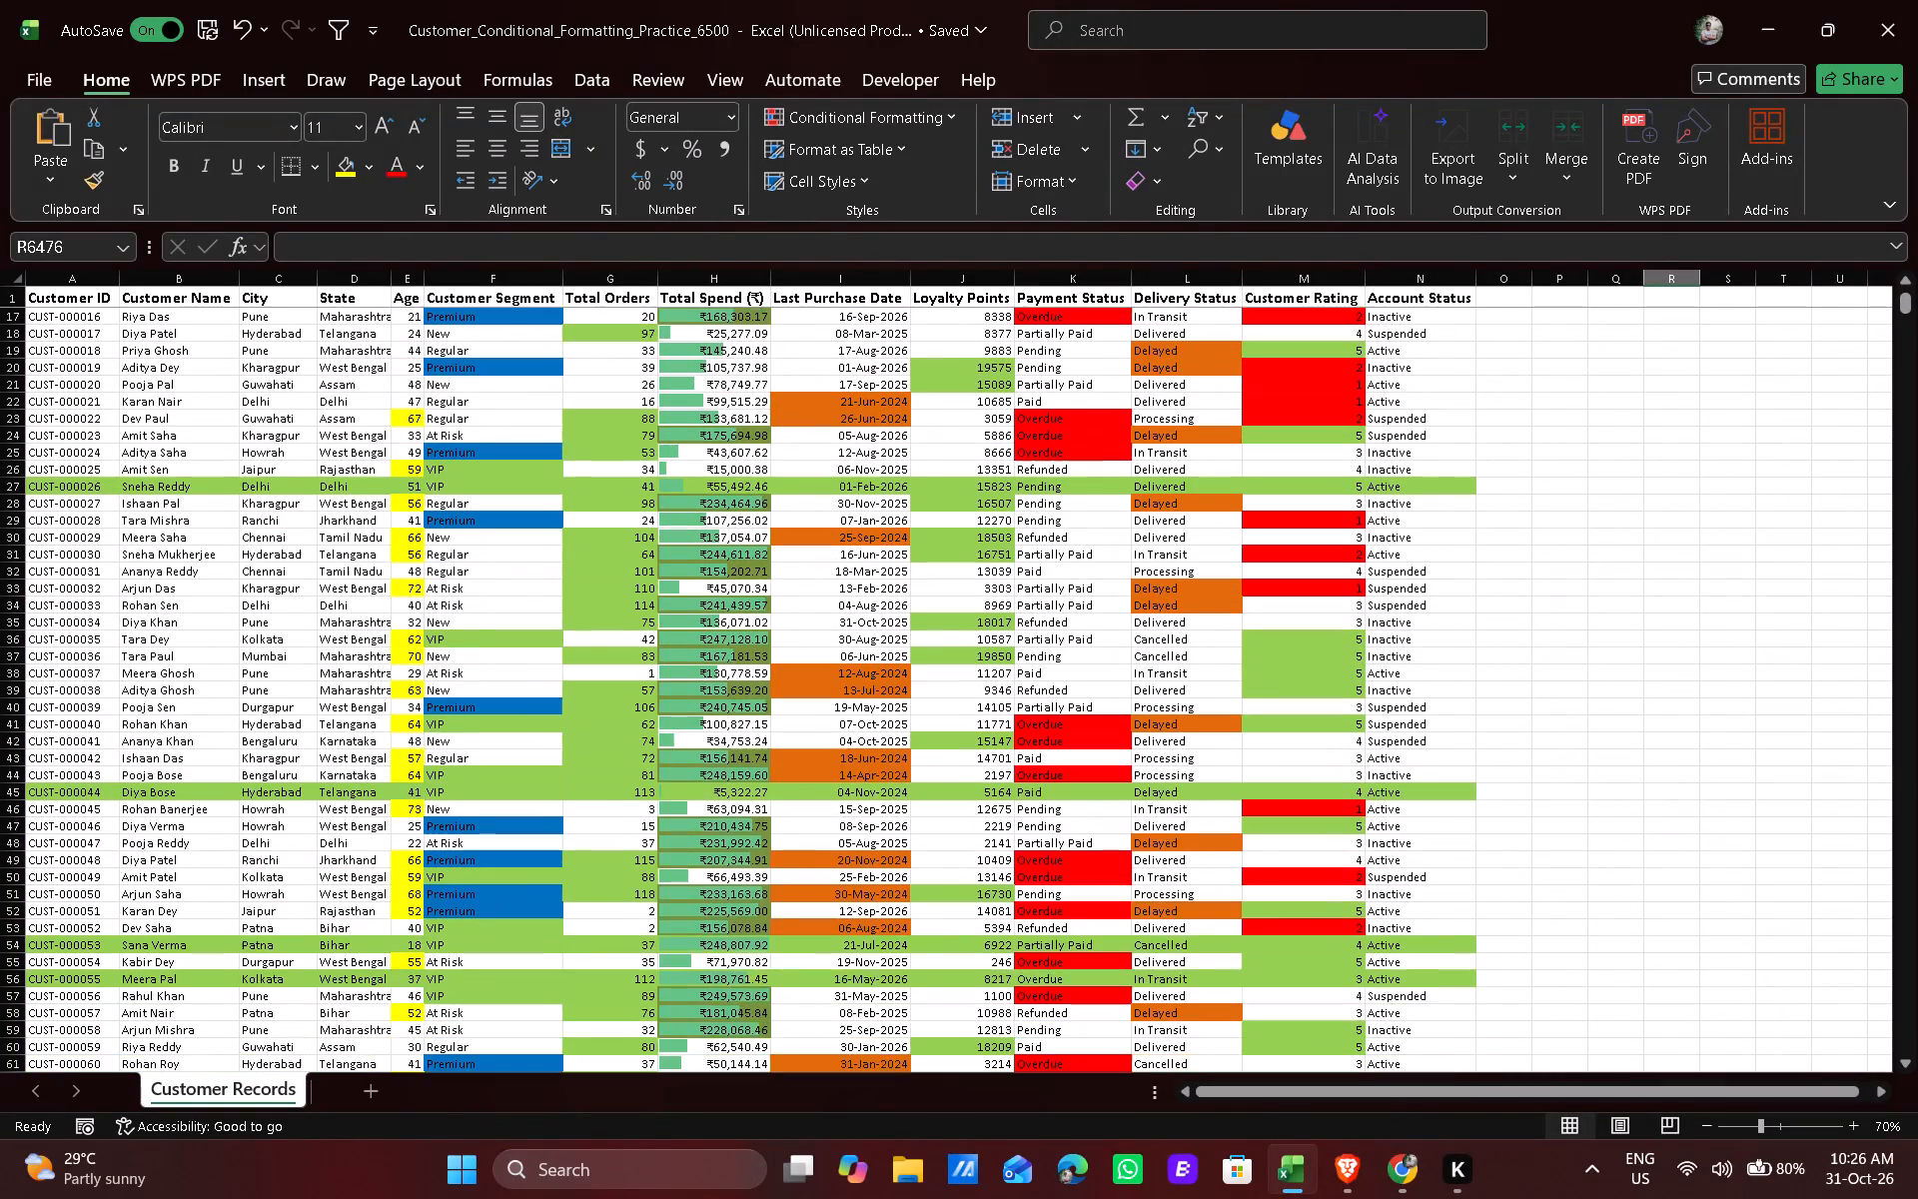
scroll(531, 483, "down", 1)
scroll(531, 483, "up", 10)
left_click(283, 487)
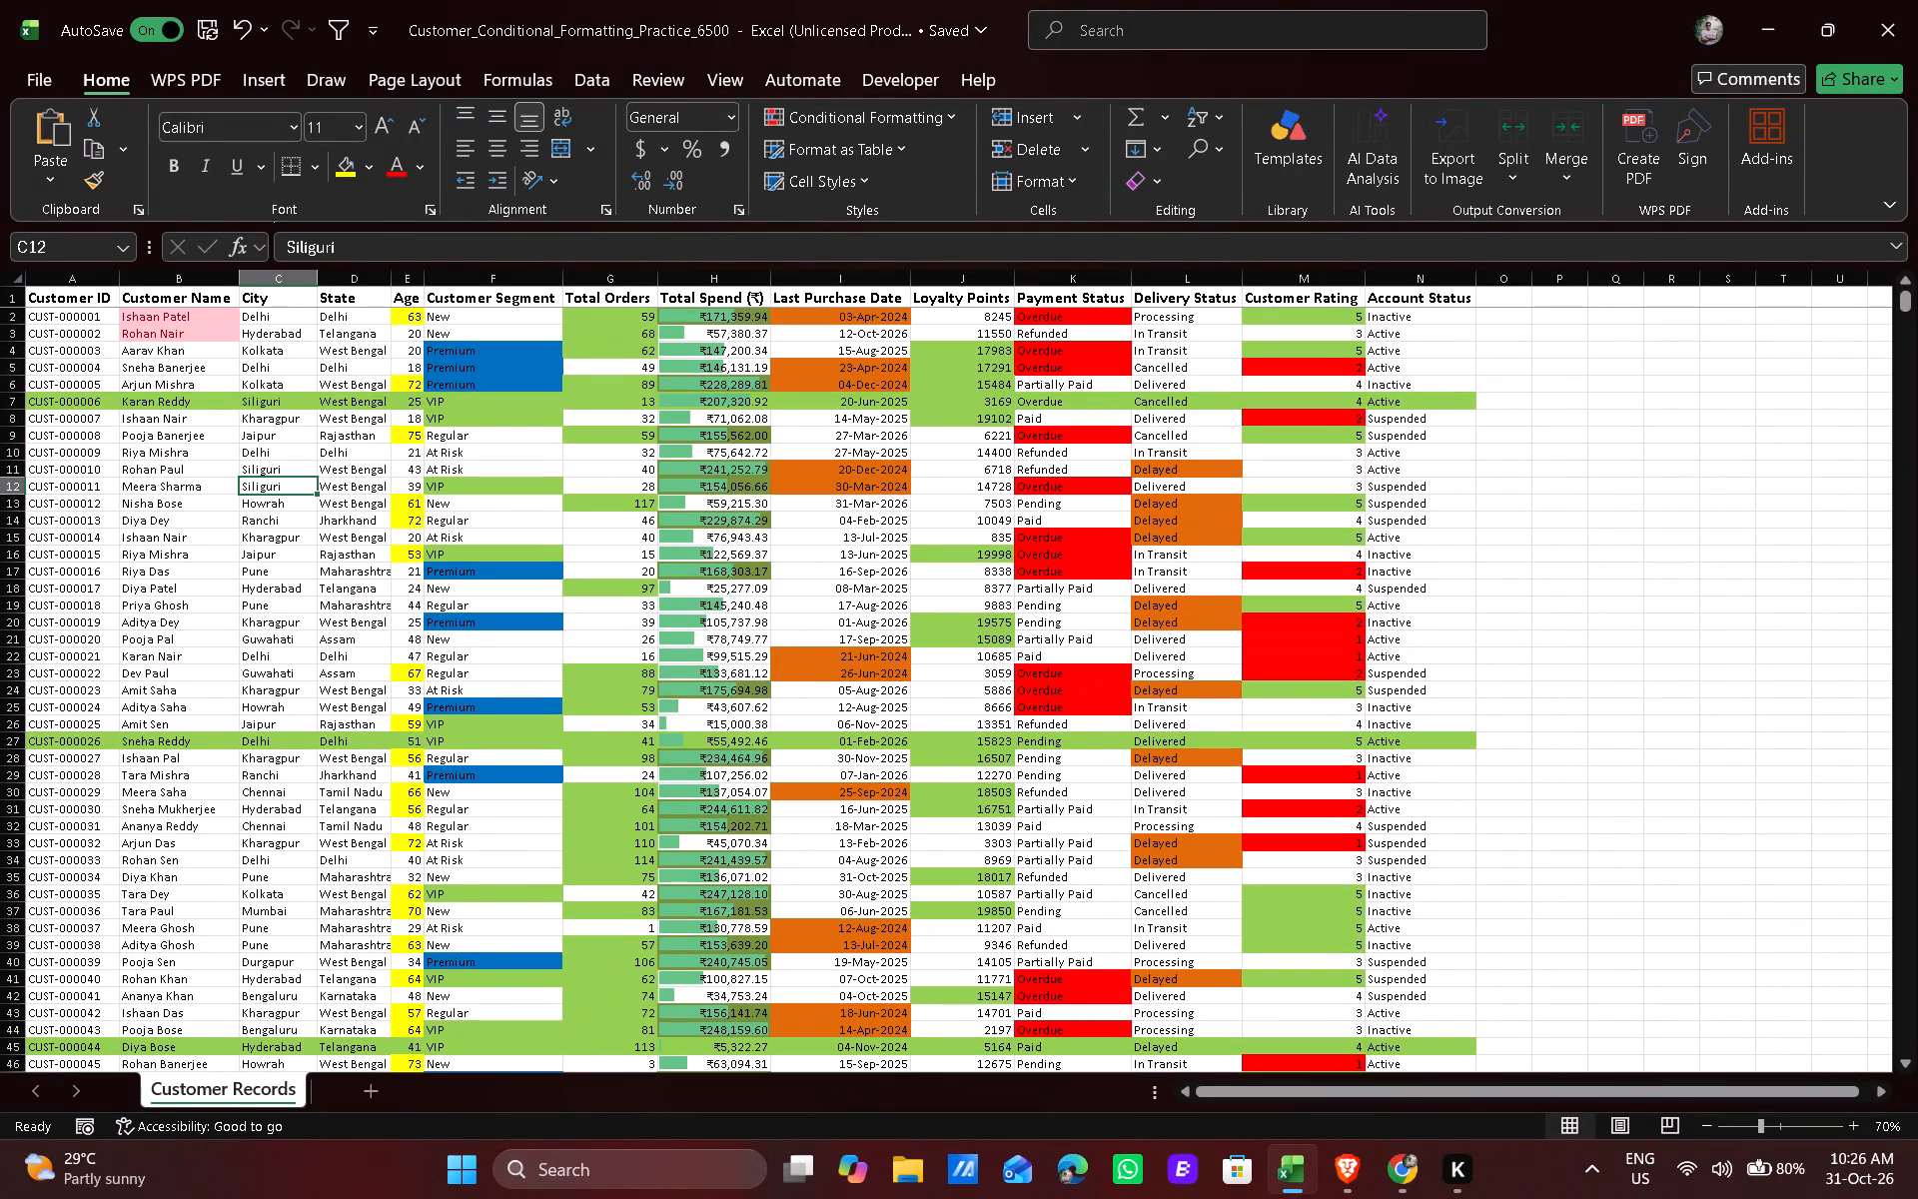
left_click(233, 611)
left_click(395, 705)
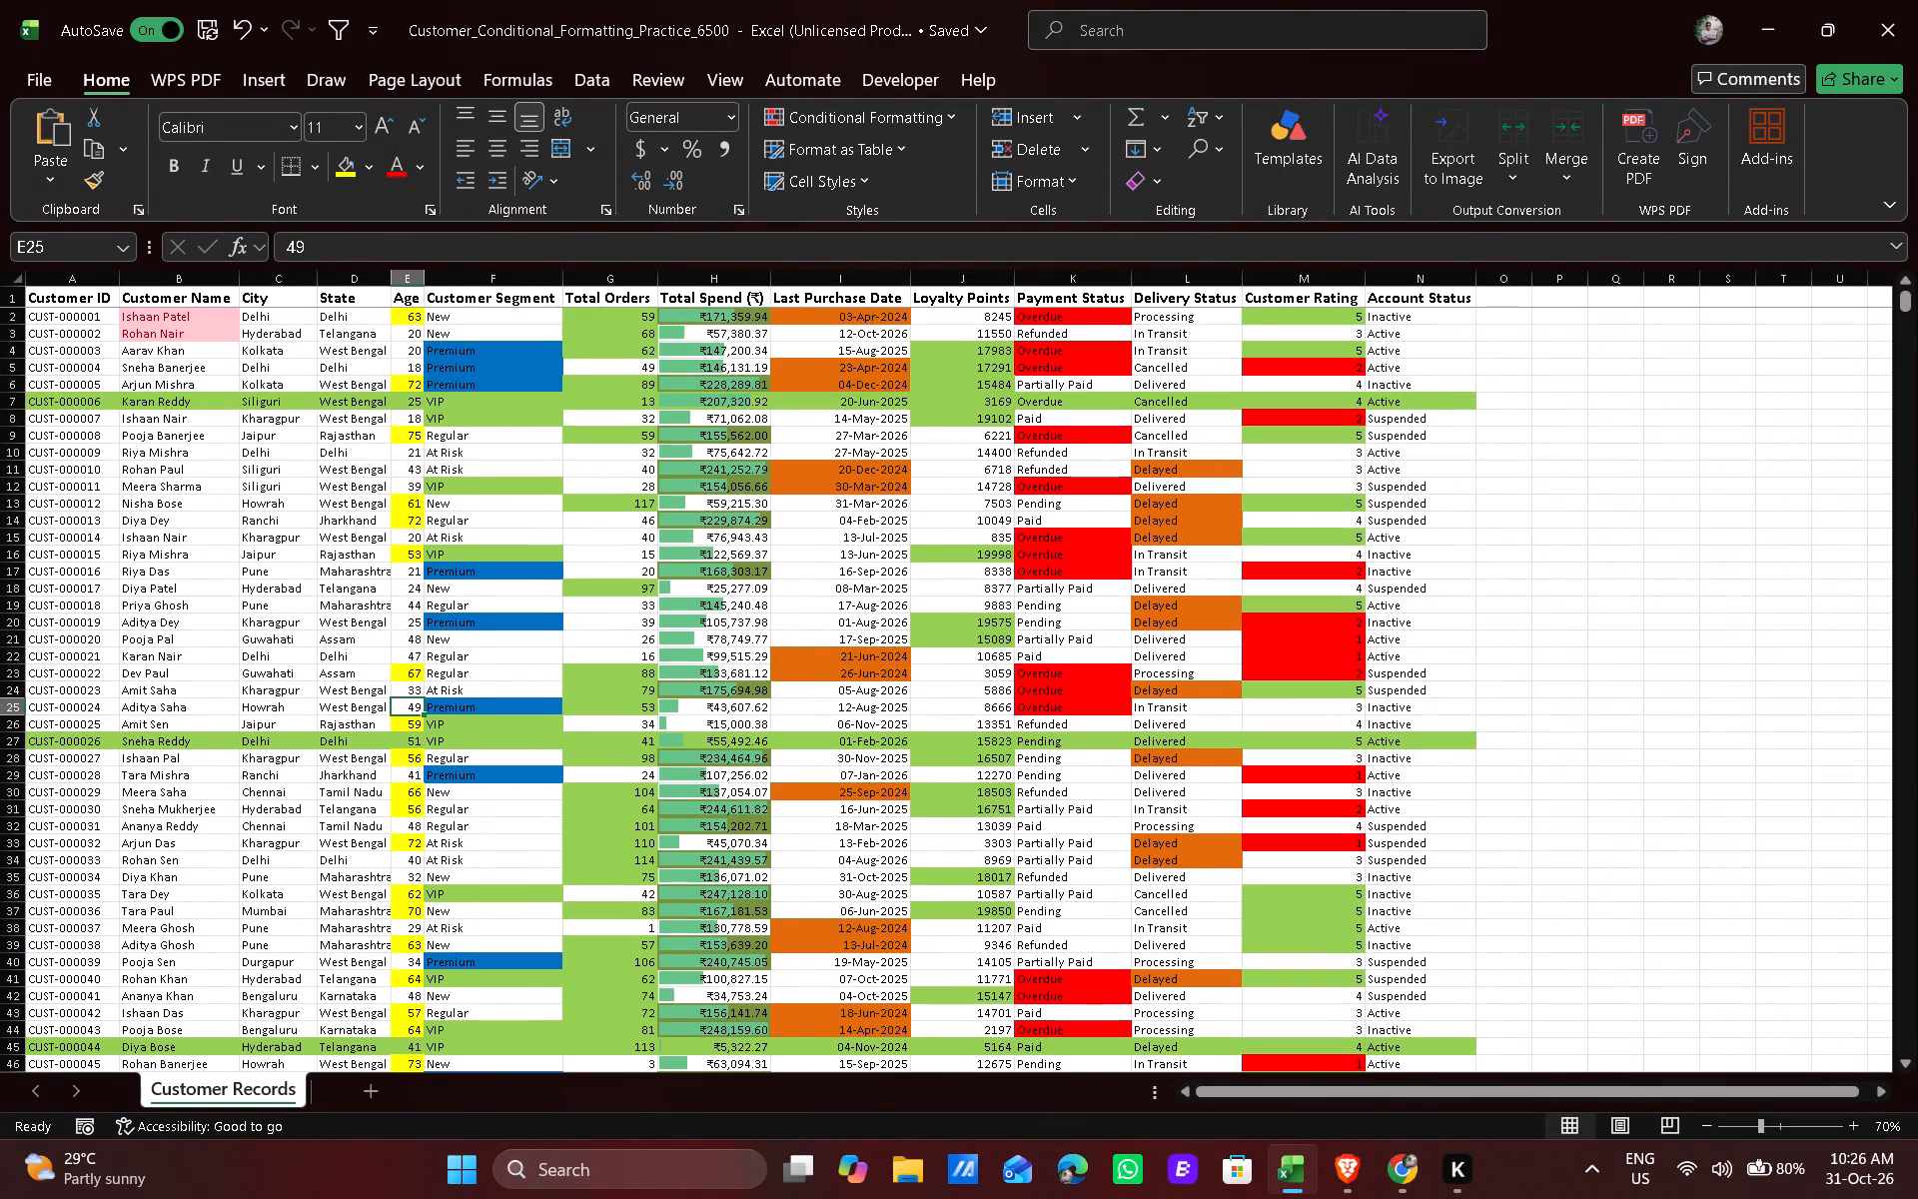
scroll(839, 604, "down", 4)
scroll(589, 767, "down", 5)
scroll(284, 803, "down", 3)
scroll(550, 747, "down", 5)
scroll(721, 774, "up", 5)
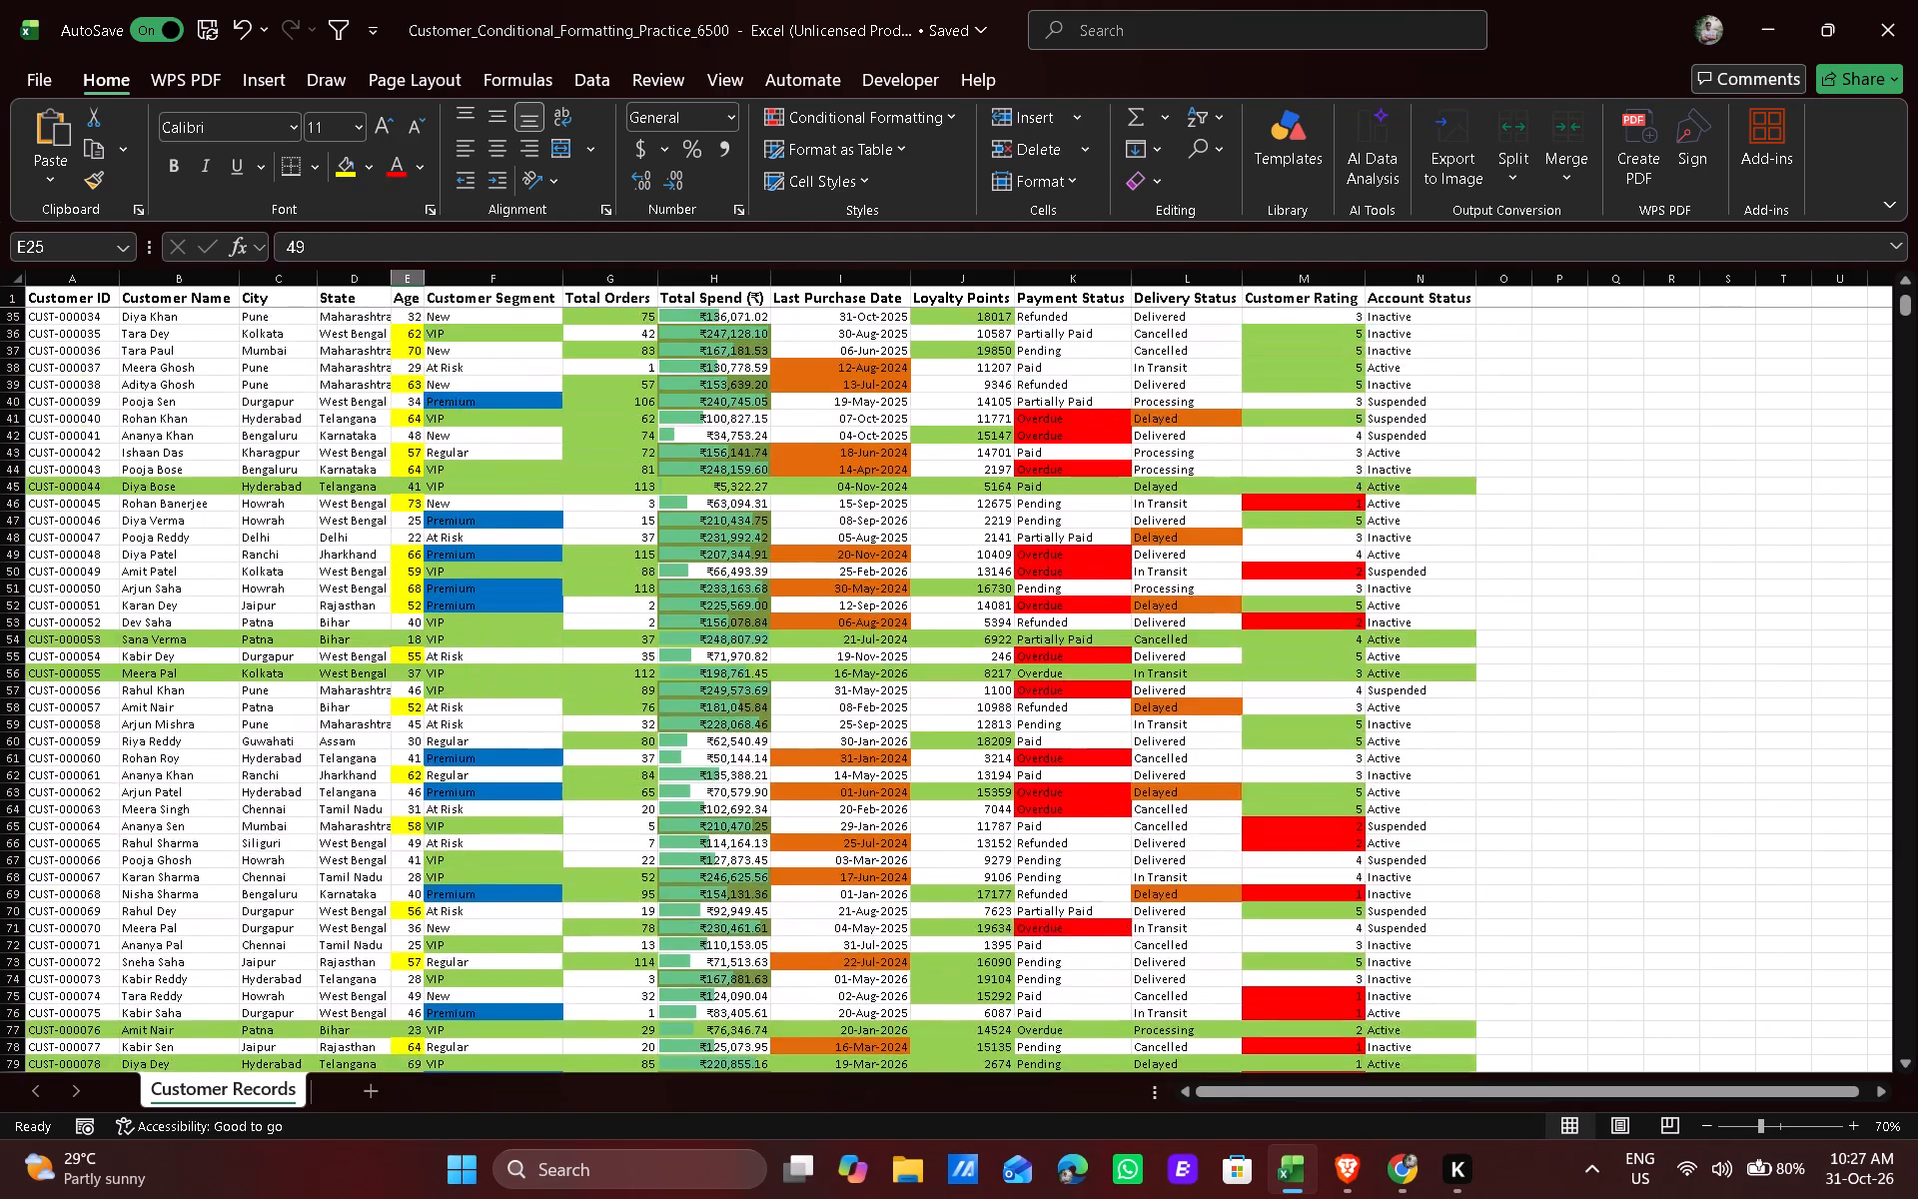
scroll(725, 774, "up", 19)
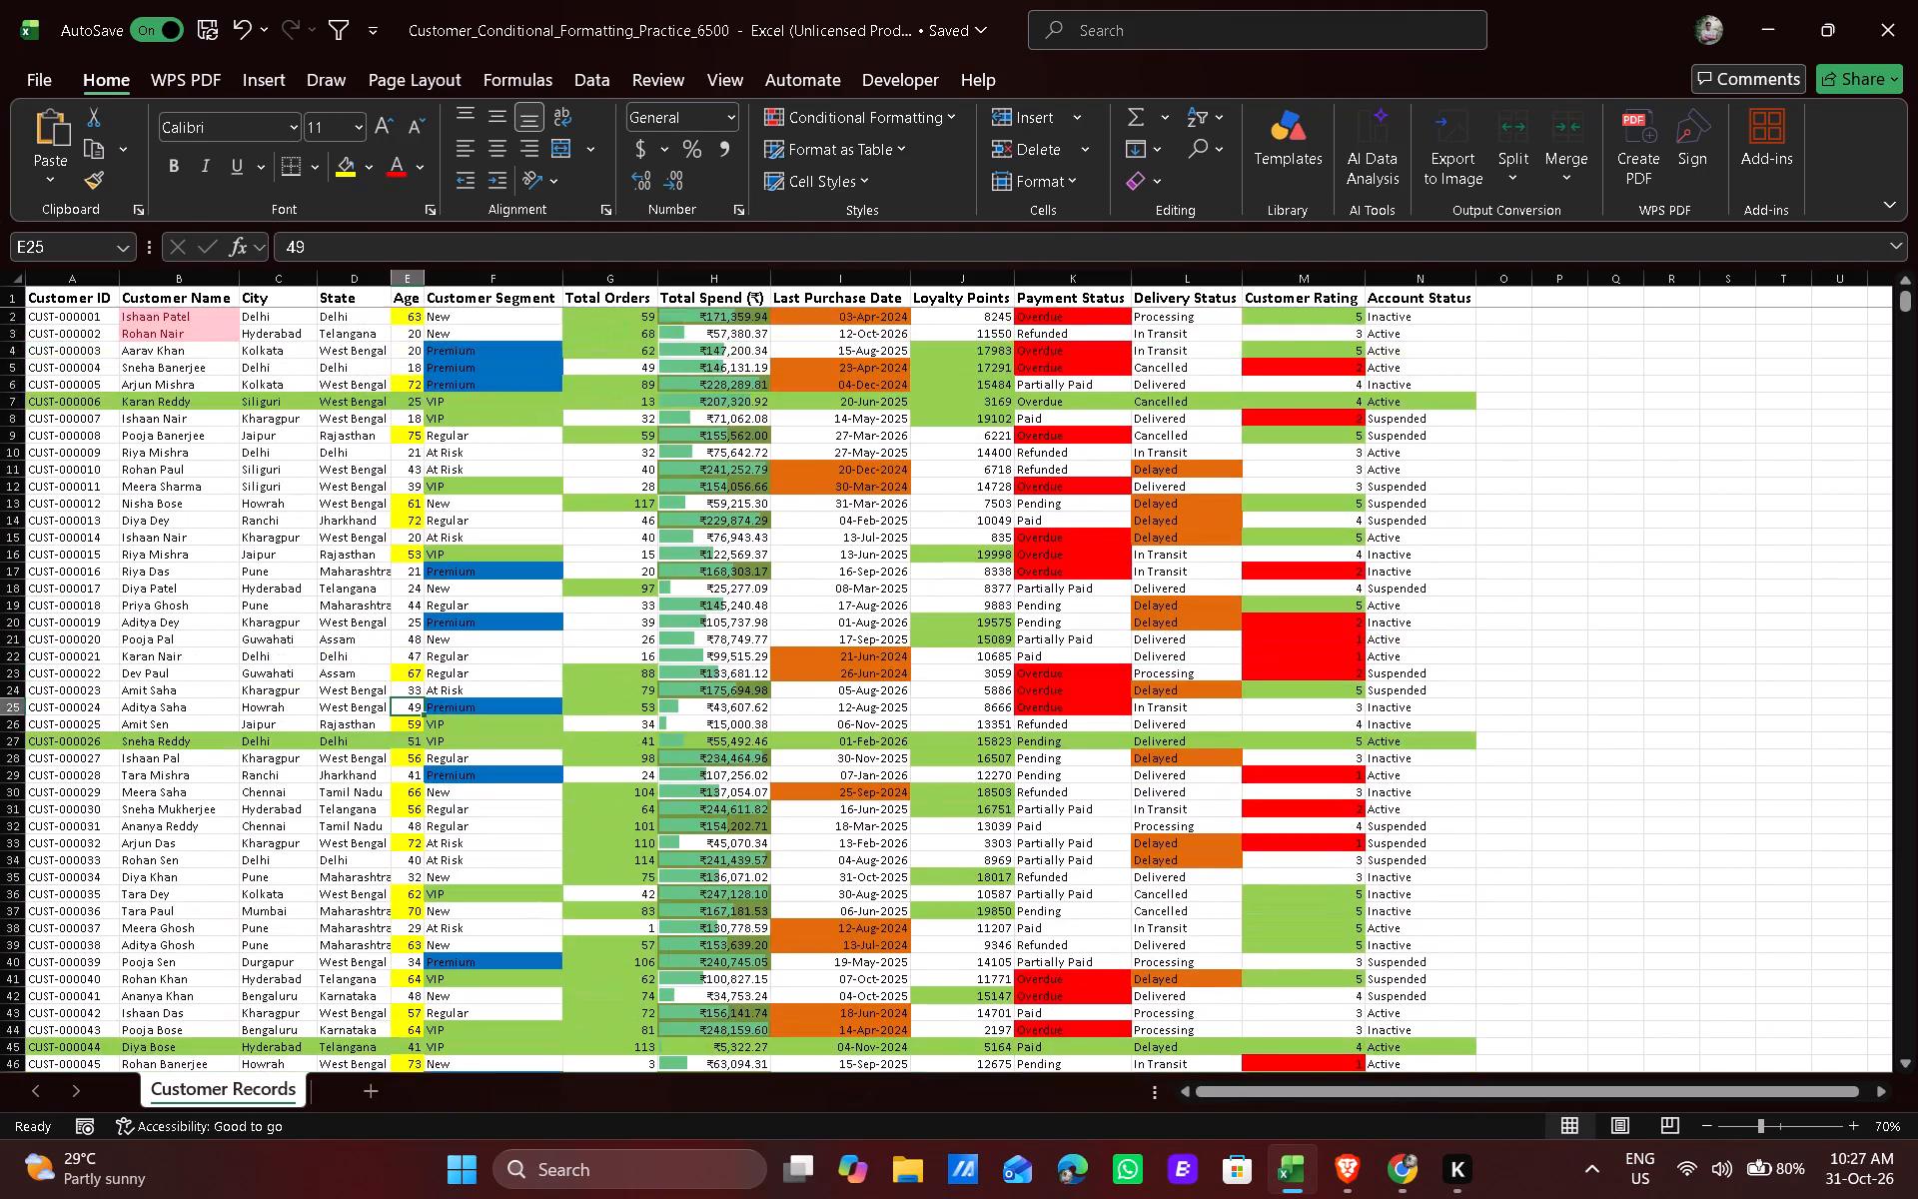
scroll(725, 774, "up", 6)
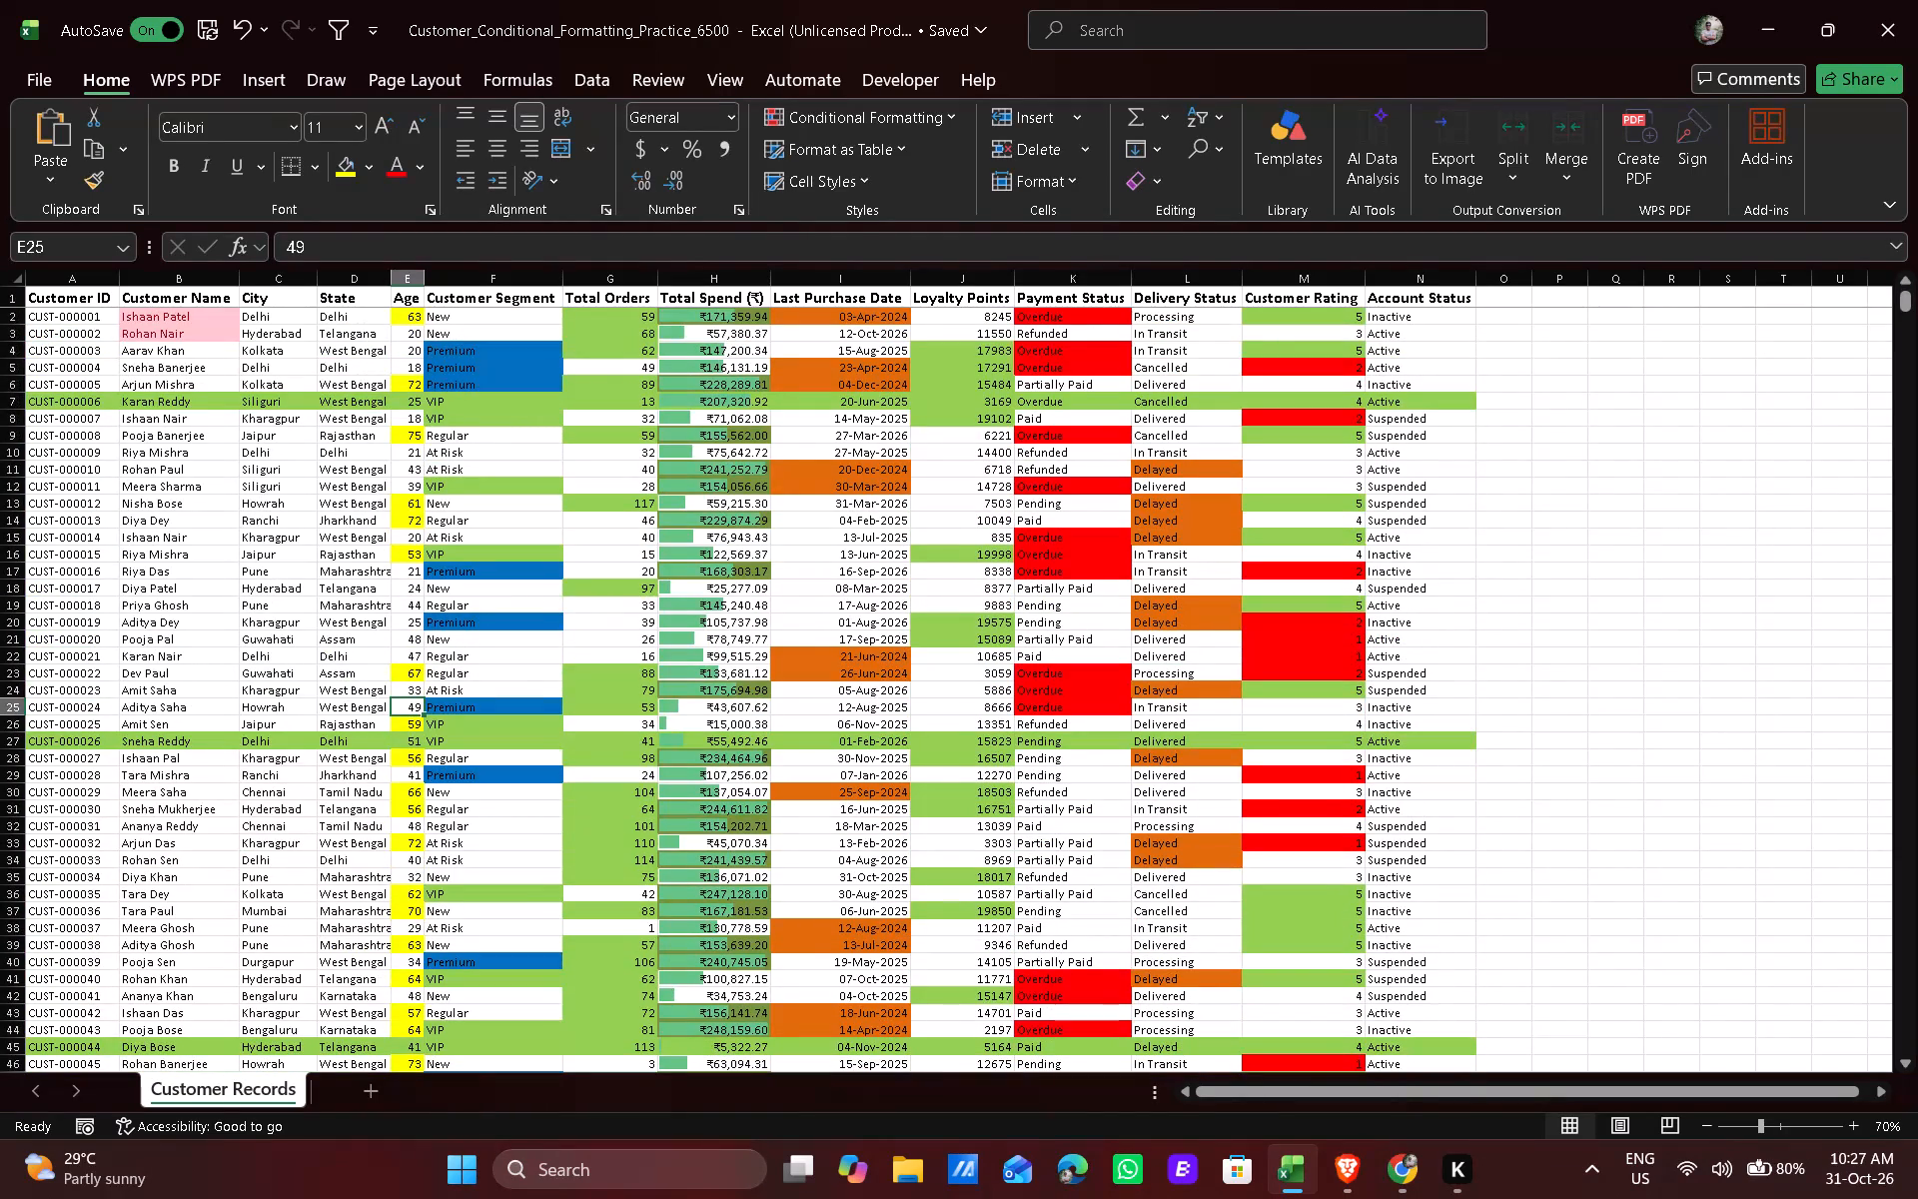